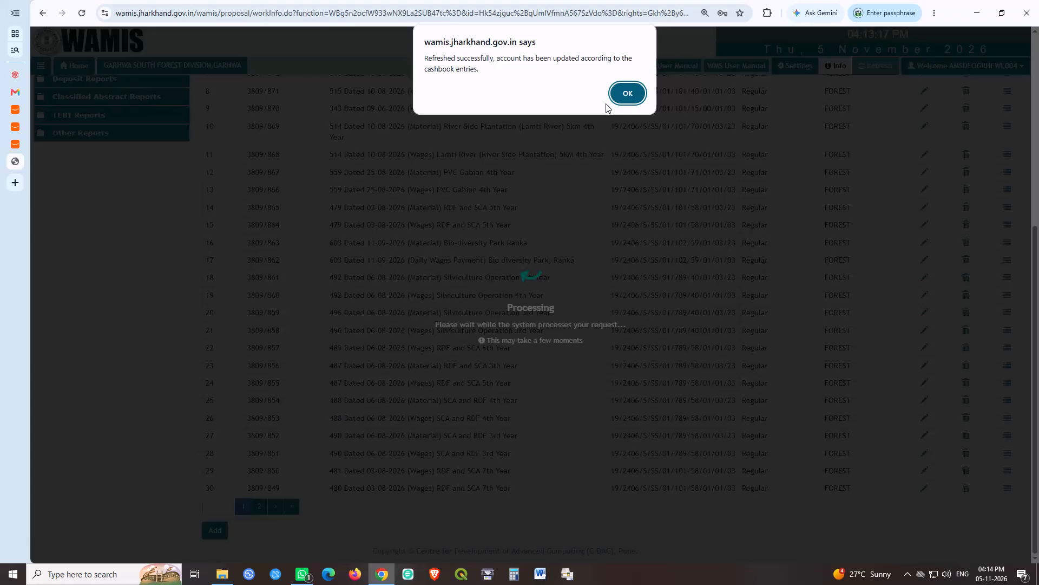
# Acknowledge the account refresh message.
pyautogui.click(619, 95)
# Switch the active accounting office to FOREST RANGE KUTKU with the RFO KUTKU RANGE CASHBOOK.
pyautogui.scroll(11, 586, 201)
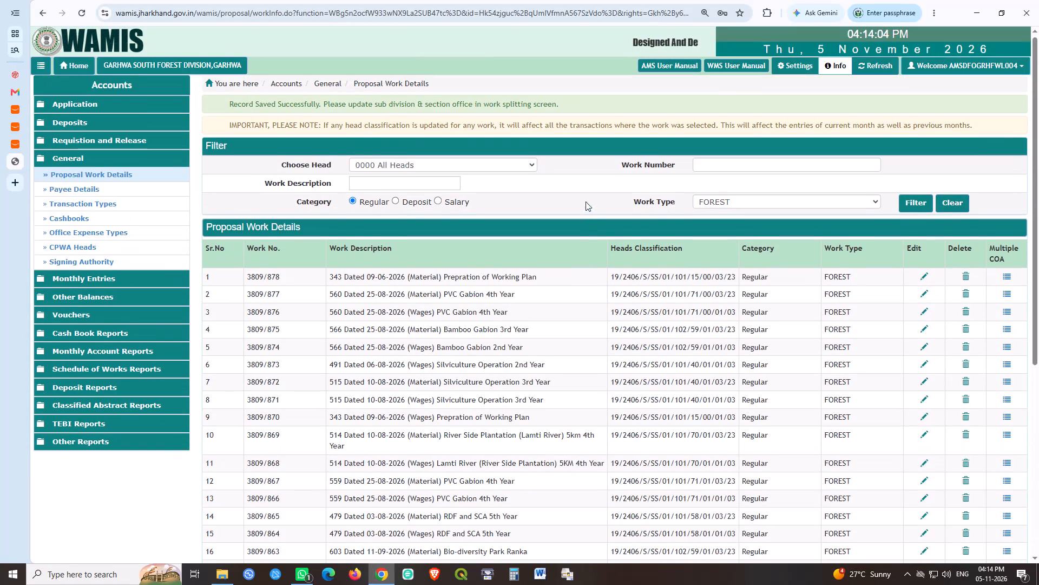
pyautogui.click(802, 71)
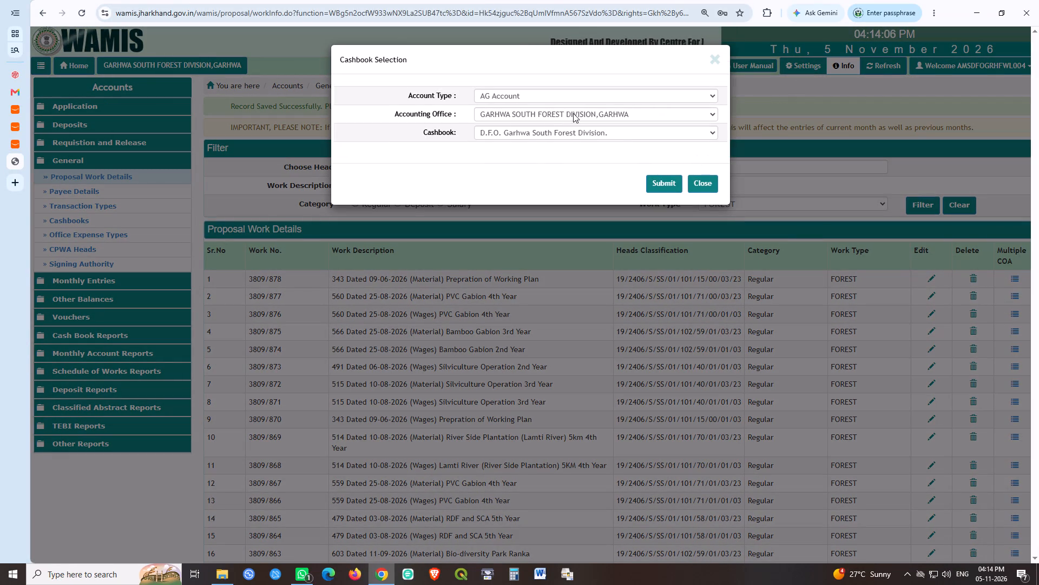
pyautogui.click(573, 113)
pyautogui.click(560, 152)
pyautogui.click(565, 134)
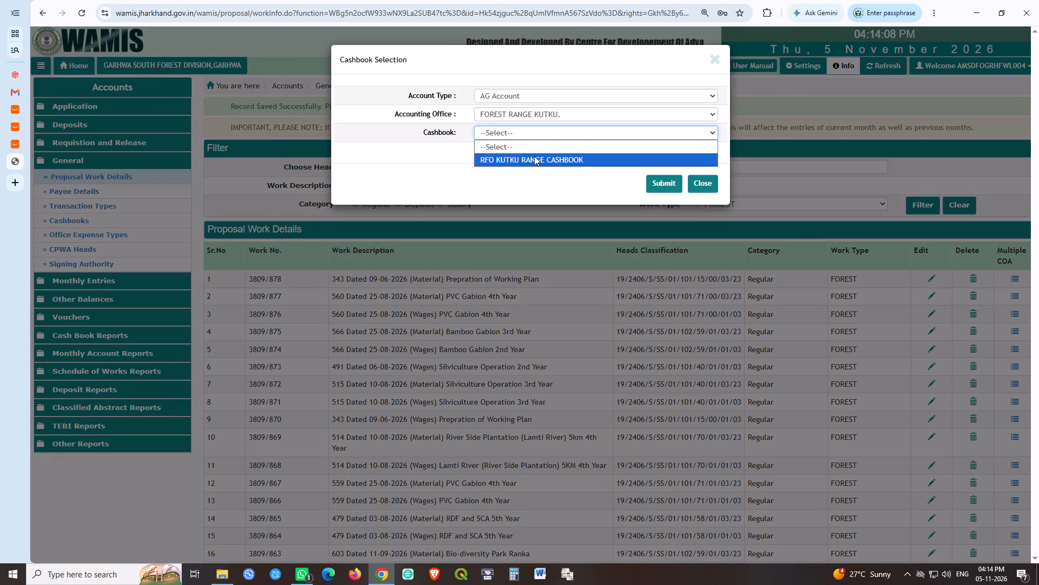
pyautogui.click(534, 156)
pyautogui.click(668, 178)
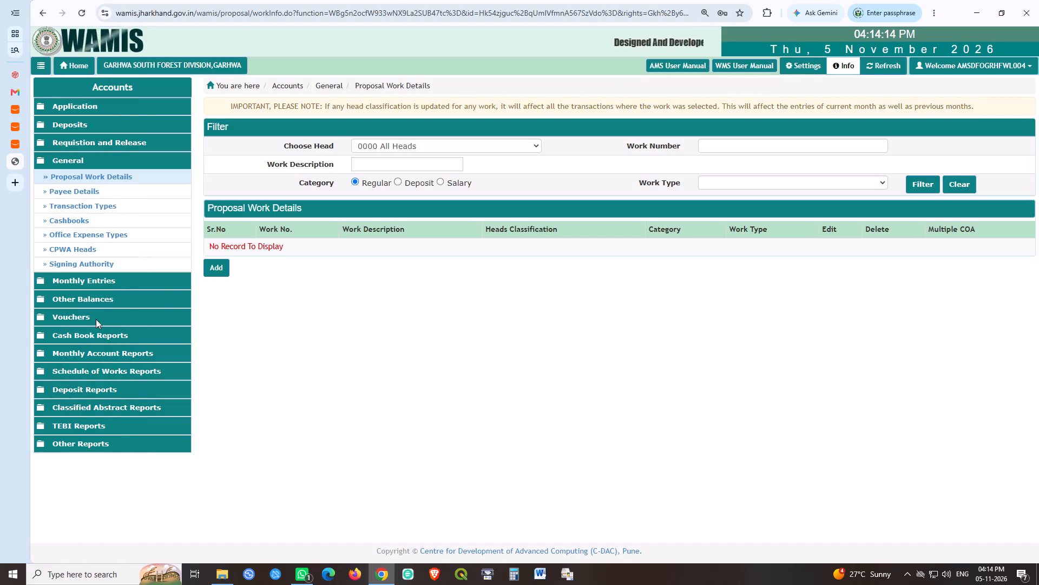
# Switch the active accounting office to GARHWA SOUTH FOREST DIVISION,GARHWA and select its first listed cashbook.
pyautogui.click(71, 317)
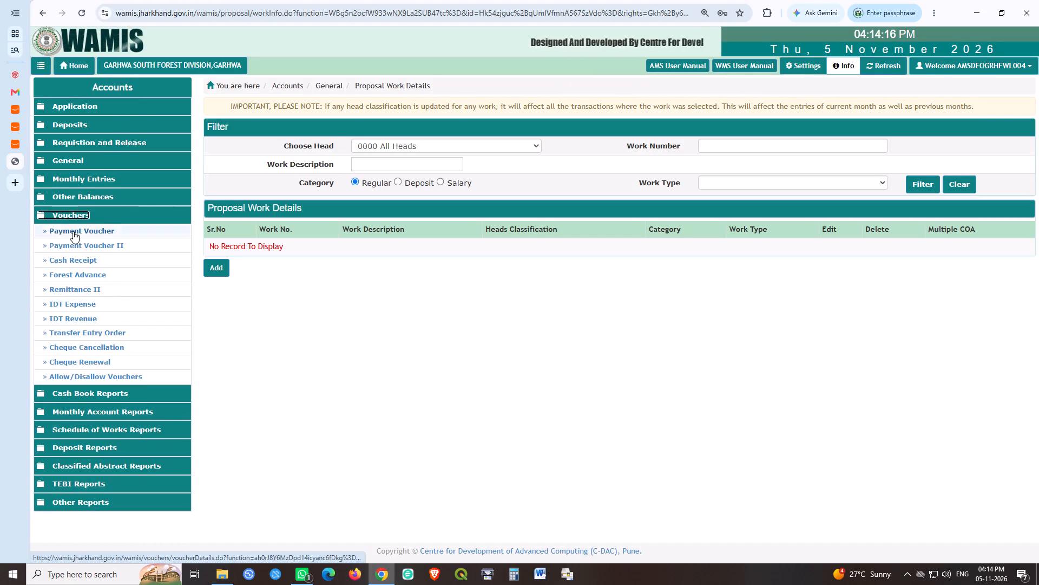
pyautogui.click(805, 73)
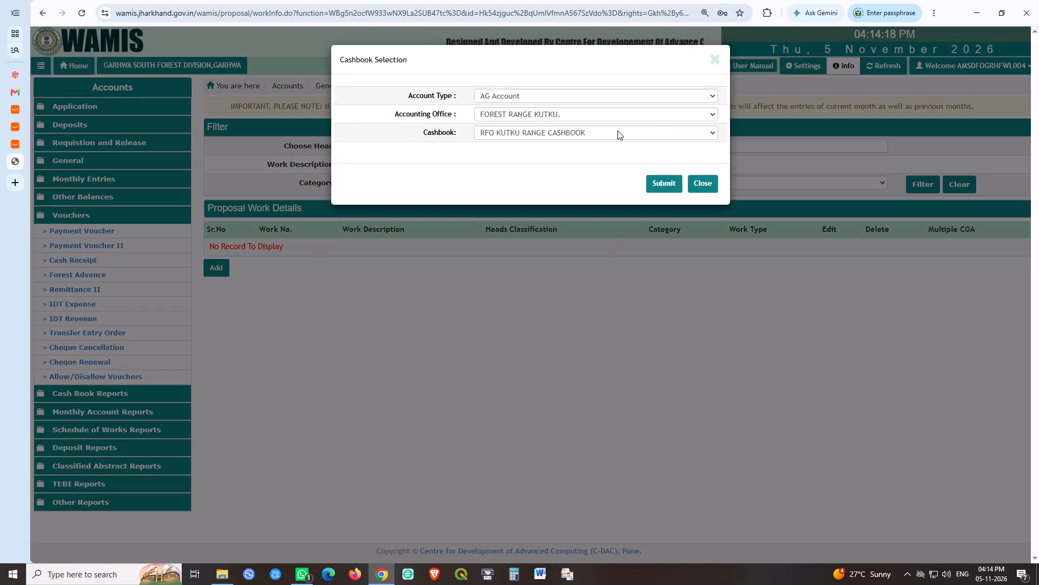
pyautogui.click(523, 116)
pyautogui.doubleClick(522, 123)
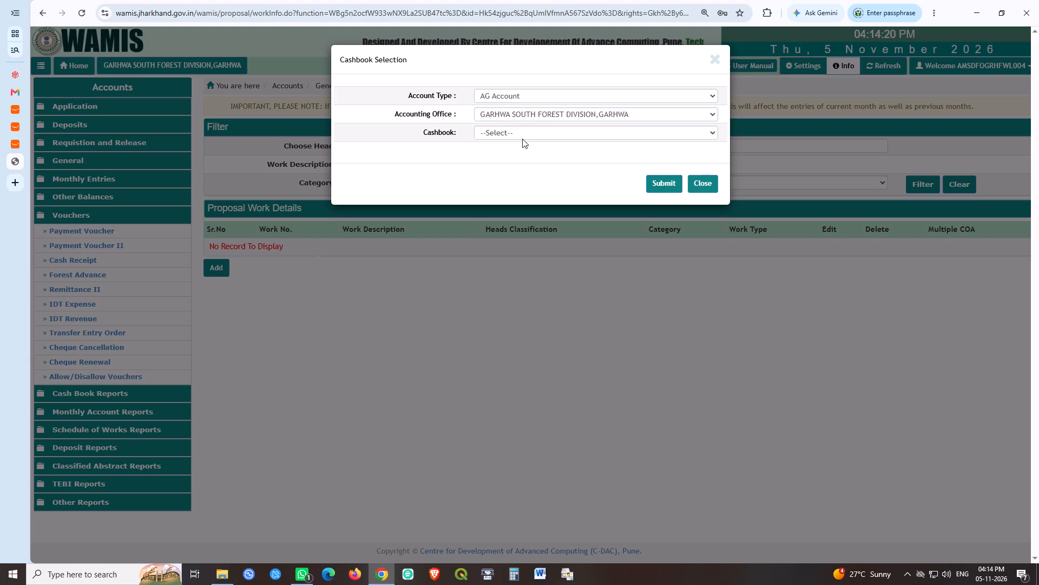
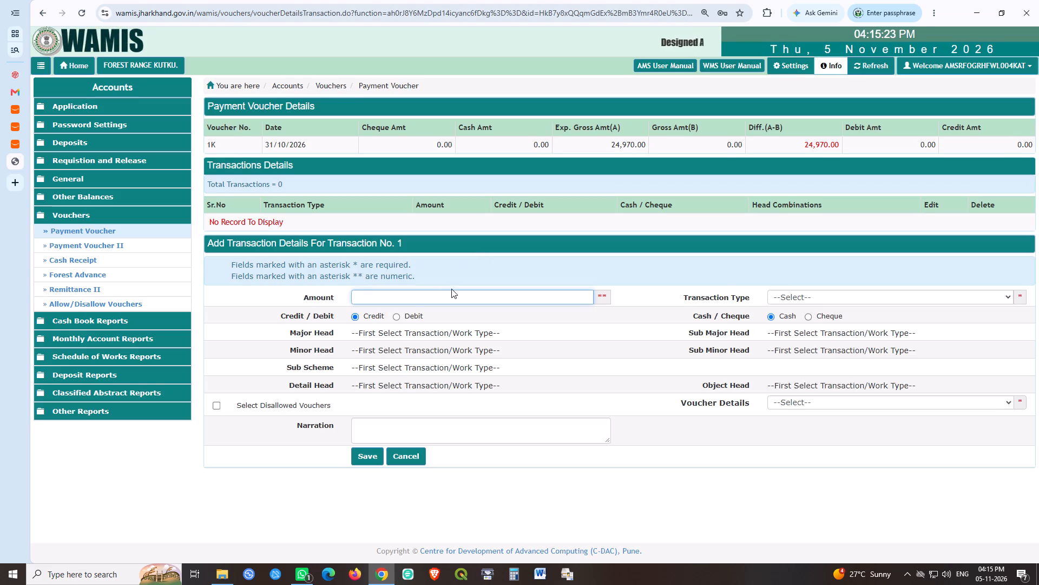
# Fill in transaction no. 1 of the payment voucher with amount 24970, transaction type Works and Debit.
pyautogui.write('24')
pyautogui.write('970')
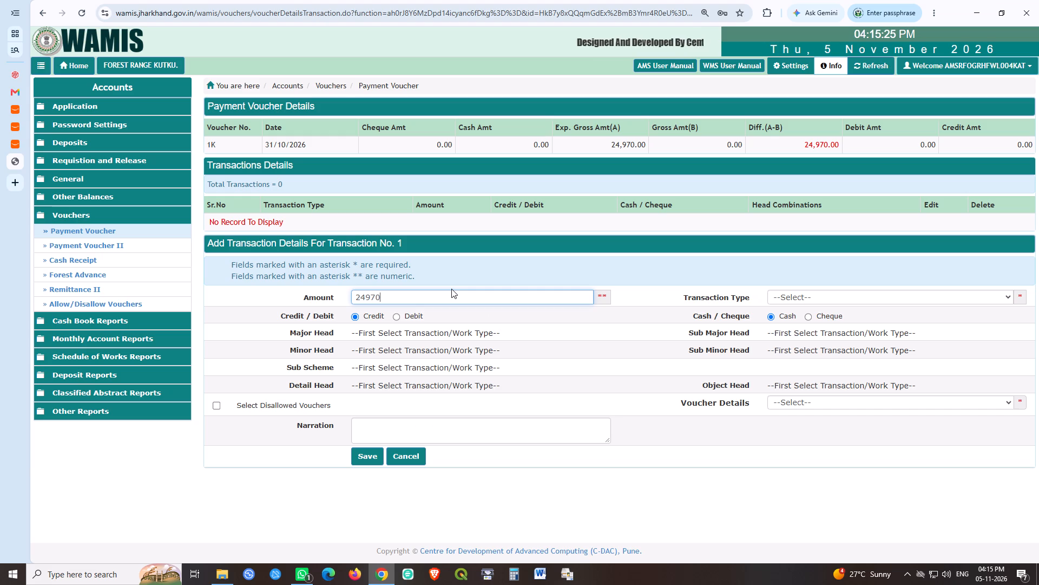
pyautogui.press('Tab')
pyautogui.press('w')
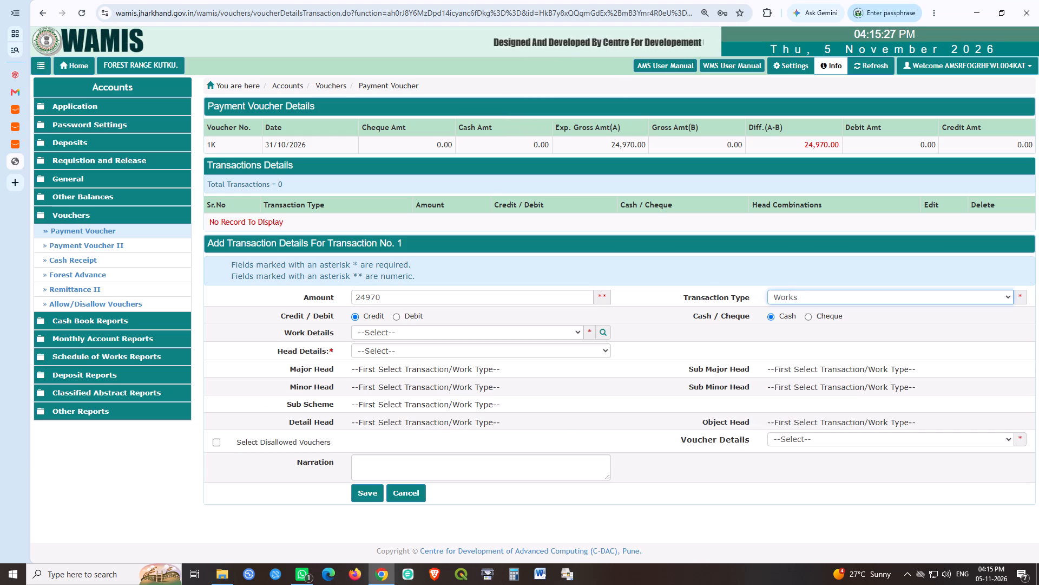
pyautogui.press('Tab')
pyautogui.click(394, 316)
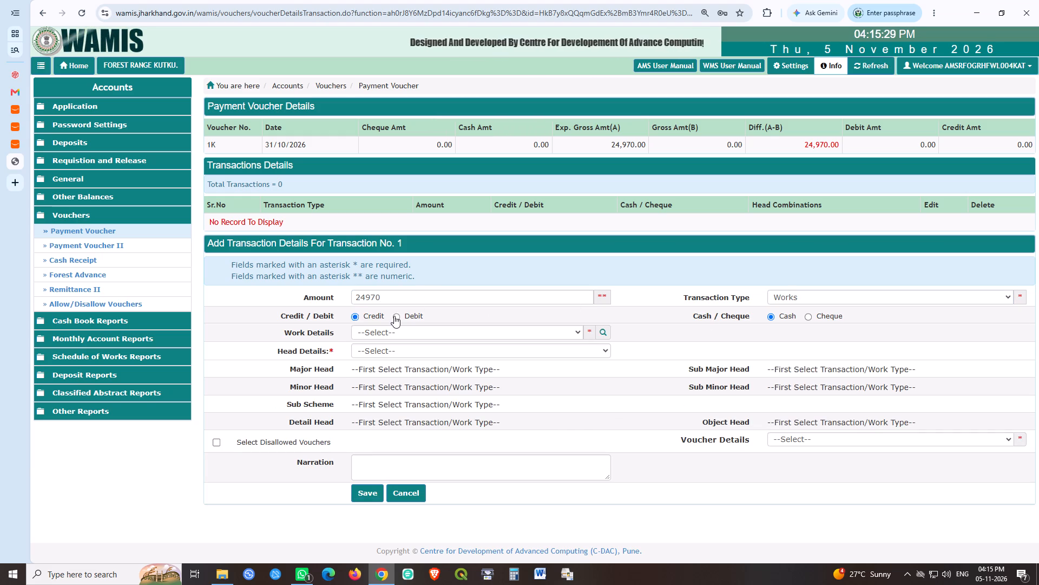
# Look through the available works in the transaction's Work Details list without choosing one.
pyautogui.click(465, 333)
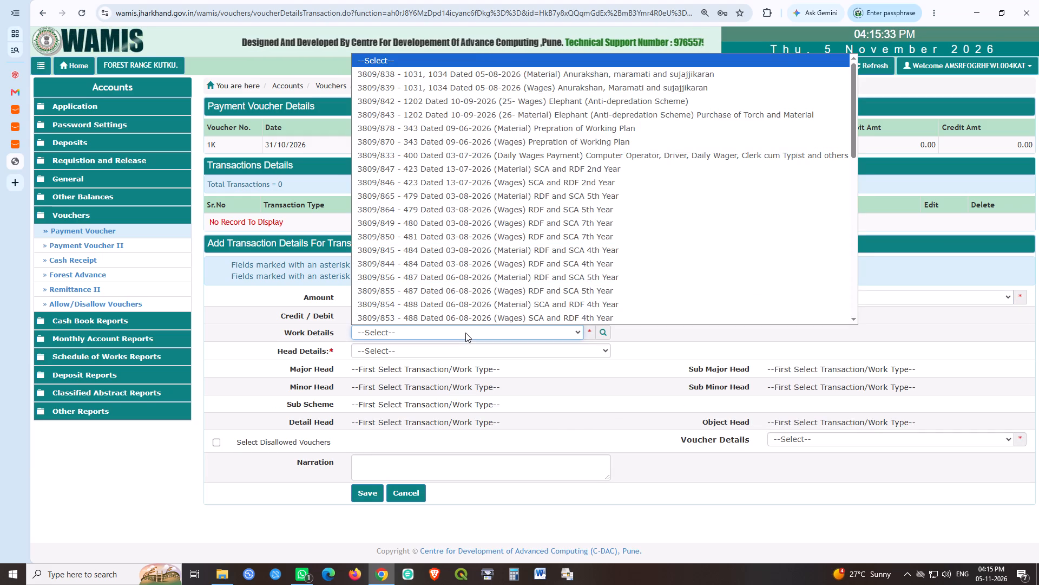
pyautogui.scroll(-1, 478, 215)
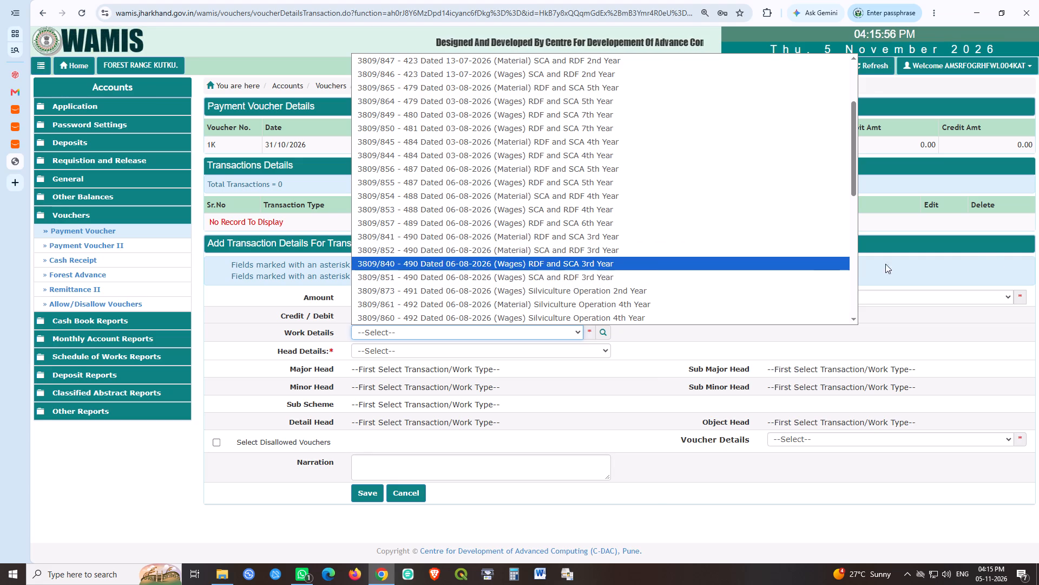
pyautogui.click(951, 276)
pyautogui.scroll(2, 620, 289)
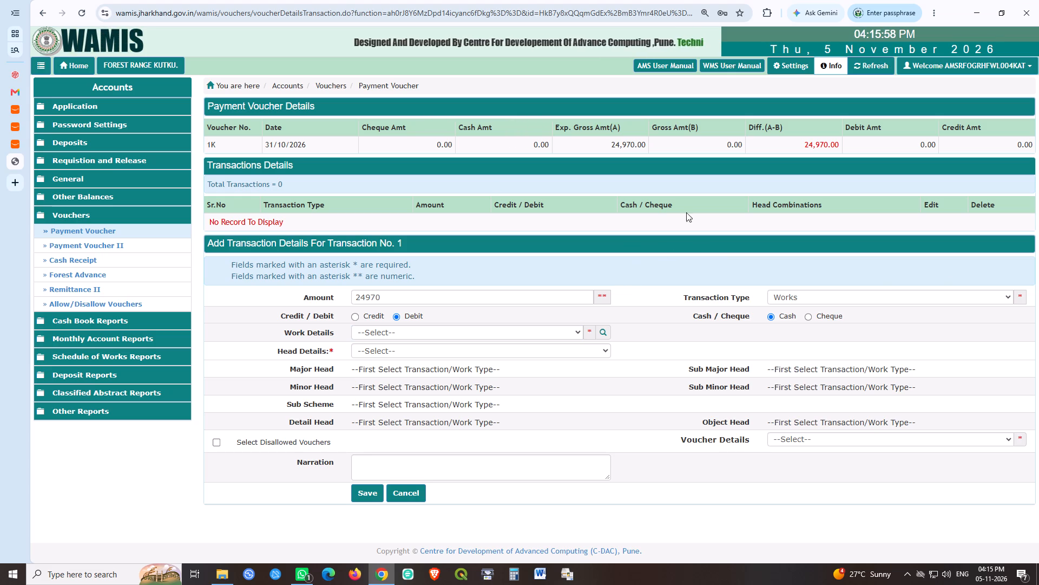
# Log out of the WAMIS account and reload the logout page.
pyautogui.click(952, 65)
pyautogui.click(934, 90)
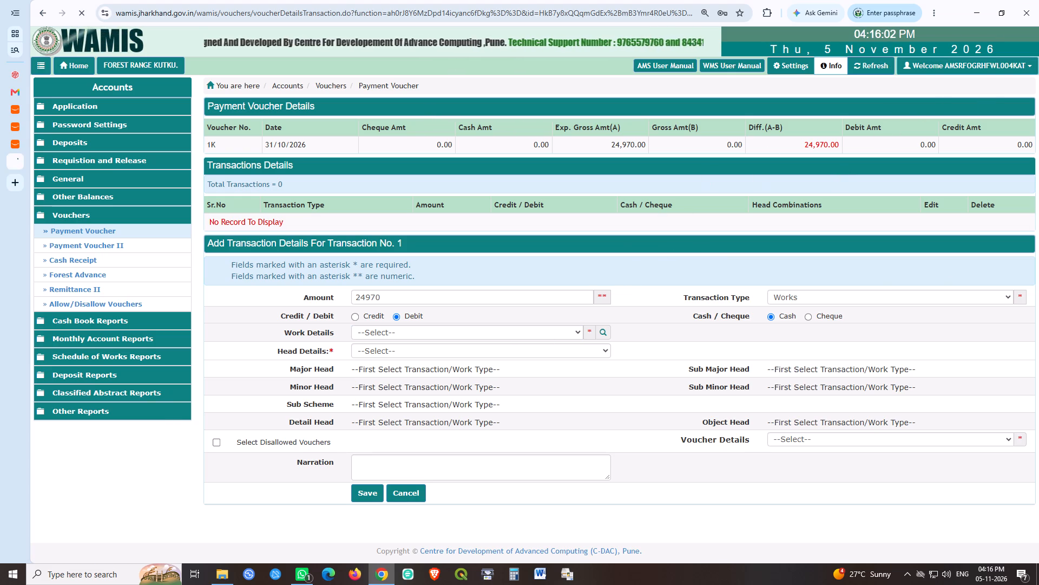
pyautogui.click(953, 62)
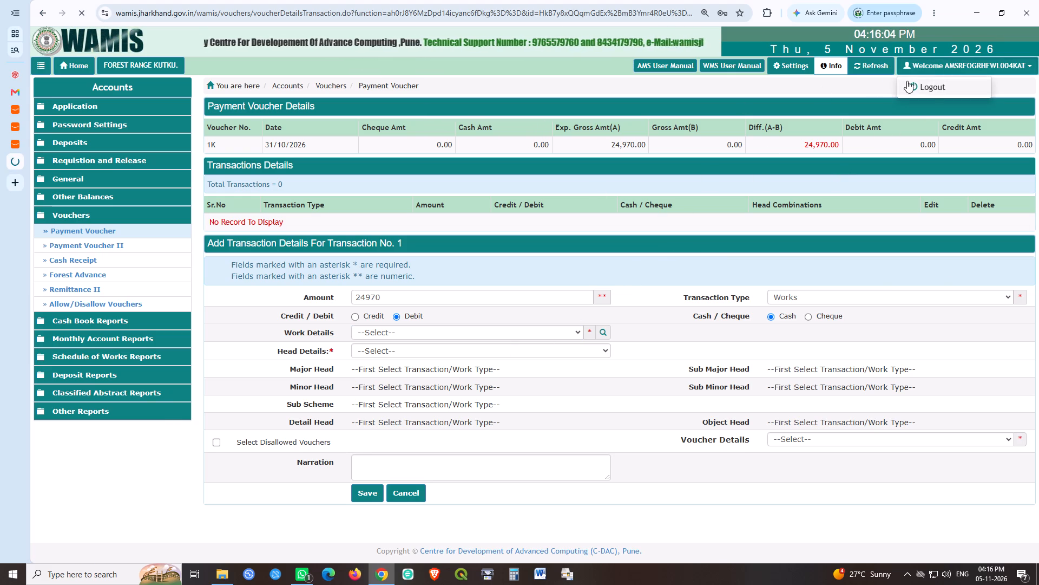
pyautogui.click(933, 86)
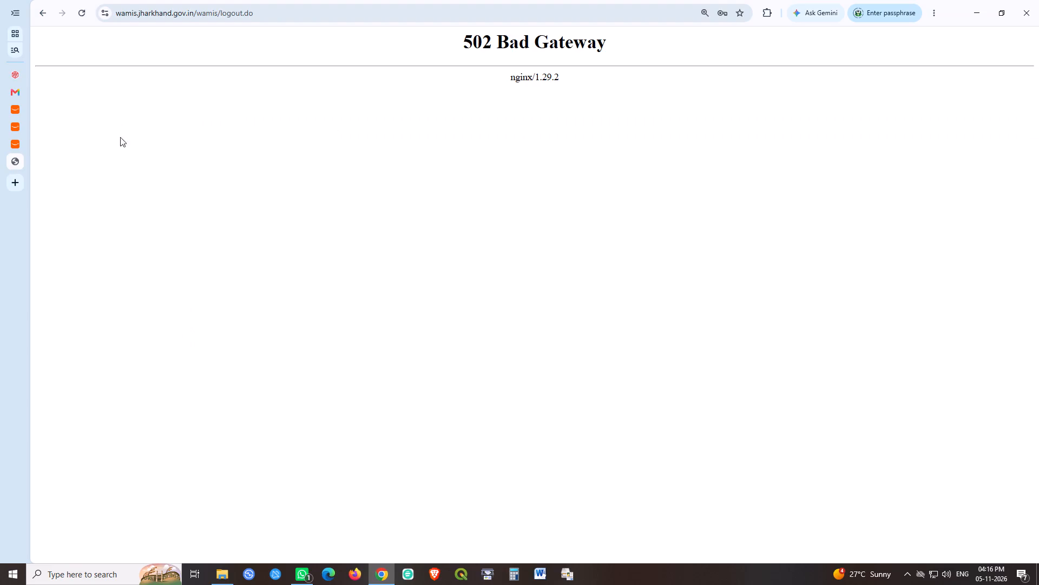
pyautogui.click(43, 168)
pyautogui.click(45, 161)
pyautogui.click(82, 16)
# Close the logout page's tab and open the bookmarked WAMIS login page in a new one.
pyautogui.click(119, 159)
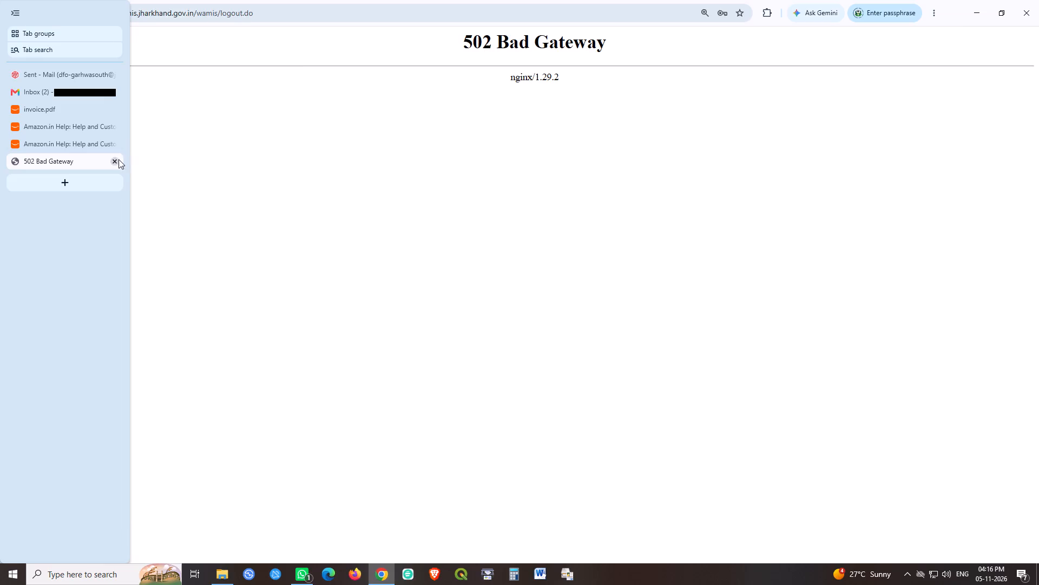
pyautogui.click(87, 170)
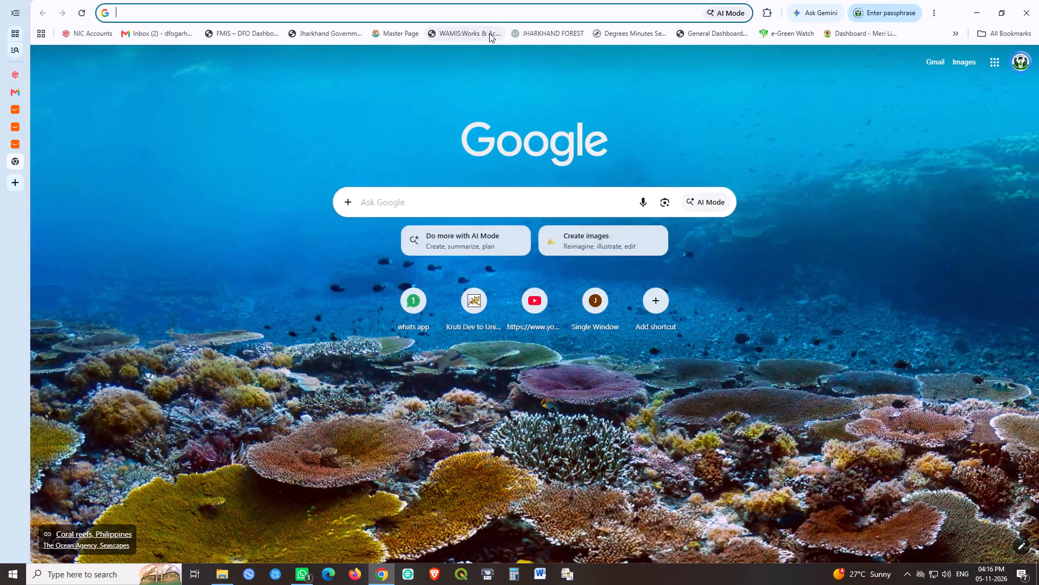
pyautogui.click(450, 32)
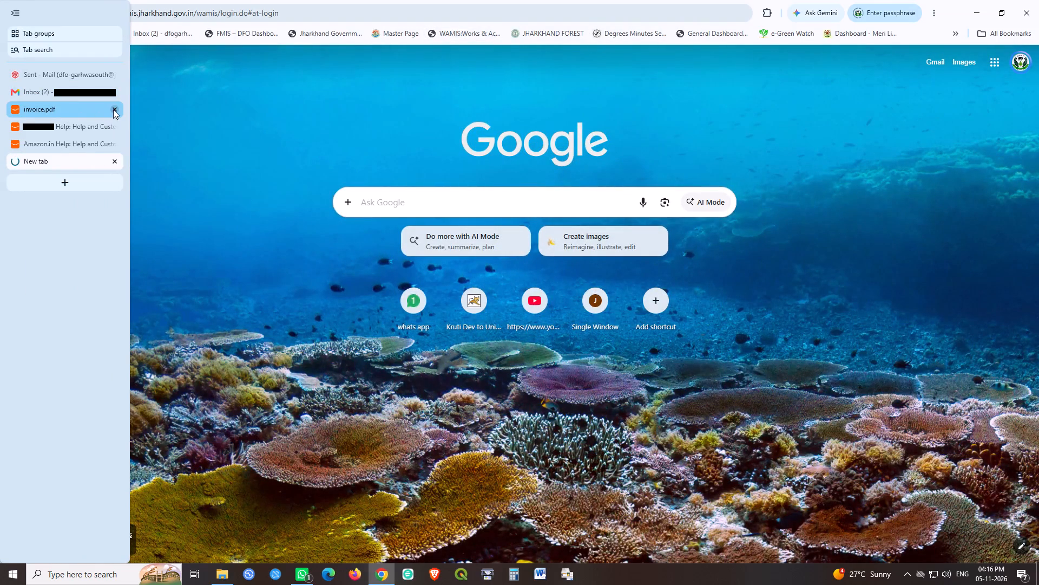
# Close the invoice.pdf tab and the two Amazon.in Help tabs.
pyautogui.click(113, 109)
pyautogui.click(113, 109)
pyautogui.click(113, 109)
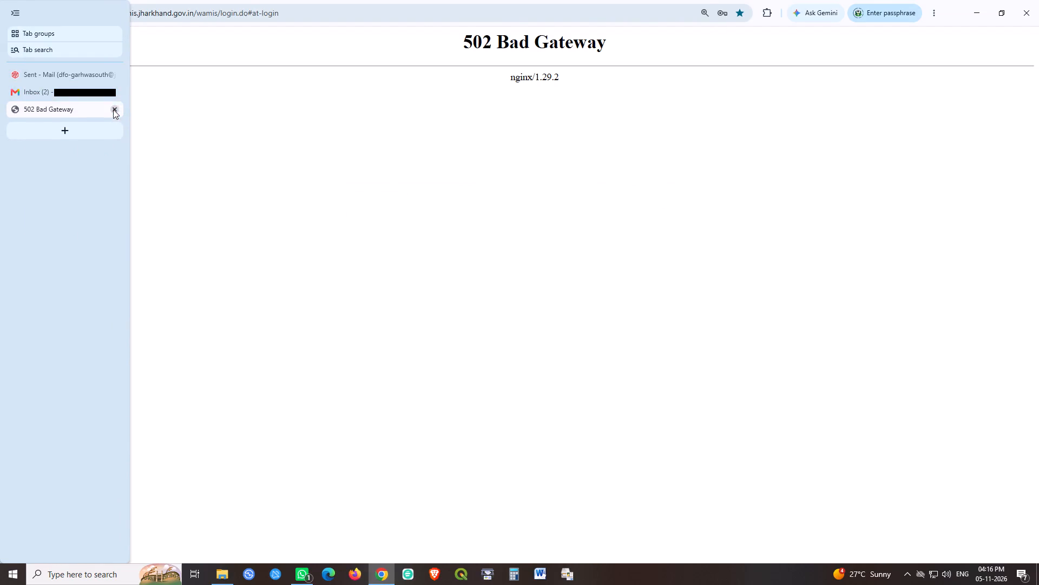
# Try loading the WAMIS login page again from its current address, repeating the attempt once.
pyautogui.click(85, 112)
pyautogui.click(253, 13)
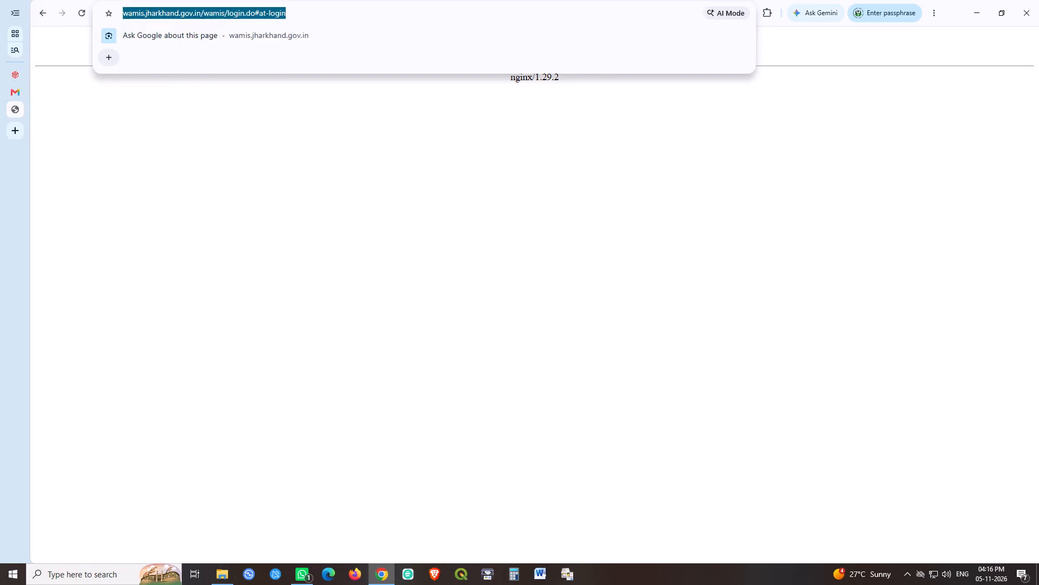
pyautogui.press('Return')
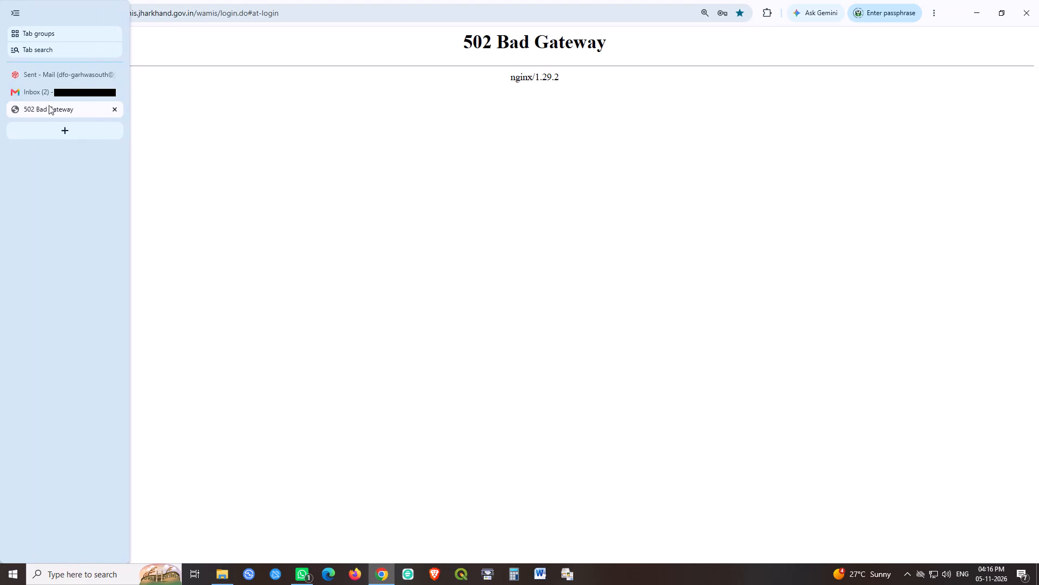
pyautogui.click(64, 105)
pyautogui.click(238, 9)
pyautogui.press('Return')
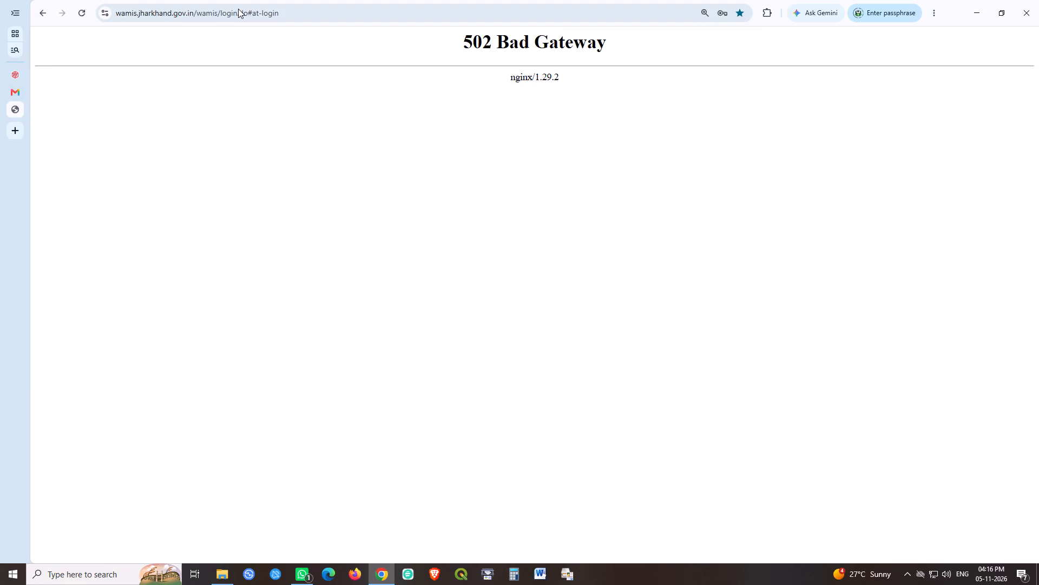
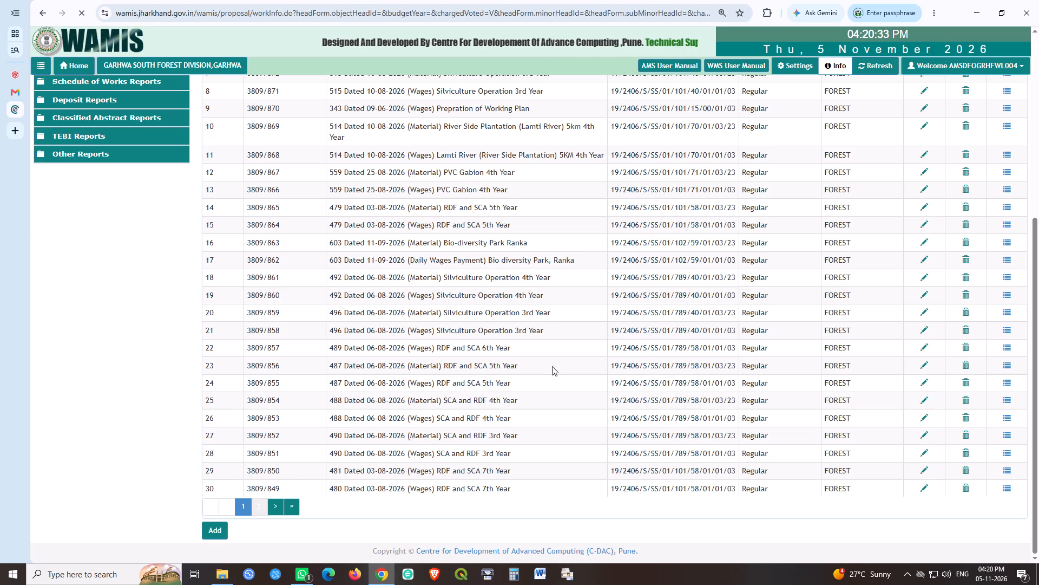
# Compare the 490 Dated 06-08-2026 RDF and SCA 3rd Year works across both pages of the Proposal Work Details list.
pyautogui.scroll(-3, 595, 344)
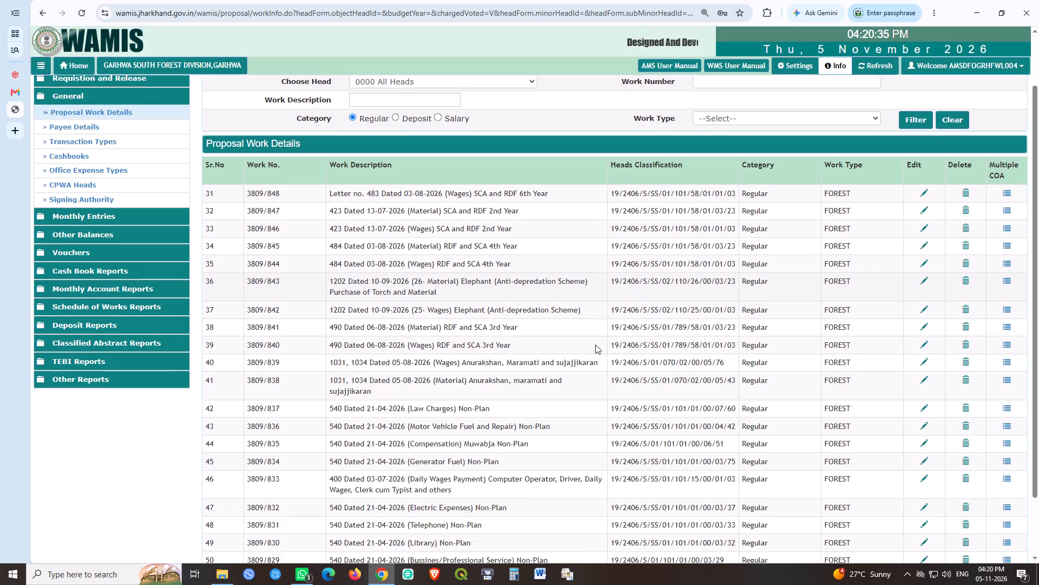
pyautogui.scroll(-2, 595, 344)
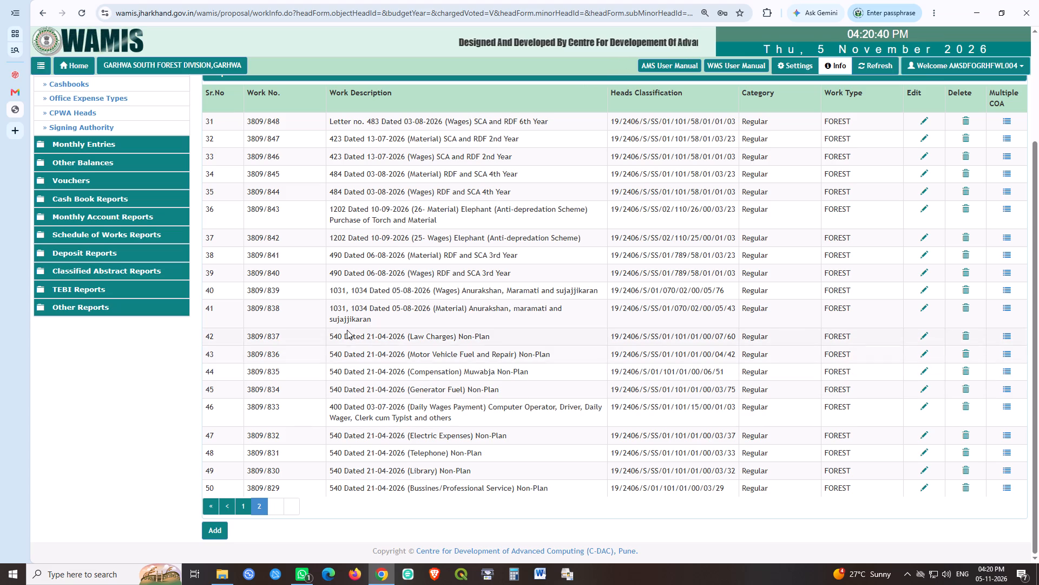
pyautogui.moveTo(345, 256); pyautogui.dragTo(474, 262)
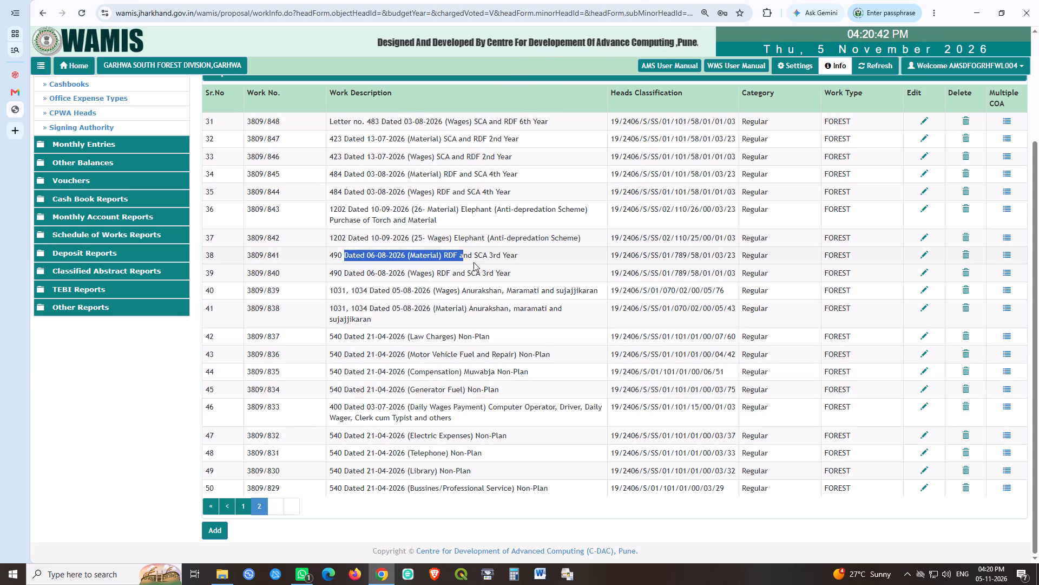
pyautogui.moveTo(474, 262); pyautogui.dragTo(493, 268)
pyautogui.click(523, 268)
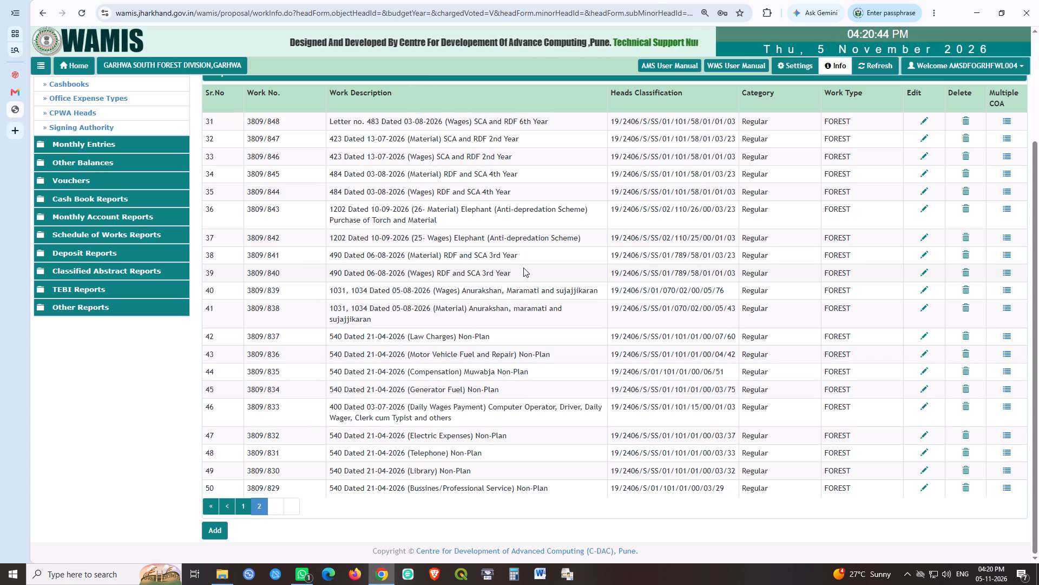
pyautogui.moveTo(520, 268); pyautogui.dragTo(251, 252)
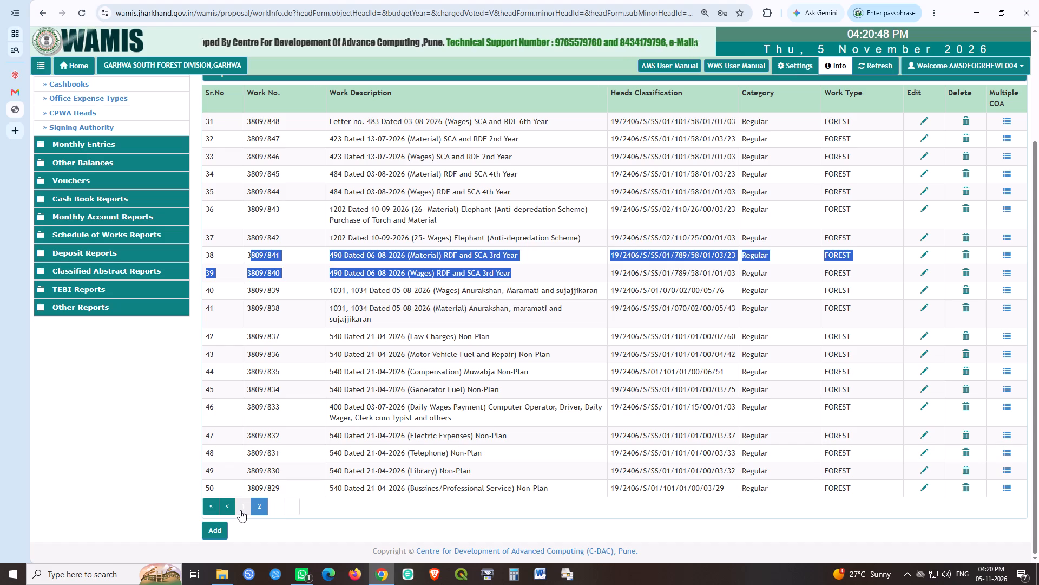
pyautogui.click(240, 511)
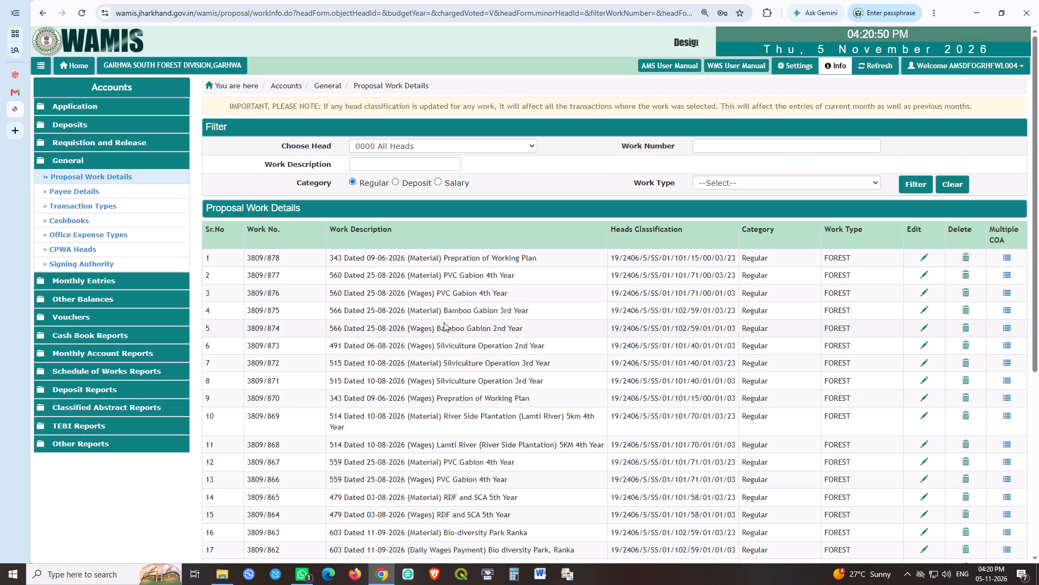
pyautogui.scroll(-5, 444, 322)
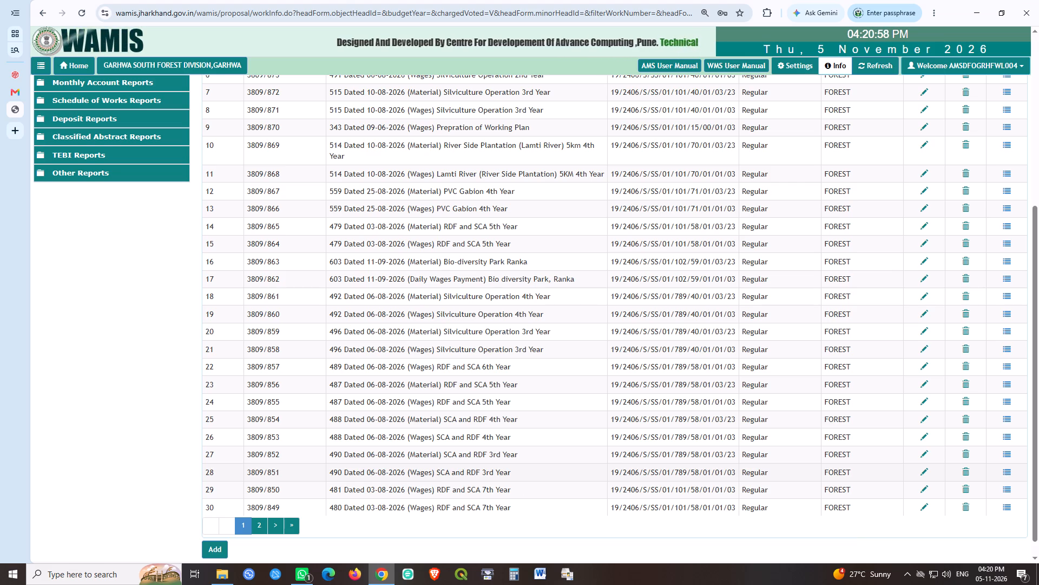
pyautogui.click(259, 531)
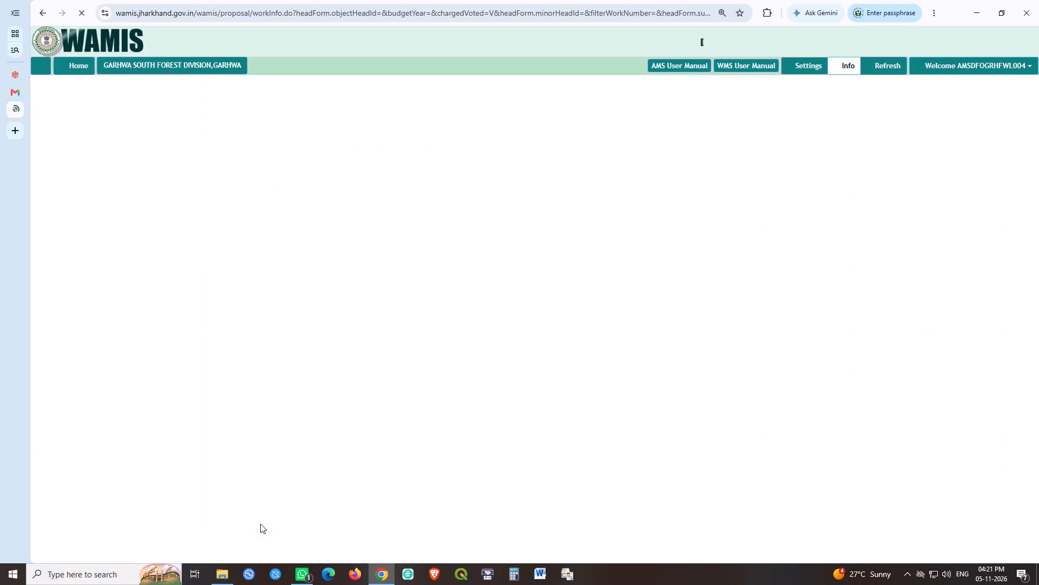
pyautogui.scroll(-3, 481, 415)
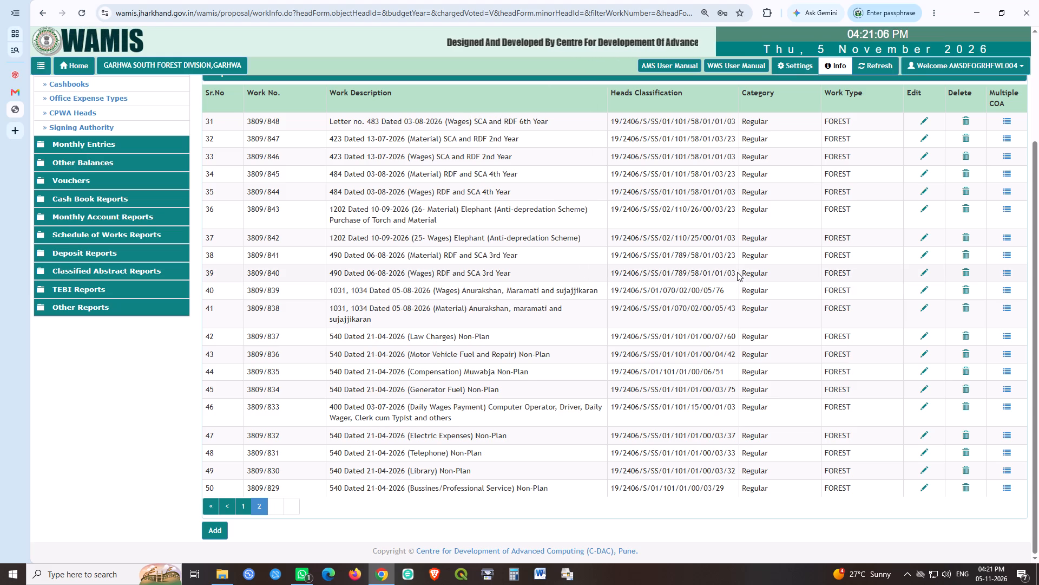
# Delete proposal work 3809/852, 490 Dated 06-08-2026 (Material) SCA and RDF 3rd Year, from the first list page.
pyautogui.click(242, 505)
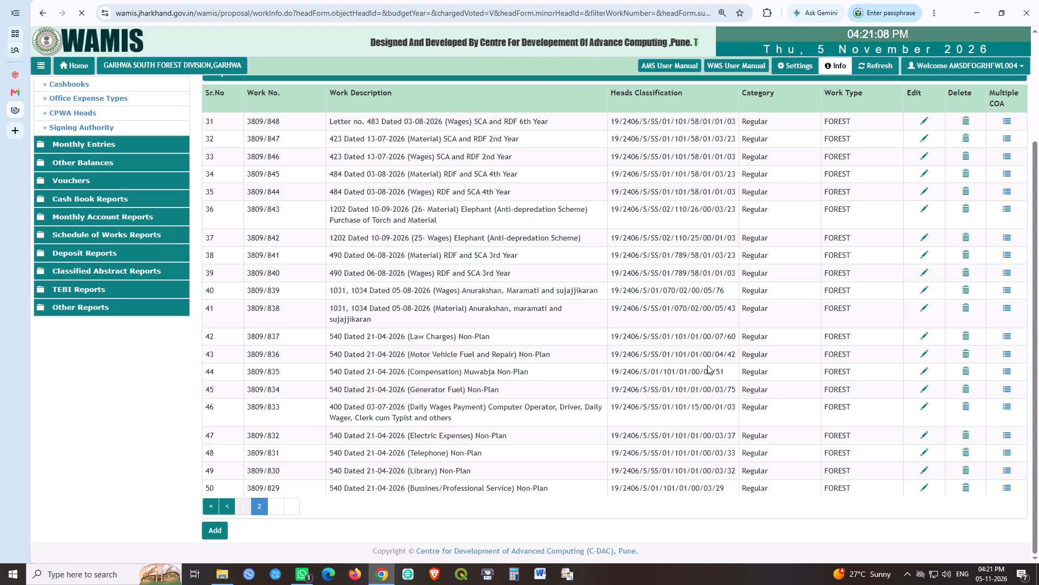
pyautogui.scroll(-4, 785, 381)
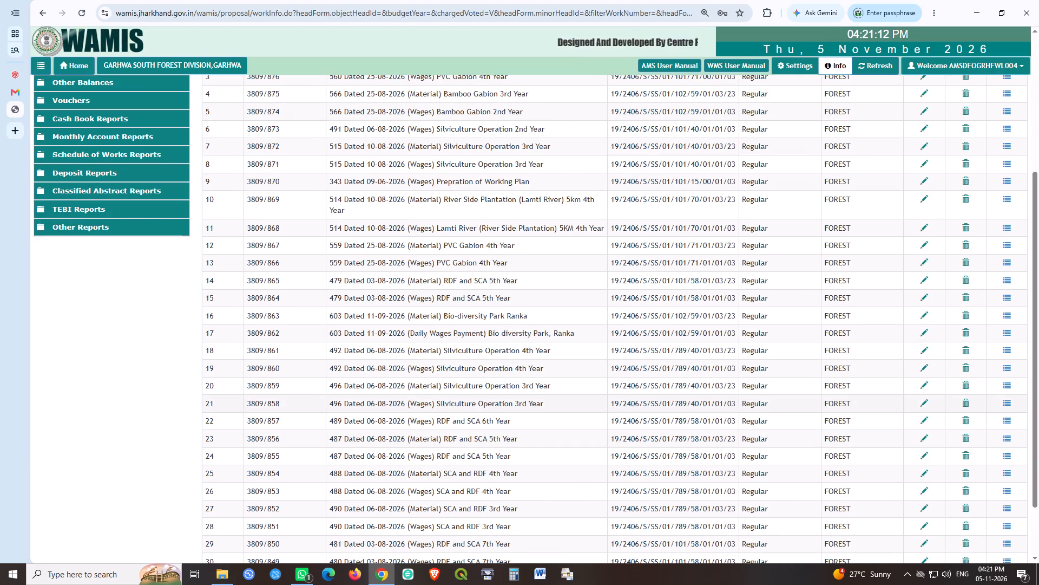
pyautogui.scroll(-2, 502, 405)
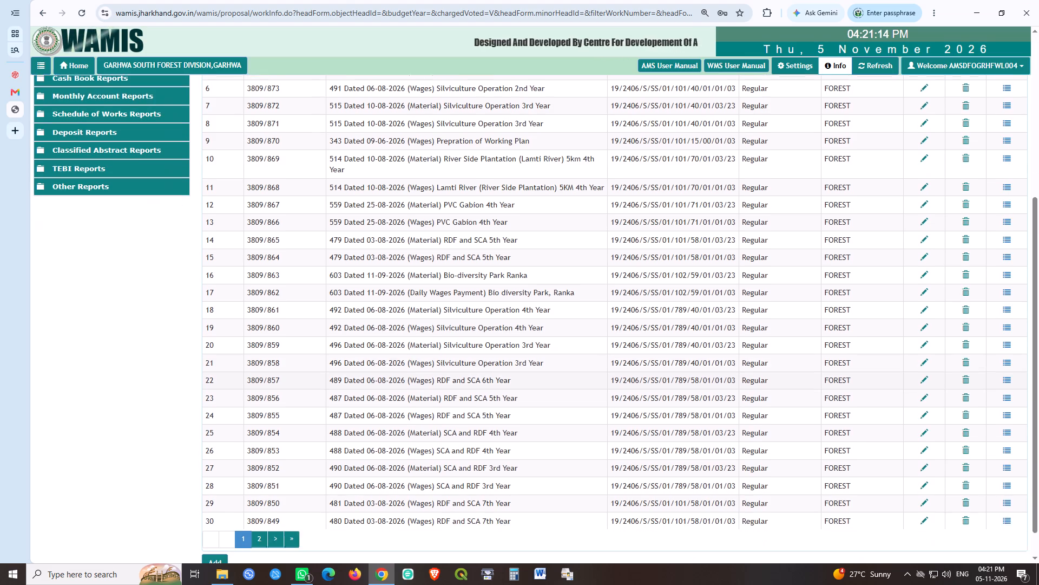
pyautogui.scroll(-2, 502, 405)
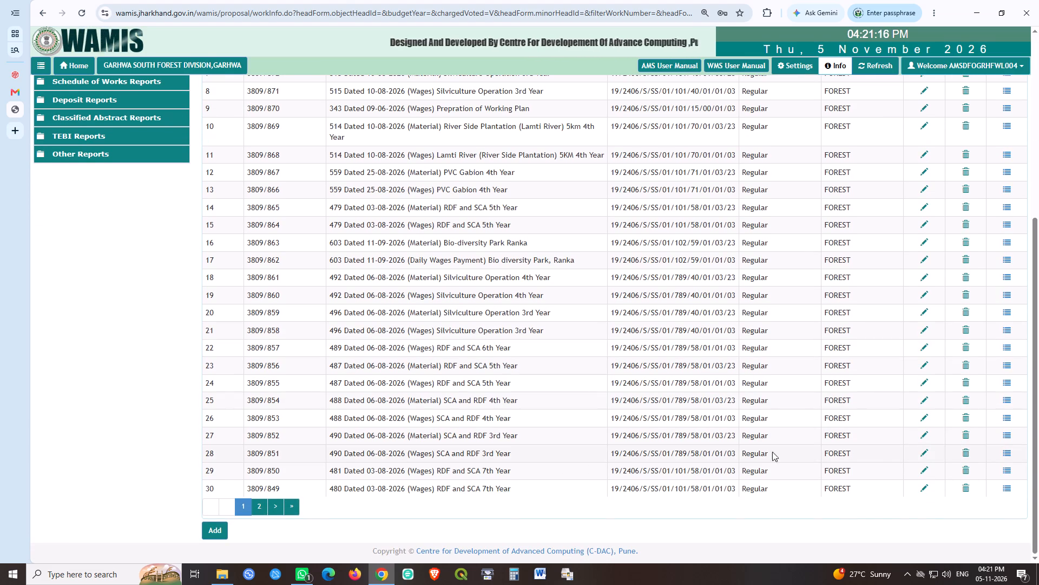
pyautogui.click(965, 434)
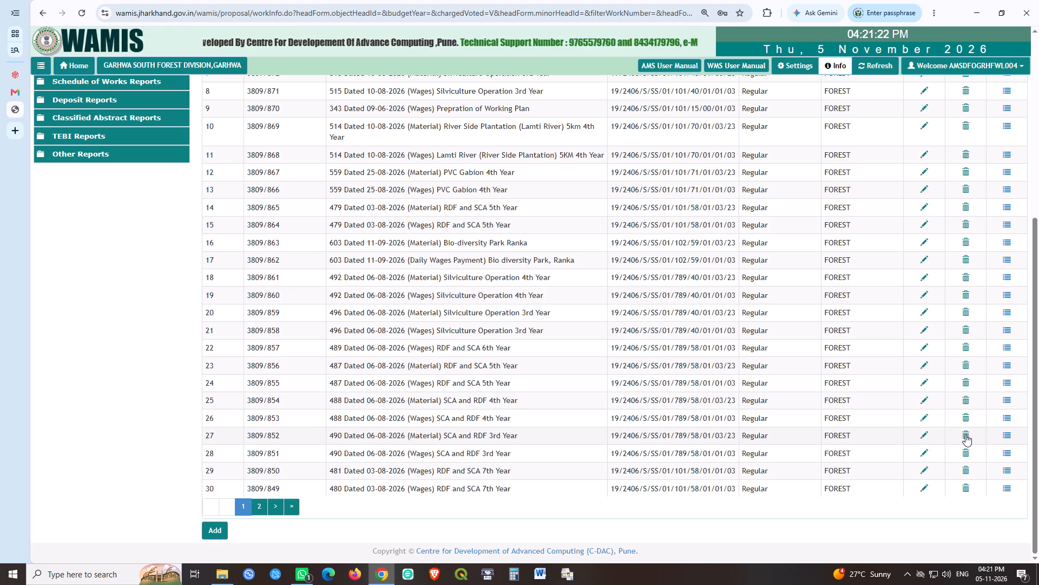
pyautogui.click(589, 80)
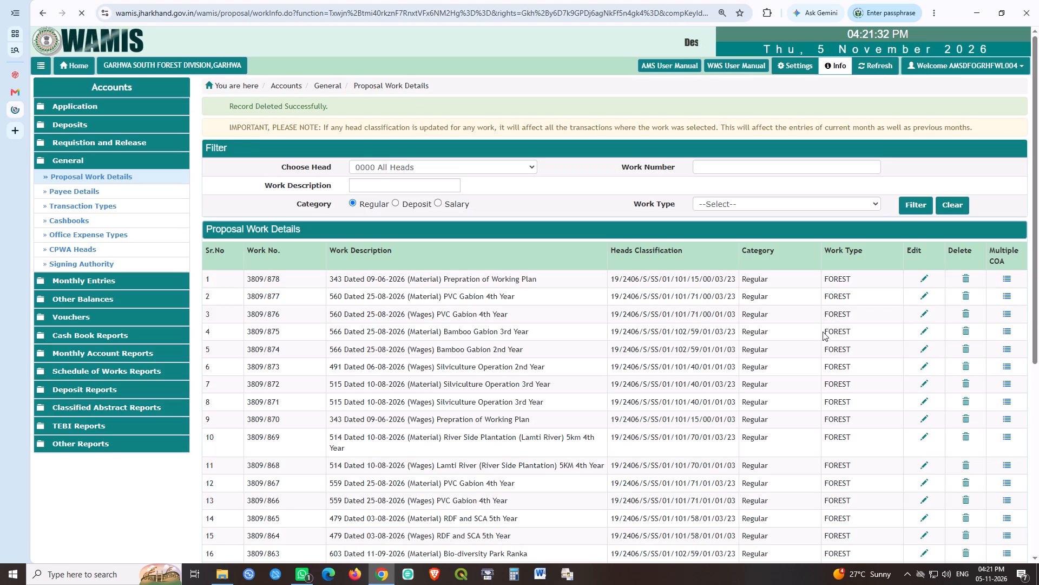
# Delete proposal work 3809/851, 490 Dated 06-08-2026 (Wages) SCA and RDF 3rd Year.
pyautogui.scroll(-9, 843, 292)
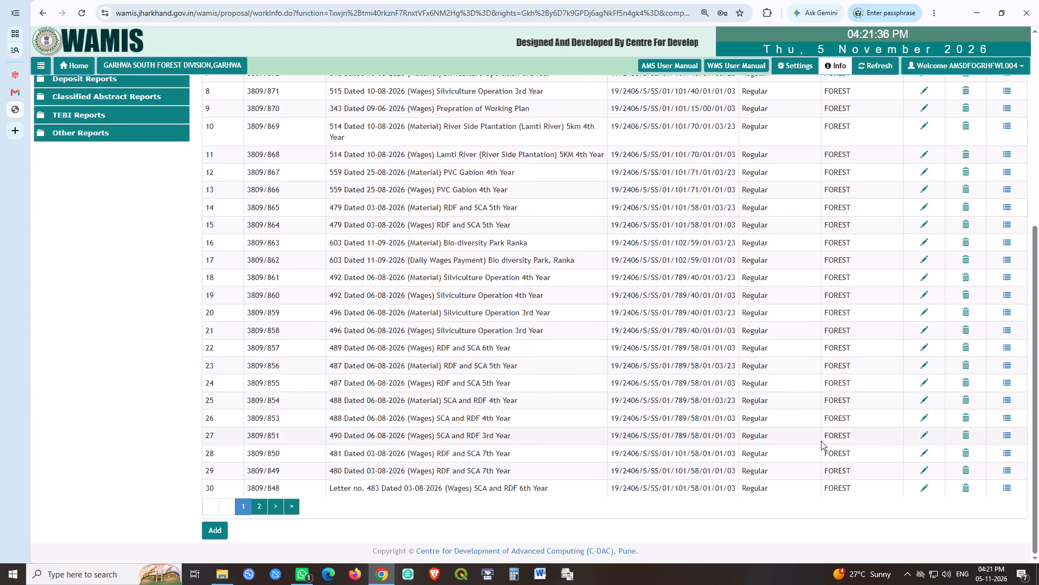
pyautogui.click(965, 432)
pyautogui.click(582, 80)
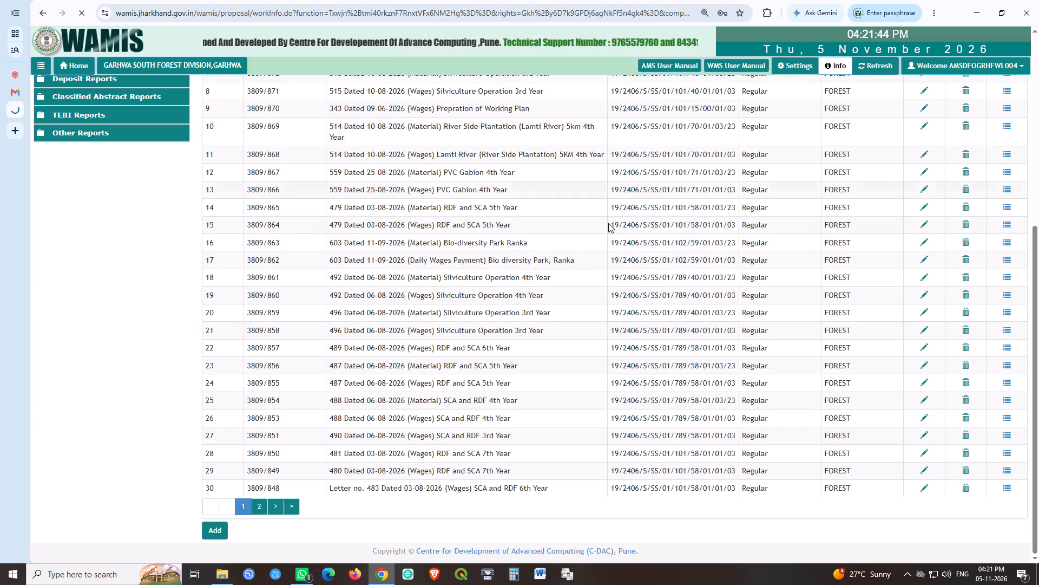
# Review the remaining works and refresh the WAMIS monthly account.
pyautogui.scroll(-2, 625, 288)
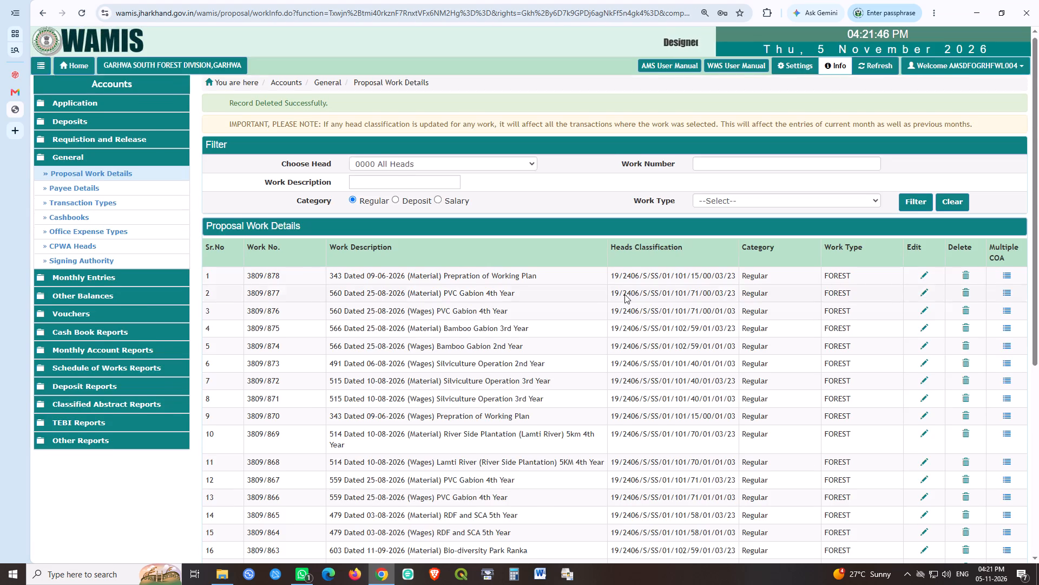
pyautogui.scroll(-3, 624, 294)
pyautogui.scroll(-9, 568, 279)
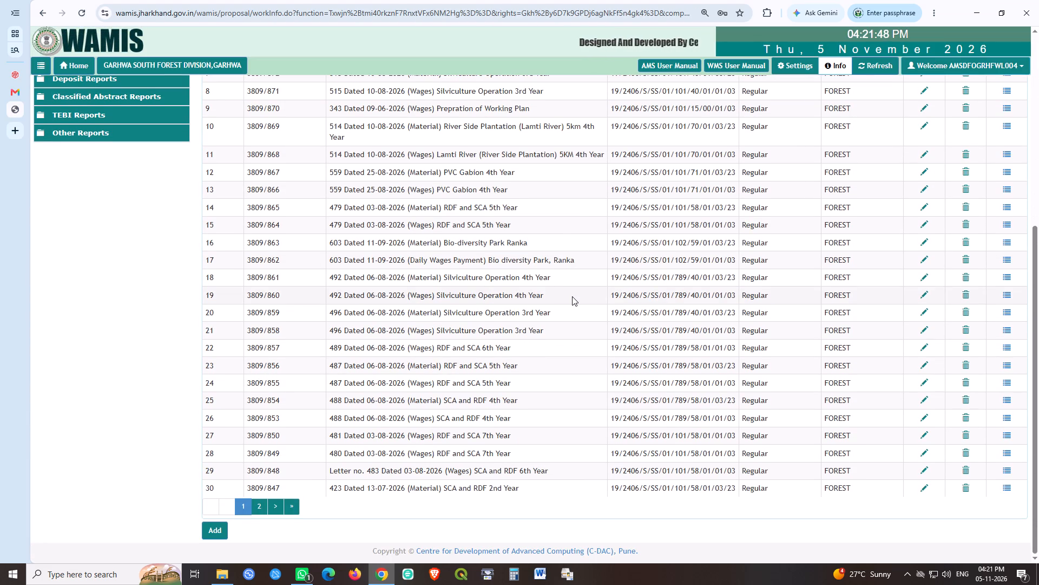
pyautogui.scroll(17, 528, 292)
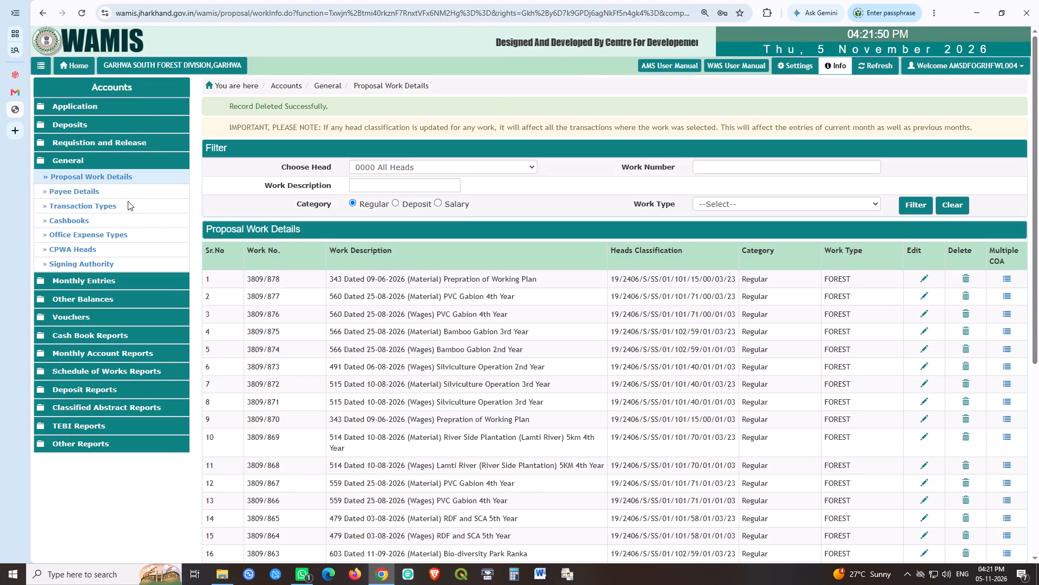
pyautogui.click(881, 67)
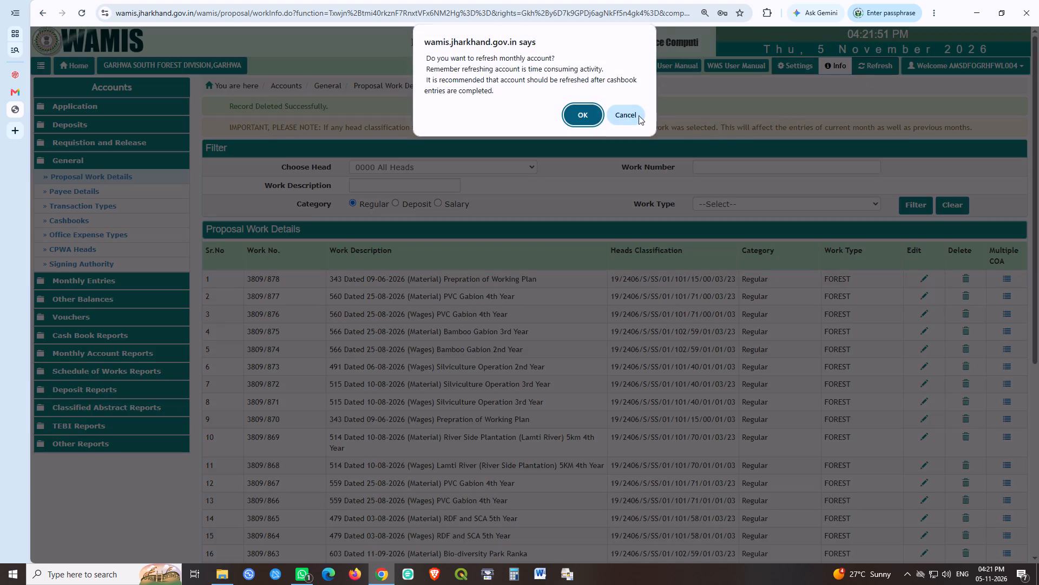
pyautogui.click(577, 112)
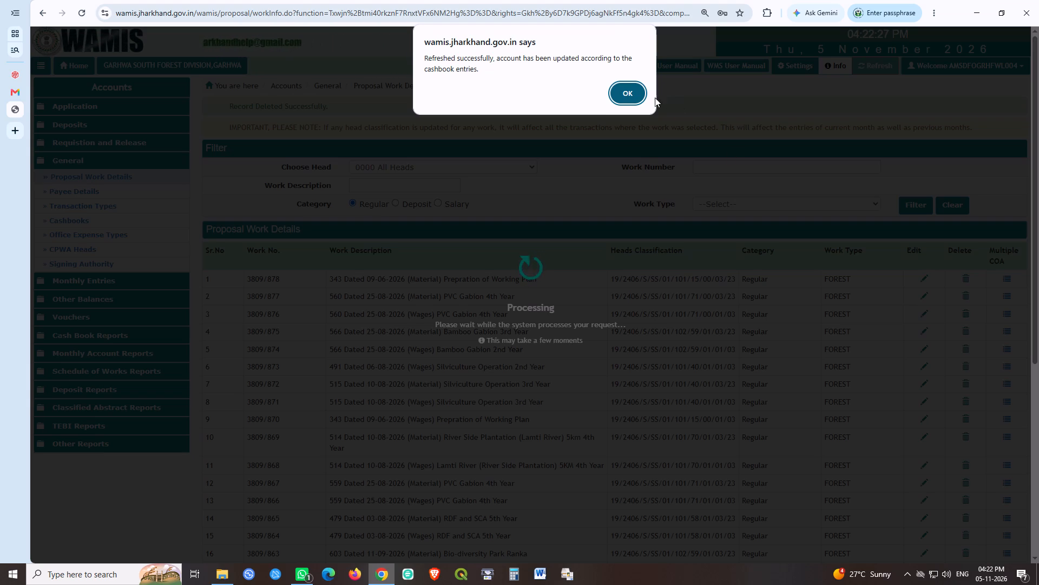
pyautogui.click(622, 95)
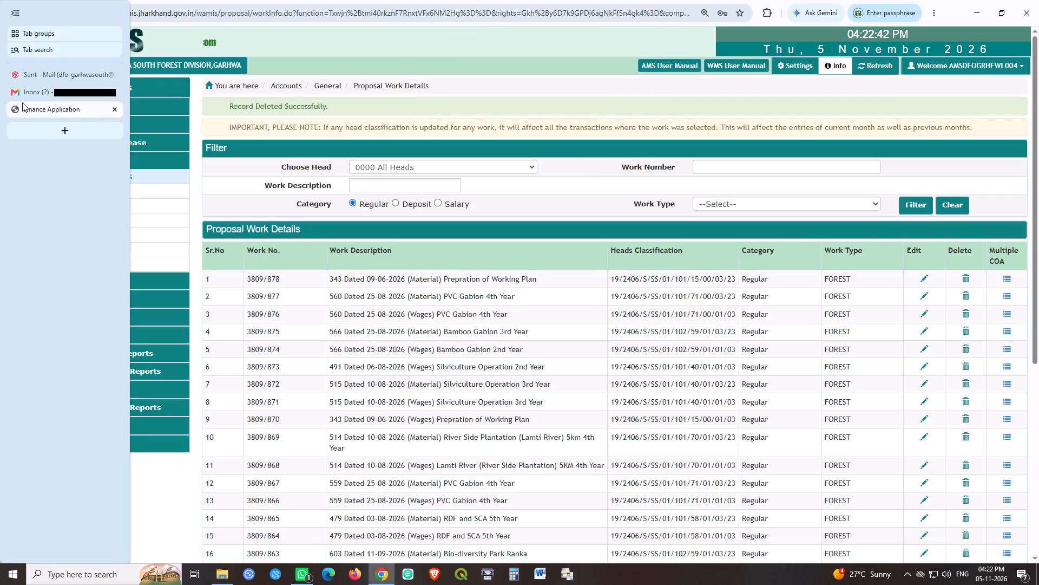
# Open a new browser tab for a YouTube Chhath Puja song.
pyautogui.click(57, 129)
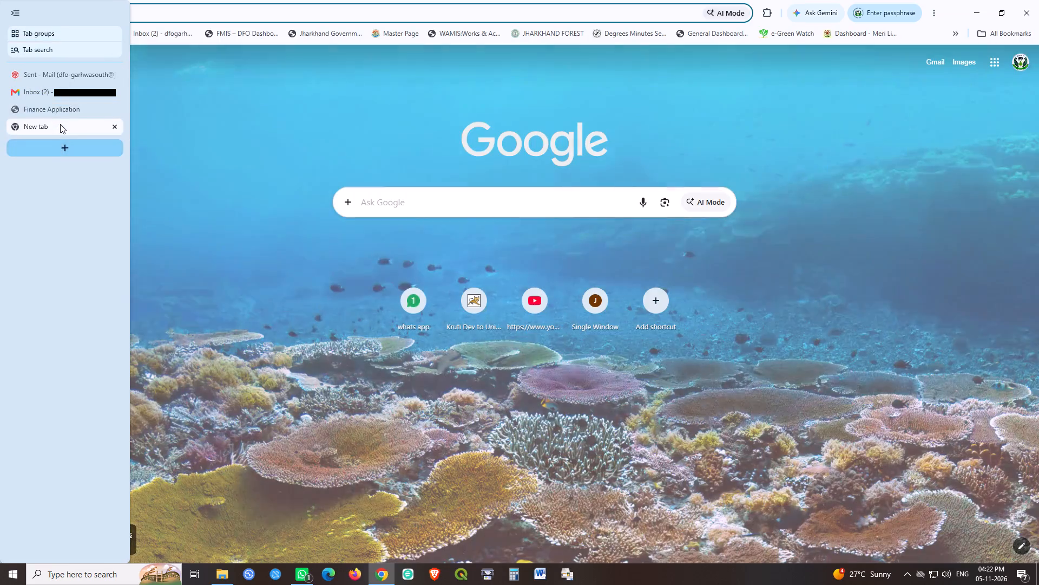
# Place the new tab above the Finance Application tab and play the YouTube playlist Mix - Music of Asia in it.
pyautogui.moveTo(60, 124); pyautogui.dragTo(67, 101)
pyautogui.click(526, 302)
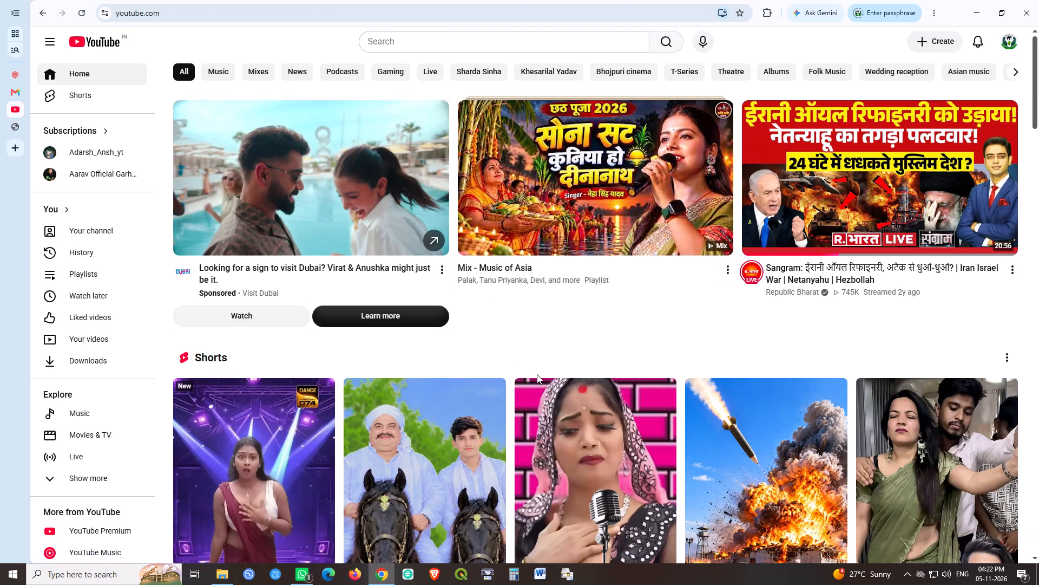
pyautogui.click(554, 165)
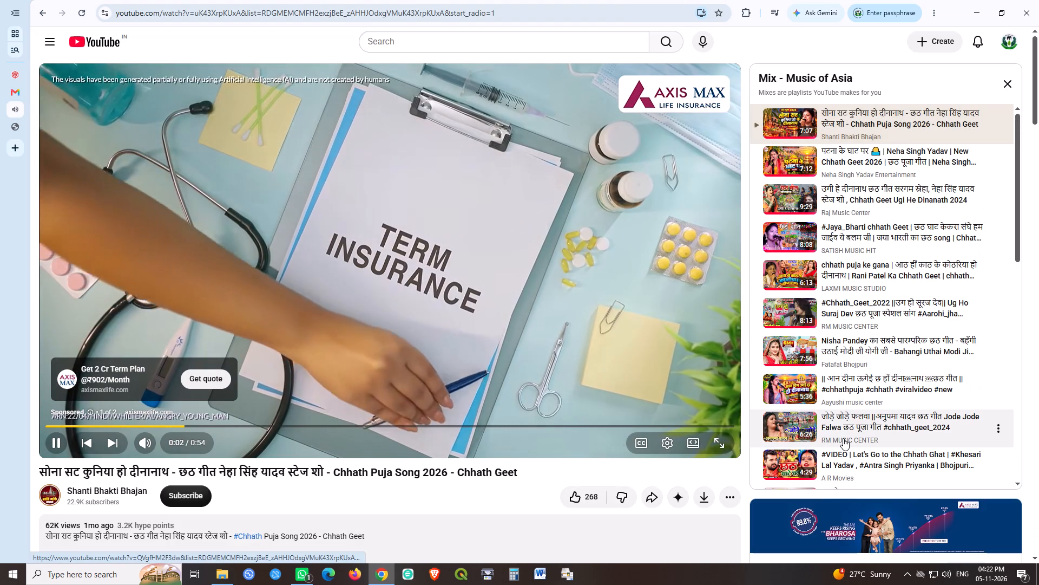
# Try to connect the computer to the wireless audio device Immortal 131.
pyautogui.press('super+k')
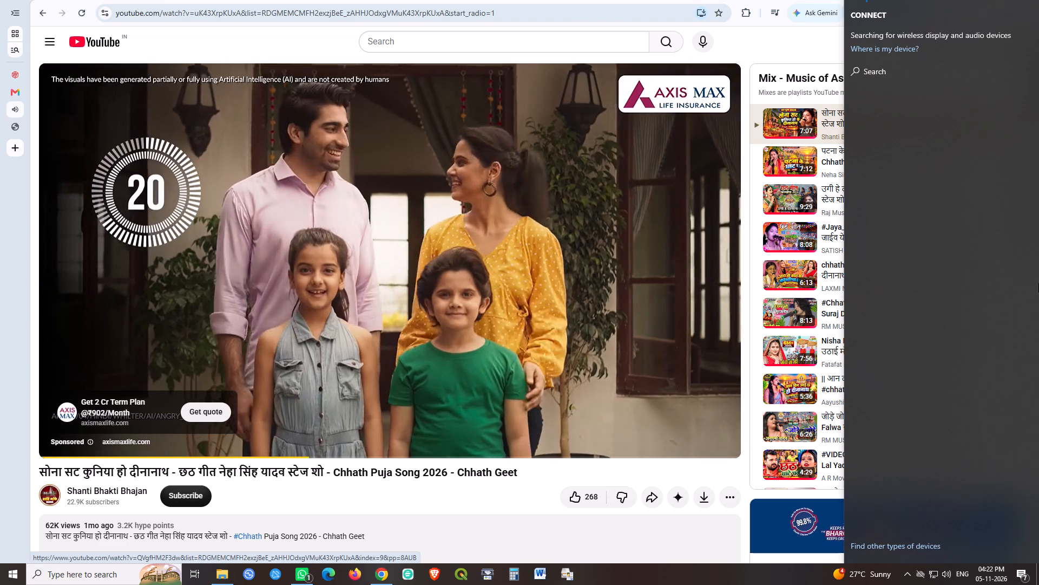
pyautogui.click(917, 128)
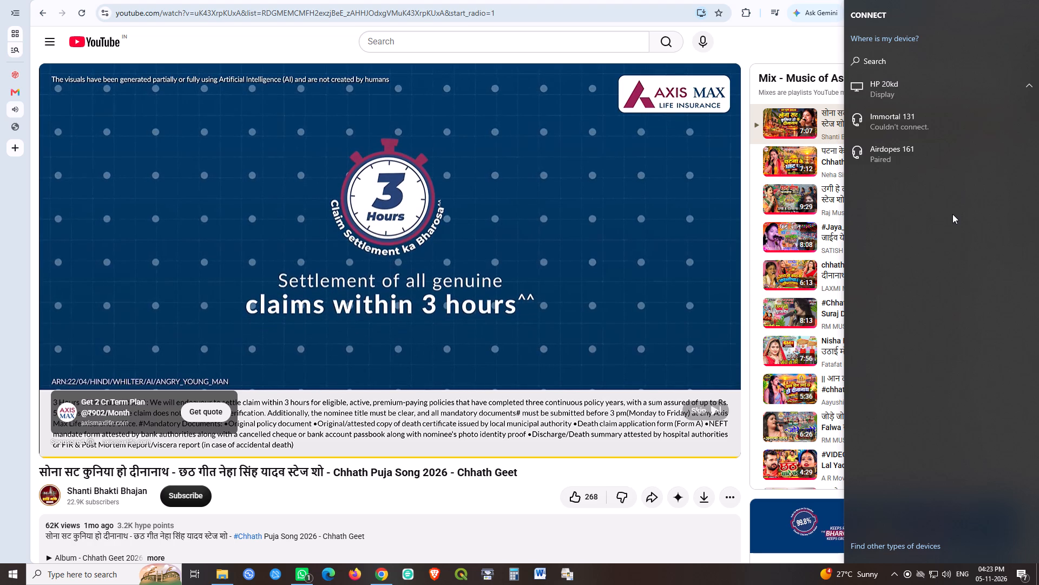
# Connect the Immortal 131 audio device to the computer and return to the YouTube video.
pyautogui.click(889, 119)
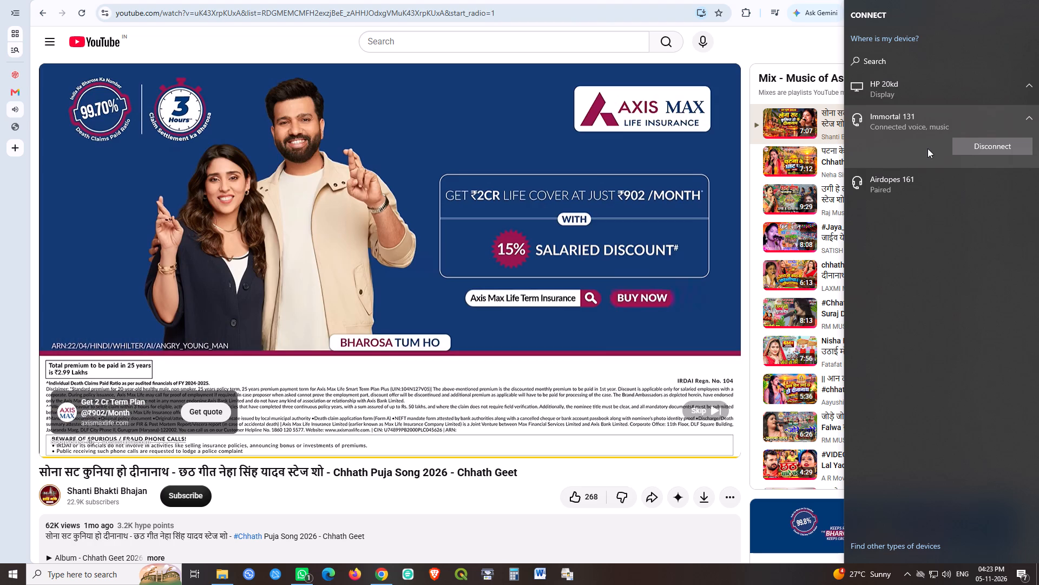
pyautogui.click(577, 0)
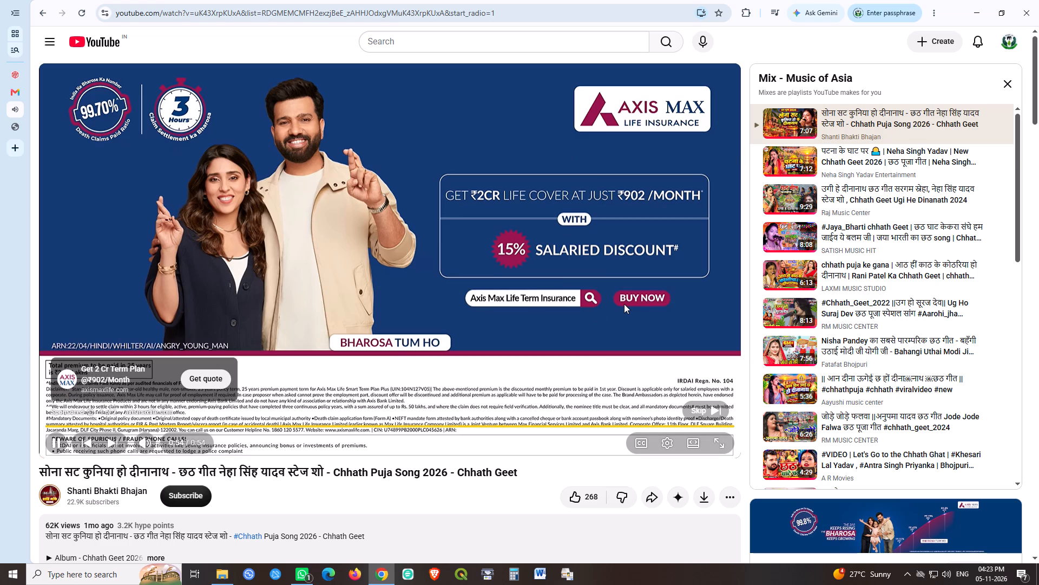
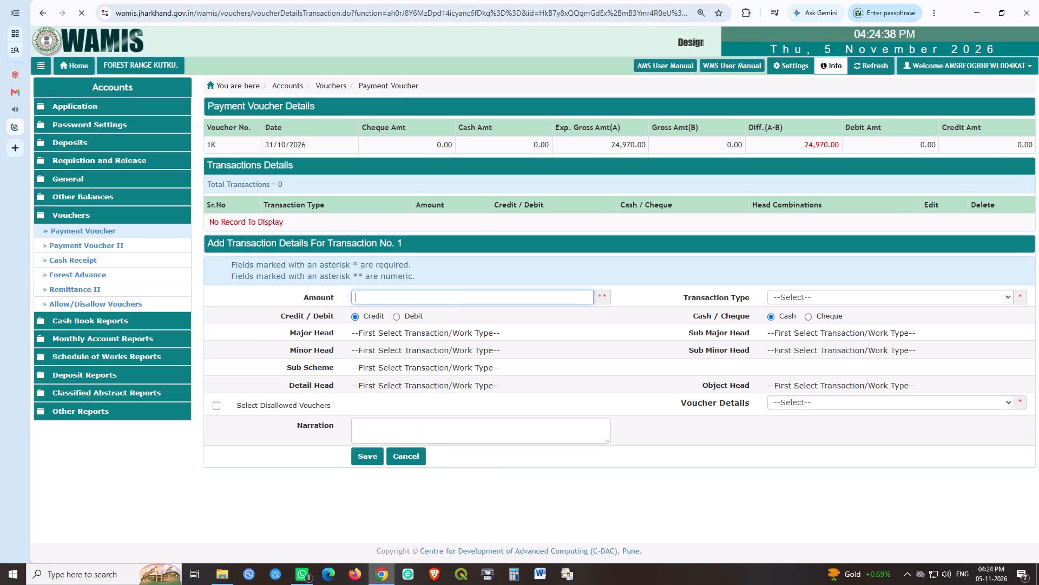
pyautogui.write('24970')
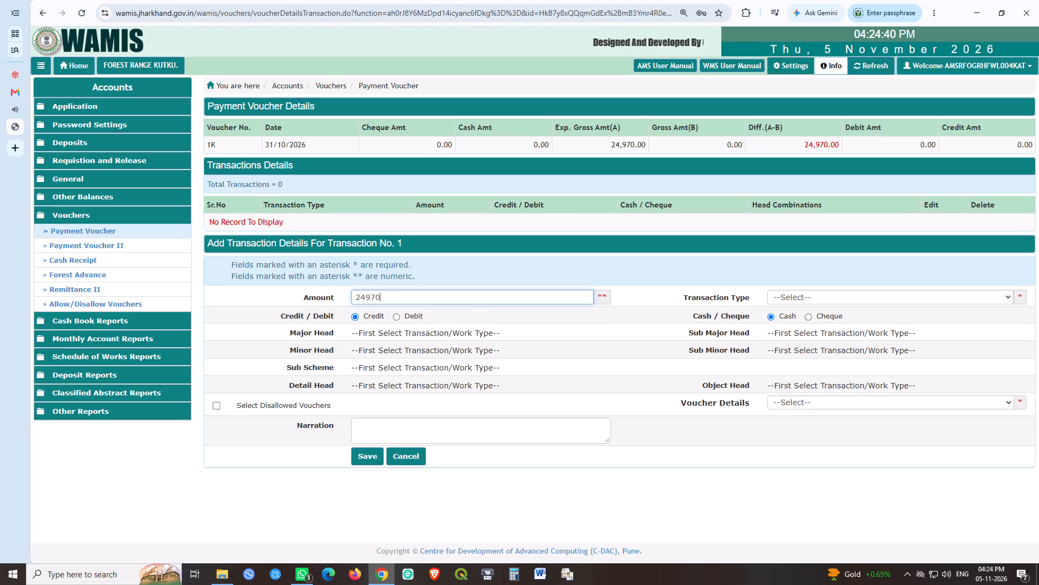
pyautogui.press('Tab')
pyautogui.press('w')
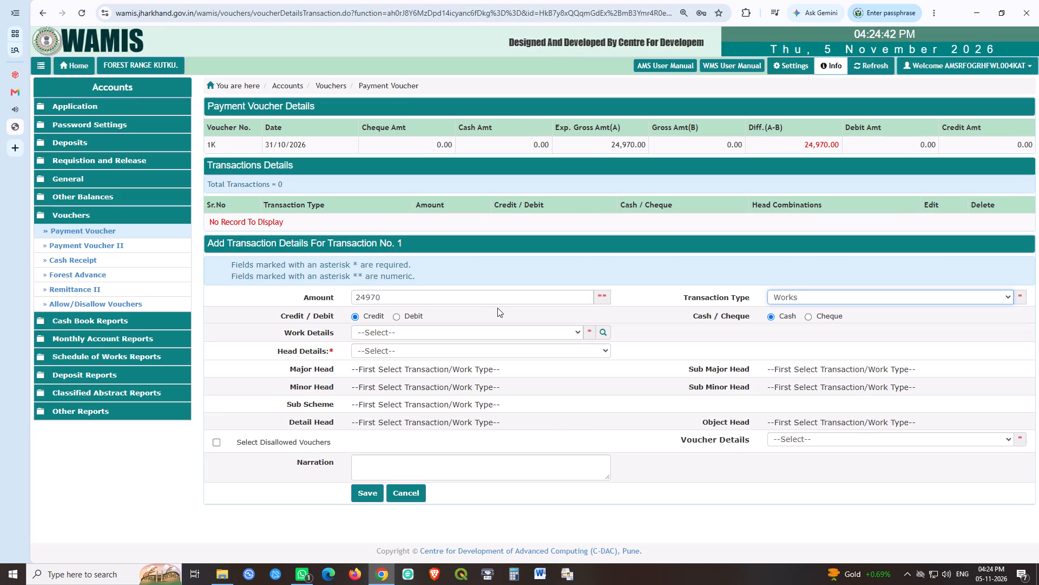
pyautogui.click(413, 317)
pyautogui.click(468, 336)
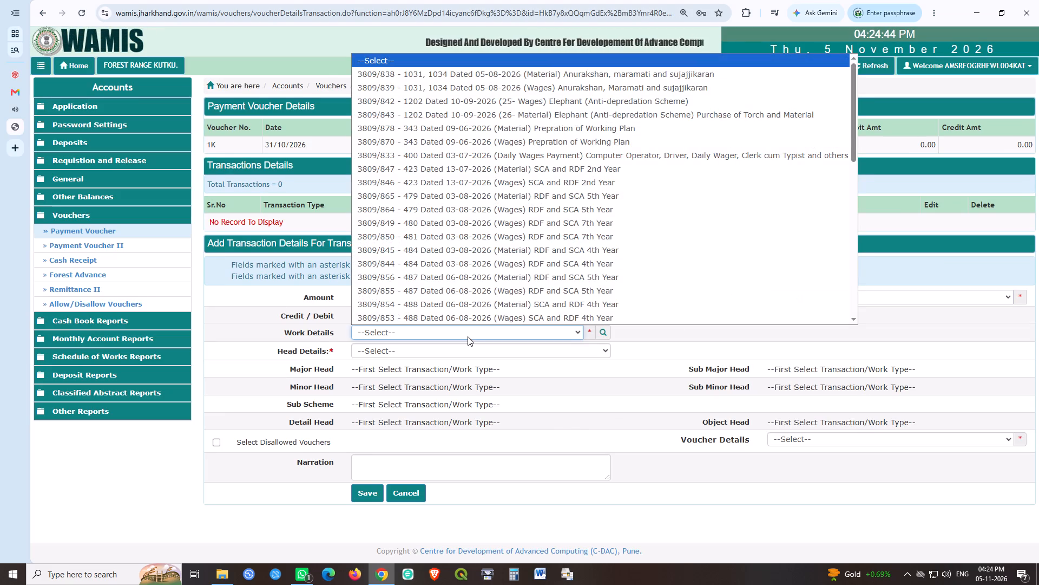
pyautogui.scroll(-2, 477, 212)
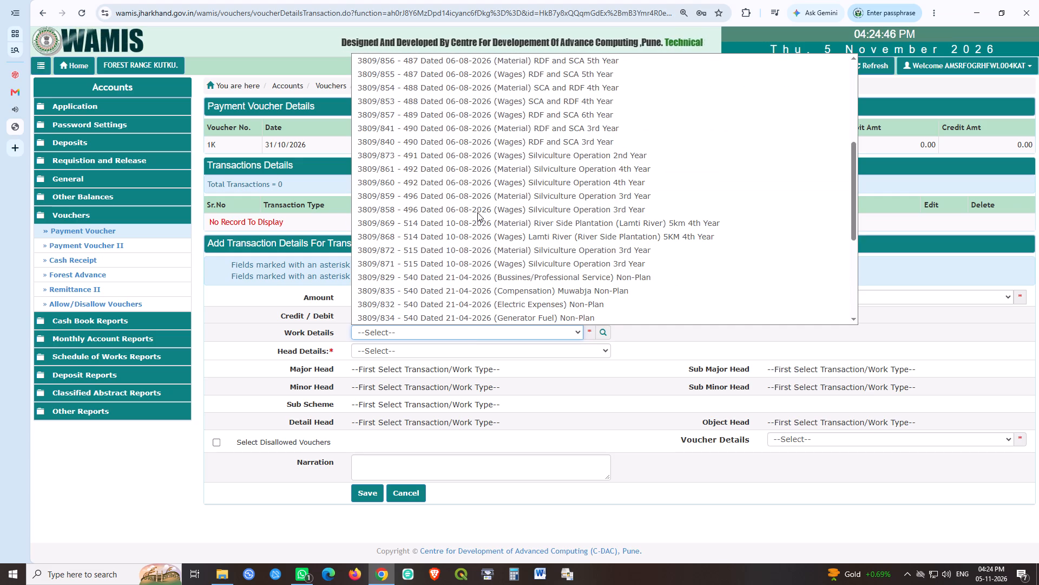
pyautogui.click(434, 140)
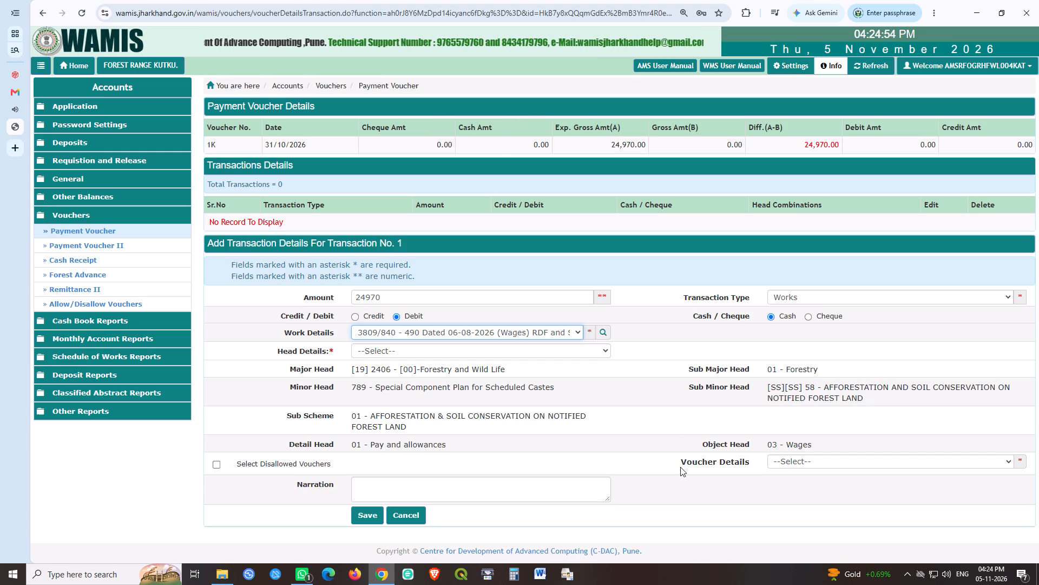
pyautogui.click(366, 512)
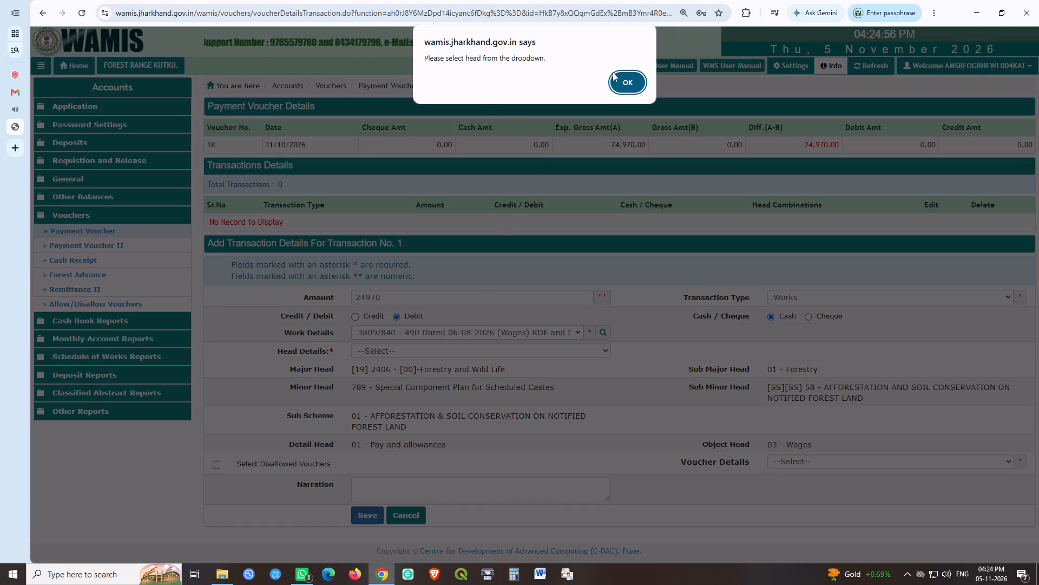
pyautogui.click(633, 79)
pyautogui.click(411, 349)
pyautogui.click(404, 375)
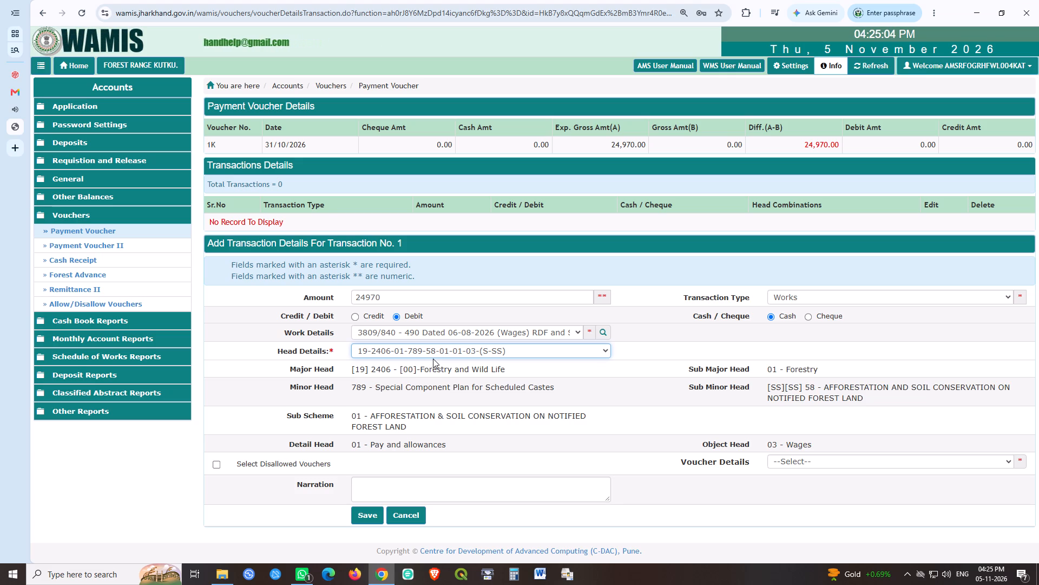
pyautogui.click(358, 521)
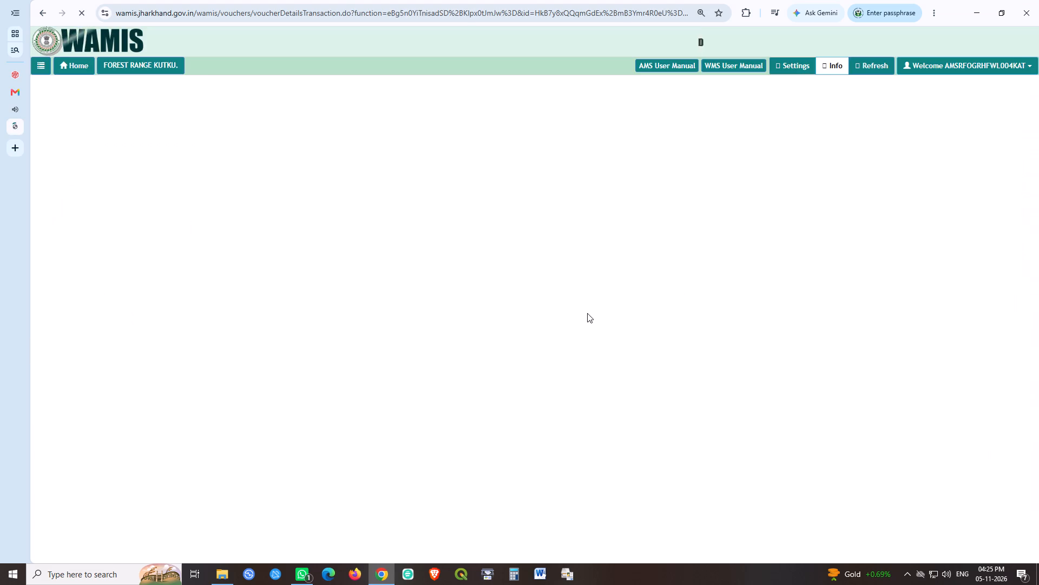
# Create payment voucher 2K dated 31 October 2026 with an expected gross amount of 59007.
pyautogui.click(331, 264)
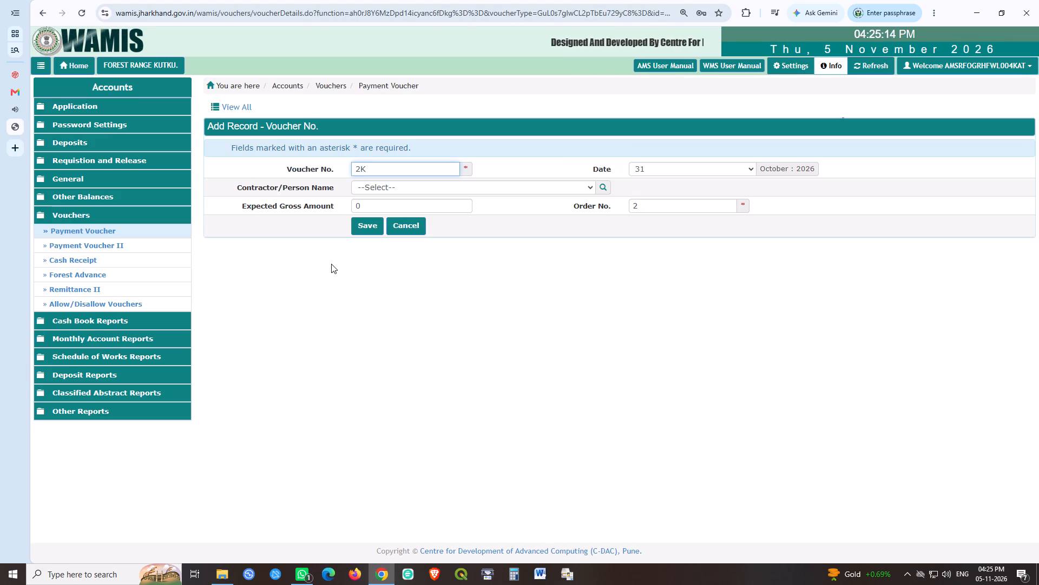
pyautogui.press('Tab')
pyautogui.press('Tab')
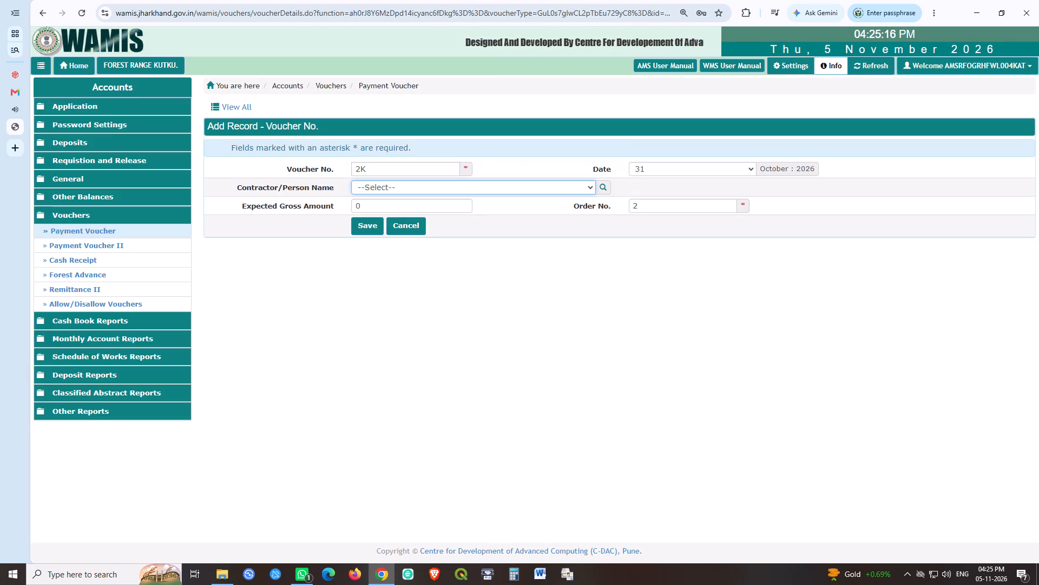
pyautogui.press('Tab')
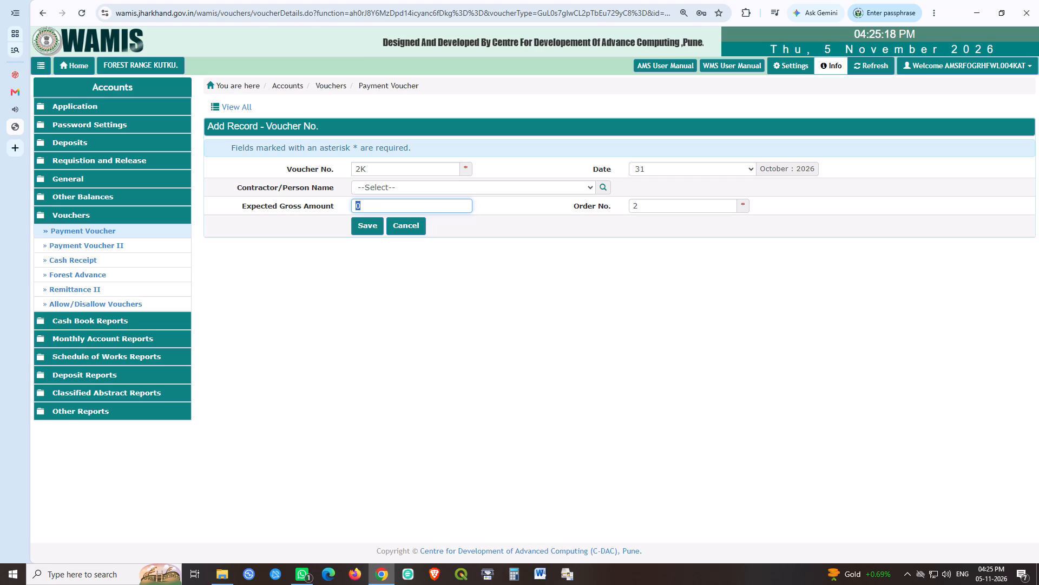
pyautogui.write('59007')
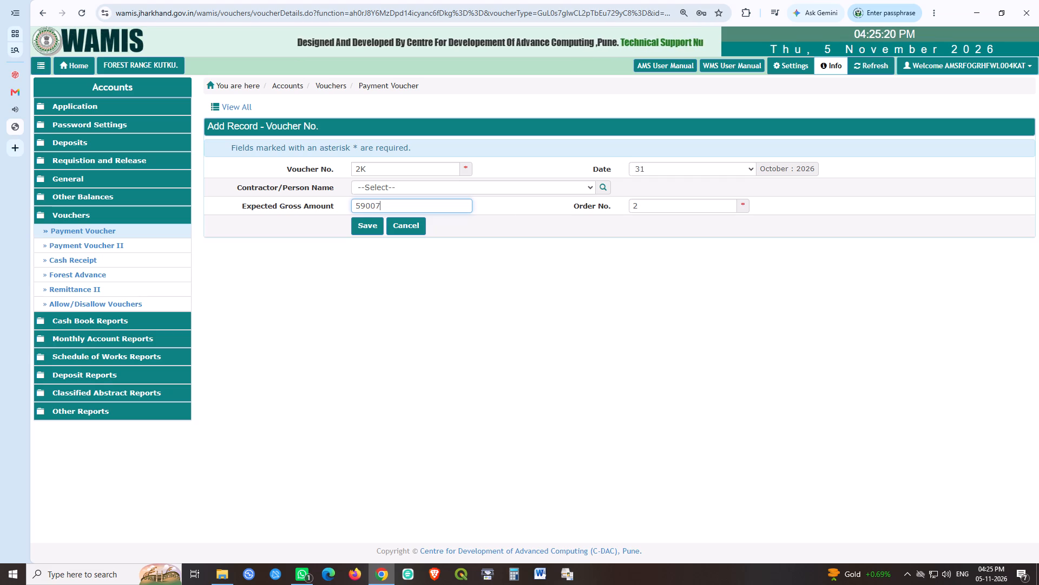
pyautogui.press('Tab')
pyautogui.press('Tab')
pyautogui.press('space')
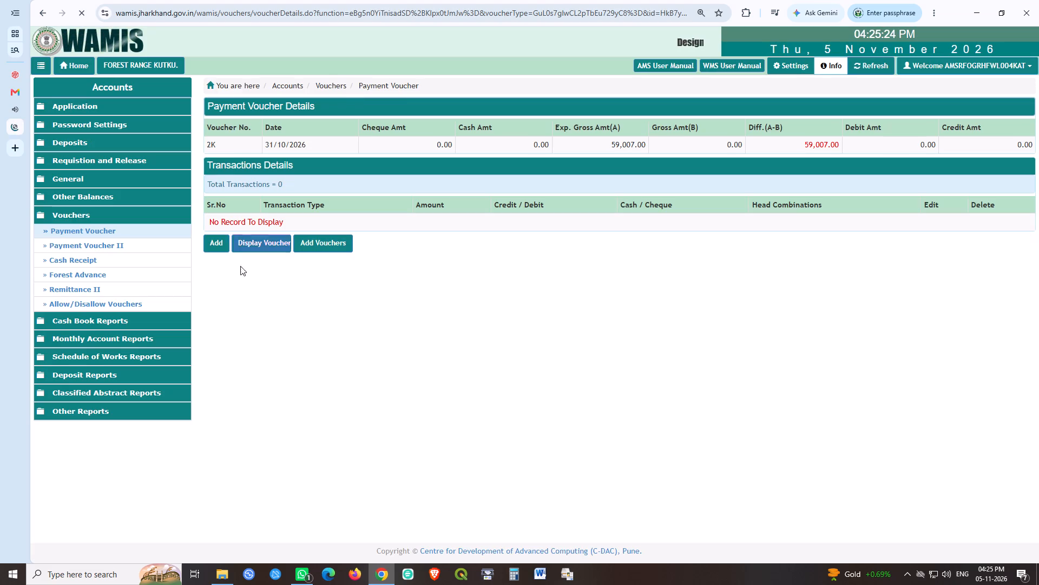
# Start a transaction for voucher 2K with amount 59007, type Works, as a debit paid in cash.
pyautogui.click(215, 246)
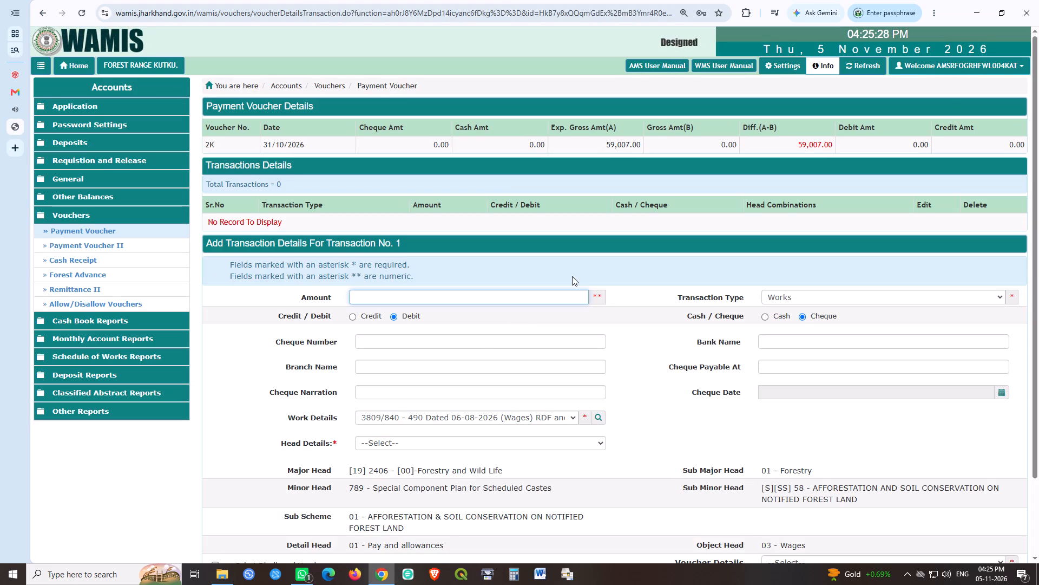
pyautogui.write('59007')
pyautogui.press('Tab')
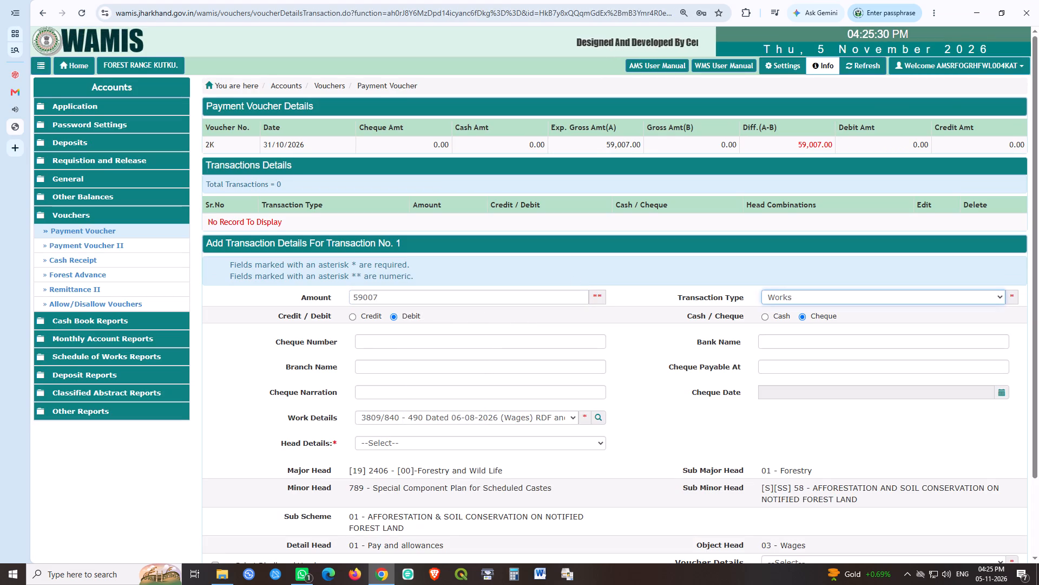
pyautogui.press('Tab')
pyautogui.press('Tab')
pyautogui.press('Left')
pyautogui.click(451, 350)
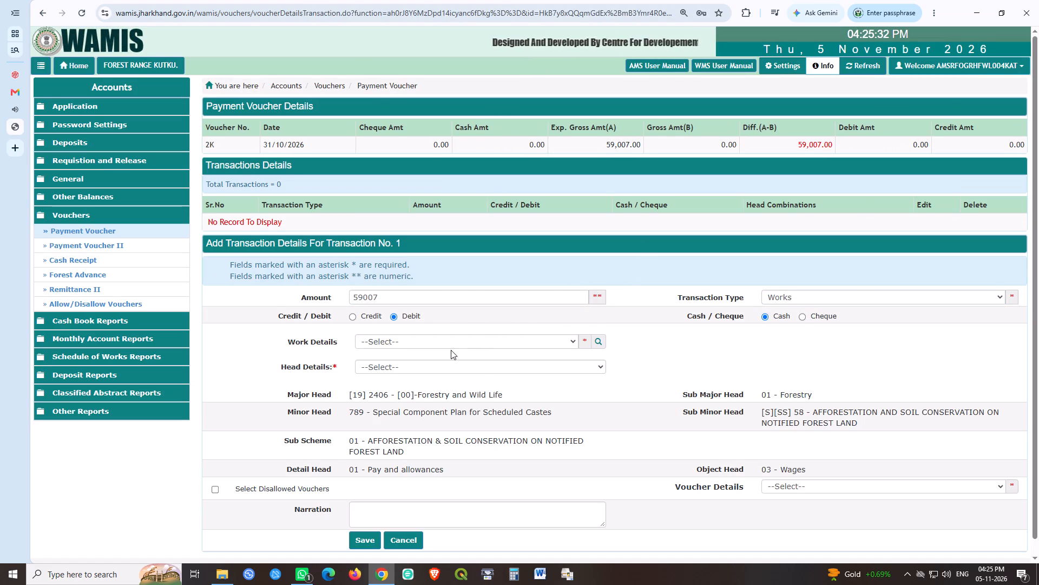
pyautogui.click(453, 344)
pyautogui.scroll(-2, 469, 204)
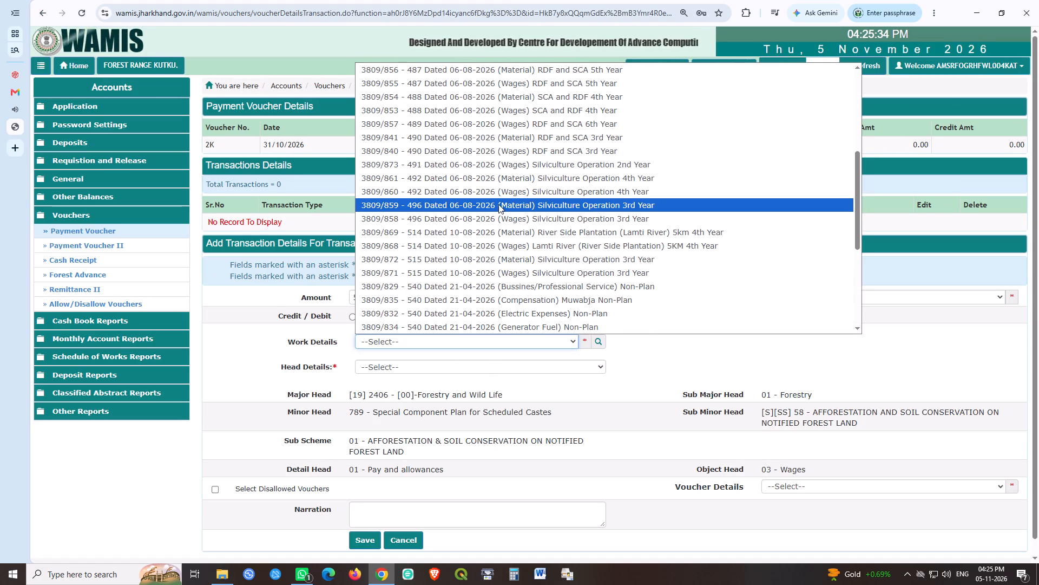
pyautogui.scroll(-1, 501, 205)
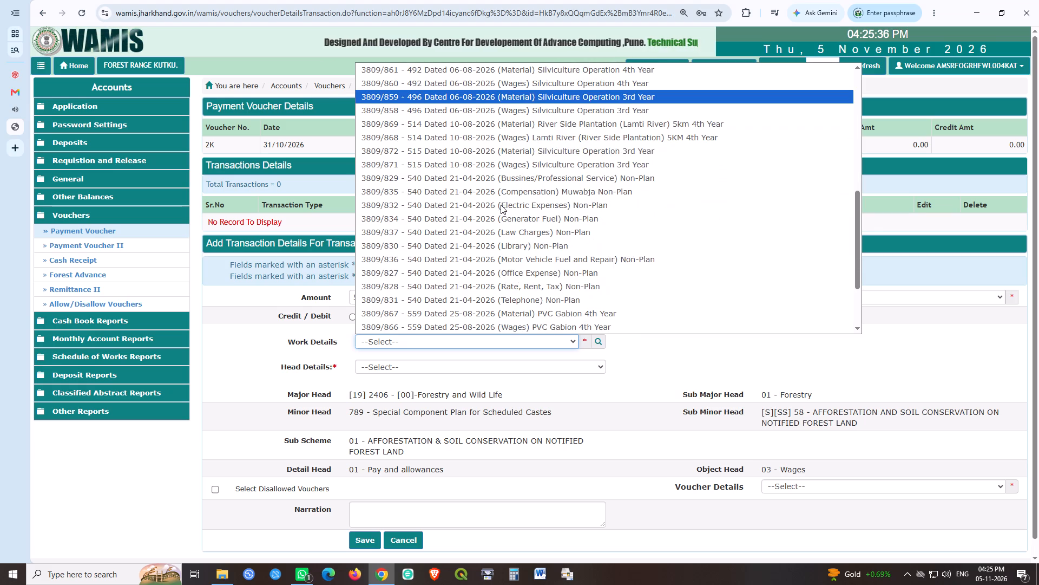
pyautogui.scroll(-1, 502, 205)
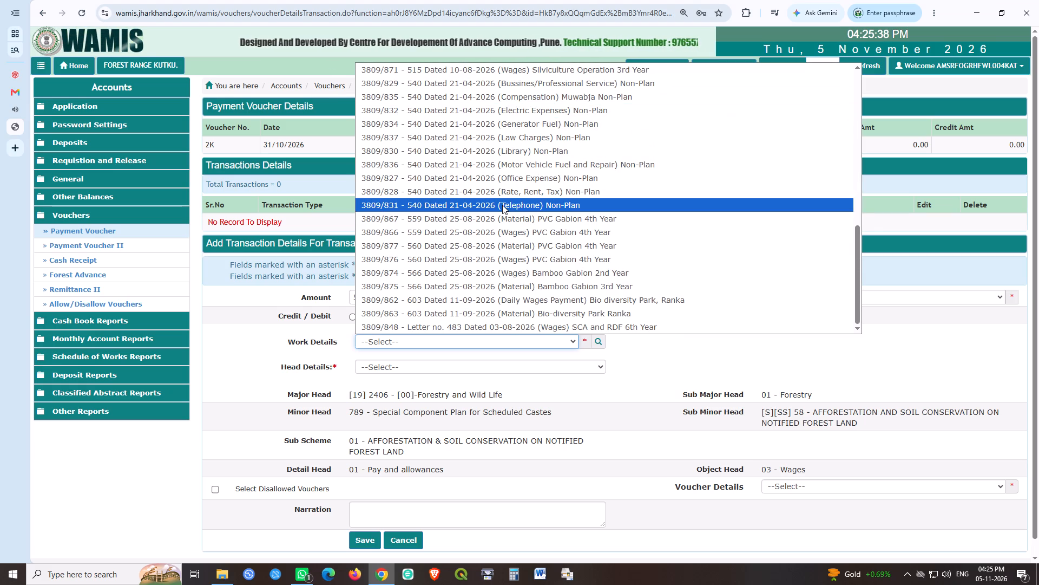
pyautogui.scroll(-1, 502, 205)
pyautogui.scroll(2, 491, 190)
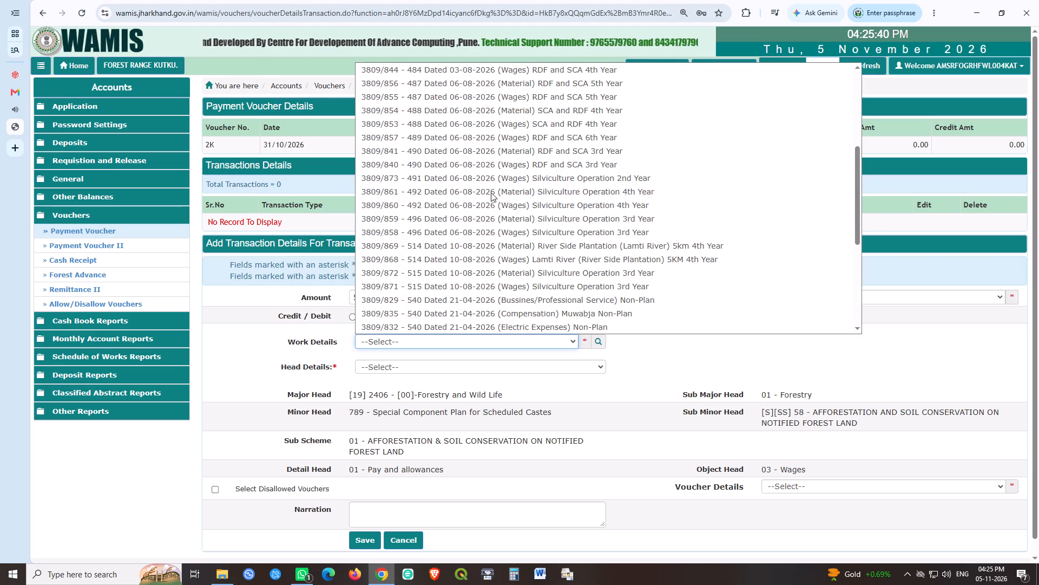
pyautogui.click(455, 168)
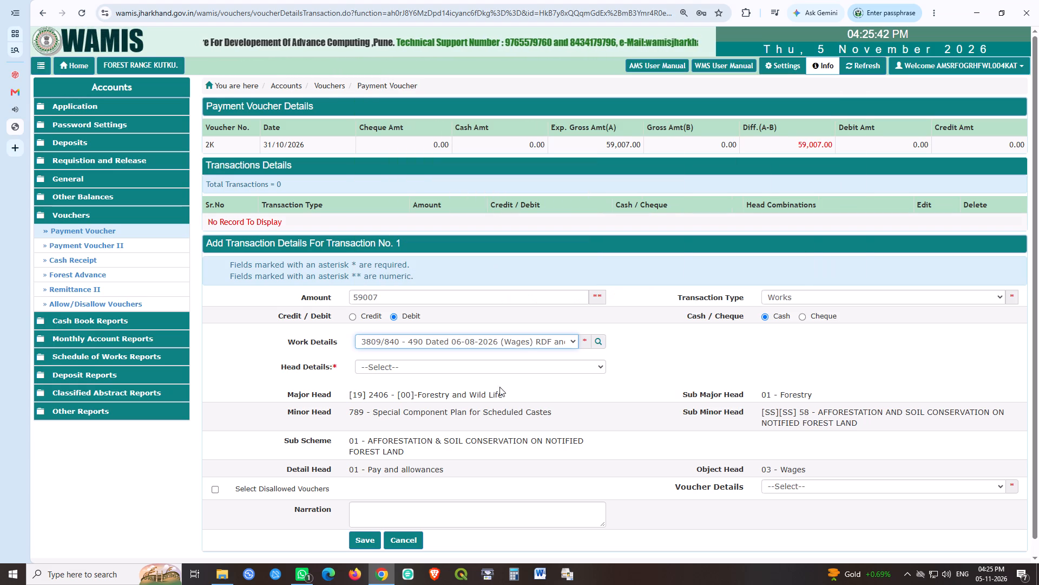
pyautogui.click(413, 368)
pyautogui.click(404, 394)
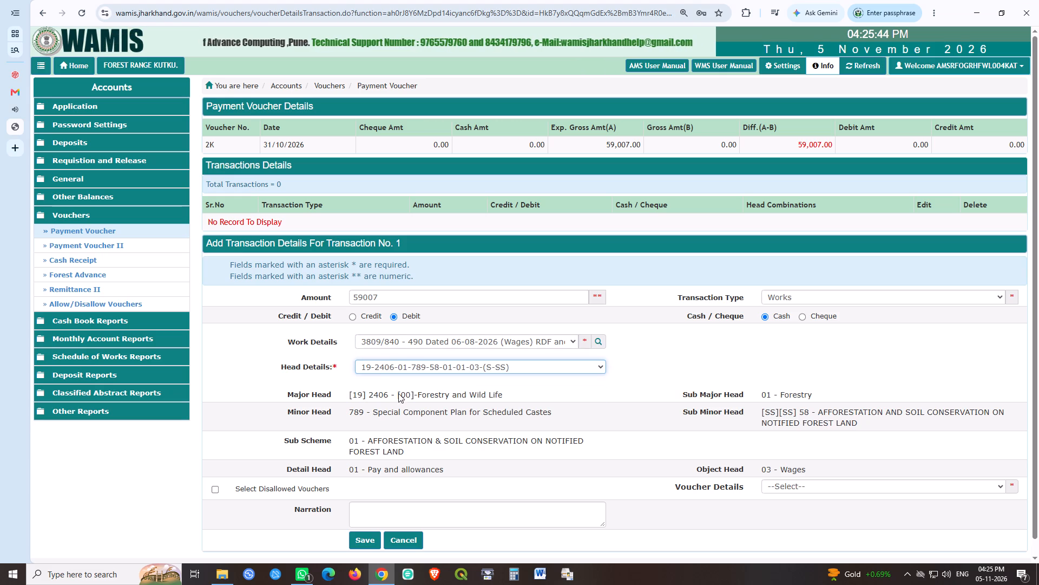
pyautogui.click(363, 539)
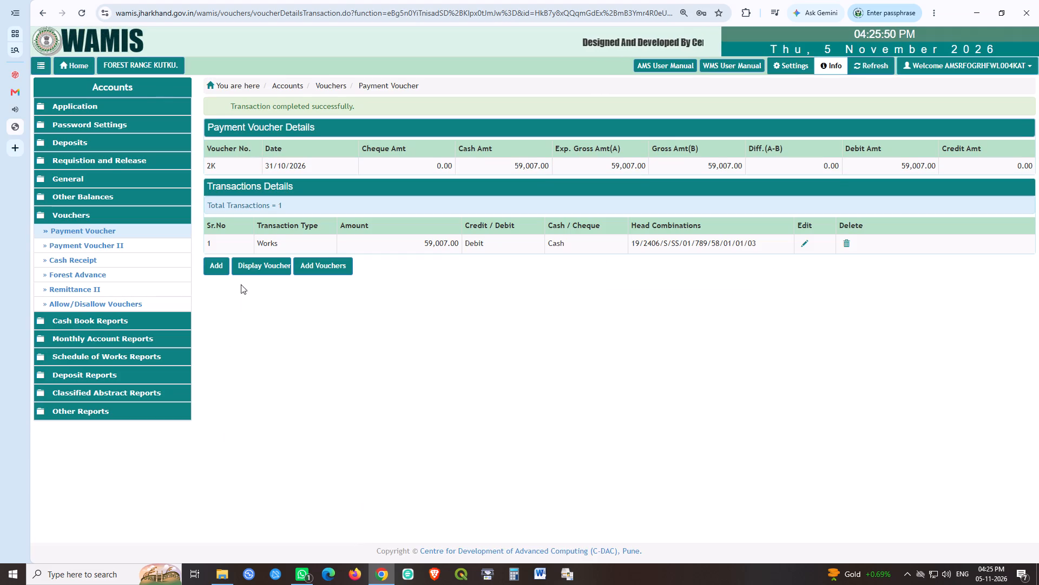
# Review the transaction details of vouchers 1K and 2K from the payment voucher list.
pyautogui.click(251, 265)
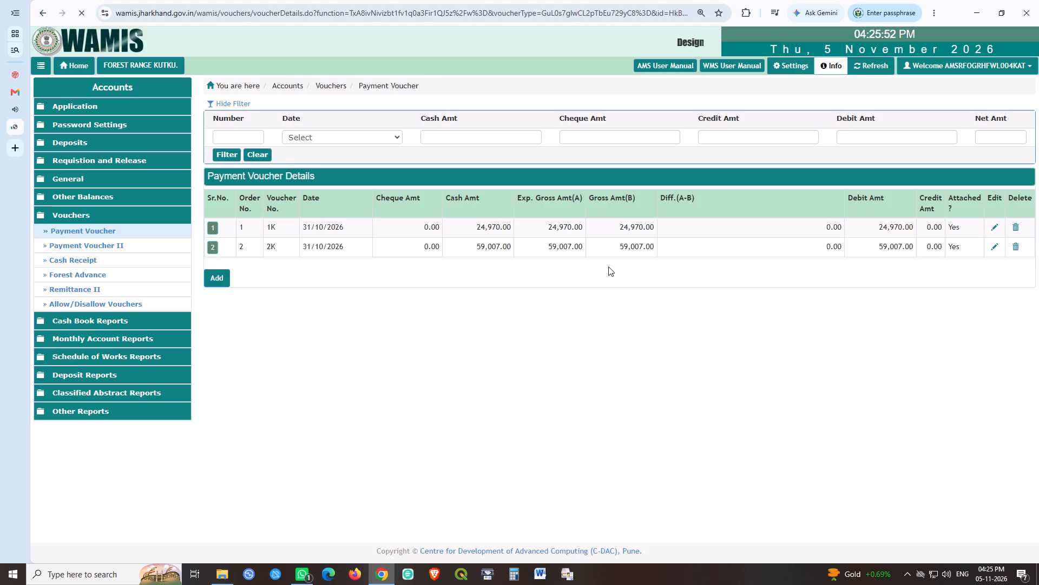
pyautogui.click(218, 226)
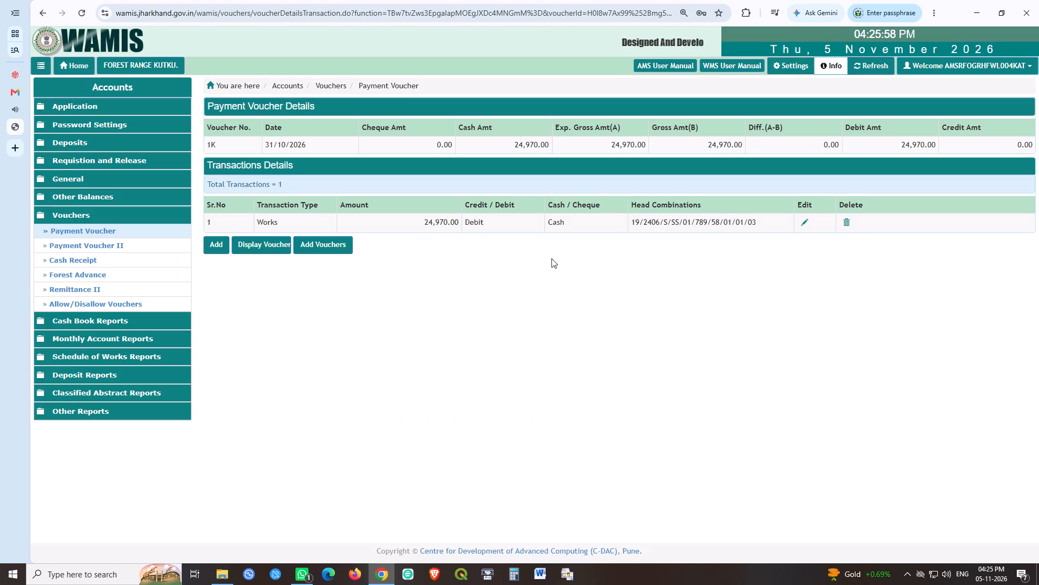
pyautogui.click(266, 240)
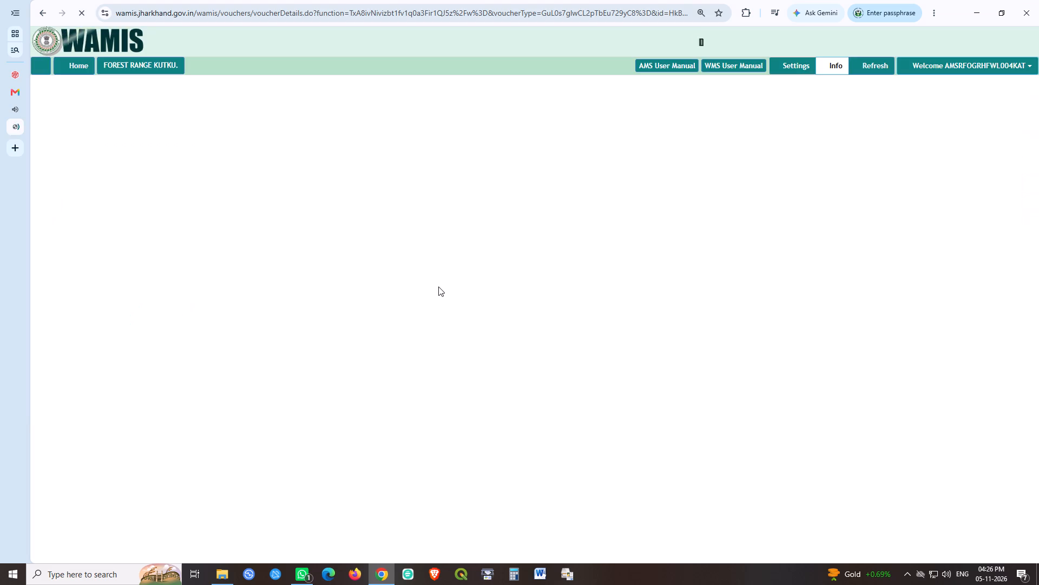
pyautogui.click(207, 244)
pyautogui.click(209, 249)
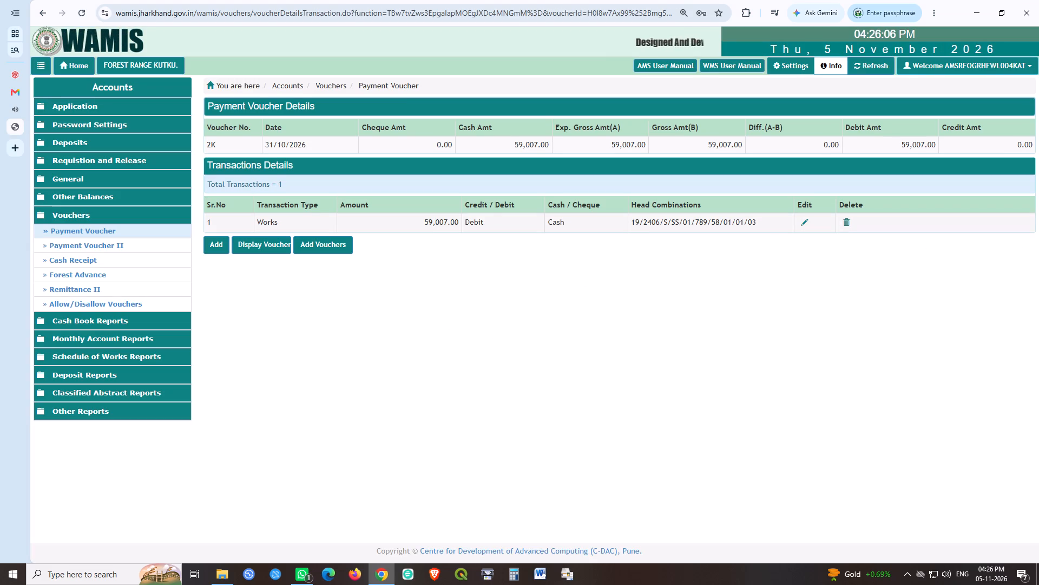
# Create payment voucher 3K dated 31 October 2026 with an expected gross amount of 12168.
pyautogui.click(249, 246)
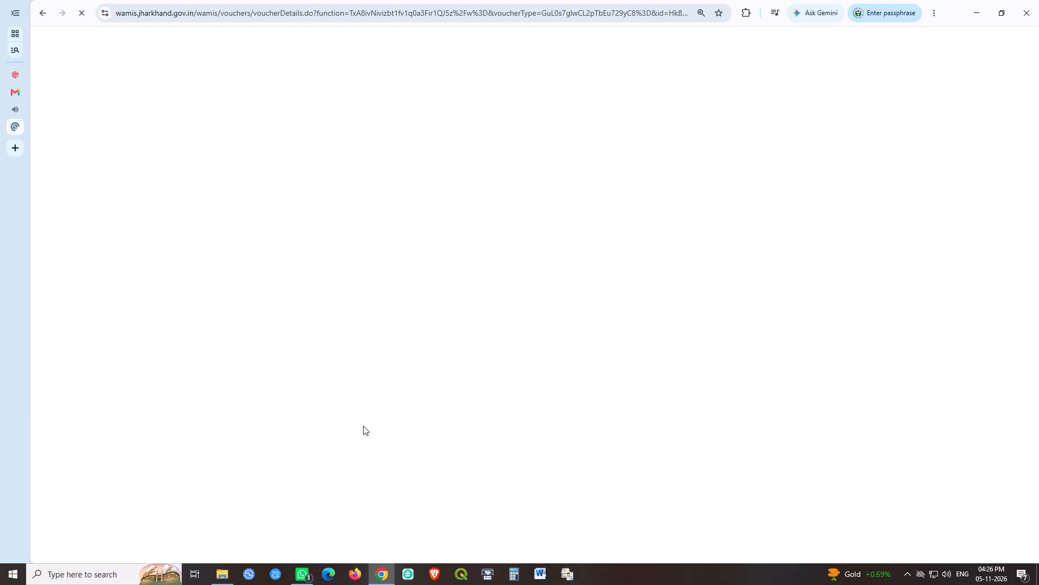
pyautogui.click(213, 275)
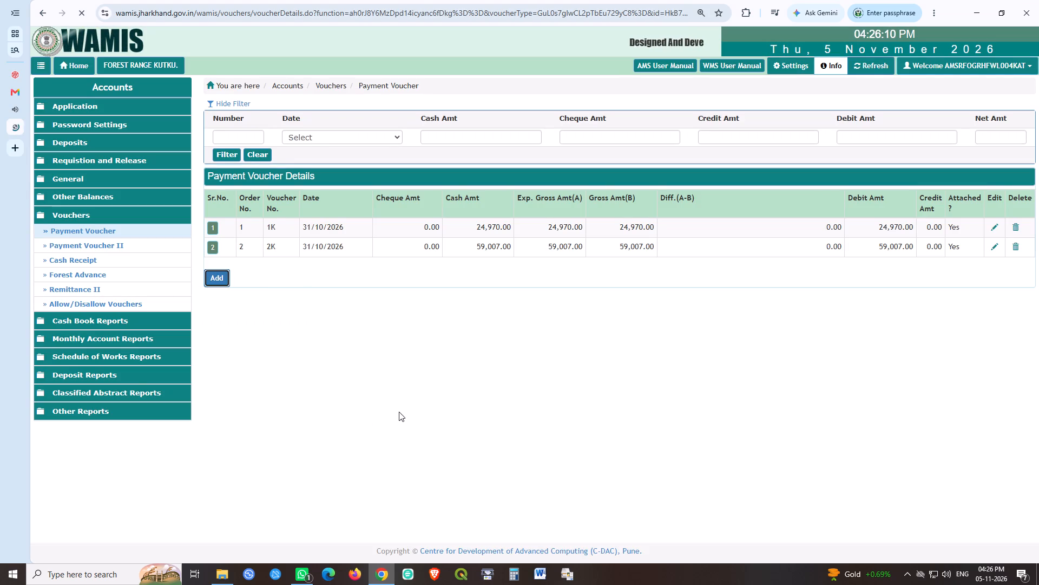
pyautogui.press('Tab')
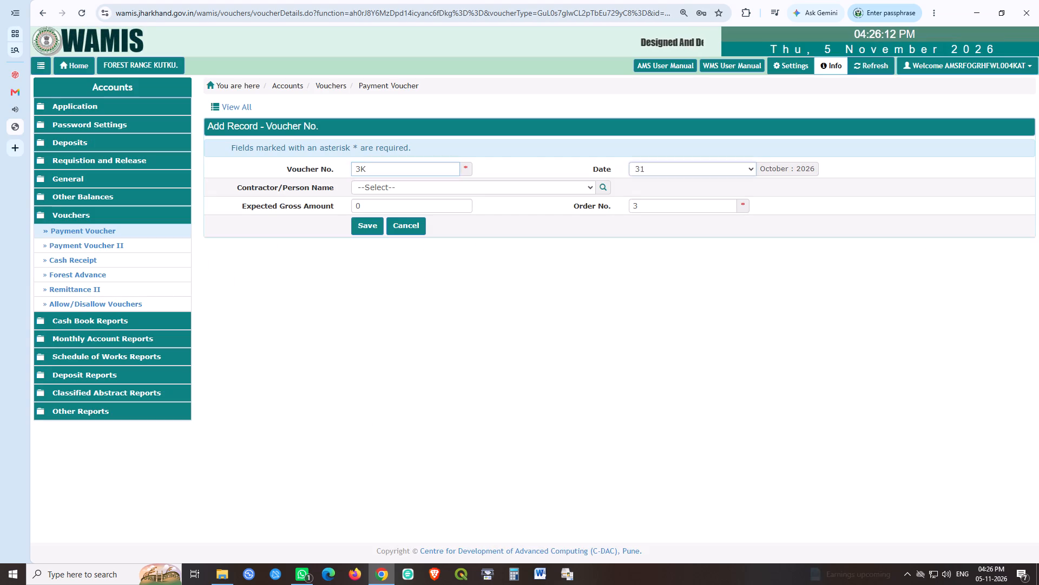
pyautogui.press('Tab')
pyautogui.press('Tab')
pyautogui.write('12168')
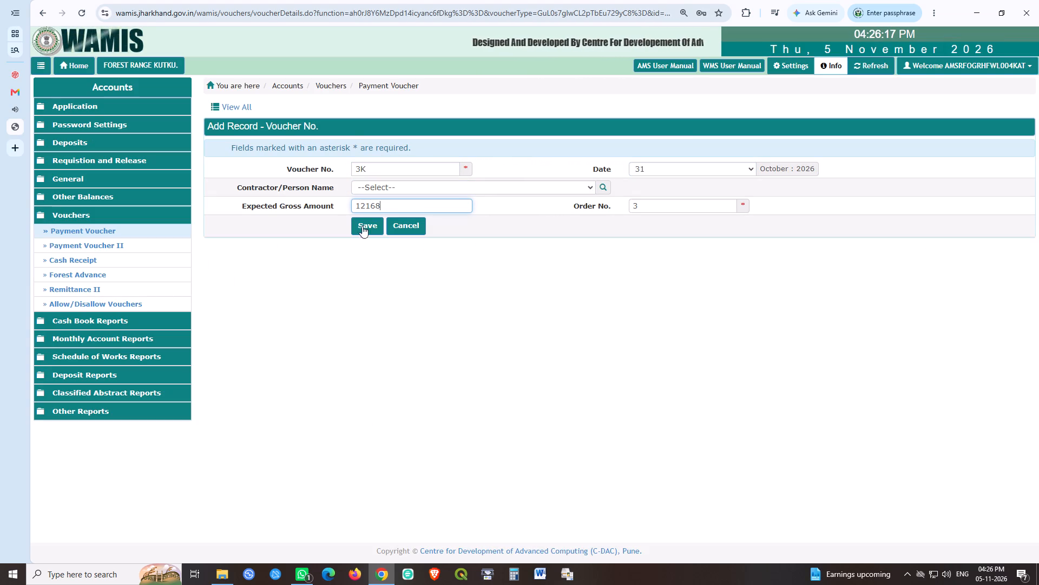
pyautogui.click(357, 225)
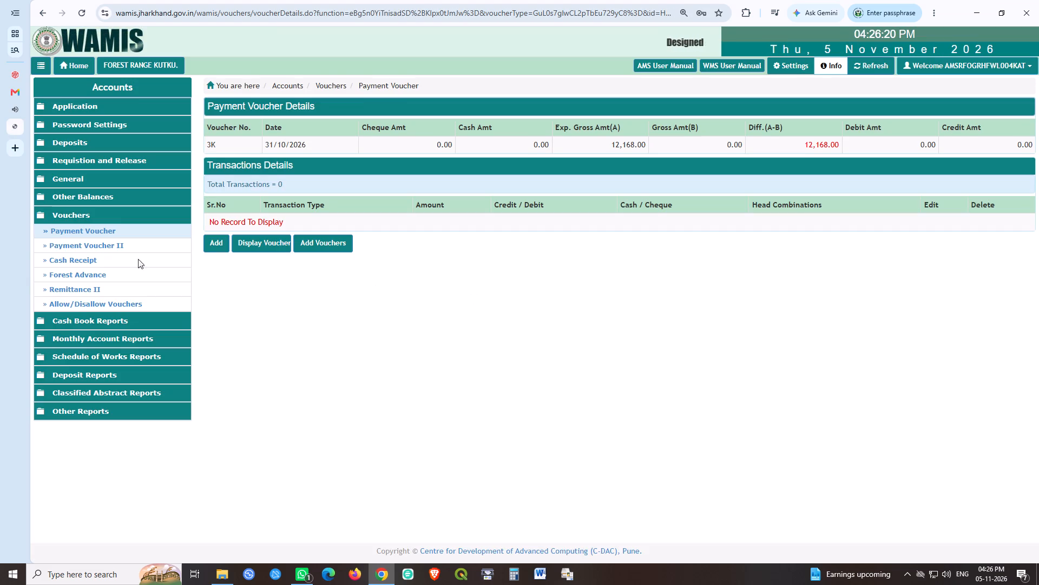
pyautogui.click(206, 243)
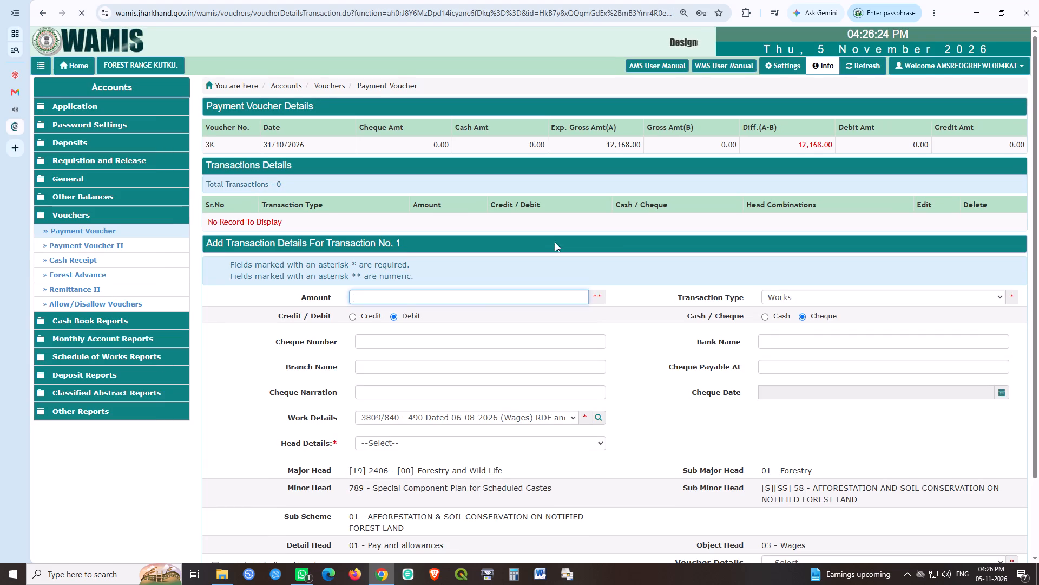
pyautogui.write('12168')
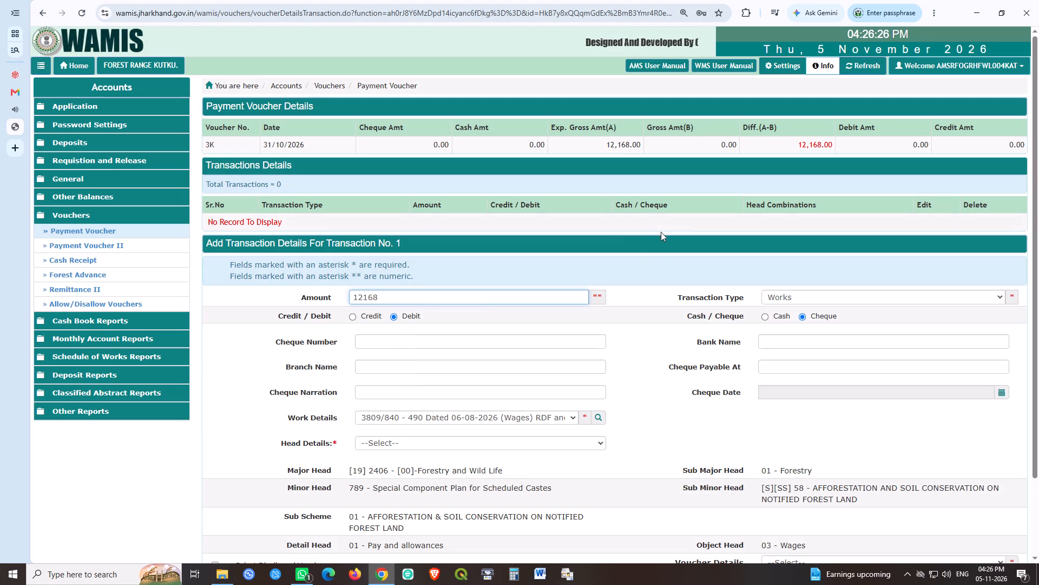
pyautogui.press('Tab')
pyautogui.click(772, 315)
pyautogui.click(466, 340)
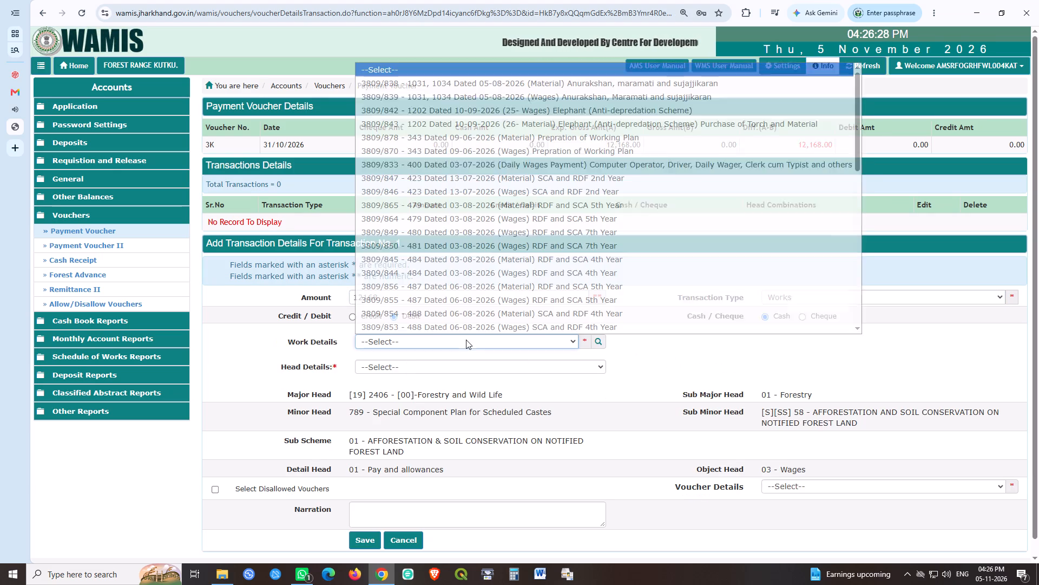
pyautogui.scroll(-1, 462, 261)
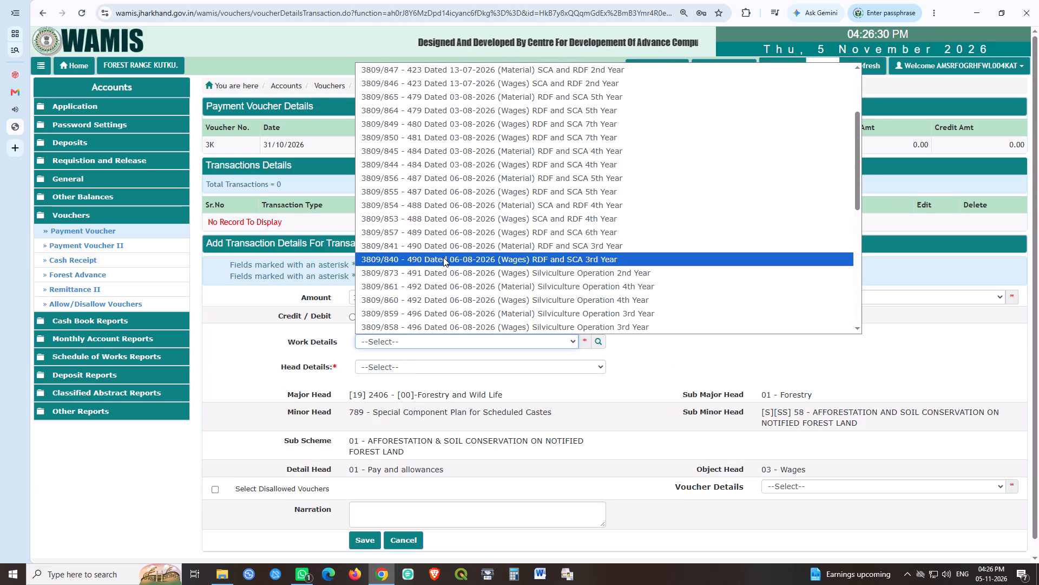
pyautogui.click(443, 257)
pyautogui.click(380, 370)
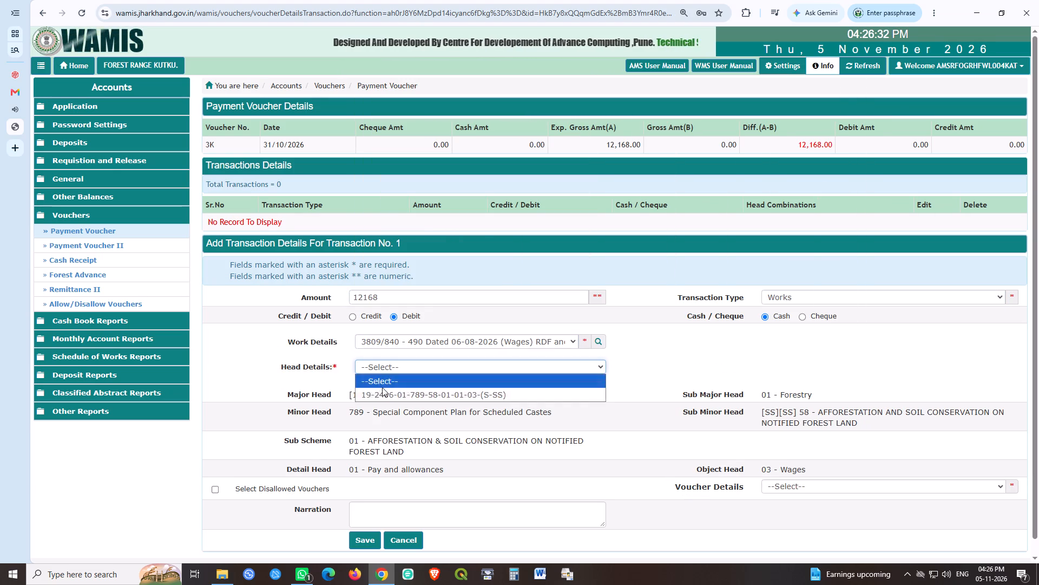
pyautogui.click(386, 390)
pyautogui.click(365, 537)
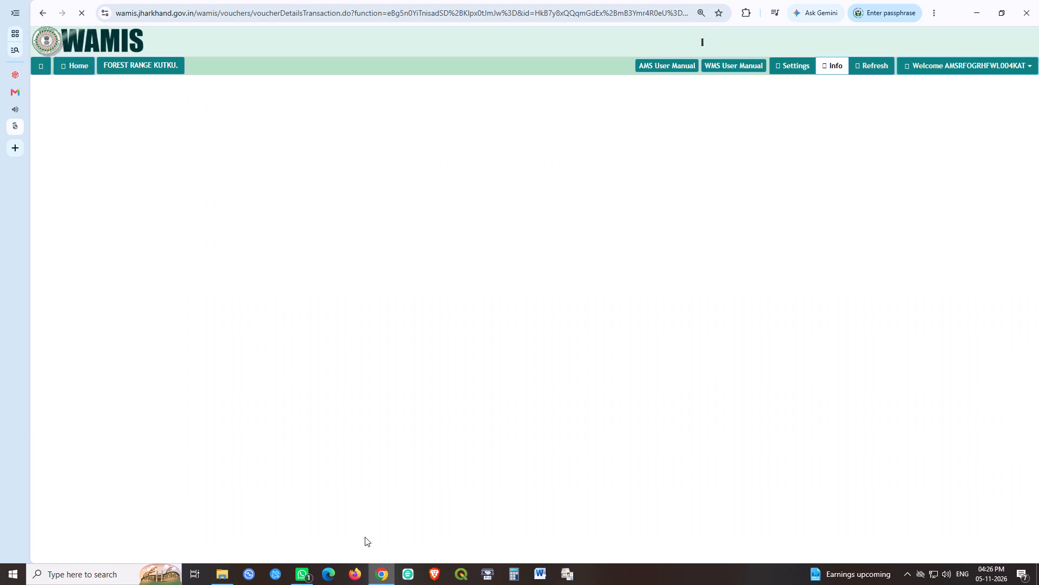
# Create payment voucher 4K dated 31 October 2026 with an expected gross amount of 51480.
pyautogui.click(327, 271)
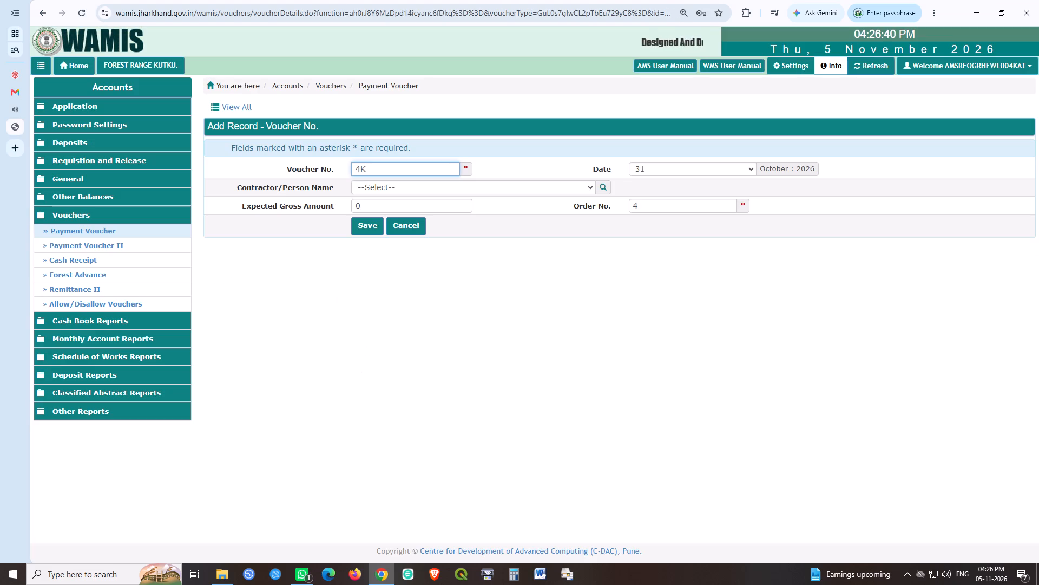
pyautogui.press('Tab')
pyautogui.press('Tab')
pyautogui.press('Tab')
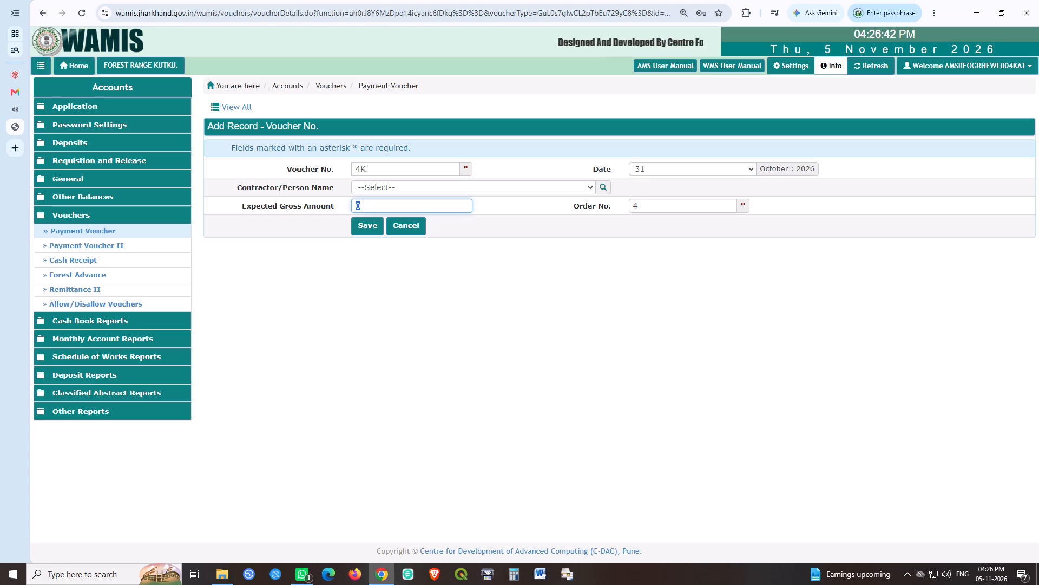
pyautogui.write('51480')
pyautogui.press('Tab')
pyautogui.press('Tab')
pyautogui.press('space')
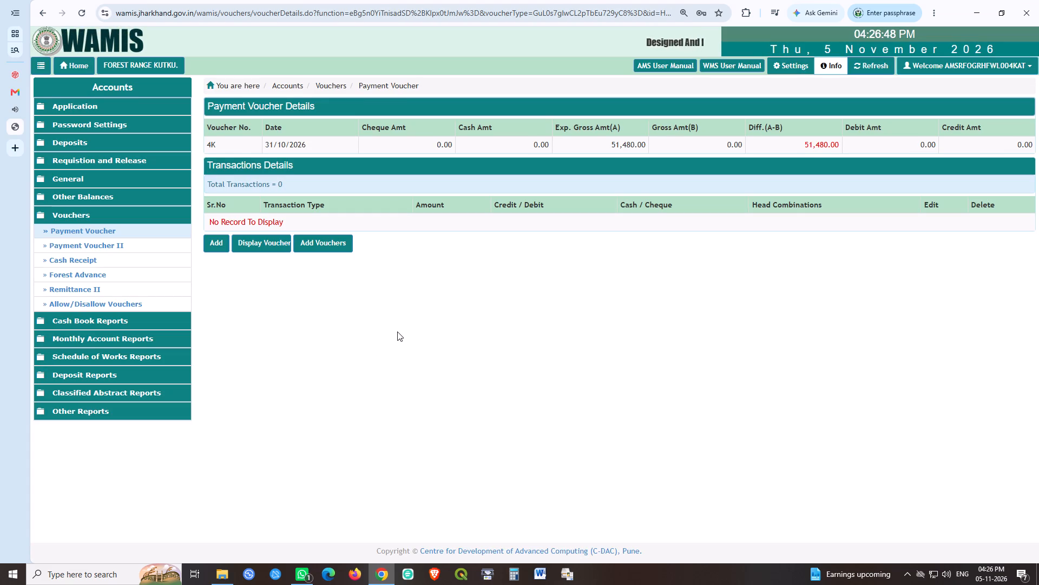
pyautogui.click(217, 242)
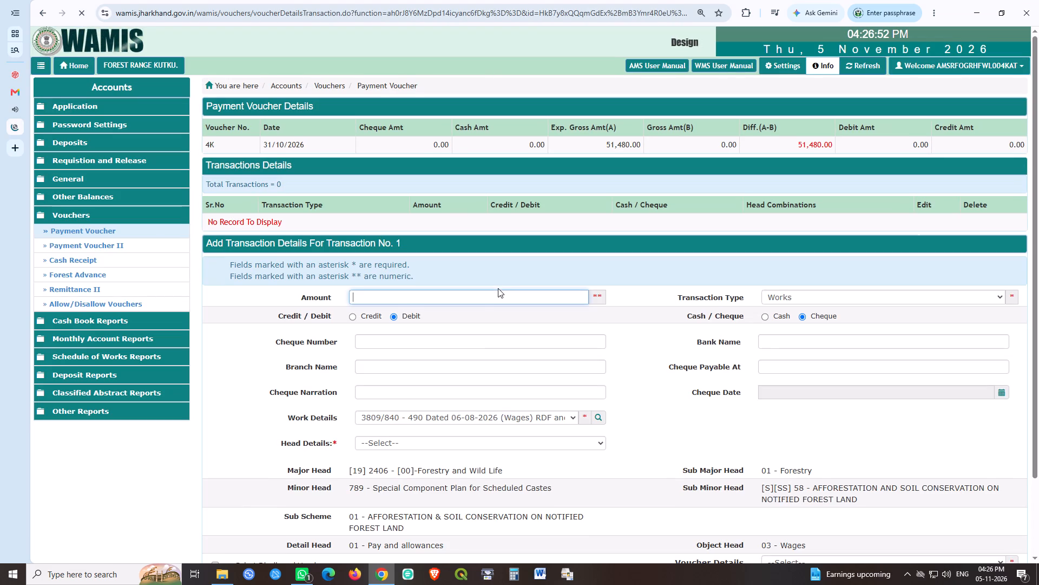
pyautogui.write('51480')
pyautogui.press('Tab')
pyautogui.press('Tab')
pyautogui.press('Tab')
pyautogui.press('Left')
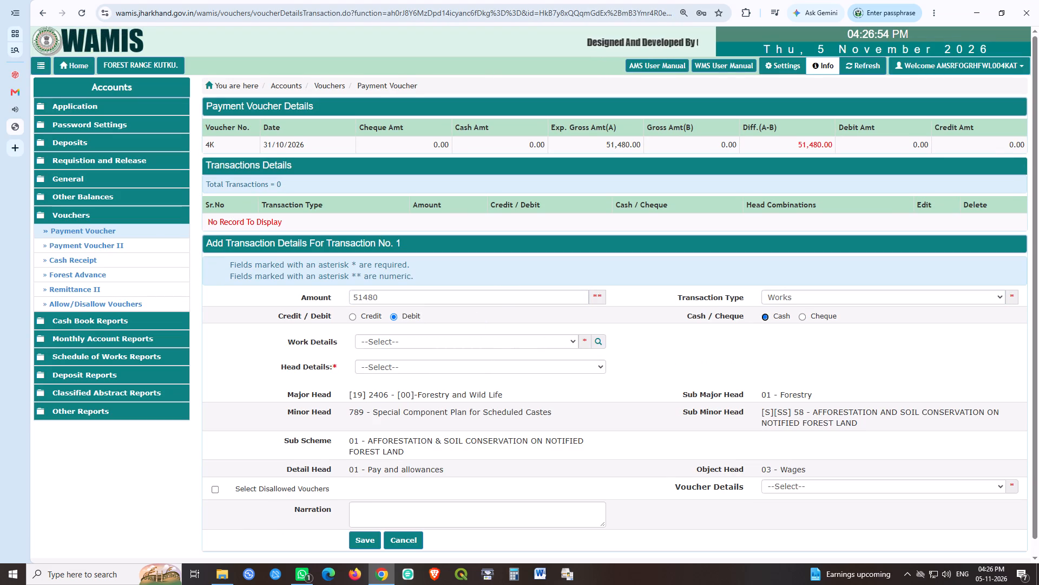
pyautogui.click(412, 341)
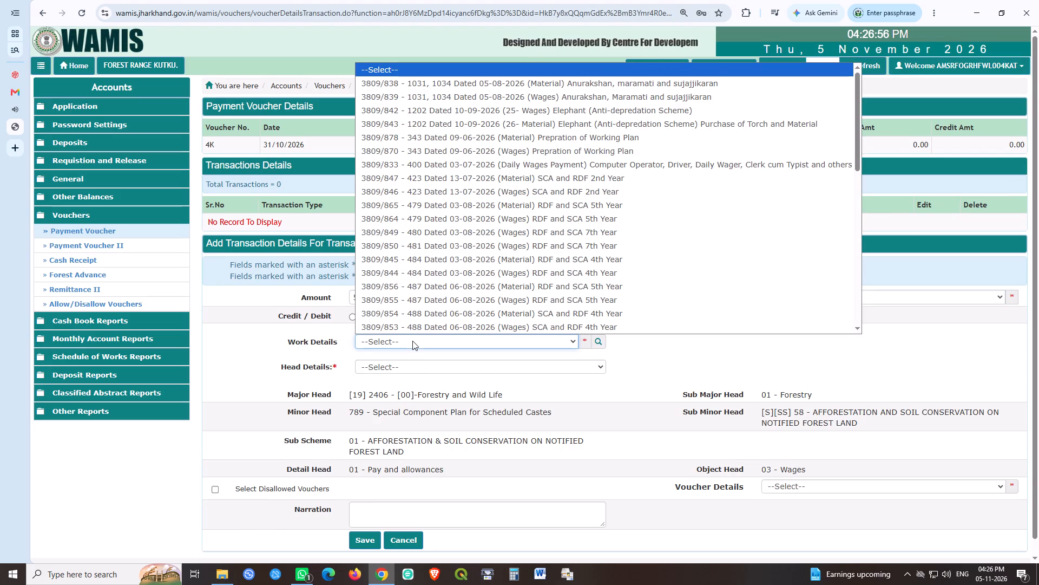
pyautogui.scroll(-1, 443, 292)
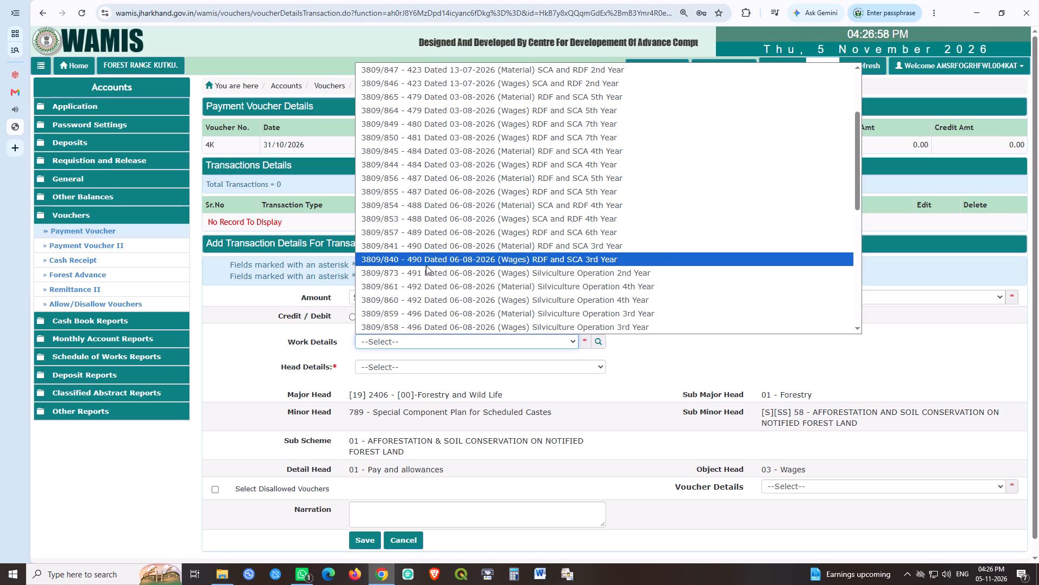
pyautogui.click(430, 257)
pyautogui.click(386, 363)
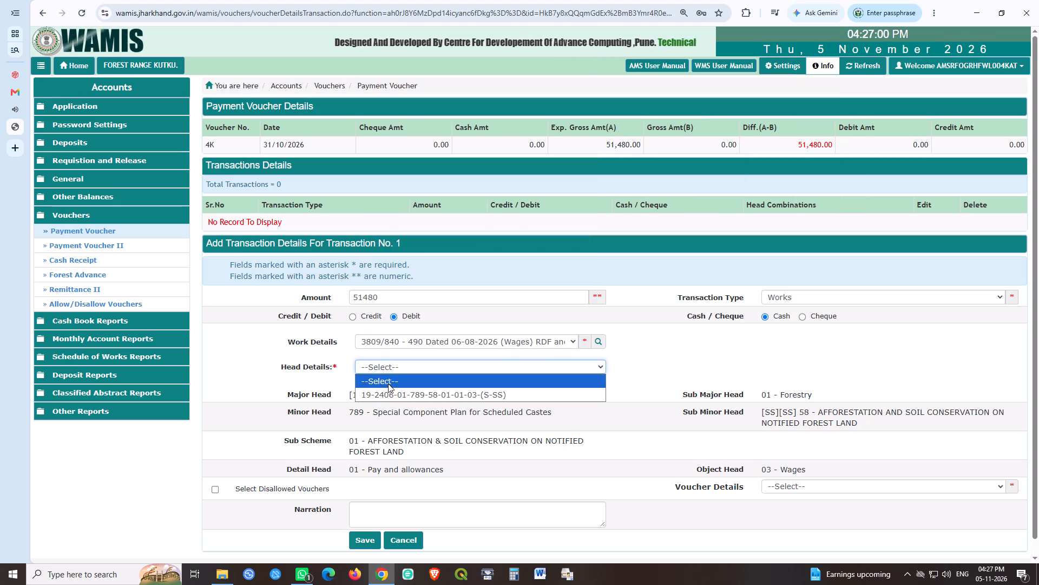
pyautogui.click(388, 394)
pyautogui.click(360, 537)
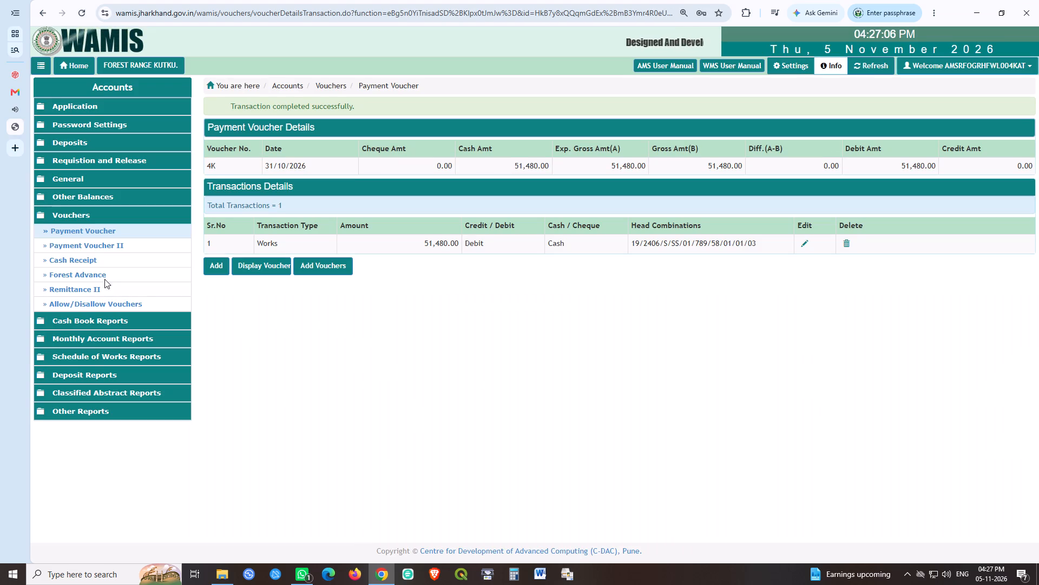
# Open the cash receipt entry form, followed by the Form 60P report page under the classified abstract reports.
pyautogui.click(77, 262)
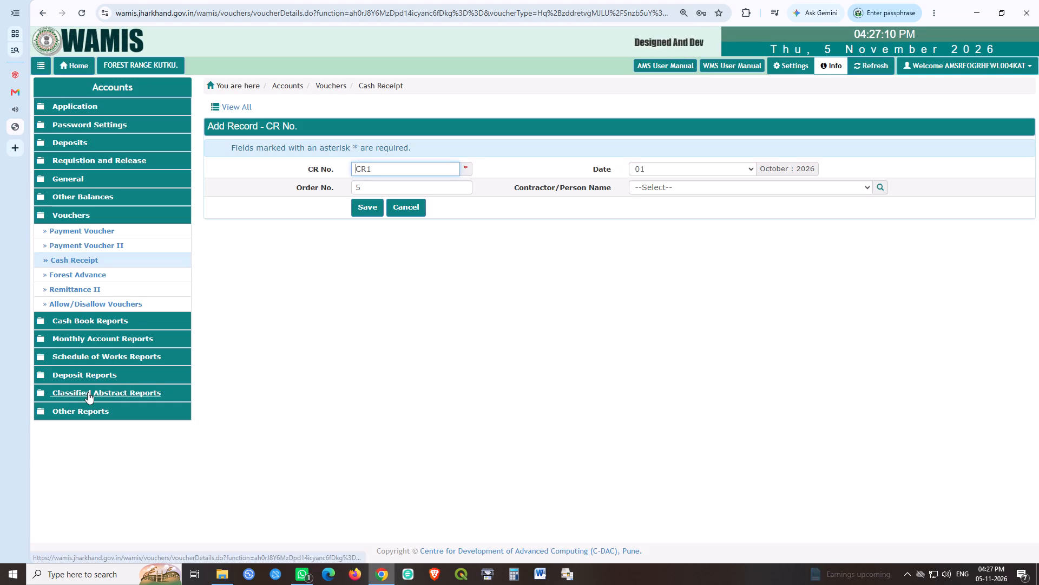
pyautogui.click(88, 392)
pyautogui.click(77, 365)
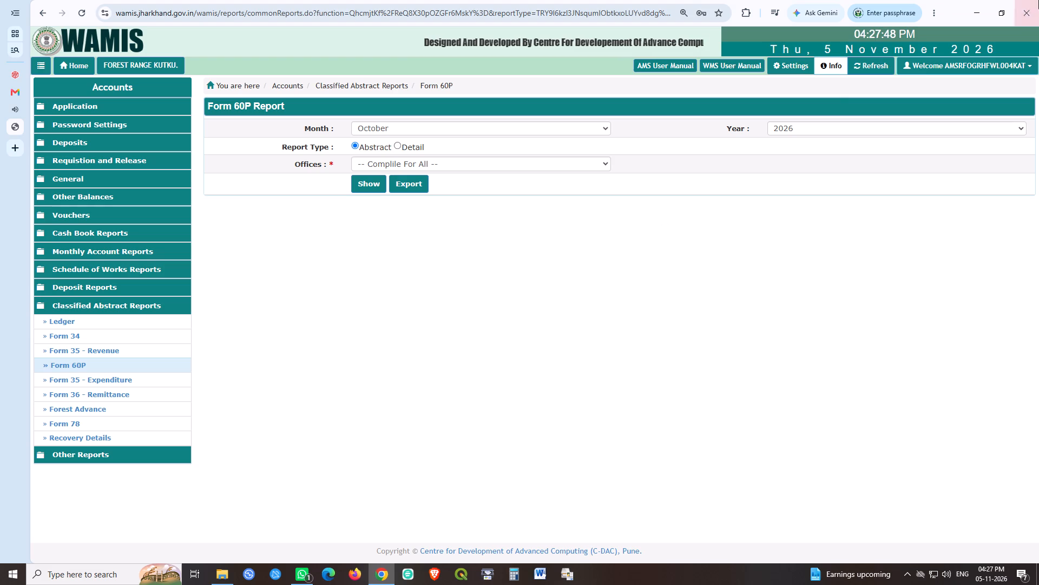
# Switch to File Explorer and open the VDA_Notification_01-10-2026 (Wages Rate) PDF from the Office Work 2026-27 Account Section's Allotment folder.
pyautogui.click(979, 2)
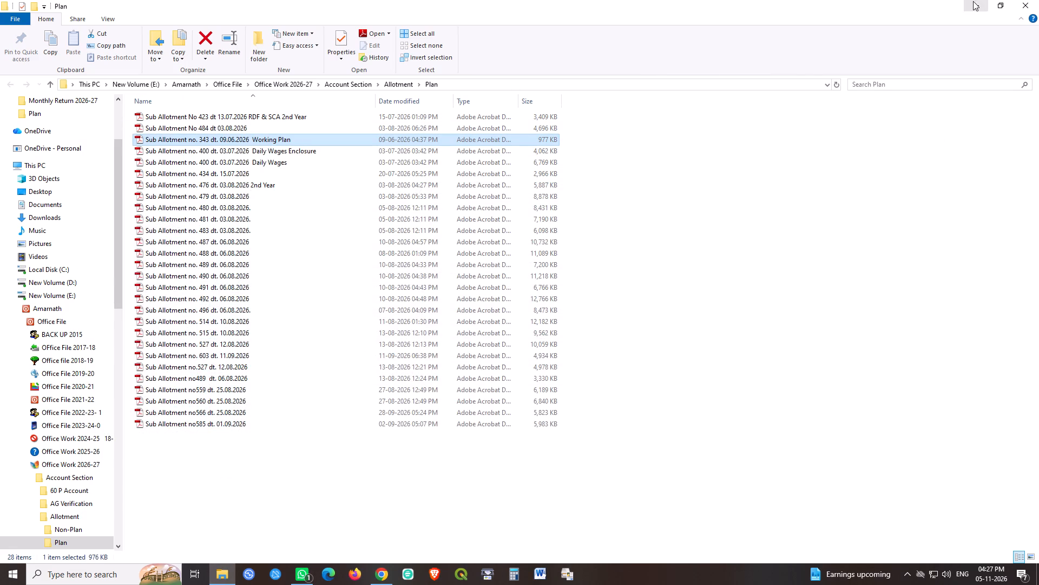
pyautogui.click(973, 1)
pyautogui.doubleClick(109, 12)
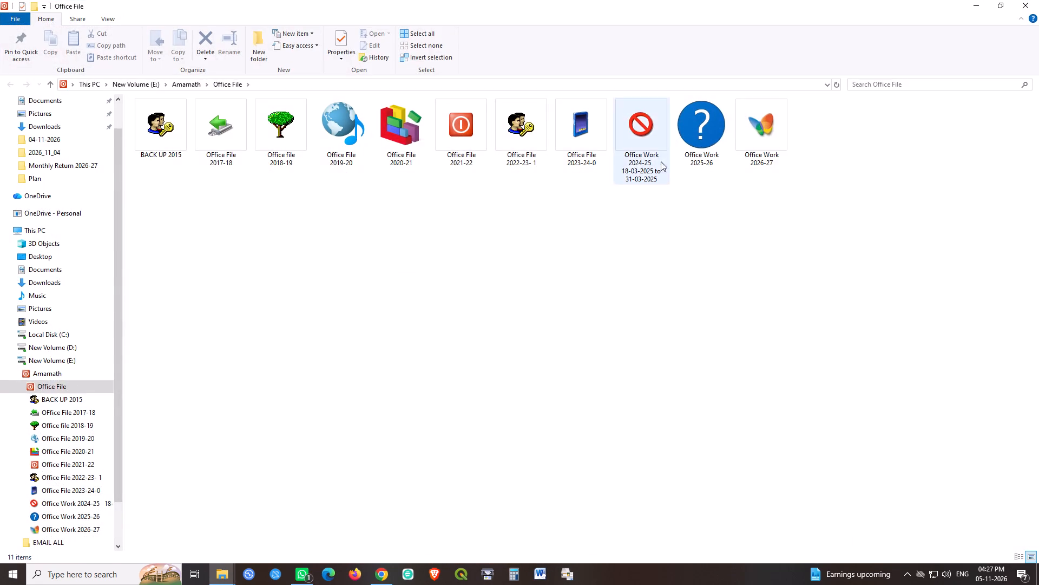
pyautogui.doubleClick(759, 126)
pyautogui.click(205, 113)
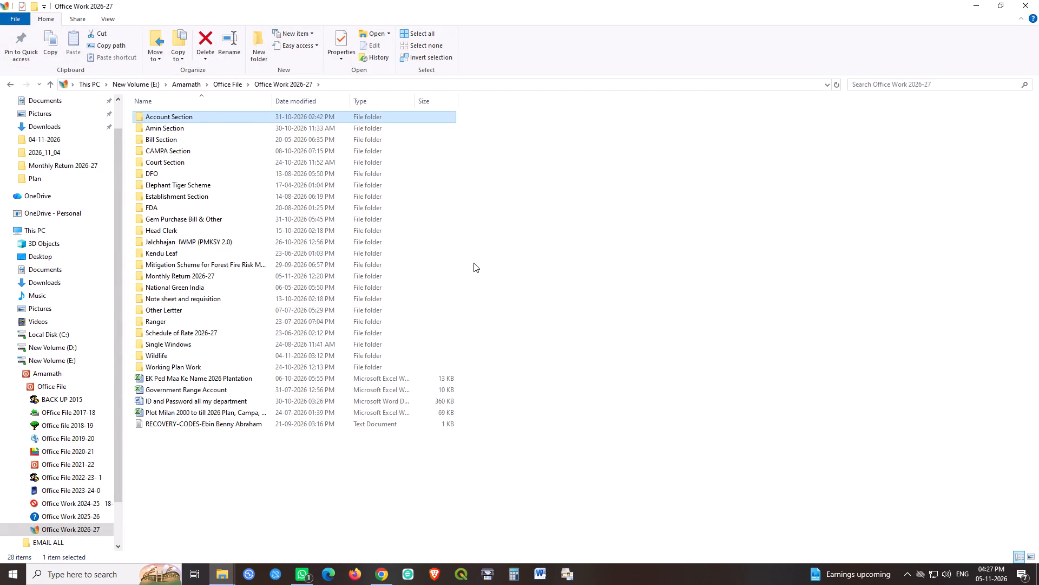
pyautogui.press('Return')
pyautogui.press('Down')
pyautogui.press('Down')
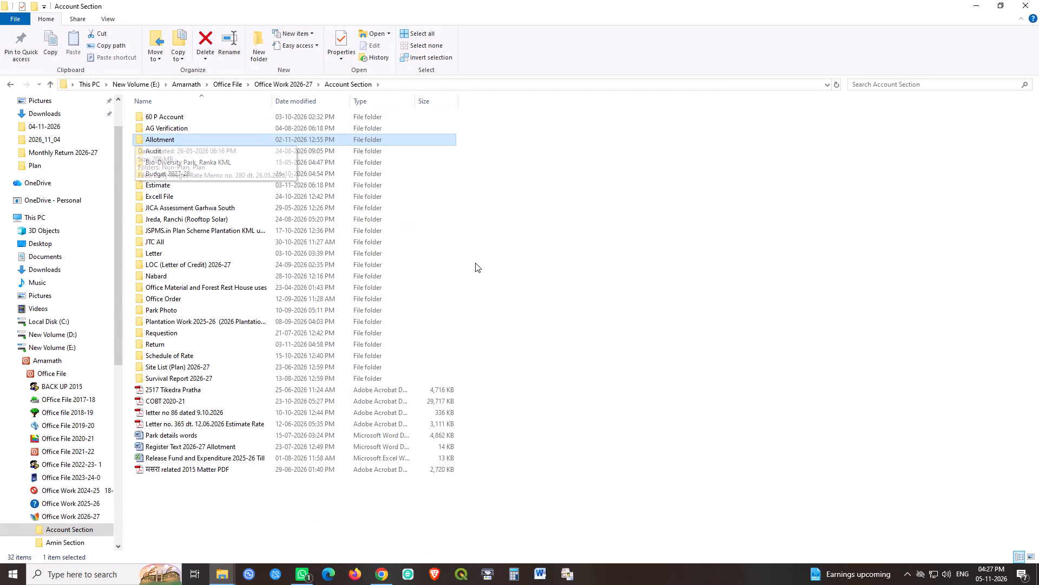
pyautogui.press('Return')
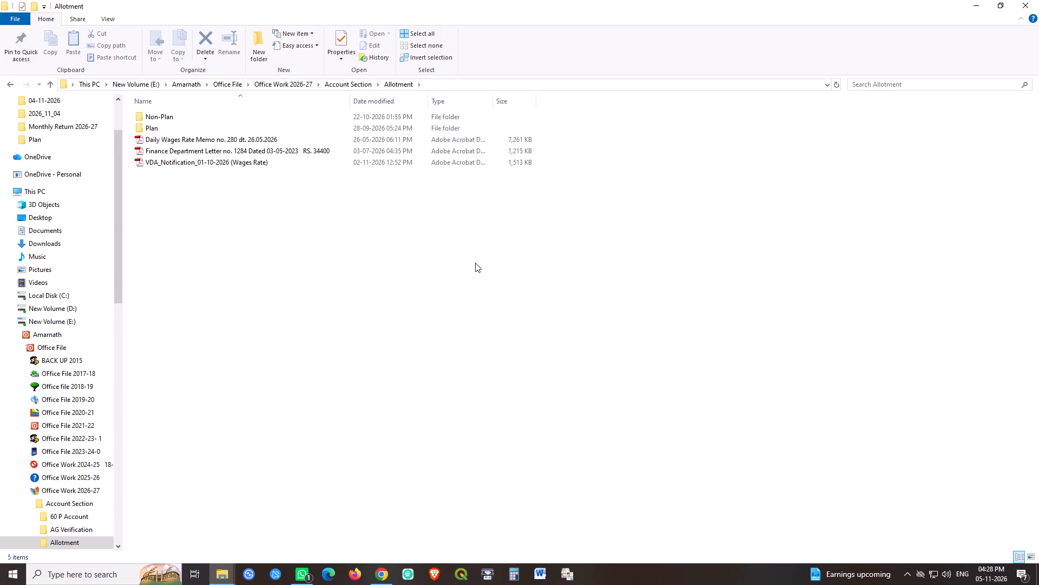
pyautogui.click(352, 253)
pyautogui.click(209, 166)
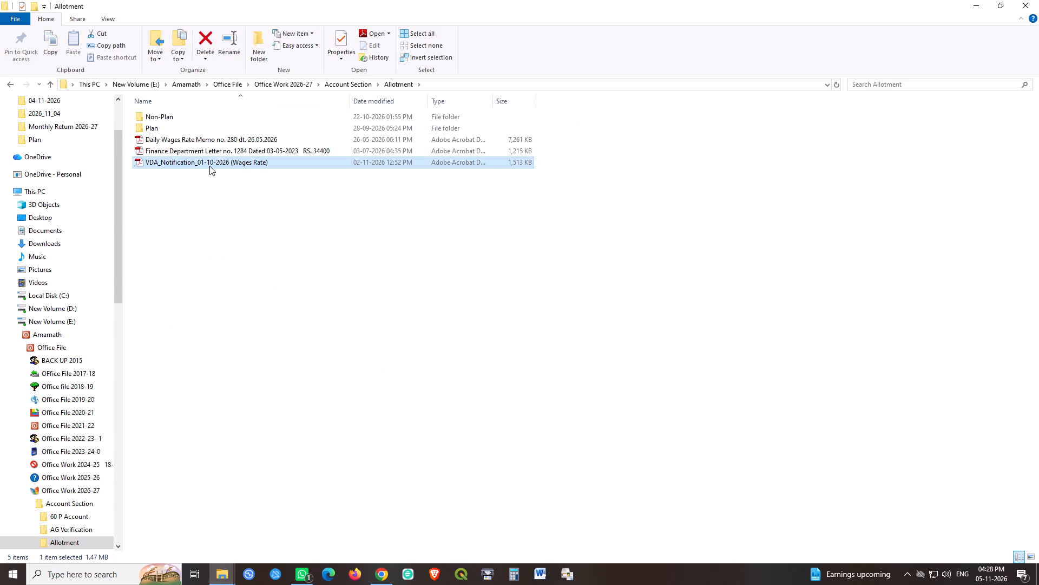
pyautogui.press('Return')
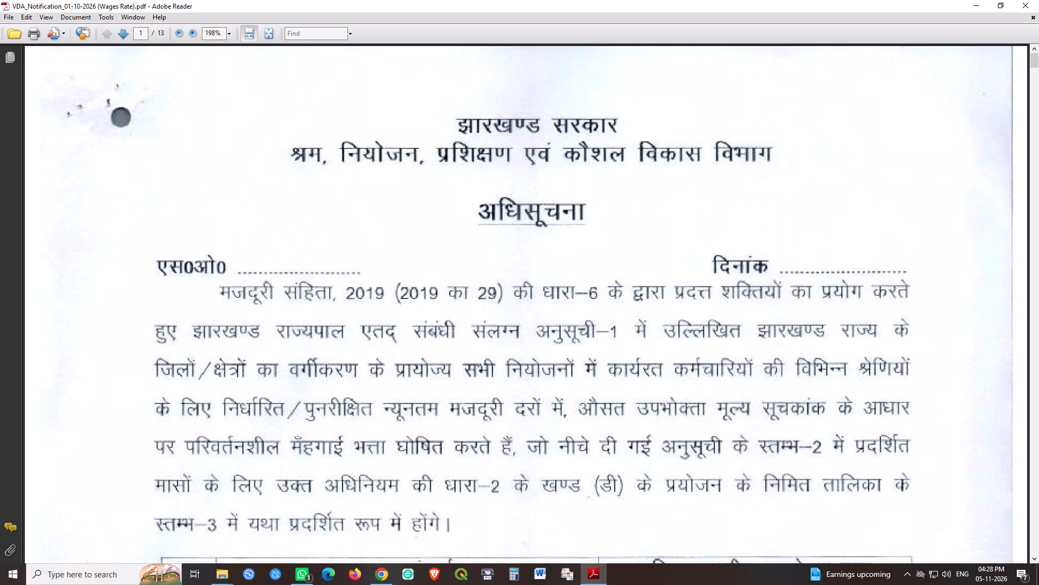
# Examine the consumer price index table and percentage increase calculation on the first page of the wages rate notification.
pyautogui.scroll(-5, 792, 365)
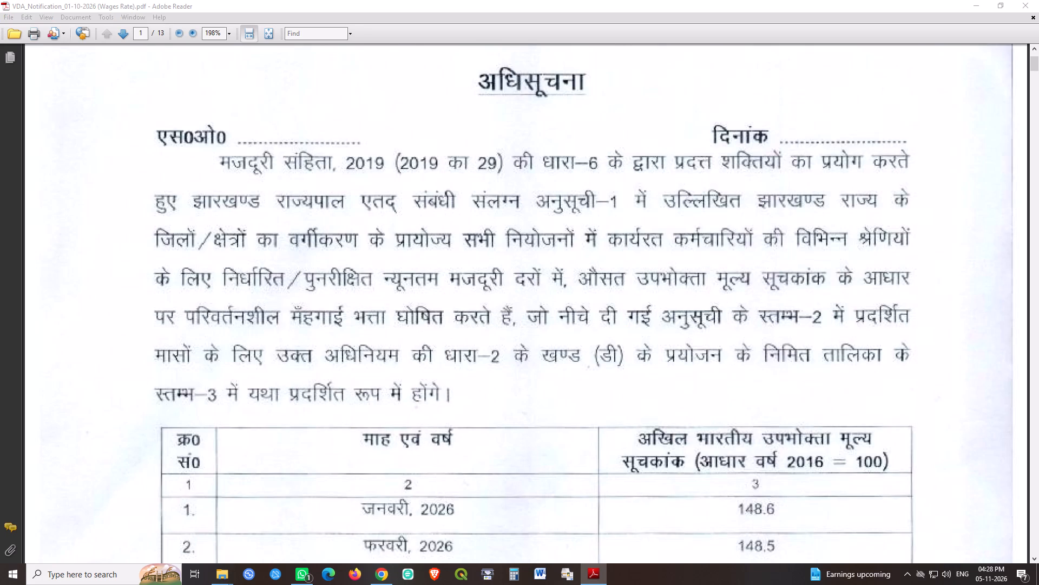
pyautogui.scroll(2, 652, 303)
pyautogui.scroll(-20, 652, 303)
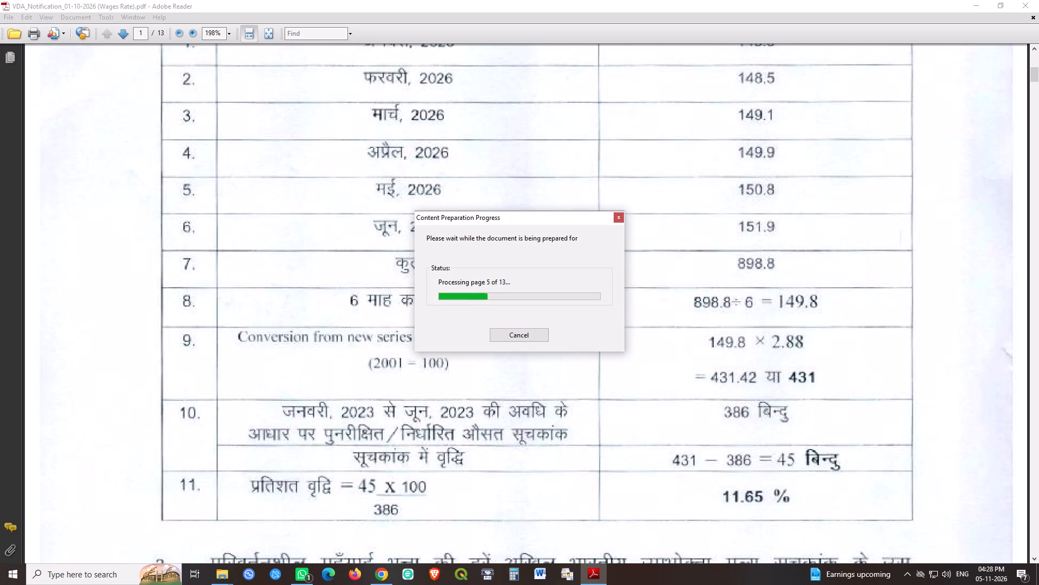
pyautogui.scroll(-5, 621, 298)
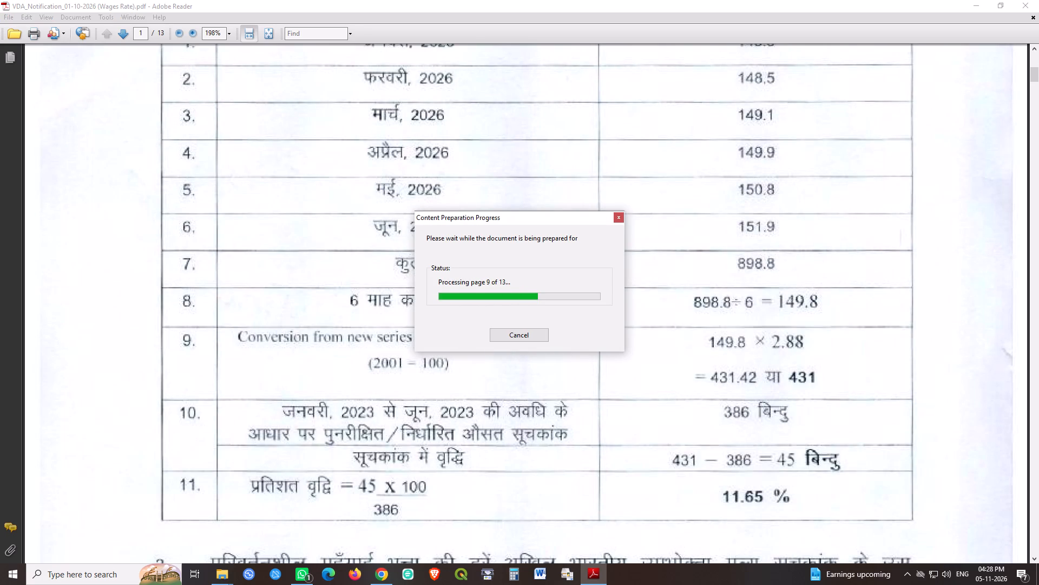
pyautogui.click(893, 244)
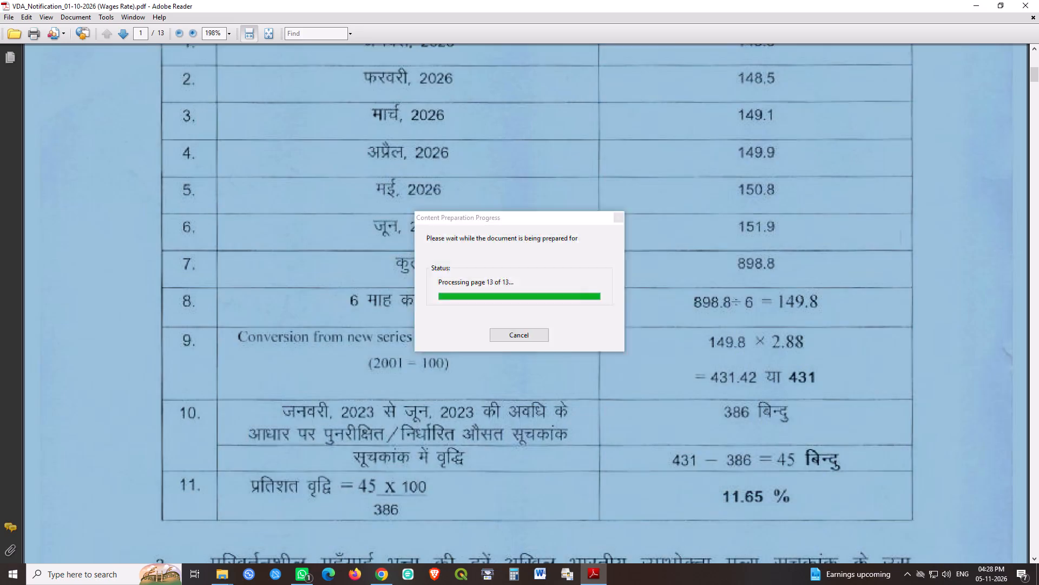
pyautogui.scroll(-4, 773, 290)
pyautogui.click(624, 284)
pyautogui.scroll(-15, 635, 284)
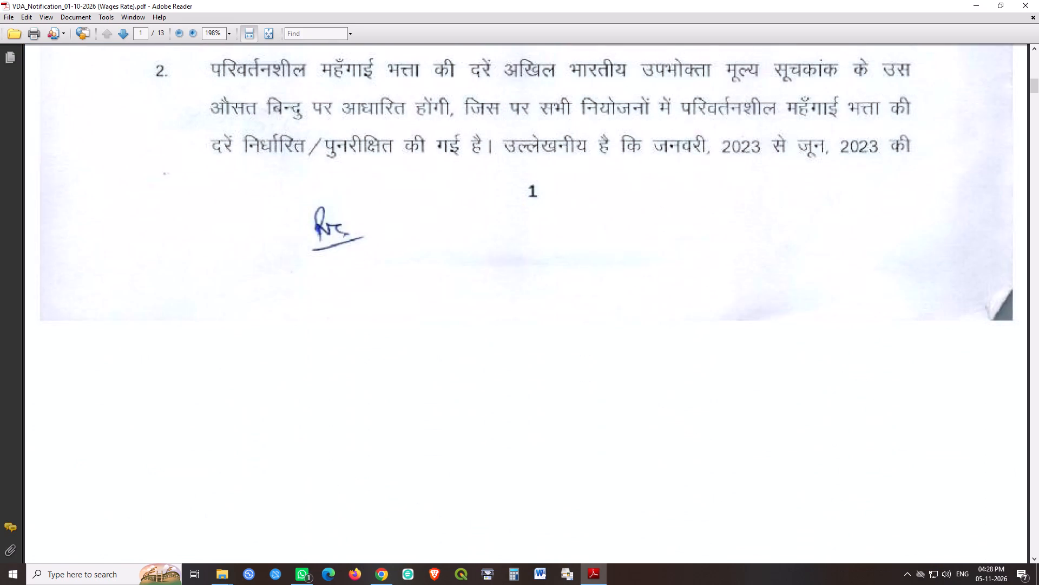
# Read the numbered clauses and effective date on page 2 of the notification, followed by the English version's index table.
pyautogui.scroll(-18, 647, 298)
pyautogui.scroll(-6, 672, 312)
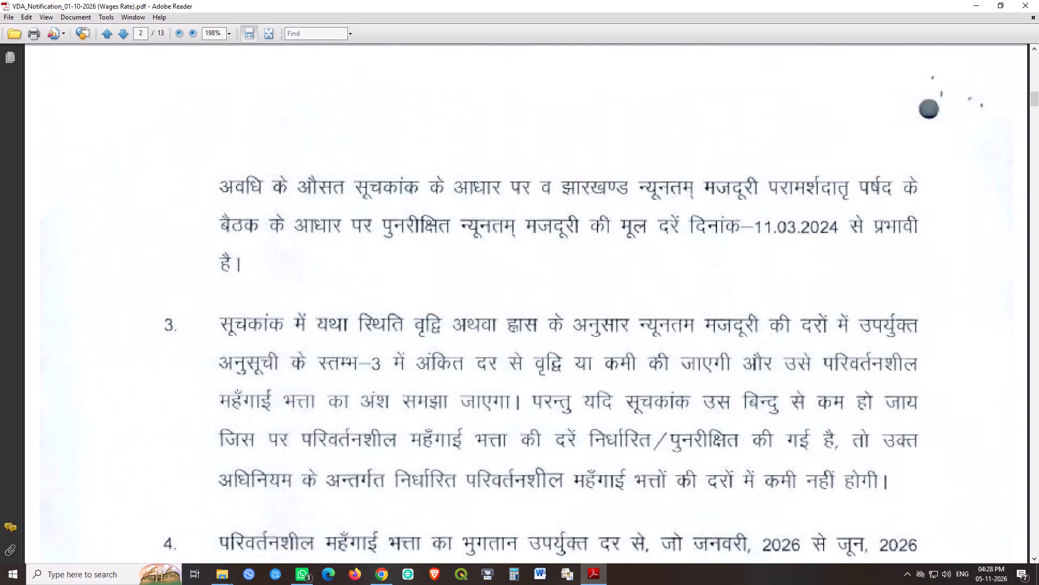
pyautogui.scroll(-13, 673, 313)
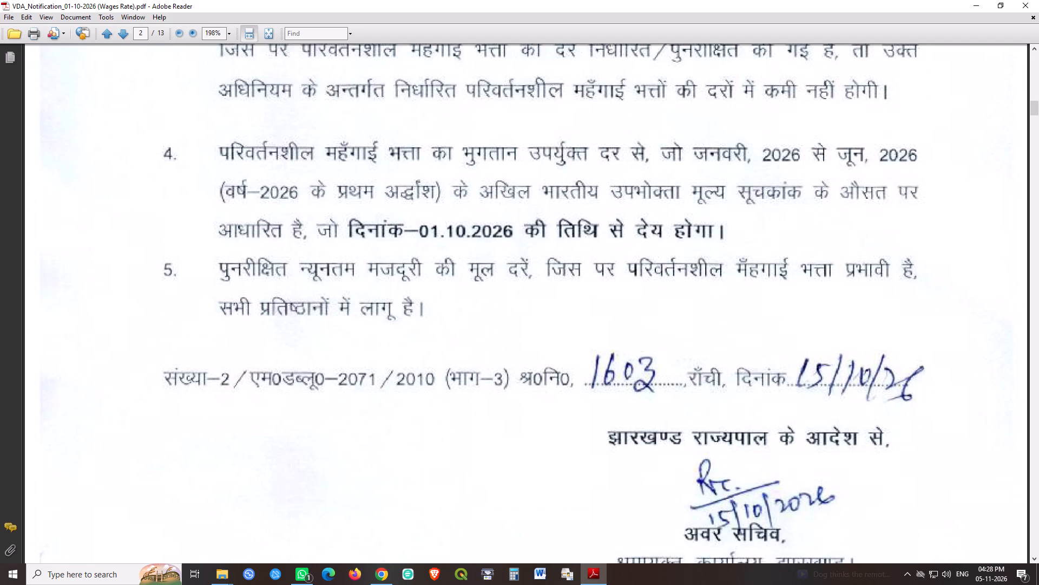
pyautogui.scroll(-3, 673, 318)
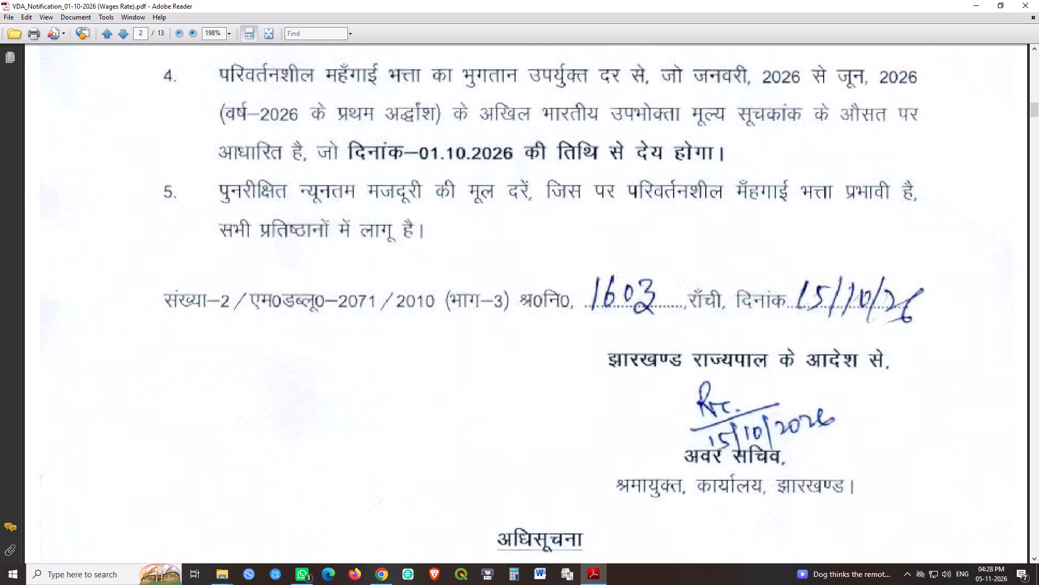
pyautogui.scroll(6, 634, 219)
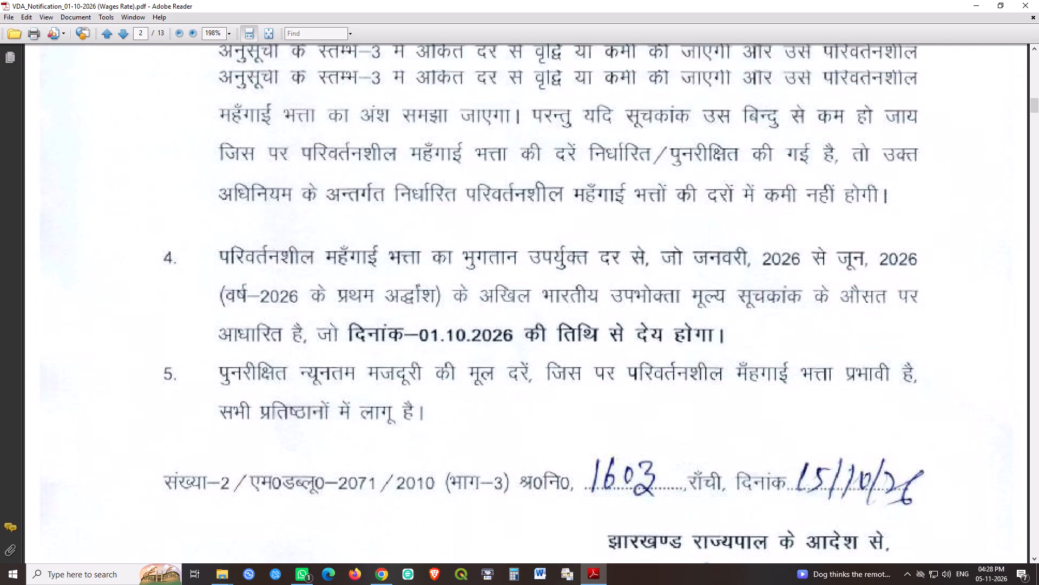
pyautogui.scroll(1, 673, 218)
pyautogui.scroll(-2, 673, 218)
pyautogui.scroll(-20, 673, 218)
pyautogui.scroll(-10, 673, 218)
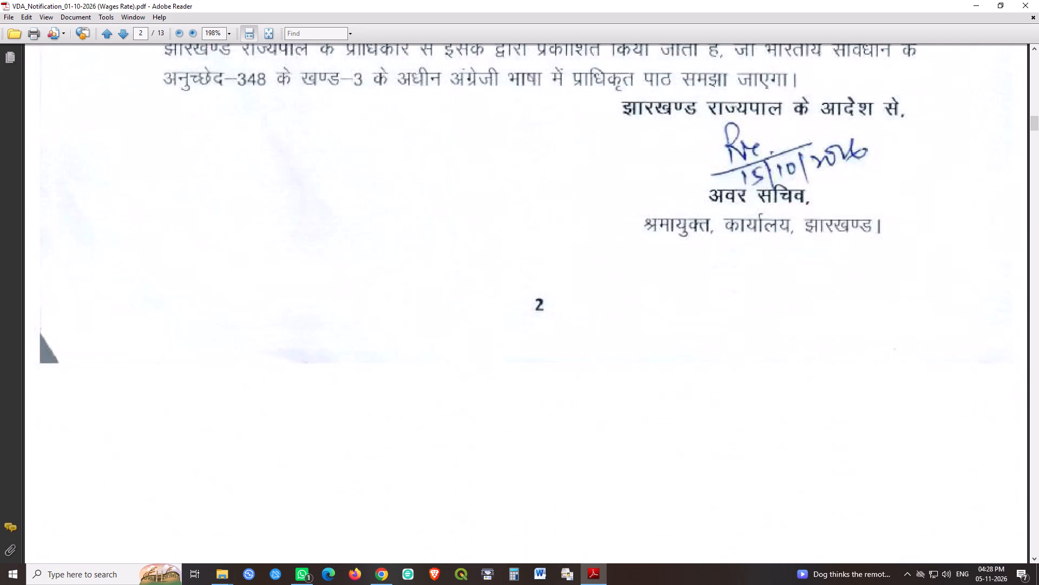
pyautogui.scroll(-20, 673, 218)
pyautogui.scroll(-12, 673, 218)
pyautogui.scroll(-8, 744, 240)
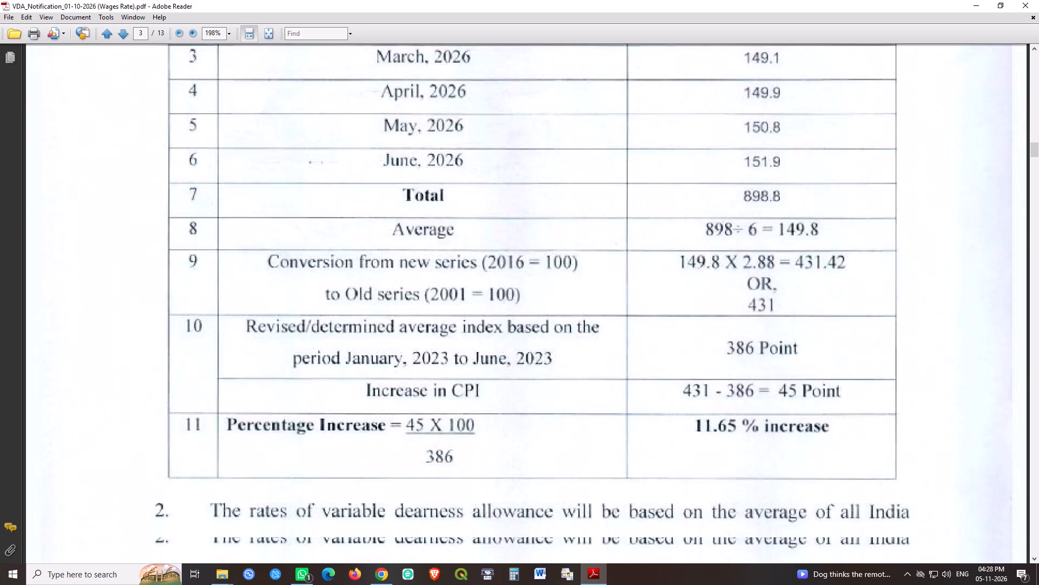
pyautogui.scroll(-20, 745, 263)
pyautogui.scroll(-13, 745, 263)
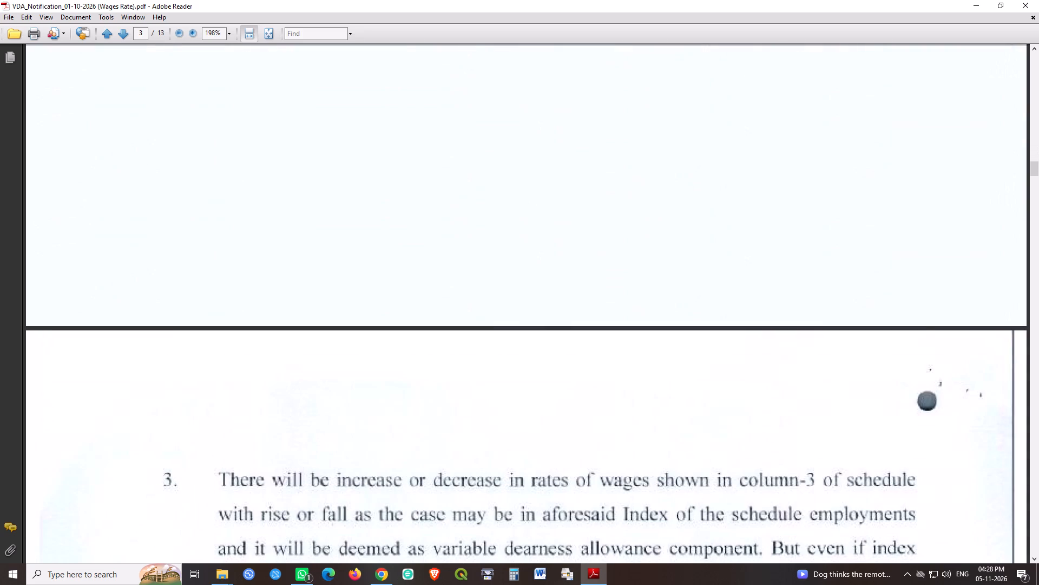
# Print all 13 pages of the wages rate notification 2-sided on the Brother DCP-L5510DN series printer.
pyautogui.hotkey('ctrl', 'p')
pyautogui.click(581, 166)
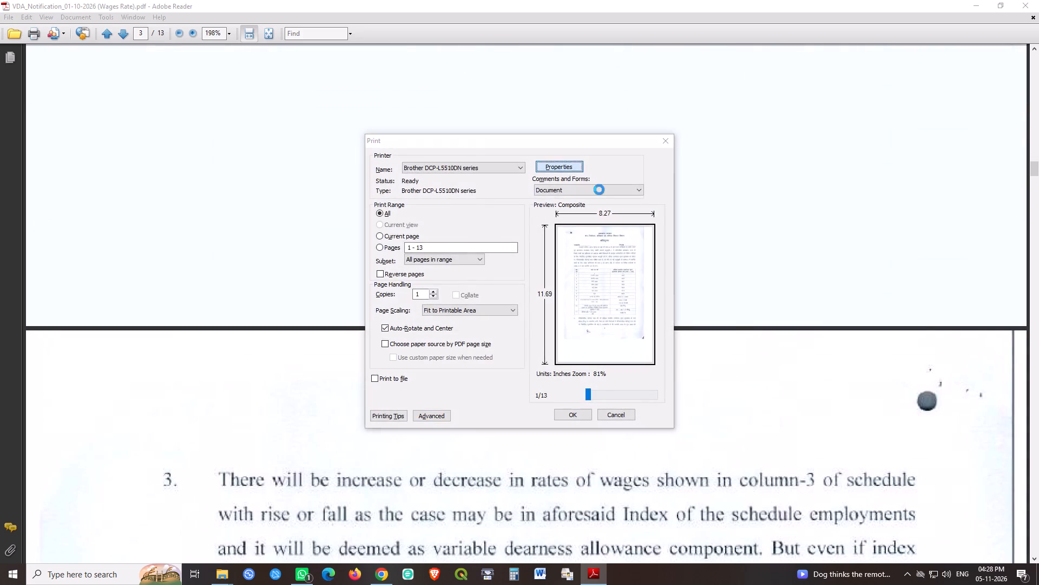
pyautogui.click(630, 347)
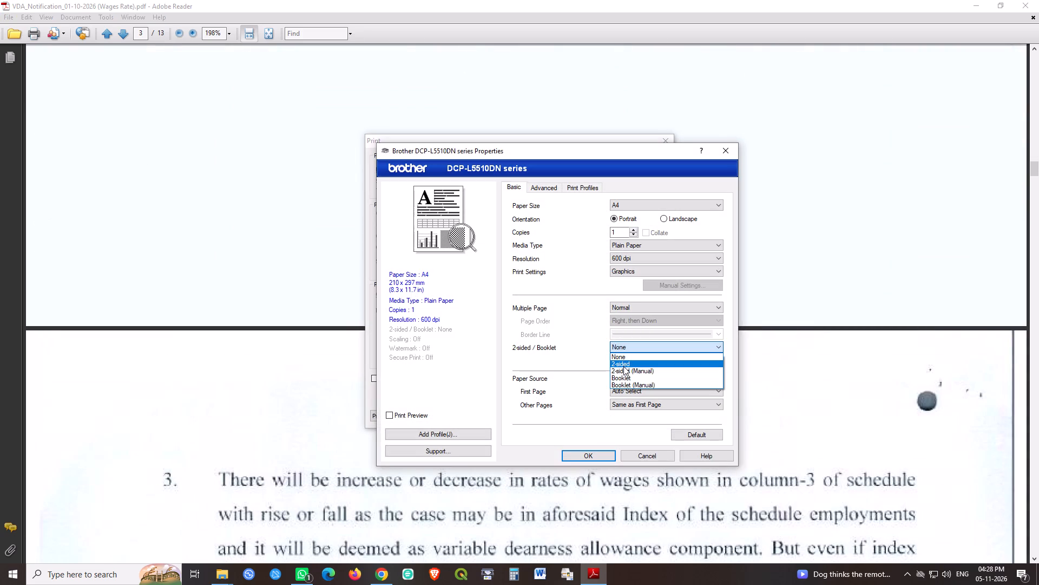
pyautogui.click(623, 366)
pyautogui.click(592, 455)
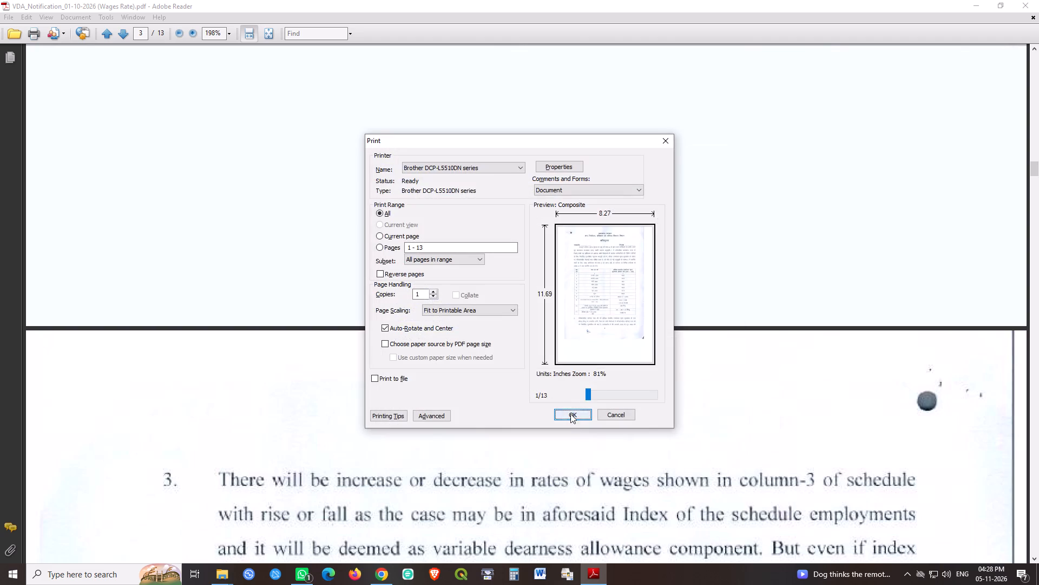
pyautogui.click(569, 416)
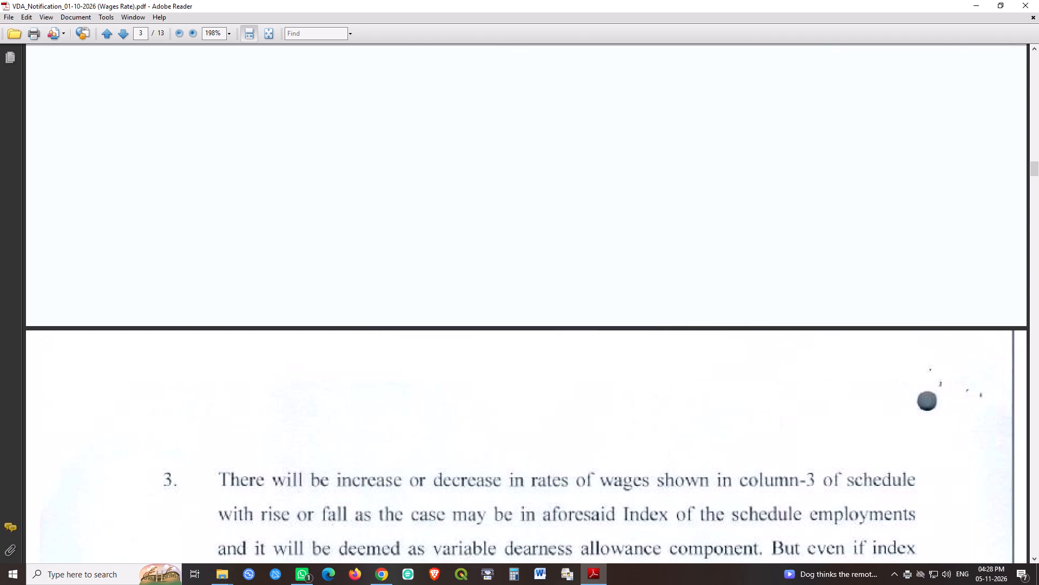
# Examine the classification of Jharkhand's areas and the category A and B minimum wage rates on pages 5 and 6.
pyautogui.scroll(-20, 356, 287)
pyautogui.scroll(-9, 356, 287)
pyautogui.scroll(-8, 426, 279)
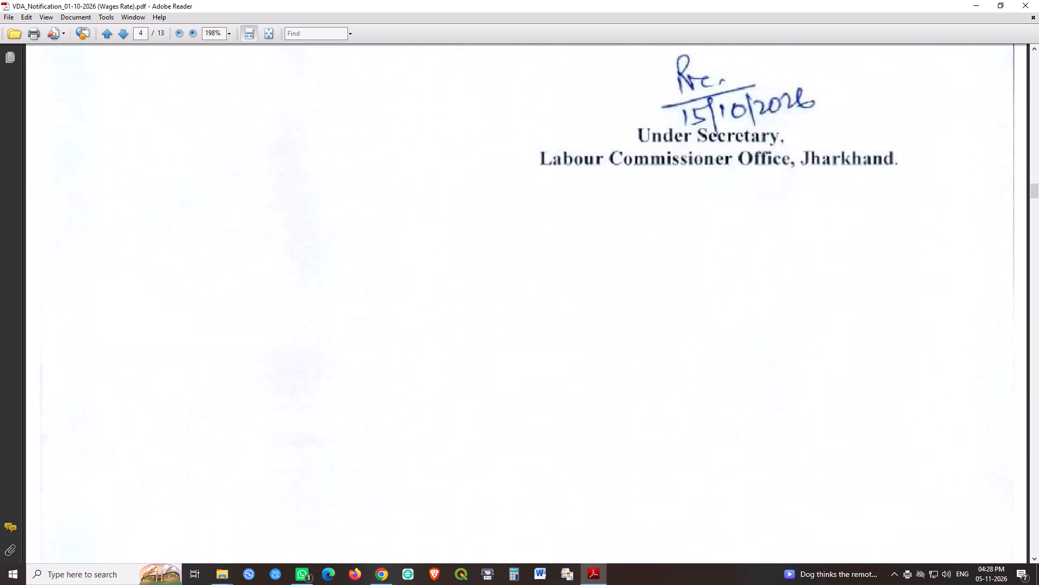
pyautogui.scroll(-20, 405, 291)
pyautogui.scroll(-20, 405, 291)
pyautogui.scroll(-3, 405, 291)
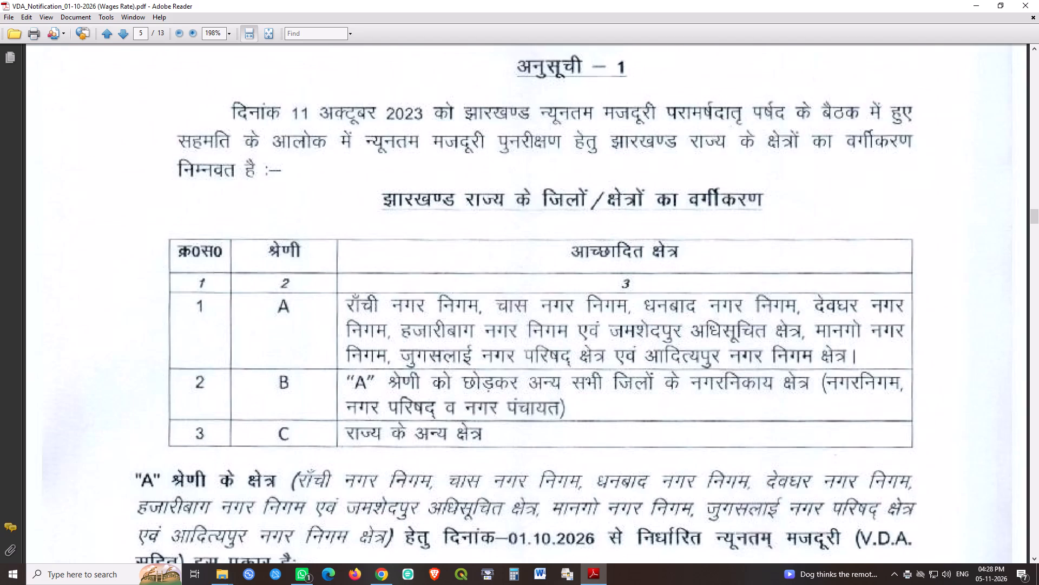
pyautogui.scroll(-20, 439, 267)
pyautogui.scroll(4, 438, 266)
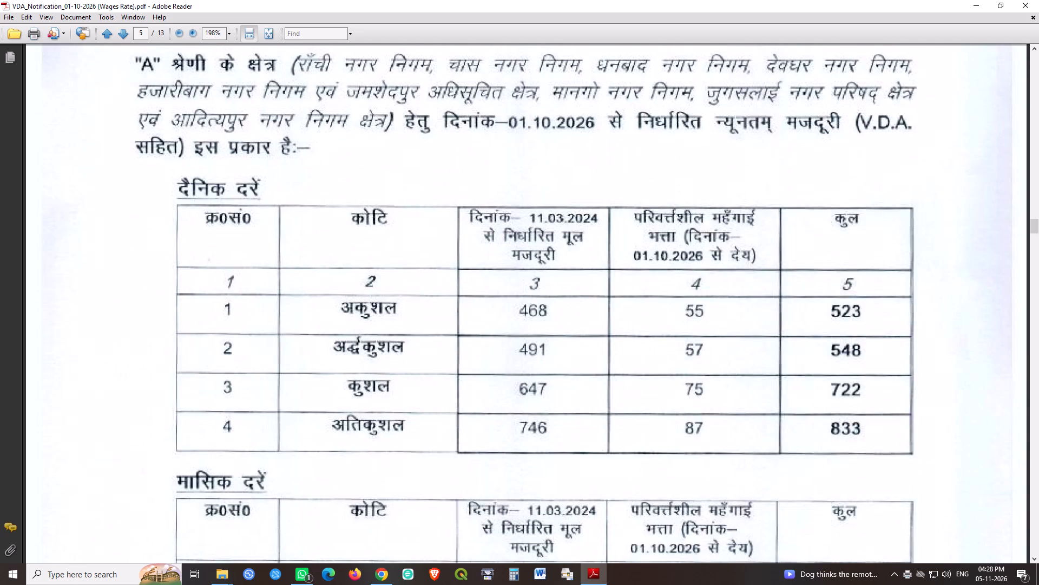
pyautogui.scroll(3, 438, 266)
pyautogui.scroll(-20, 438, 266)
pyautogui.scroll(-8, 438, 266)
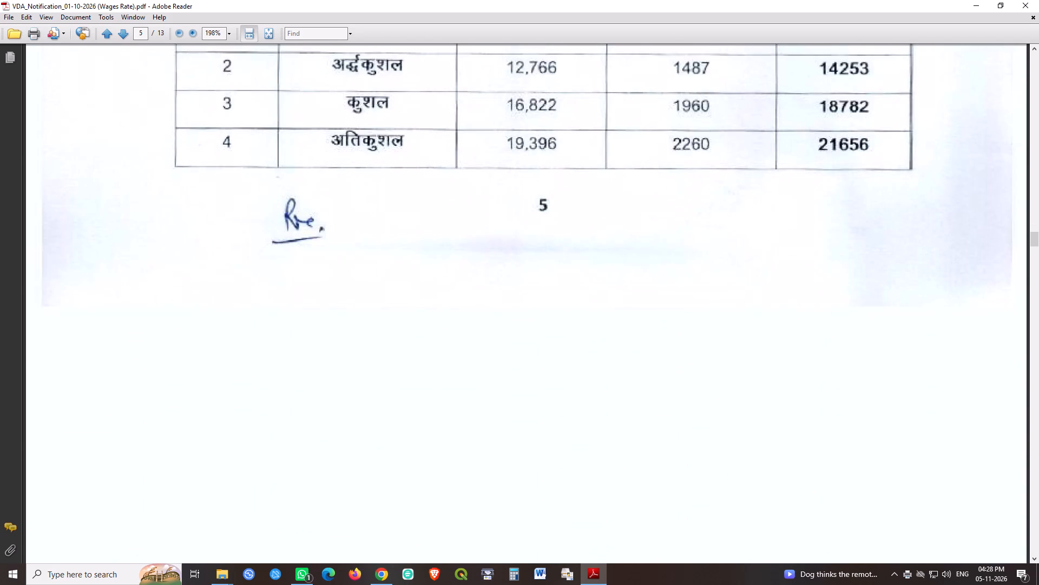
pyautogui.scroll(-15, 438, 266)
pyautogui.scroll(-20, 438, 266)
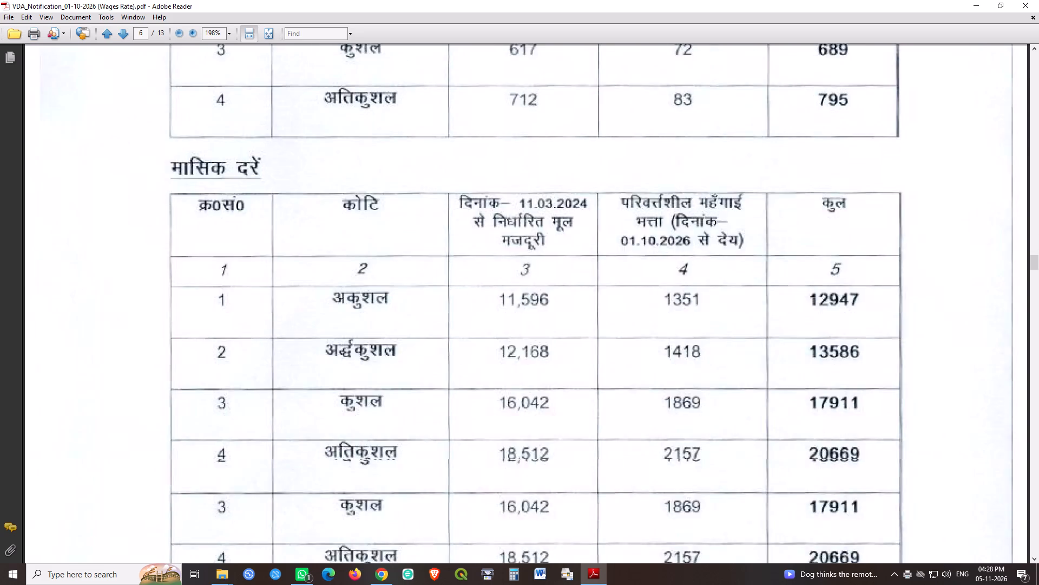
# Examine the category C daily and monthly minimum wage rates on pages 6 and 7, dismissing the printer's toner notice.
pyautogui.scroll(-14, 438, 266)
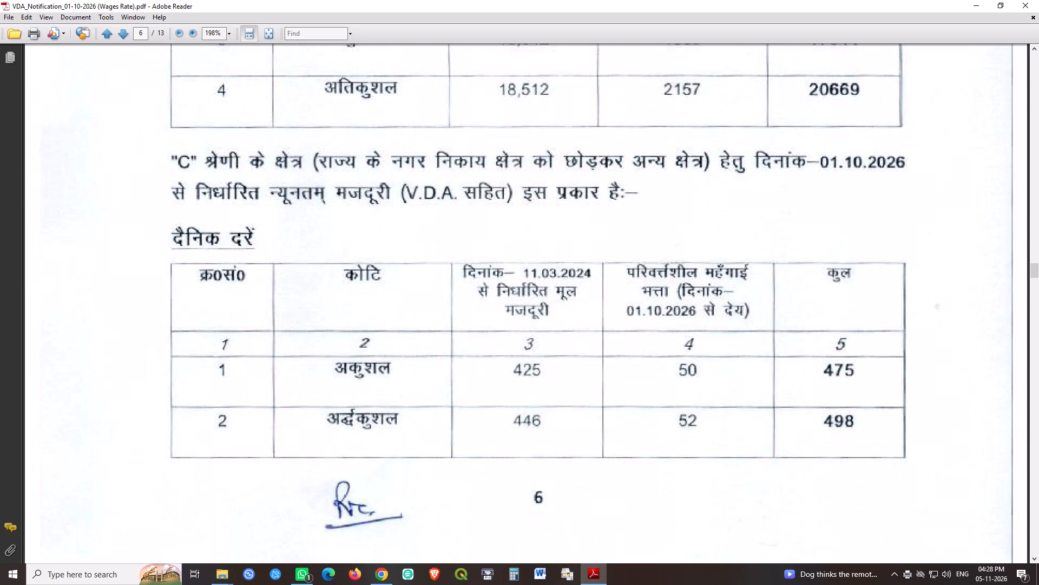
pyautogui.scroll(-2, 521, 256)
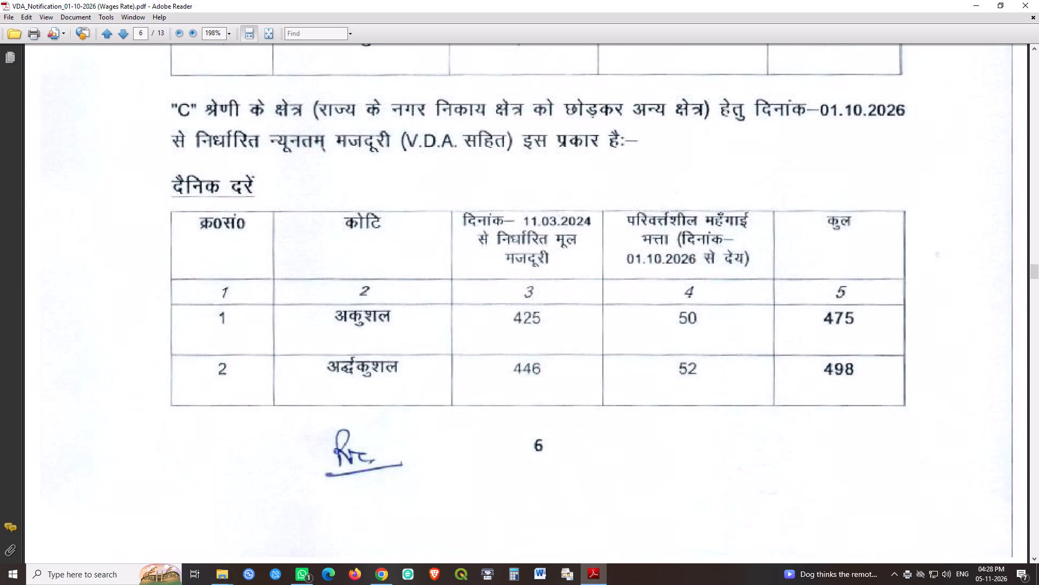
pyautogui.scroll(-3, 582, 277)
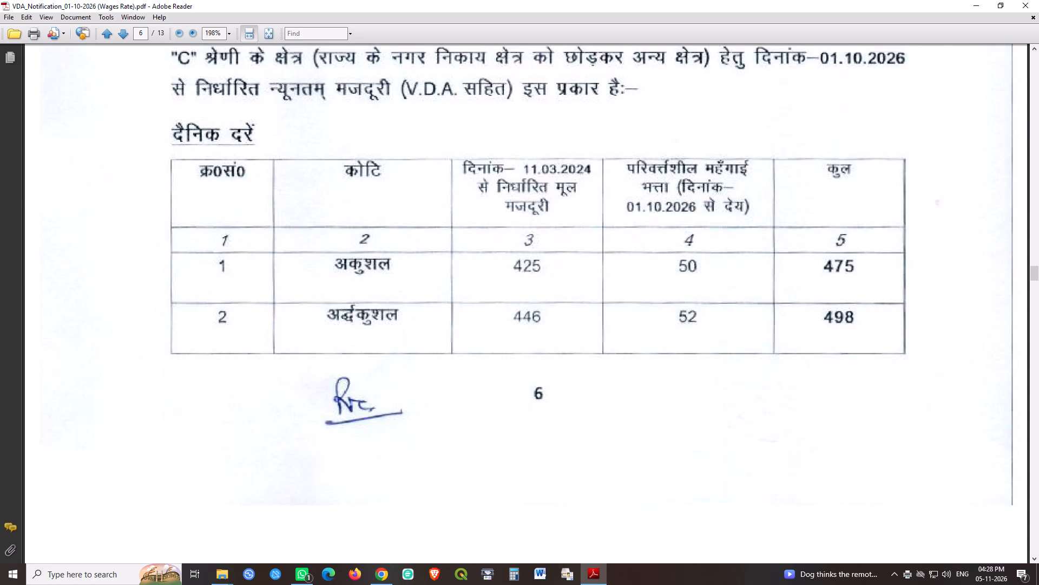
pyautogui.scroll(-10, 582, 277)
pyautogui.scroll(-13, 581, 327)
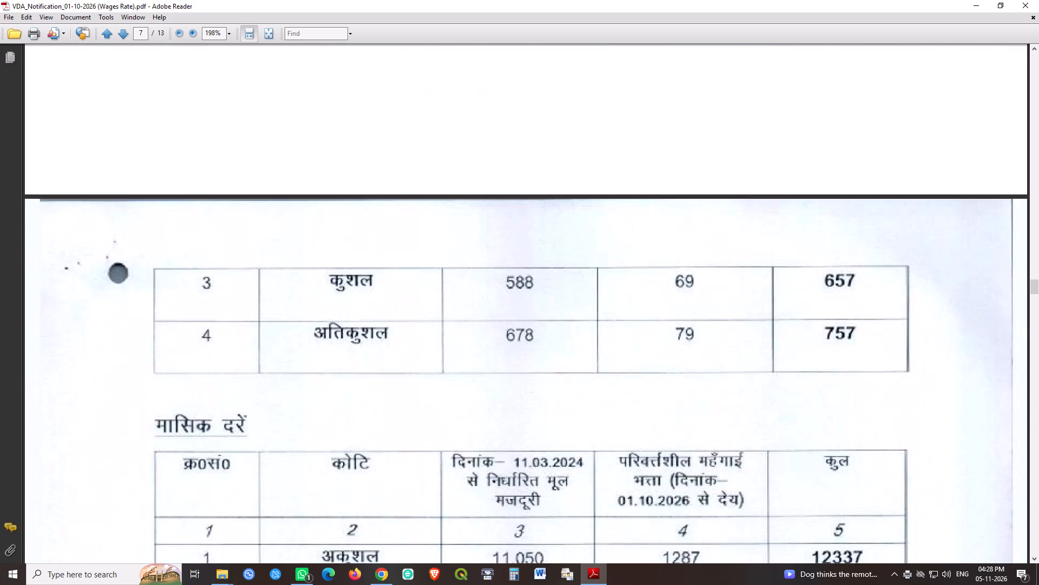
pyautogui.scroll(-7, 581, 336)
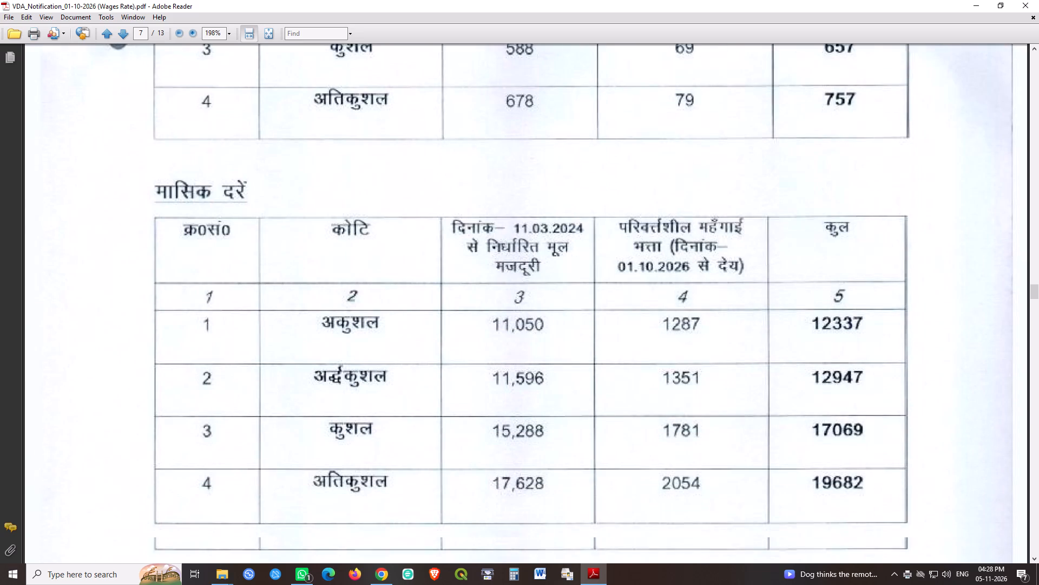
pyautogui.scroll(-1, 571, 370)
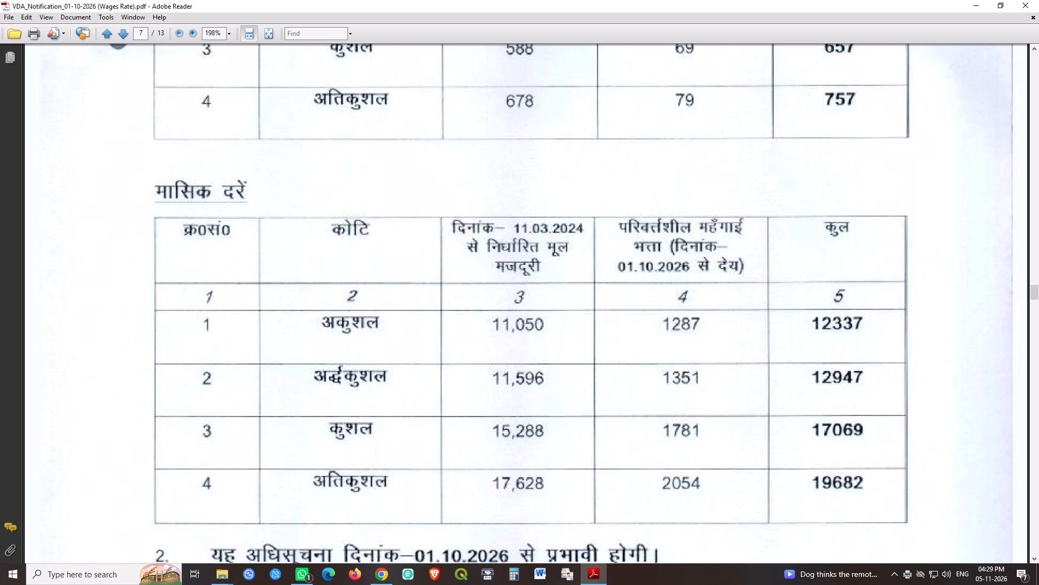
pyautogui.scroll(20, 635, 376)
pyautogui.scroll(13, 635, 376)
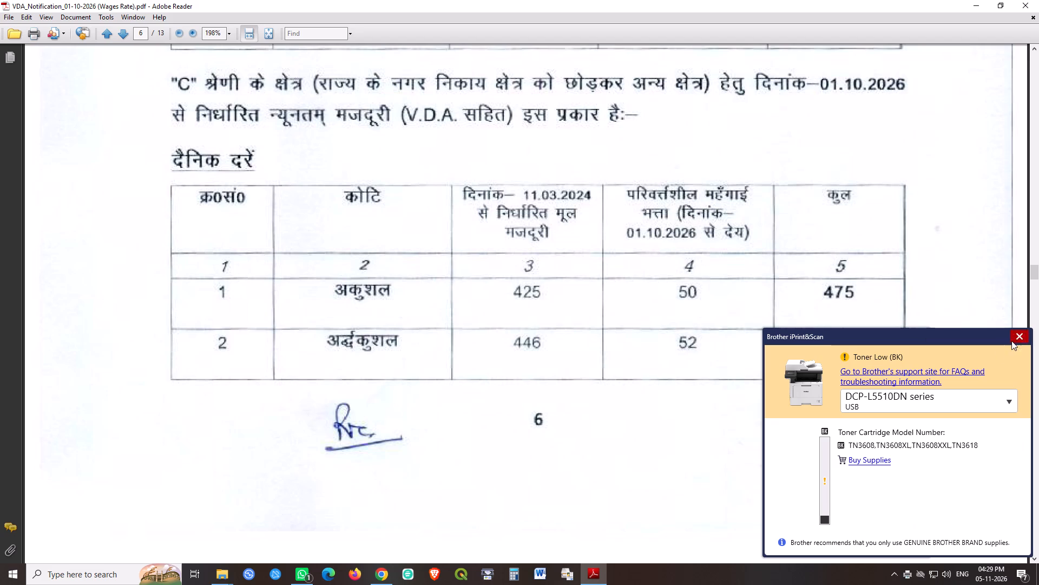
pyautogui.click(1024, 333)
pyautogui.scroll(-20, 779, 303)
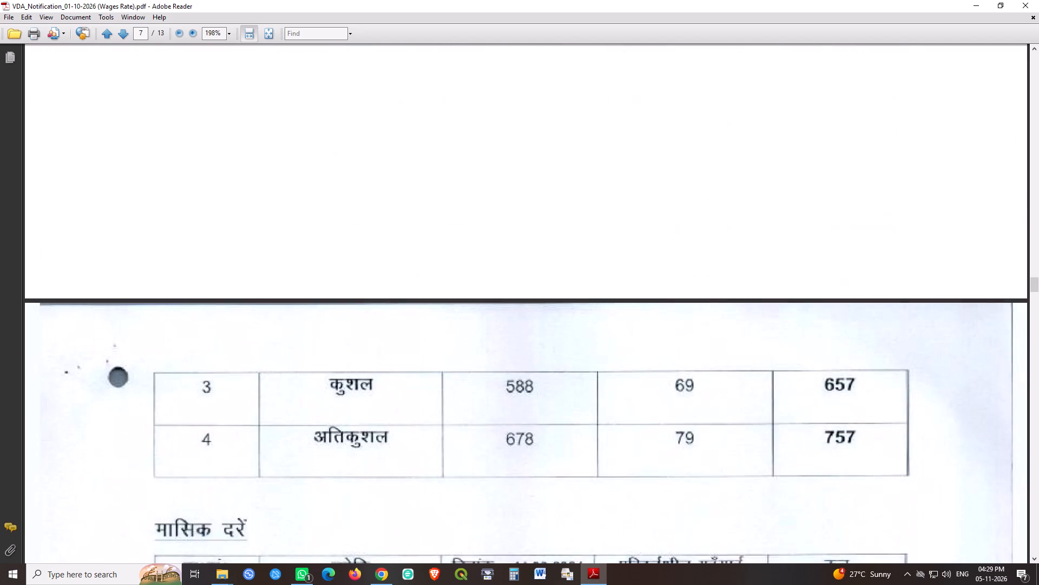
pyautogui.scroll(-13, 786, 331)
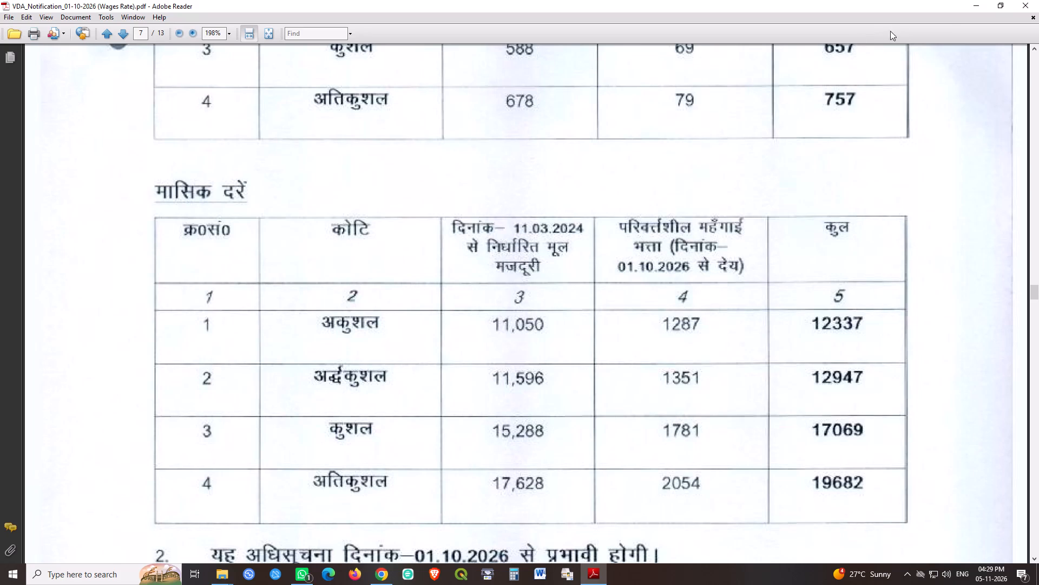
# Close the wages rate notification PDF and the Allotment folder window.
pyautogui.click(1020, 2)
pyautogui.click(437, 279)
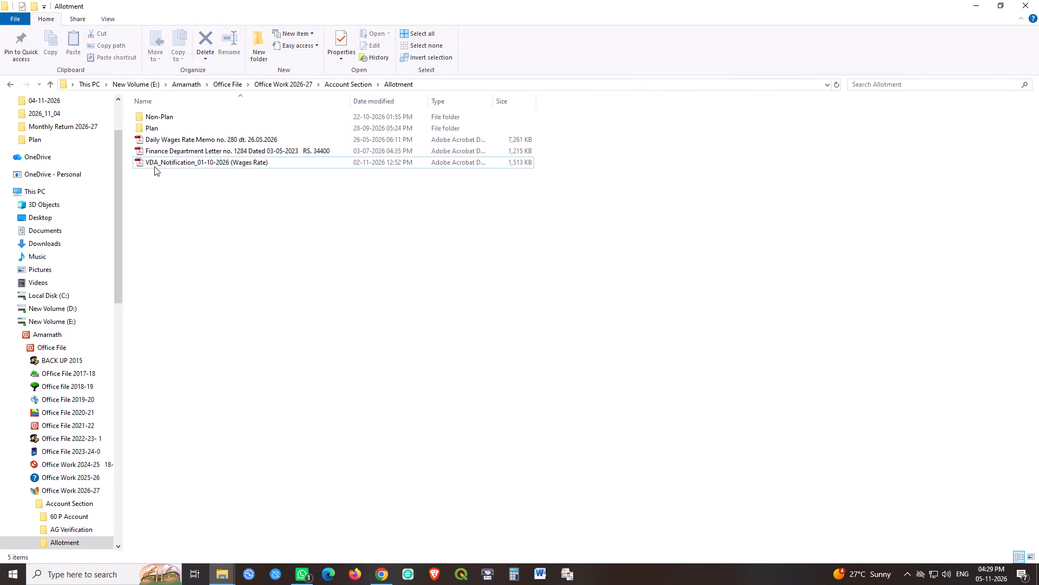
pyautogui.click(1026, 0)
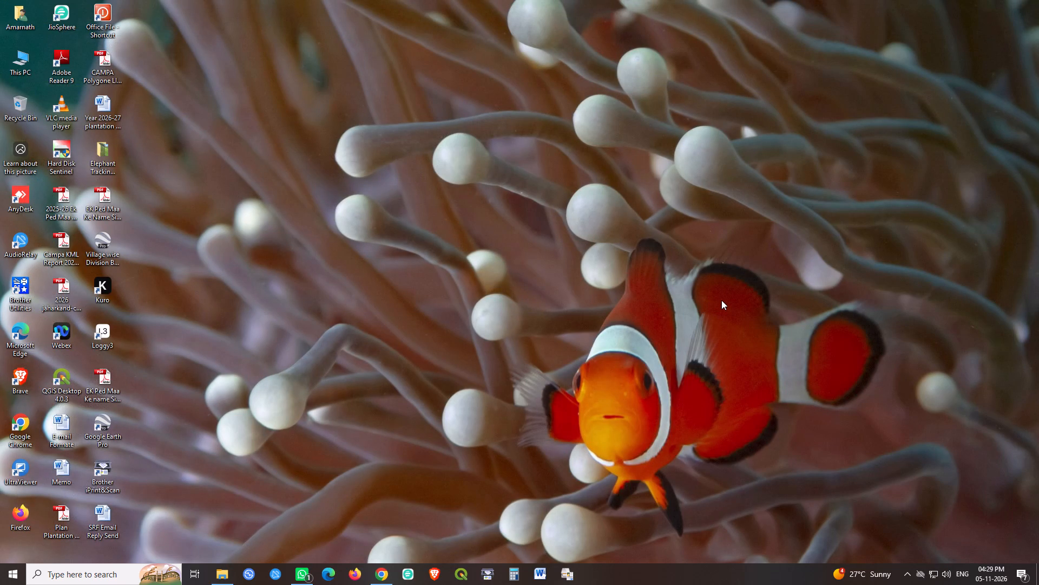
# Switch to Chrome and show the abstract Form 60P report for October 2026, compiled for all offices, and review it.
pyautogui.click(384, 576)
pyautogui.click(617, 290)
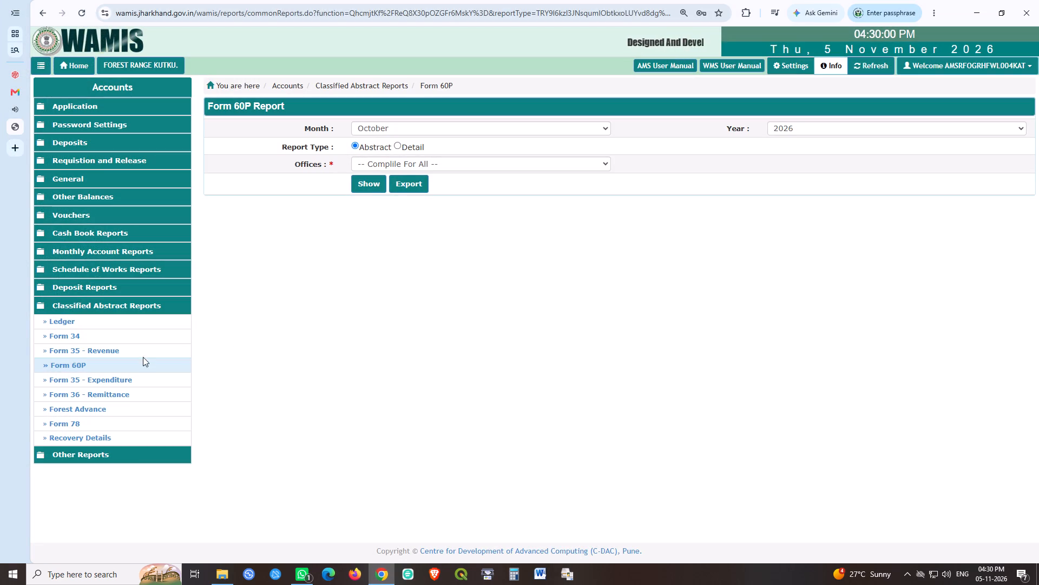
pyautogui.click(371, 184)
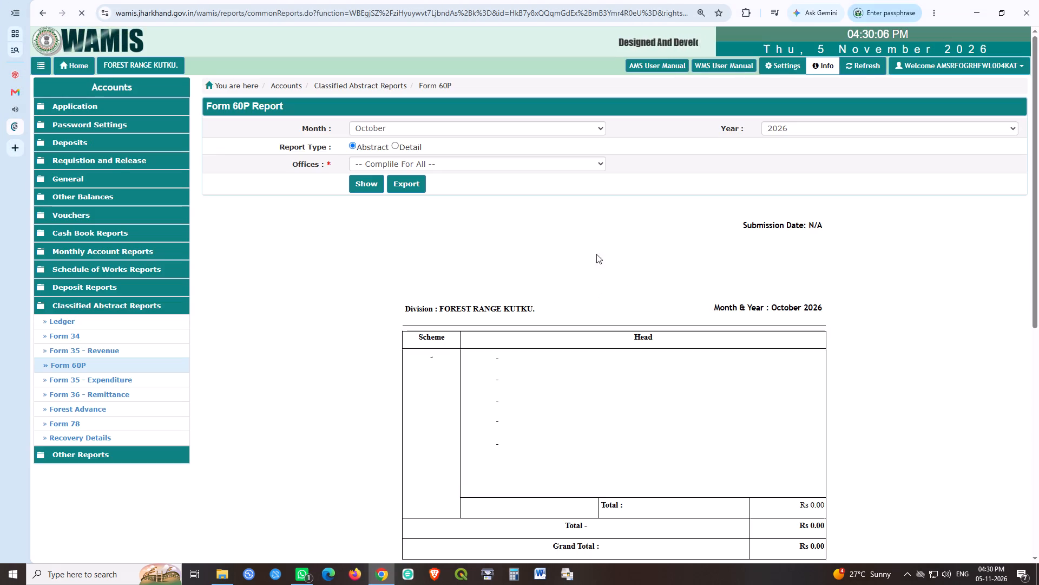
pyautogui.scroll(-4, 727, 272)
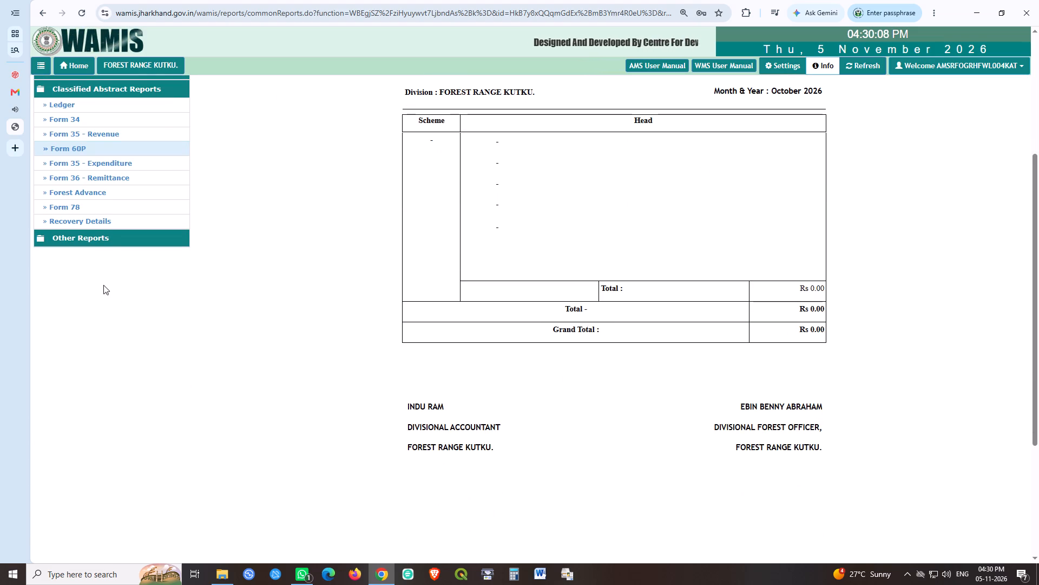
# Open the Payee Details page of the General accounts section and run WAMIS's Refresh operation from there.
pyautogui.scroll(5, 200, 257)
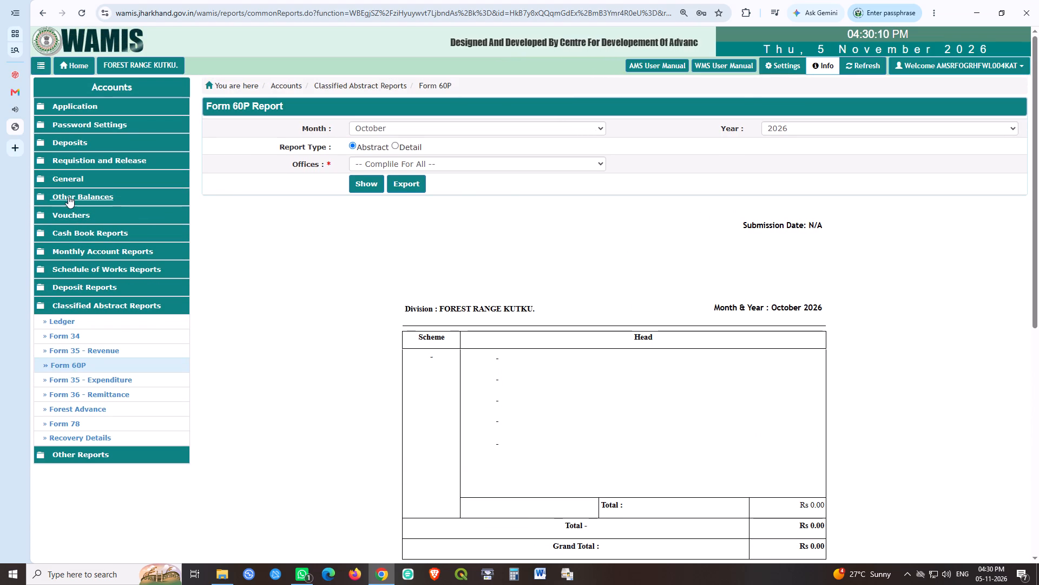
pyautogui.click(74, 181)
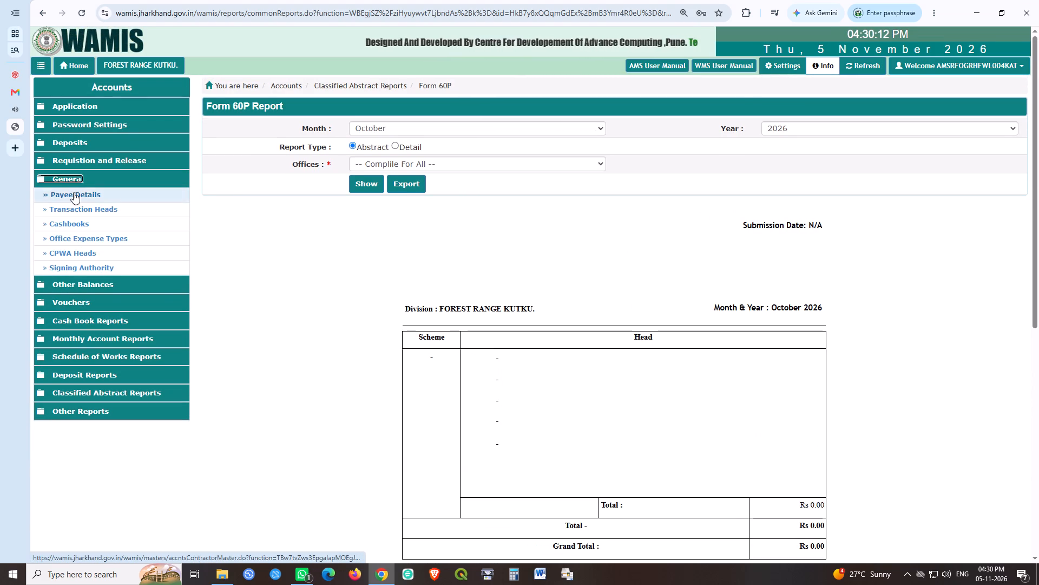
pyautogui.click(74, 192)
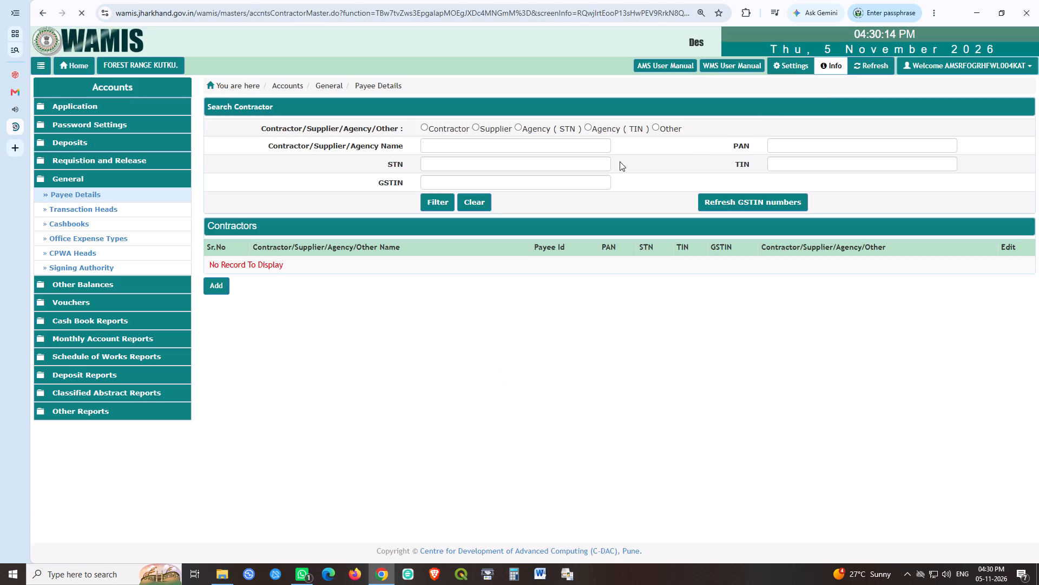
pyautogui.click(858, 72)
pyautogui.click(584, 114)
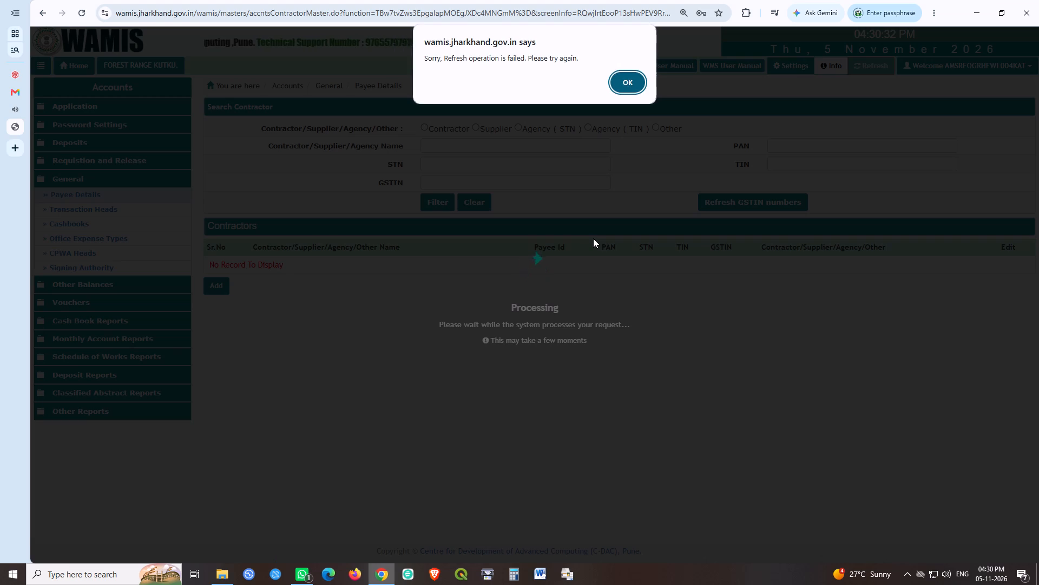
pyautogui.click(635, 89)
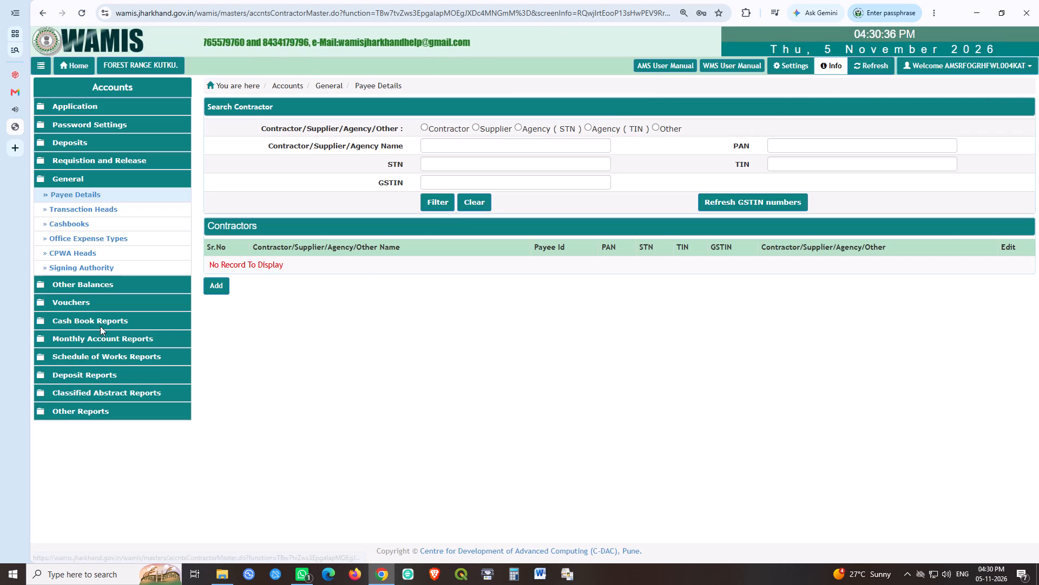
# Reopen the Form 60P report and show the abstract version for October 2026, compiled for all offices.
pyautogui.click(78, 397)
pyautogui.click(69, 366)
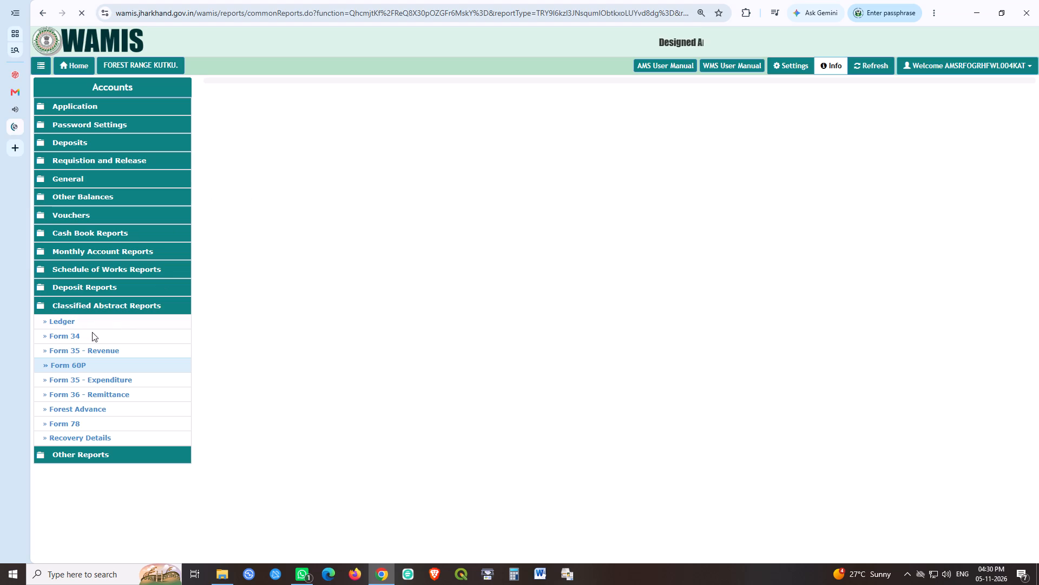
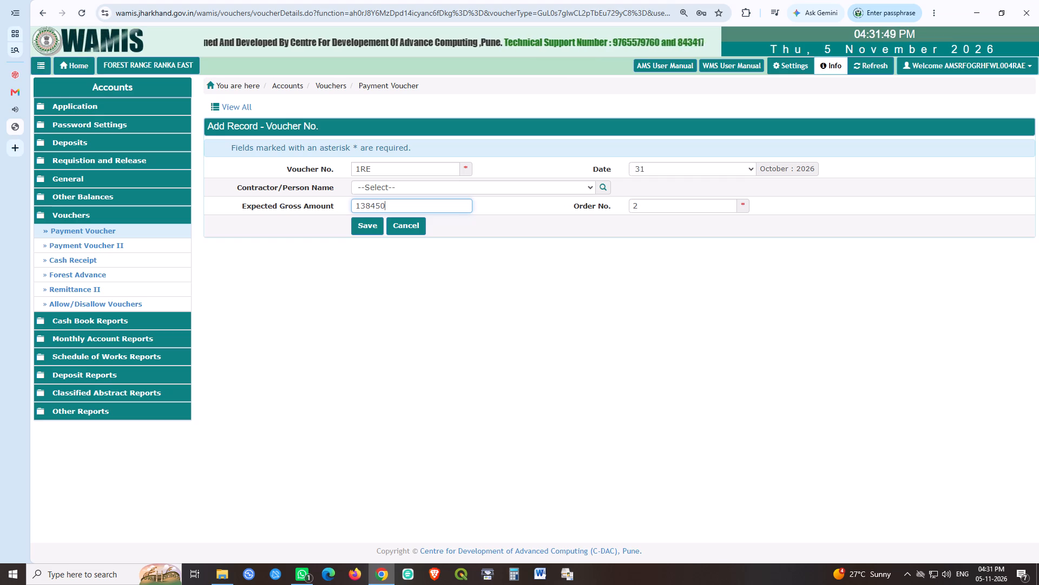
# Save the new payment voucher 1RE.
pyautogui.click(372, 219)
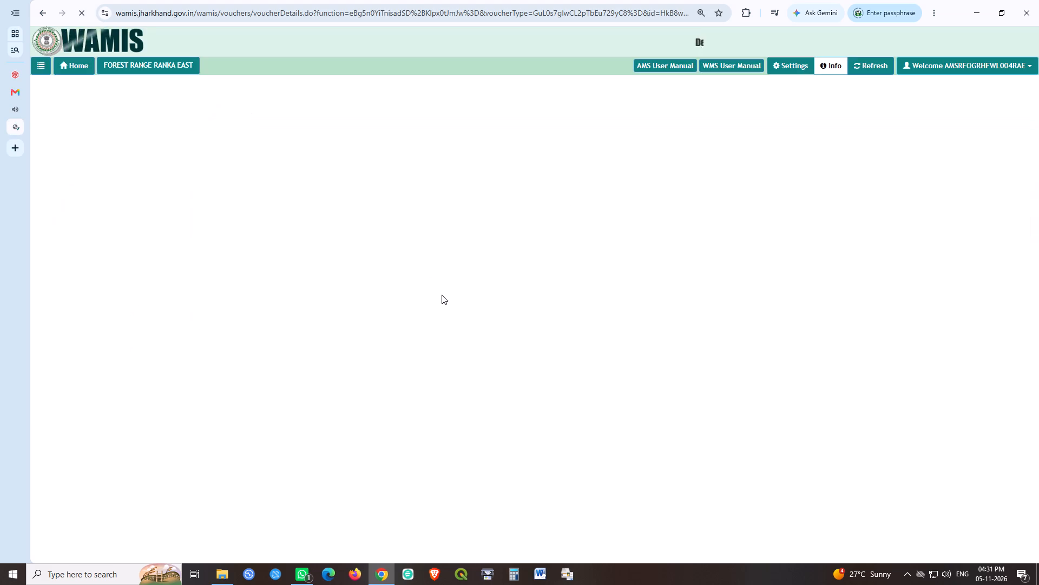
# Start a transaction for voucher 1RE with amount 138450, transaction type Works, as a debit in cash.
pyautogui.click(214, 242)
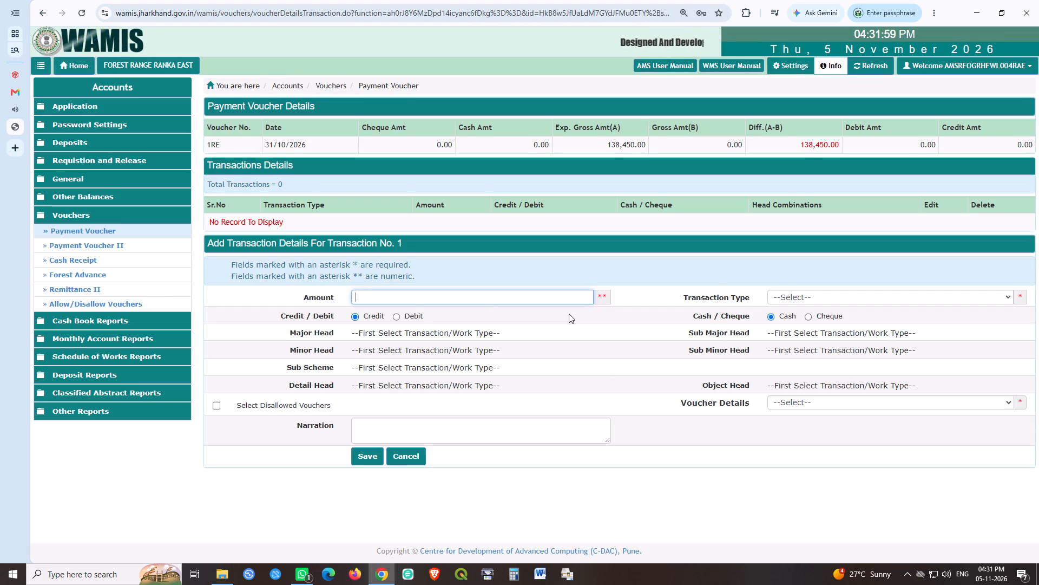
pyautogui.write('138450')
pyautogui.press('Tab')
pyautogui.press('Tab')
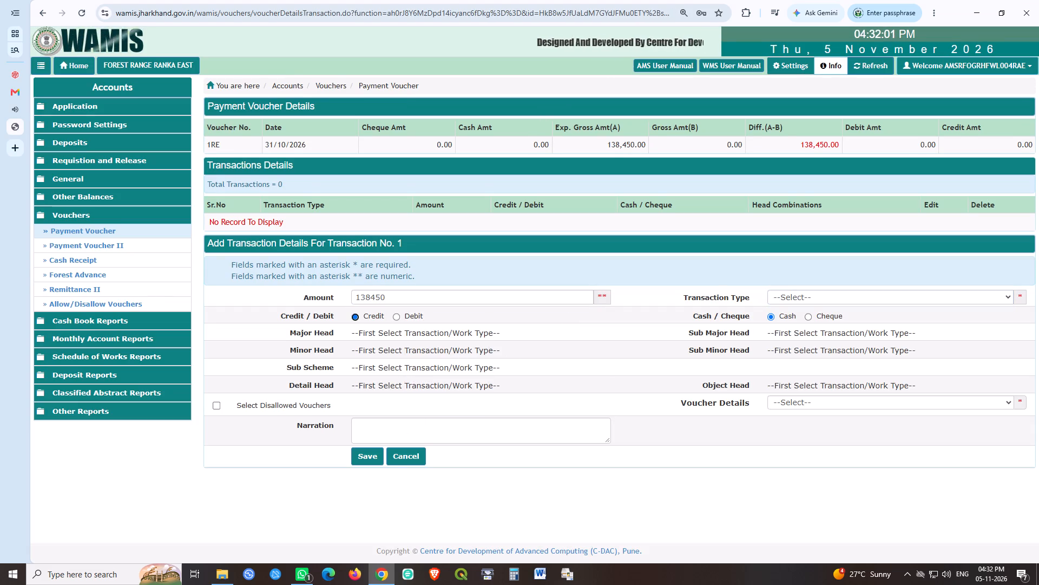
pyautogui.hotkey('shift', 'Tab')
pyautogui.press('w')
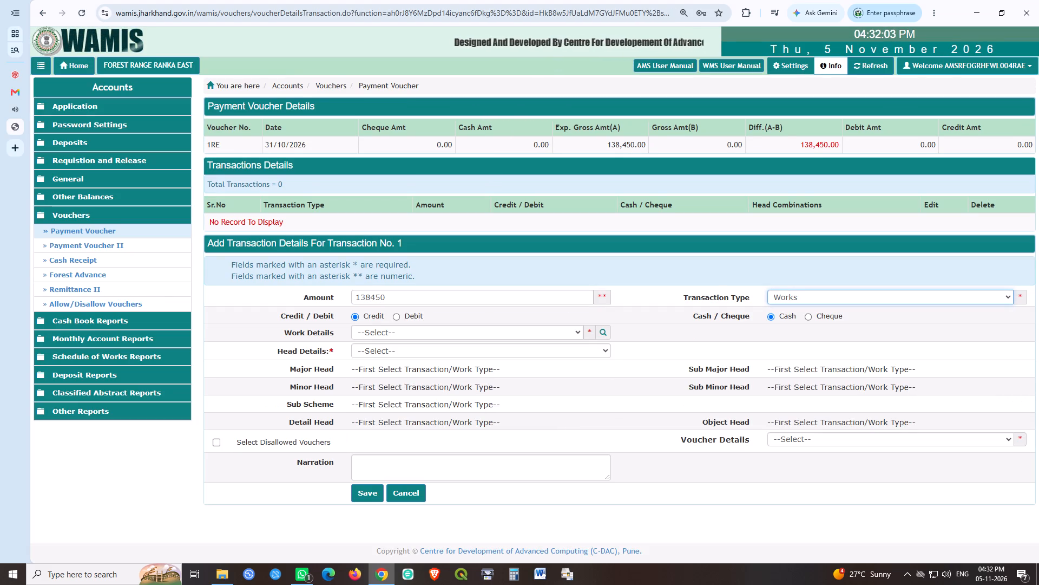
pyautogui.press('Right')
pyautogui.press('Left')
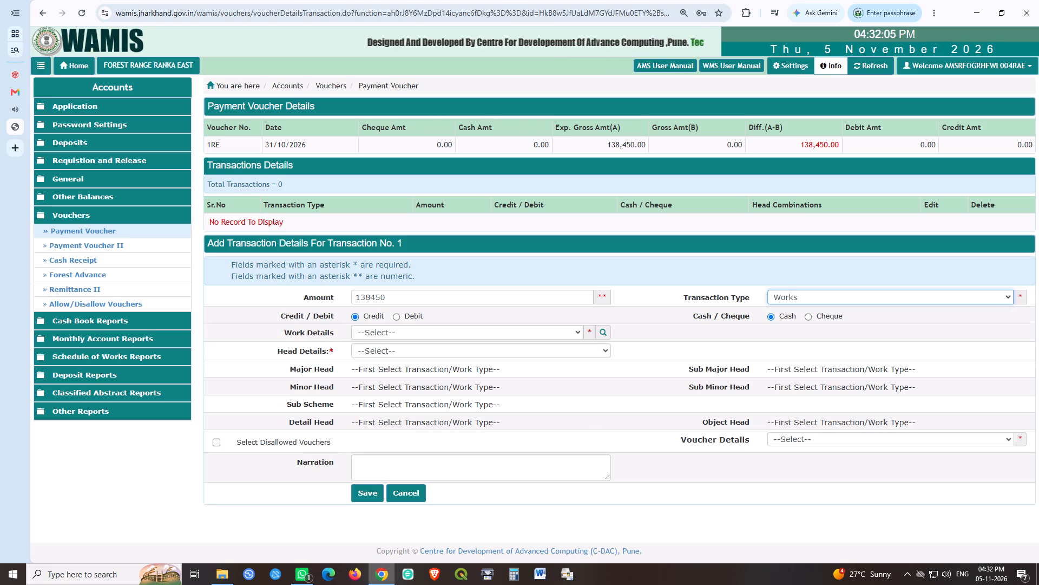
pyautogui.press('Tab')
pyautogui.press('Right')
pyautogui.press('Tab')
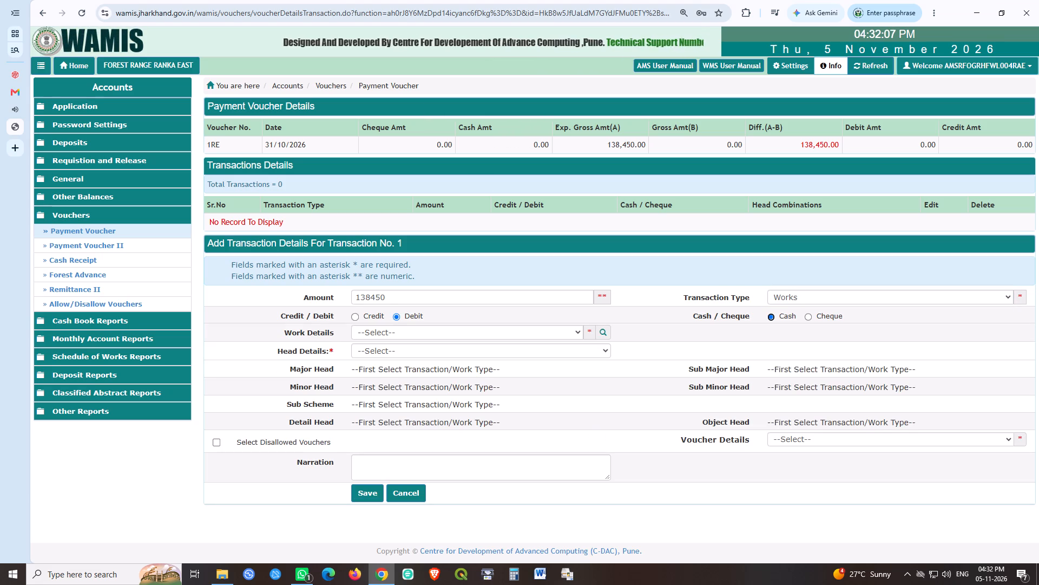
pyautogui.click(658, 340)
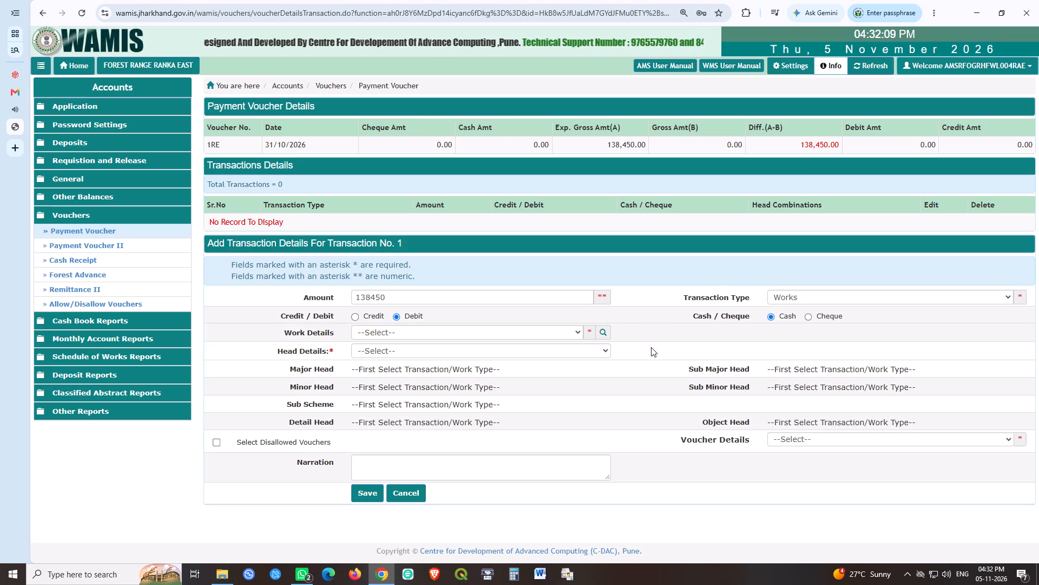
pyautogui.click(439, 331)
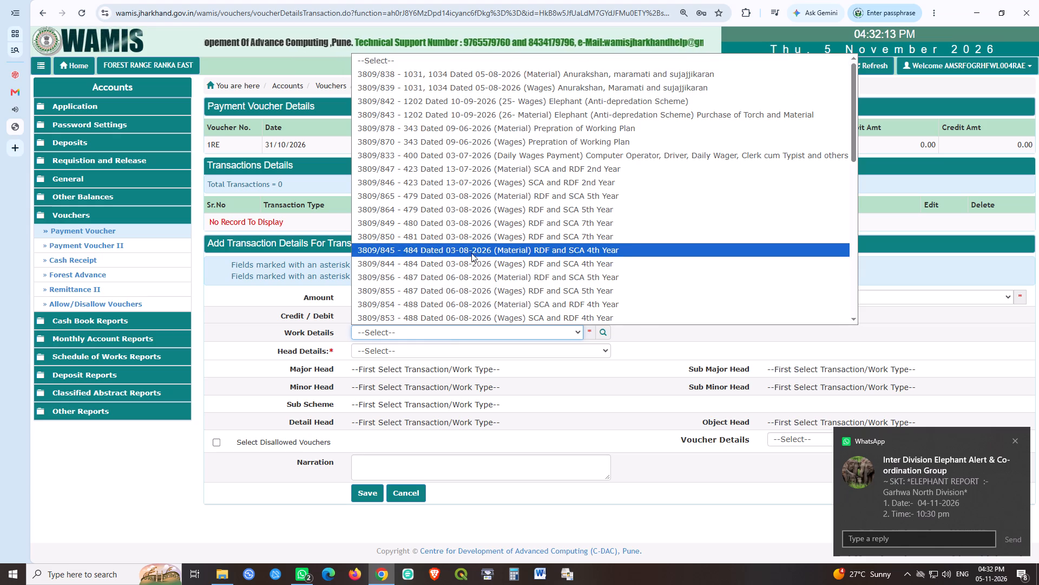
pyautogui.scroll(2, 471, 250)
pyautogui.scroll(-17, 471, 249)
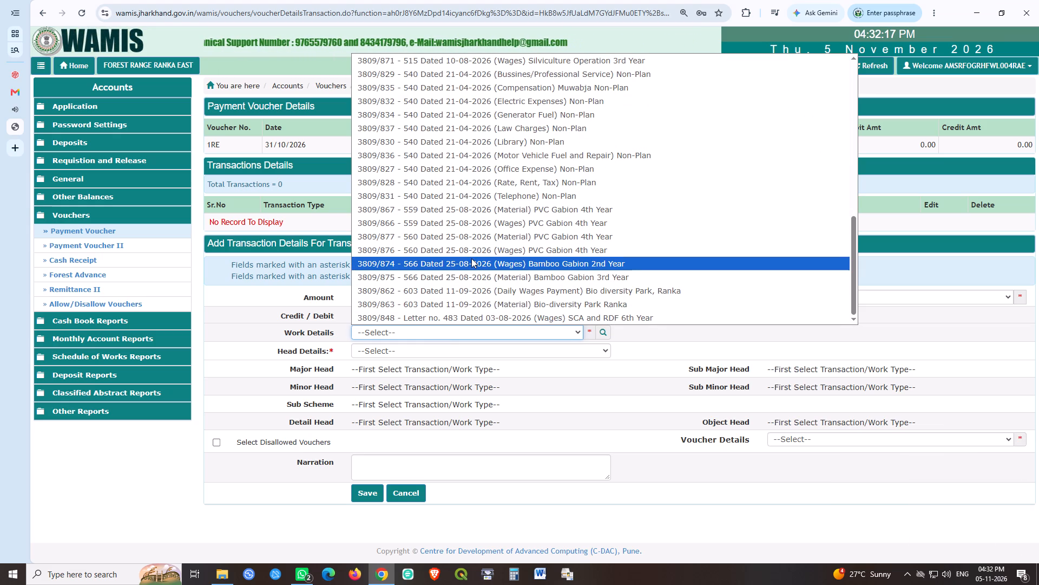
pyautogui.click(532, 90)
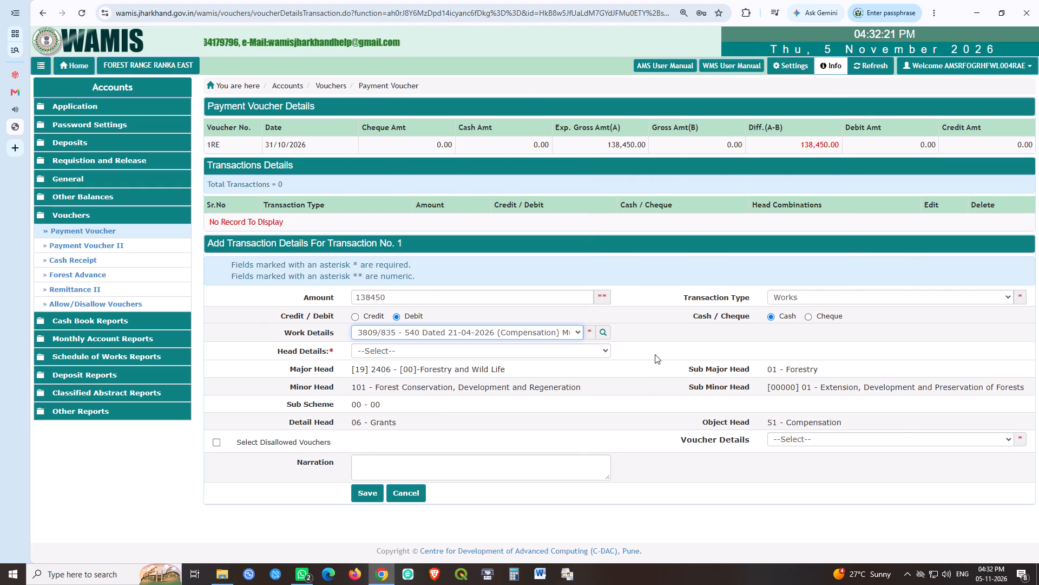
pyautogui.click(655, 354)
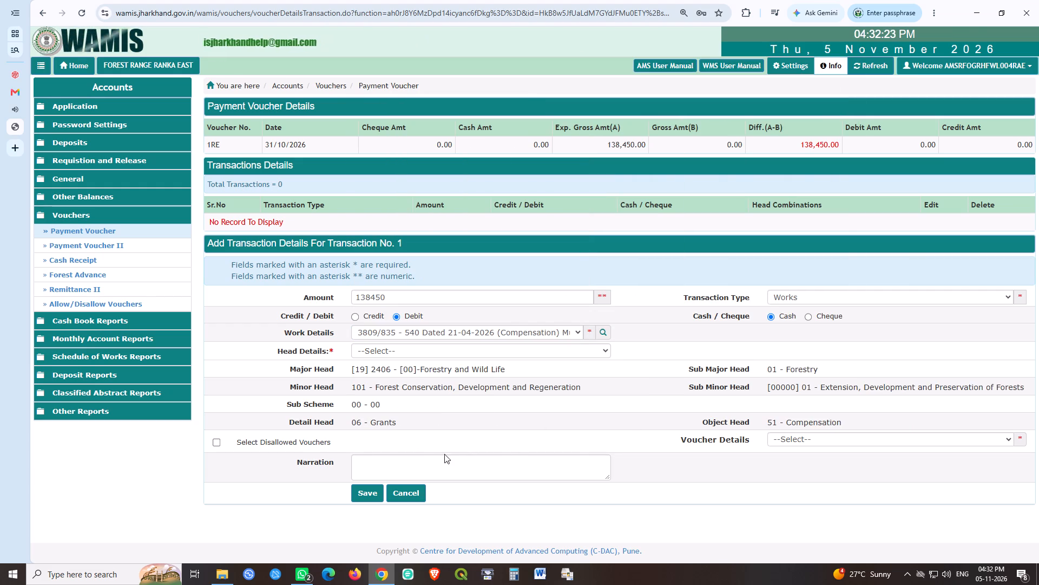
pyautogui.click(359, 493)
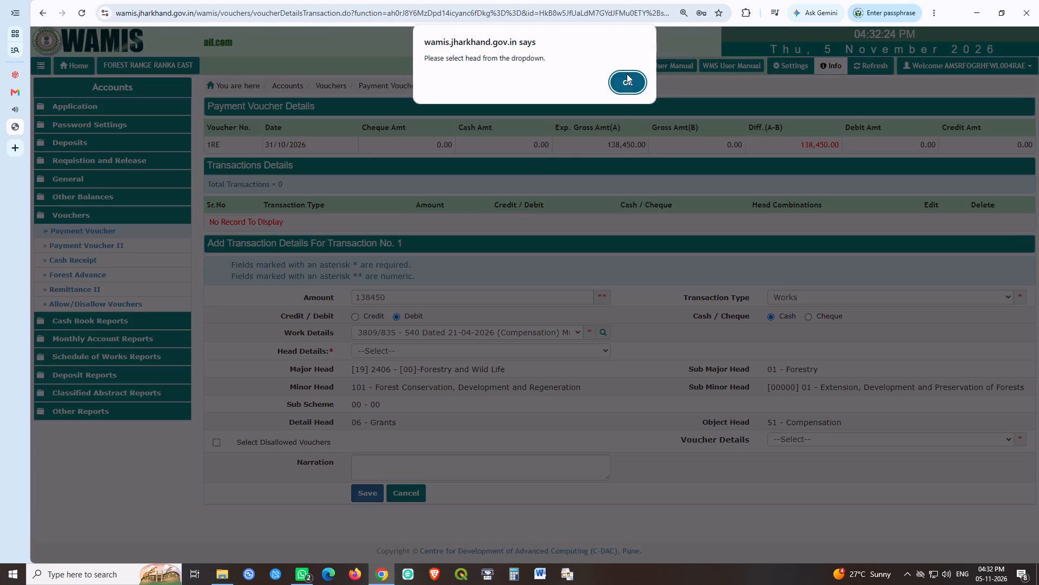
pyautogui.click(627, 74)
pyautogui.click(429, 356)
pyautogui.click(405, 376)
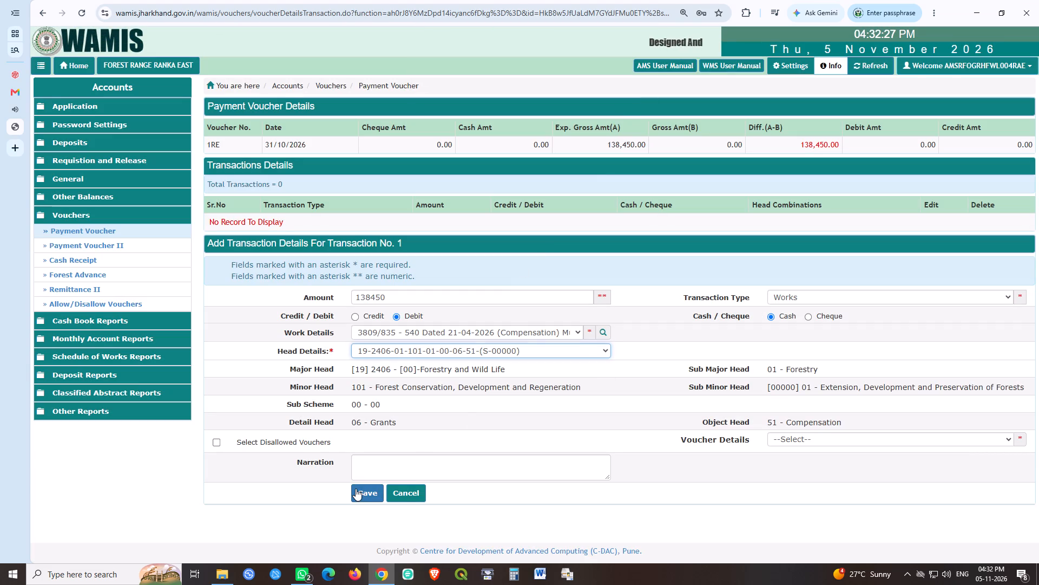
pyautogui.click(356, 489)
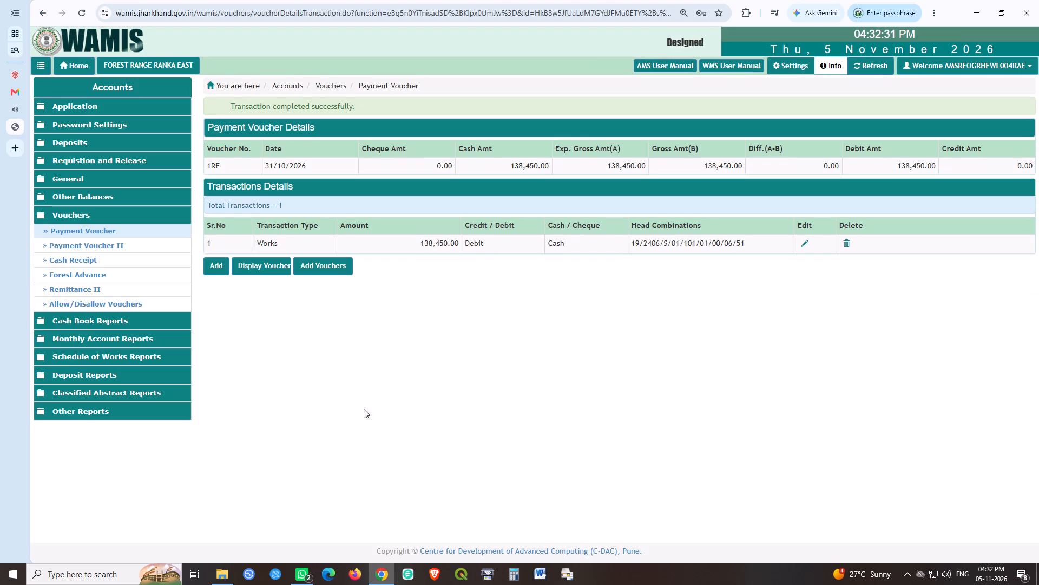
# Add and save payment voucher 2RE with an expected gross amount of 45290.
pyautogui.click(339, 270)
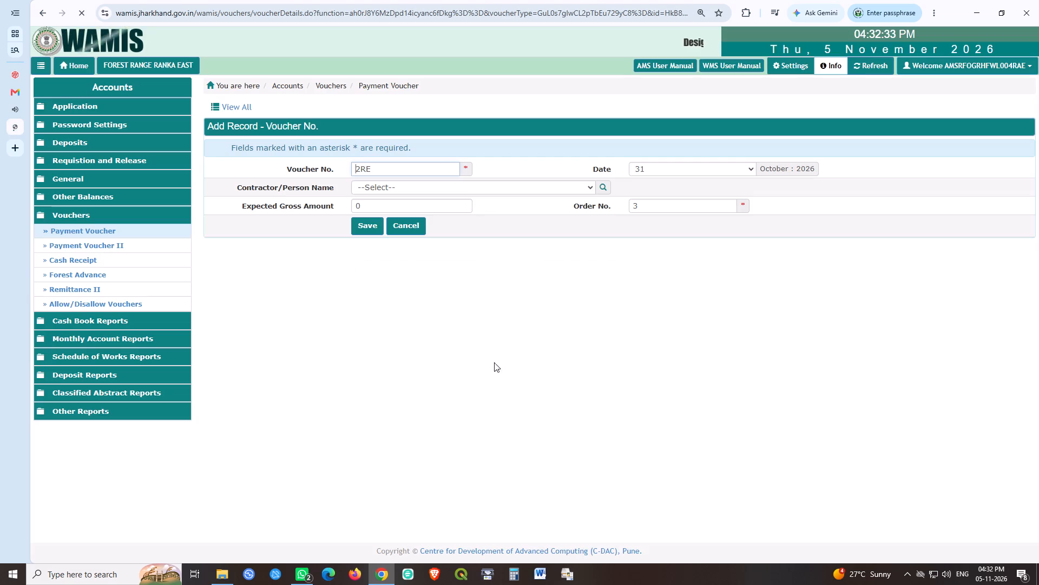
pyautogui.press('Tab')
pyautogui.press('Tab')
pyautogui.press('Tab')
pyautogui.write('45290')
pyautogui.press('Tab')
pyautogui.press('Tab')
pyautogui.press('space')
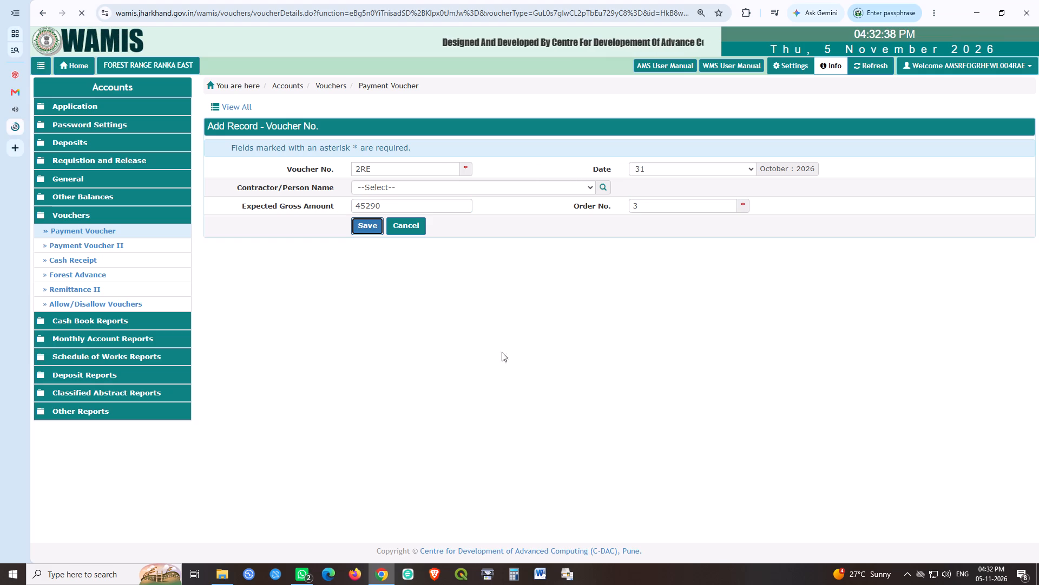
# Start a transaction for voucher 2RE with amount 45290, paid in cash.
pyautogui.click(218, 244)
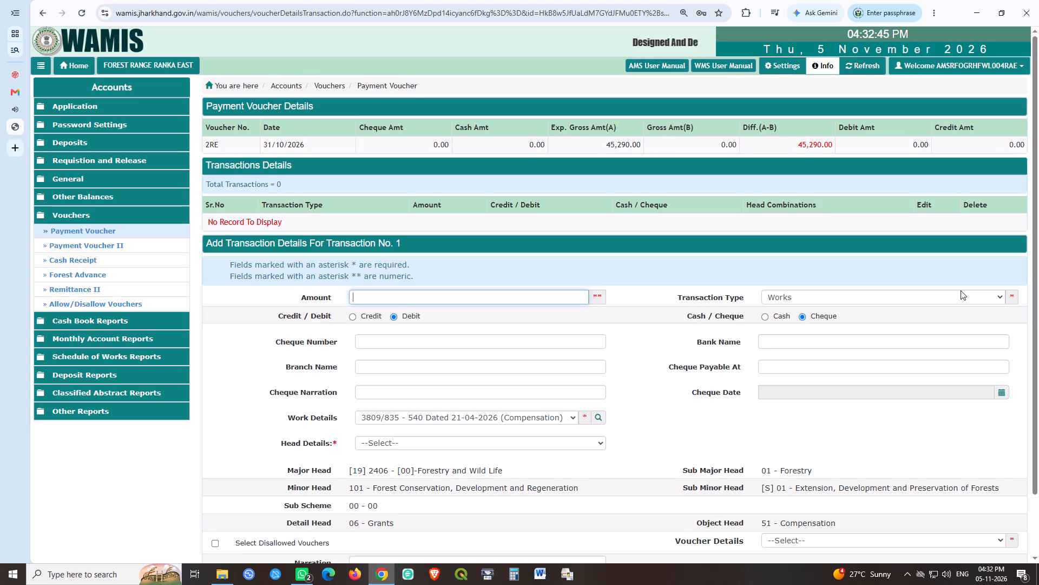
pyautogui.write('45290')
pyautogui.press('Tab')
pyautogui.press('Tab')
pyautogui.press('Tab')
pyautogui.press('Left')
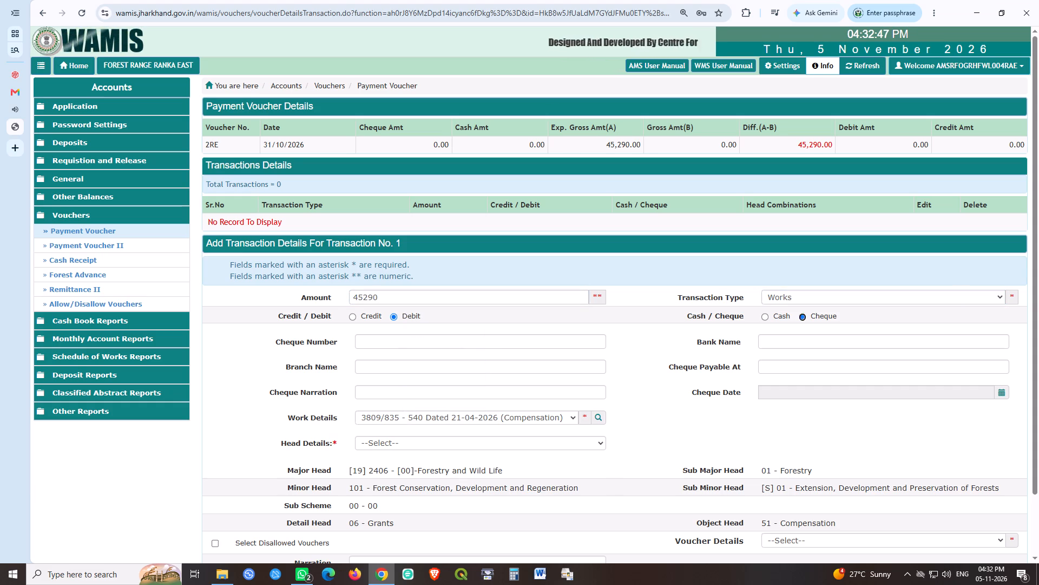
pyautogui.click(451, 337)
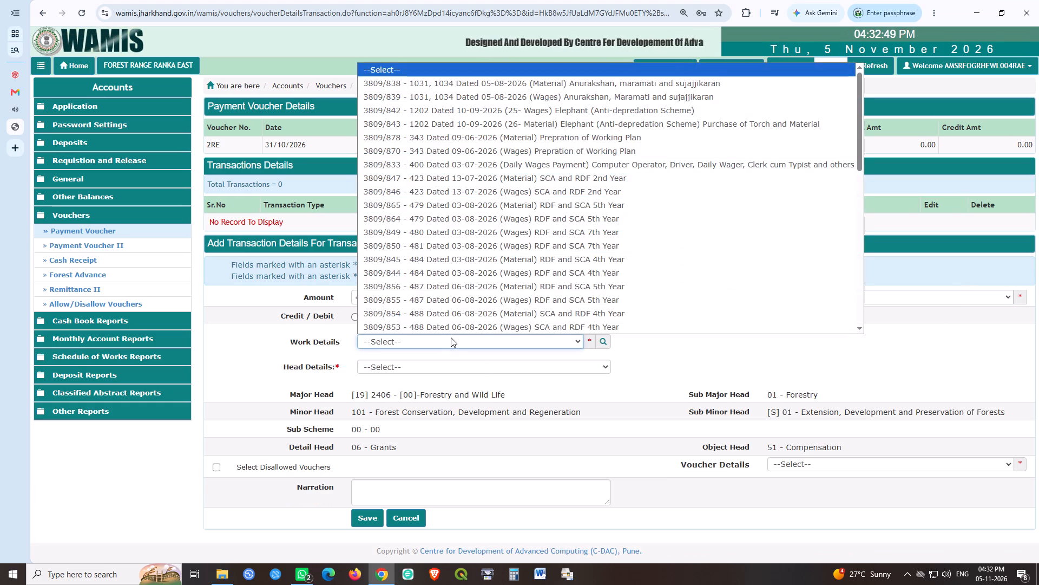
pyautogui.scroll(-6, 481, 196)
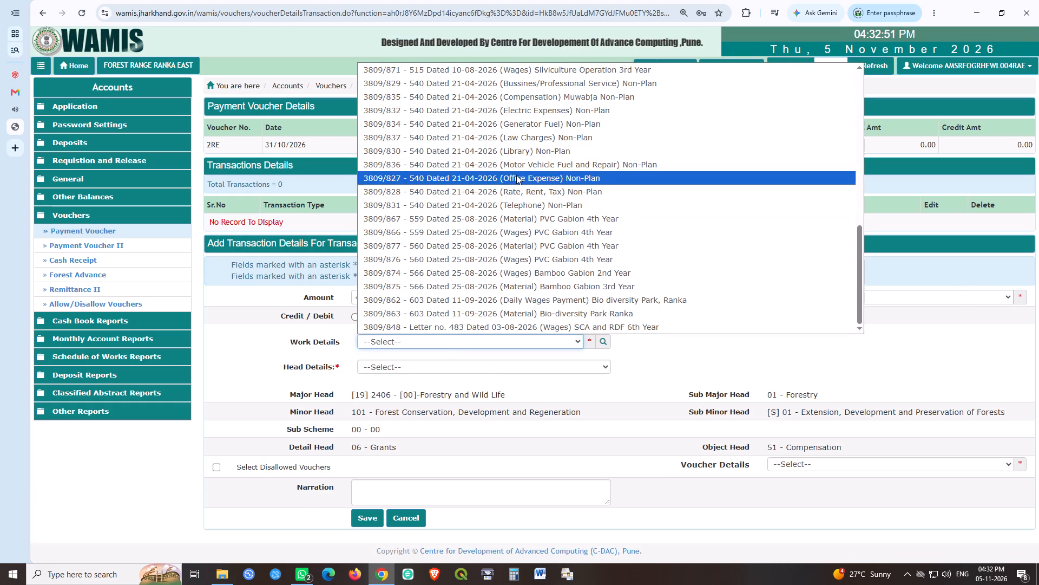
pyautogui.click(574, 99)
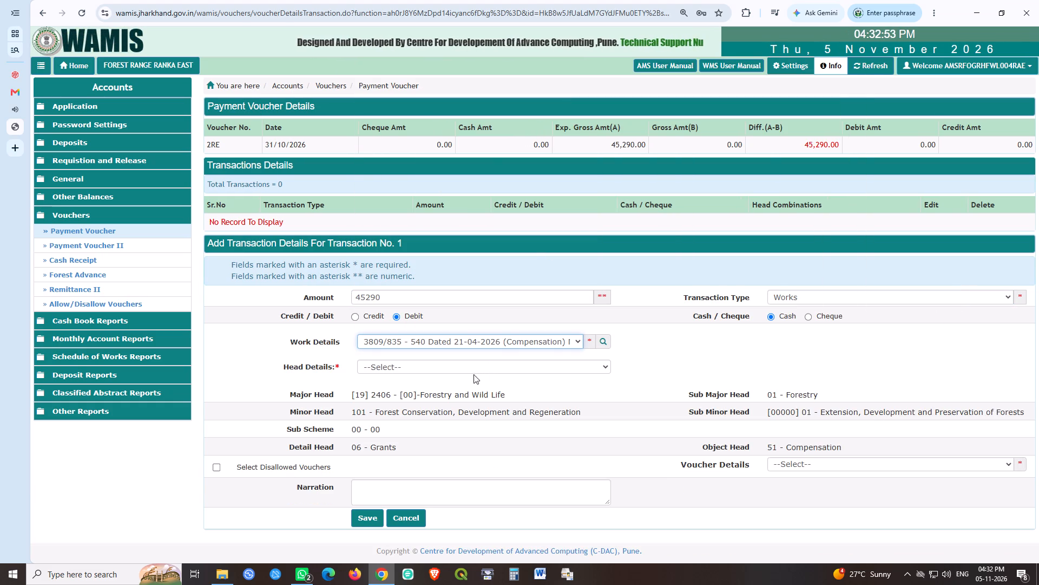
pyautogui.click(434, 376)
pyautogui.click(396, 368)
pyautogui.click(407, 397)
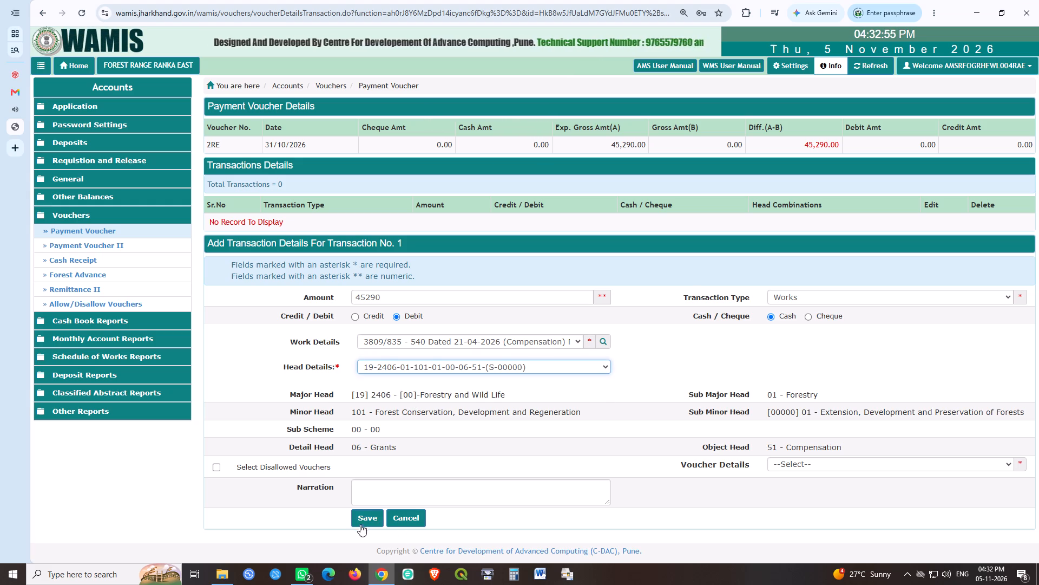
pyautogui.click(358, 522)
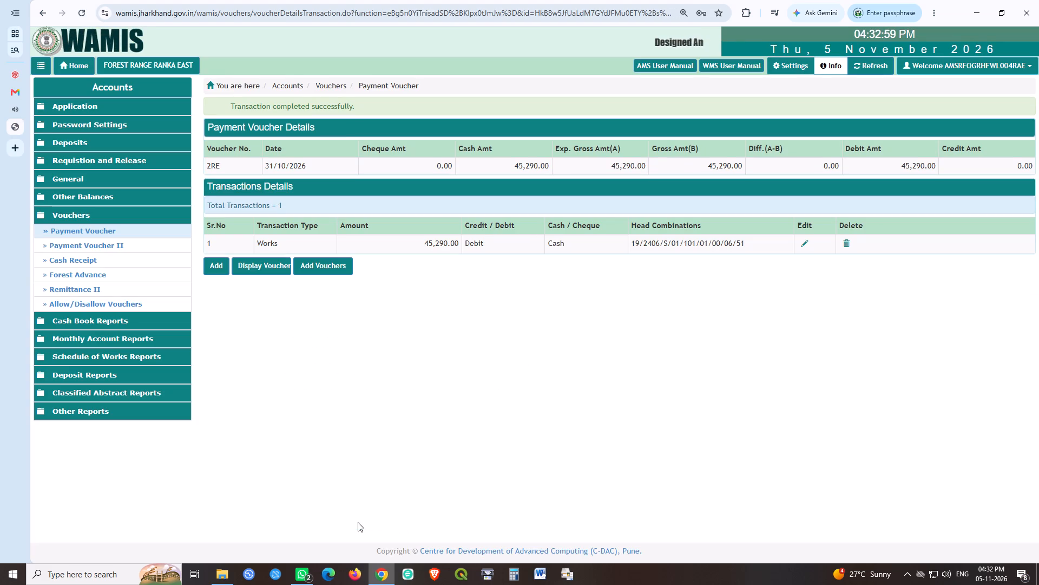
# Add and save payment voucher 3RE with an expected gross amount of 350000.
pyautogui.click(321, 261)
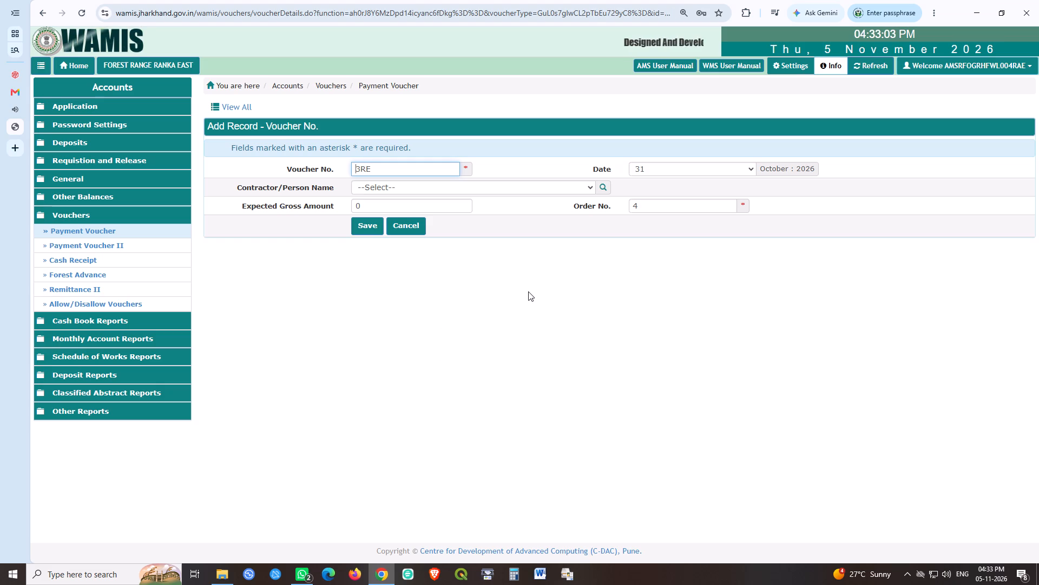
pyautogui.press('Tab')
pyautogui.press('Tab')
pyautogui.press('Tab')
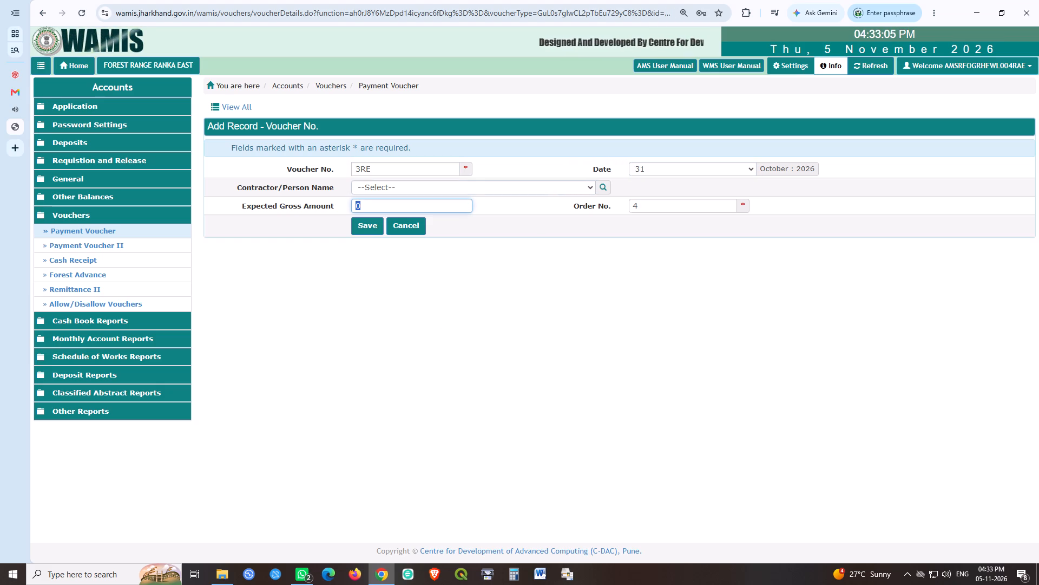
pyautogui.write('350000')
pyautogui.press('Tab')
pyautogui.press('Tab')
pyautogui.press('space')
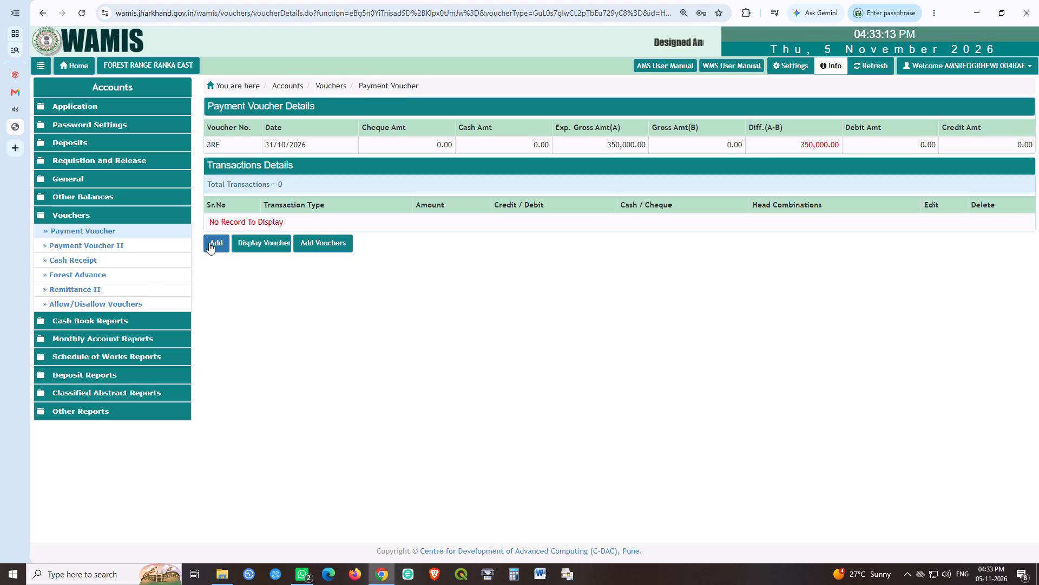
# Start a transaction for voucher 3RE with amount 350000, as a debit in cash.
pyautogui.click(209, 242)
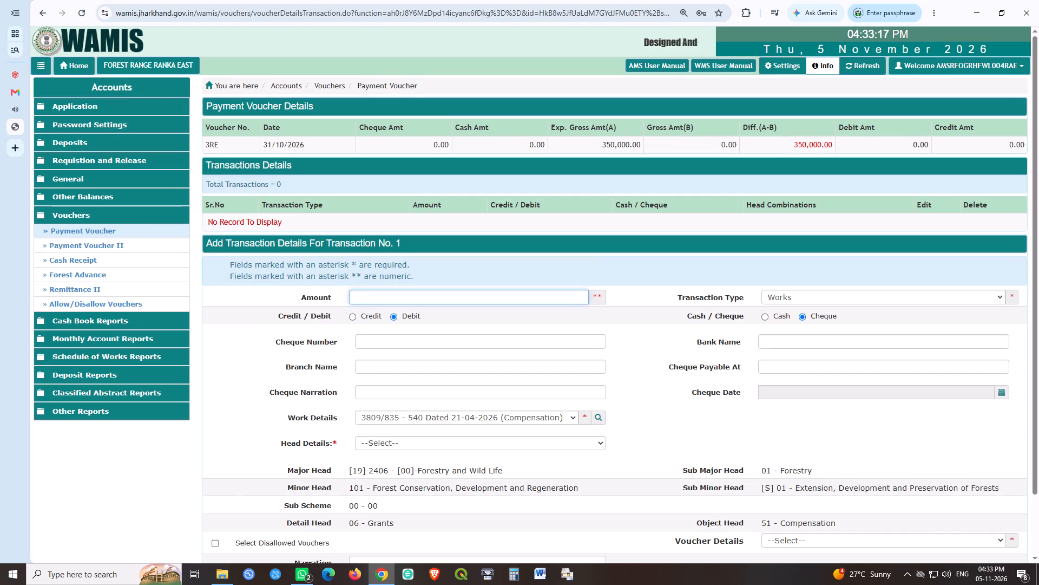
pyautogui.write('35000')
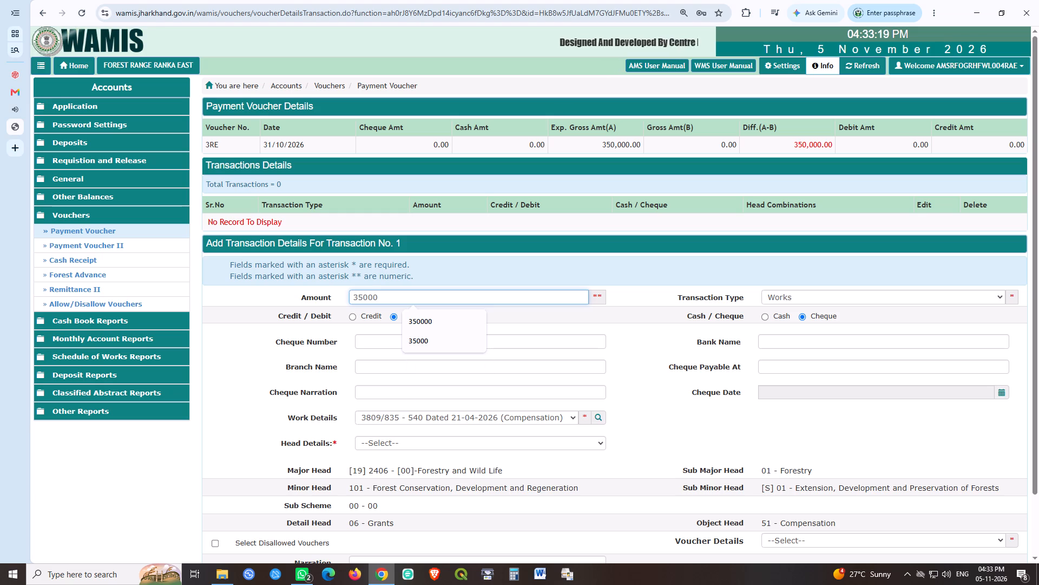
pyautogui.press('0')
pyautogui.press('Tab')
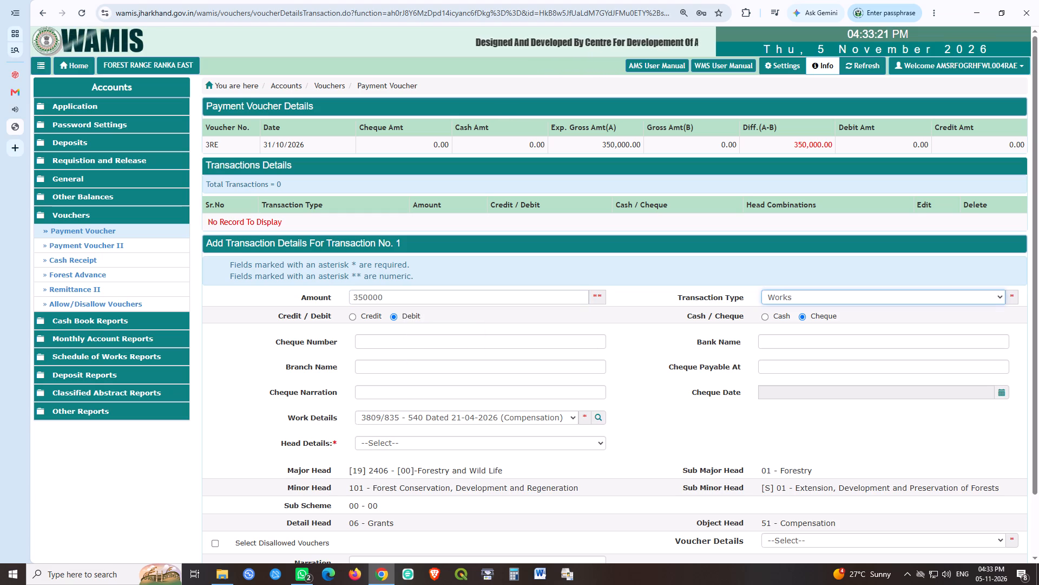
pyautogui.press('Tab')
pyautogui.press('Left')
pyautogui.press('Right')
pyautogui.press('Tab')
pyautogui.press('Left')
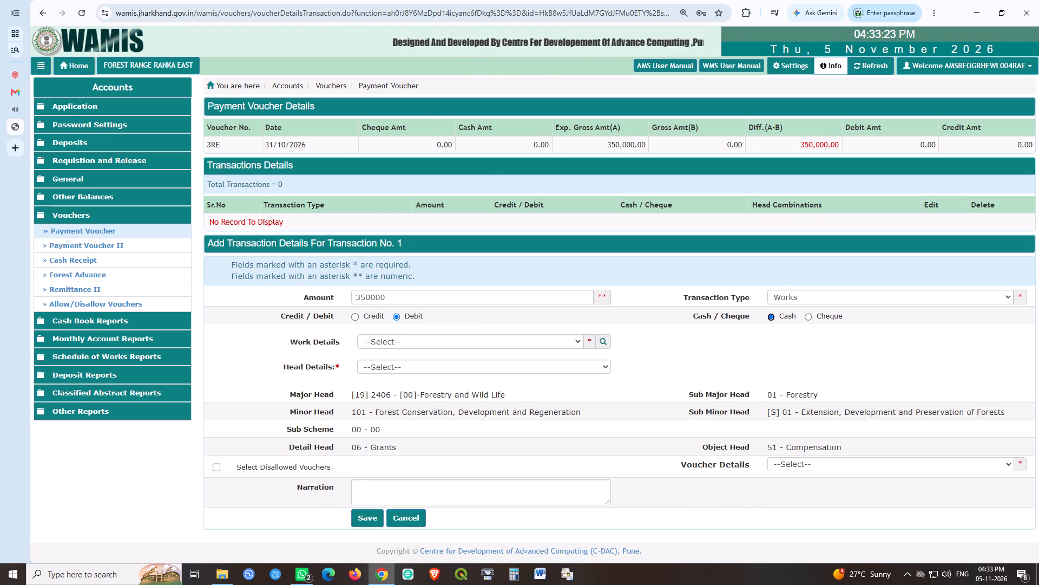
pyautogui.click(451, 343)
pyautogui.scroll(-6, 473, 218)
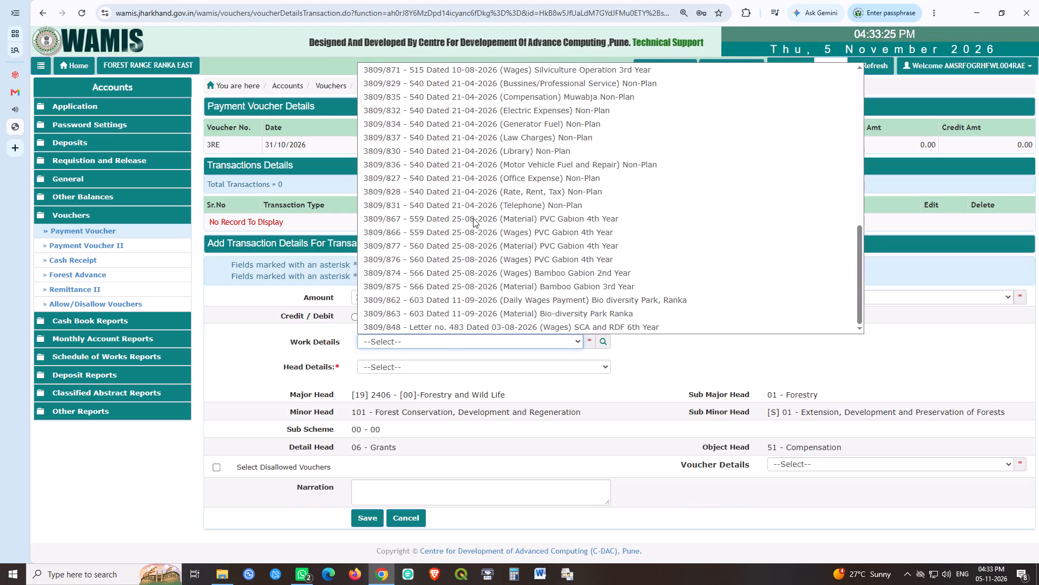
pyautogui.click(532, 100)
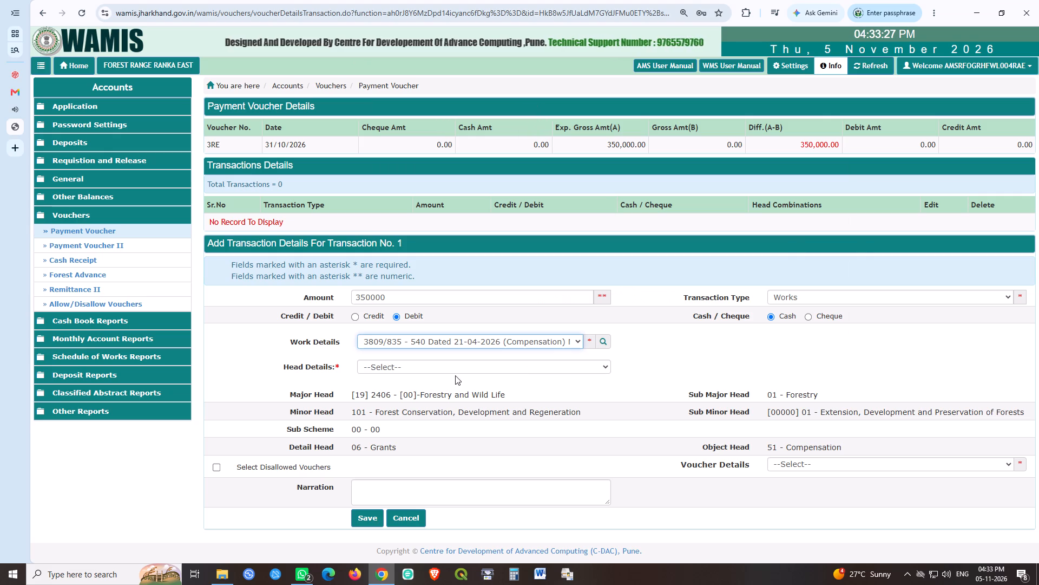
pyautogui.click(455, 375)
pyautogui.click(447, 369)
pyautogui.click(439, 392)
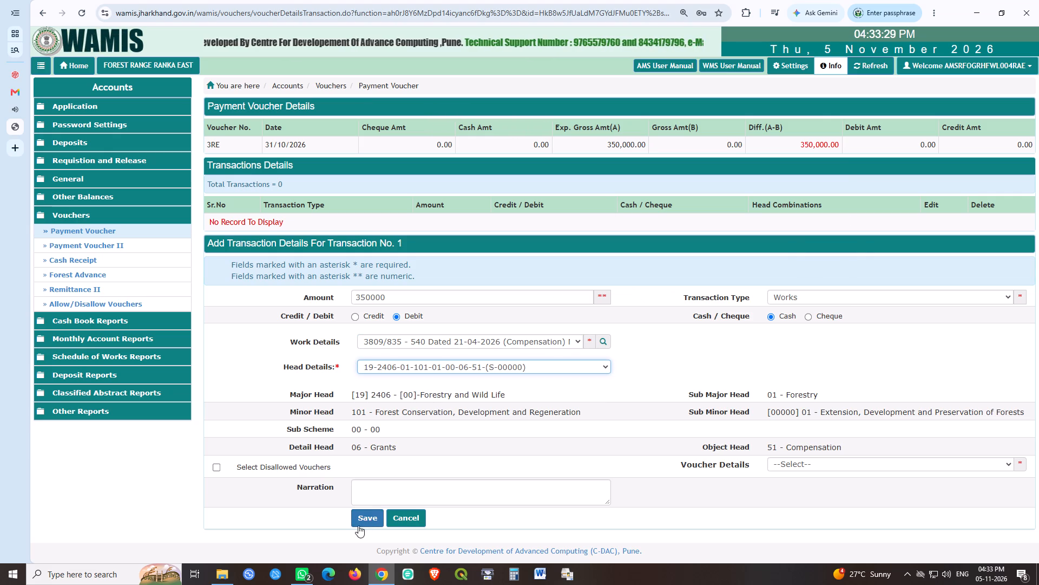
pyautogui.click(363, 511)
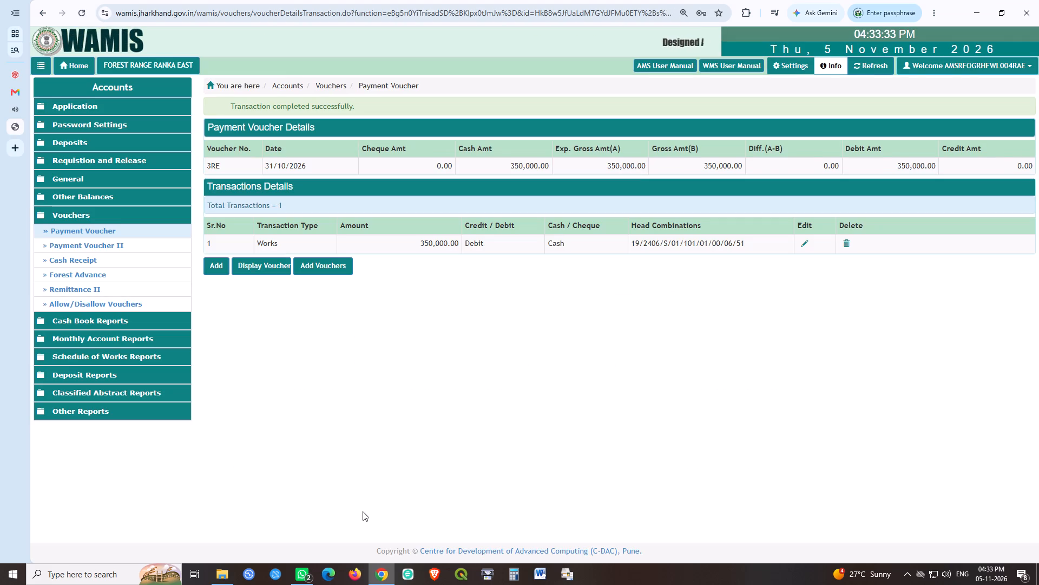
# Add and save payment voucher 4RE with an expected gross amount of 50000.
pyautogui.click(344, 270)
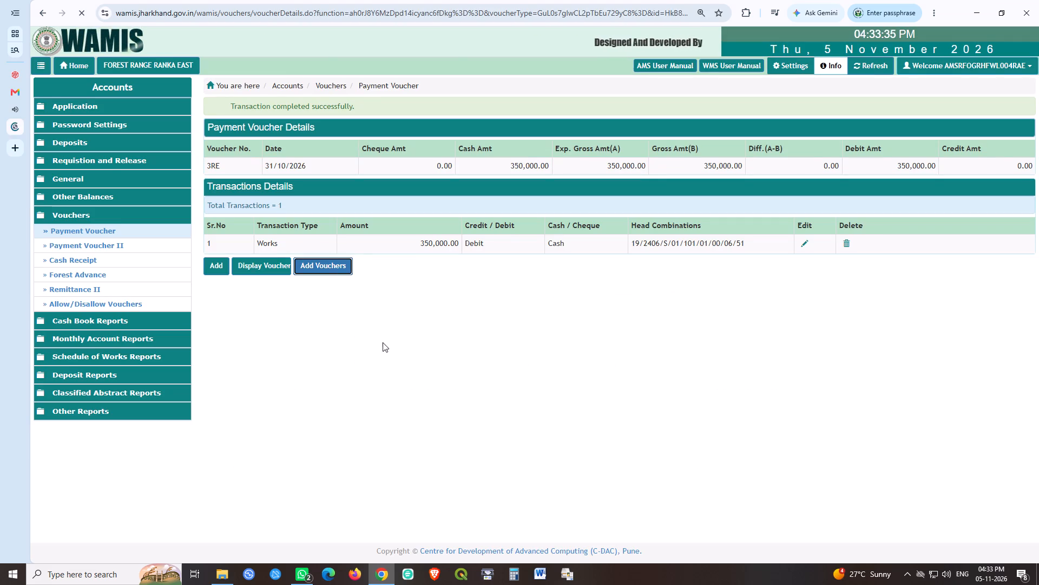
pyautogui.press('Tab')
pyautogui.press('Tab')
pyautogui.press('Tab')
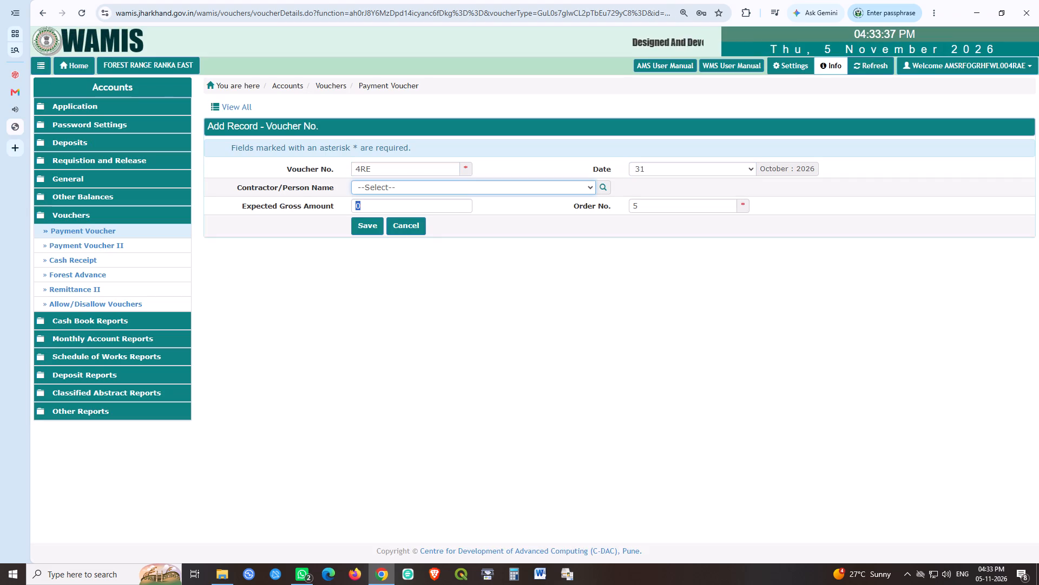
pyautogui.write('50000')
pyautogui.press('Tab')
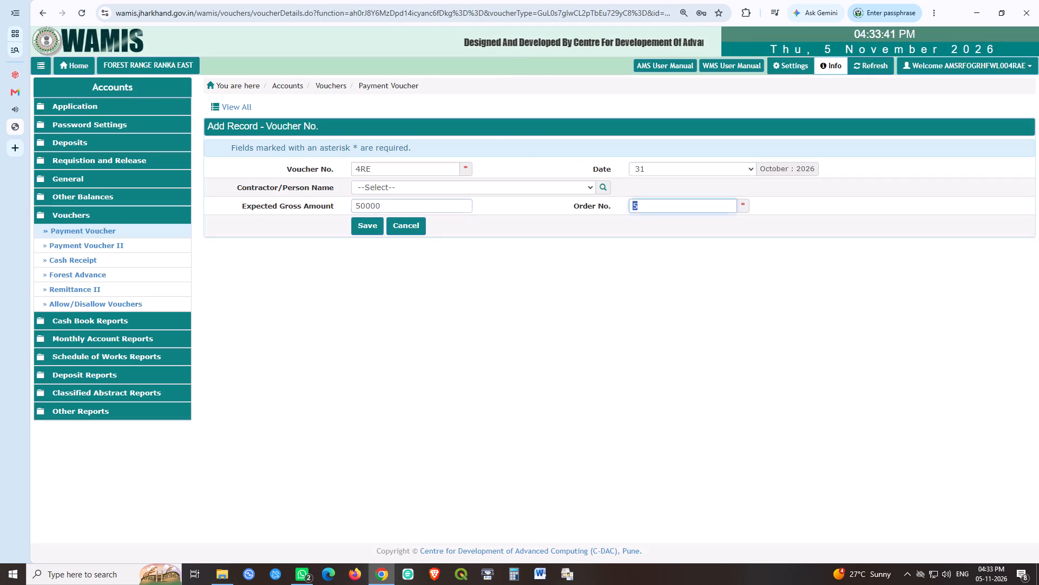
pyautogui.press('Tab')
pyautogui.press('space')
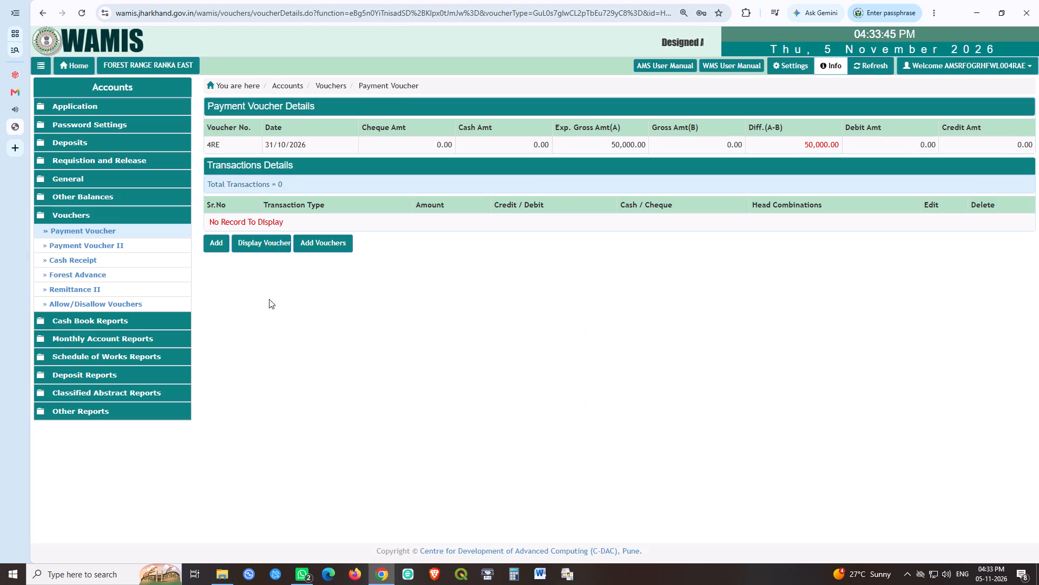
# Start a transaction for voucher 4RE with amount 50000, as a debit in cash.
pyautogui.click(220, 246)
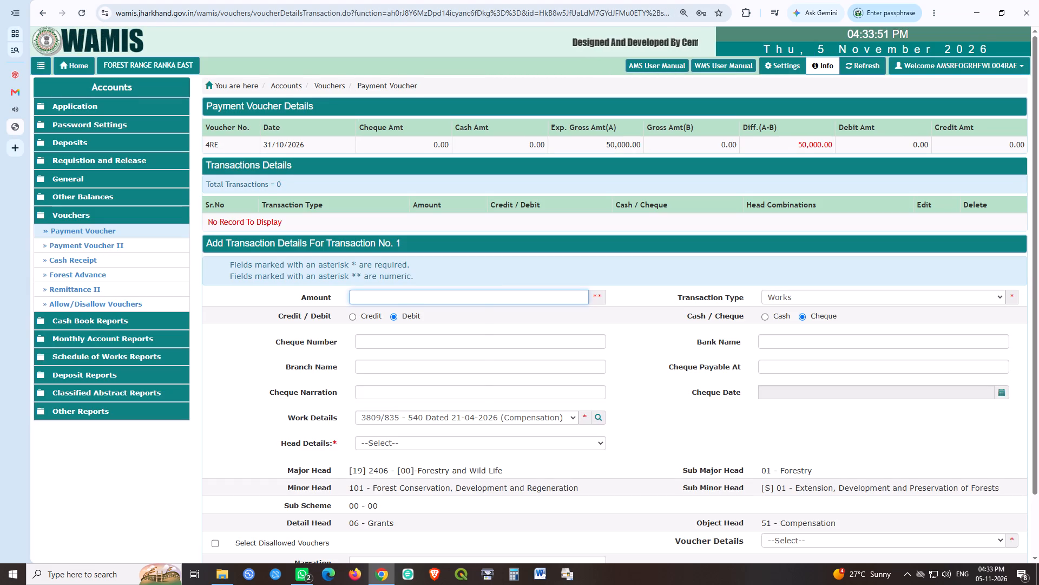
pyautogui.write('5000')
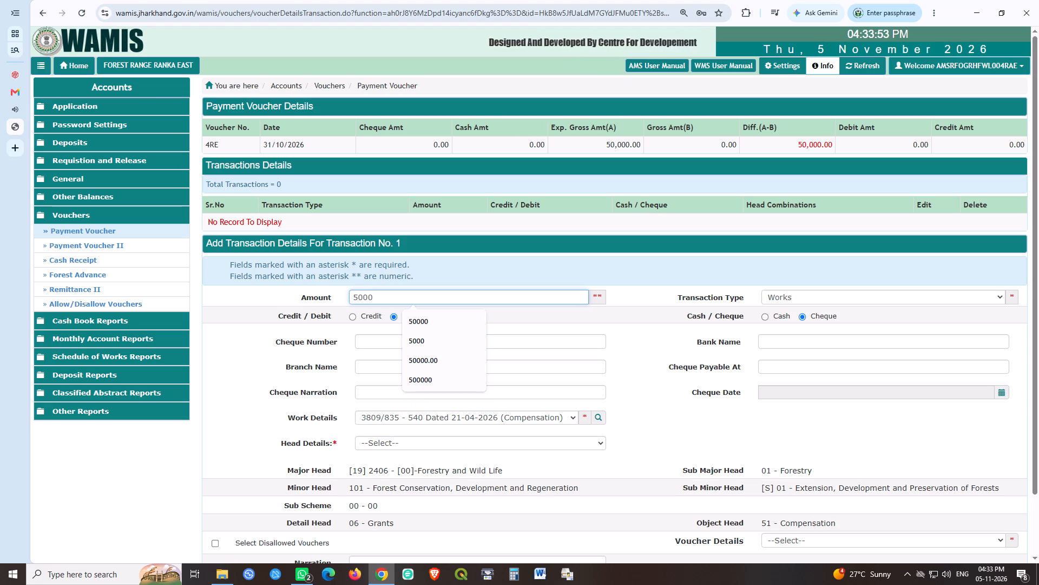
pyautogui.press('0')
pyautogui.press('Tab')
pyautogui.press('Tab')
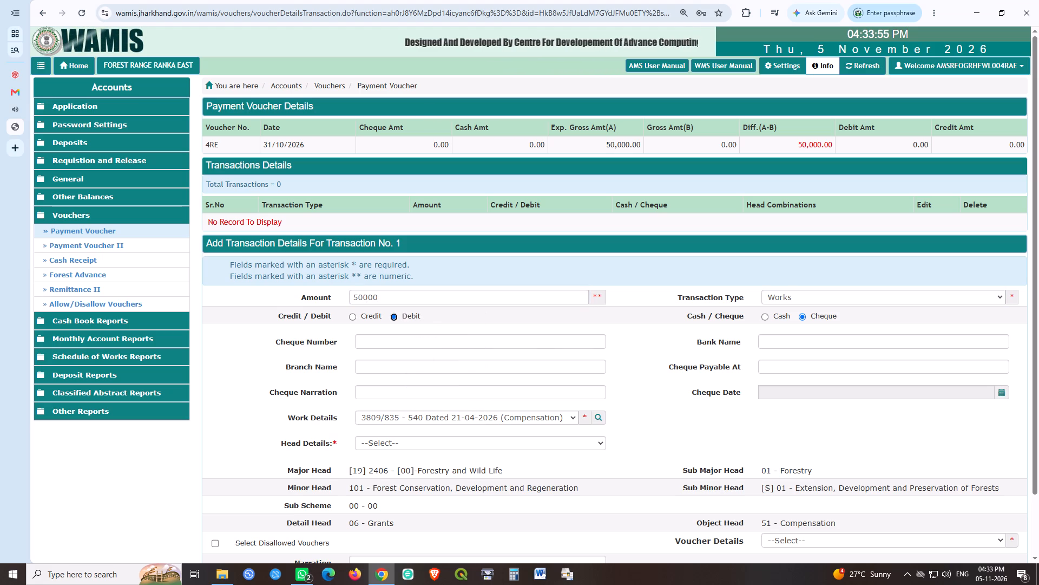
pyautogui.press('Tab')
pyautogui.press('Left')
pyautogui.click(431, 342)
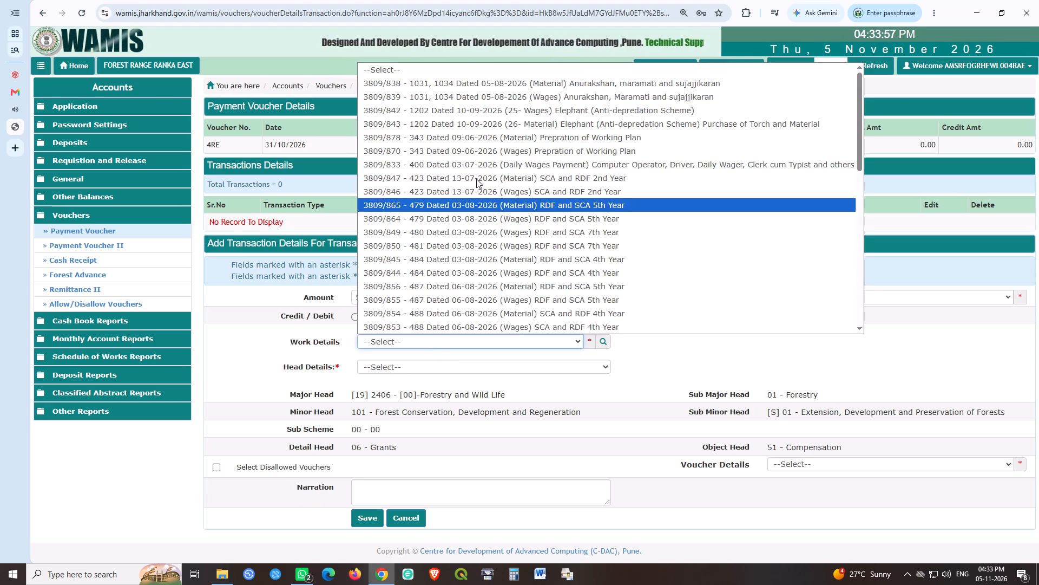
pyautogui.scroll(-6, 476, 179)
pyautogui.click(553, 97)
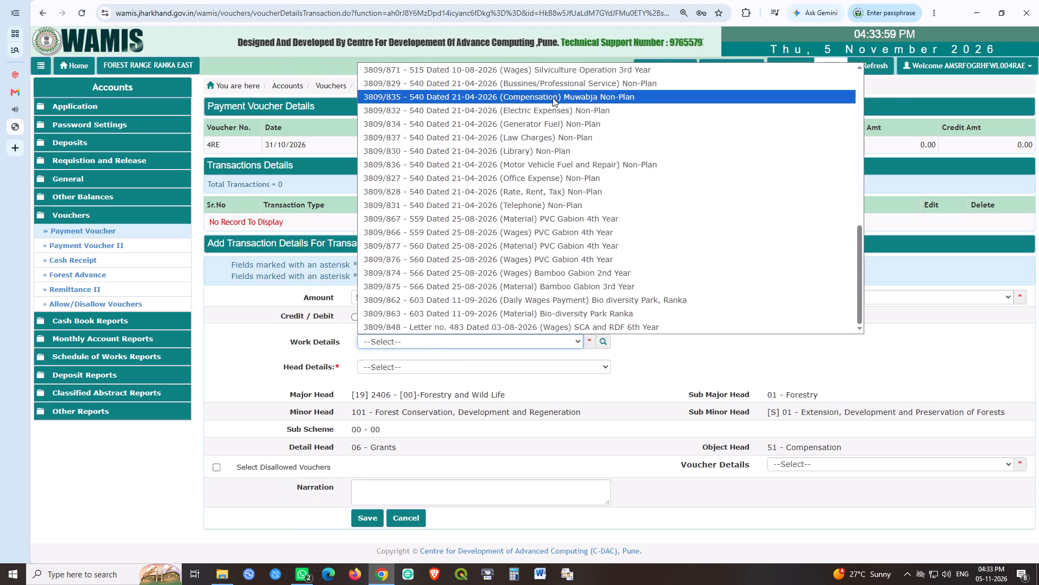
pyautogui.click(396, 362)
pyautogui.click(395, 395)
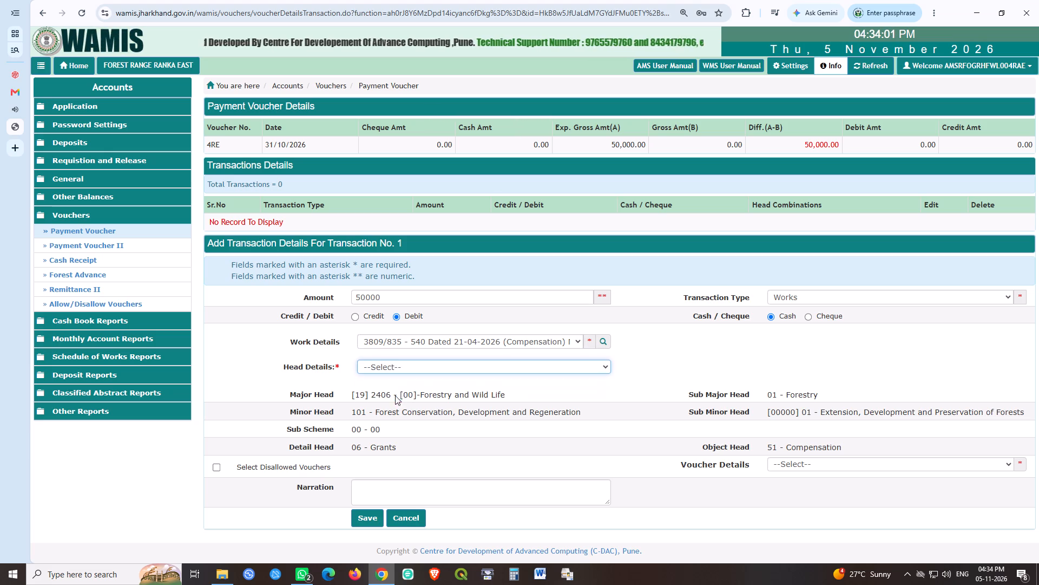
pyautogui.click(369, 516)
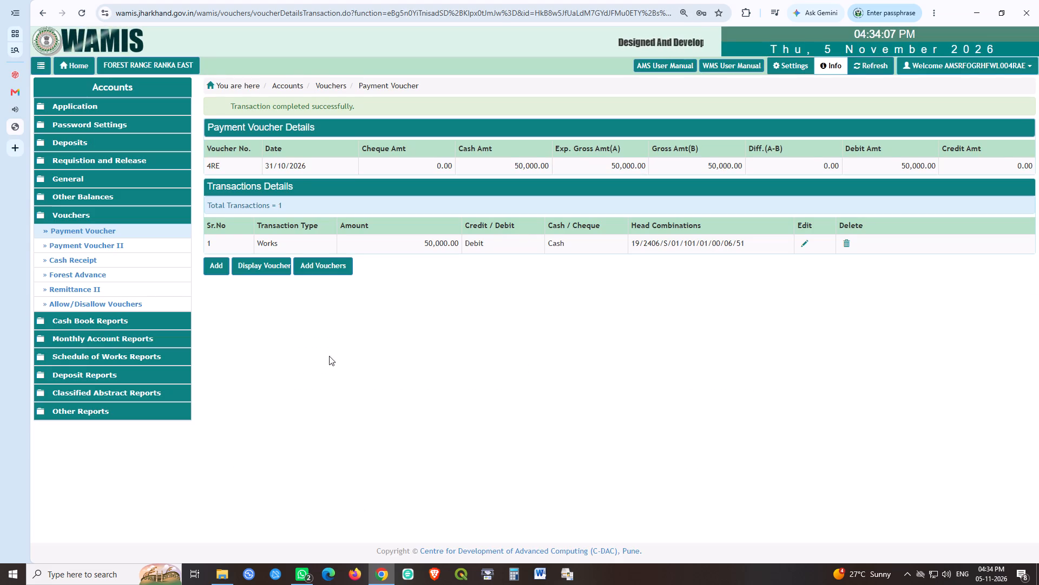
# Add and save payment voucher 5RE with an expected gross amount of 400000.
pyautogui.click(332, 271)
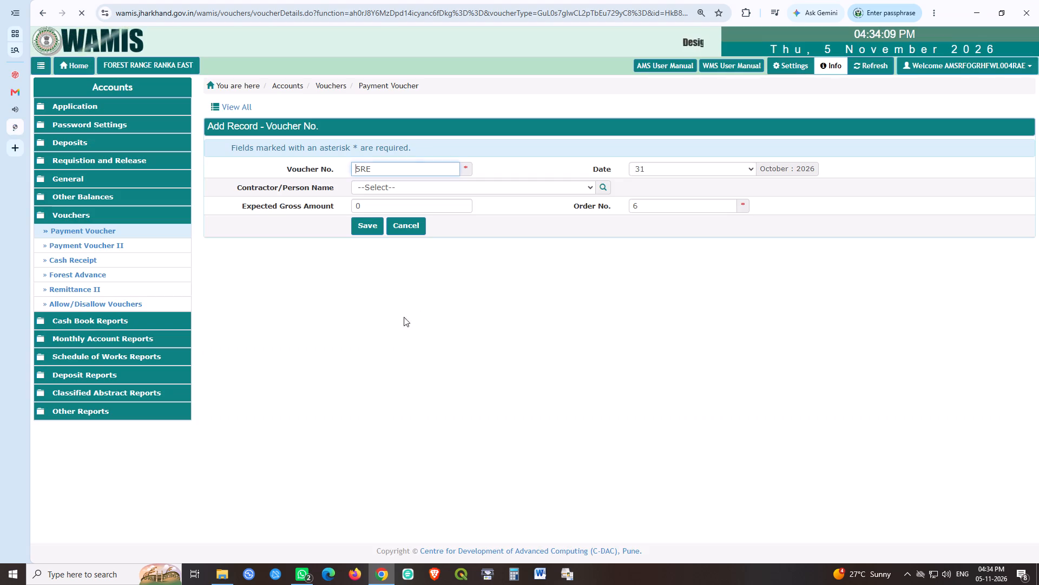
pyautogui.press('Tab')
pyautogui.press('Tab')
pyautogui.press('Tab')
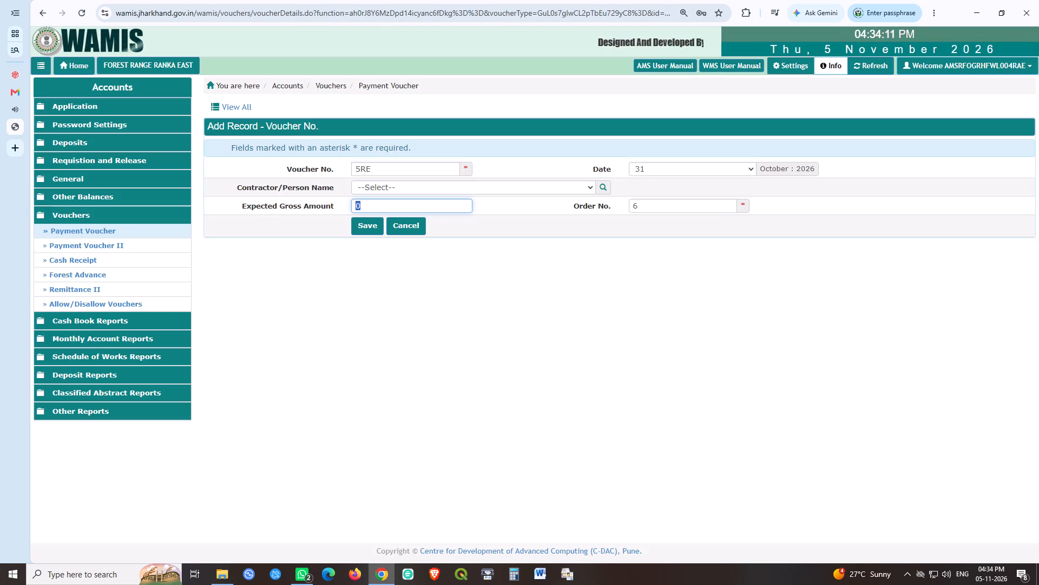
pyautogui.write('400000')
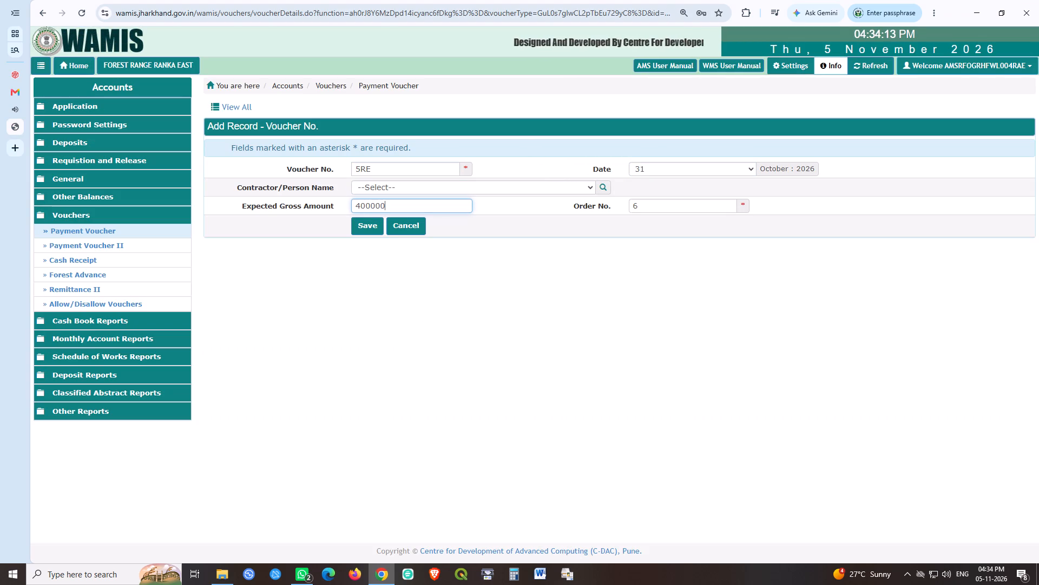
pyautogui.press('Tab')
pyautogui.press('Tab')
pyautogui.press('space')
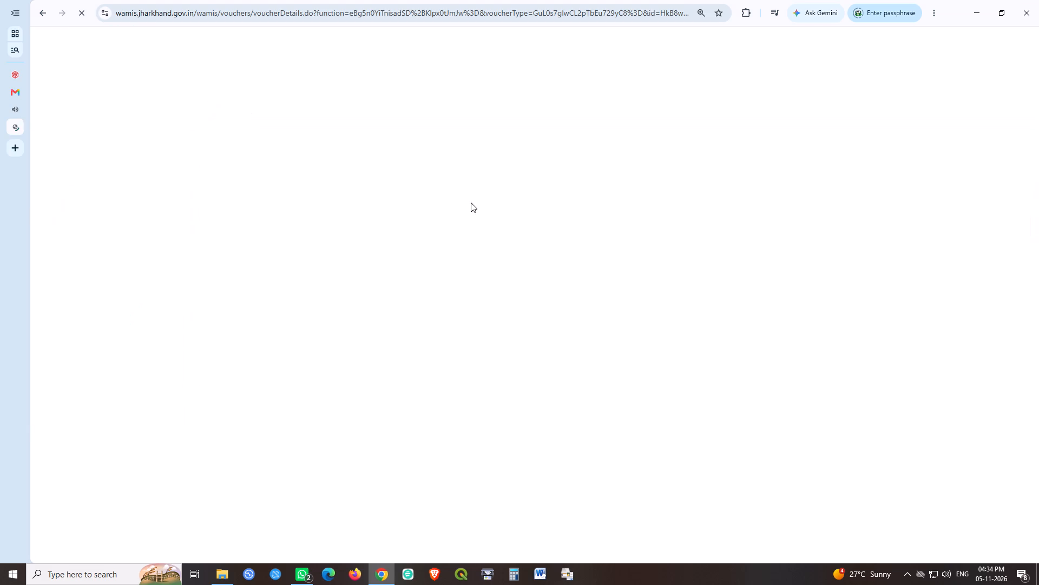
# Start a transaction for voucher 5RE with amount 400000, as a debit in cash.
pyautogui.click(211, 245)
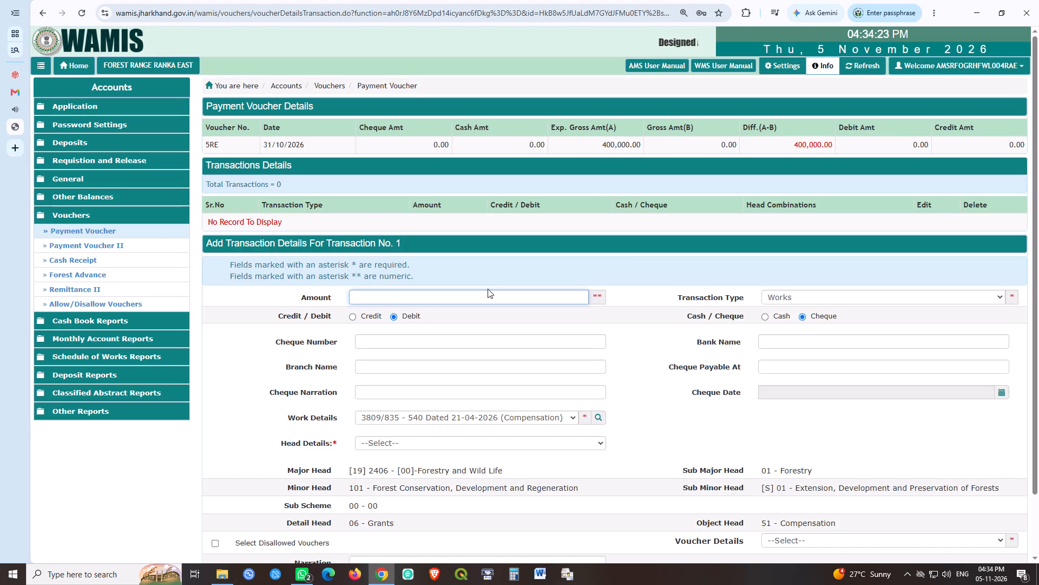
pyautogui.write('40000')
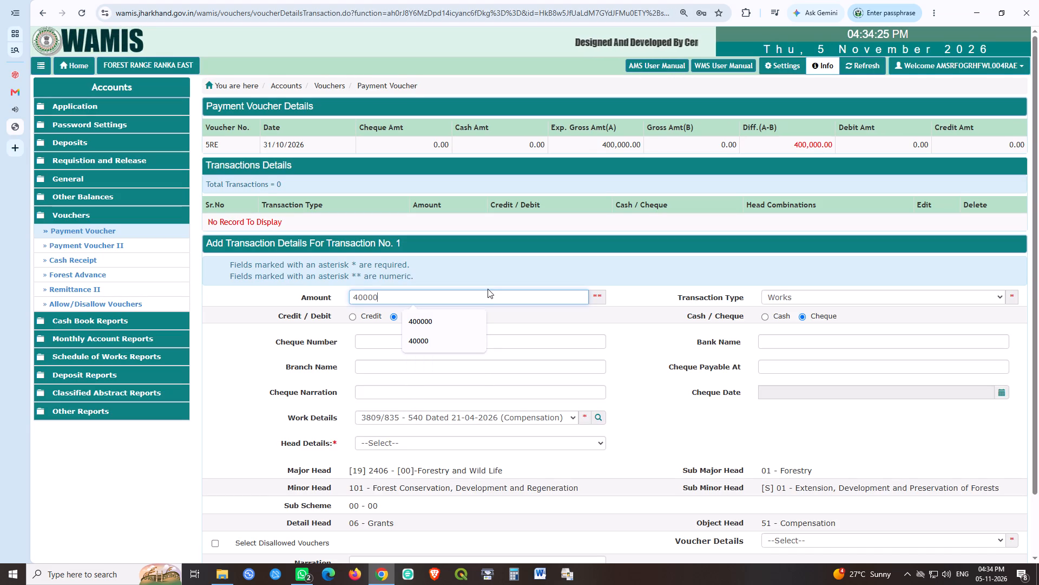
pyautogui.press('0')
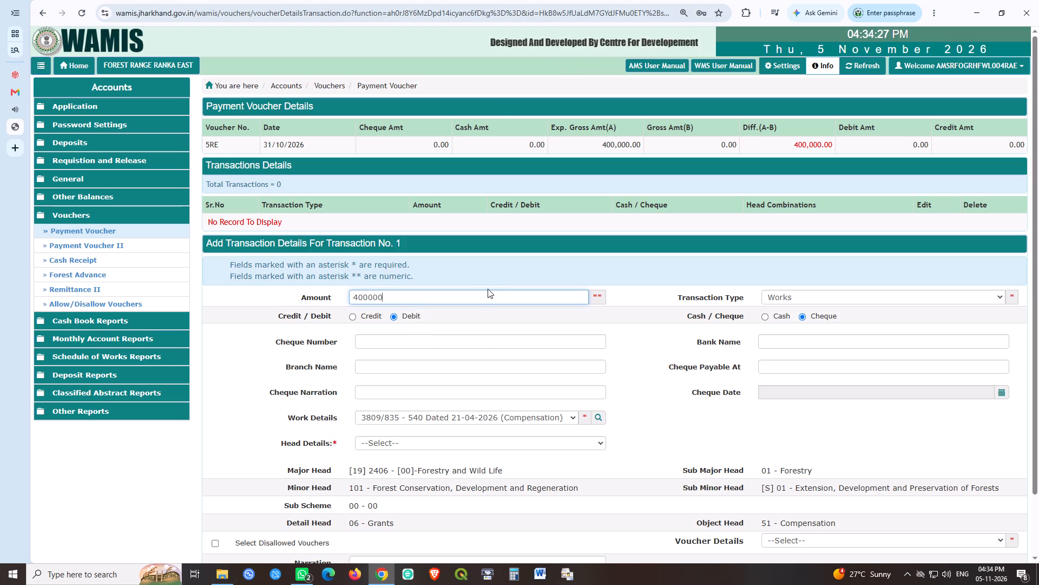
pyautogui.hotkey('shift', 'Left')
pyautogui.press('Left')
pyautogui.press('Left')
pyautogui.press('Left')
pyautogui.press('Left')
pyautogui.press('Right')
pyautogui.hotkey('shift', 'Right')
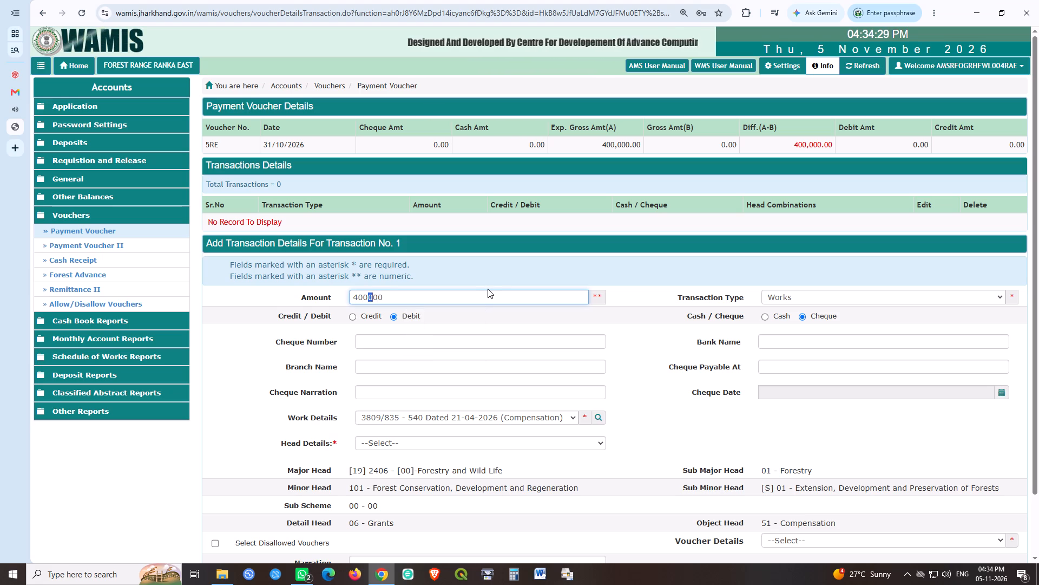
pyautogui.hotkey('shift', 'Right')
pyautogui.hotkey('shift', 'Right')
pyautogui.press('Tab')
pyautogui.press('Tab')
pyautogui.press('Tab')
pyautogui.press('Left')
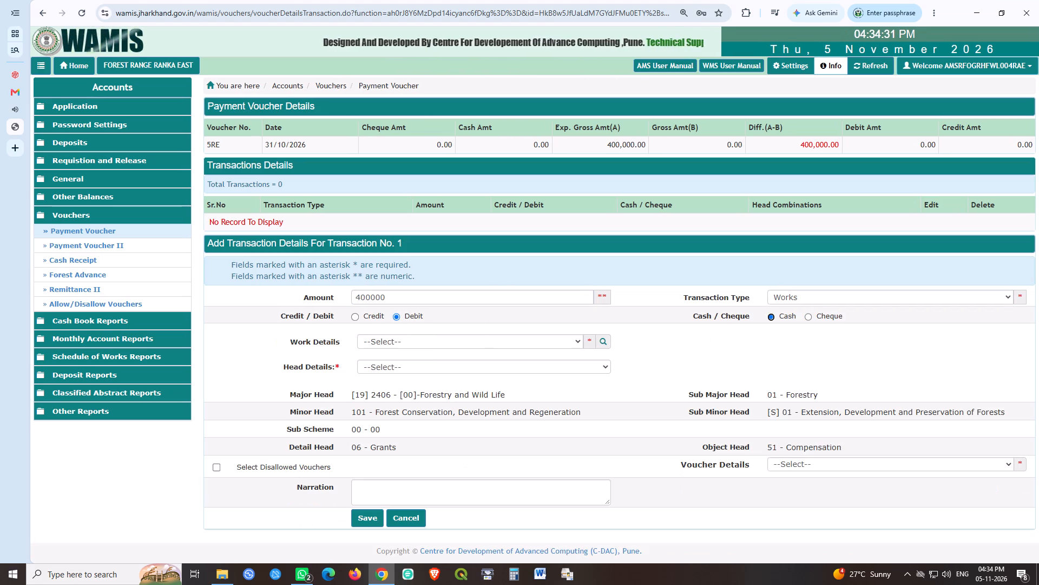
pyautogui.click(391, 341)
pyautogui.scroll(-8, 449, 127)
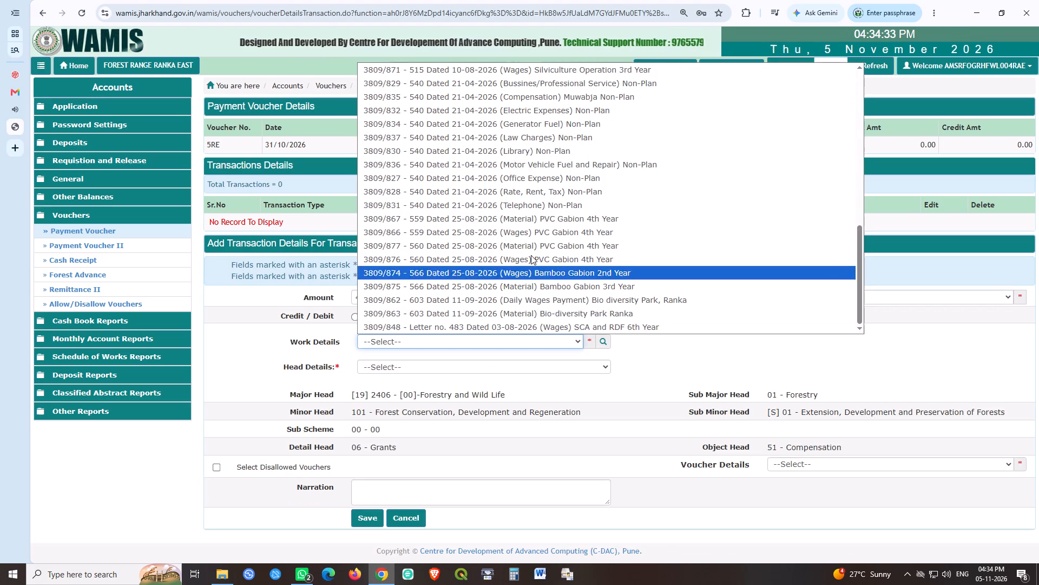
pyautogui.click(545, 97)
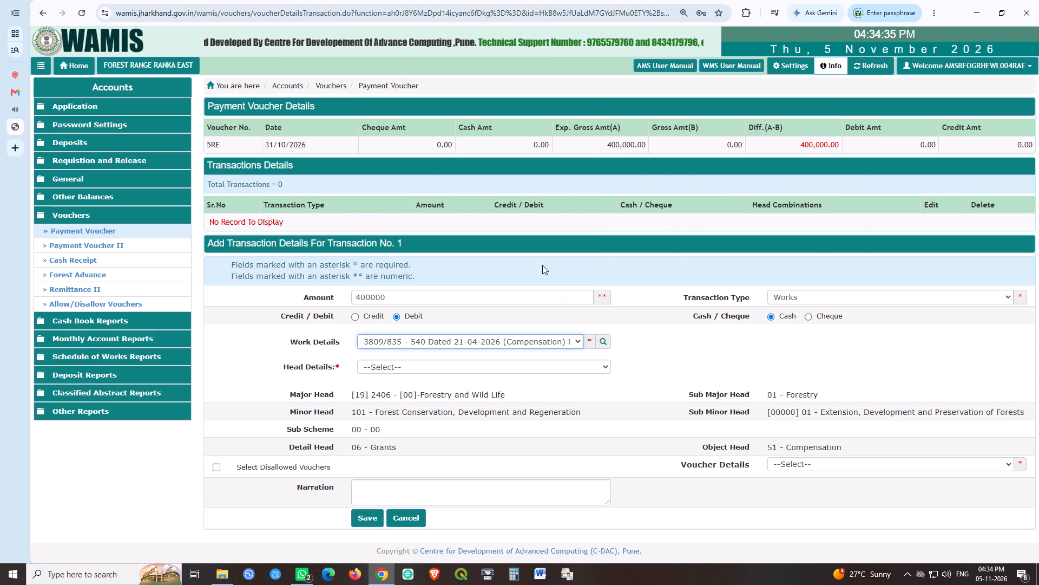
pyautogui.click(377, 361)
pyautogui.click(392, 390)
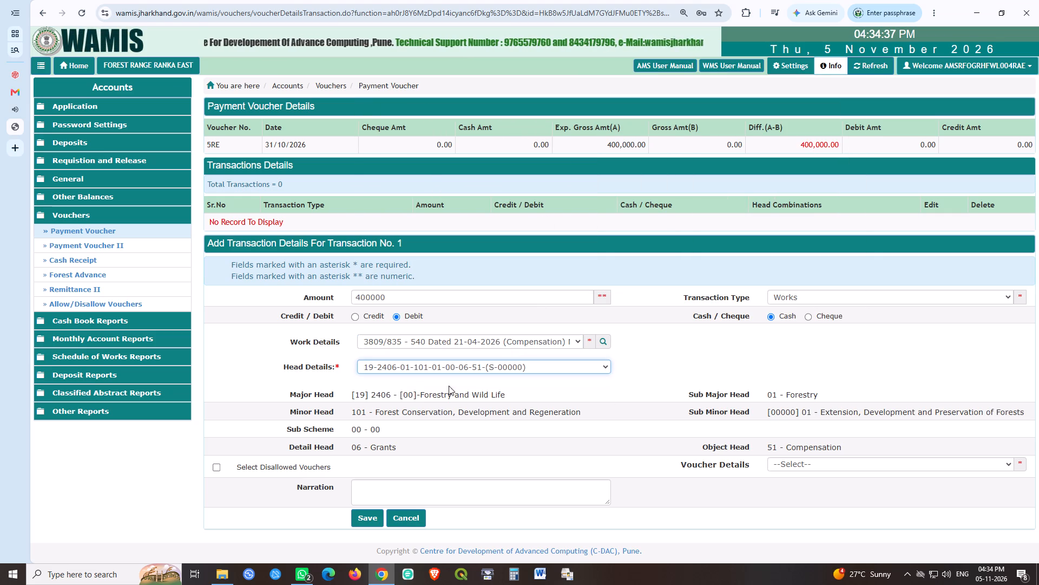
pyautogui.click(701, 346)
pyautogui.click(374, 518)
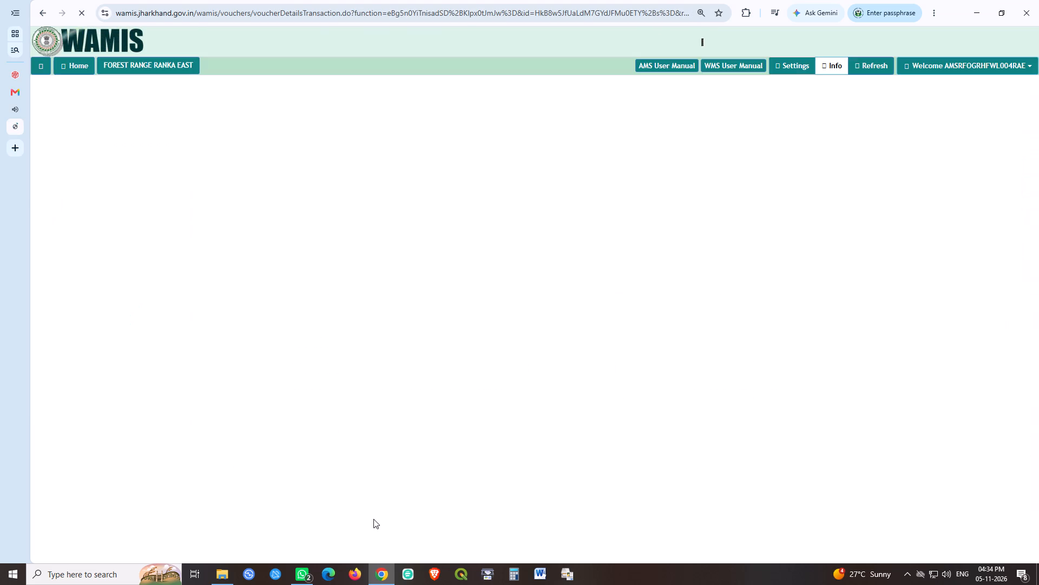
# Add and save payment voucher 6RE with an expected gross amount of 500000.
pyautogui.click(326, 263)
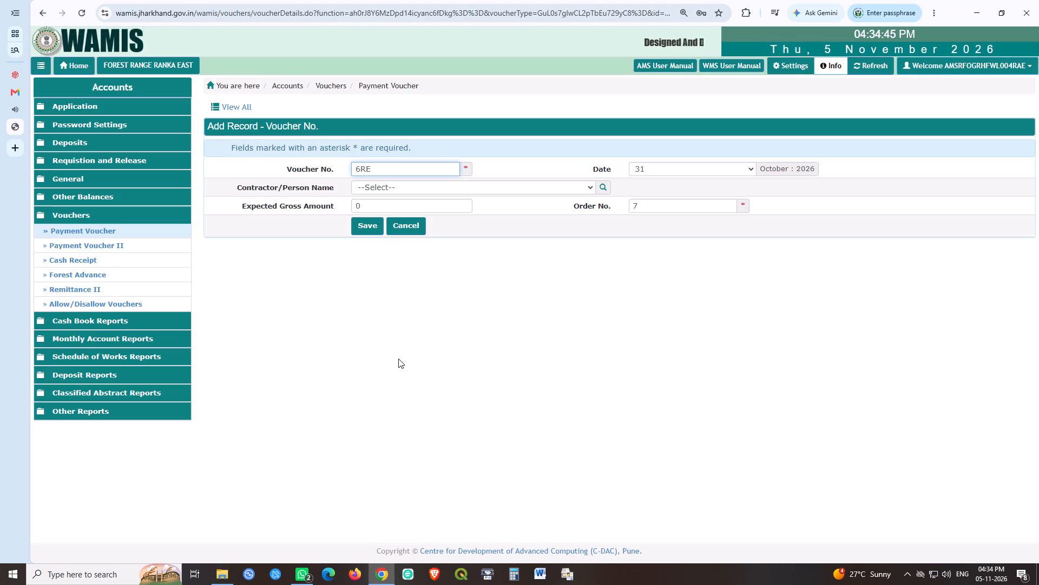
pyautogui.press('Tab')
pyautogui.press('Tab')
pyautogui.press('Tab')
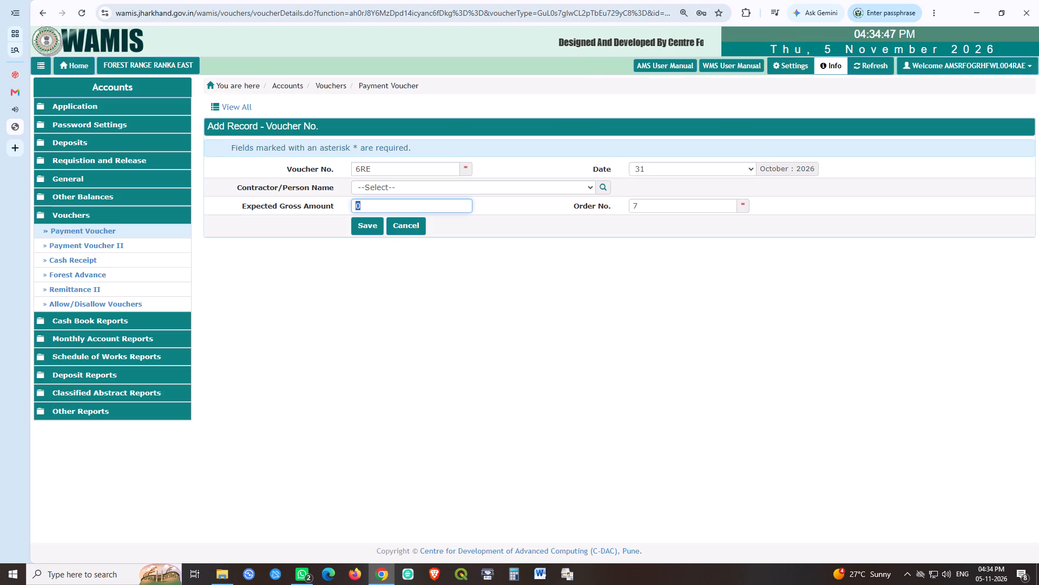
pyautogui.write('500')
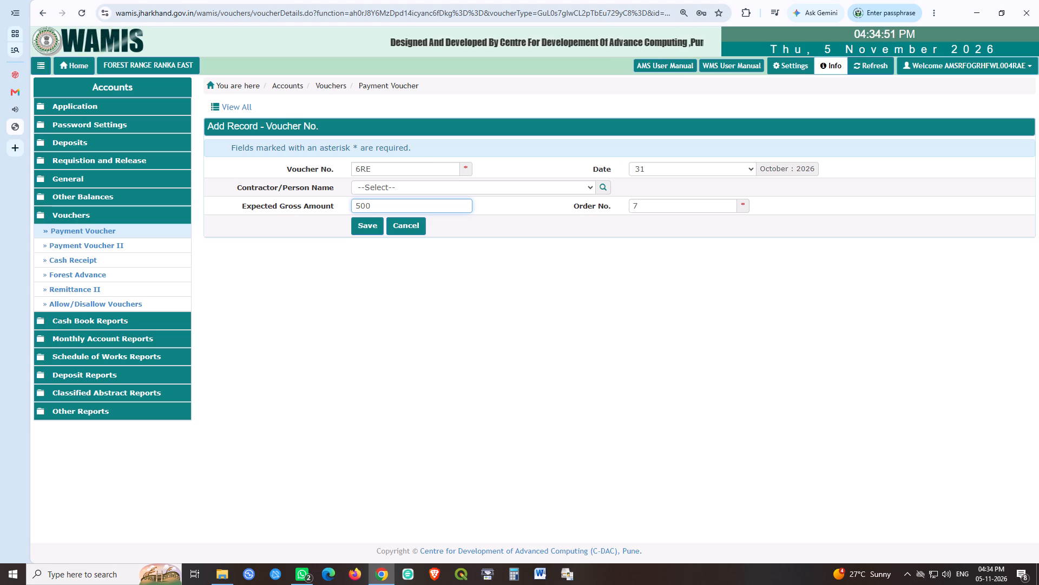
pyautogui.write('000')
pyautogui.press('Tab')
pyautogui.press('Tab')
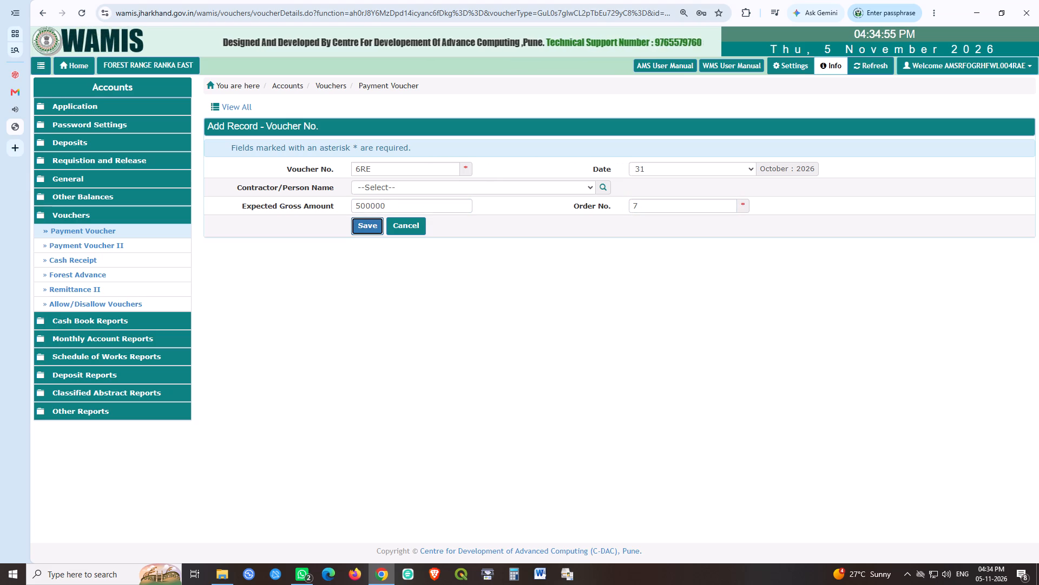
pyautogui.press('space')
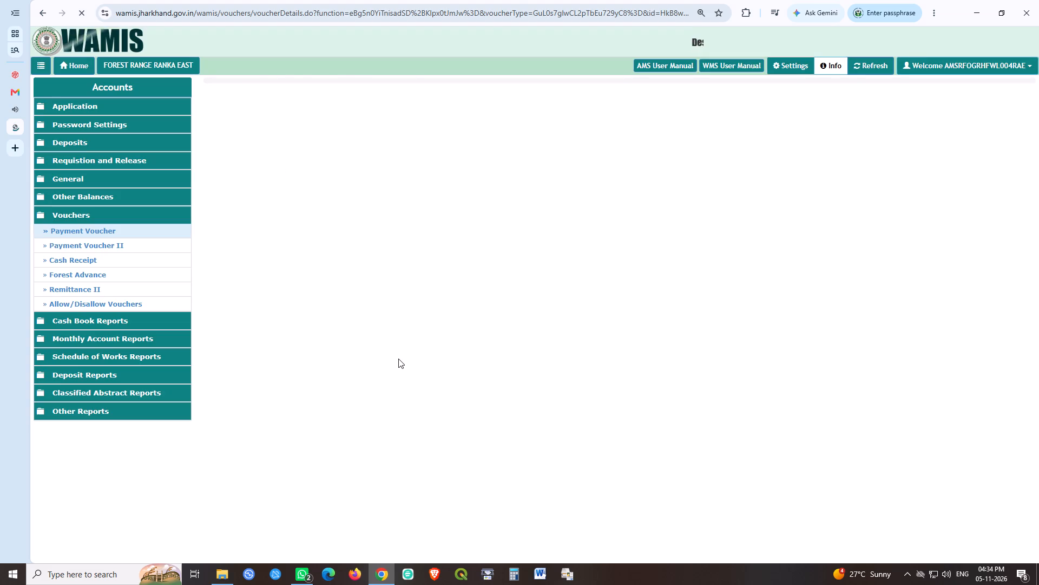
# Start a transaction for voucher 6RE with amount 500000, as a debit in cash.
pyautogui.click(215, 242)
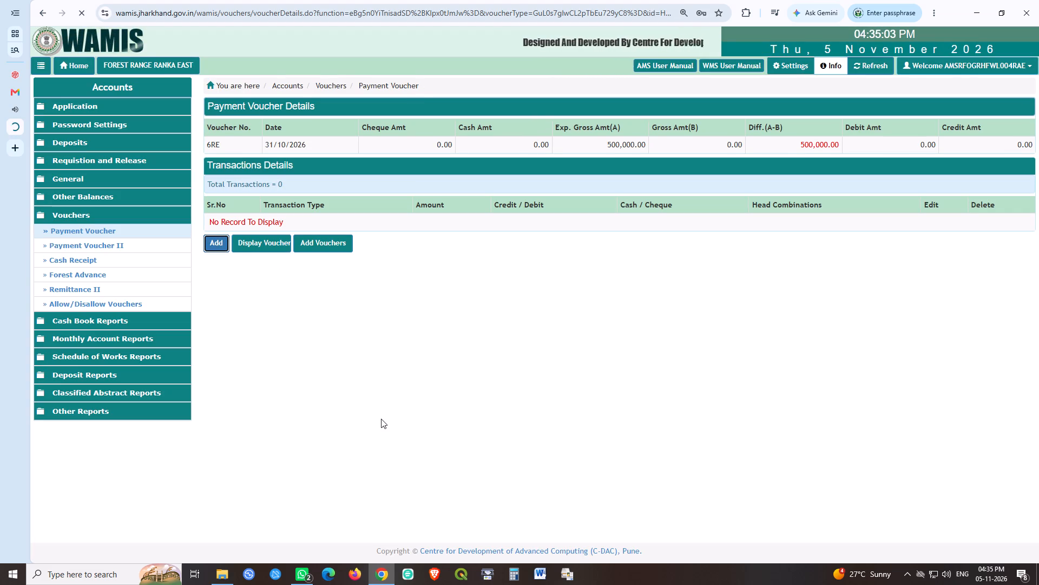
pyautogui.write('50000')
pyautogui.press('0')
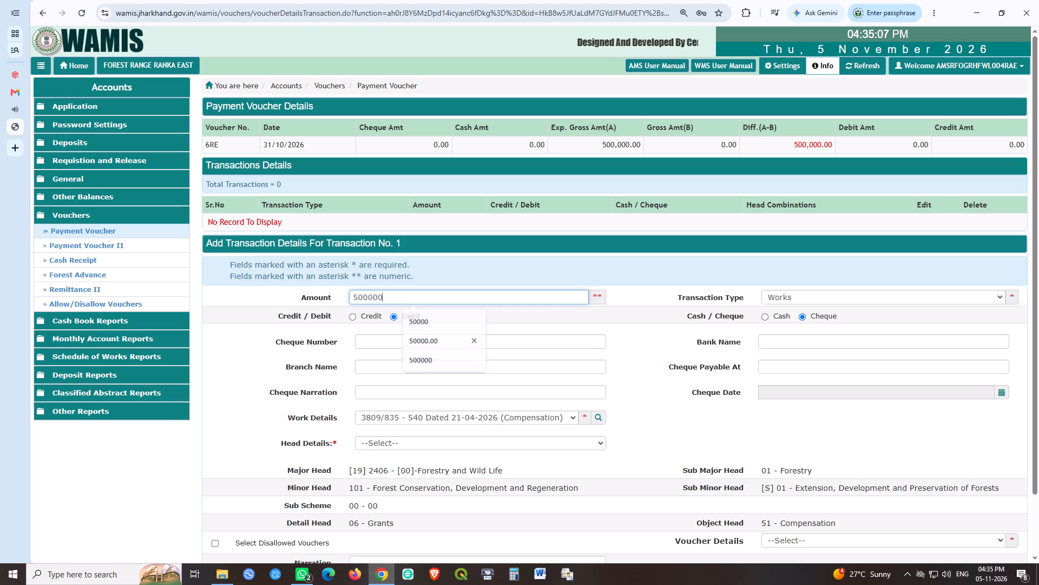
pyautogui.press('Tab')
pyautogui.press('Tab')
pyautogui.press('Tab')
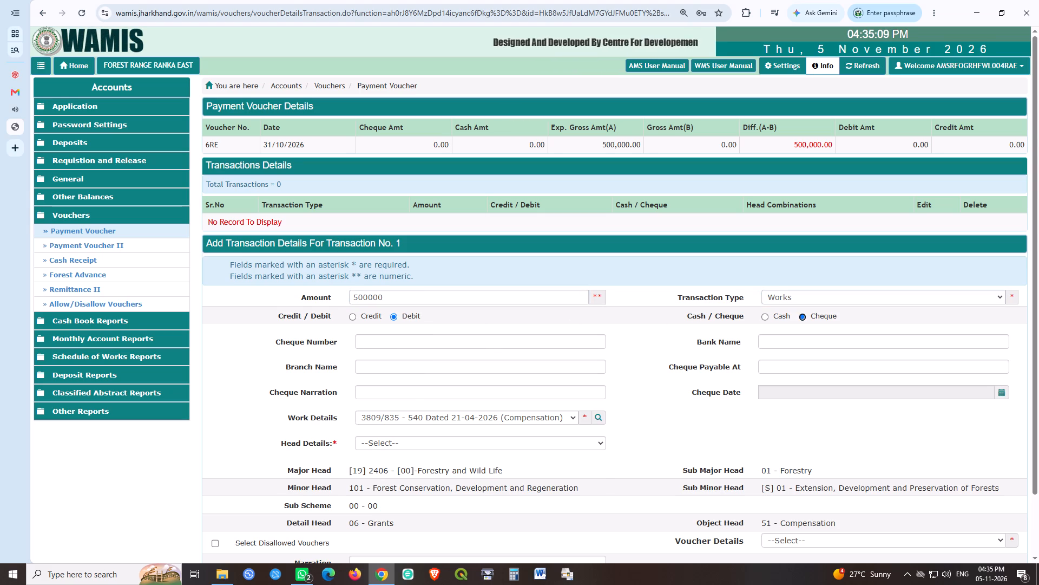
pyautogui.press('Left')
pyautogui.click(476, 340)
pyautogui.scroll(-13, 484, 230)
pyautogui.click(575, 97)
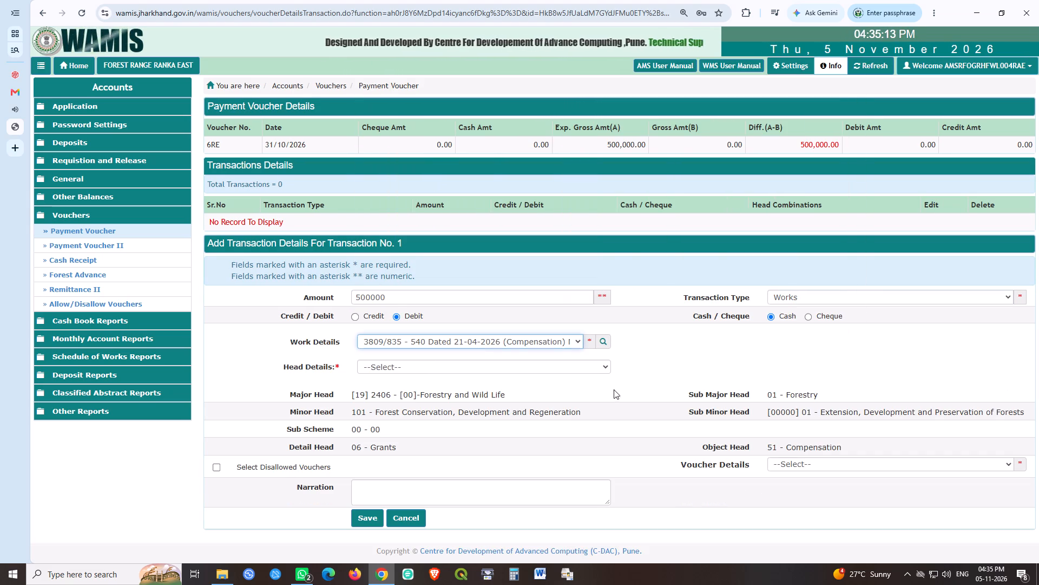
pyautogui.click(650, 367)
pyautogui.click(565, 375)
pyautogui.click(555, 372)
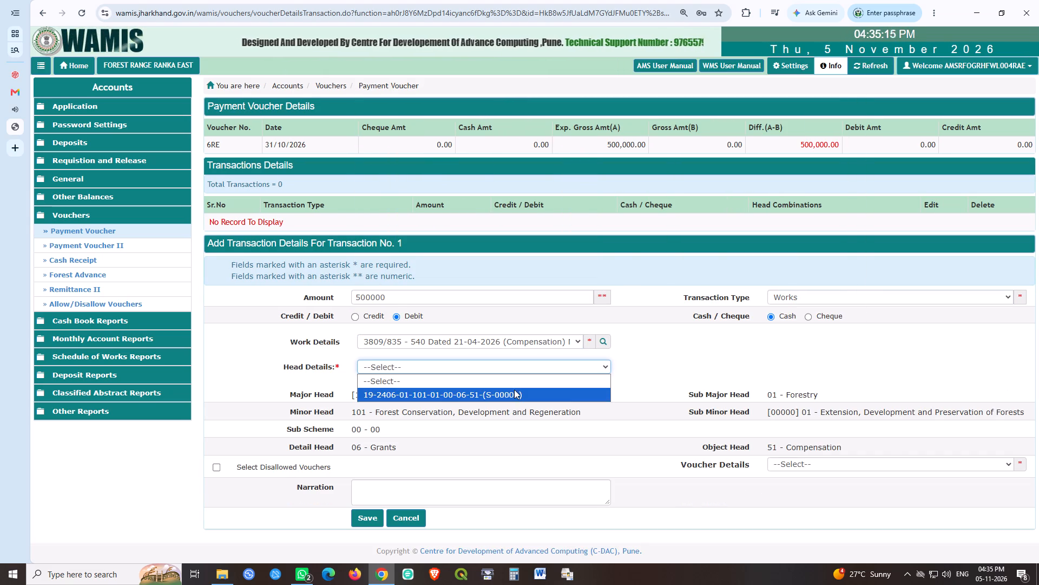
pyautogui.click(514, 389)
pyautogui.click(629, 399)
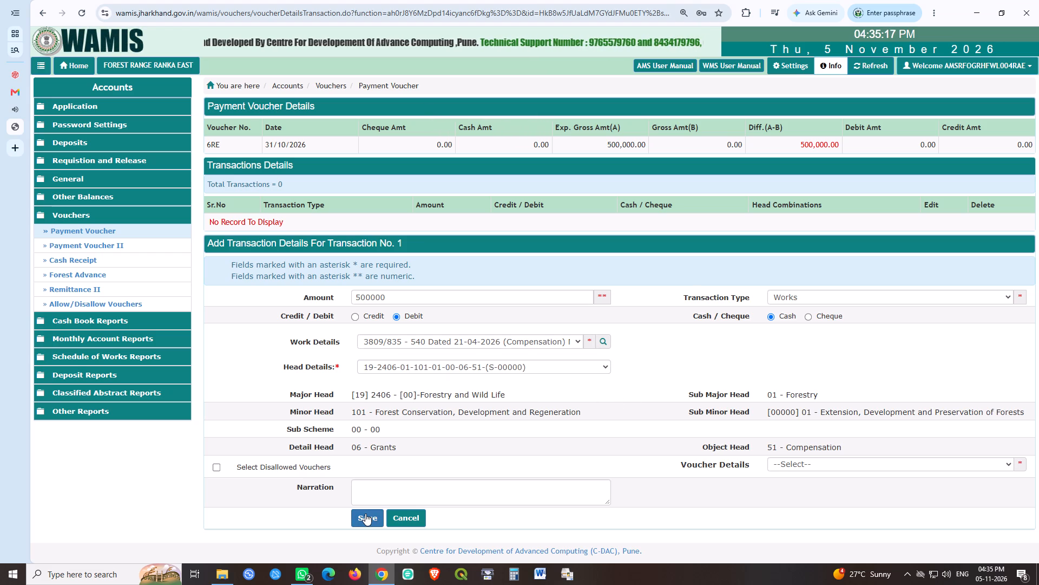
pyautogui.click(365, 513)
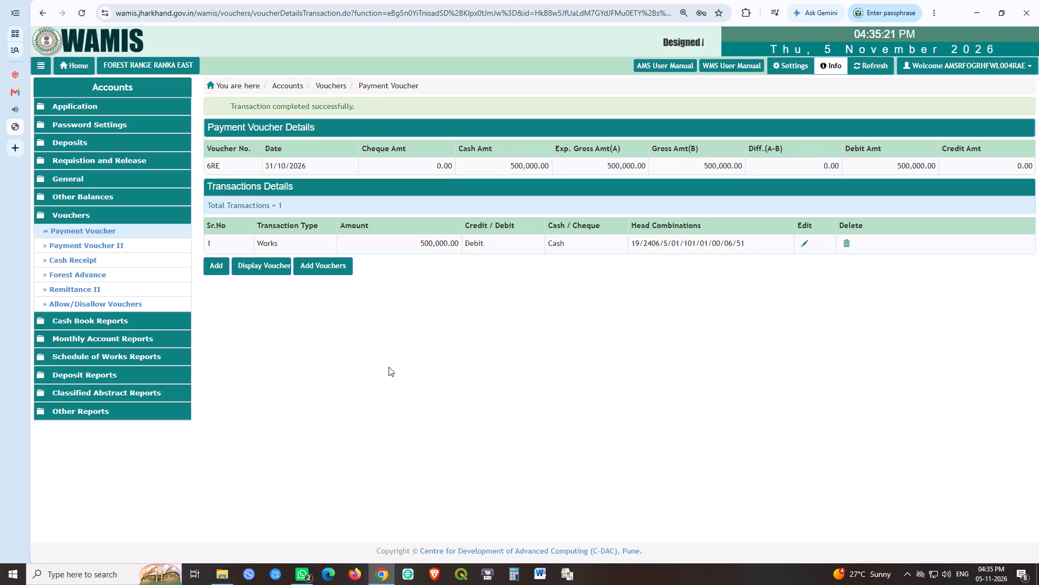
# Add and save payment voucher 7RE with an expected gross amount of 100000.
pyautogui.click(315, 264)
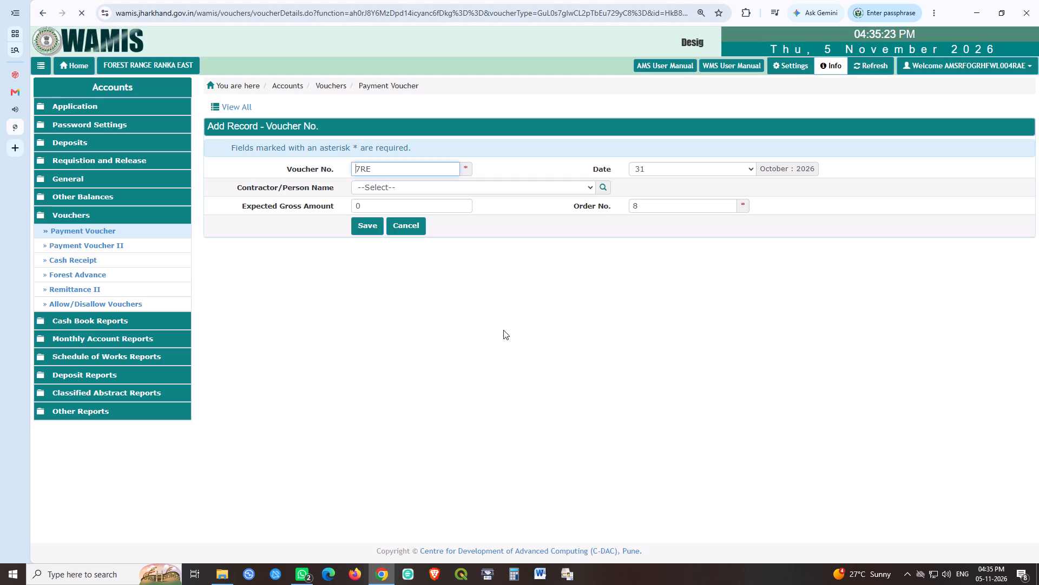
pyautogui.press('Tab')
pyautogui.press('Tab')
pyautogui.press('Tab')
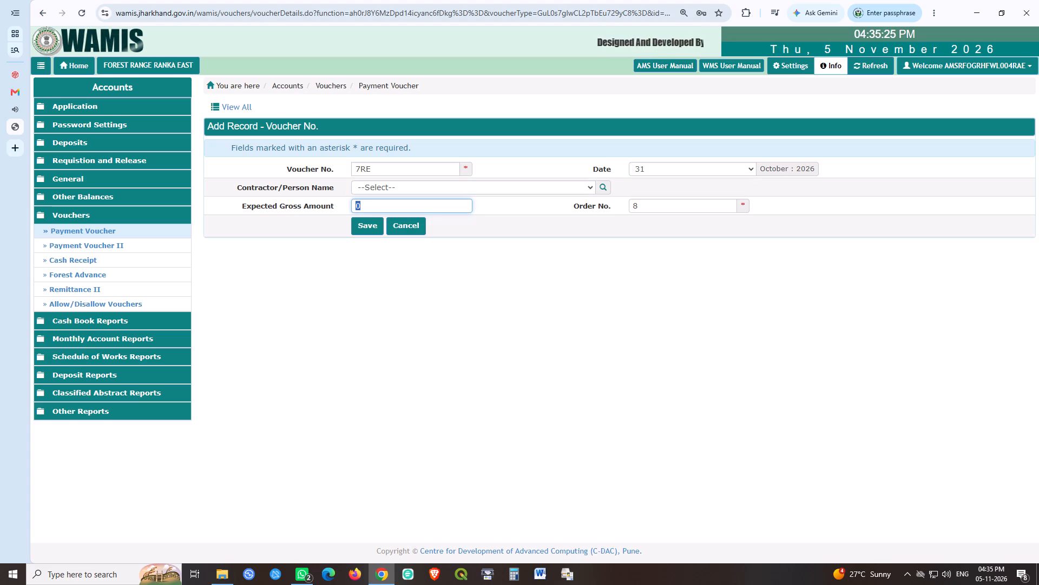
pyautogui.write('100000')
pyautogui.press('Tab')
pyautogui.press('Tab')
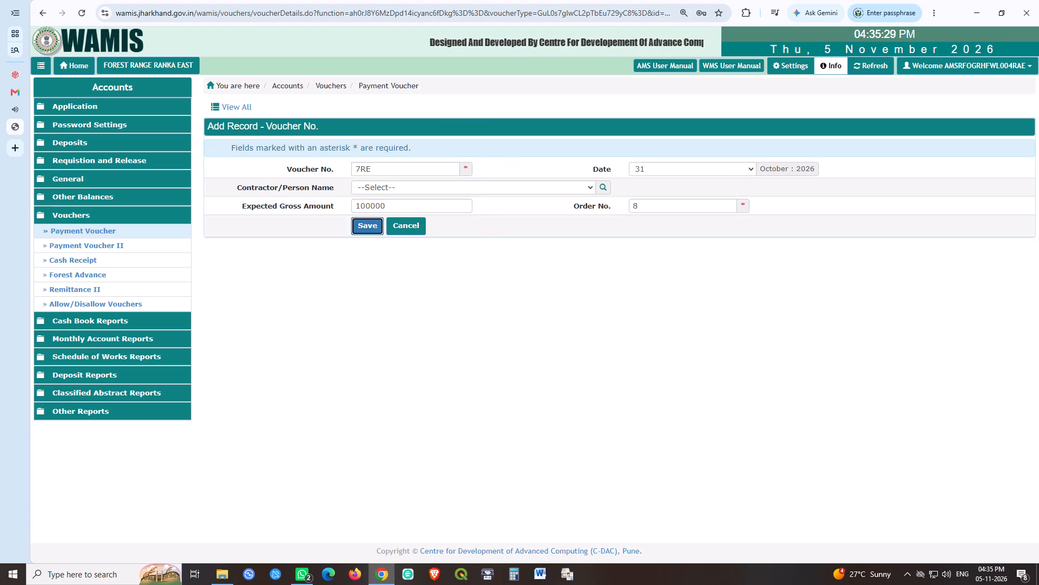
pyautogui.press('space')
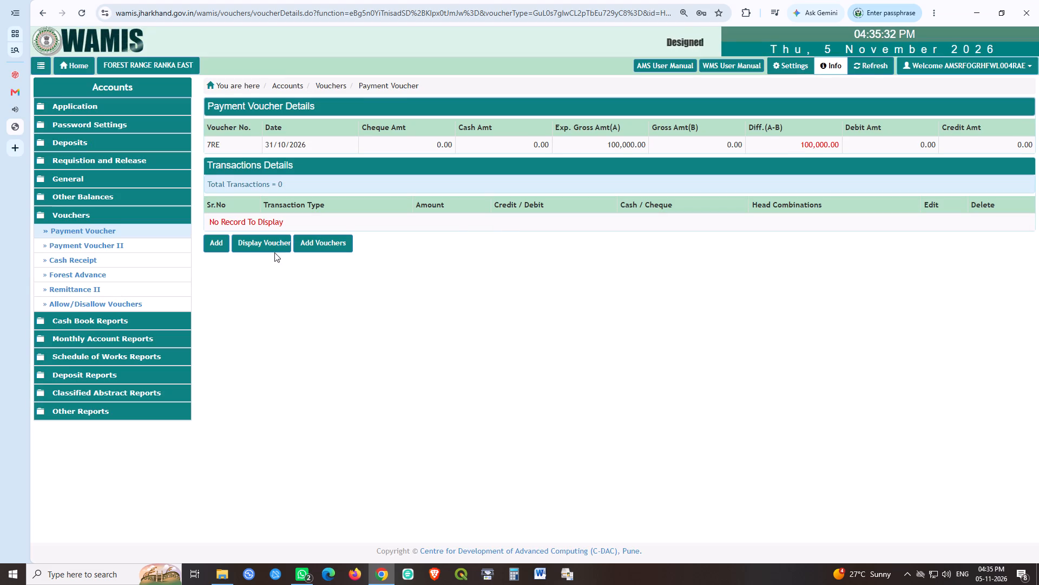
# Start a transaction for voucher 7RE with amount 100000, as a debit in cash.
pyautogui.click(213, 245)
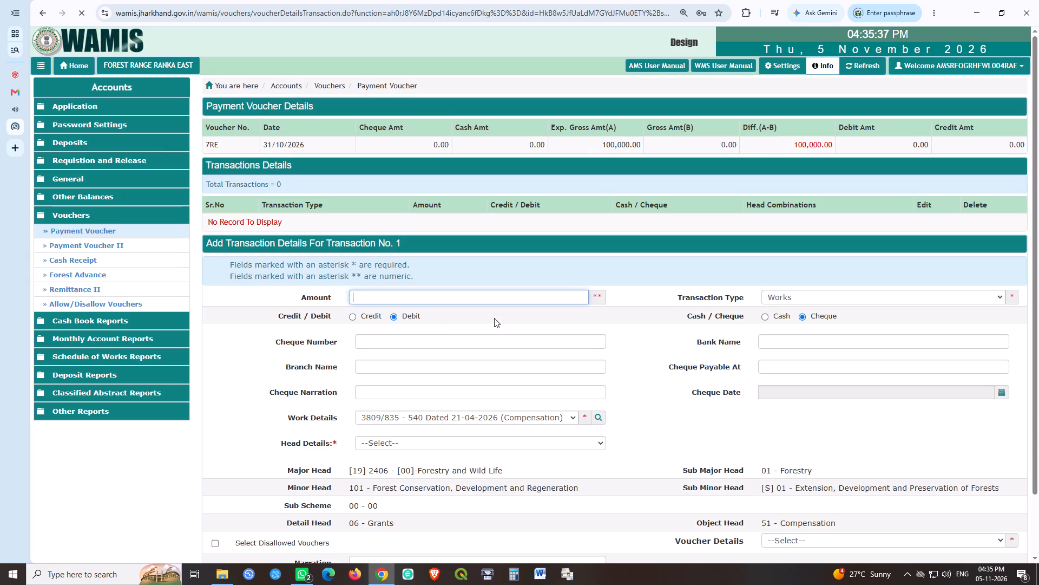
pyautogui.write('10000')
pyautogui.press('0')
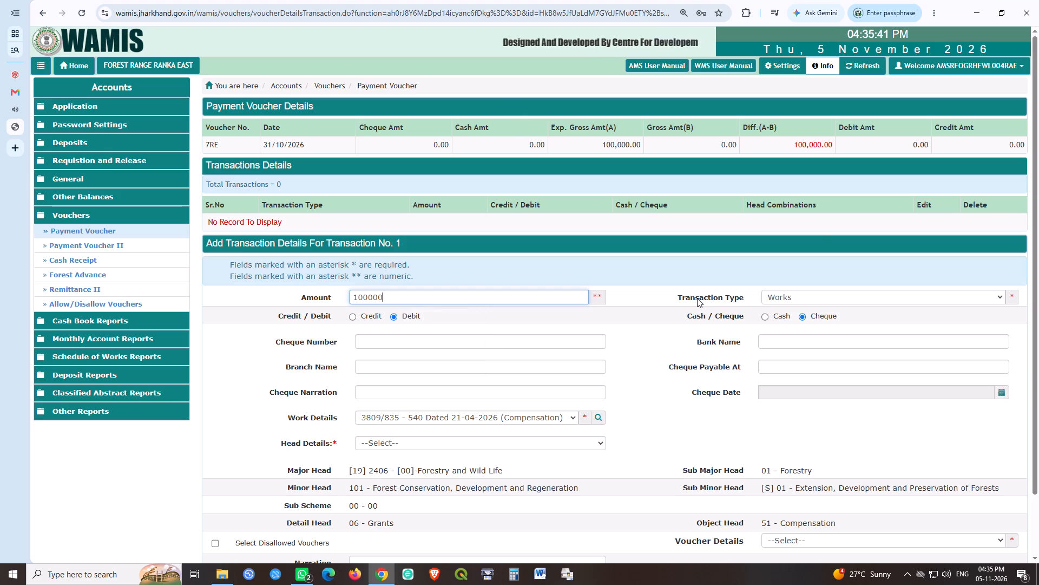
pyautogui.click(769, 323)
pyautogui.click(771, 318)
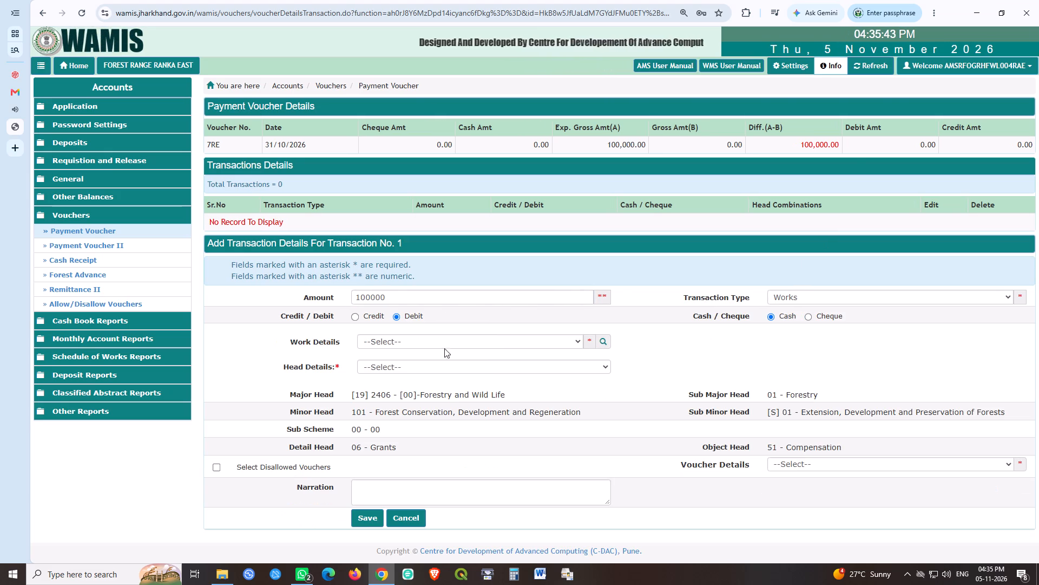
pyautogui.click(439, 343)
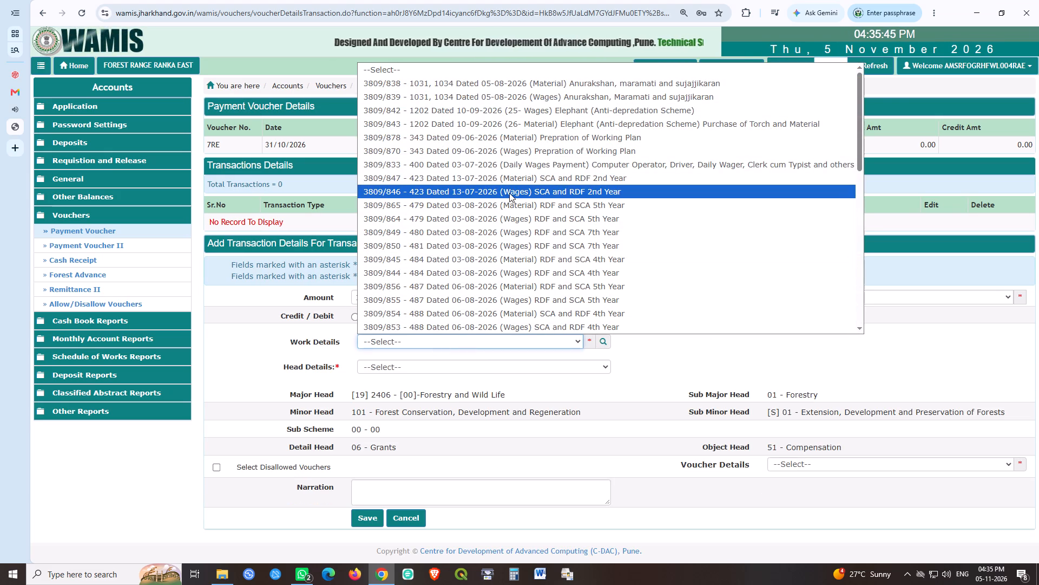
pyautogui.scroll(-18, 509, 193)
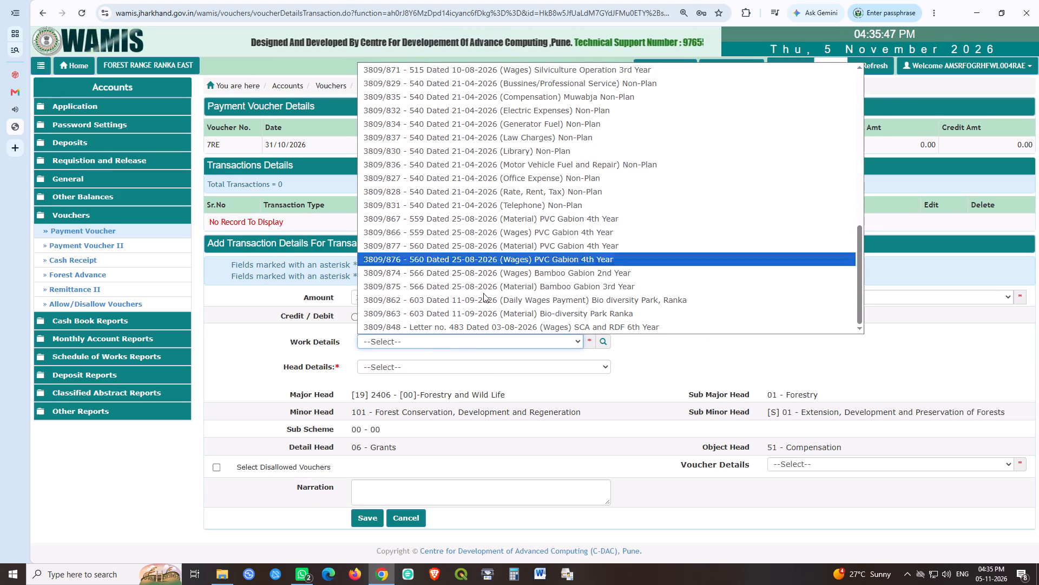
pyautogui.click(541, 100)
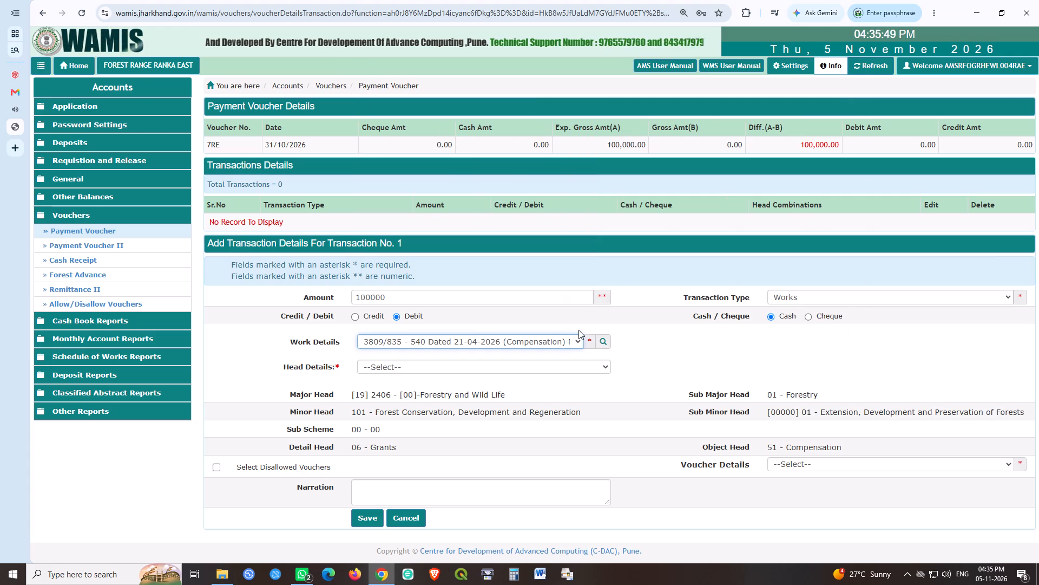
pyautogui.click(540, 366)
pyautogui.click(523, 395)
pyautogui.click(623, 377)
pyautogui.scroll(-4, 613, 375)
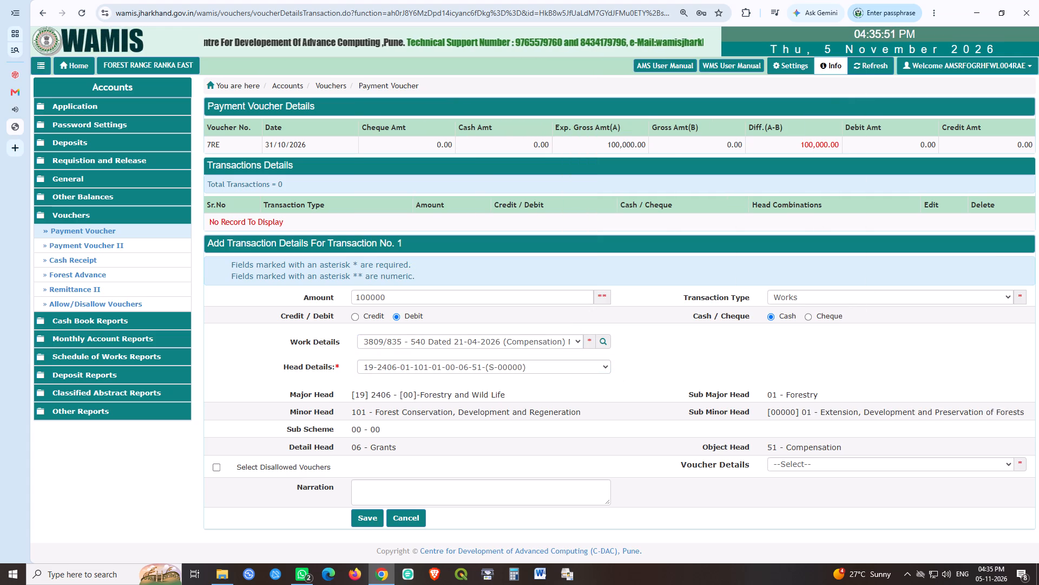
pyautogui.click(359, 516)
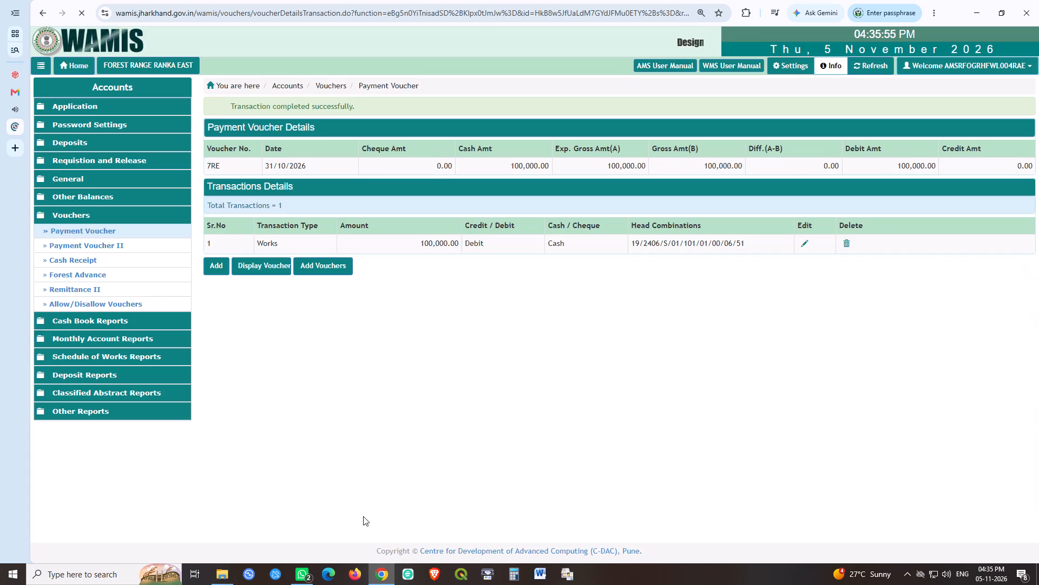
# Add and save payment voucher 8RE with an expected gross amount of 167544.
pyautogui.click(336, 273)
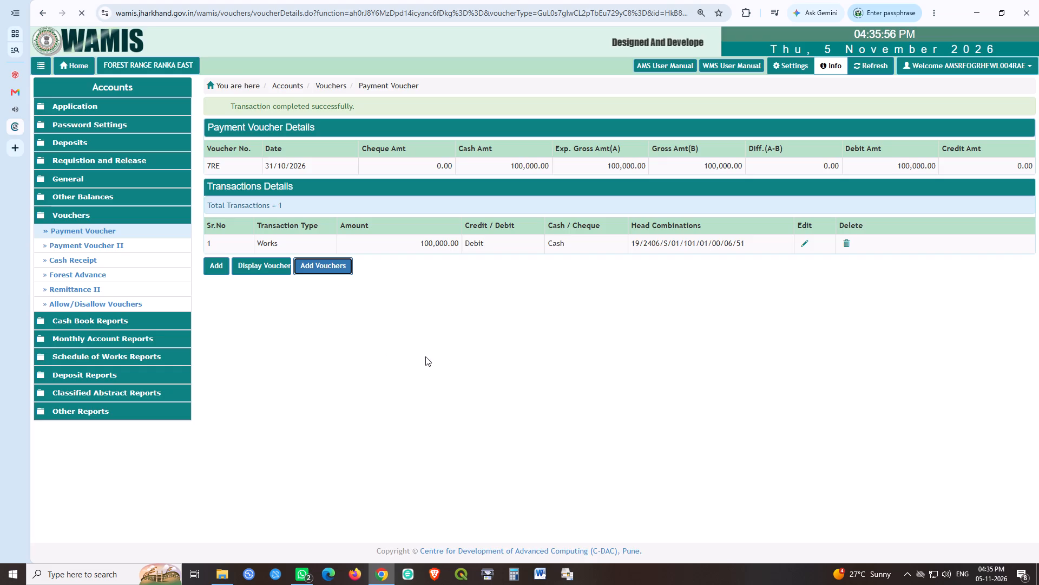
pyautogui.press('Tab')
pyautogui.press('Tab')
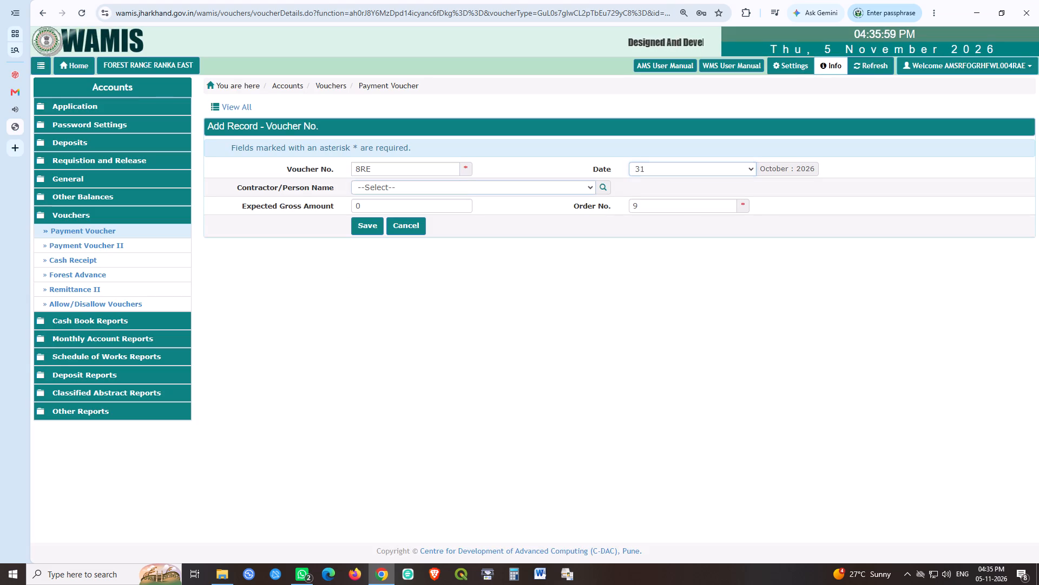
pyautogui.press('Tab')
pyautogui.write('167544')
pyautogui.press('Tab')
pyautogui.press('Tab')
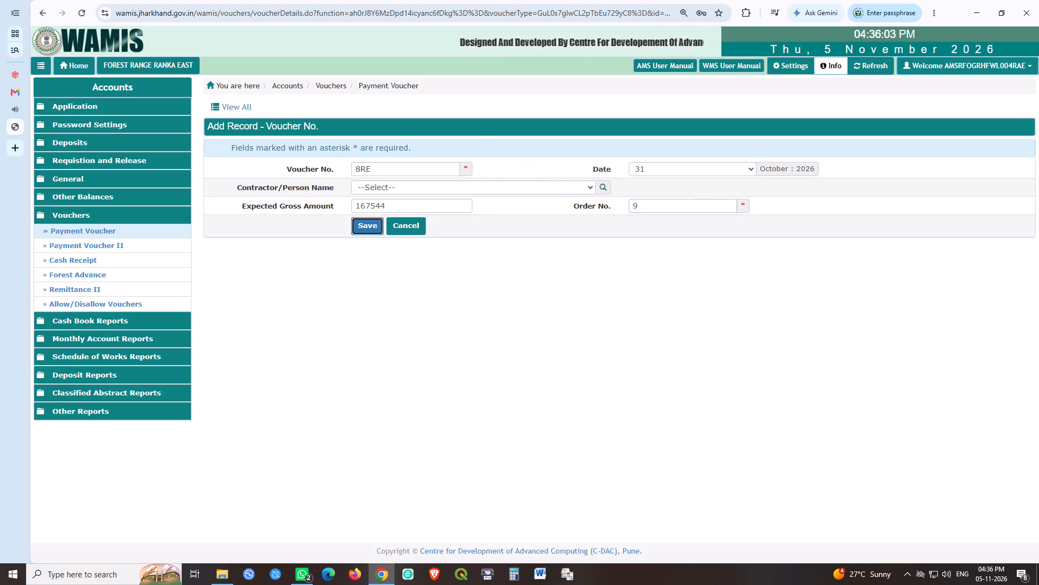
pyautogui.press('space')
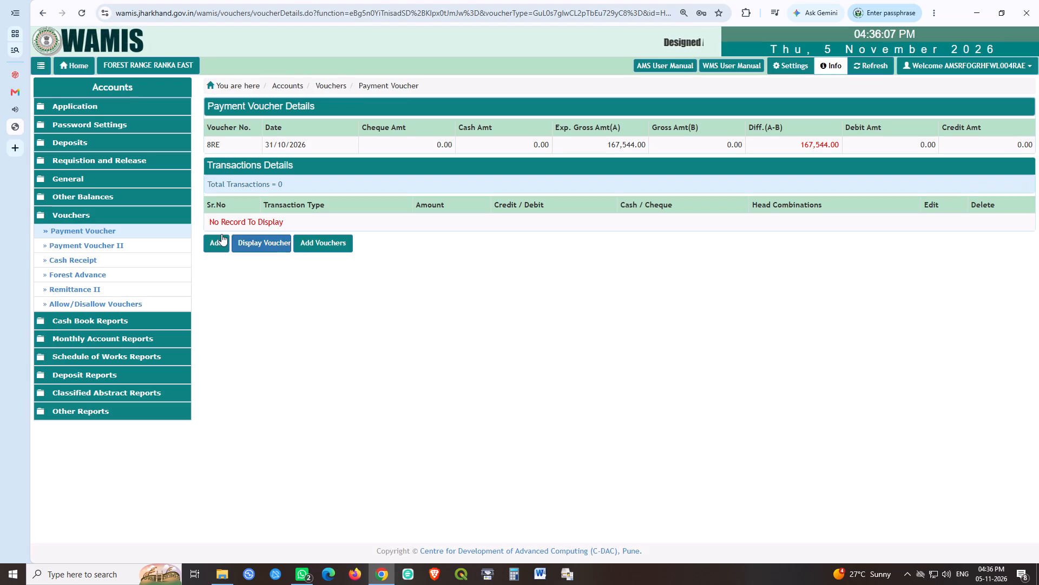
# Start a transaction for voucher 8RE with amount 167544, as a debit in cash.
pyautogui.click(207, 239)
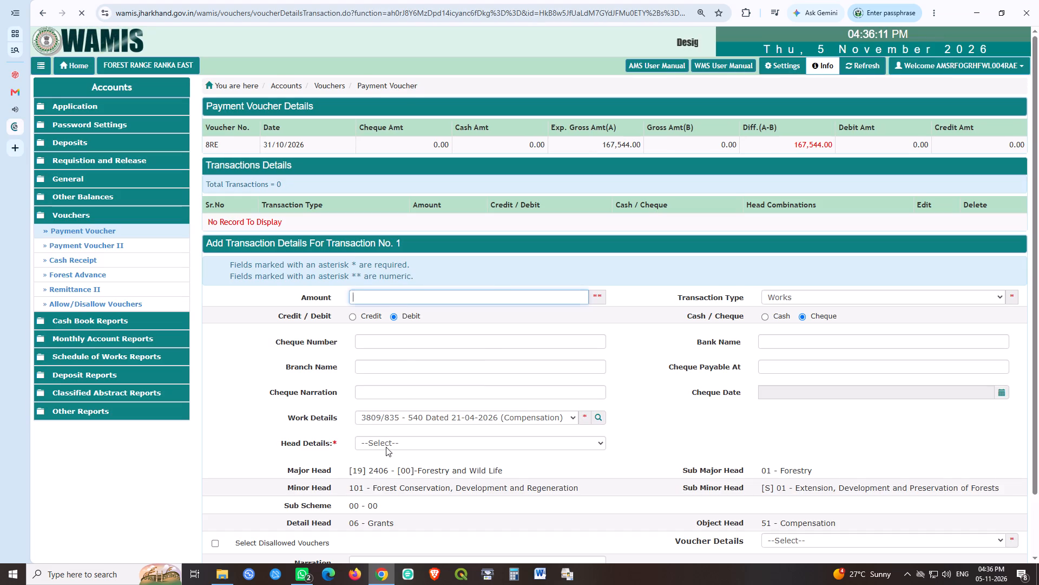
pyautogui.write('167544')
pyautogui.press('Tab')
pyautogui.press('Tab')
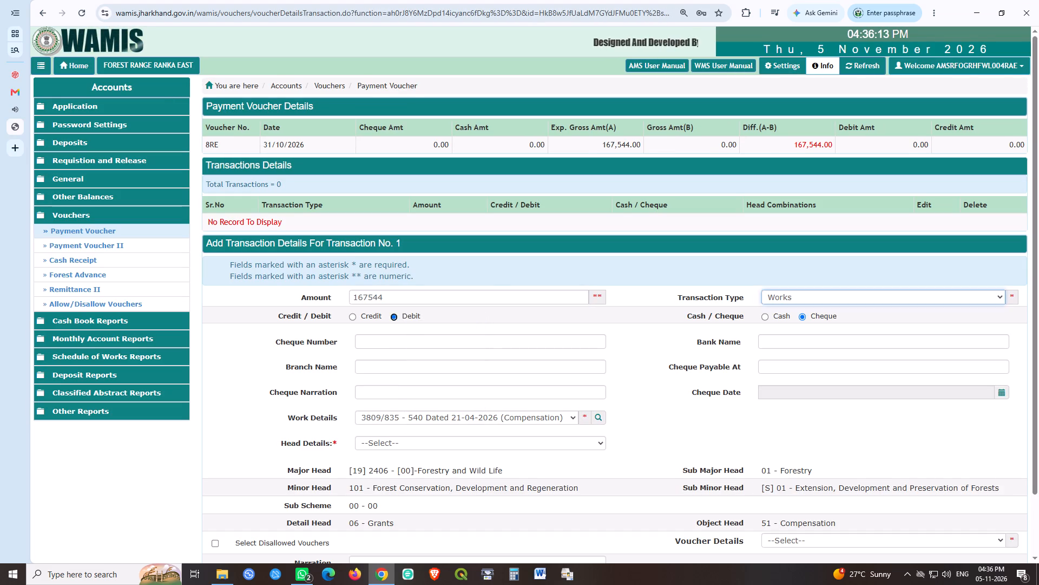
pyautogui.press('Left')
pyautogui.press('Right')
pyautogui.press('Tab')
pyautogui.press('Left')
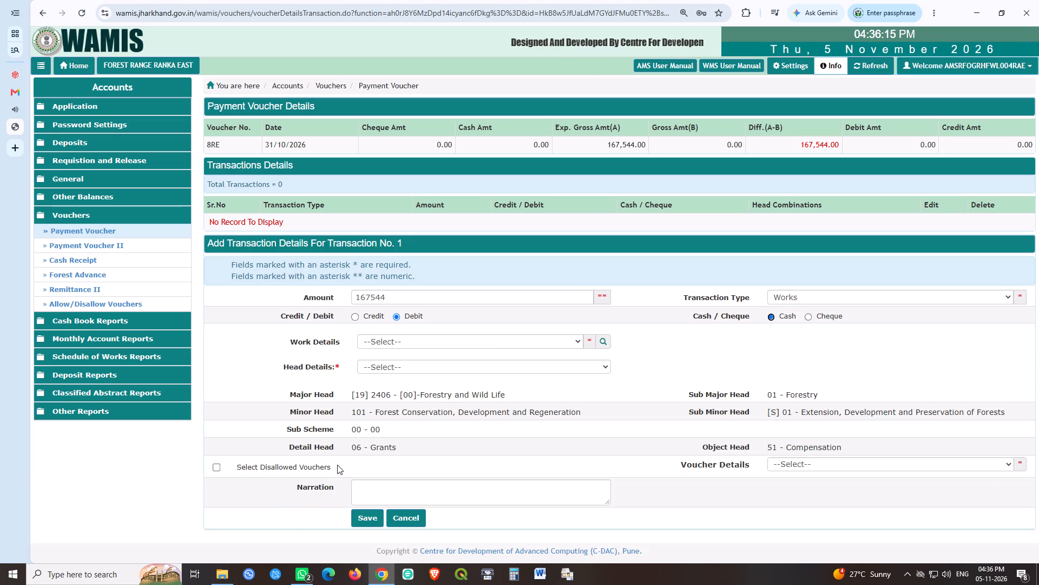
pyautogui.click(427, 344)
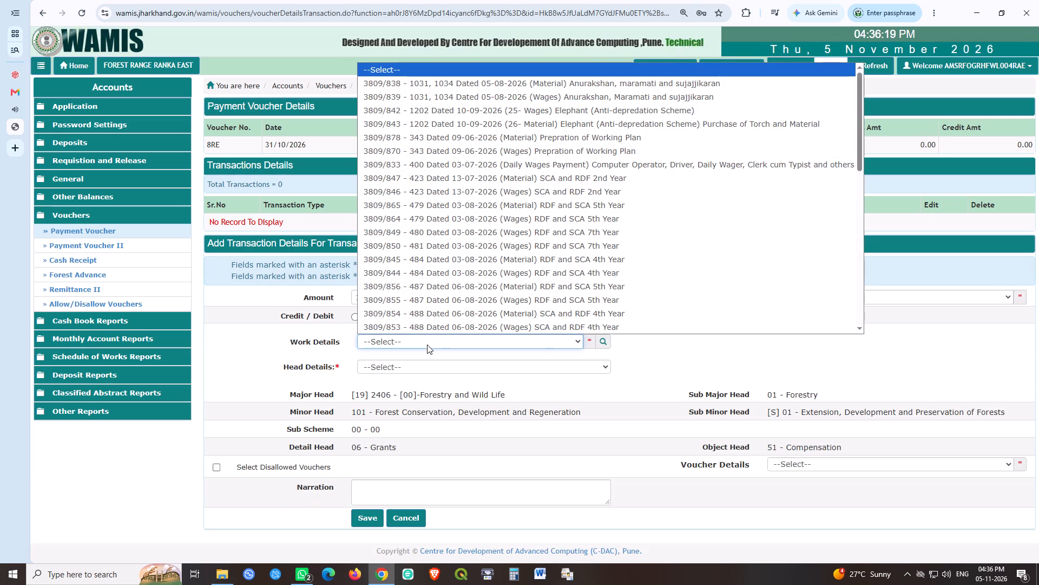
pyautogui.click(463, 191)
pyautogui.click(523, 361)
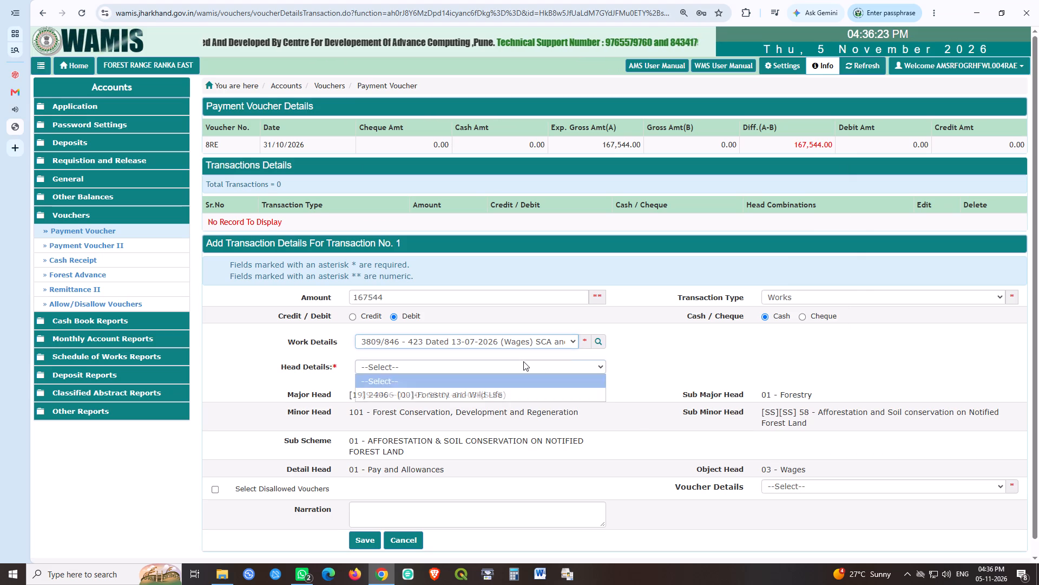
pyautogui.click(497, 393)
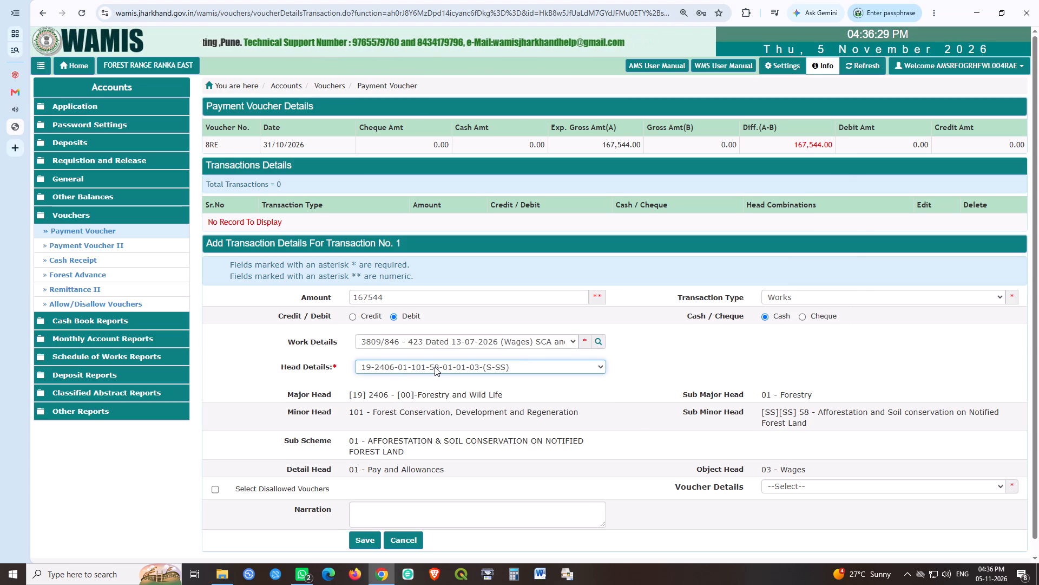
pyautogui.click(629, 400)
pyautogui.scroll(-3, 615, 408)
pyautogui.click(370, 525)
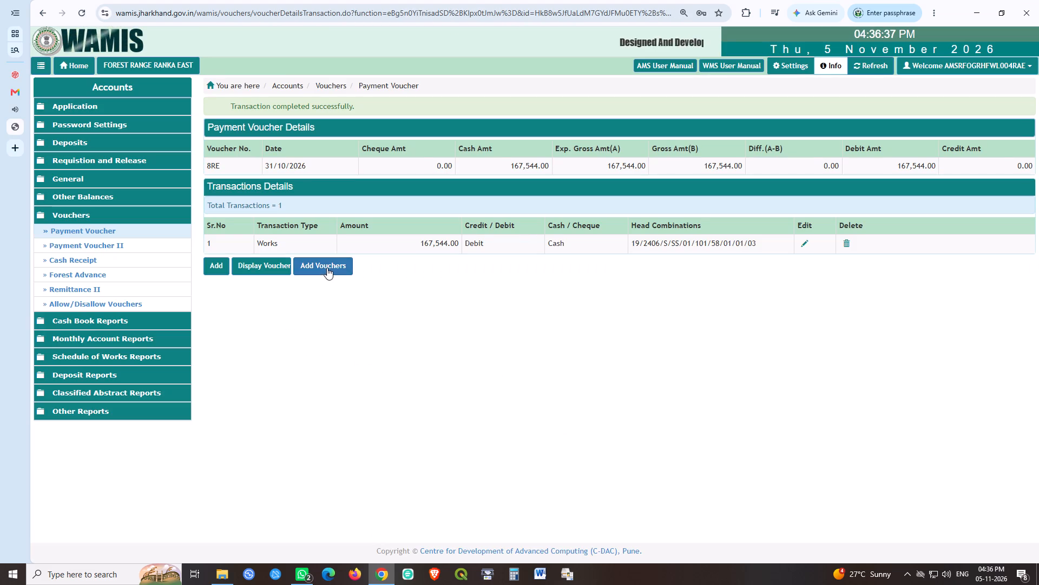
# Add and save payment voucher 9RE with an expected gross amount of 167544.
pyautogui.click(327, 268)
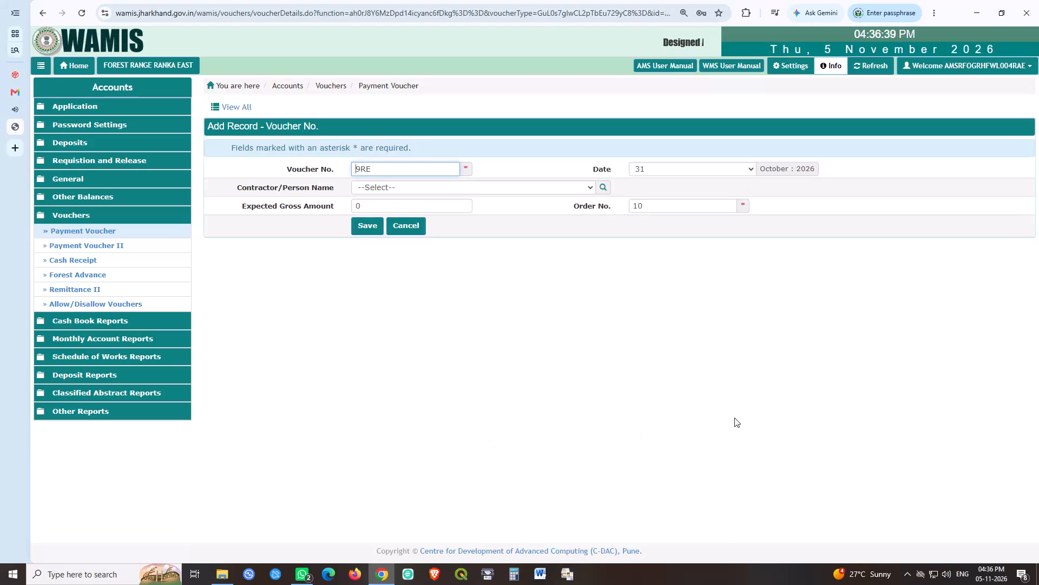
pyautogui.press('Tab')
pyautogui.press('Tab')
pyautogui.press('Tab')
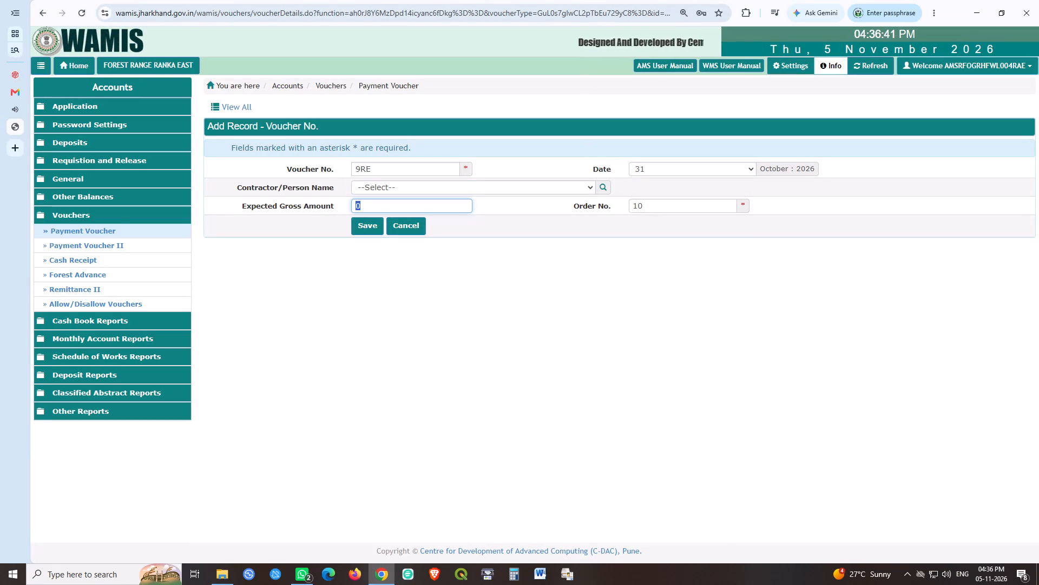
pyautogui.write('16755')
pyautogui.press('BackSpace')
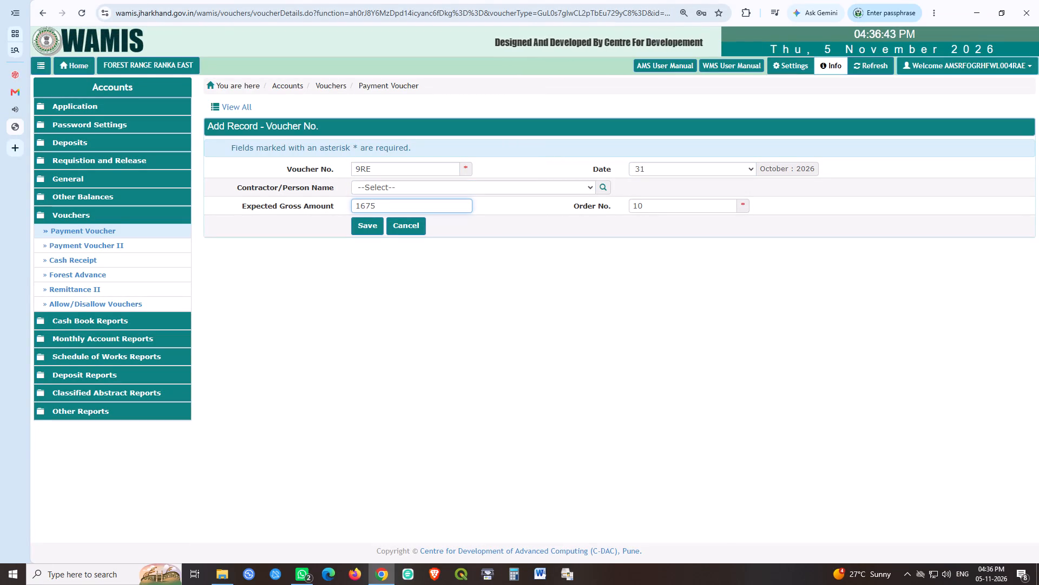
pyautogui.write('44')
pyautogui.press('Tab')
pyautogui.press('Tab')
pyautogui.press('space')
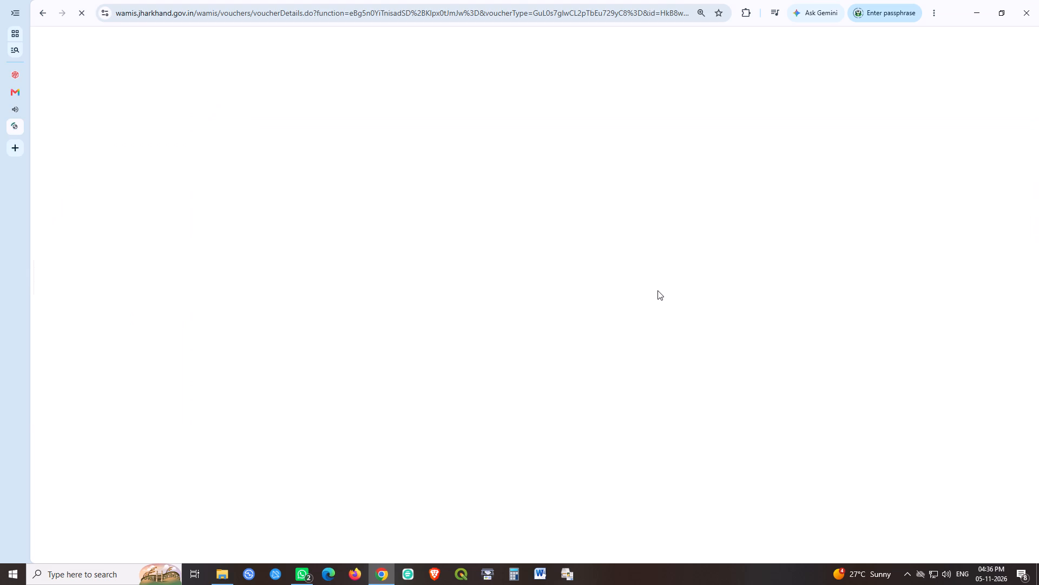
# Start a transaction for voucher 9RE with amount 167544, as a debit in cash.
pyautogui.click(208, 243)
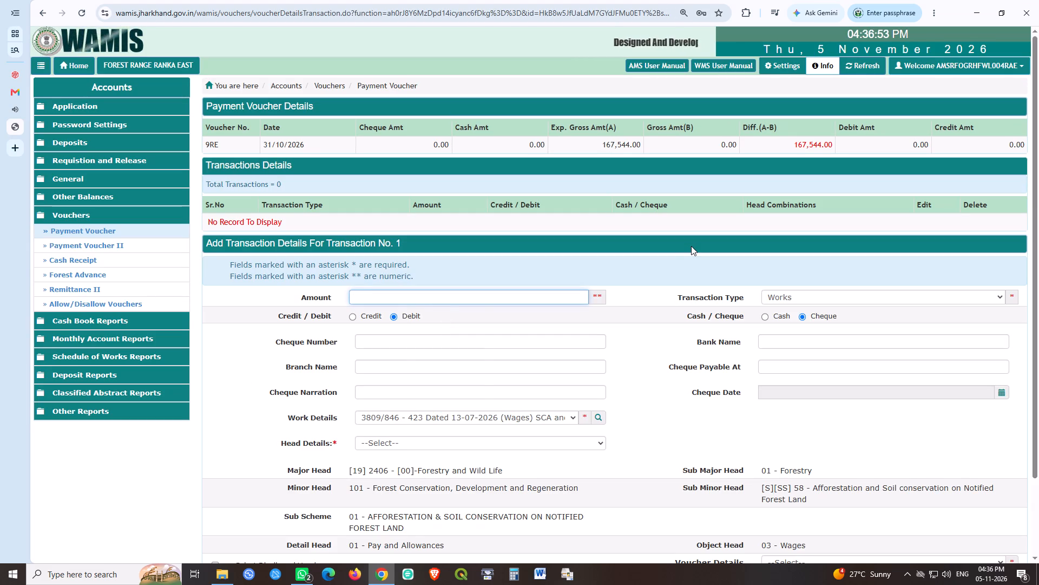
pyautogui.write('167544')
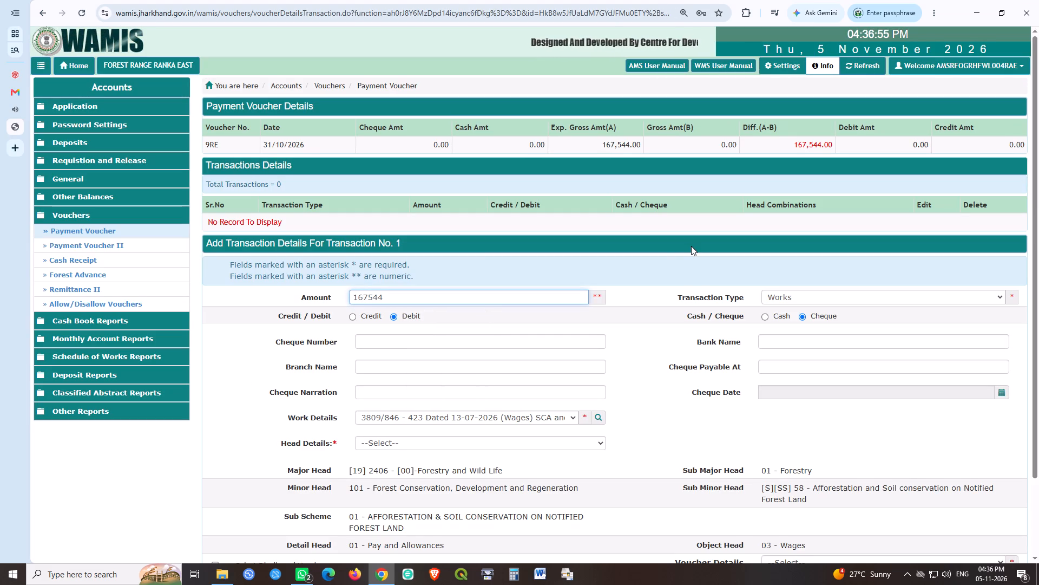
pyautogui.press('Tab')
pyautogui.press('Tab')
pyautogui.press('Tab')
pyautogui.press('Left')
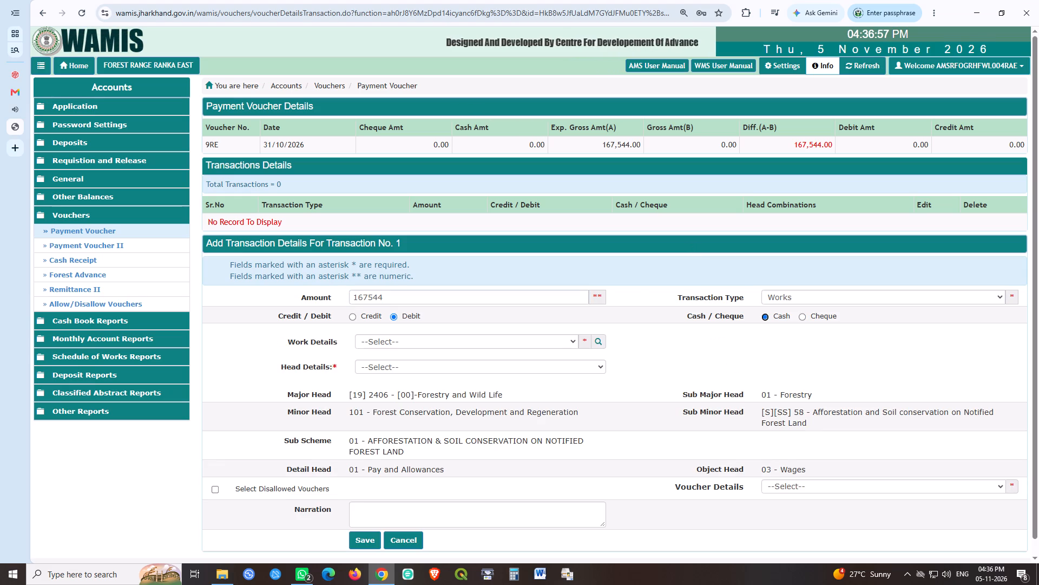
pyautogui.click(449, 339)
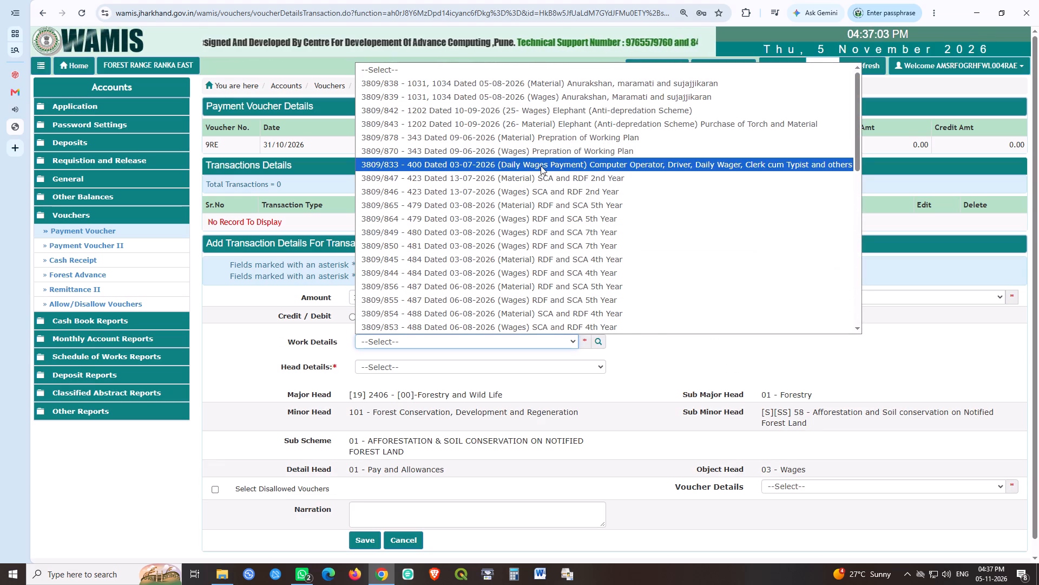
pyautogui.scroll(-6, 541, 166)
pyautogui.scroll(11, 537, 168)
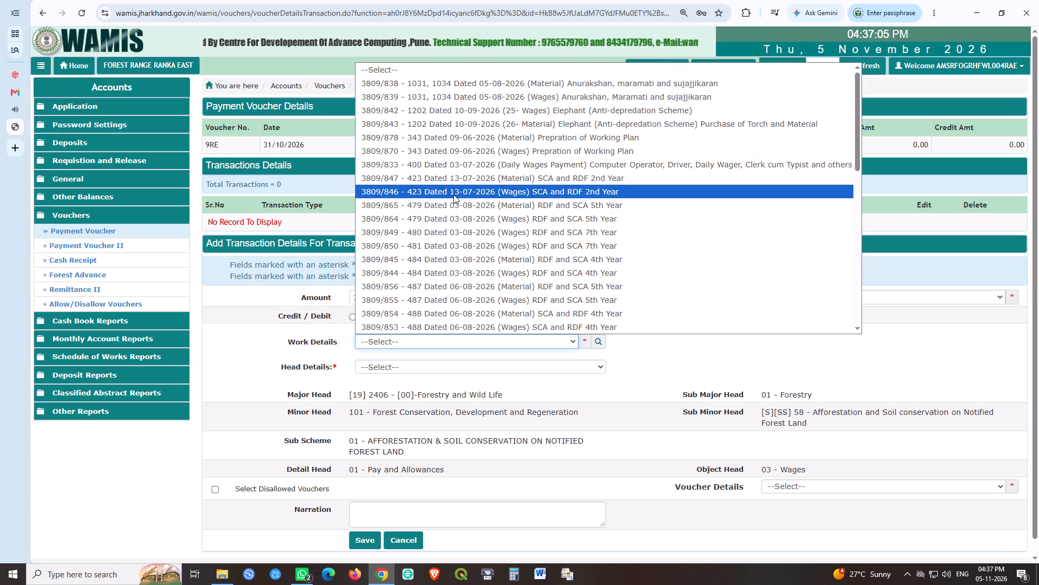
pyautogui.click(453, 194)
pyautogui.click(458, 377)
pyautogui.click(438, 368)
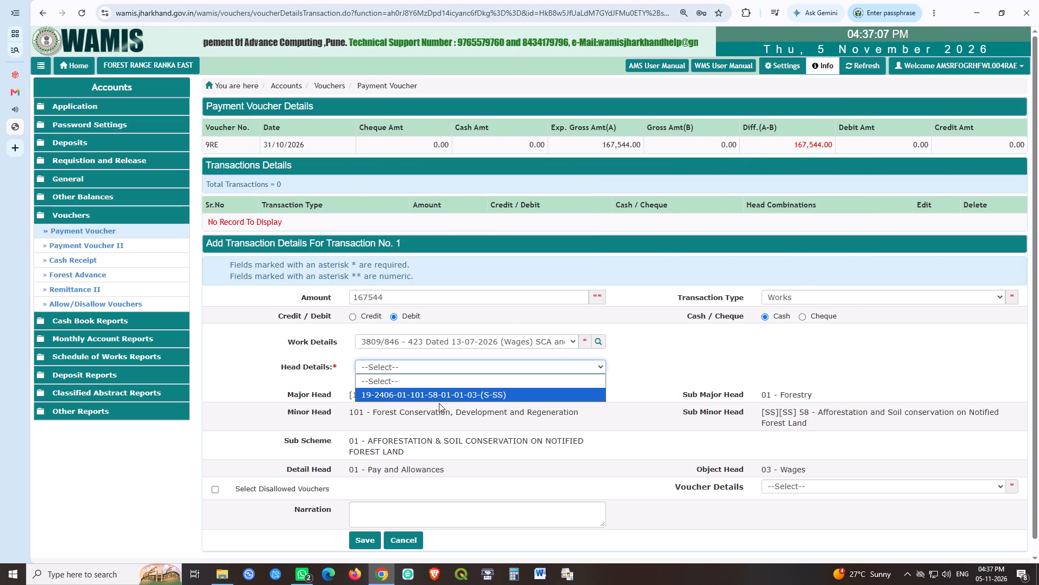
pyautogui.click(441, 396)
pyautogui.click(704, 389)
pyautogui.scroll(-3, 559, 434)
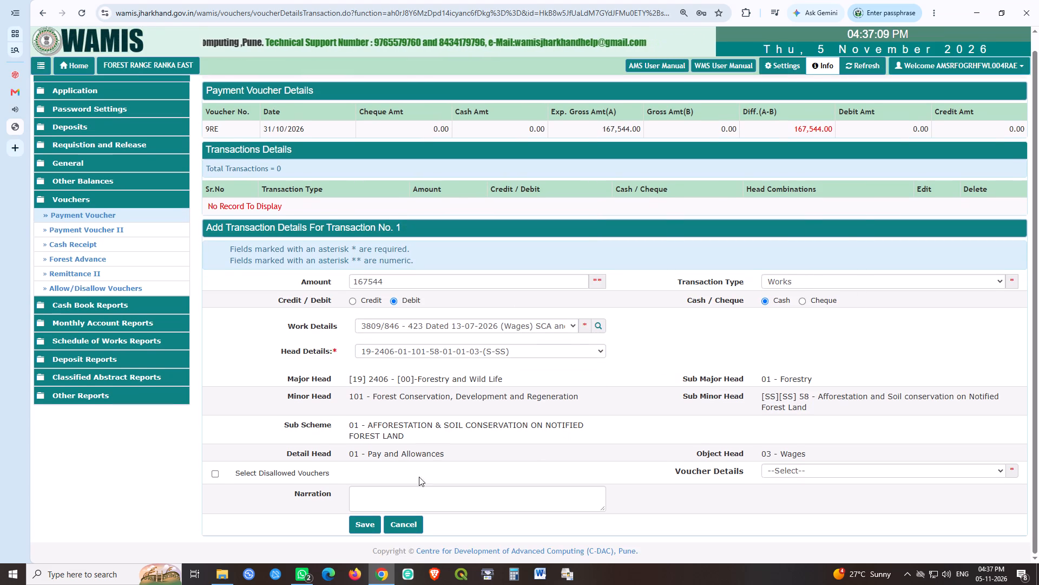
pyautogui.click(360, 527)
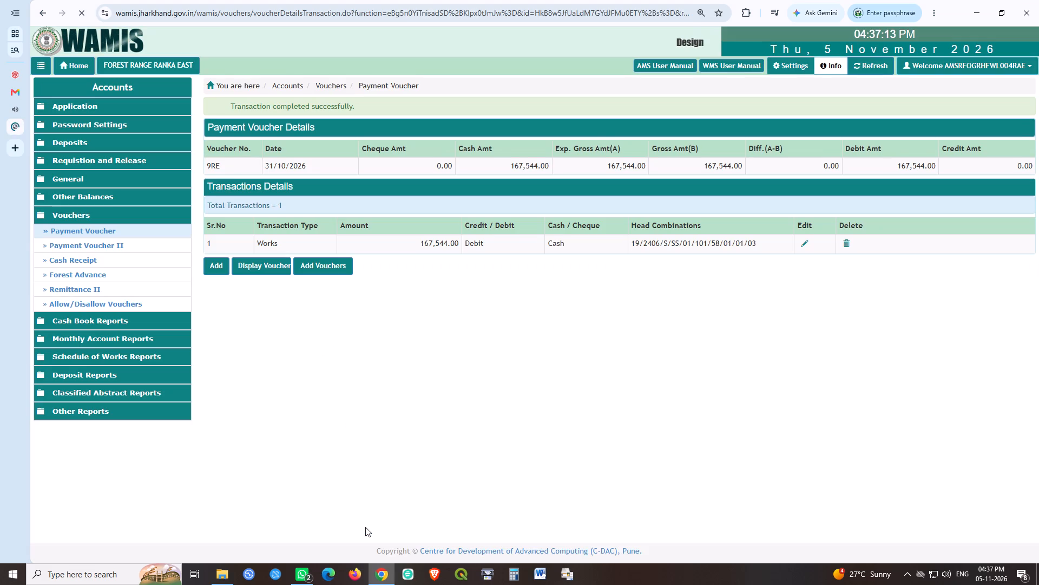
# Add and save payment voucher 10RE with an expected gross amount of 168012.
pyautogui.click(323, 269)
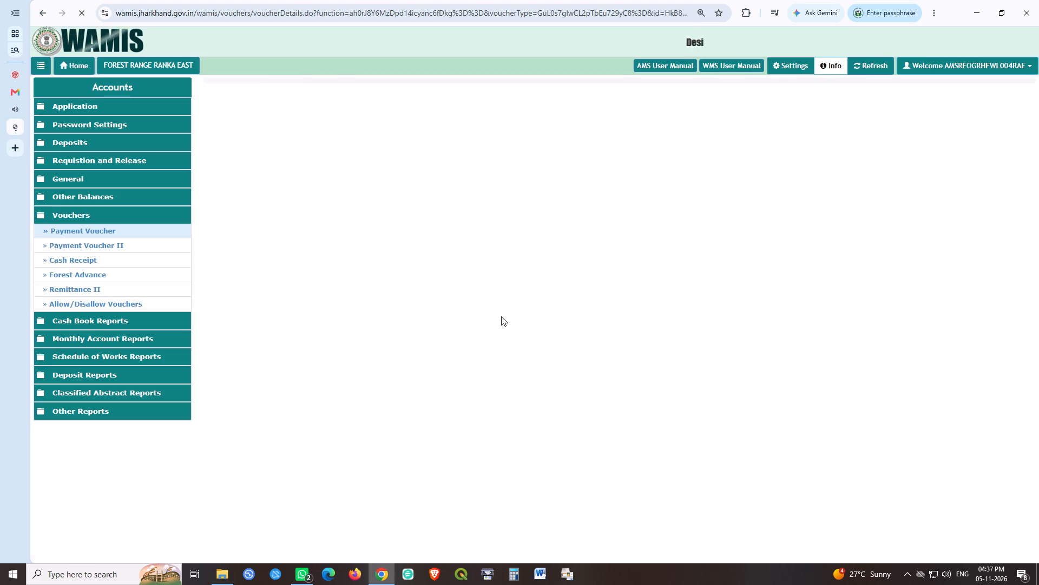
pyautogui.press('Tab')
pyautogui.press('Tab')
pyautogui.press('Tab')
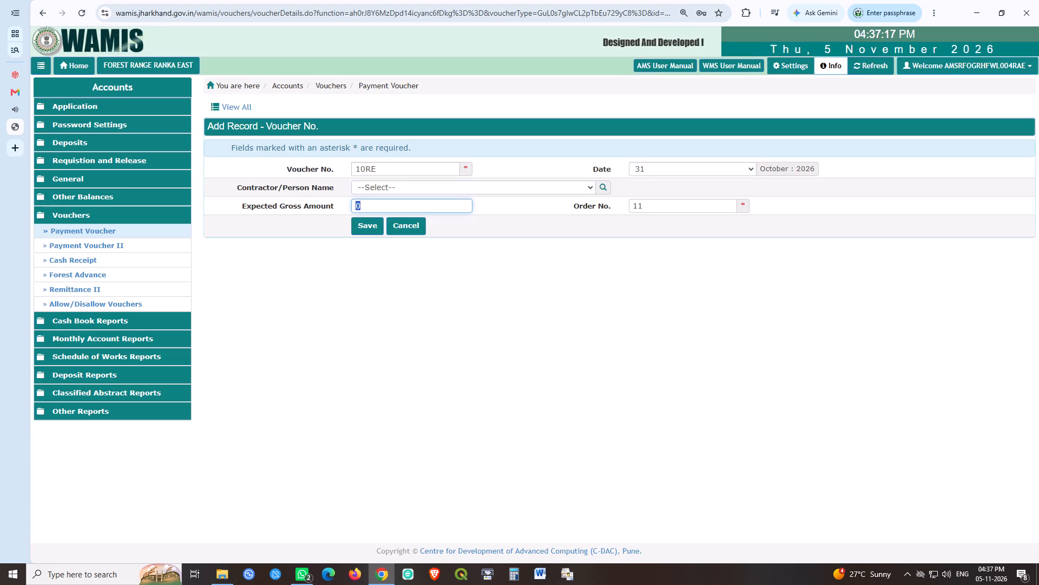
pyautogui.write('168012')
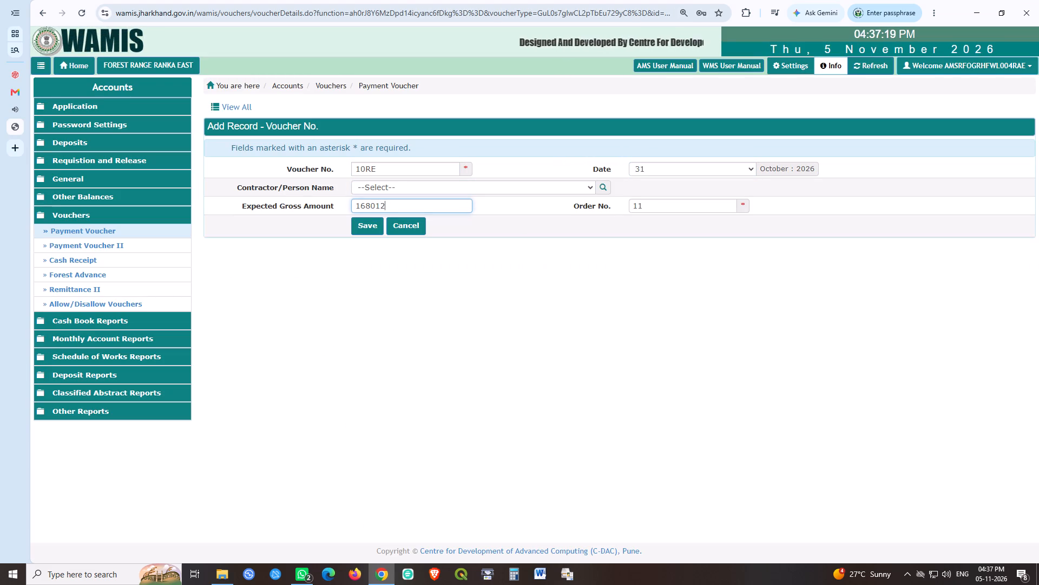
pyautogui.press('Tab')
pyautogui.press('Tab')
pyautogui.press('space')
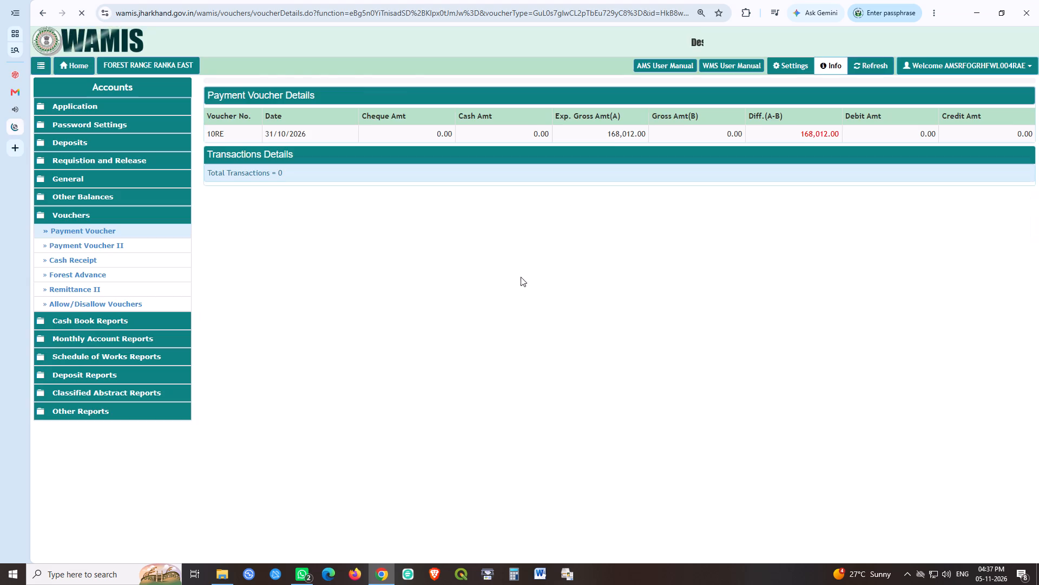
# Start a transaction for voucher 10RE with amount 168012, as a debit in cash.
pyautogui.click(212, 238)
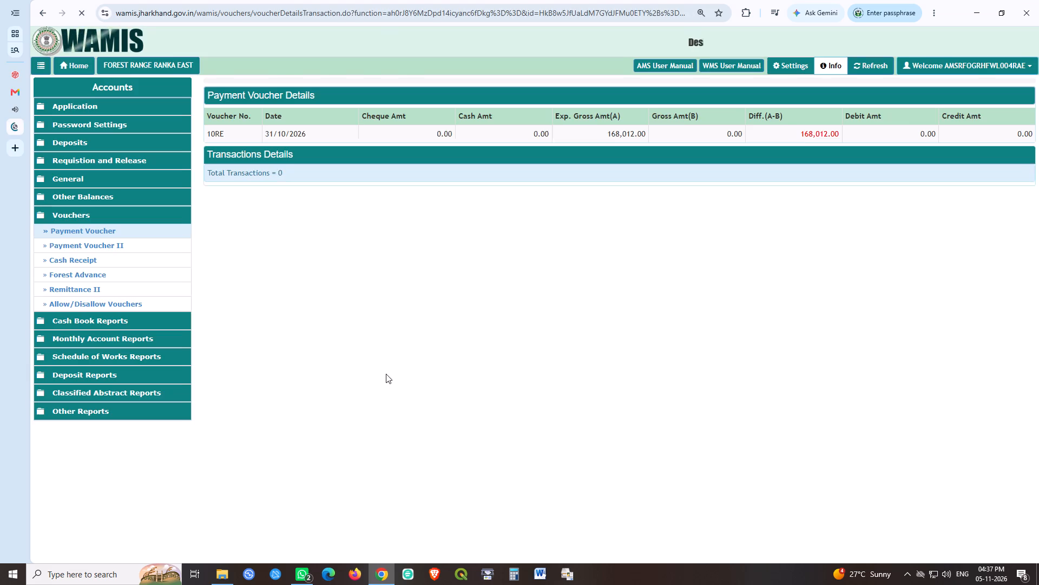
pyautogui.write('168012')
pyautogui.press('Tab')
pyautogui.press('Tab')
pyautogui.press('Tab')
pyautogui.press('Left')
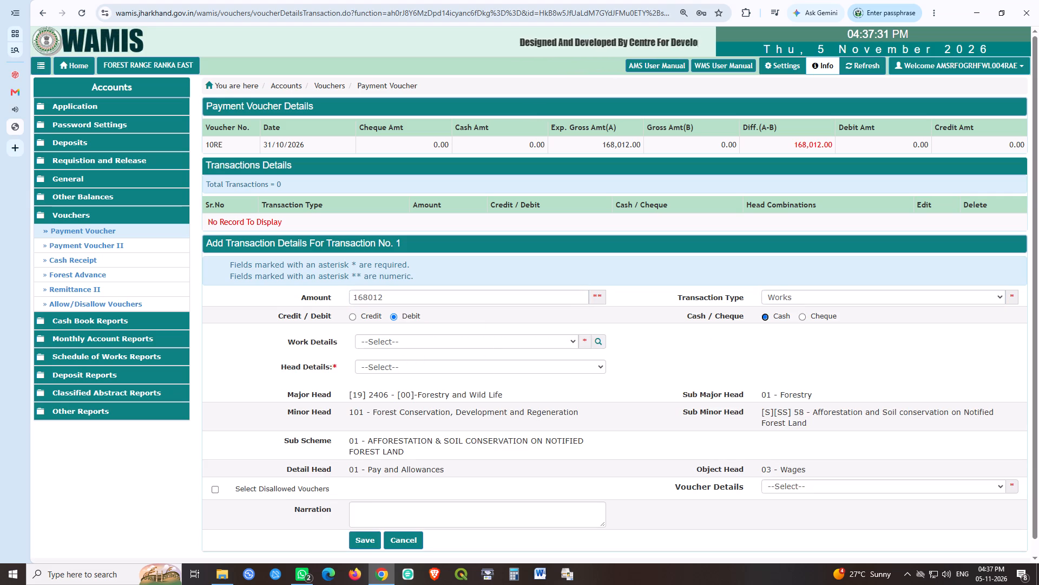
pyautogui.click(461, 339)
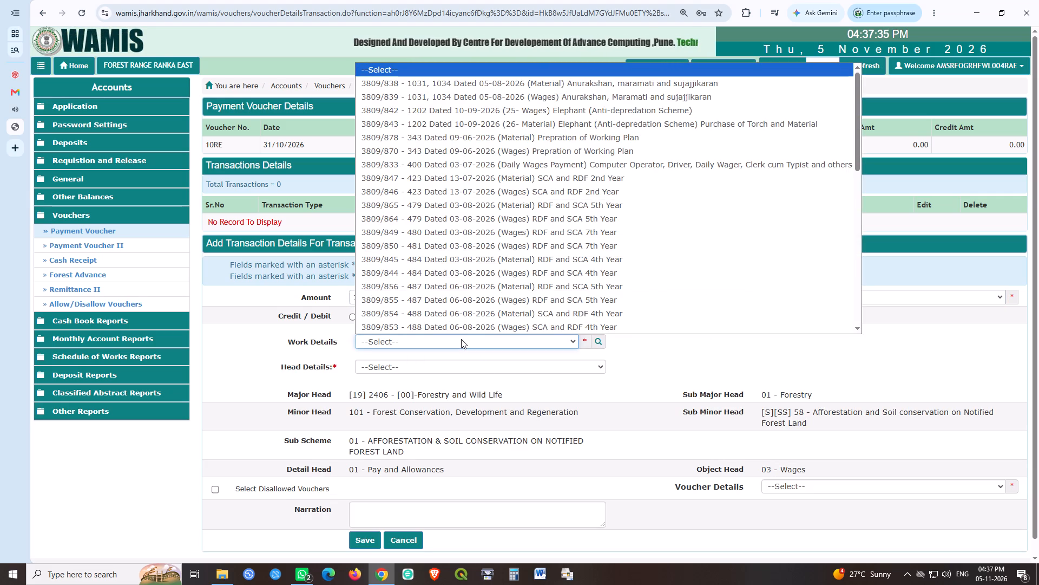
pyautogui.click(458, 189)
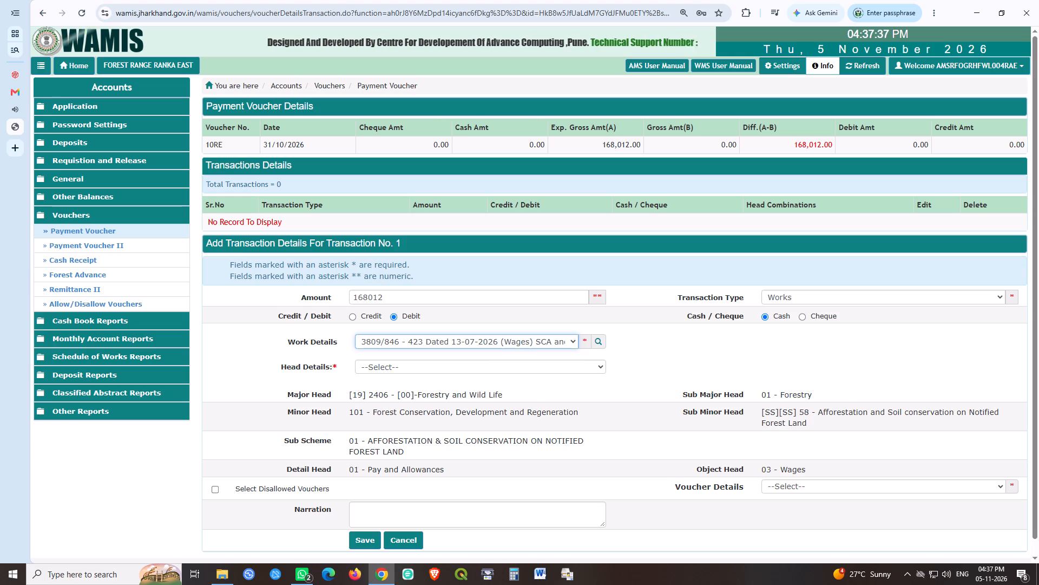
pyautogui.click(406, 366)
pyautogui.click(407, 394)
pyautogui.click(359, 542)
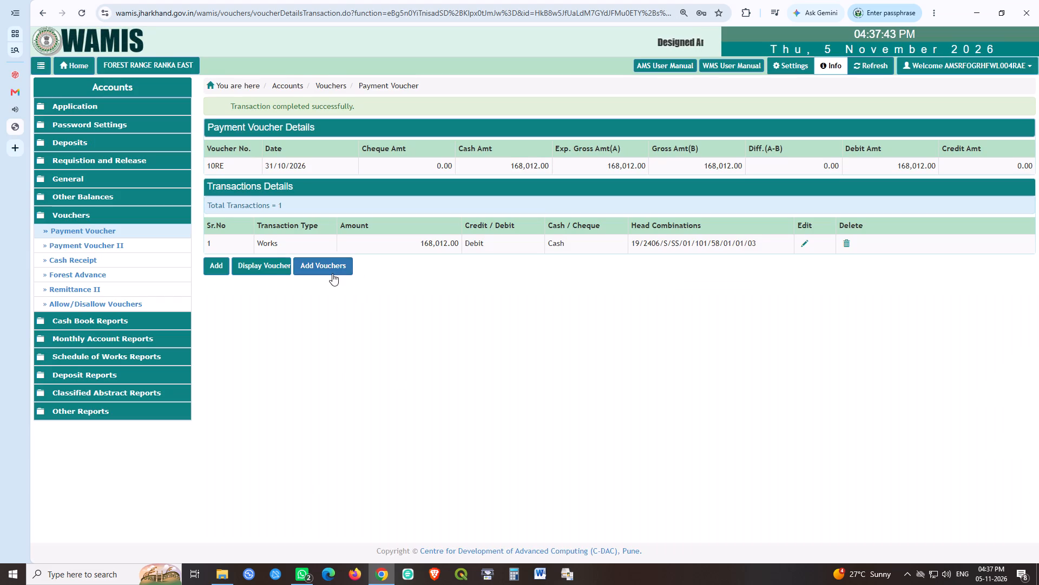
# Add and save payment voucher 11RE with an expected gross amount of 409968.
pyautogui.click(332, 274)
pyautogui.press('Tab')
pyautogui.press('Tab')
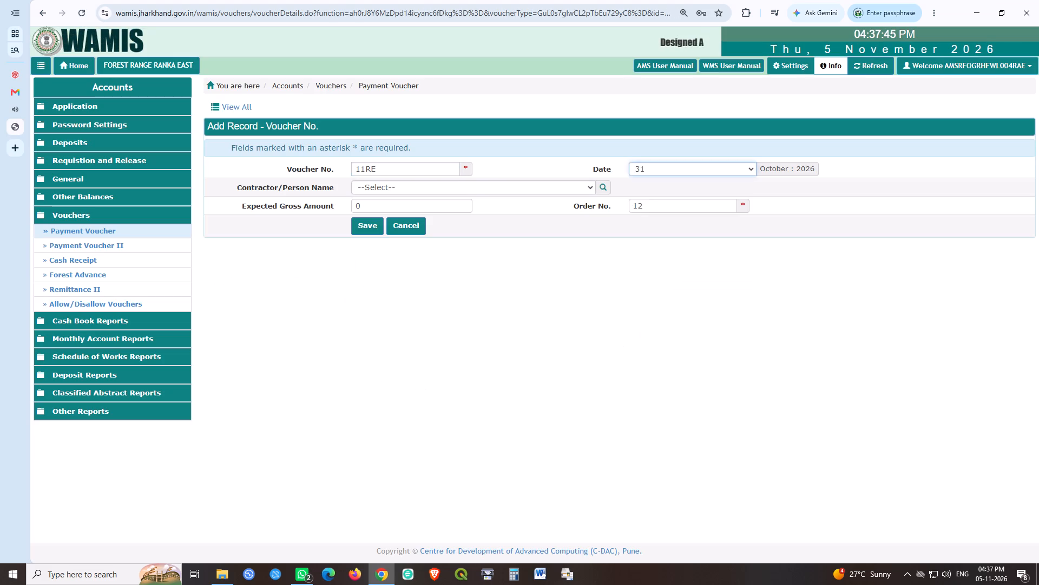
pyautogui.press('Tab')
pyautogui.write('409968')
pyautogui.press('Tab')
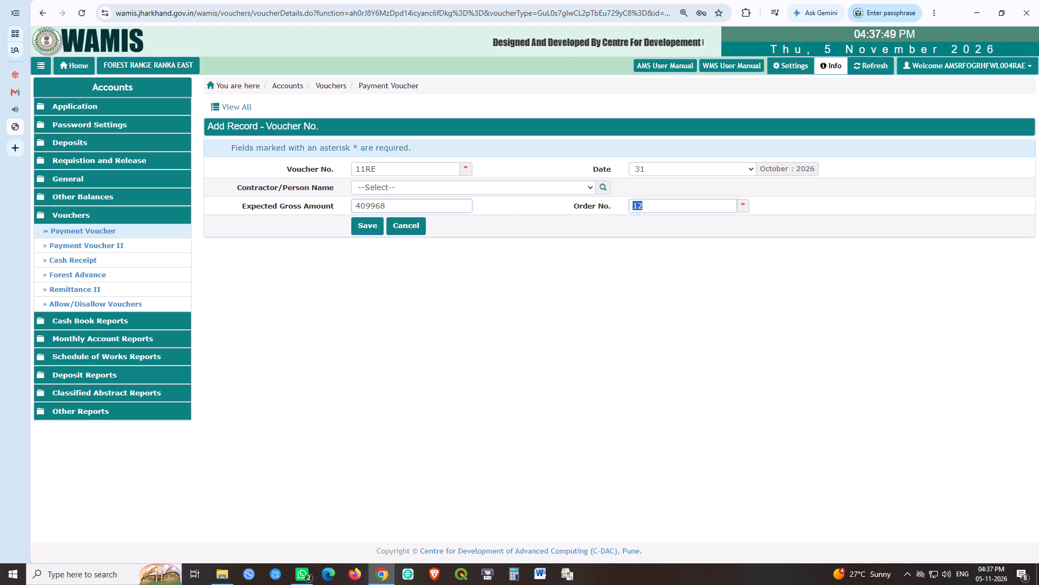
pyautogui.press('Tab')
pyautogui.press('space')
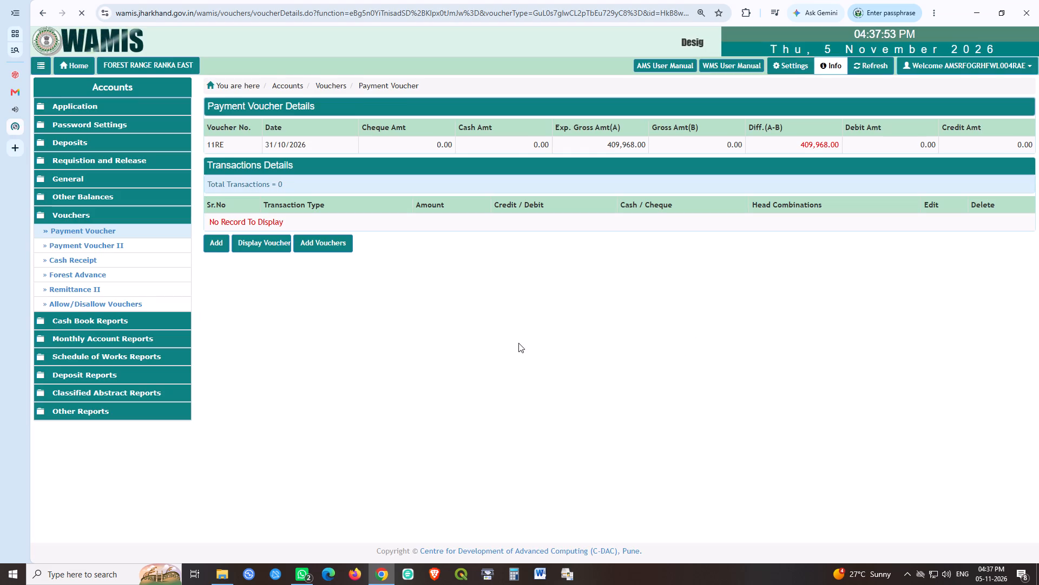
# Start a transaction for voucher 11RE with amount 409968, as a debit in cash.
pyautogui.click(213, 243)
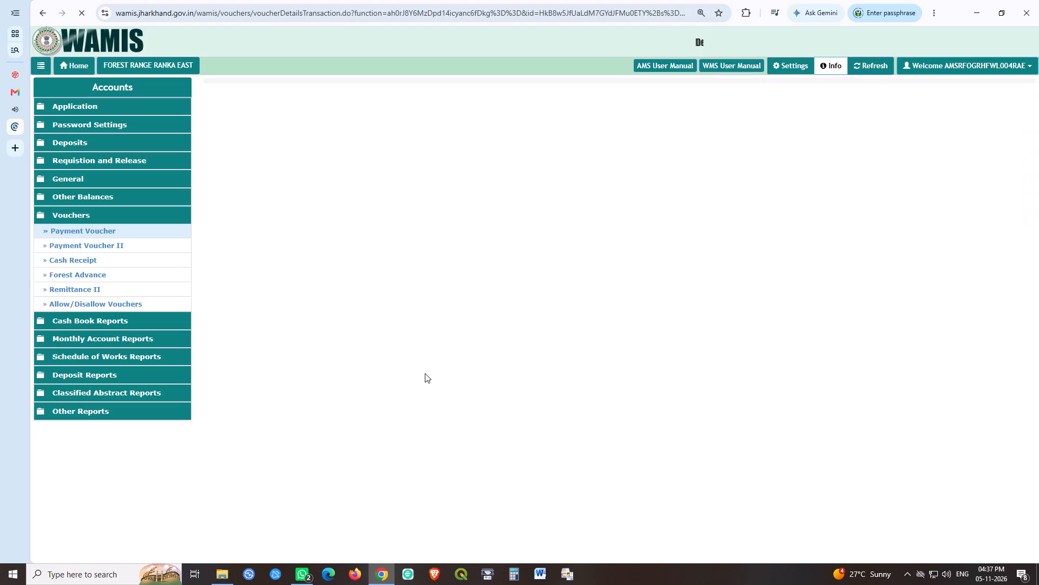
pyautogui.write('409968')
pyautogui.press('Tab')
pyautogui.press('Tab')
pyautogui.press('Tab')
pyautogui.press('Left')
pyautogui.click(504, 344)
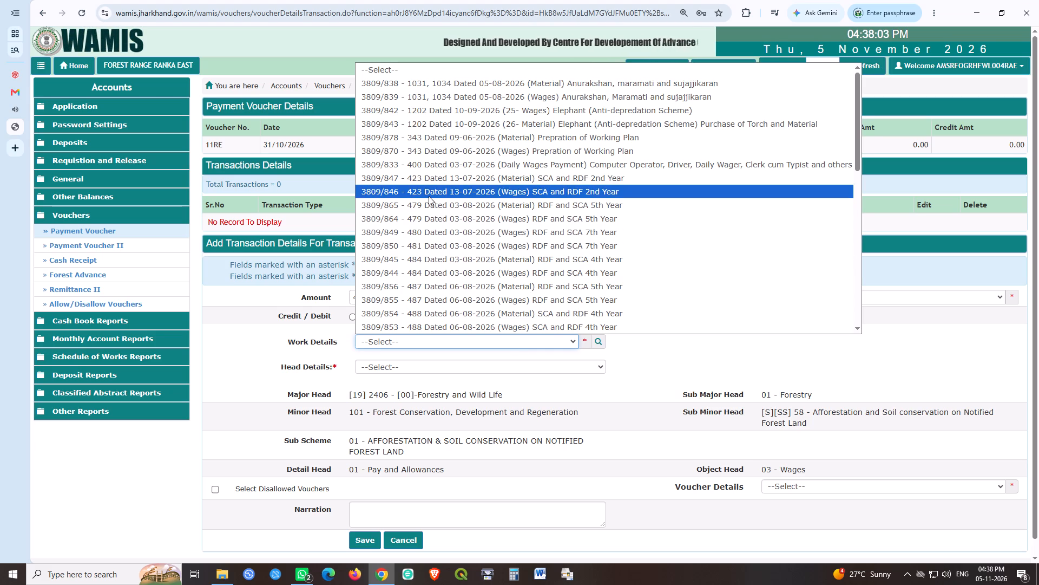
pyautogui.click(429, 196)
pyautogui.click(382, 367)
pyautogui.click(394, 391)
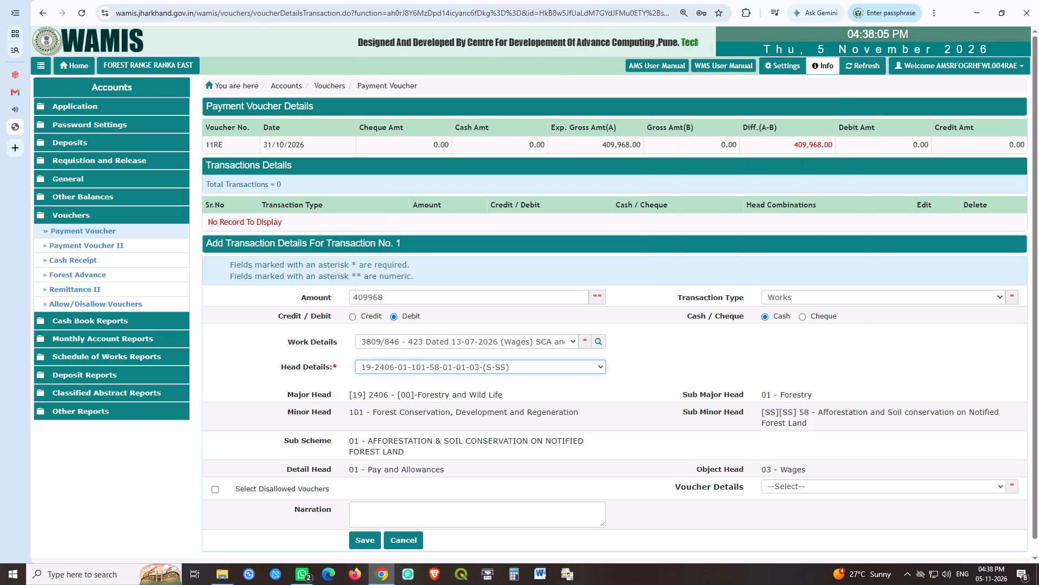
pyautogui.click(370, 538)
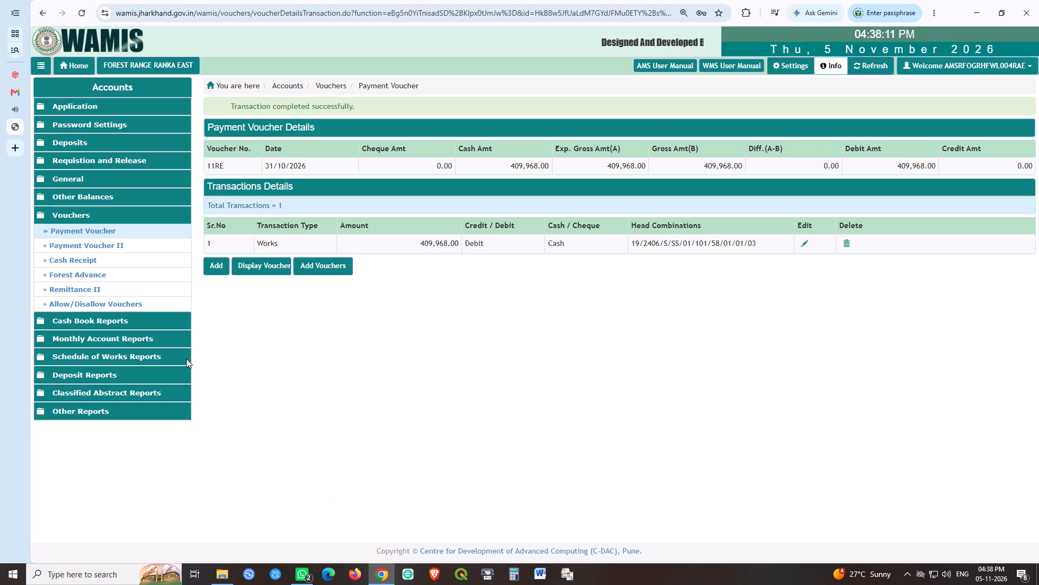
# Add and save payment voucher 12RE with an expected gross amount of 444132.
pyautogui.click(324, 263)
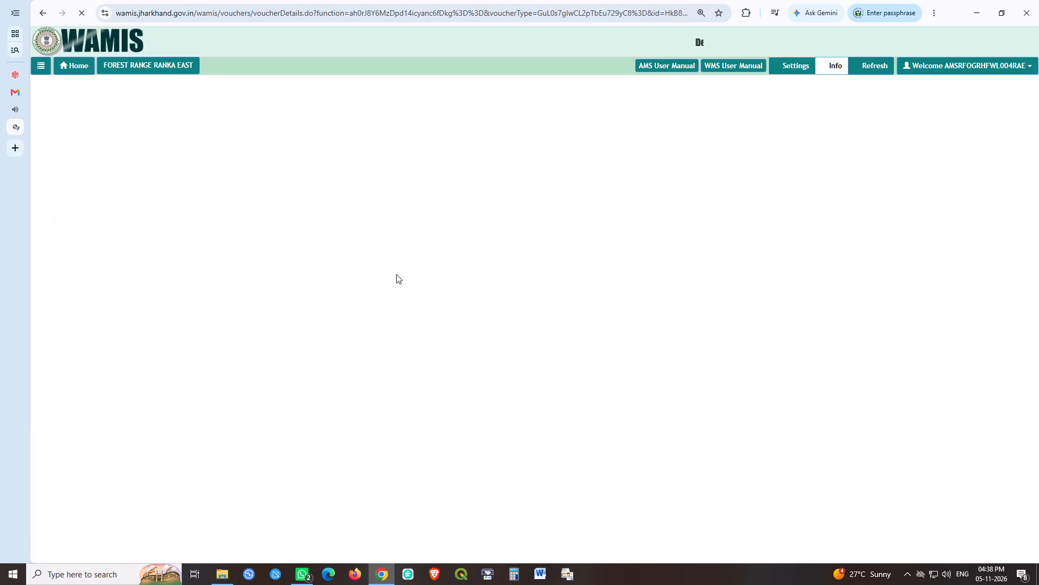
pyautogui.press('Tab')
pyautogui.press('Tab')
pyautogui.press('Tab')
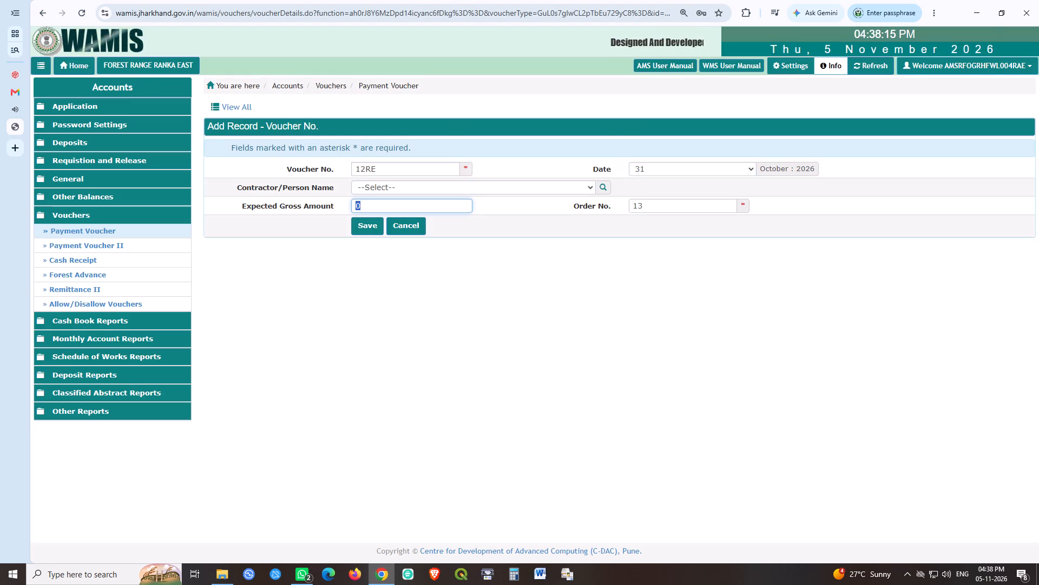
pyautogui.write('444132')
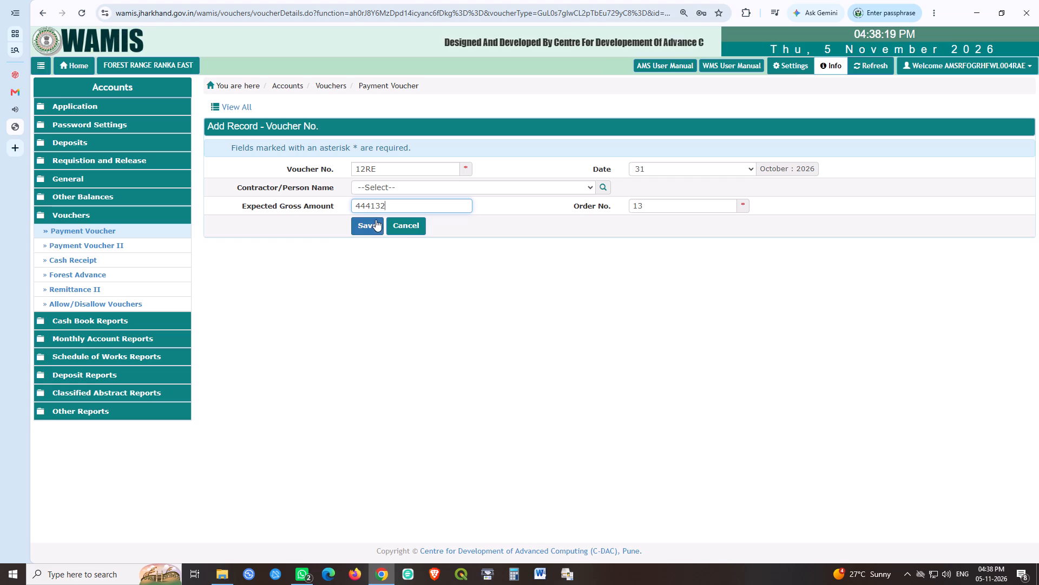
pyautogui.click(365, 232)
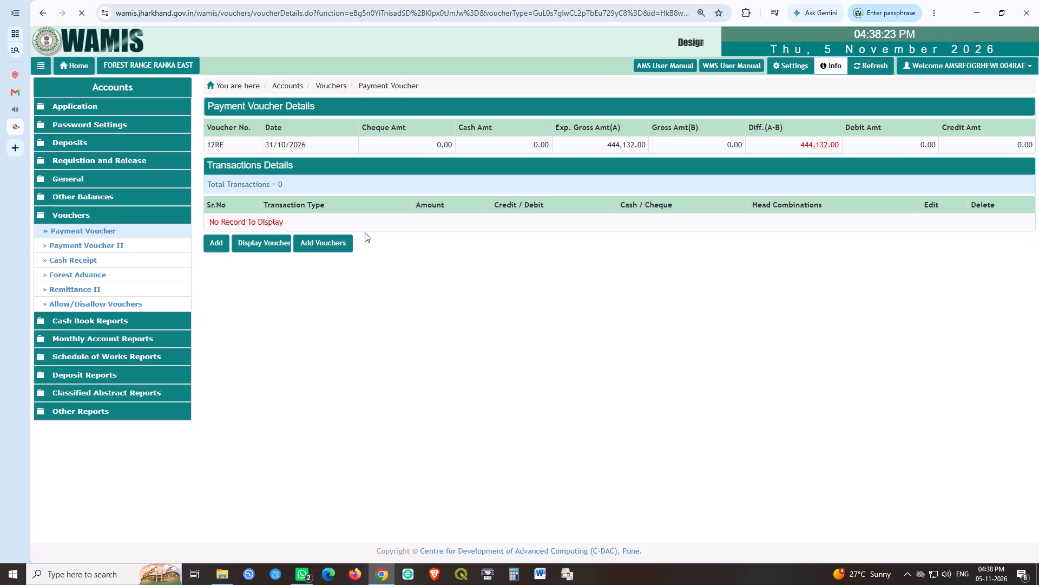
# Start a transaction for voucher 12RE with amount 444132, as a debit in cash.
pyautogui.click(218, 242)
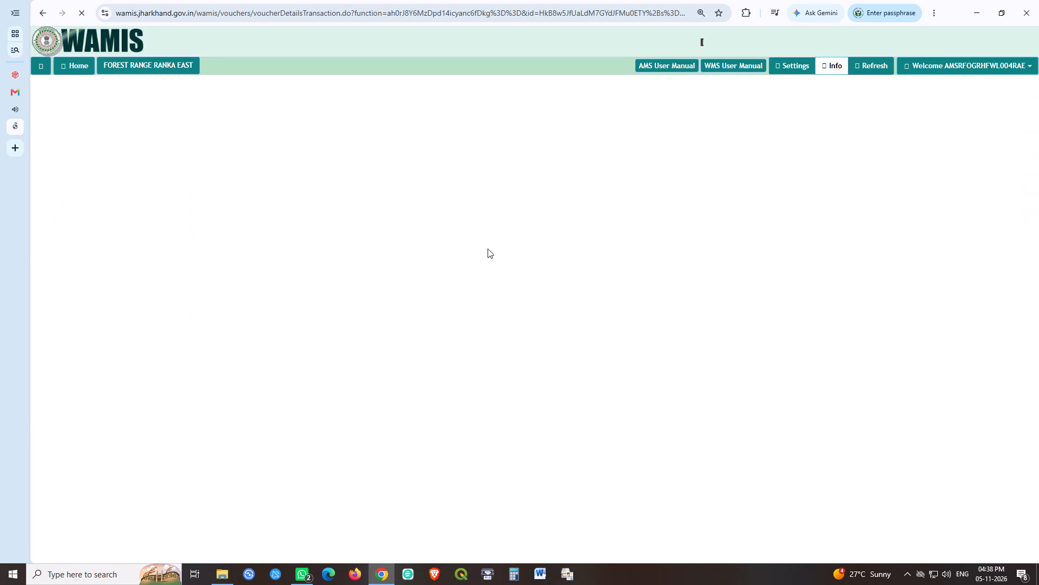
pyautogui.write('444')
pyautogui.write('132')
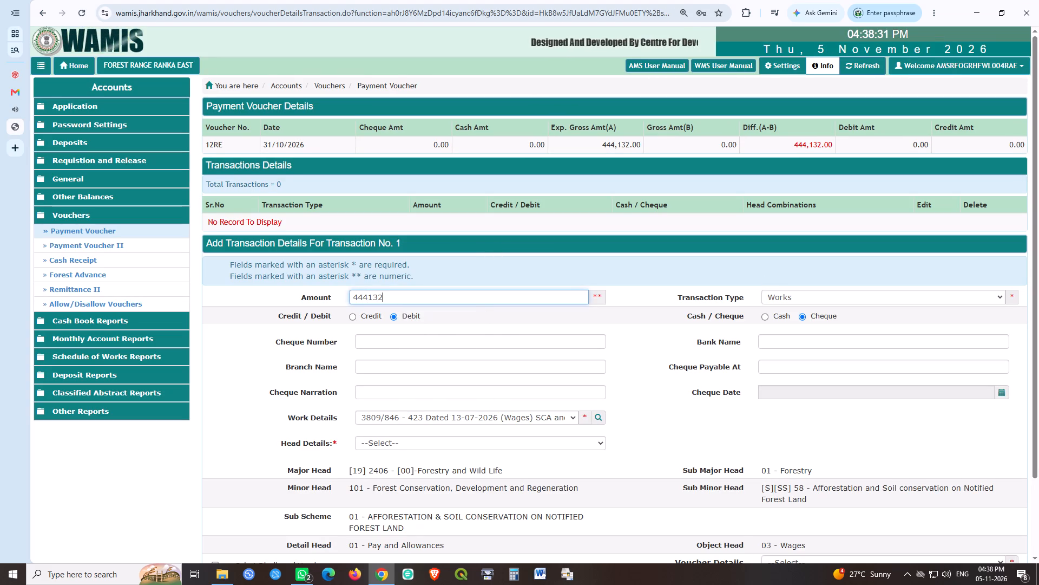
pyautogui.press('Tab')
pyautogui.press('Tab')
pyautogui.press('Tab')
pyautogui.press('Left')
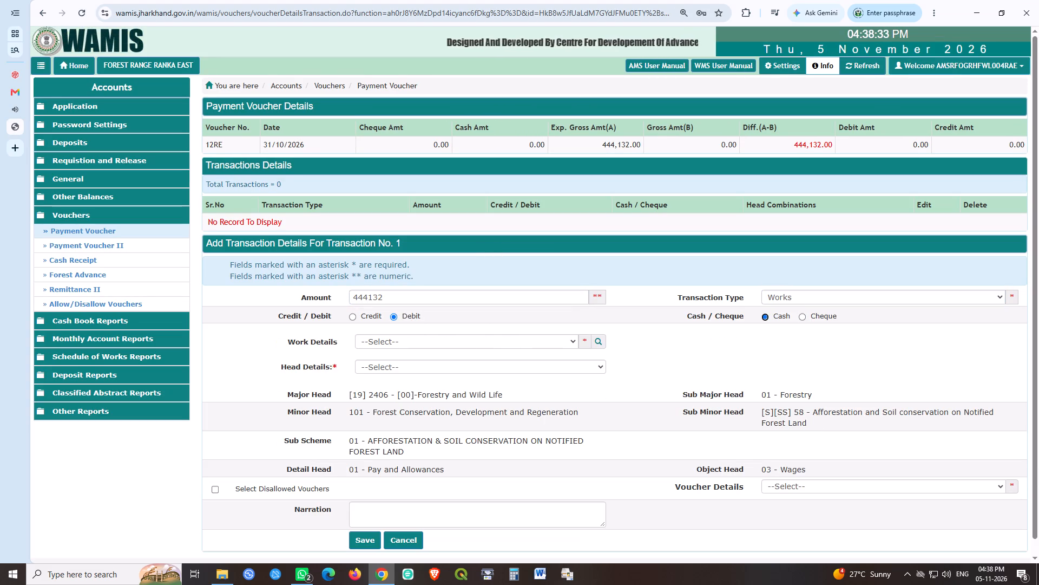
pyautogui.click(453, 344)
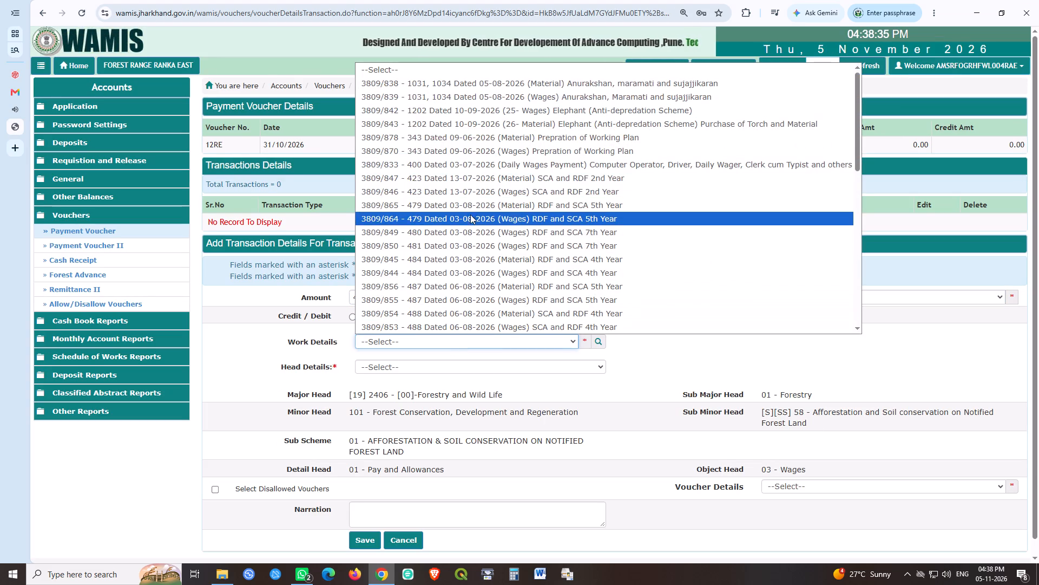
pyautogui.click(476, 192)
pyautogui.click(472, 366)
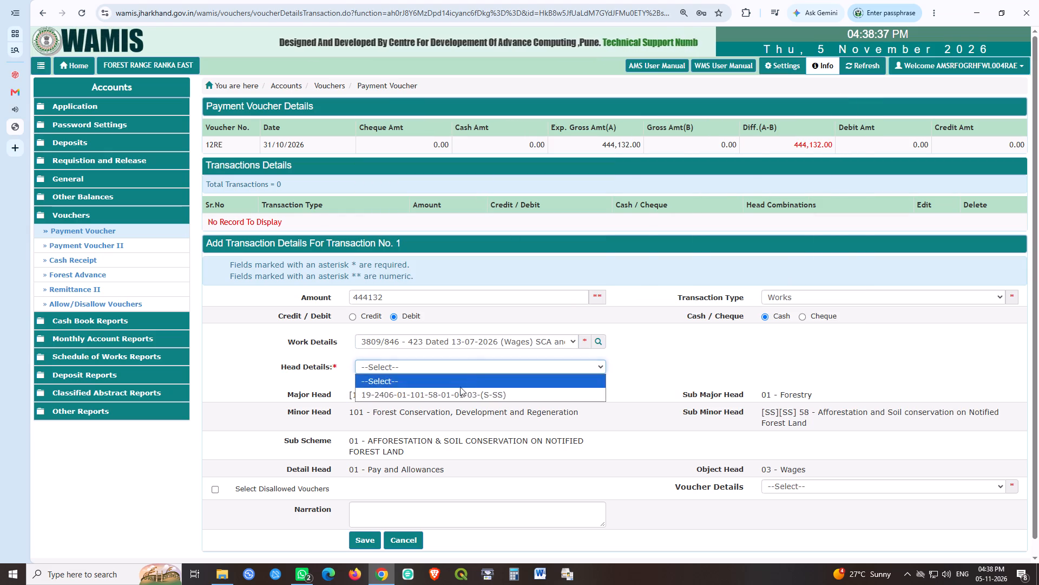
pyautogui.click(457, 390)
pyautogui.click(360, 538)
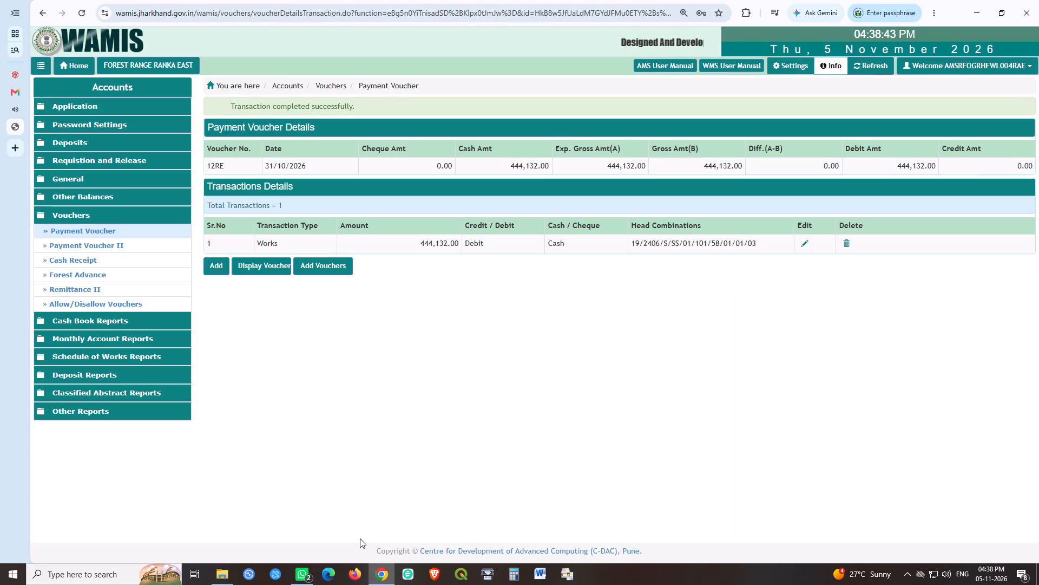
# Add and save payment voucher 13RE with an expected gross amount of 32175.
pyautogui.click(333, 274)
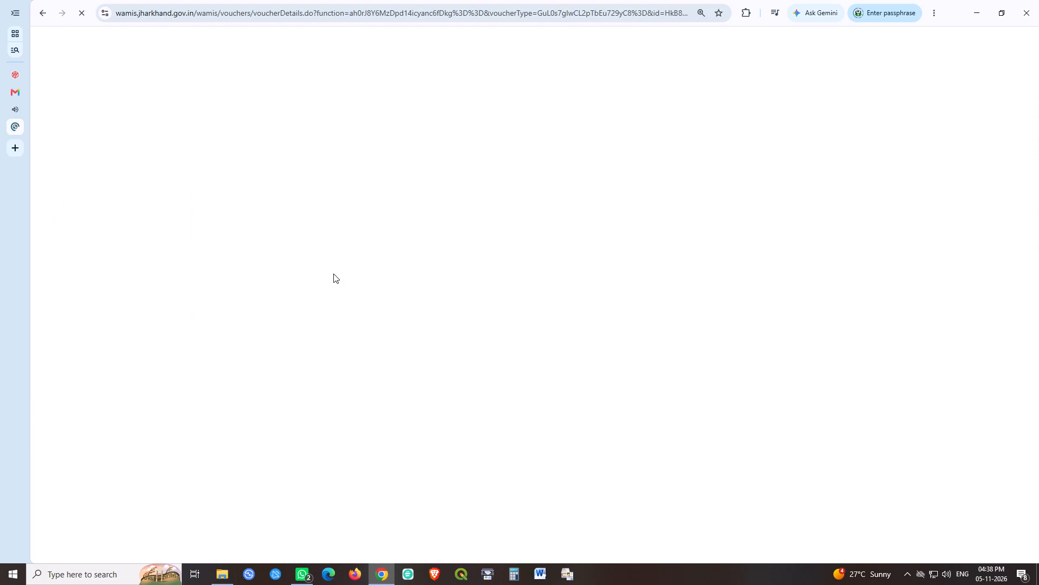
pyautogui.press('Tab')
pyautogui.press('Tab')
pyautogui.press('Tab')
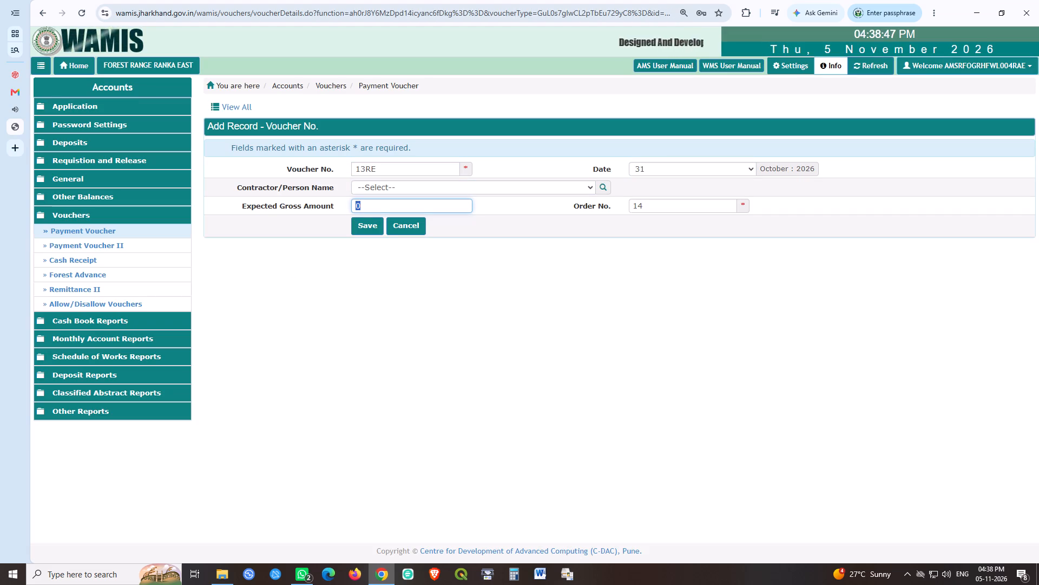
pyautogui.press('1')
pyautogui.press('BackSpace')
pyautogui.write('32175')
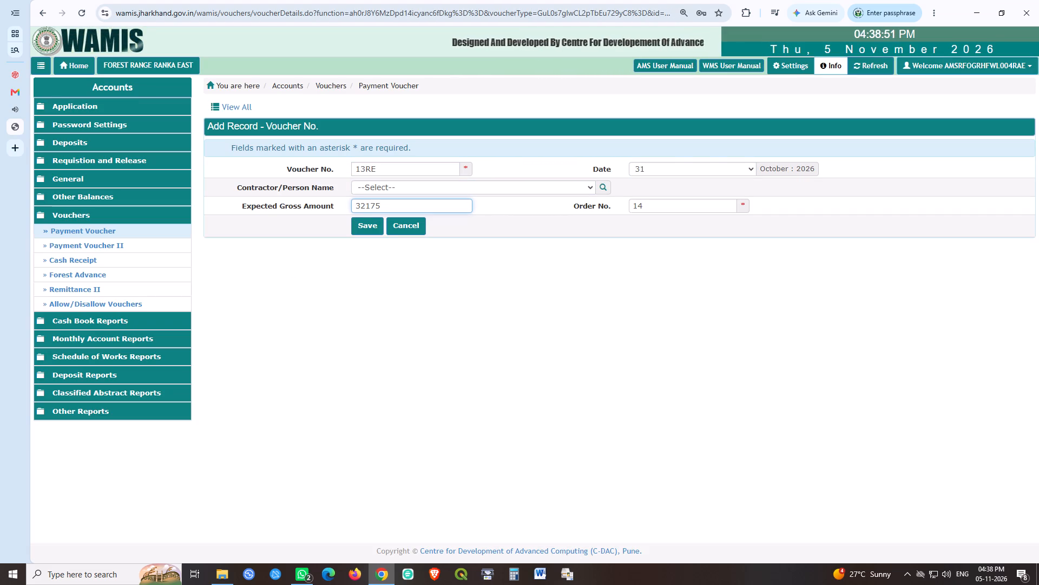
pyautogui.press('Tab')
pyautogui.press('Tab')
pyautogui.press('space')
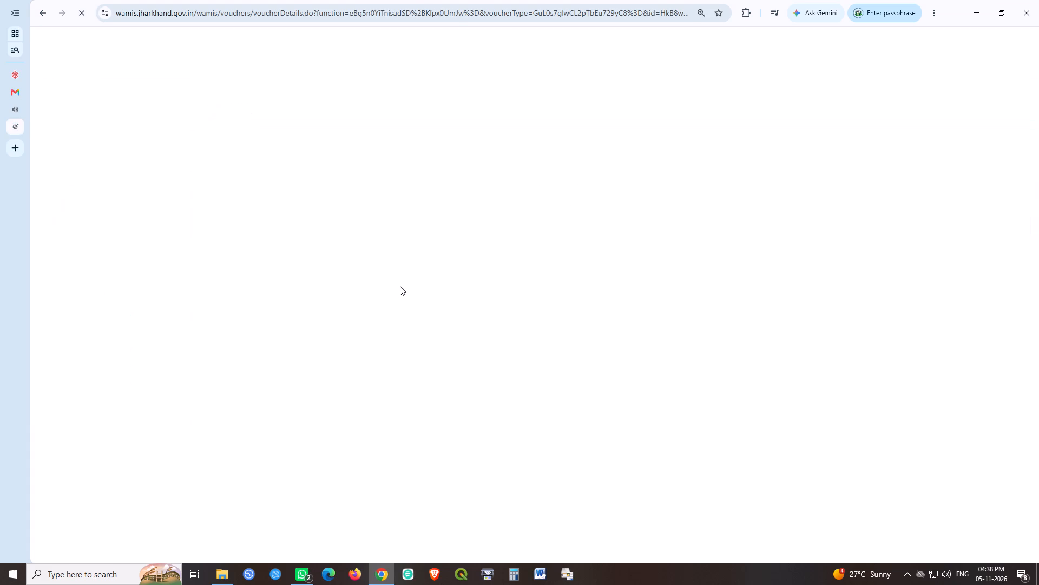
# Start a transaction for voucher 13RE with amount 32175, as a debit in cash.
pyautogui.click(207, 242)
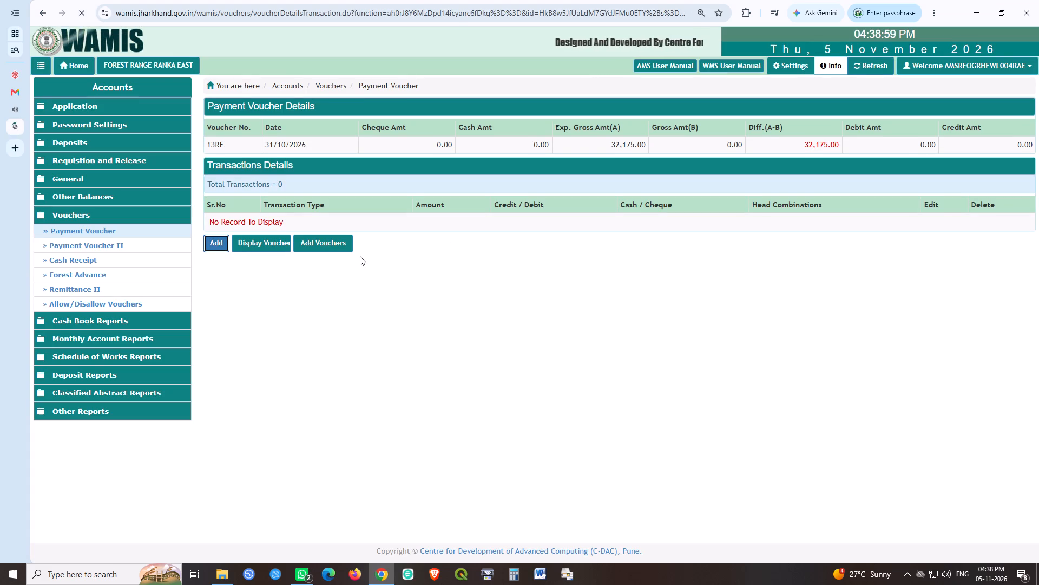
pyautogui.write('32175')
pyautogui.press('Tab')
pyautogui.press('Tab')
pyautogui.press('Tab')
pyautogui.press('Left')
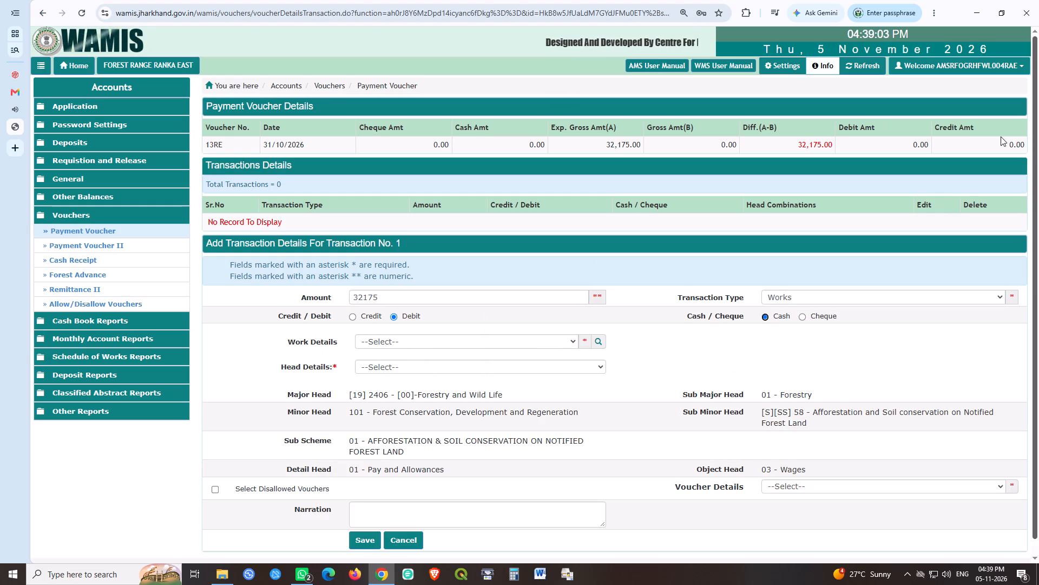
pyautogui.click(450, 346)
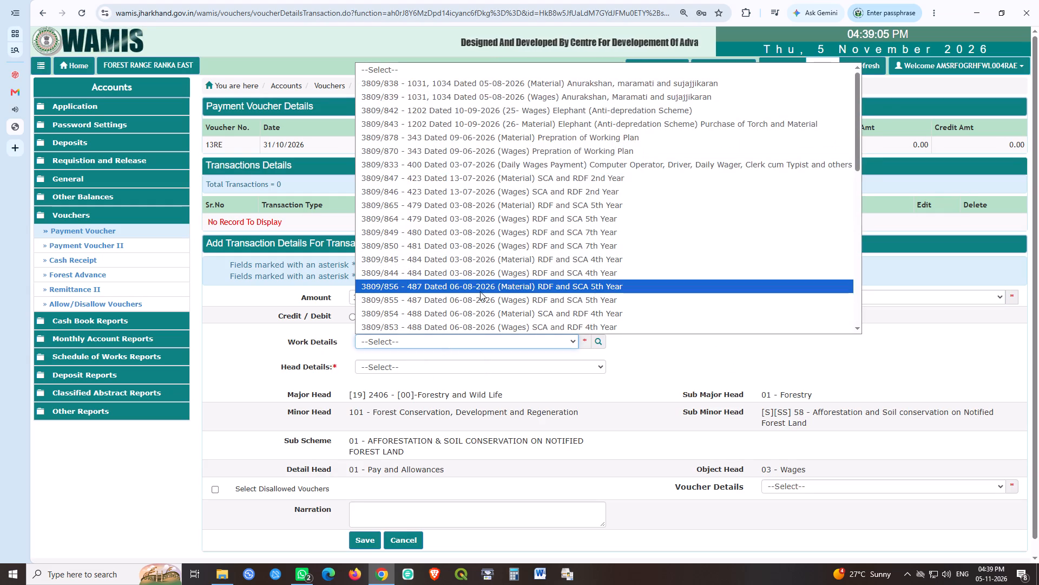
pyautogui.click(511, 189)
pyautogui.click(439, 368)
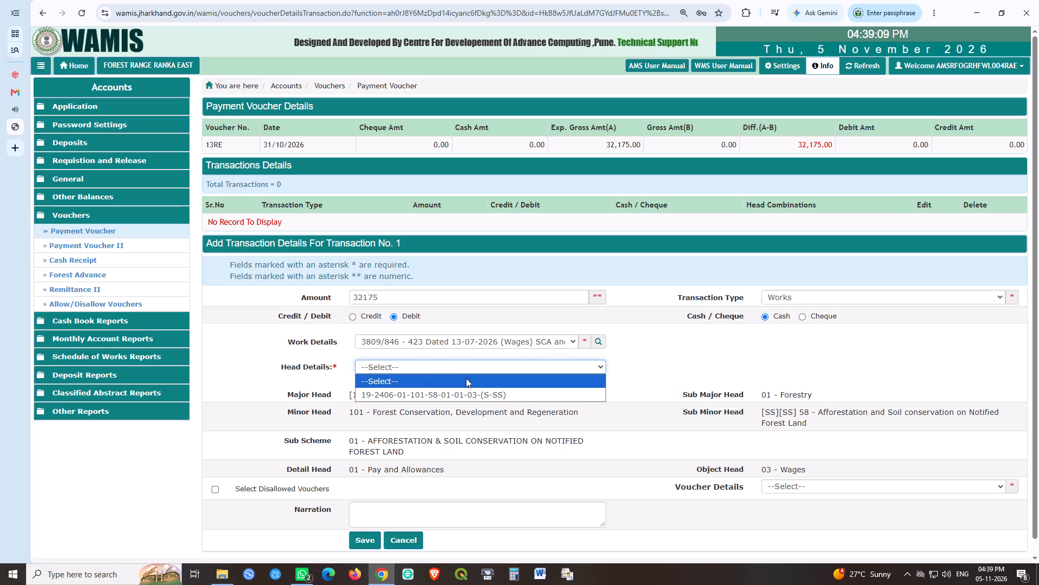
pyautogui.click(465, 393)
pyautogui.click(655, 383)
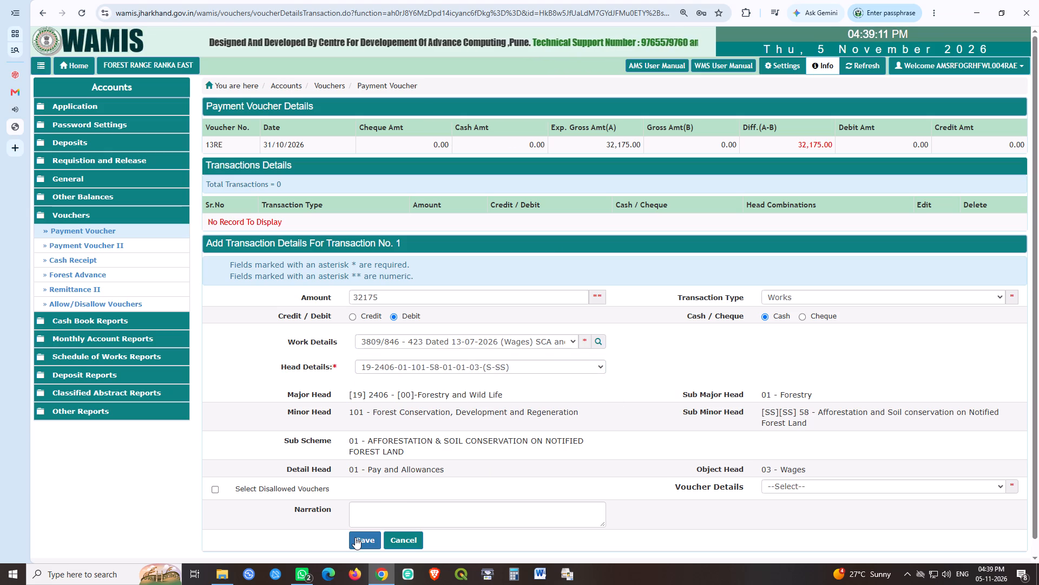
pyautogui.click(355, 537)
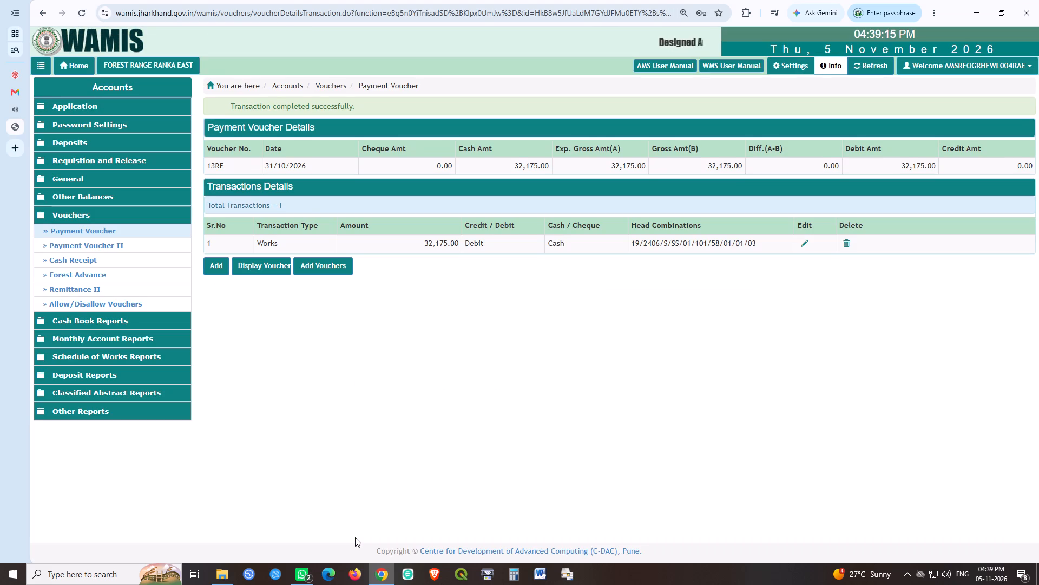
pyautogui.click(407, 392)
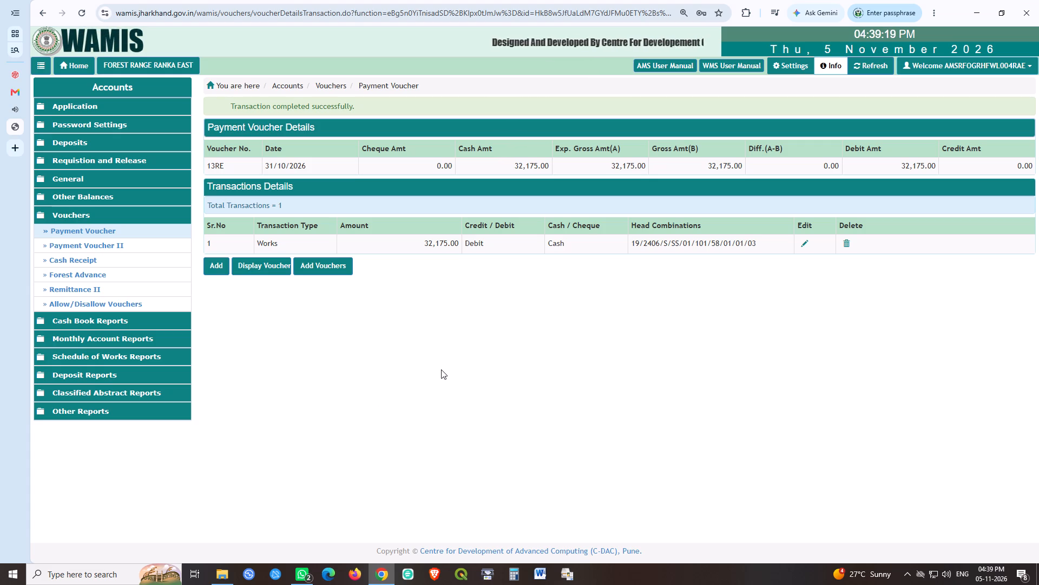
# Add and save payment voucher 14RE with an expected gross amount of 134784.
pyautogui.click(325, 260)
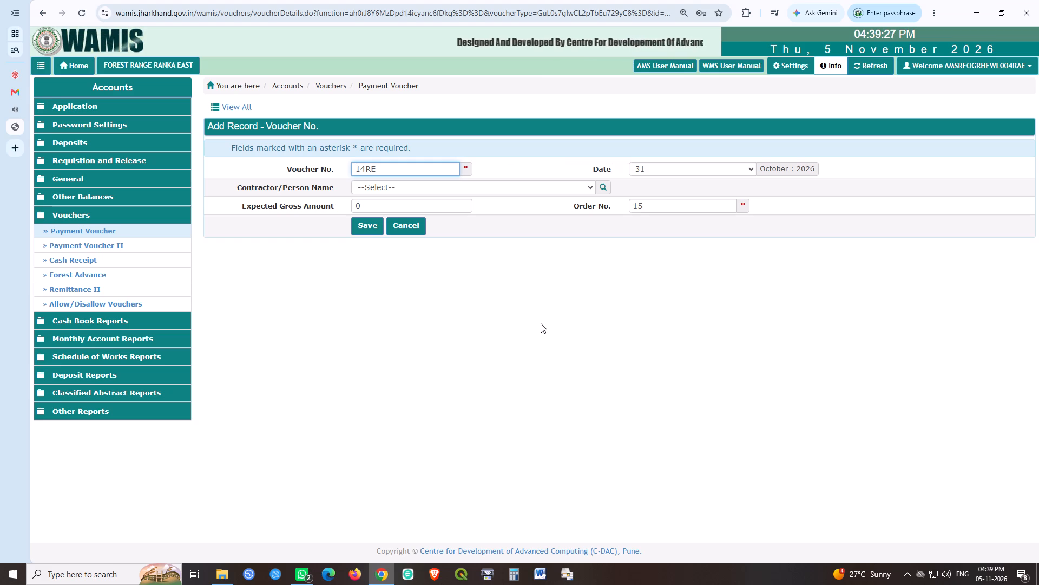
pyautogui.press('Tab')
pyautogui.press('Tab')
pyautogui.press('Tab')
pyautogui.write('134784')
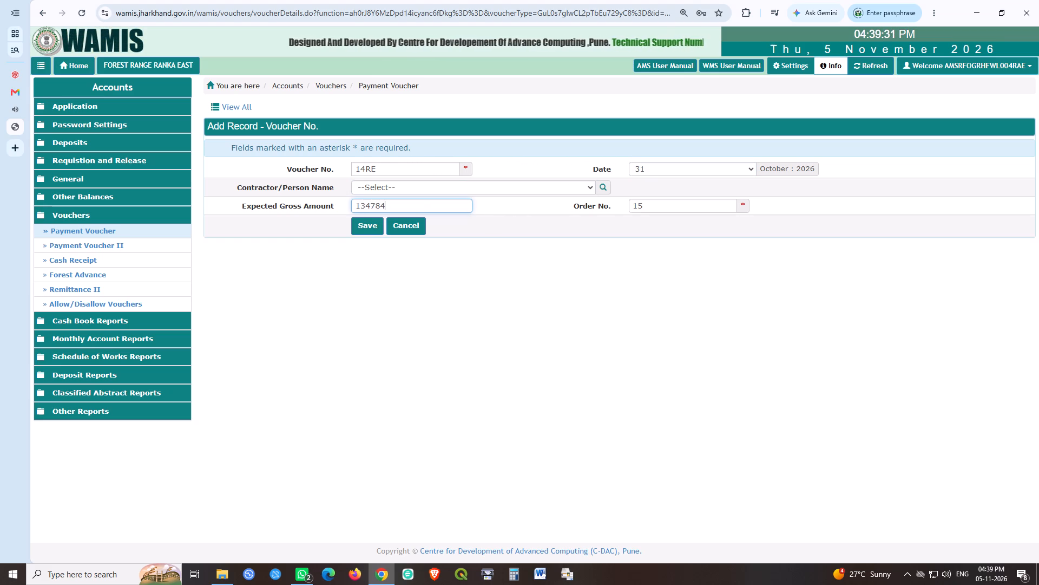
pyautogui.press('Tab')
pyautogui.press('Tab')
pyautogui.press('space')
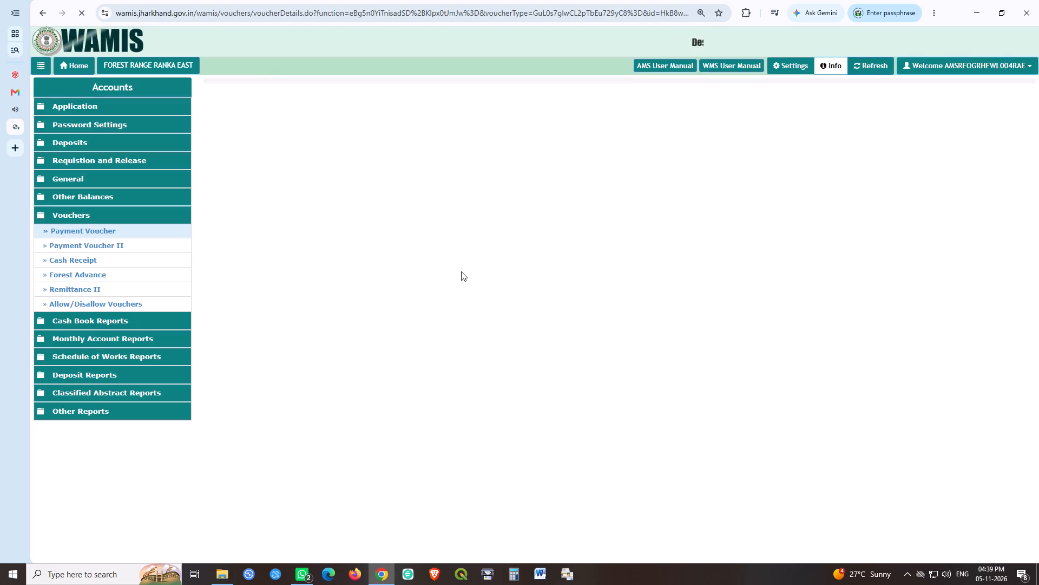
# Start a transaction for voucher 14RE with amount 134784, as a debit in cash.
pyautogui.click(207, 233)
pyautogui.click(213, 244)
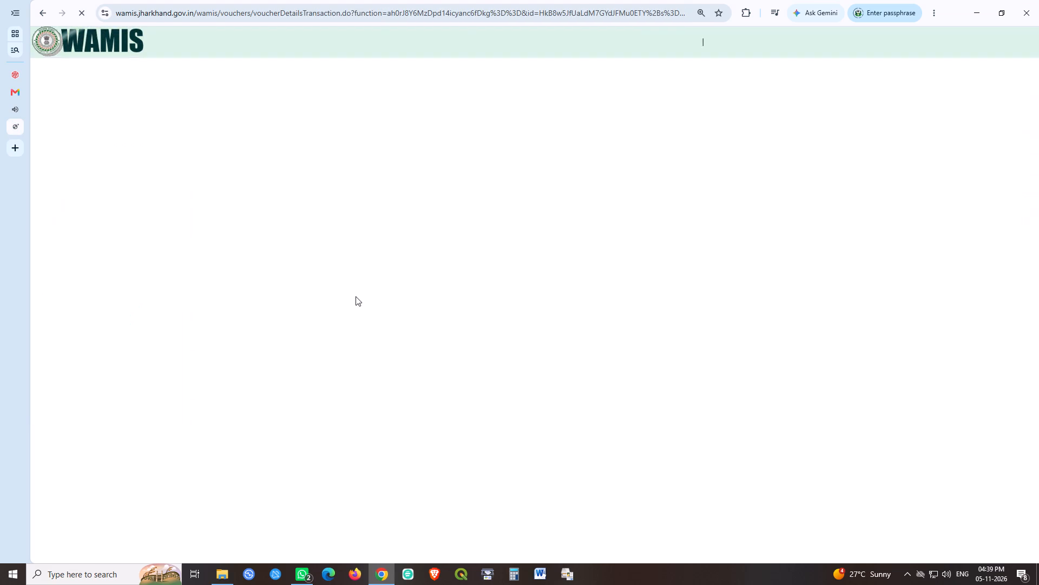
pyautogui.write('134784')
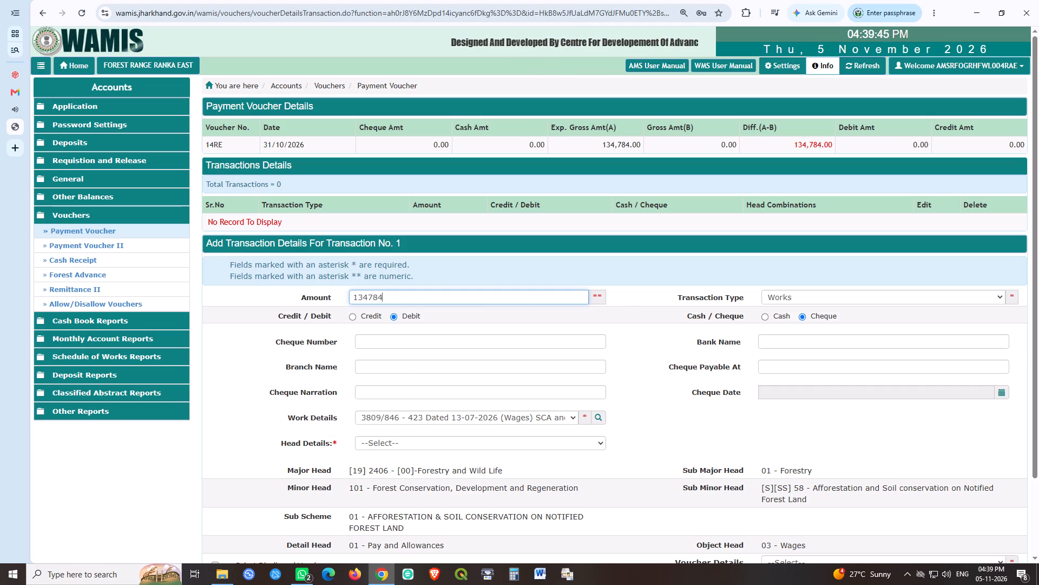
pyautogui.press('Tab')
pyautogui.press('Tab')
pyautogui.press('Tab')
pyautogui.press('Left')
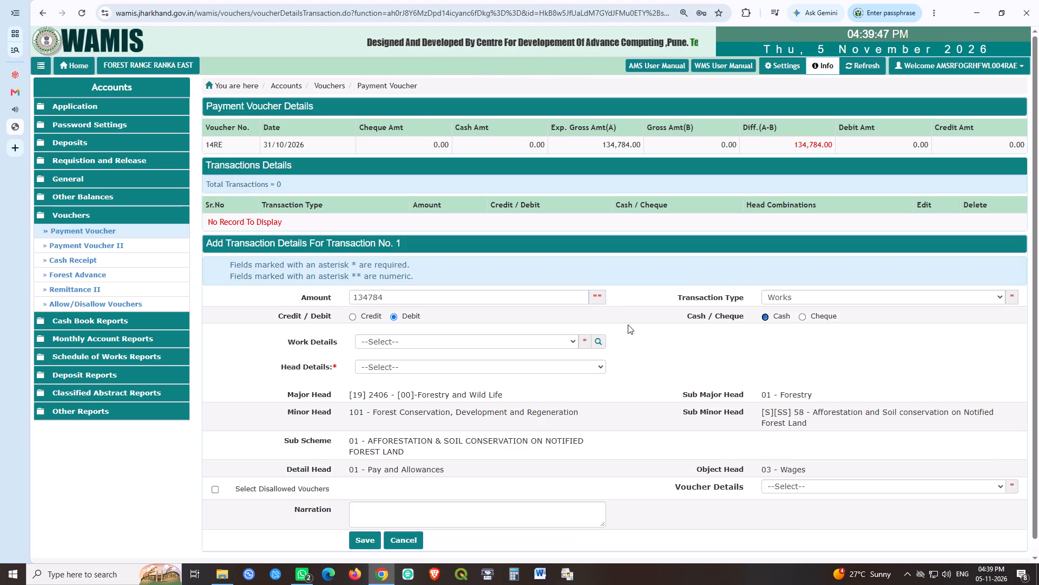
pyautogui.click(449, 338)
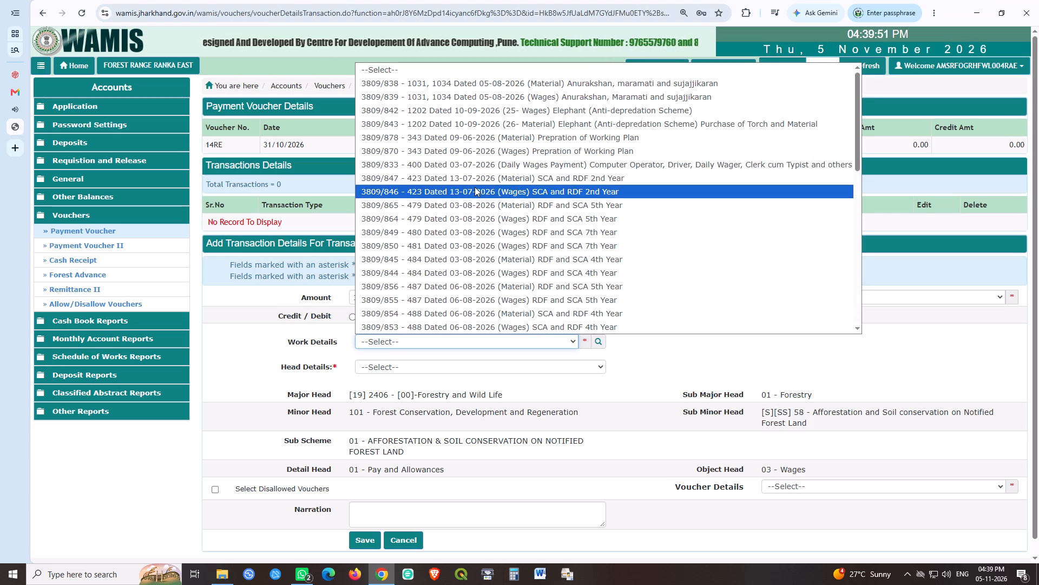
pyautogui.click(475, 187)
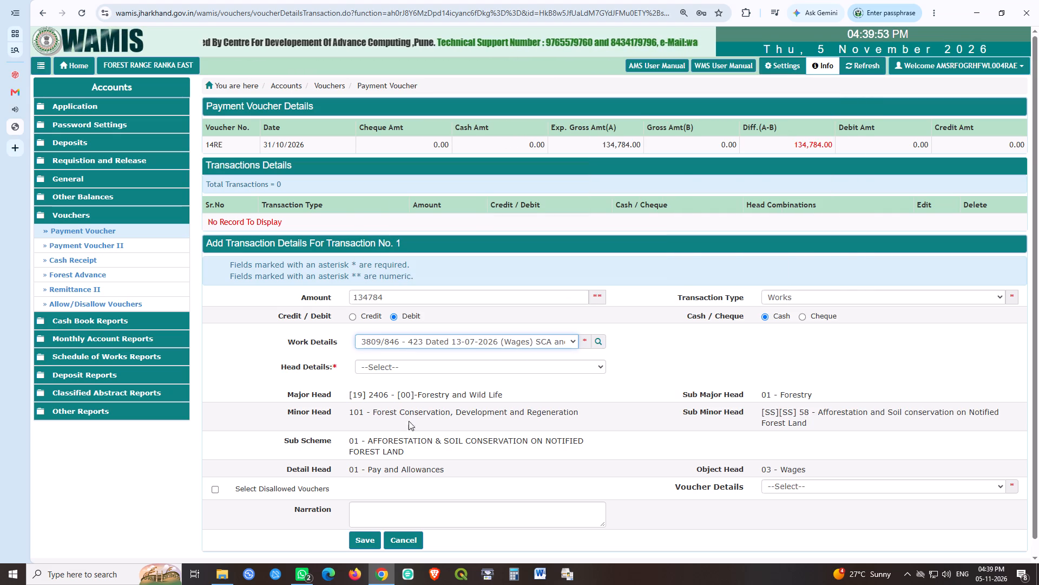
pyautogui.click(406, 370)
pyautogui.click(417, 396)
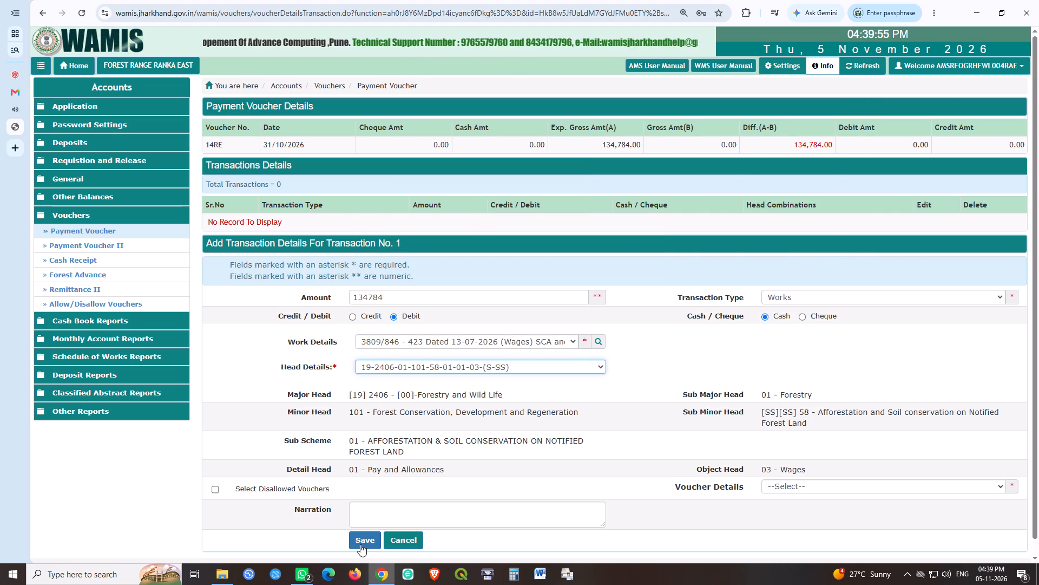
pyautogui.click(360, 544)
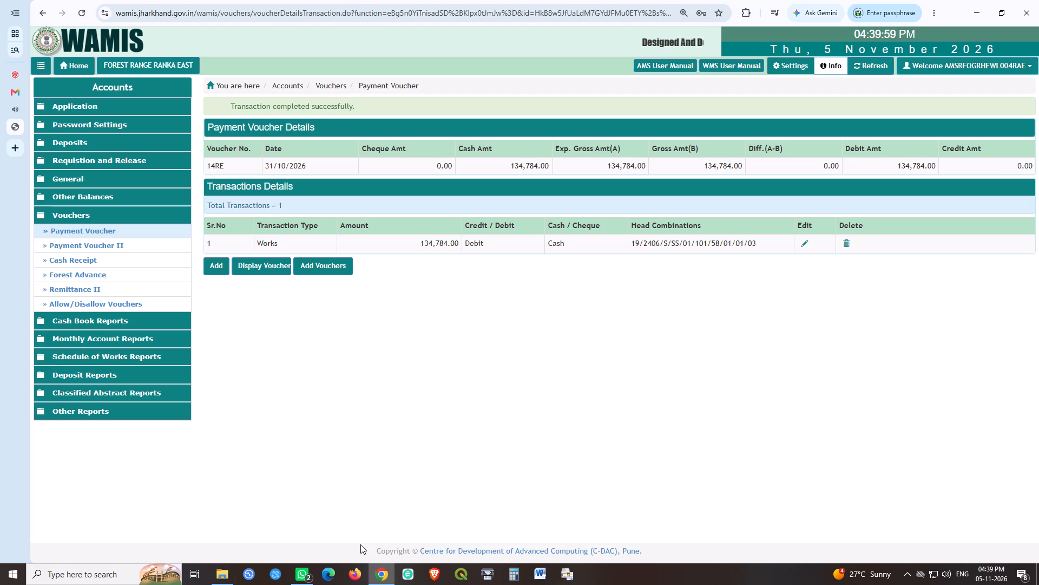
# Add and save payment voucher 15RE with an expected gross amount of 133848.
pyautogui.click(330, 265)
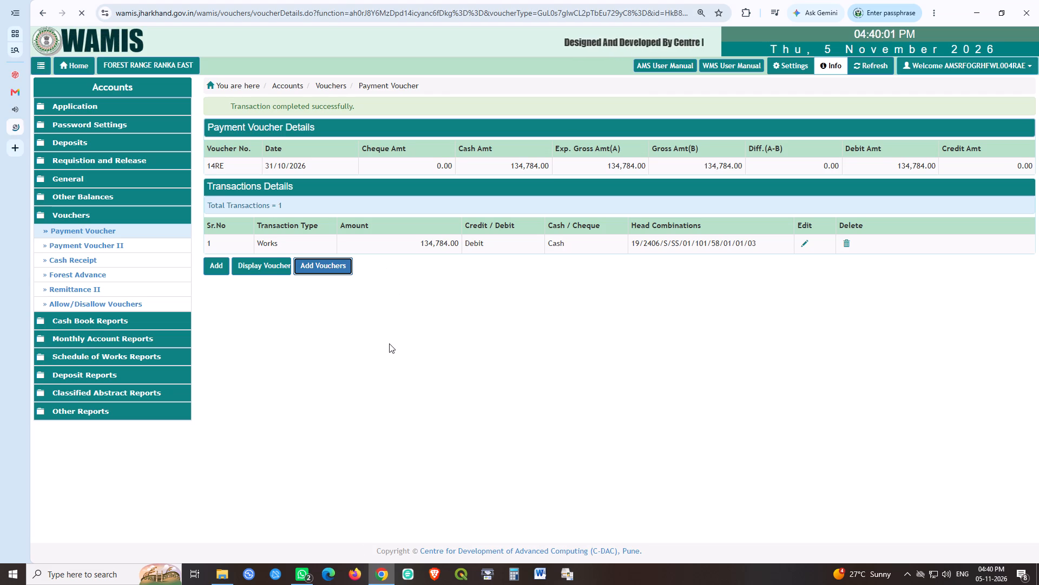
pyautogui.press('Tab')
pyautogui.press('Tab')
pyautogui.press('Tab')
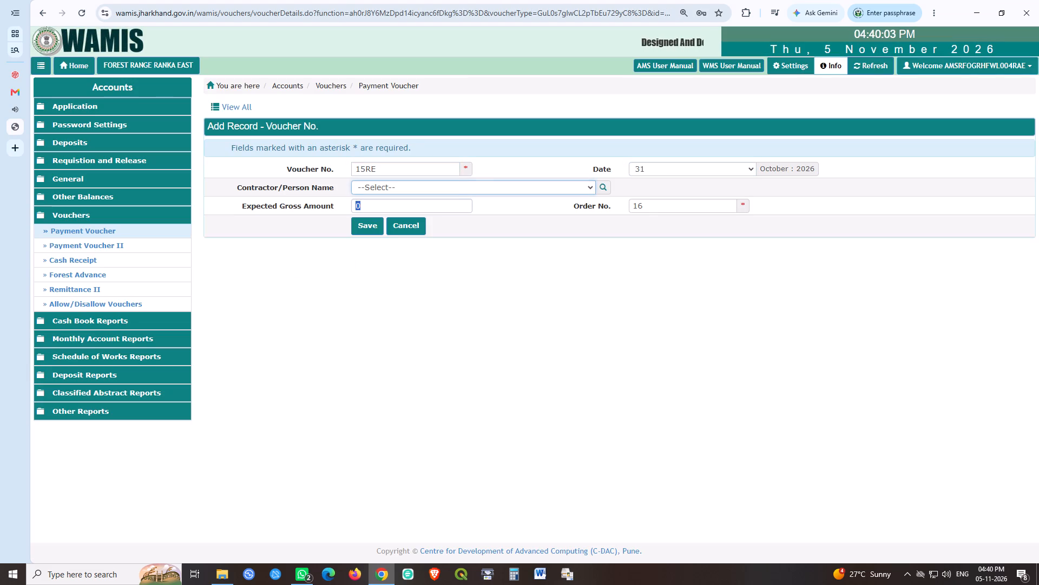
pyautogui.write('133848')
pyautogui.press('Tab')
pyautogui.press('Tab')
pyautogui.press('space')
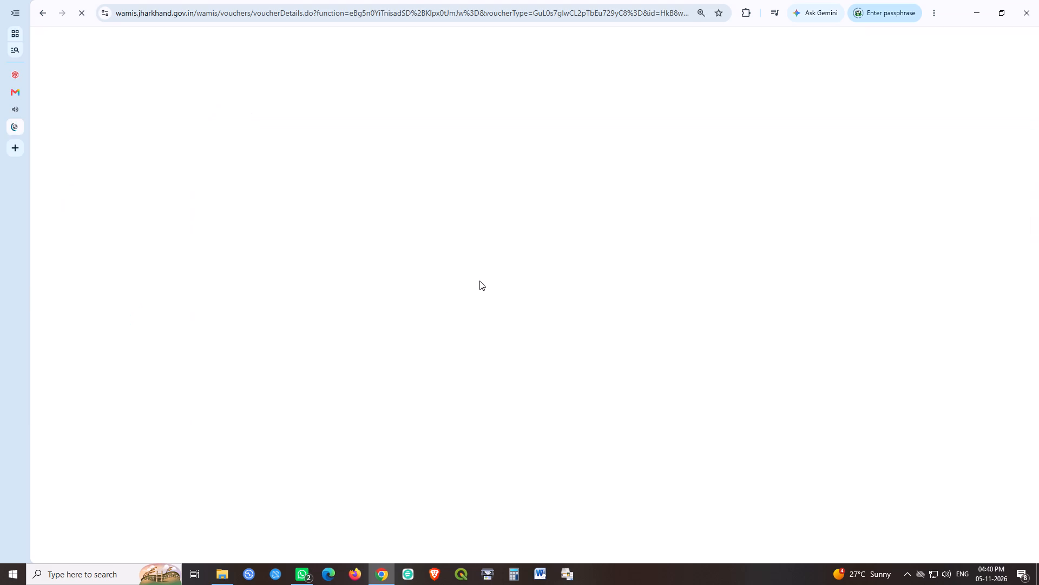
# Start a transaction for voucher 15RE with amount 133848, as a debit in cash.
pyautogui.click(220, 238)
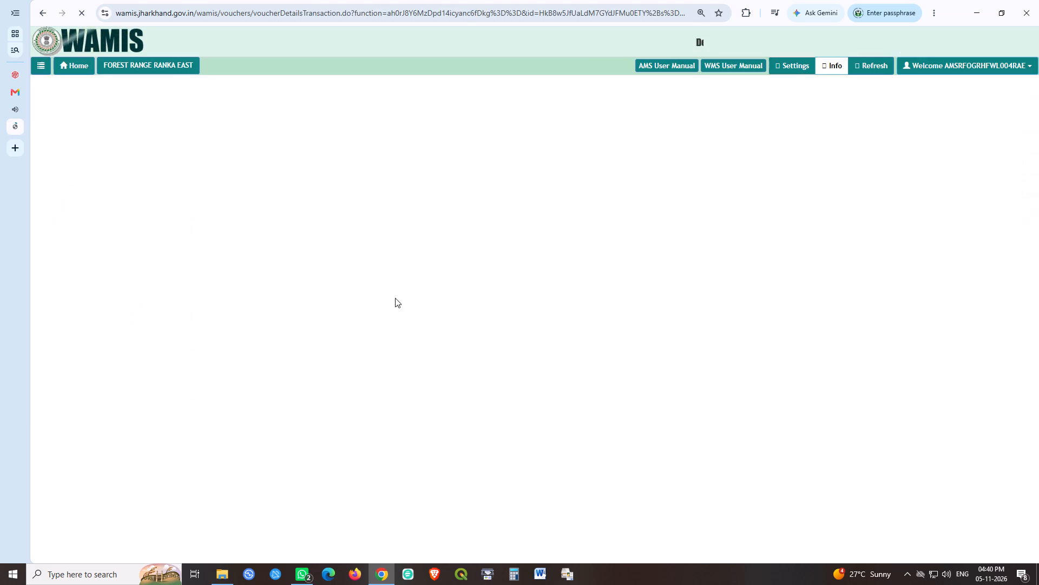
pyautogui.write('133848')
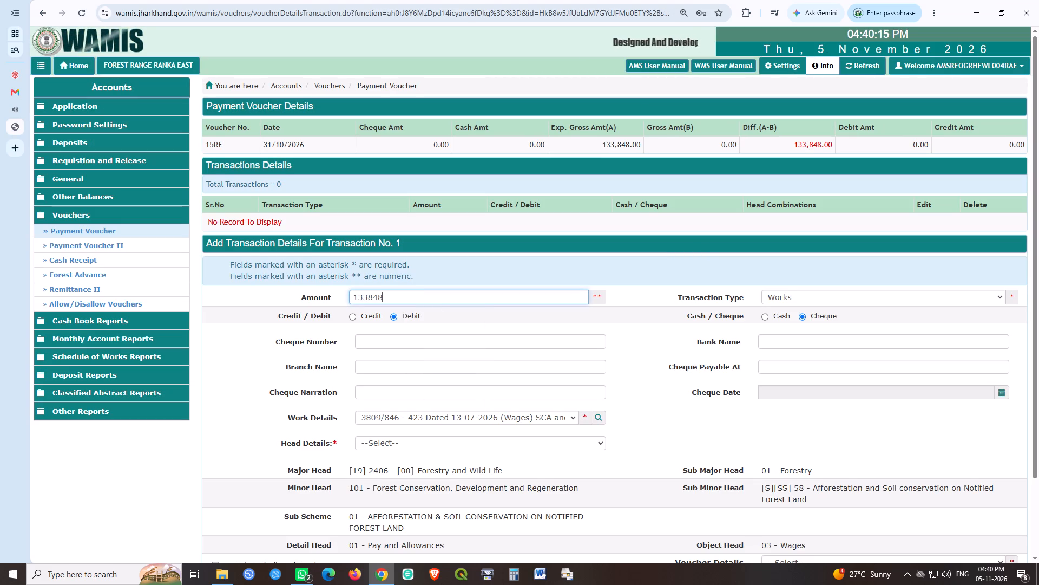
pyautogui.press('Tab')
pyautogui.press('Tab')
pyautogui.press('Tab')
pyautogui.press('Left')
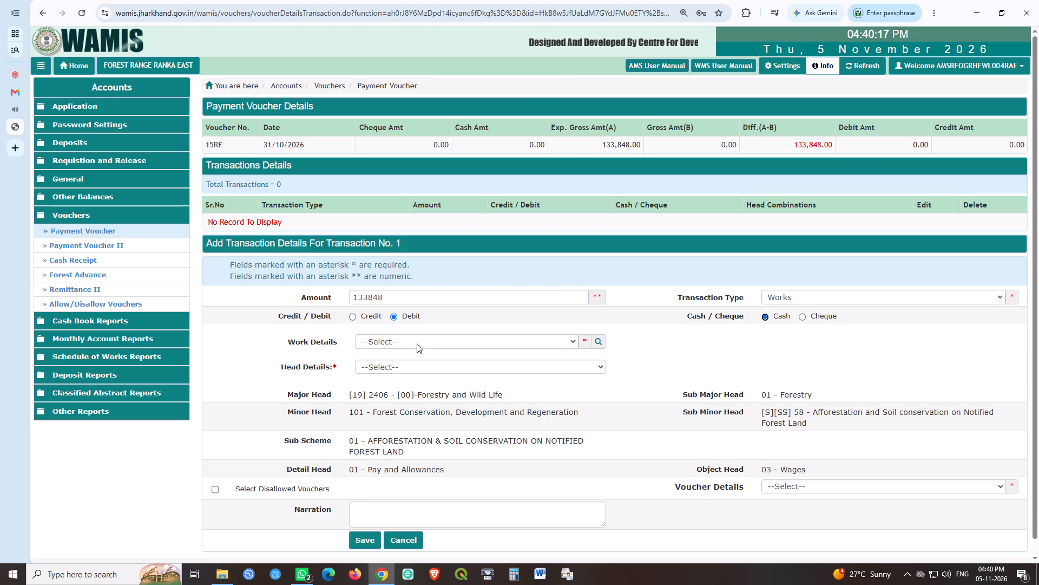
pyautogui.click(416, 343)
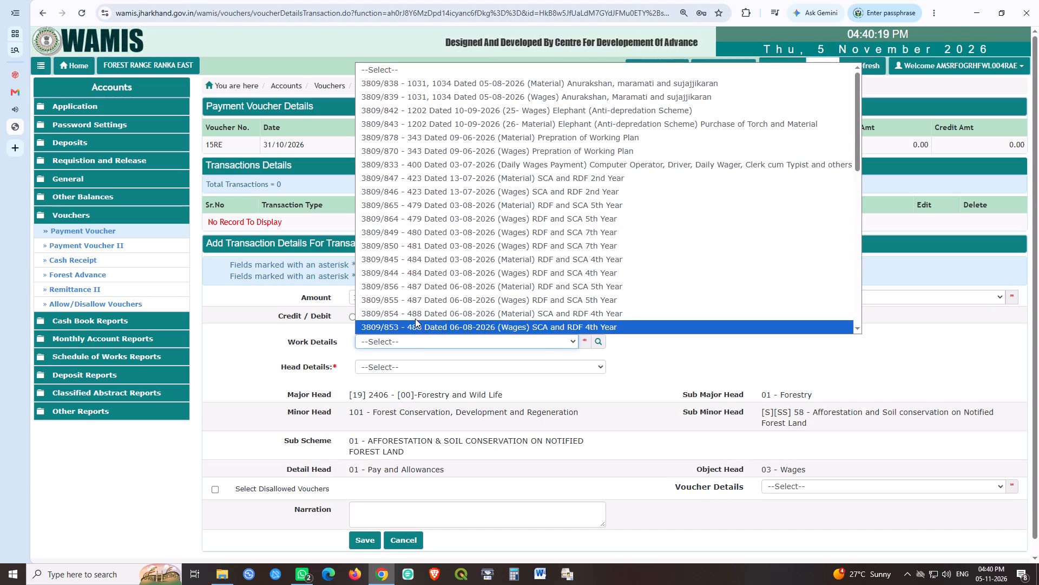
pyautogui.click(451, 191)
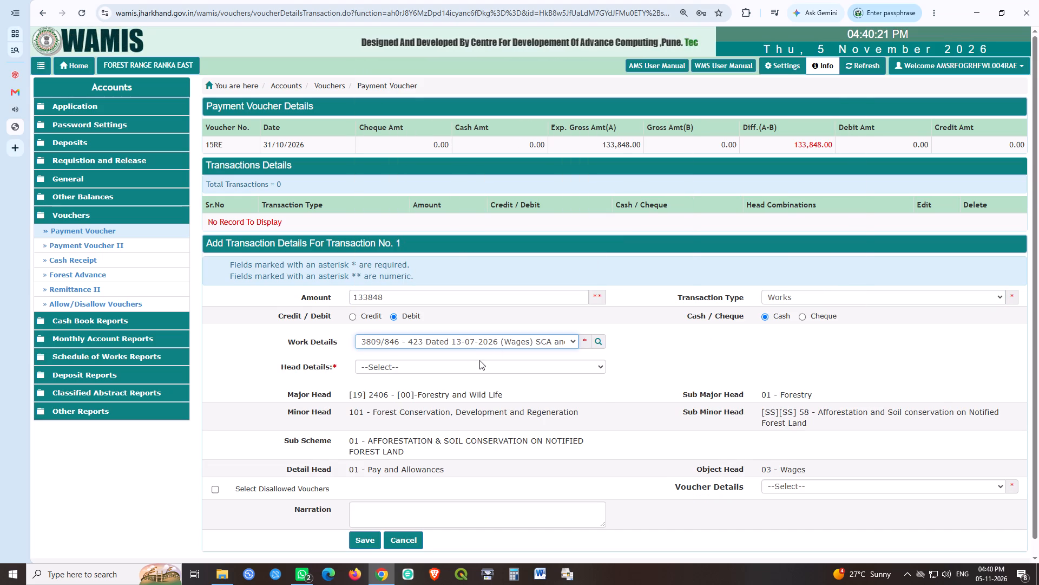
pyautogui.click(479, 360)
pyautogui.click(466, 391)
pyautogui.click(651, 389)
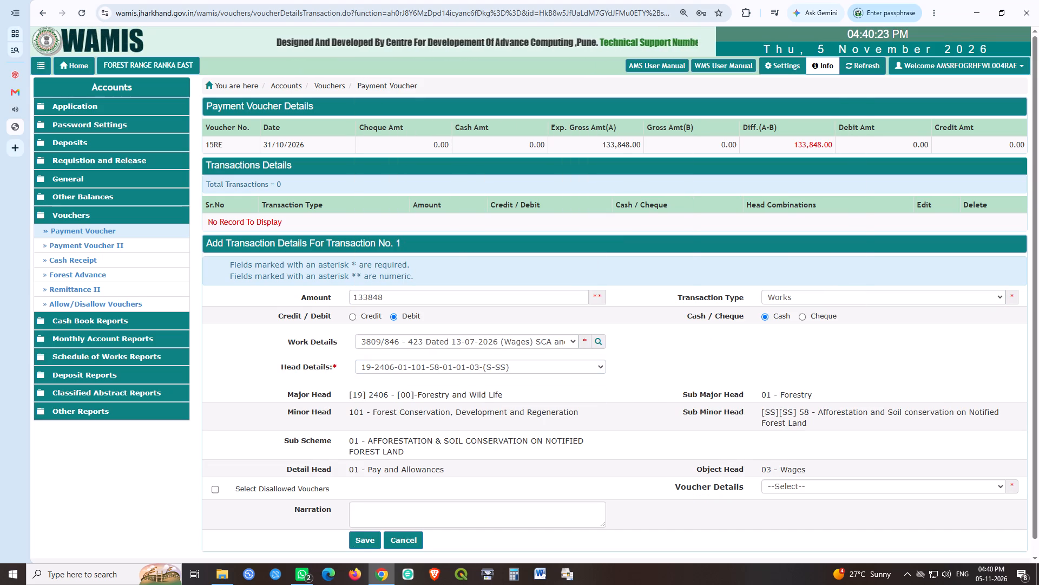
pyautogui.click(362, 542)
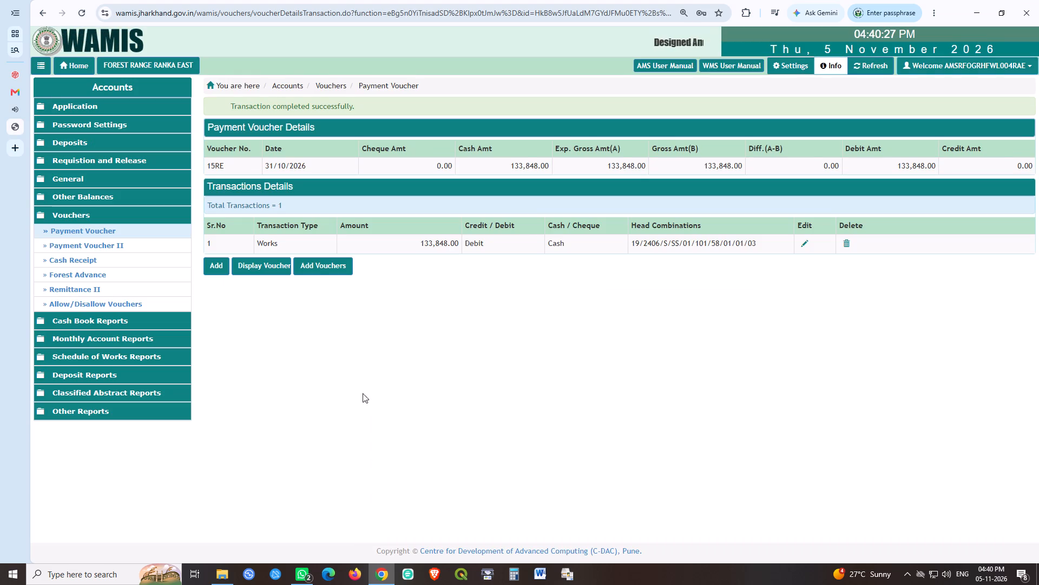
# Add and save payment voucher 16RE with an expected gross amount of 133848.
pyautogui.click(315, 267)
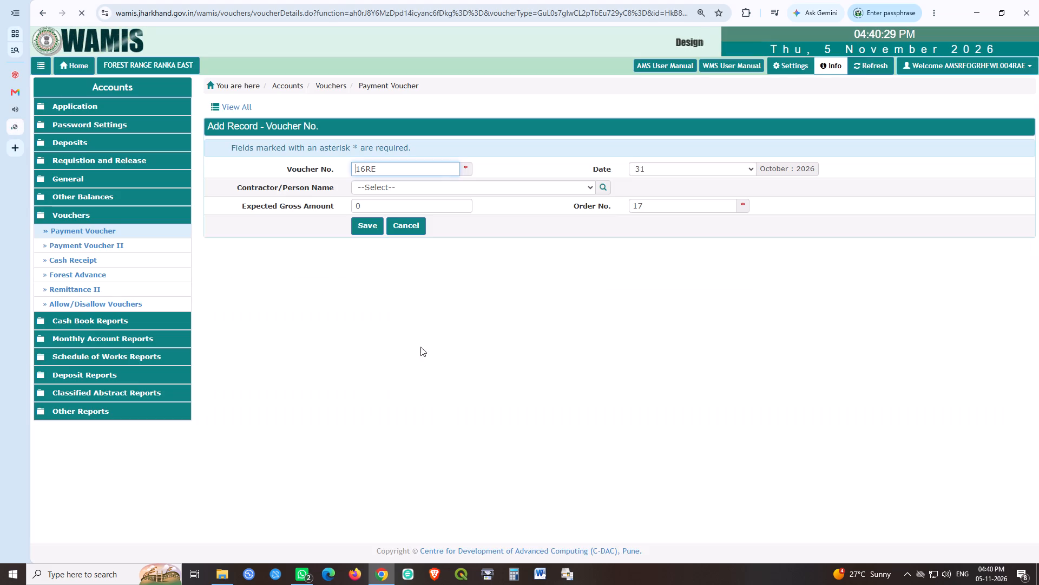
pyautogui.press('Tab')
pyautogui.press('Tab')
pyautogui.press('Tab')
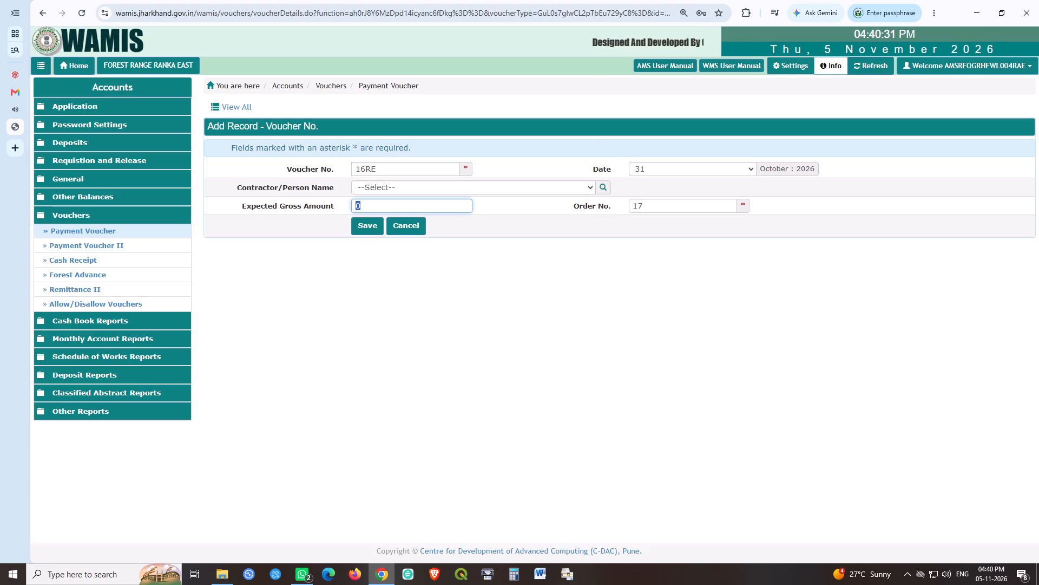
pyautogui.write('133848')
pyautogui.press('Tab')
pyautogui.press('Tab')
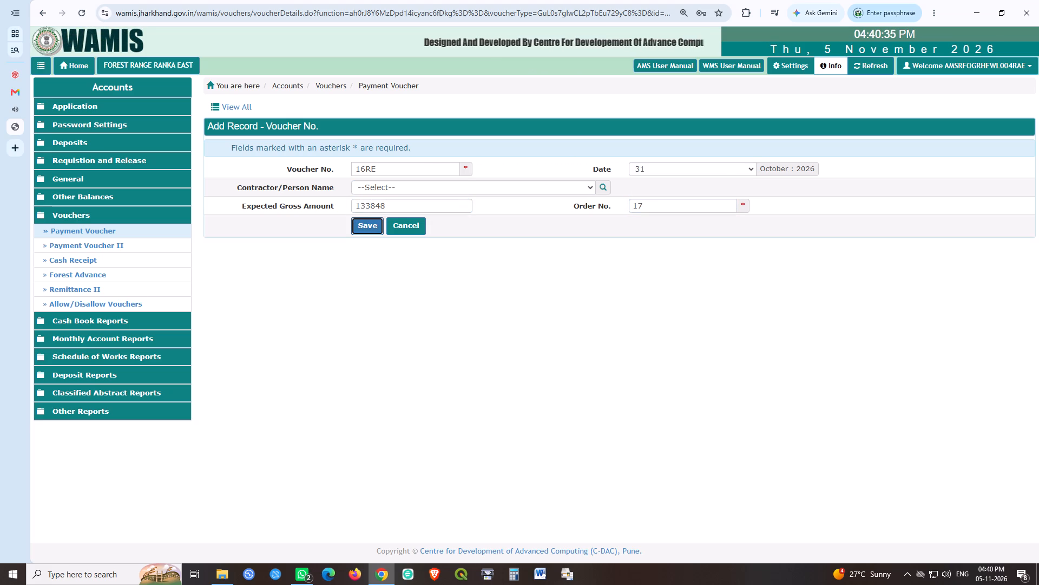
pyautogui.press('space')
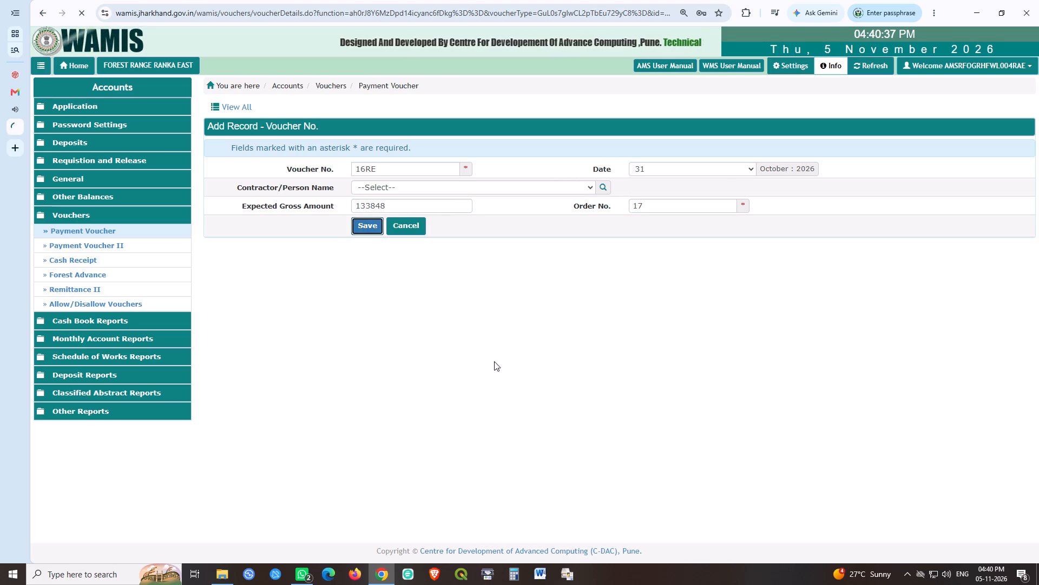
# Start a transaction for voucher 16RE with amount 133848, as a debit in cash.
pyautogui.click(202, 242)
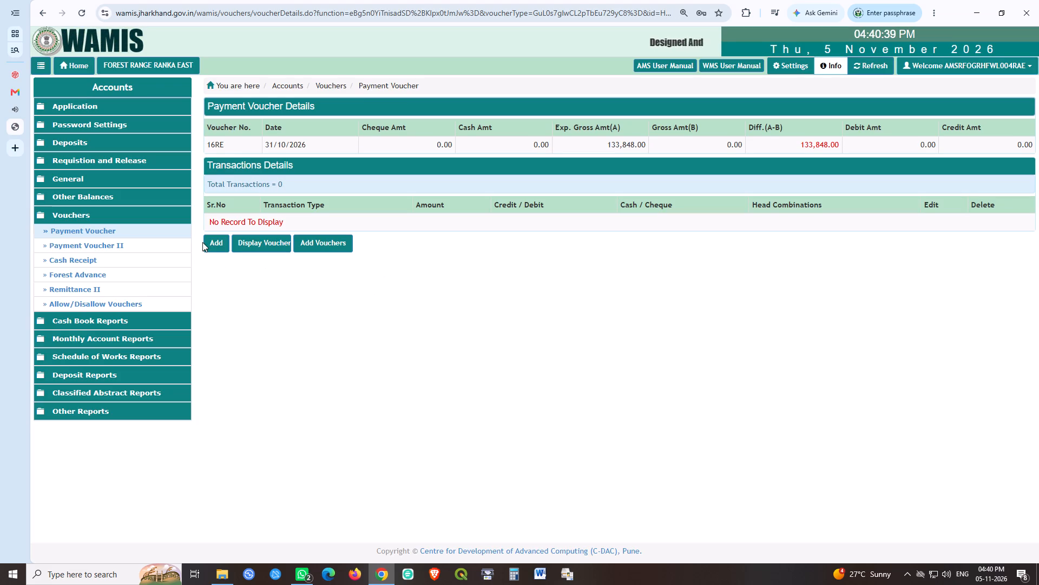
pyautogui.click(212, 242)
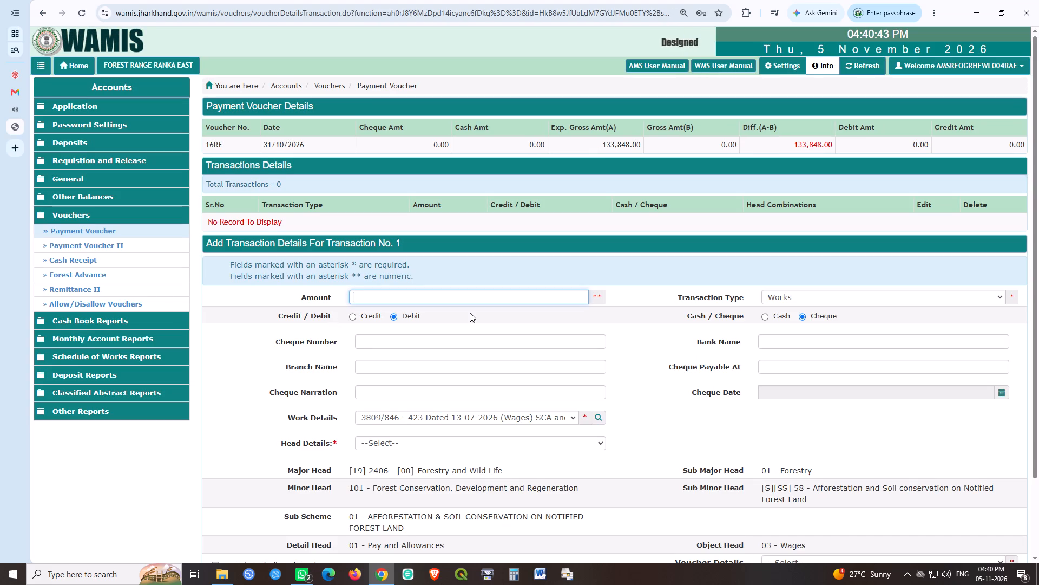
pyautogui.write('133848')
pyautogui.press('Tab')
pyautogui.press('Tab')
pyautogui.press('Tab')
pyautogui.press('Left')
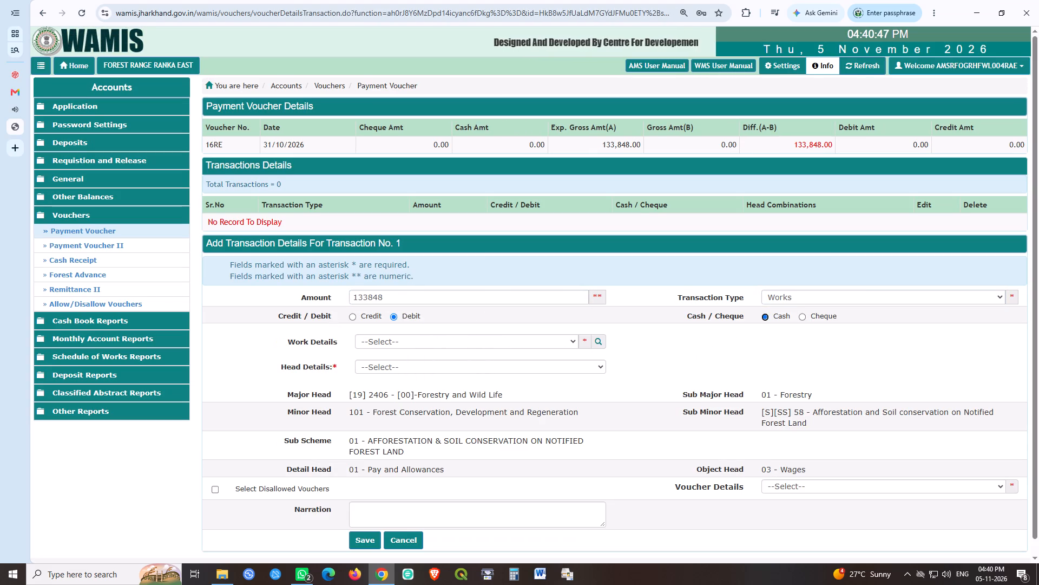
pyautogui.click(411, 340)
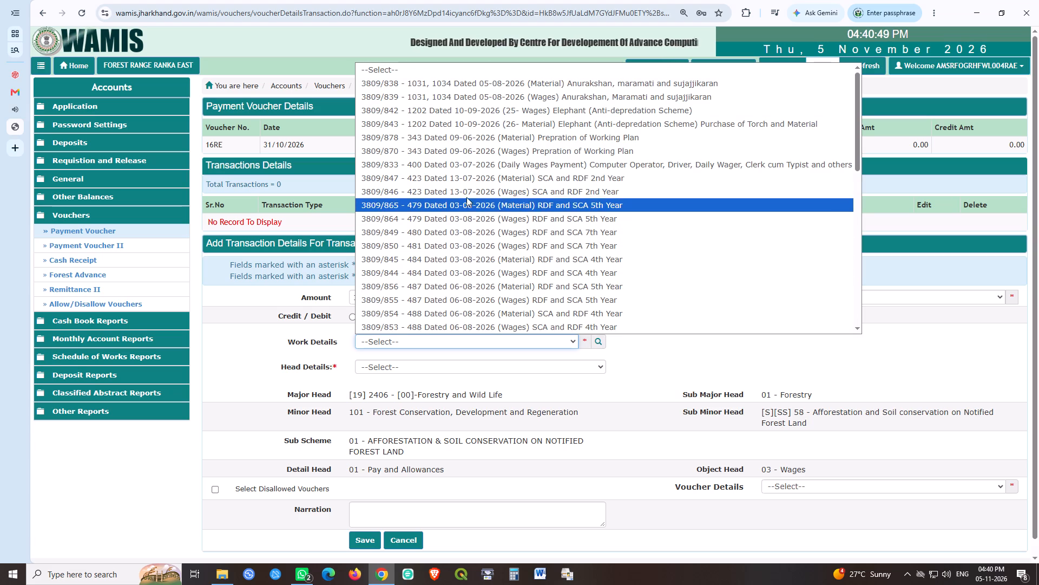
pyautogui.click(467, 195)
pyautogui.click(396, 368)
pyautogui.click(413, 393)
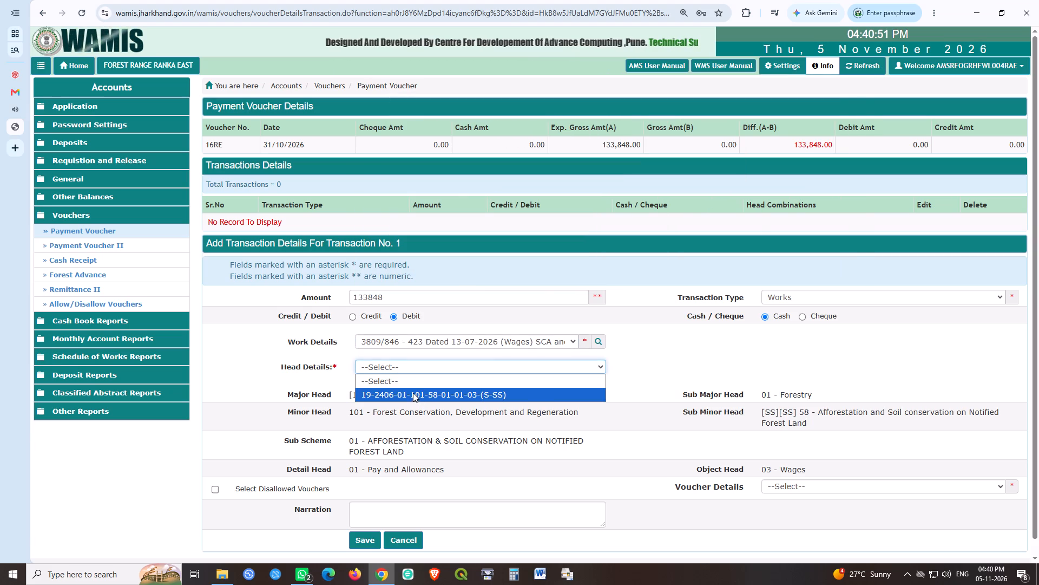
pyautogui.click(356, 539)
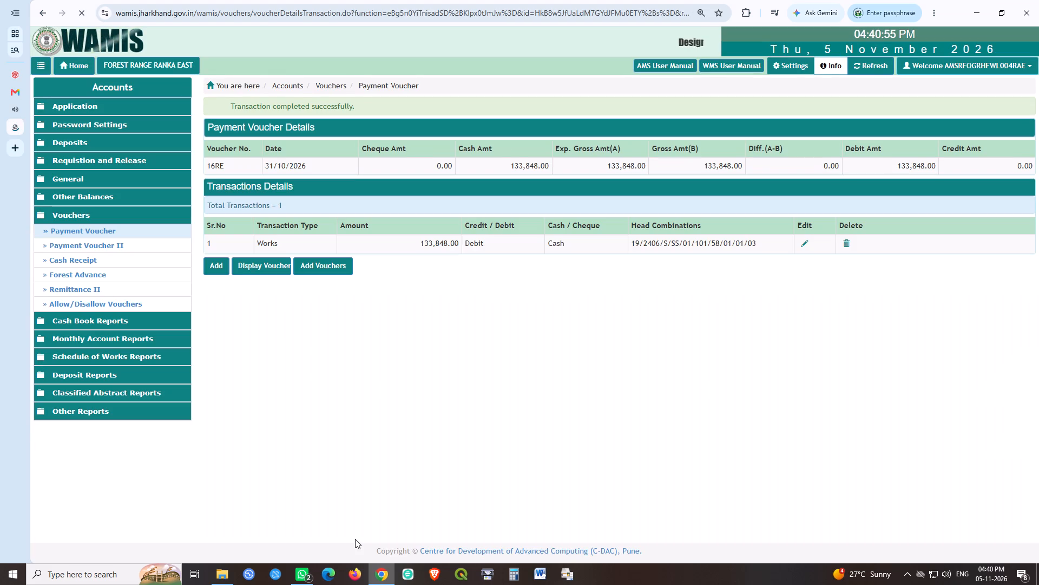
# Add and save payment voucher 17RE with an expected gross amount of 411840.
pyautogui.click(332, 261)
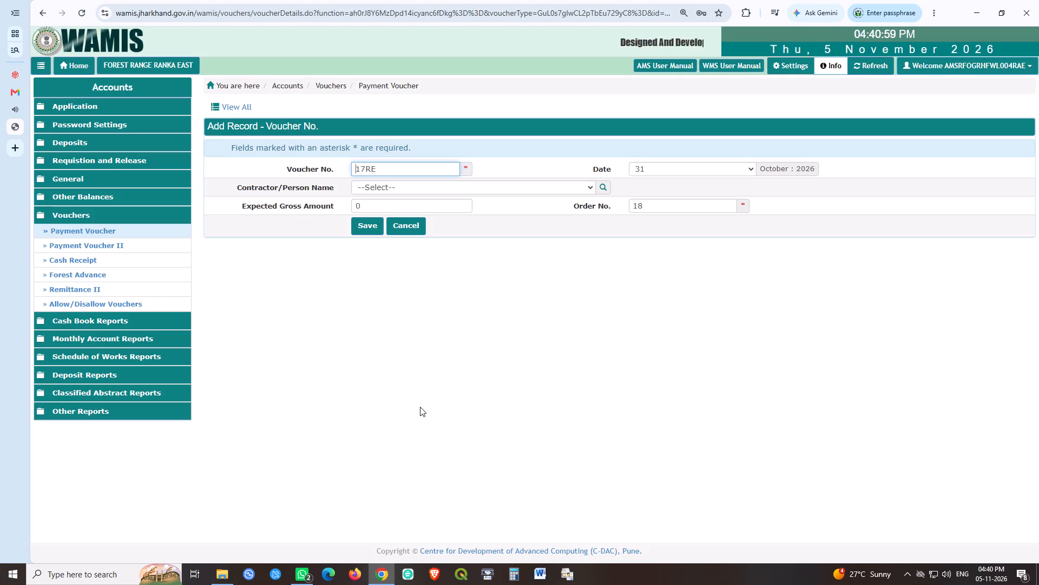
pyautogui.press('Tab')
pyautogui.press('Tab')
pyautogui.press('Tab')
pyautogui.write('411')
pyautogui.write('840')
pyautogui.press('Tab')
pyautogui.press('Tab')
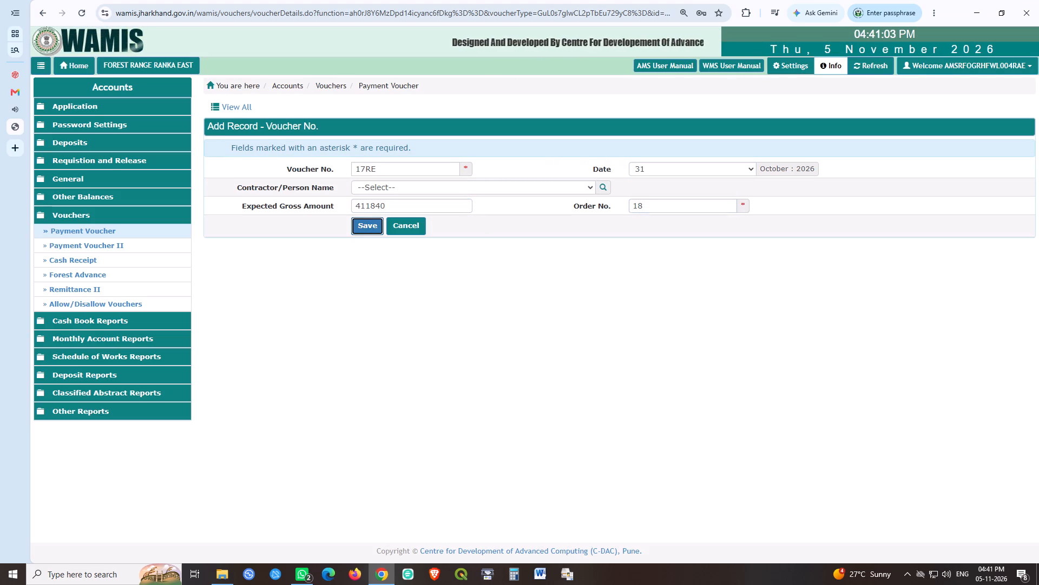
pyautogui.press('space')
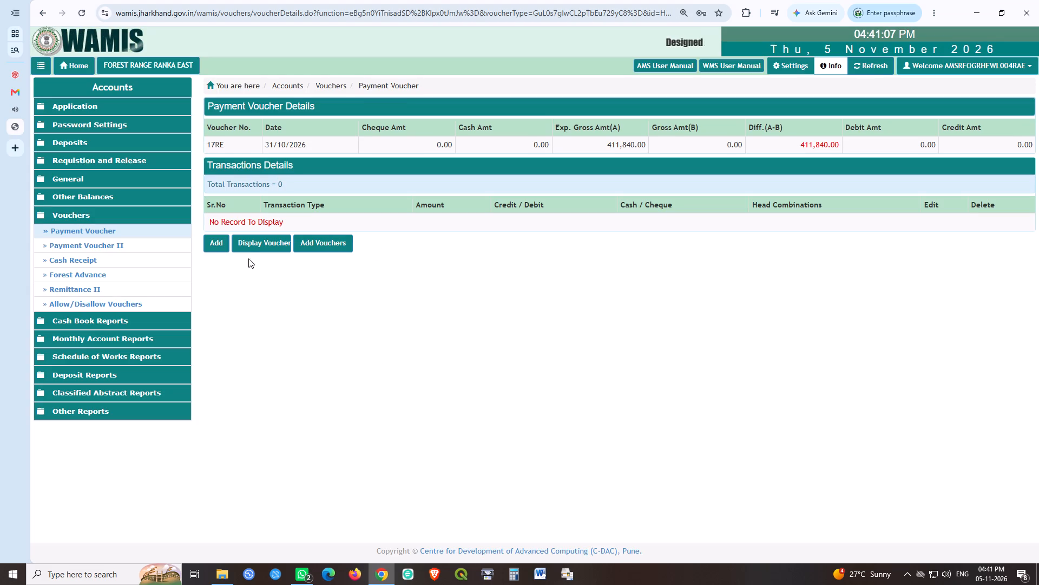
# Start a transaction for voucher 17RE with amount 411840, as a debit in cash.
pyautogui.click(206, 239)
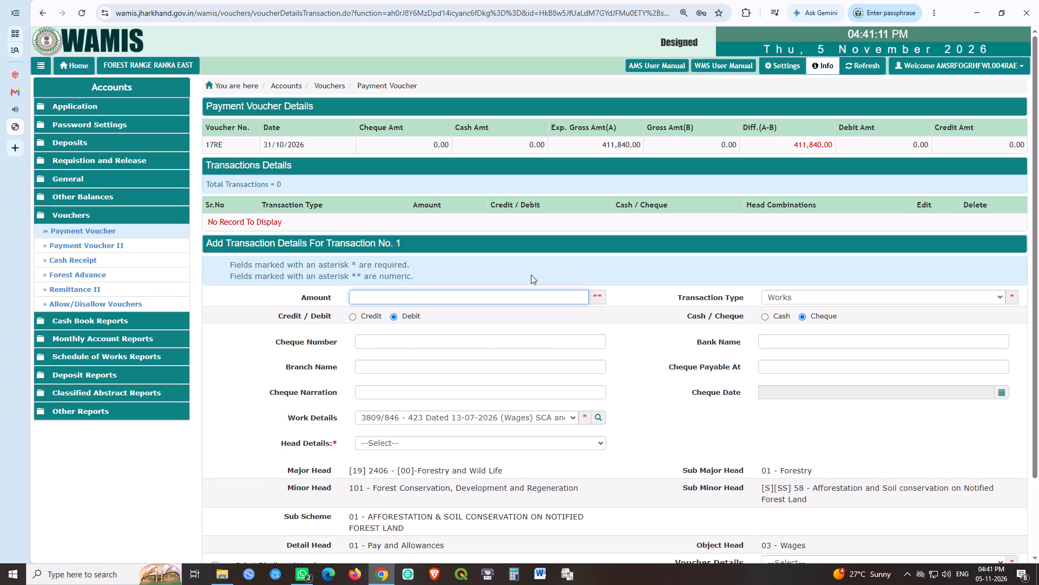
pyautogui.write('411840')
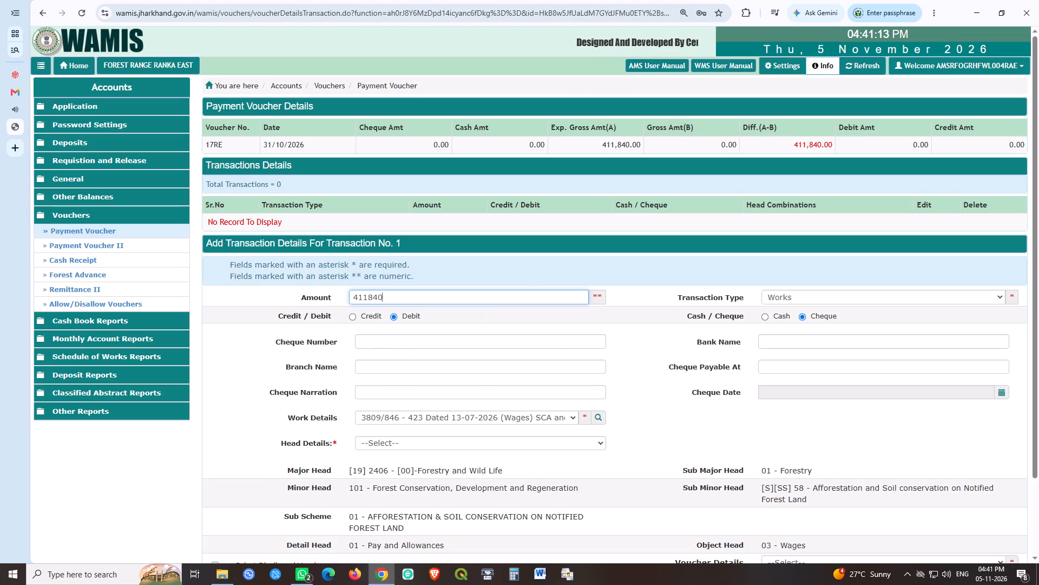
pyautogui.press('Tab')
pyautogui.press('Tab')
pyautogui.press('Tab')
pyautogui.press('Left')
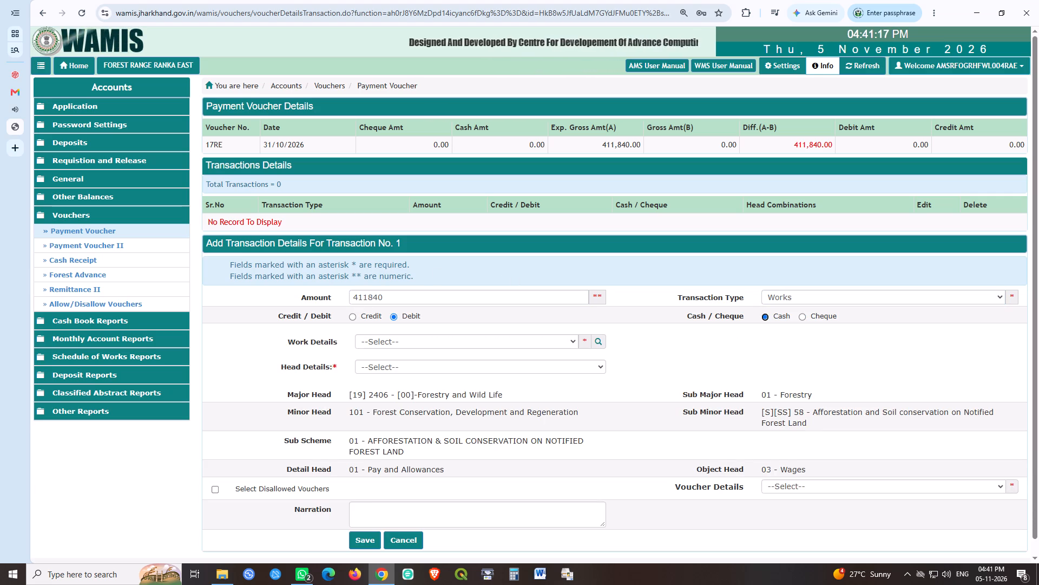
pyautogui.click(408, 336)
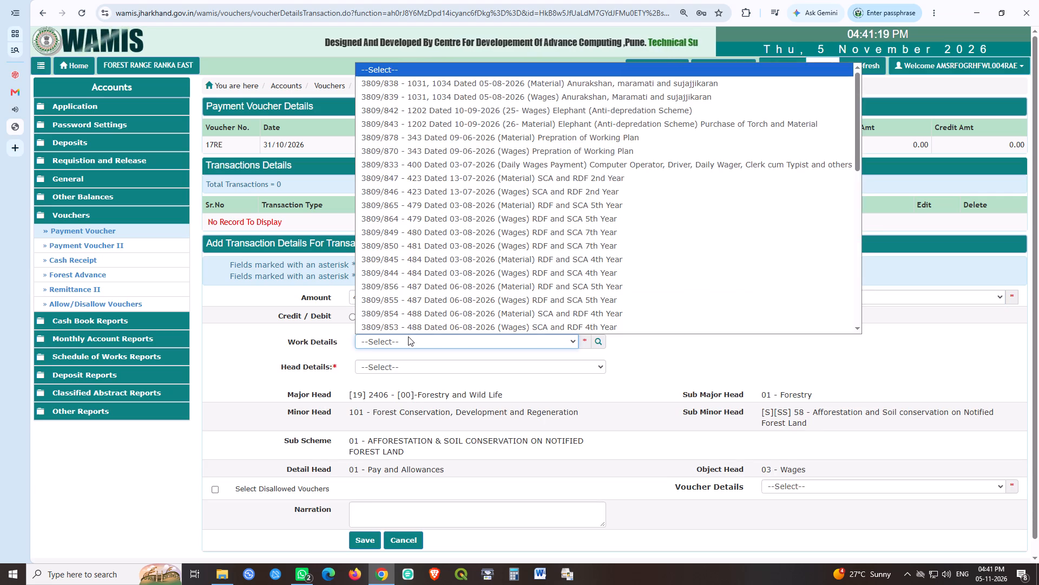
pyautogui.click(449, 190)
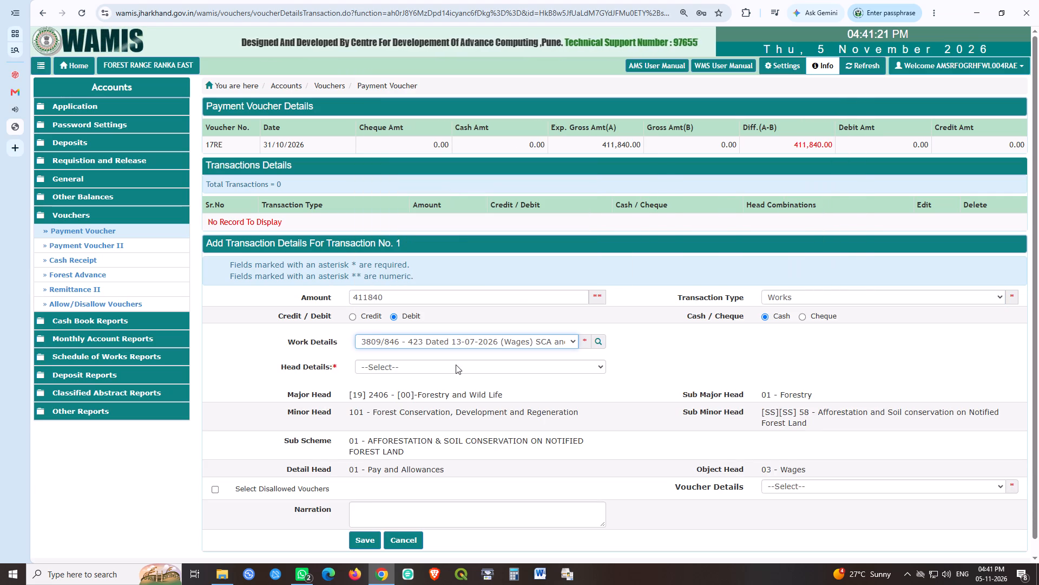
pyautogui.click(431, 370)
pyautogui.click(393, 395)
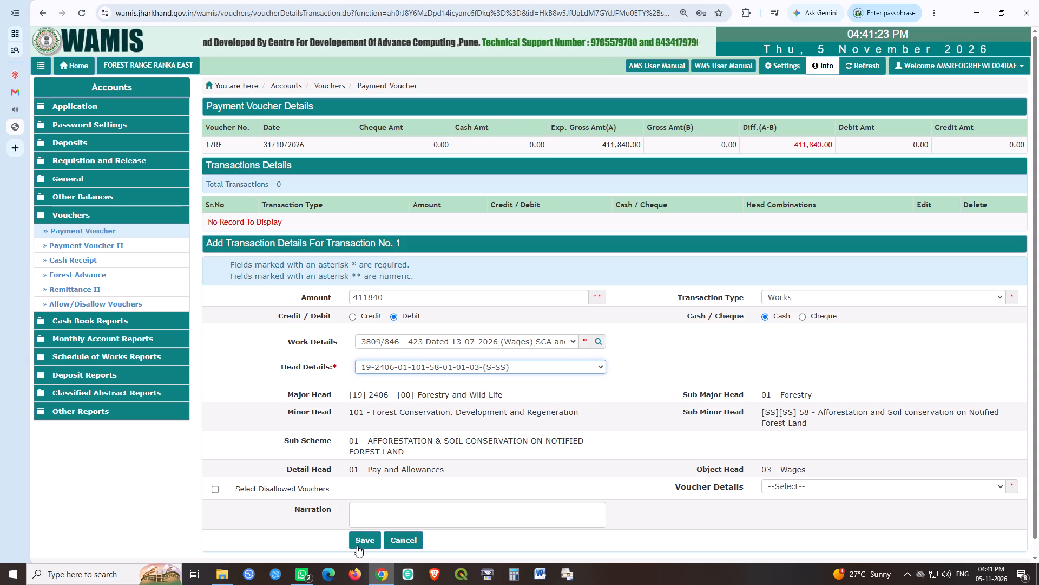
pyautogui.click(365, 539)
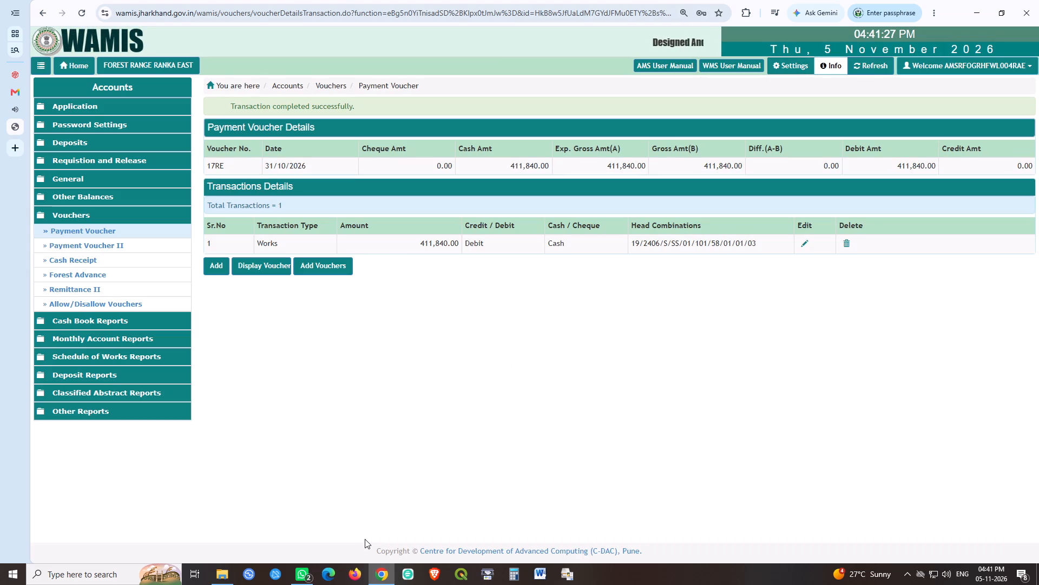
# Add and save payment voucher 18RE with an expected gross amount of 25740.
pyautogui.click(348, 270)
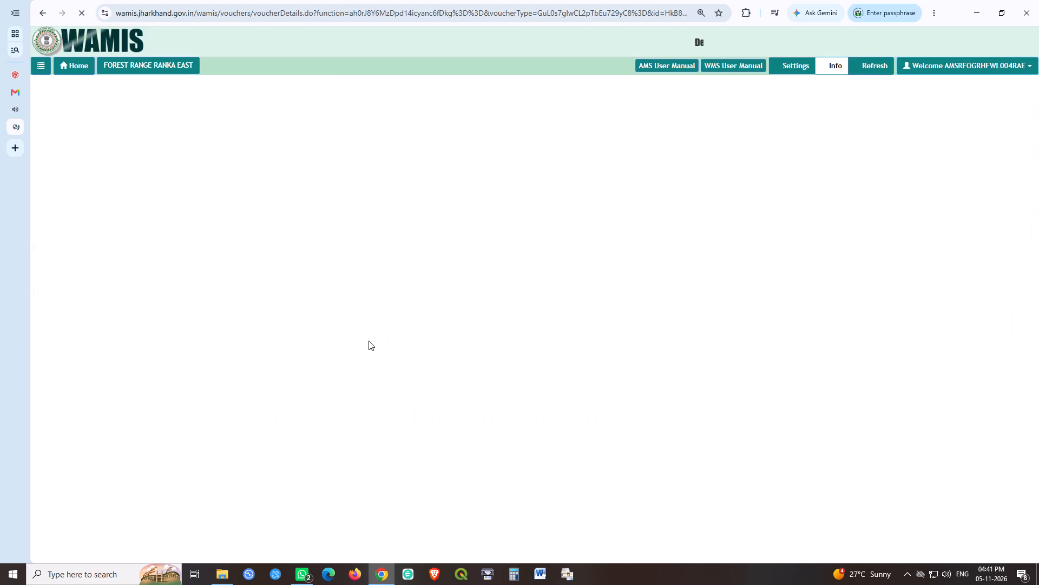
pyautogui.press('Tab')
pyautogui.press('Tab')
pyautogui.press('Tab')
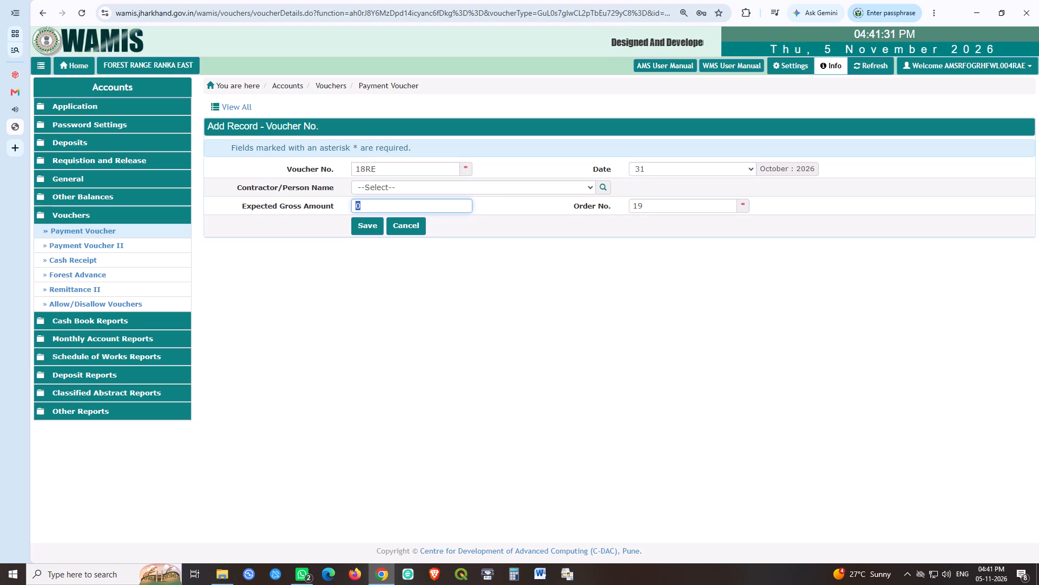
pyautogui.write('25740')
pyautogui.press('Tab')
pyautogui.press('Tab')
pyautogui.press('space')
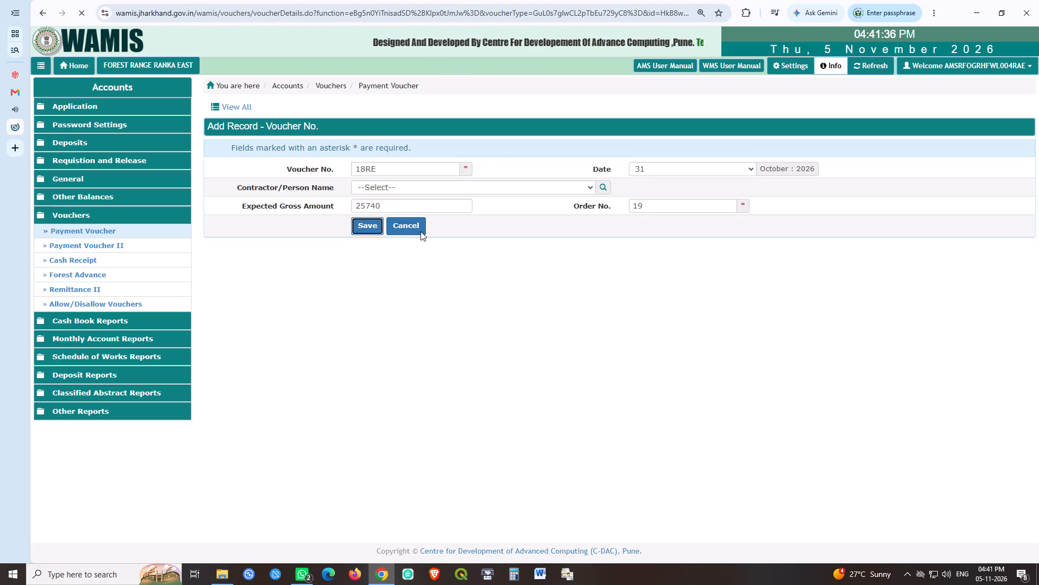
# Start a transaction for voucher 18RE with amount 25740, as a debit in cash.
pyautogui.click(215, 239)
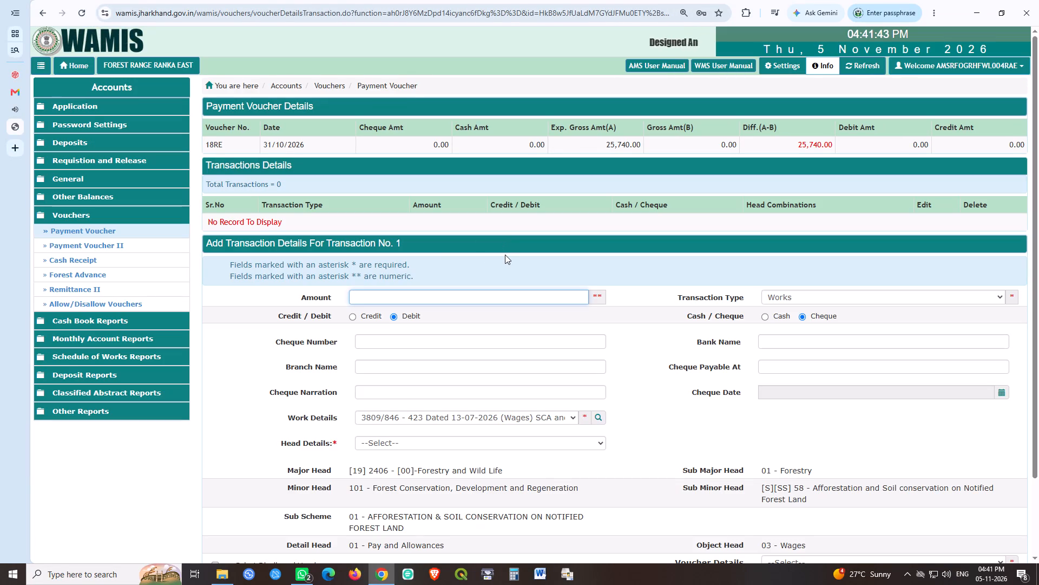
pyautogui.write('25740')
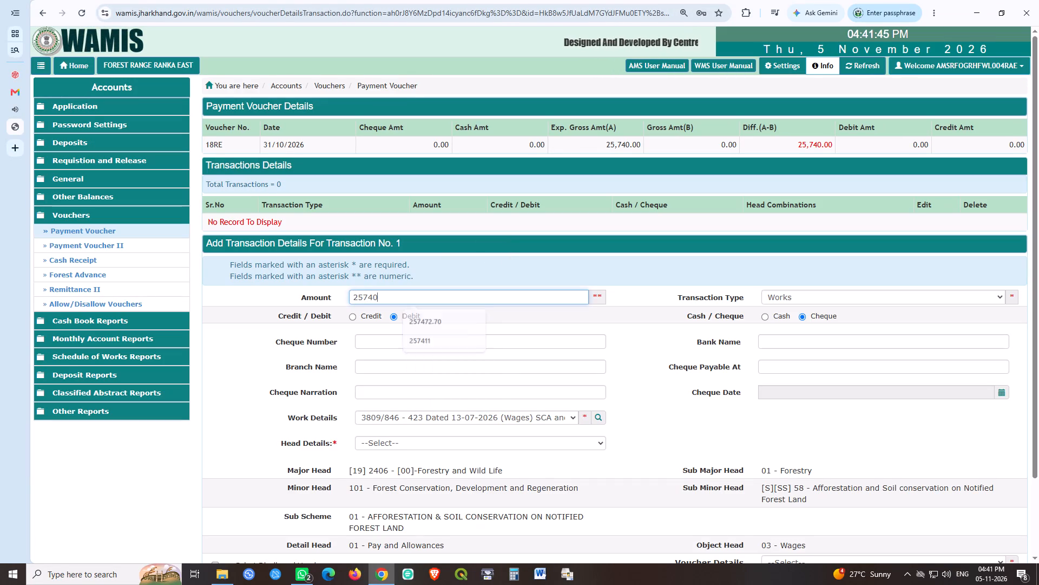
pyautogui.press('Tab')
pyautogui.press('Tab')
pyautogui.press('Tab')
pyautogui.press('Left')
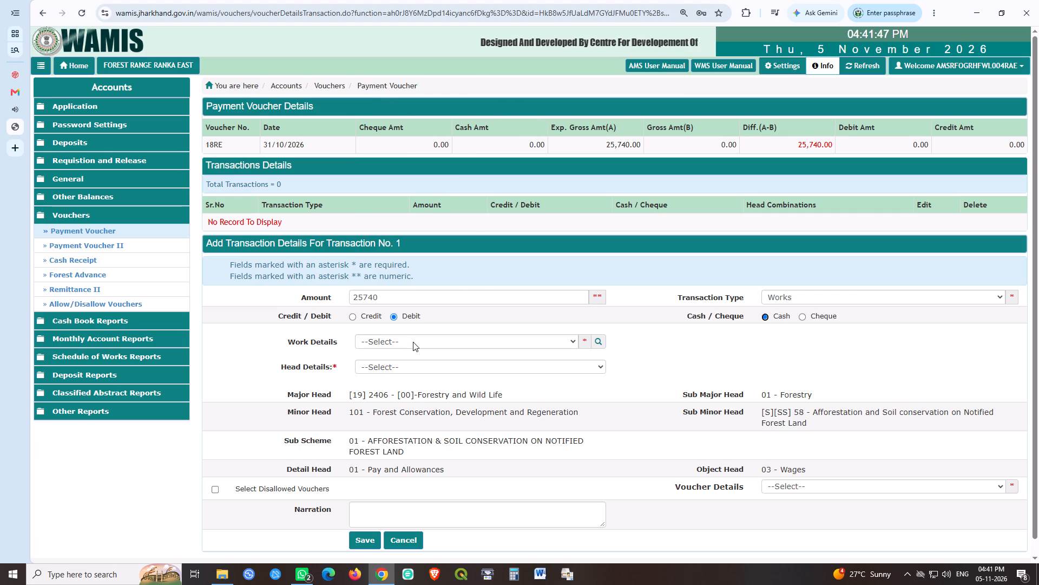
pyautogui.click(413, 342)
pyautogui.click(452, 193)
pyautogui.click(436, 360)
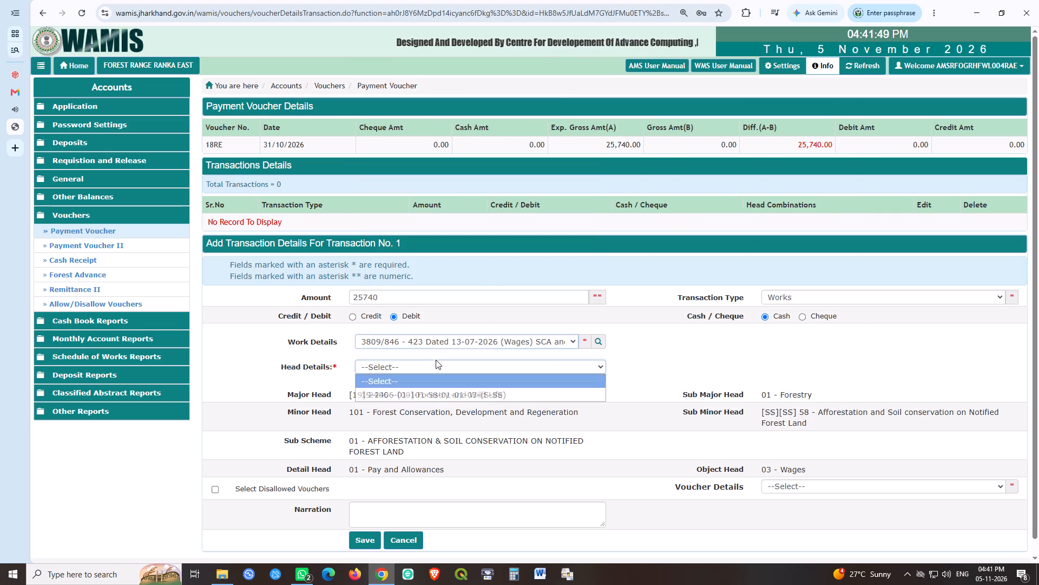
pyautogui.click(431, 395)
pyautogui.click(366, 539)
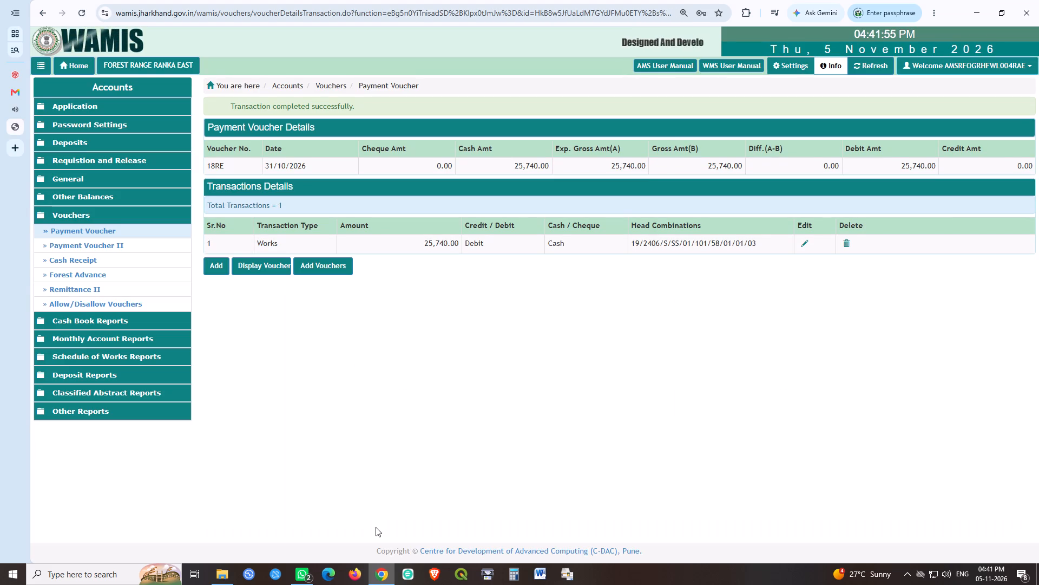
# Add a payment voucher numbered 32RE with an expected gross amount of 159120 and save it.
pyautogui.click(315, 264)
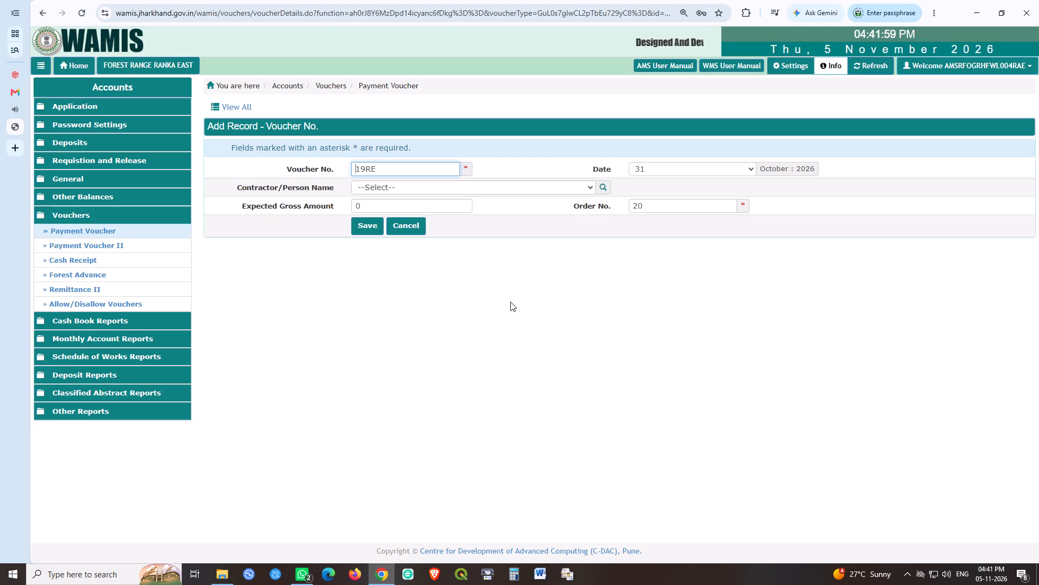
pyautogui.hotkey('shift', 'Right')
pyautogui.hotkey('shift', 'Right')
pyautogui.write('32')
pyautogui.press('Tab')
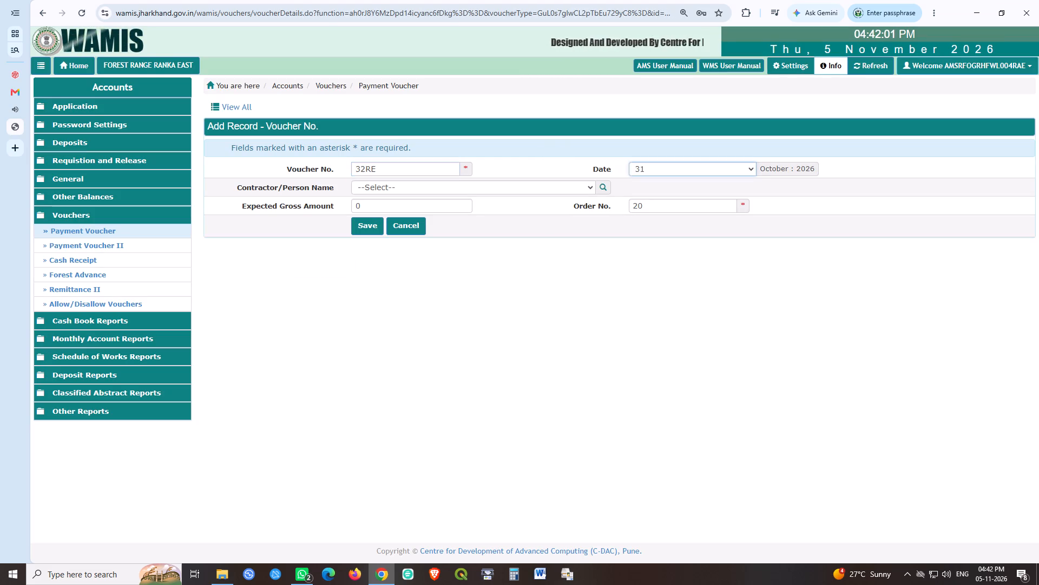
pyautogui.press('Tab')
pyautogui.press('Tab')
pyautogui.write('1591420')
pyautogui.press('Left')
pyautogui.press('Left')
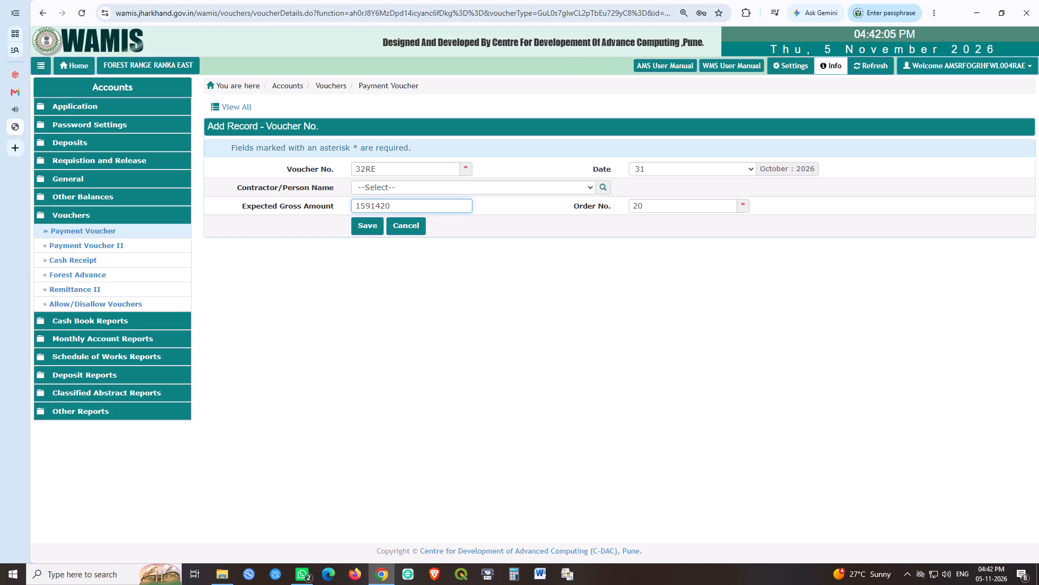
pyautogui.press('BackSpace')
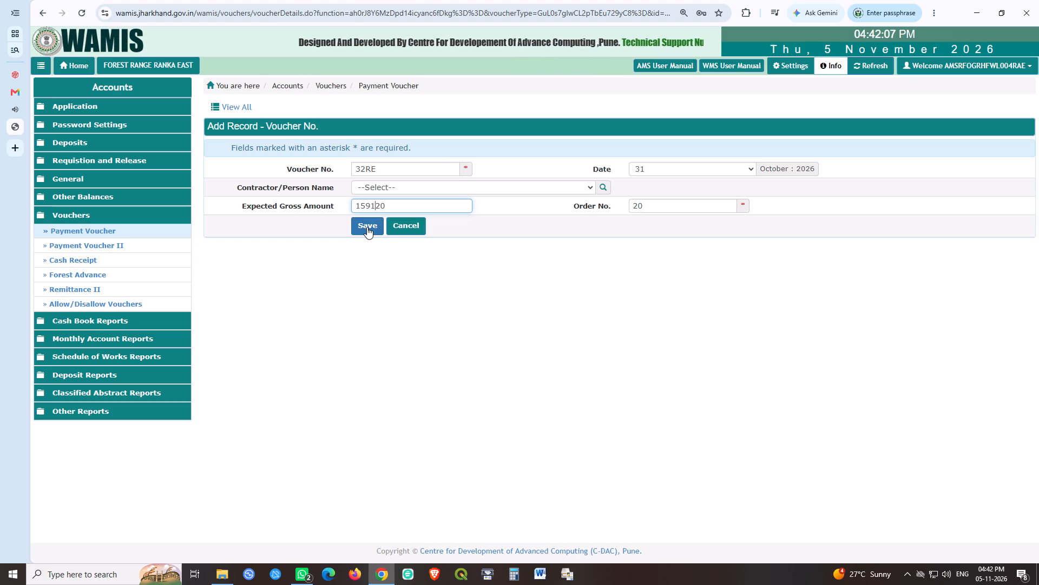
pyautogui.click(367, 227)
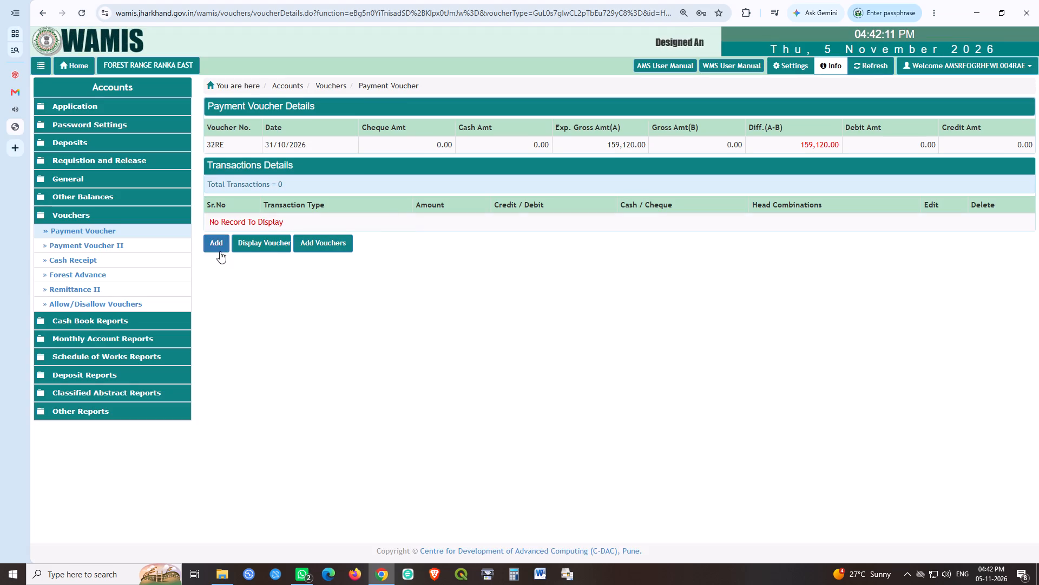
# Start a transaction for voucher 32RE with amount 159120, as a debit in cash.
pyautogui.click(216, 247)
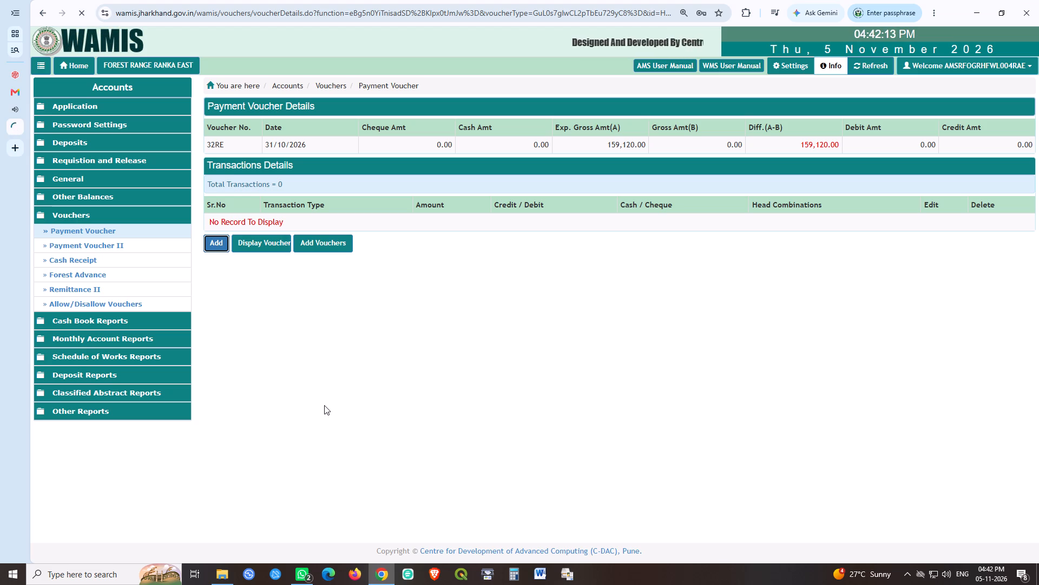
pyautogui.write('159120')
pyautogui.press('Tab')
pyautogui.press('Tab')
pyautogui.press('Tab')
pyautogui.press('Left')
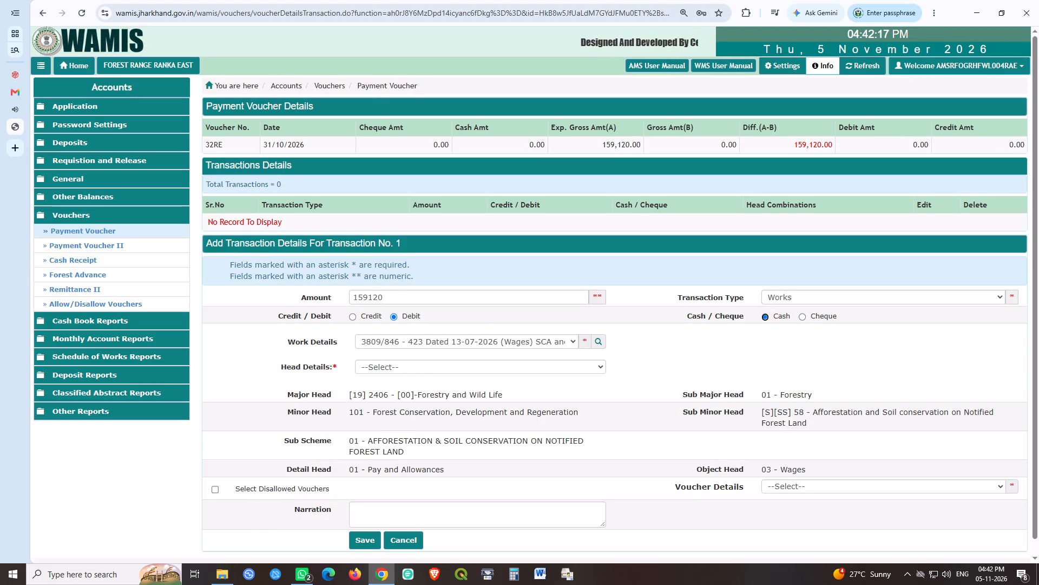
pyautogui.click(455, 349)
pyautogui.click(459, 333)
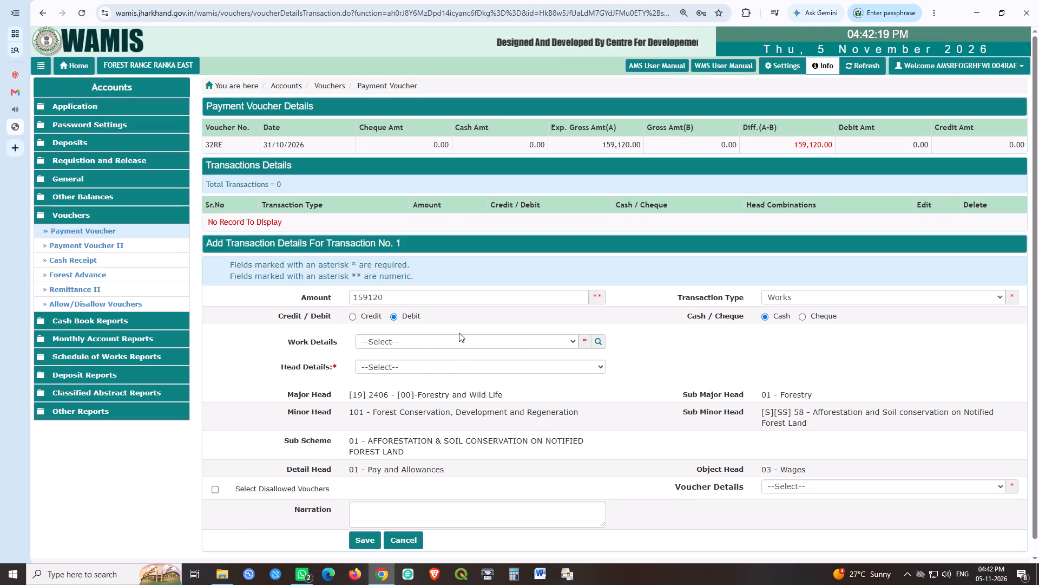
pyautogui.click(455, 331)
pyautogui.click(450, 345)
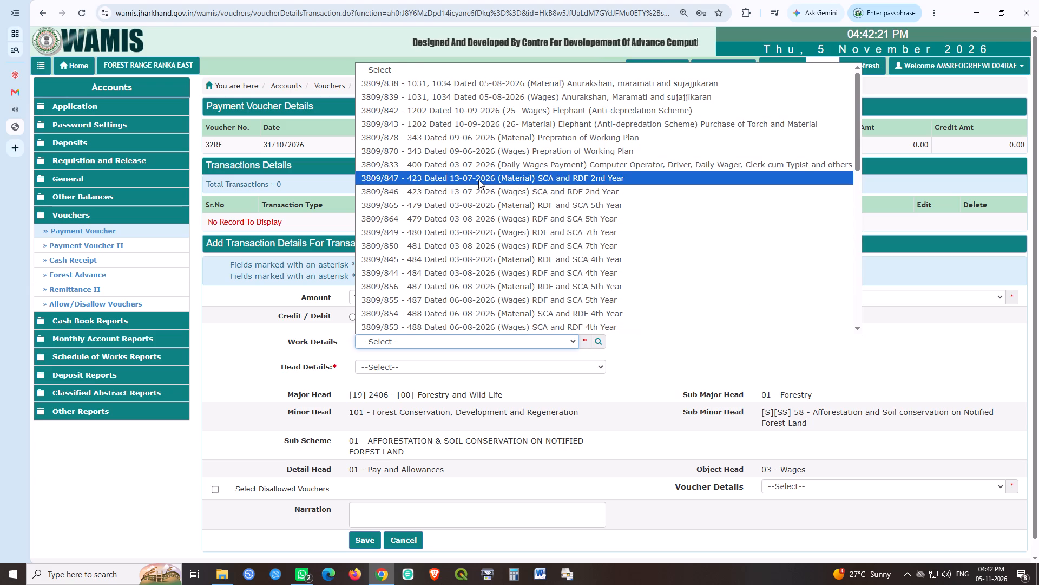
pyautogui.click(474, 194)
pyautogui.click(424, 362)
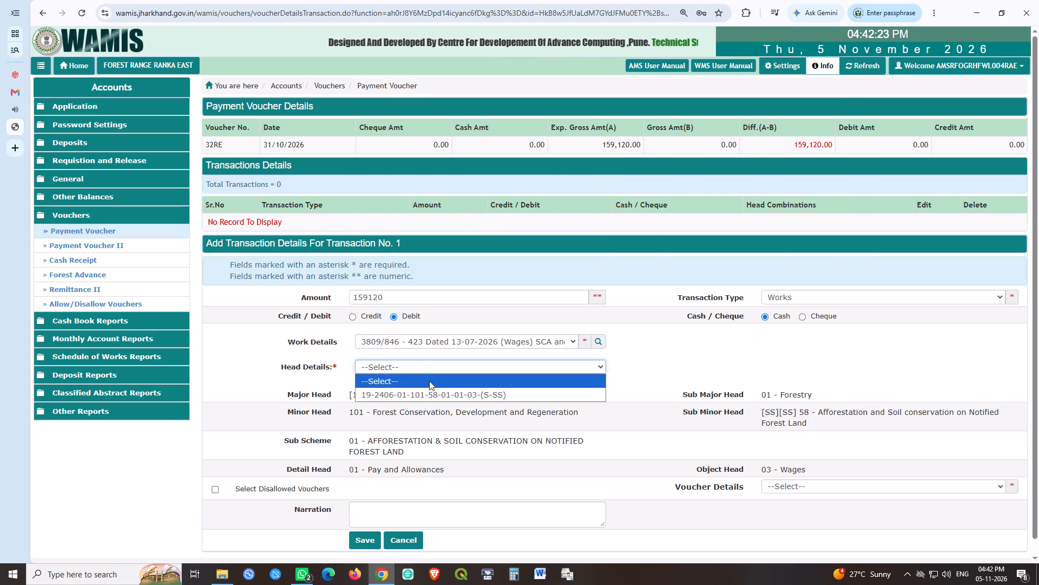
pyautogui.click(414, 392)
pyautogui.click(361, 542)
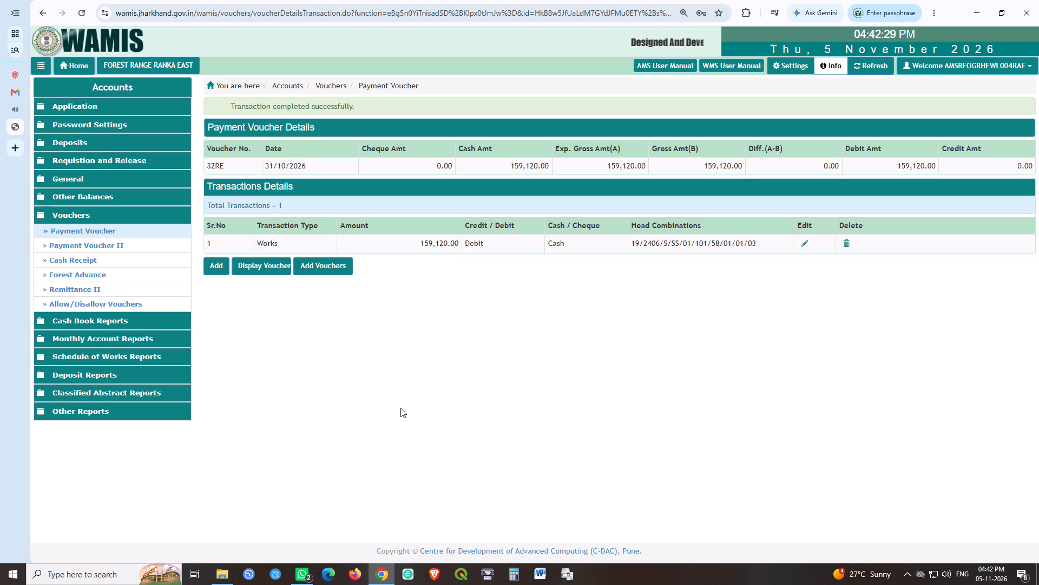
# Add a payment voucher numbered 19RE with an expected gross amount of 142350 and save it.
pyautogui.click(331, 272)
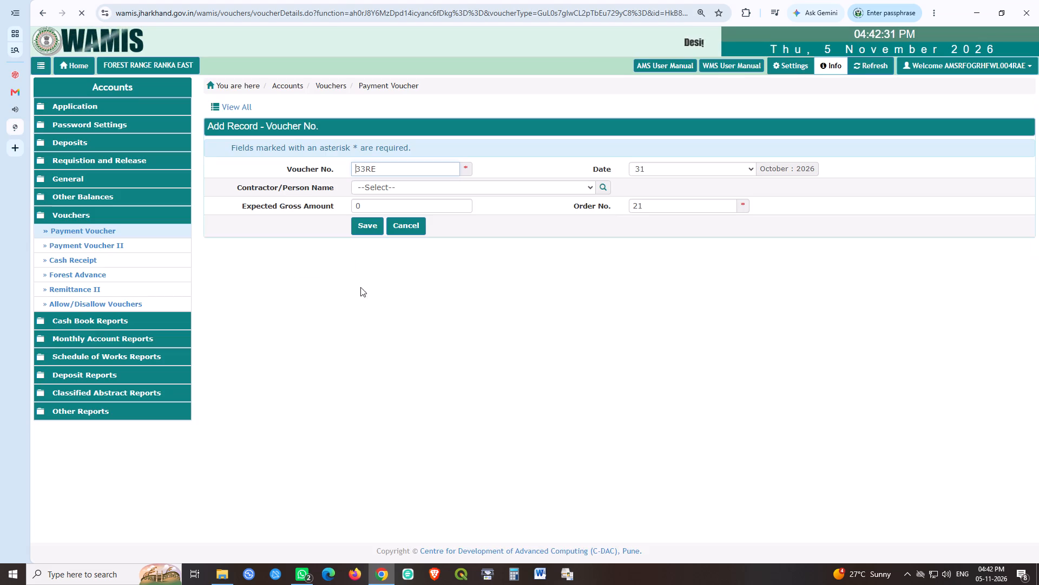
pyautogui.hotkey('shift', 'Right')
pyautogui.hotkey('shift', 'Right')
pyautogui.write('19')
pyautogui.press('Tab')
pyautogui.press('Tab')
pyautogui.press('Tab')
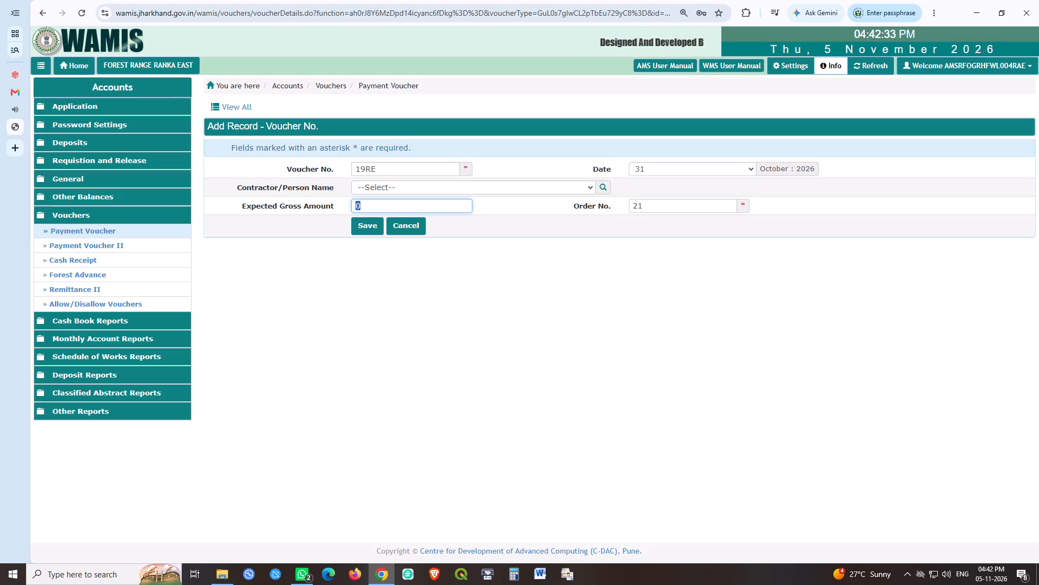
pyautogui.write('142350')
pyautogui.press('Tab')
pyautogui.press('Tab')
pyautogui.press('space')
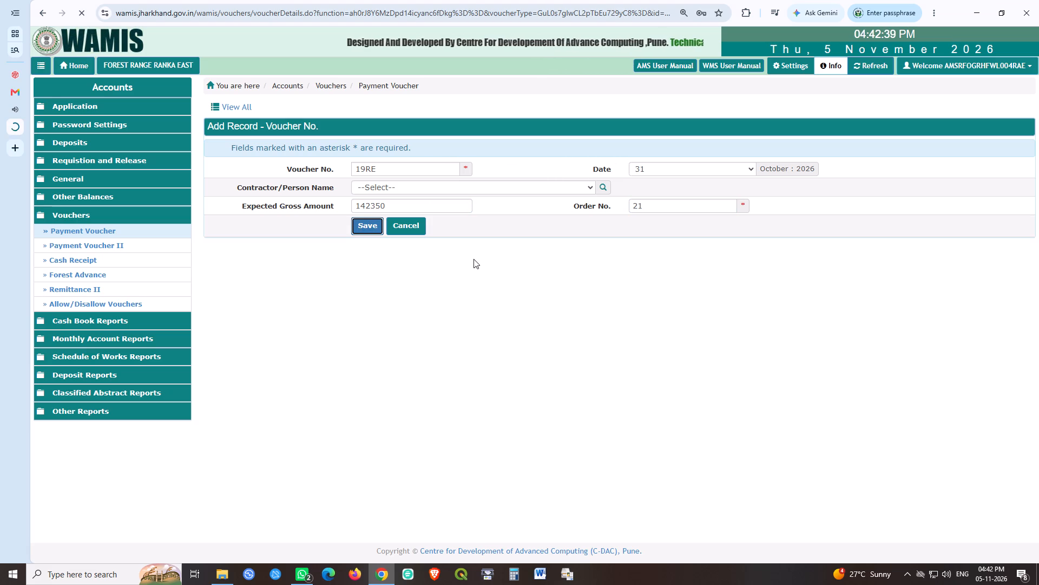
# Start a transaction for voucher 19RE with amount 142350, as a debit in cash.
pyautogui.click(216, 237)
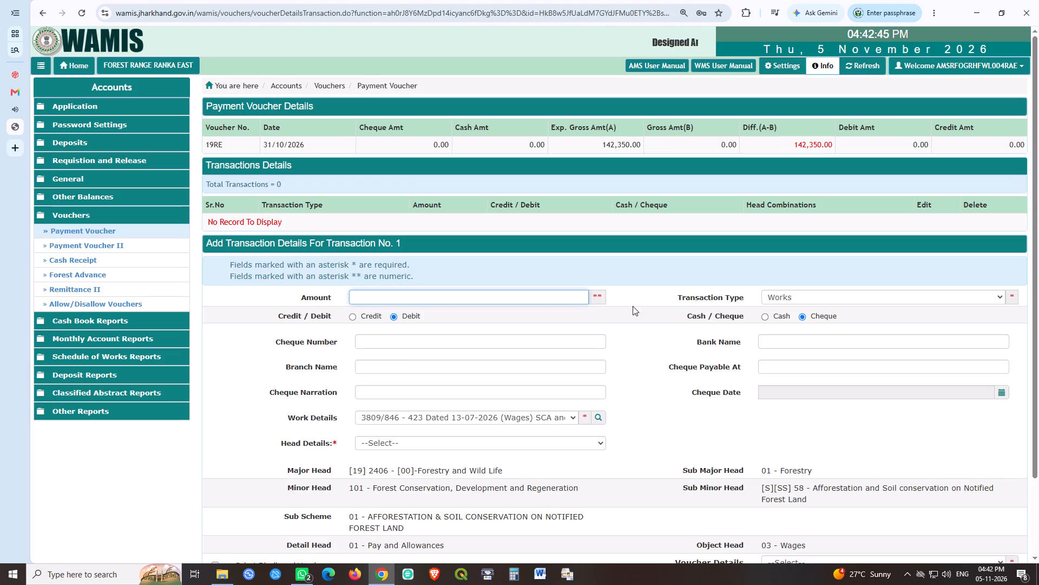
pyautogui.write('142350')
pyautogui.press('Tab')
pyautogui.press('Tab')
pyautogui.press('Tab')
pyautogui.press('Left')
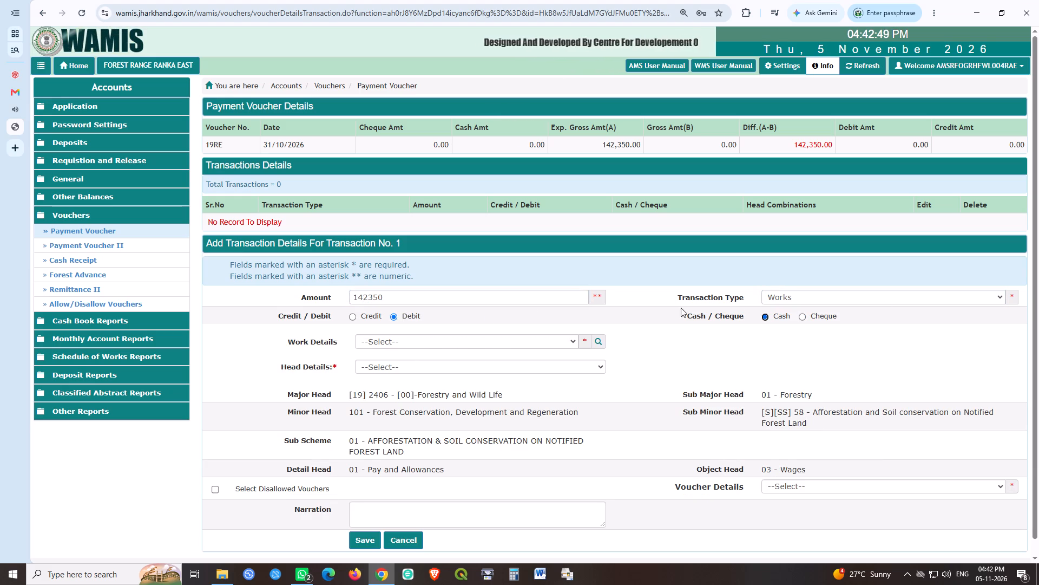
pyautogui.click(406, 340)
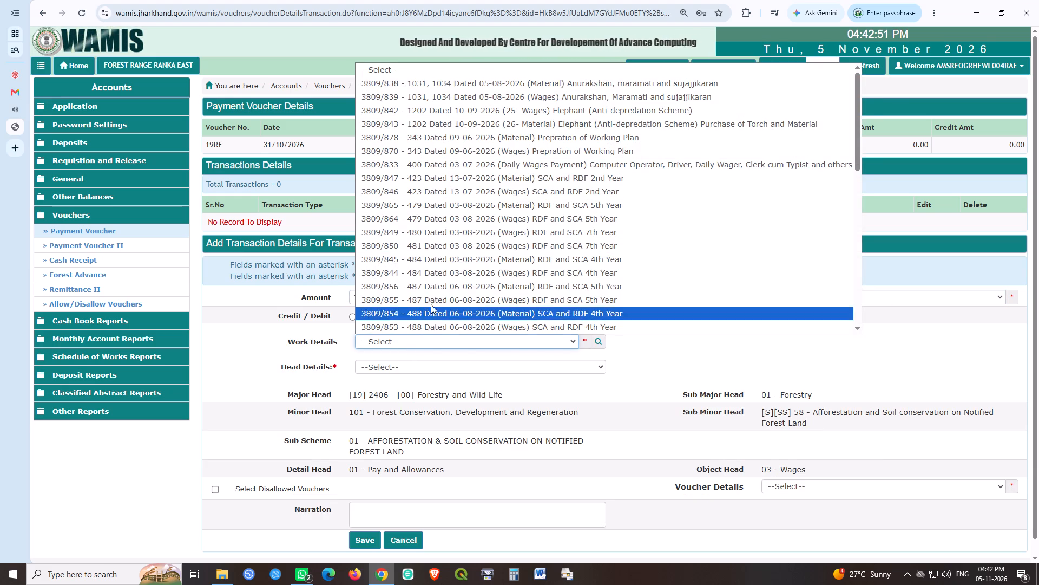
pyautogui.click(449, 271)
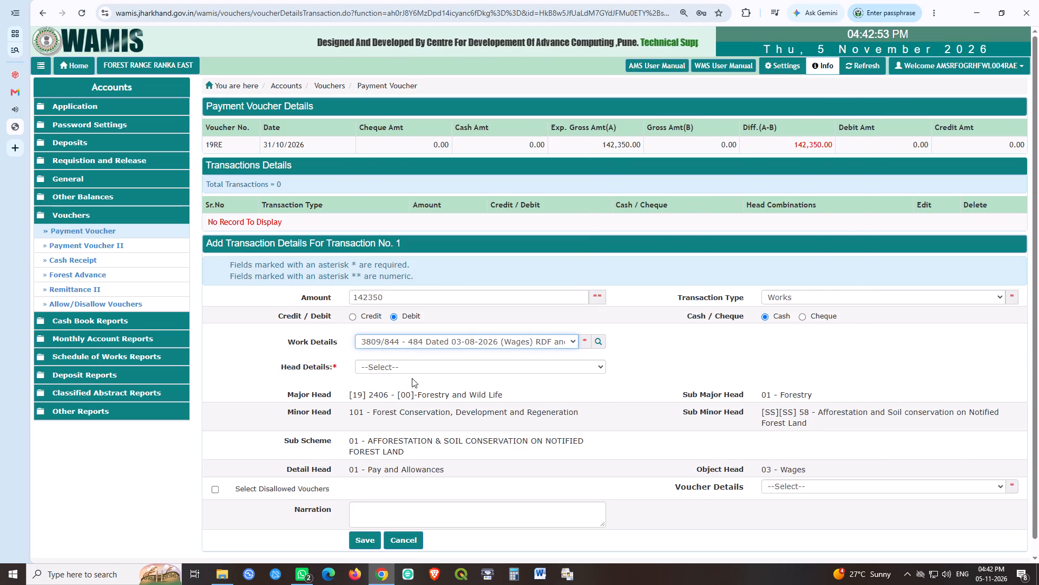
pyautogui.click(406, 373)
pyautogui.click(405, 389)
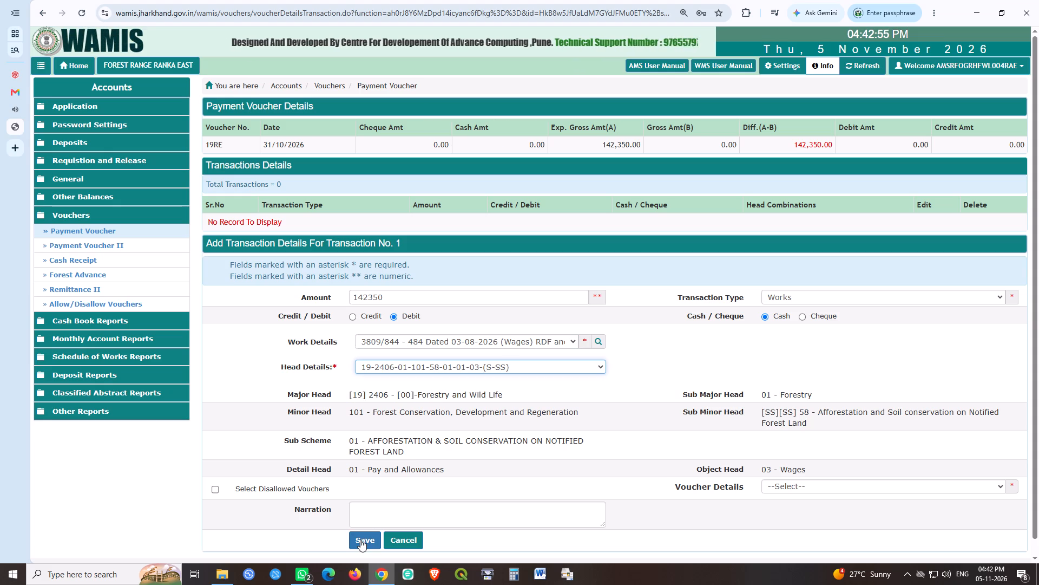
pyautogui.click(360, 539)
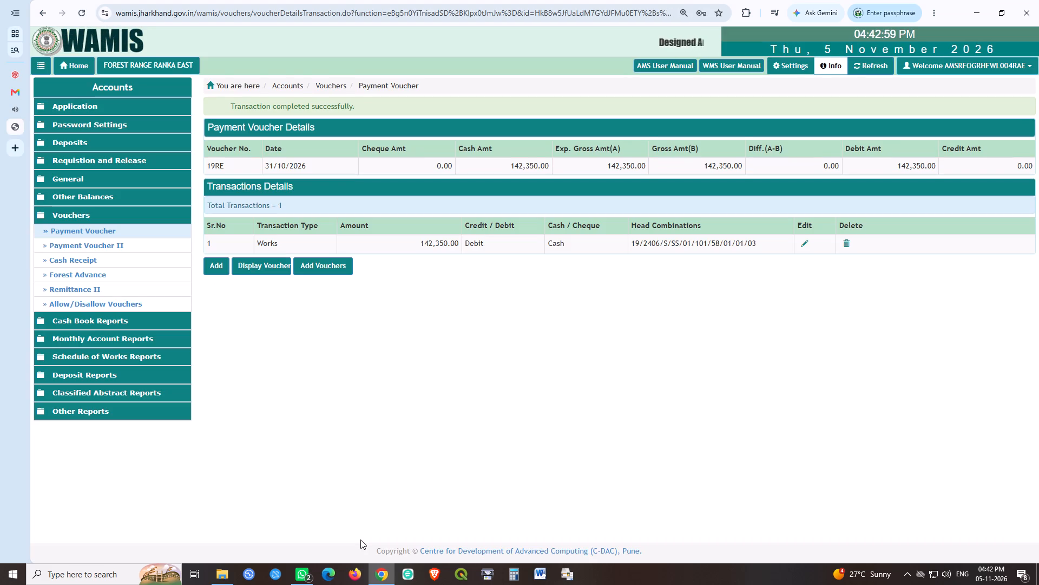
# Add a payment voucher numbered 20RE with an expected gross amount of 142350 and save it.
pyautogui.click(338, 272)
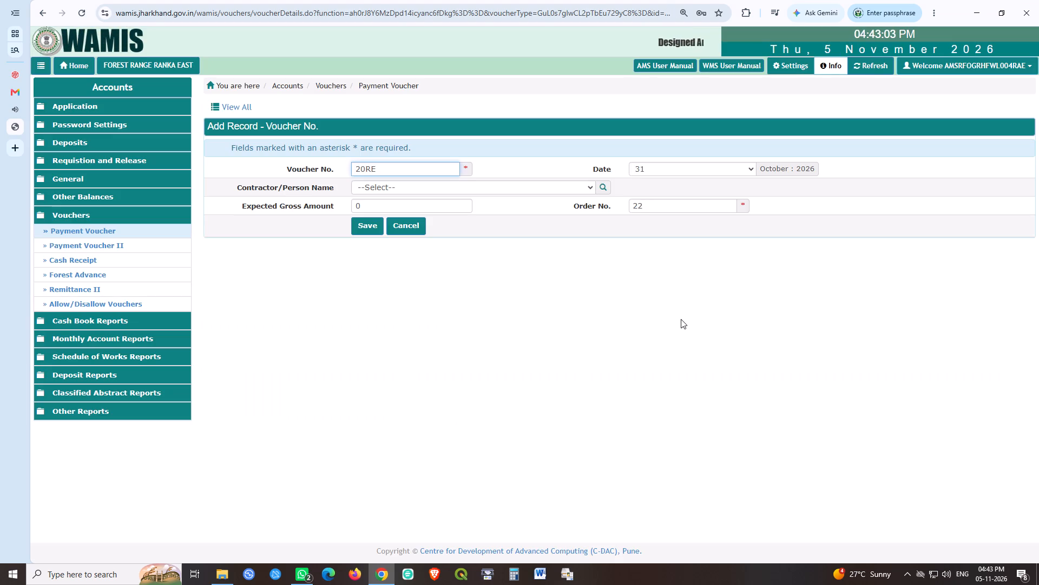
pyautogui.press('Tab')
pyautogui.press('Tab')
pyautogui.press('Tab')
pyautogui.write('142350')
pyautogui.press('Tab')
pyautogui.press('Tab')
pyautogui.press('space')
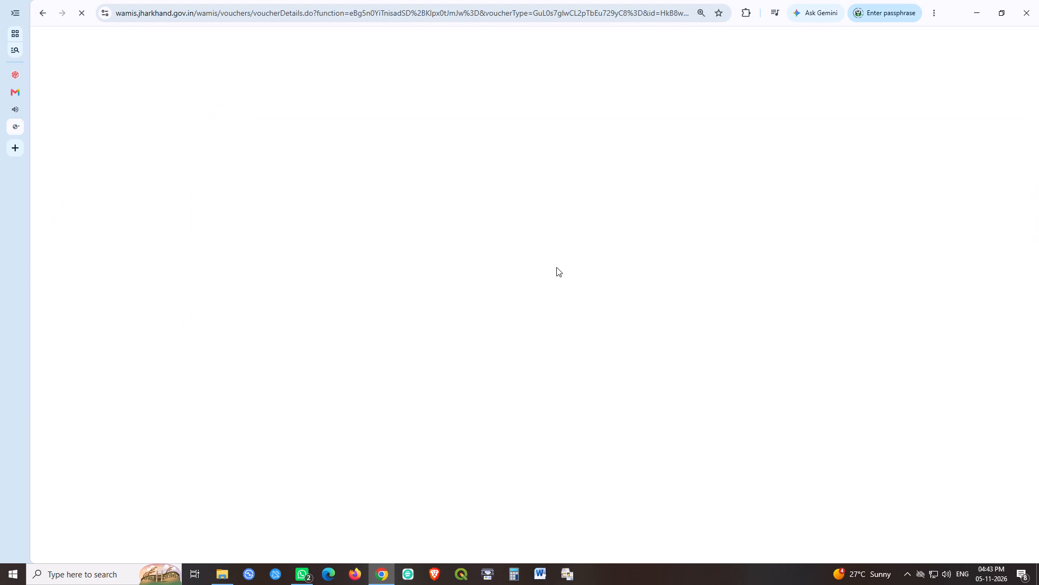
# Start a transaction for voucher 20RE with amount 142350, as a debit in cash.
pyautogui.click(215, 235)
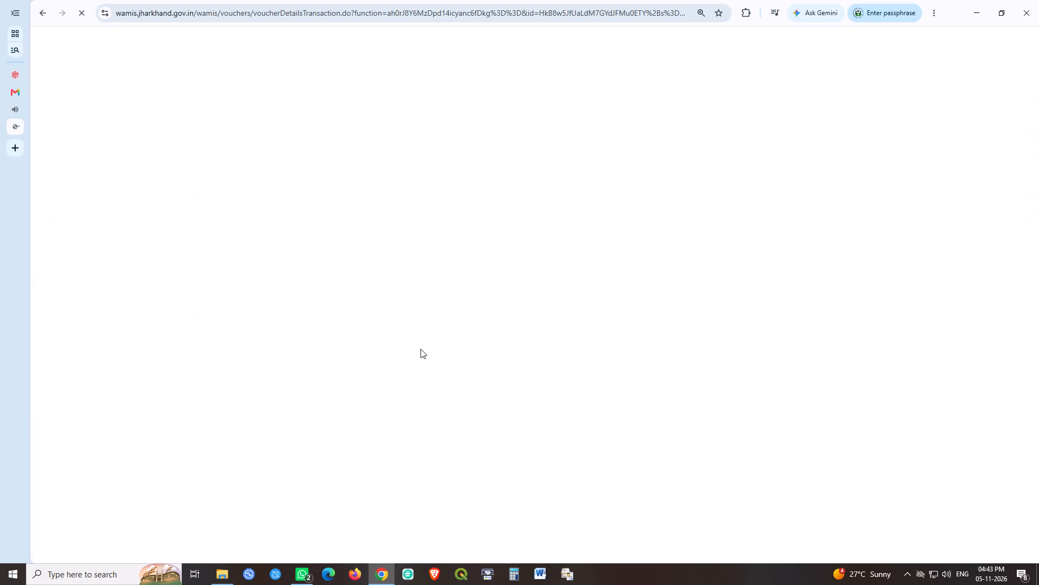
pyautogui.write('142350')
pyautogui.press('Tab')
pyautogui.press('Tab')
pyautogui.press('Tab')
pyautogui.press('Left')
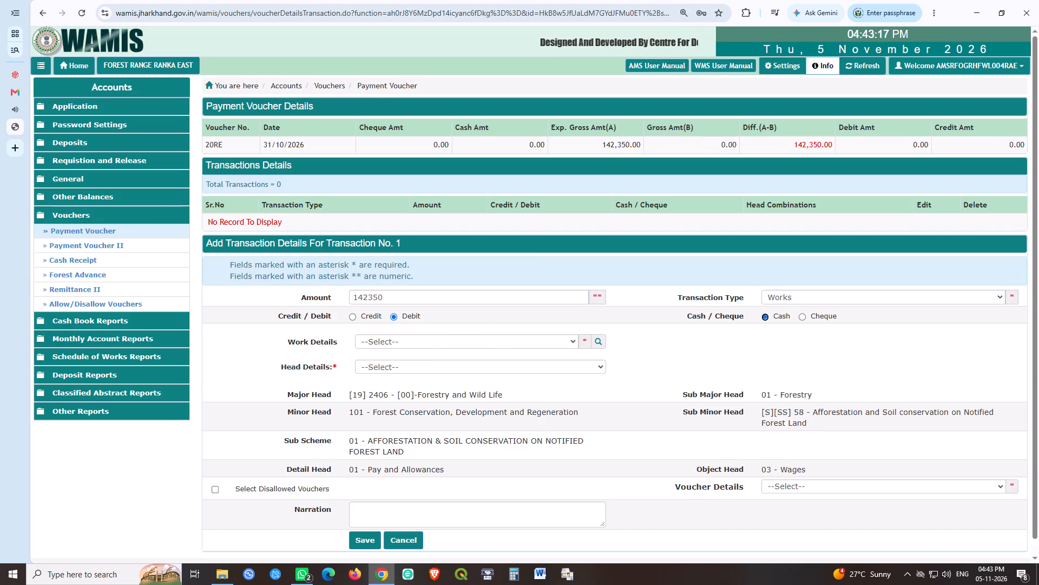
pyautogui.click(375, 346)
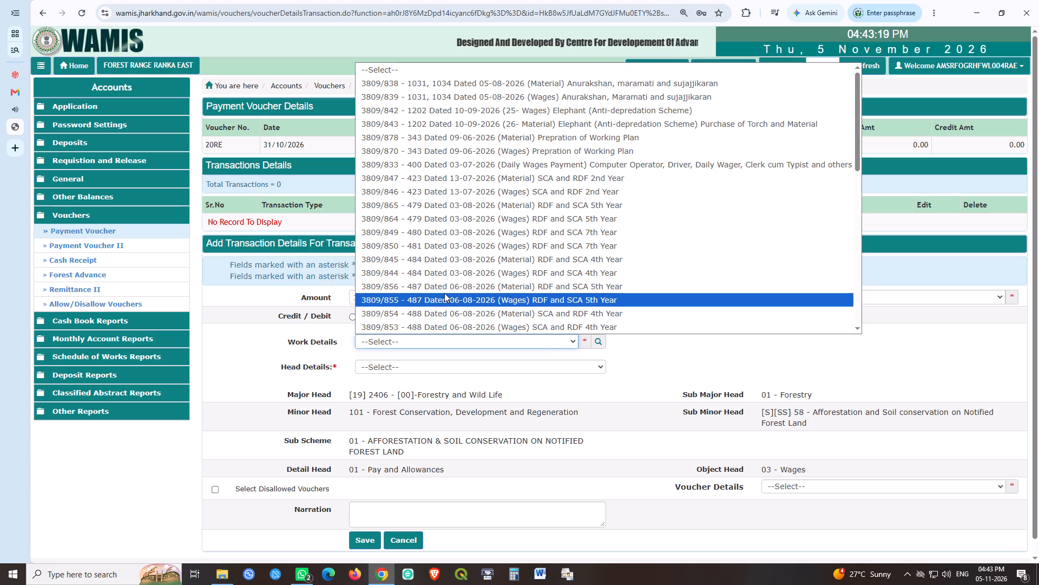
pyautogui.click(450, 274)
pyautogui.click(395, 370)
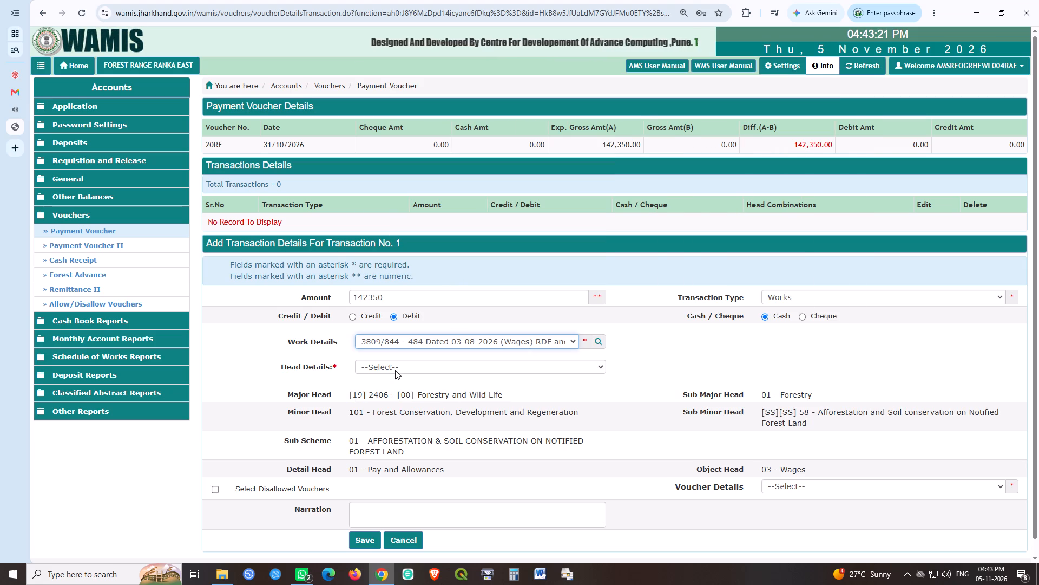
pyautogui.click(409, 398)
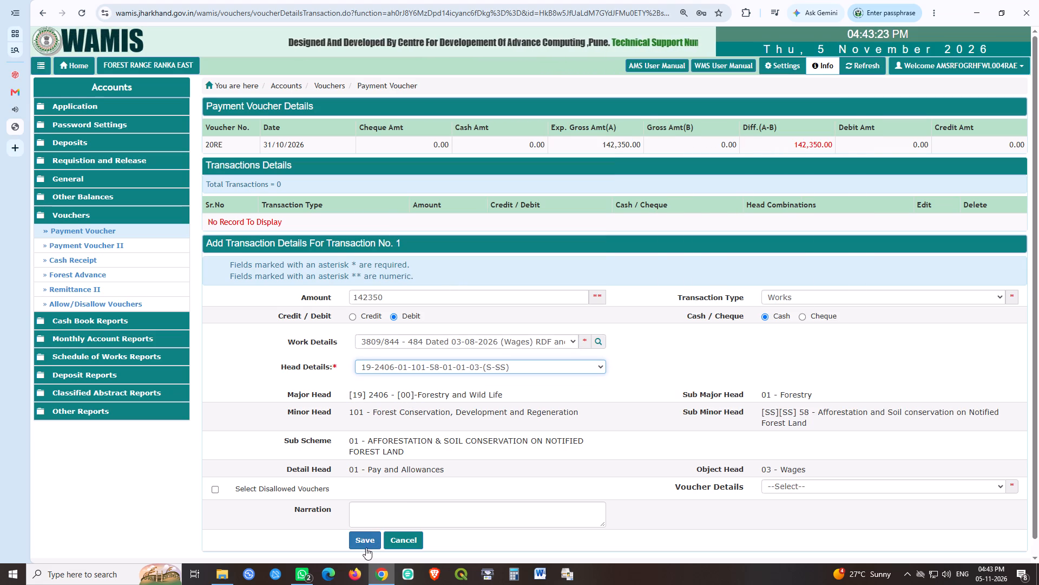
pyautogui.click(359, 541)
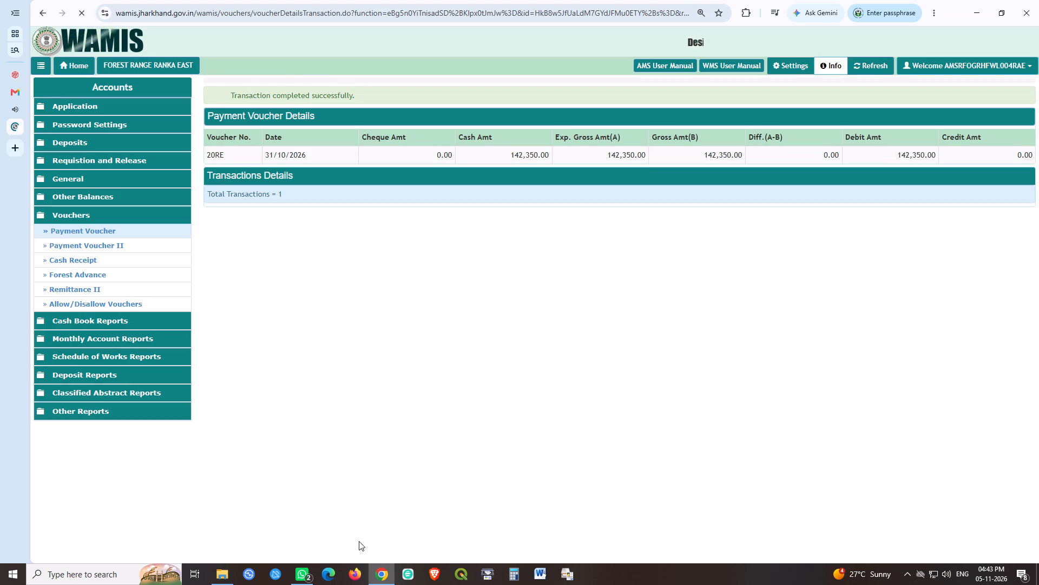
# Add a payment voucher numbered 21RE with an expected gross amount of 118658 and save it.
pyautogui.click(342, 271)
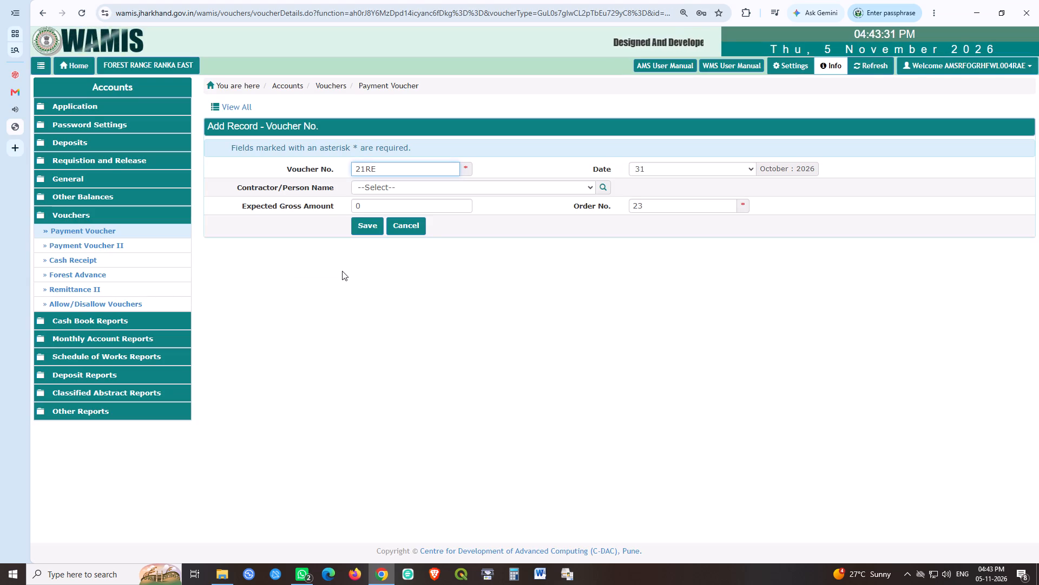
pyautogui.press('Tab')
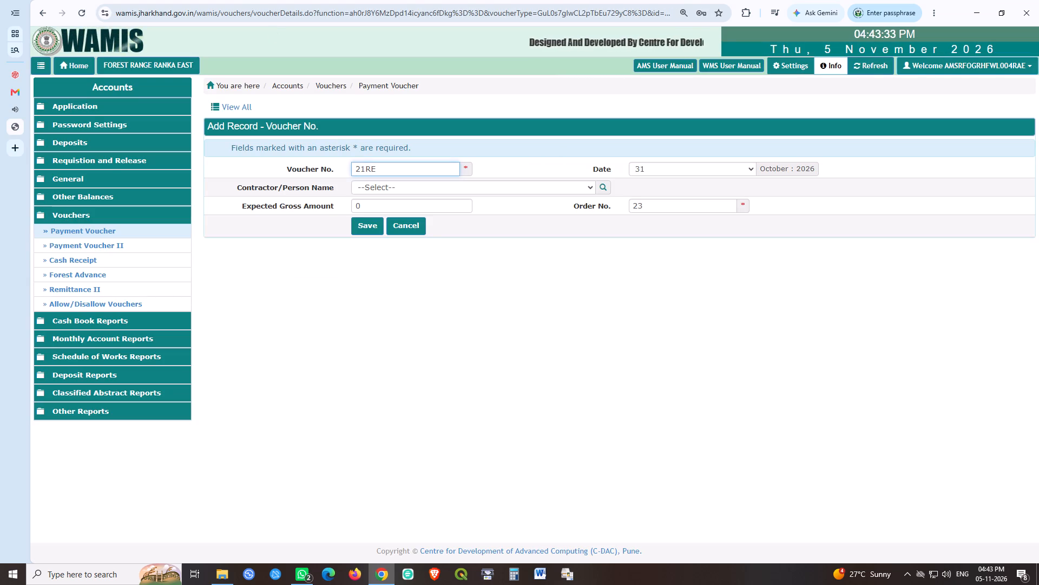
pyautogui.press('Tab')
pyautogui.press('Tab')
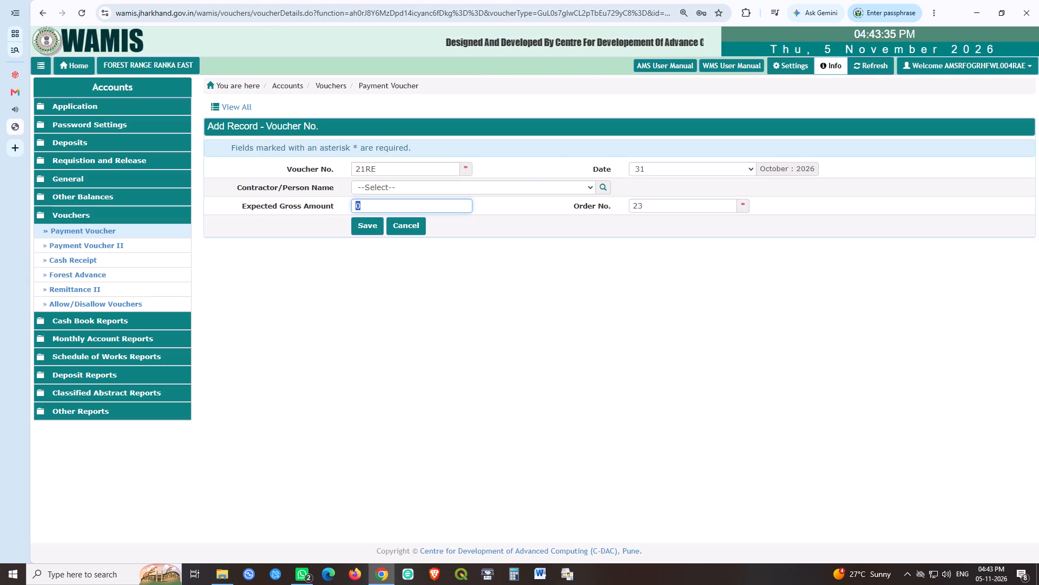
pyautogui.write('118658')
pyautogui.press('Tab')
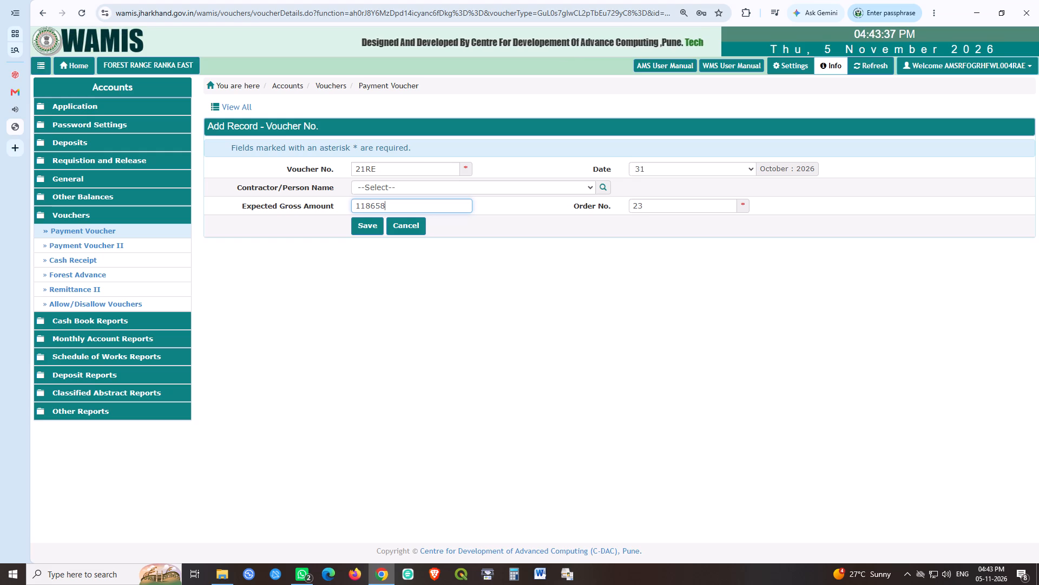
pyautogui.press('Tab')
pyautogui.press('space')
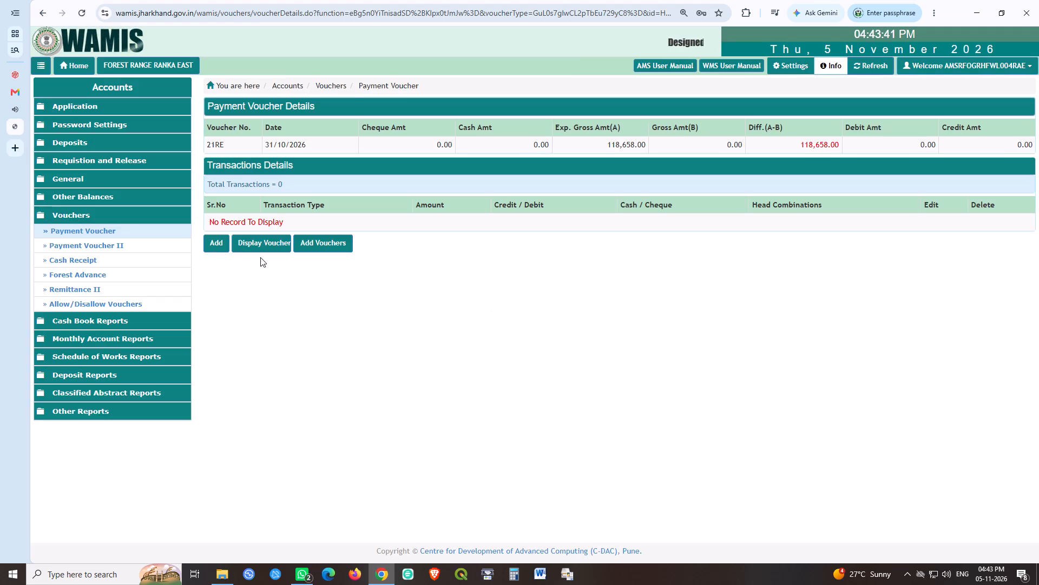
# Start a transaction for voucher 21RE with amount 118658, as a debit in cash.
pyautogui.click(212, 245)
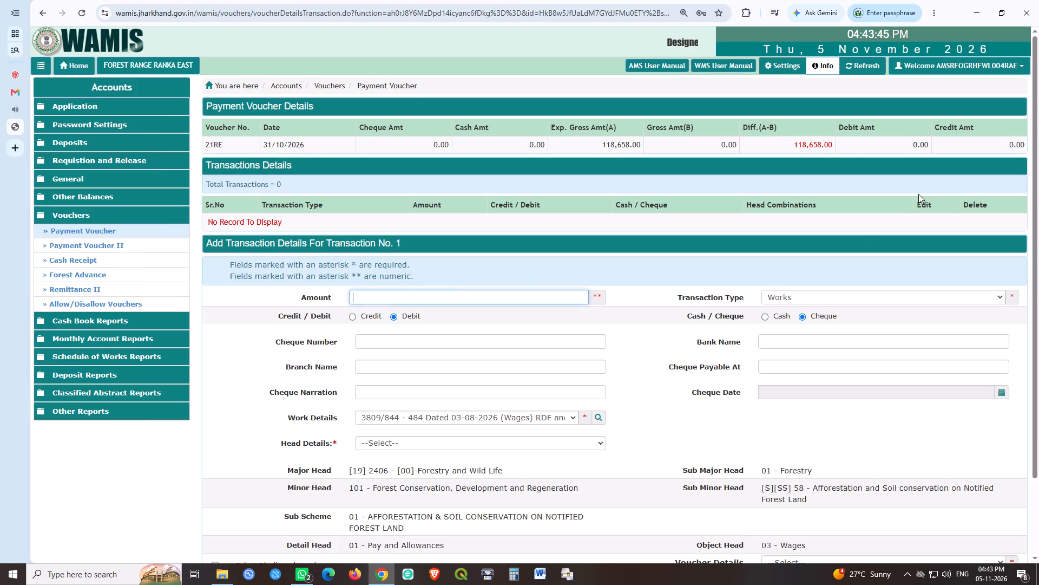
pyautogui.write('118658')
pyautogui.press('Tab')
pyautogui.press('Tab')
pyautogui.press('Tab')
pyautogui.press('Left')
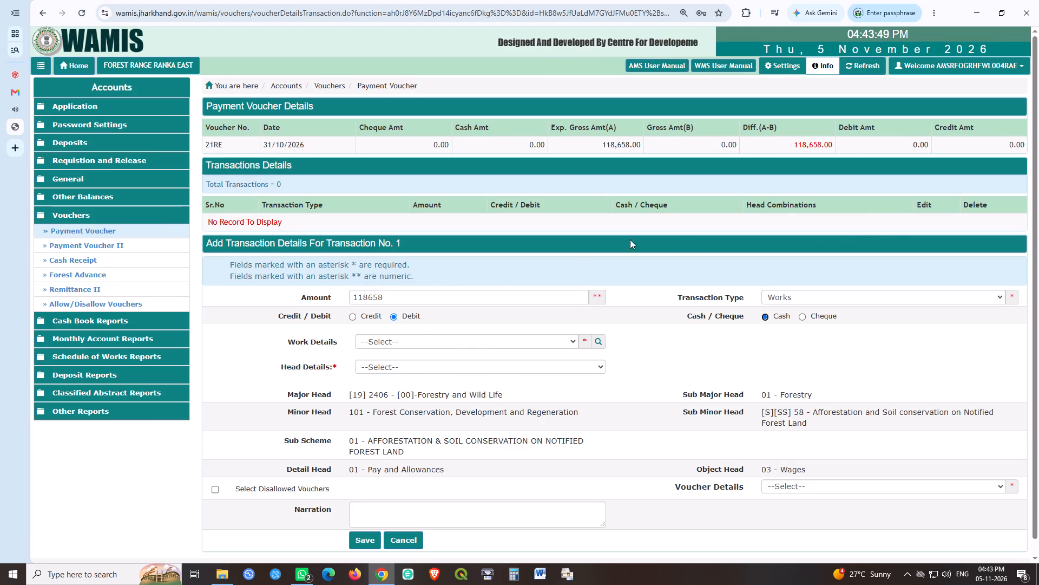
# Look through the available works for the one that matches the 21RE transaction.
pyautogui.click(399, 339)
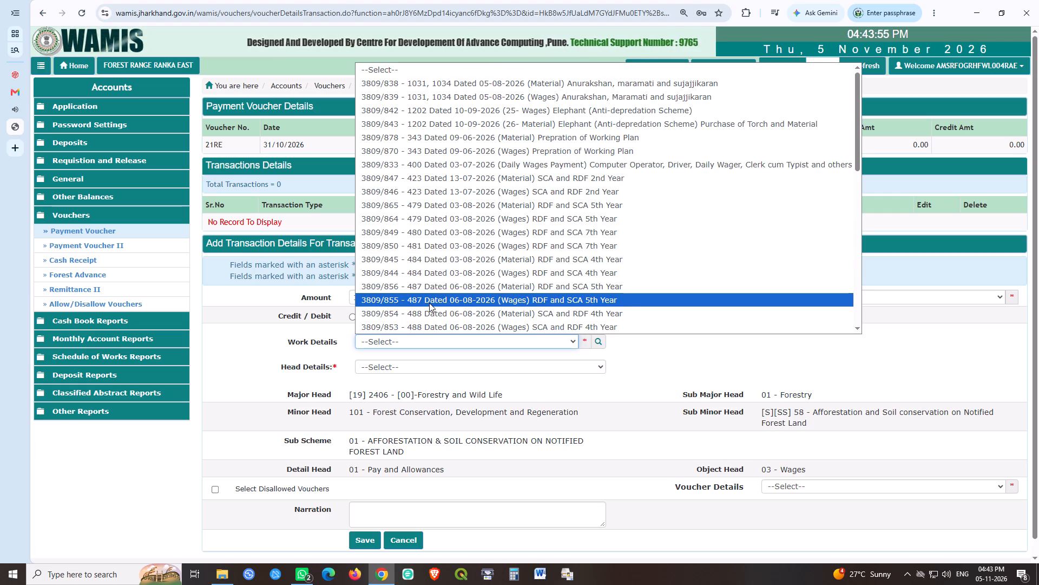
pyautogui.scroll(-2, 481, 281)
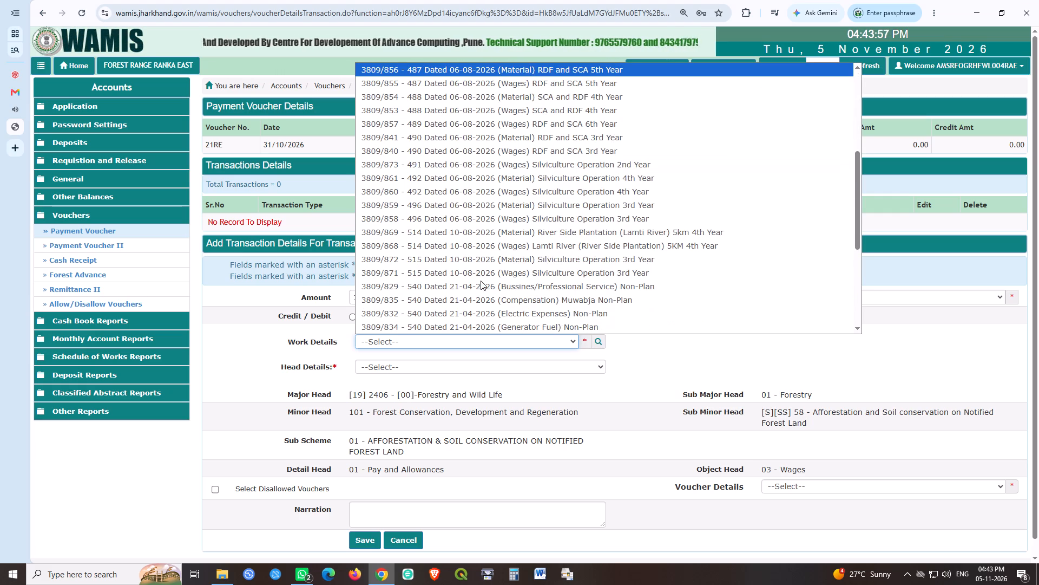
pyautogui.scroll(-5, 481, 281)
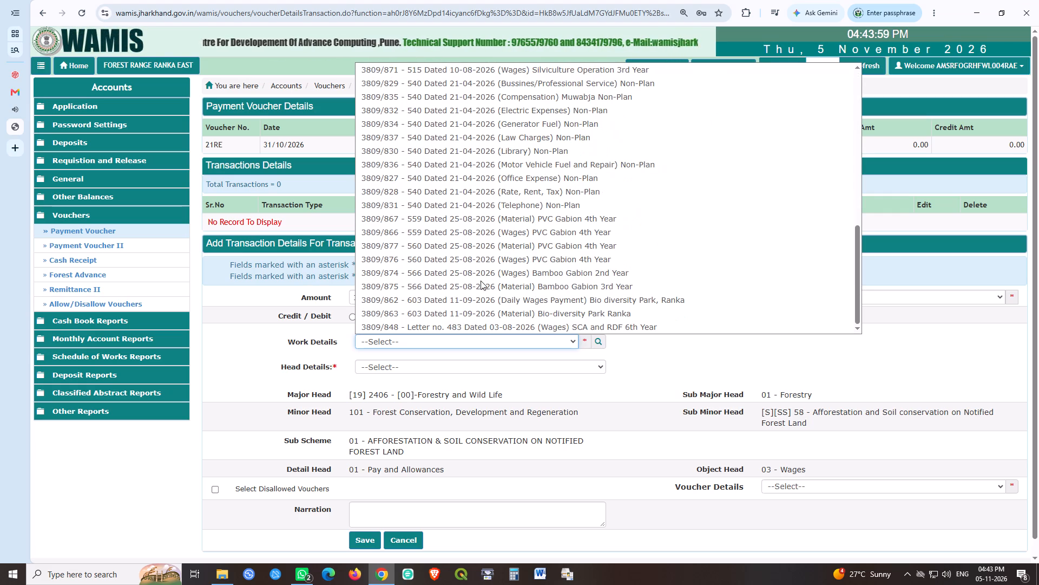
pyautogui.scroll(1, 490, 282)
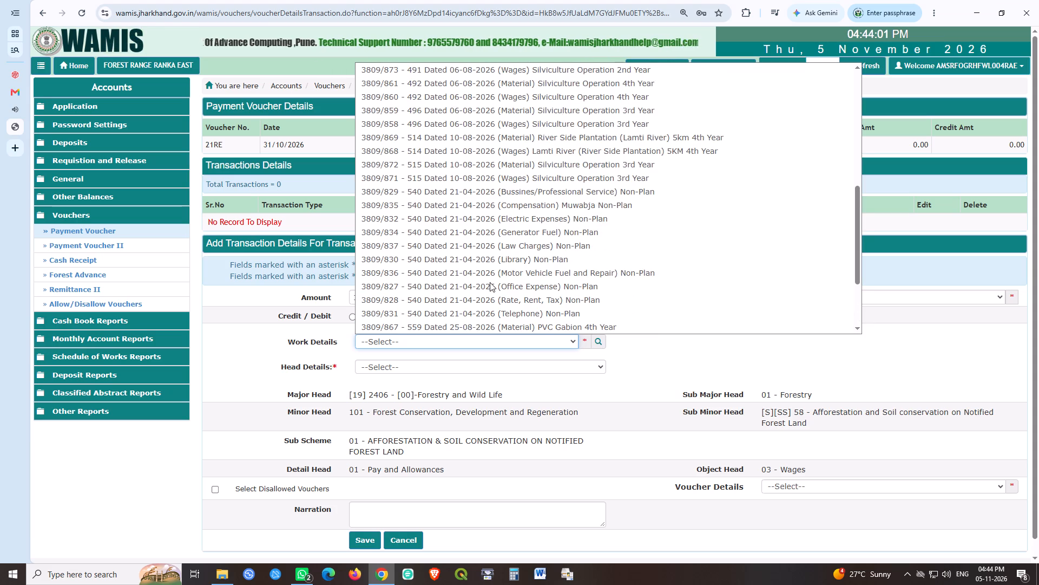
pyautogui.scroll(3, 490, 282)
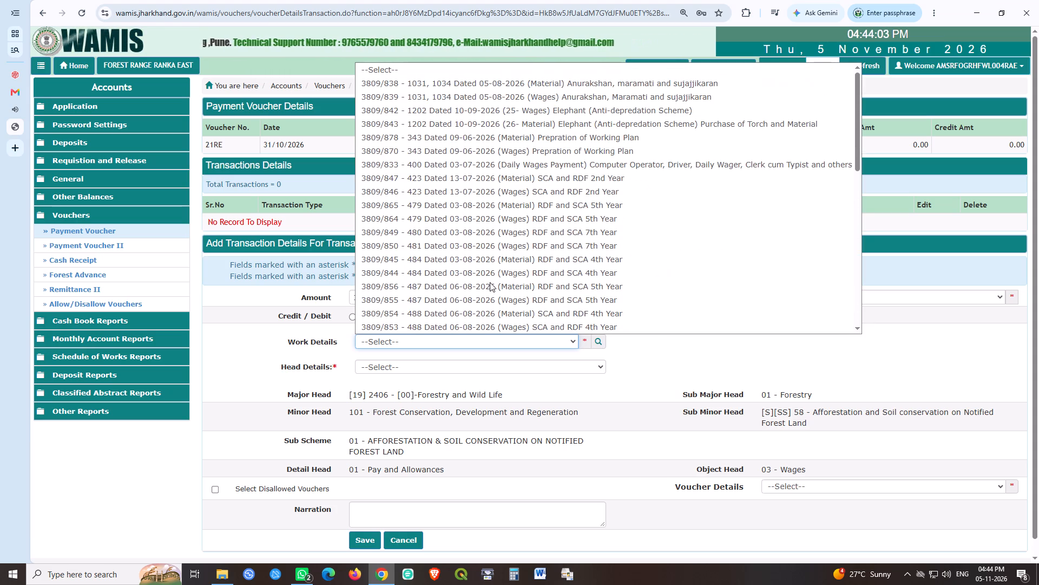
pyautogui.scroll(4, 490, 282)
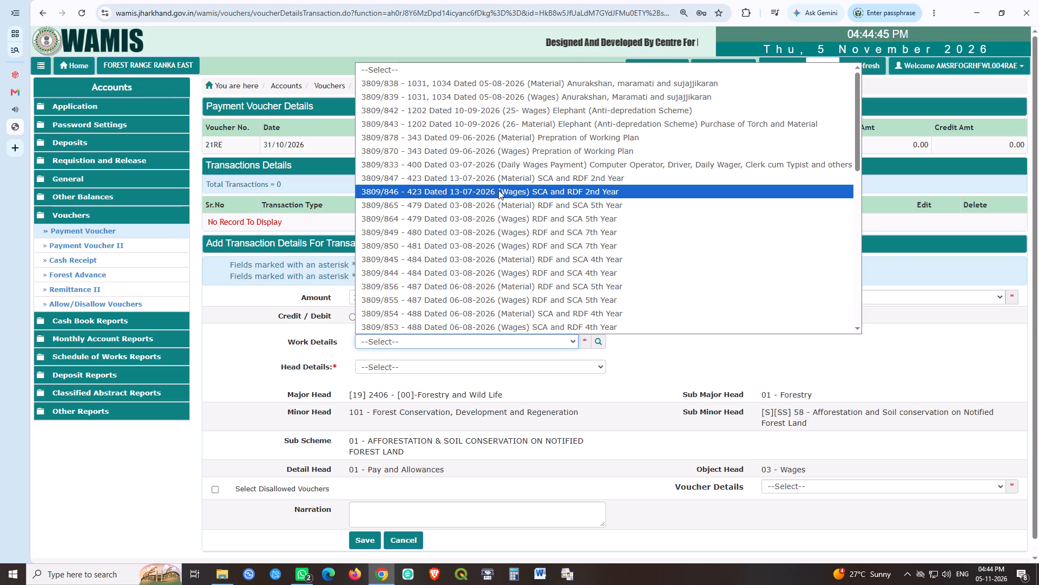
pyautogui.scroll(3, 489, 208)
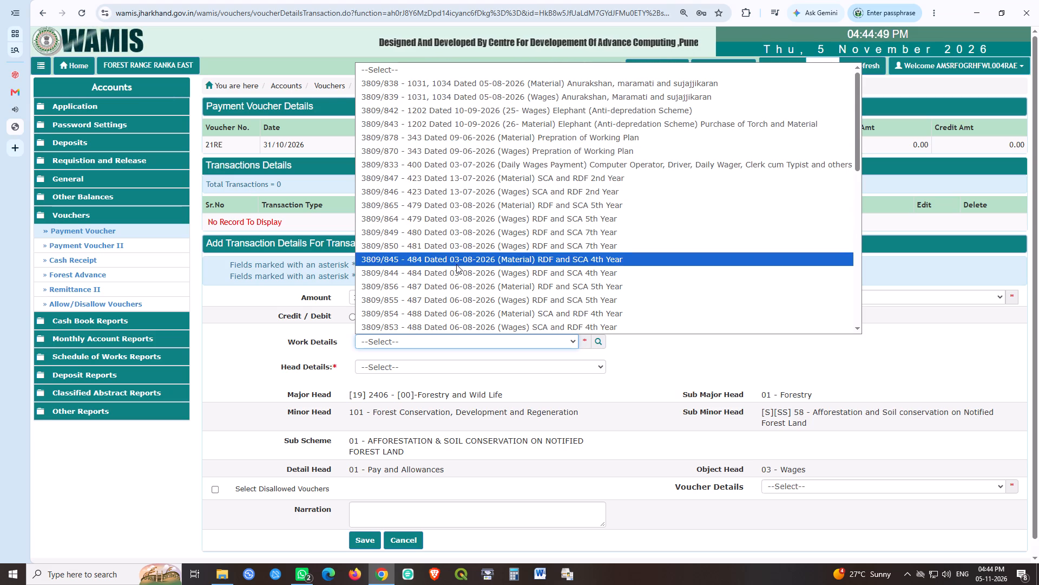
pyautogui.scroll(-1, 456, 269)
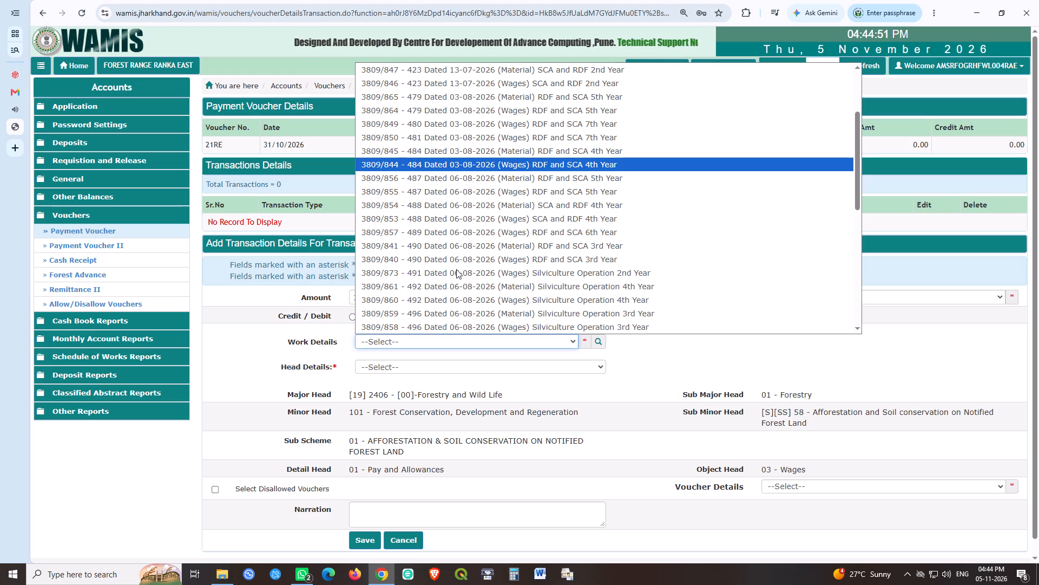
pyautogui.scroll(-2, 456, 269)
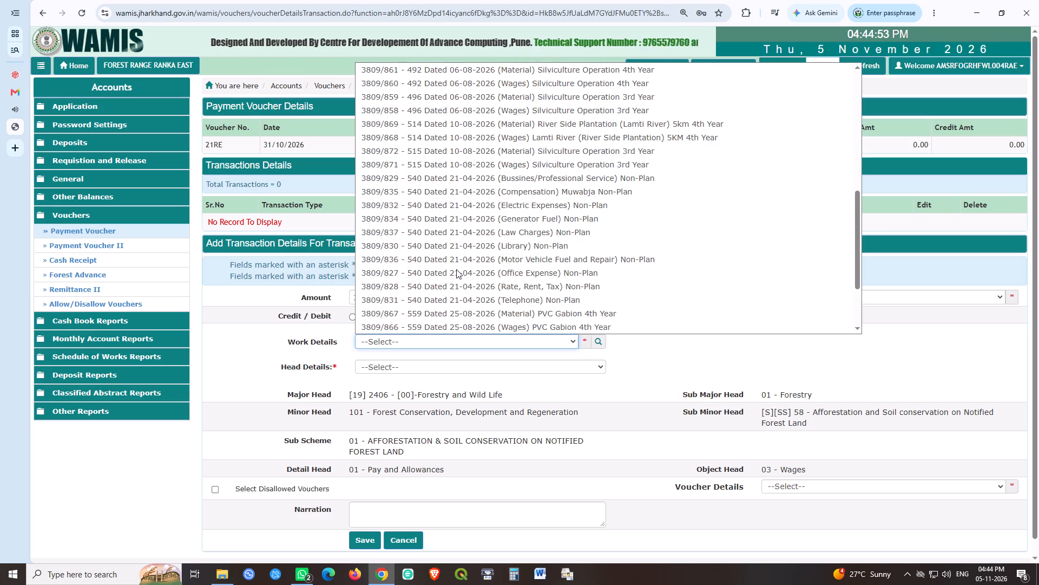
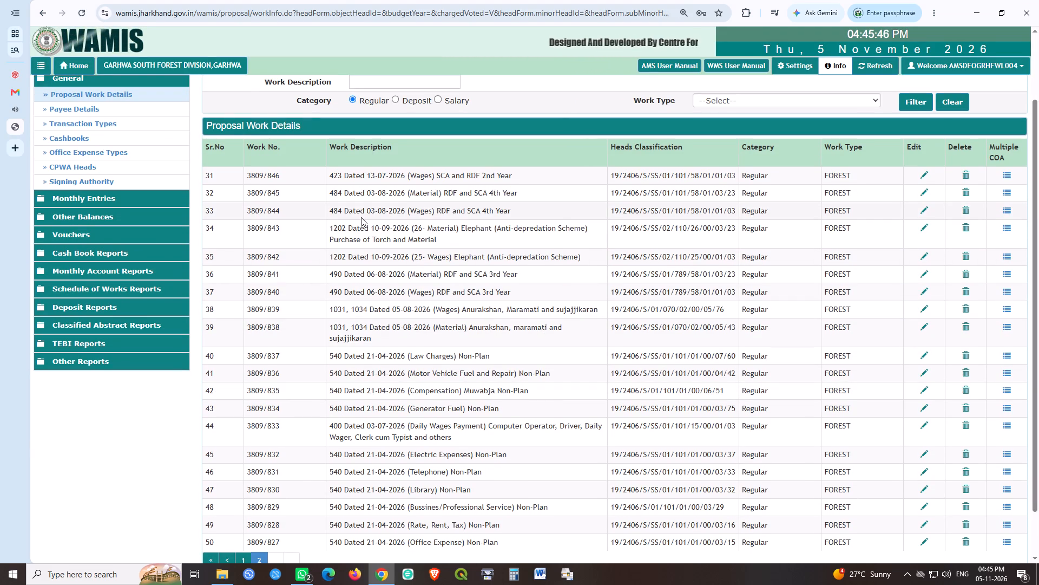
# Change work 3809/848's description to "483 Dated 03-08-2026 (Wages) SCA and RDF 6th Year" and save the update.
pyautogui.scroll(-2, 386, 320)
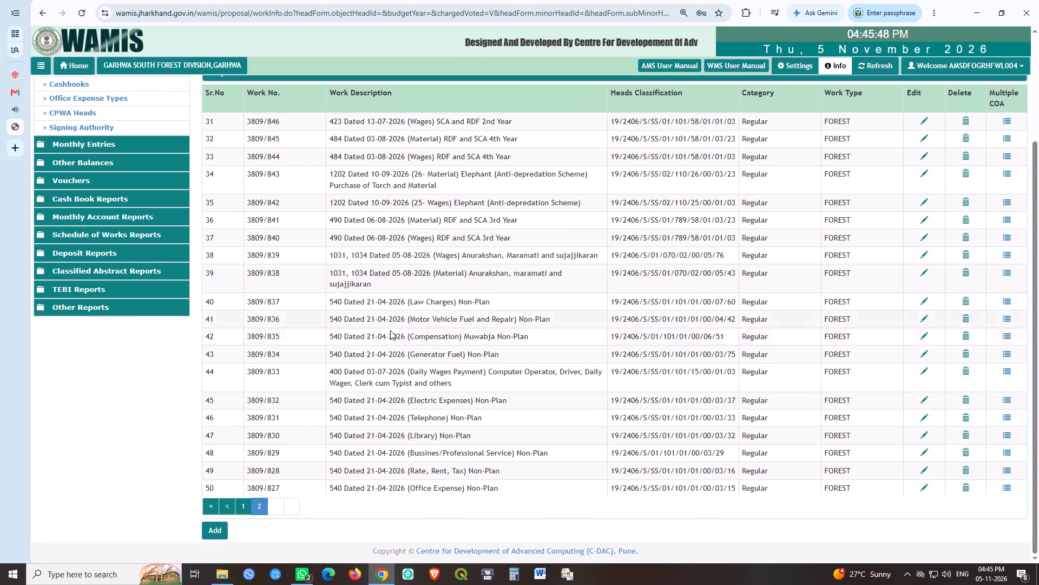
pyautogui.scroll(1, 352, 464)
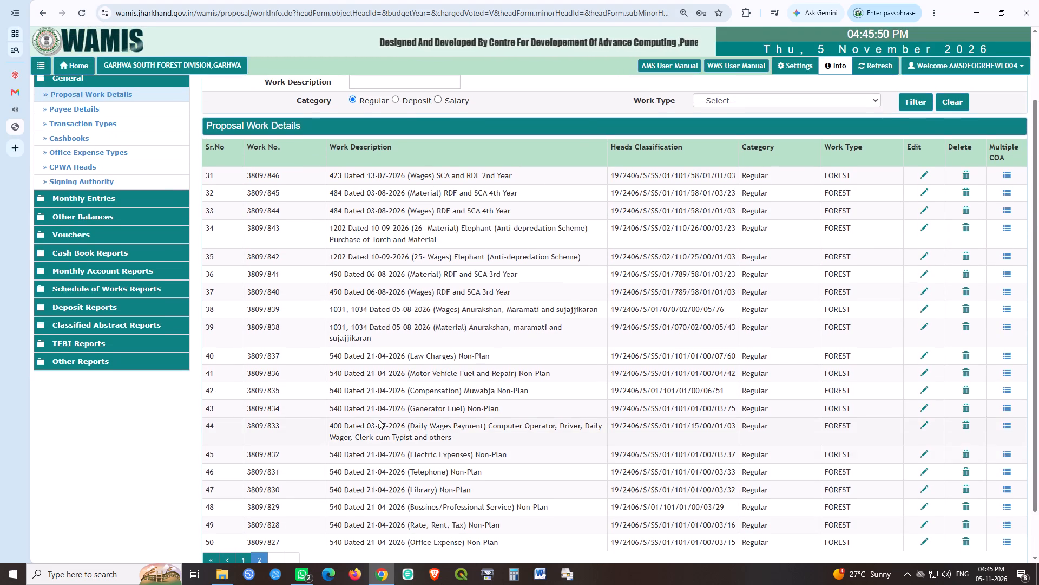
pyautogui.scroll(-1, 379, 420)
pyautogui.click(247, 508)
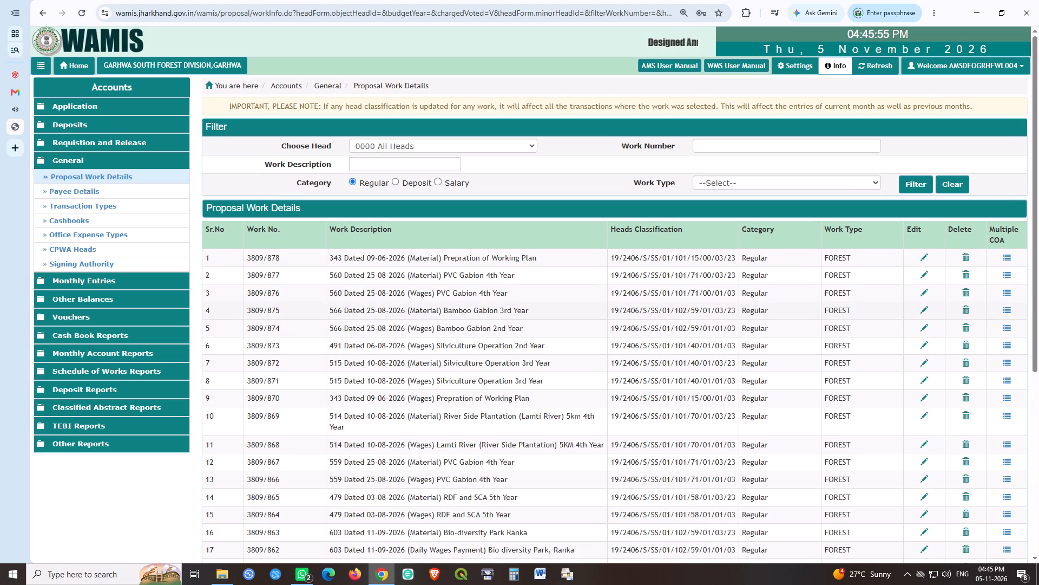
pyautogui.scroll(-10, 519, 307)
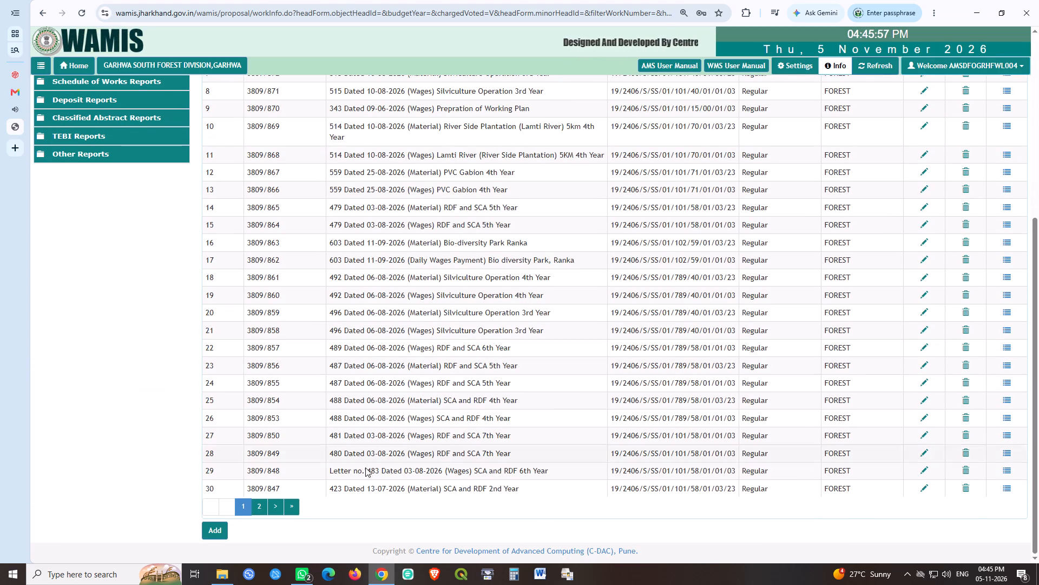
pyautogui.click(925, 469)
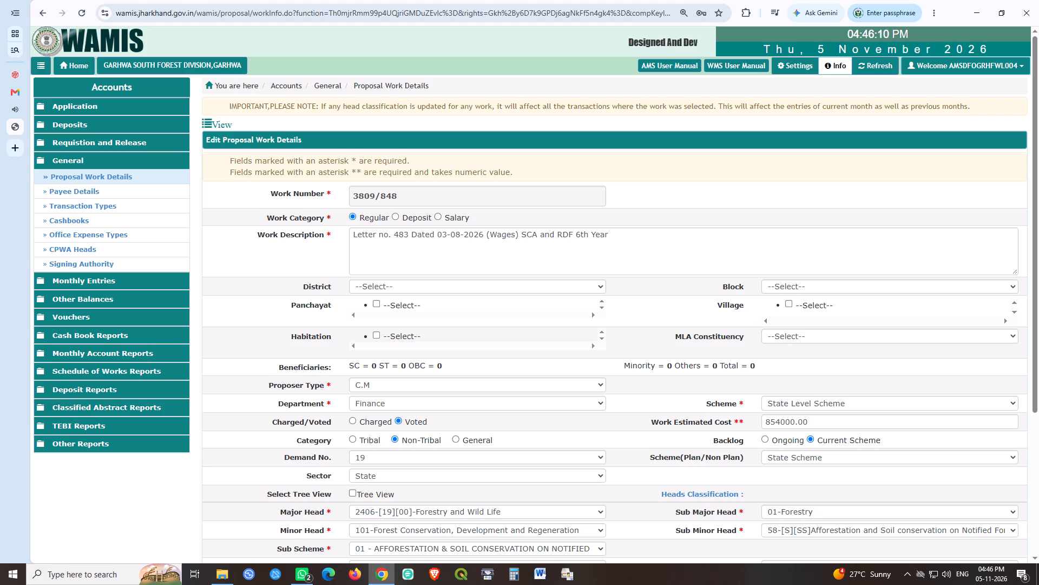
pyautogui.click(392, 237)
pyautogui.press('Right')
pyautogui.press('BackSpace')
pyautogui.press('BackSpace')
pyautogui.press('BackSpace')
pyautogui.press('BackSpace')
pyautogui.press('BackSpace')
pyautogui.press('BackSpace')
pyautogui.press('BackSpace')
pyautogui.press('BackSpace')
pyautogui.press('BackSpace')
pyautogui.press('BackSpace')
pyautogui.press('BackSpace')
pyautogui.press('BackSpace')
pyautogui.press('BackSpace')
pyautogui.press('BackSpace')
pyautogui.press('BackSpace')
pyautogui.press('BackSpace')
pyautogui.press('BackSpace')
pyautogui.press('BackSpace')
pyautogui.press('BackSpace')
pyautogui.press('BackSpace')
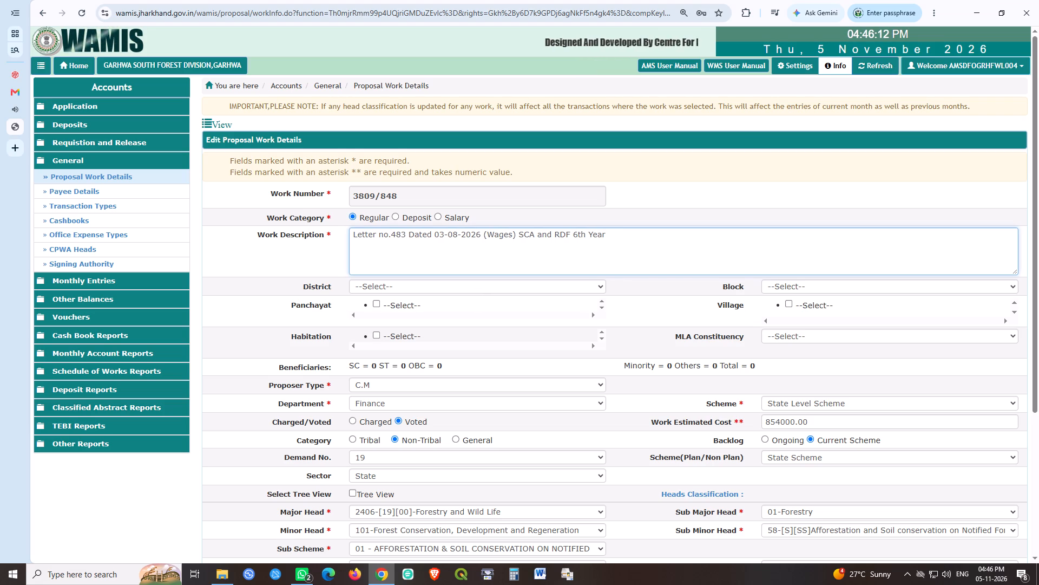
pyautogui.click(655, 310)
pyautogui.scroll(-4, 641, 300)
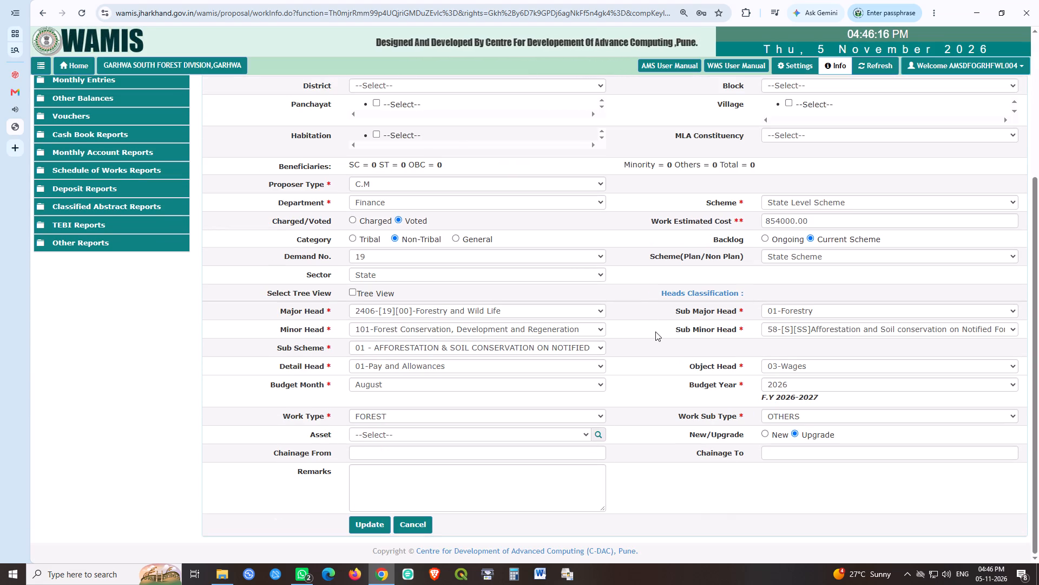
pyautogui.scroll(-2, 655, 331)
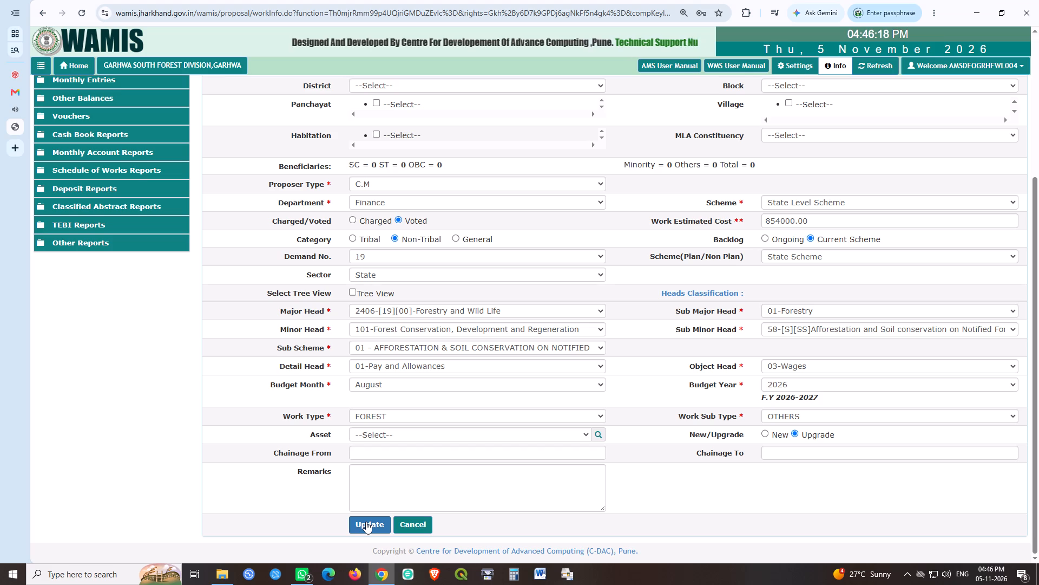
pyautogui.click(366, 522)
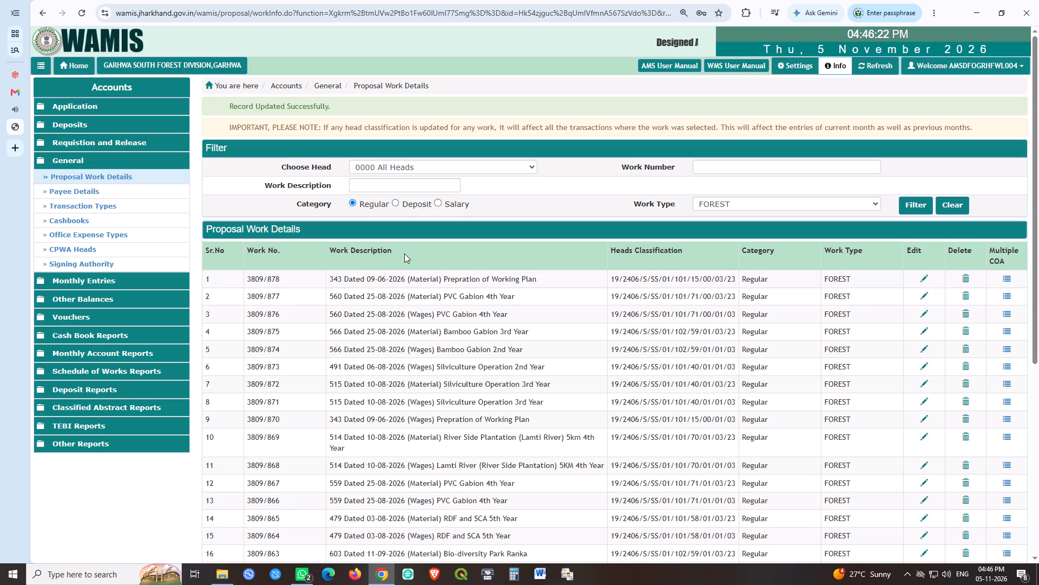
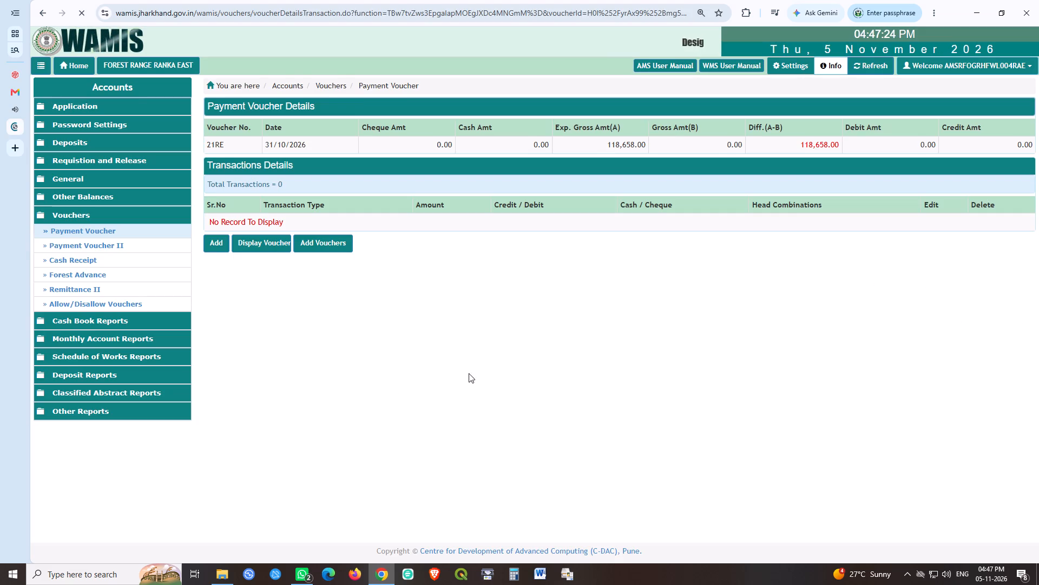
pyautogui.click(214, 249)
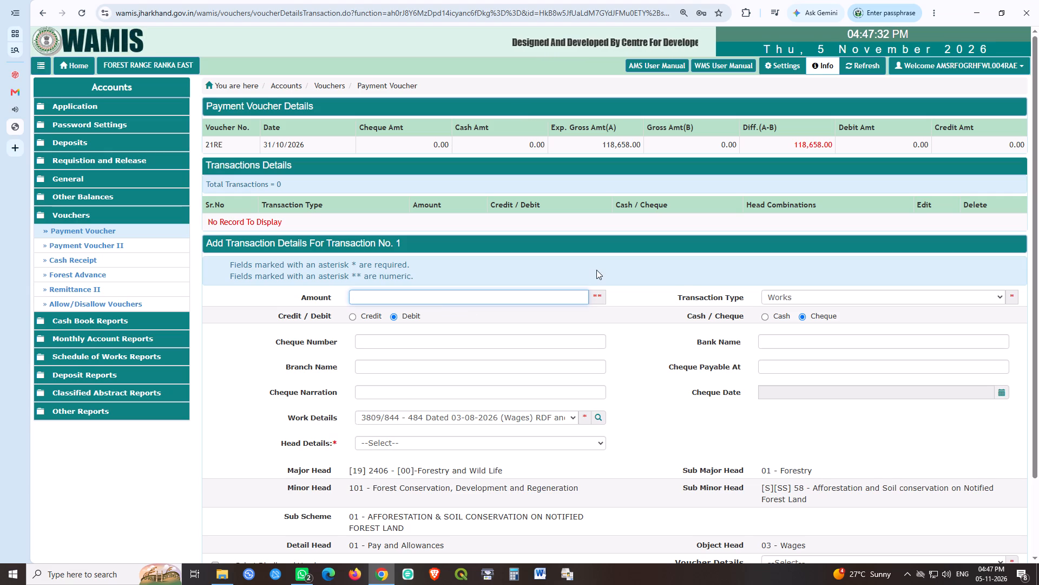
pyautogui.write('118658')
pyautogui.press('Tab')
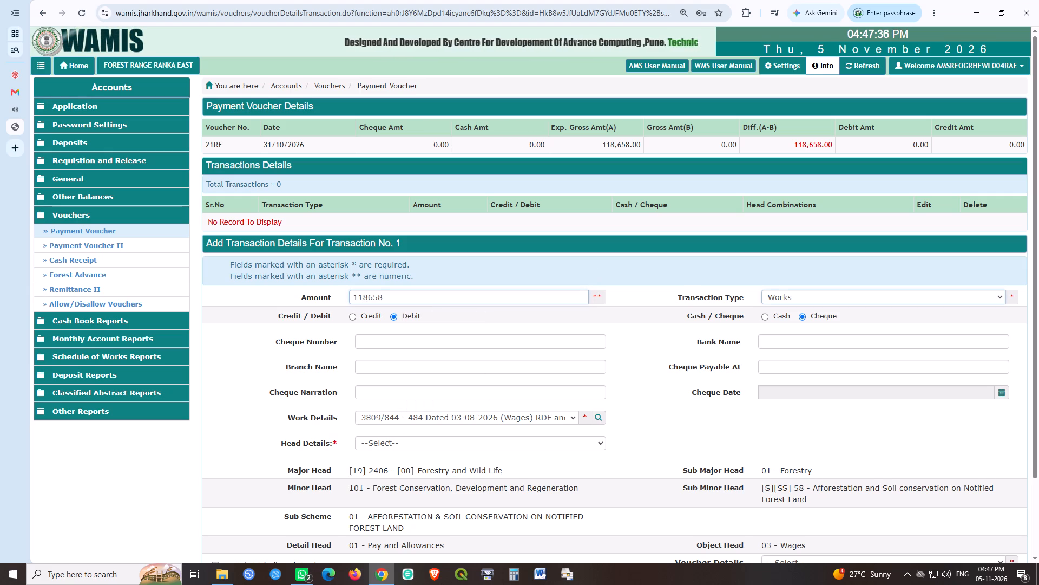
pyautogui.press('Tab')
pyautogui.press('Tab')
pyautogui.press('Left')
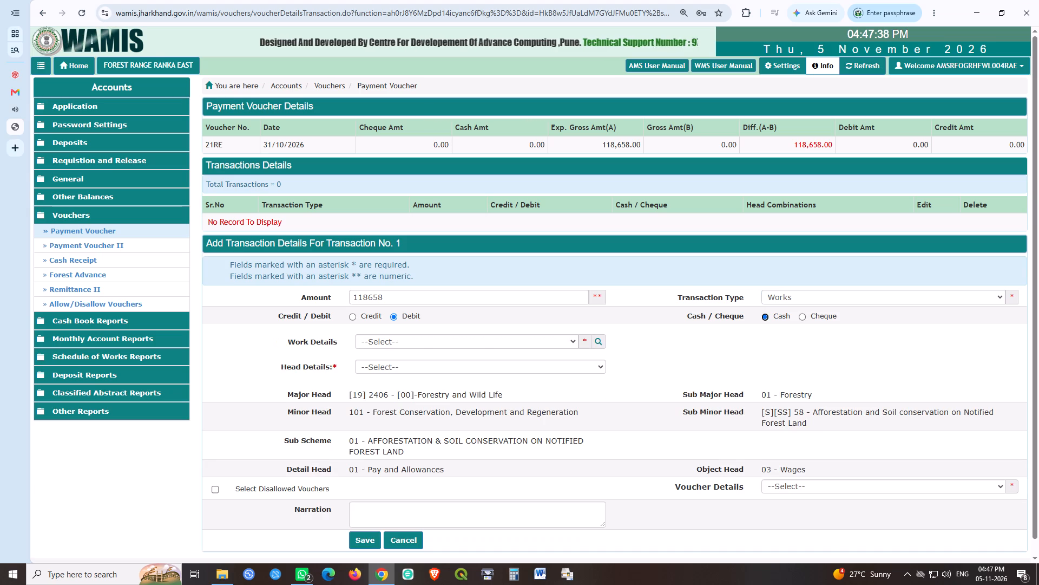
pyautogui.click(504, 340)
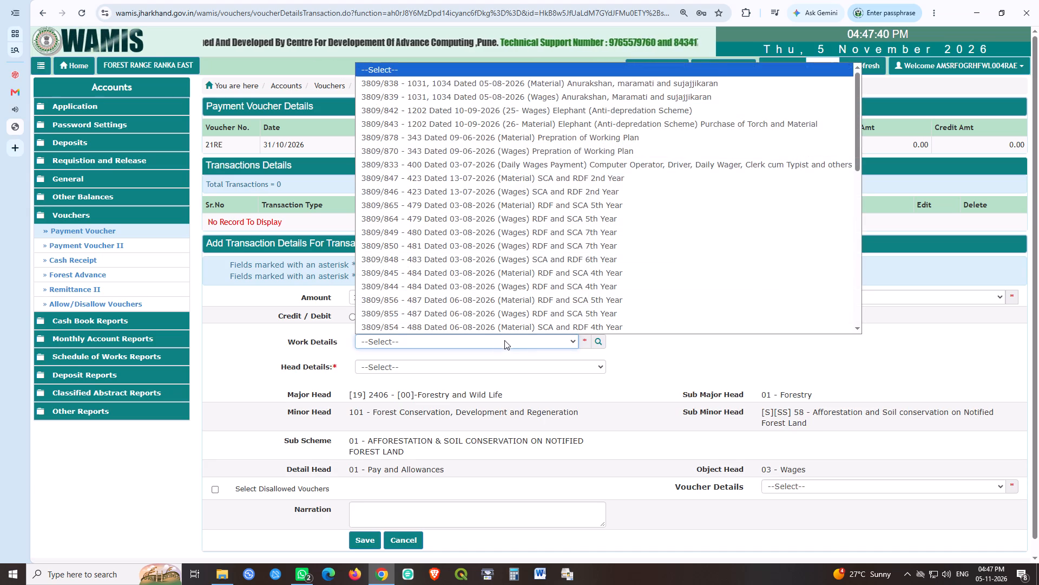
pyautogui.click(449, 261)
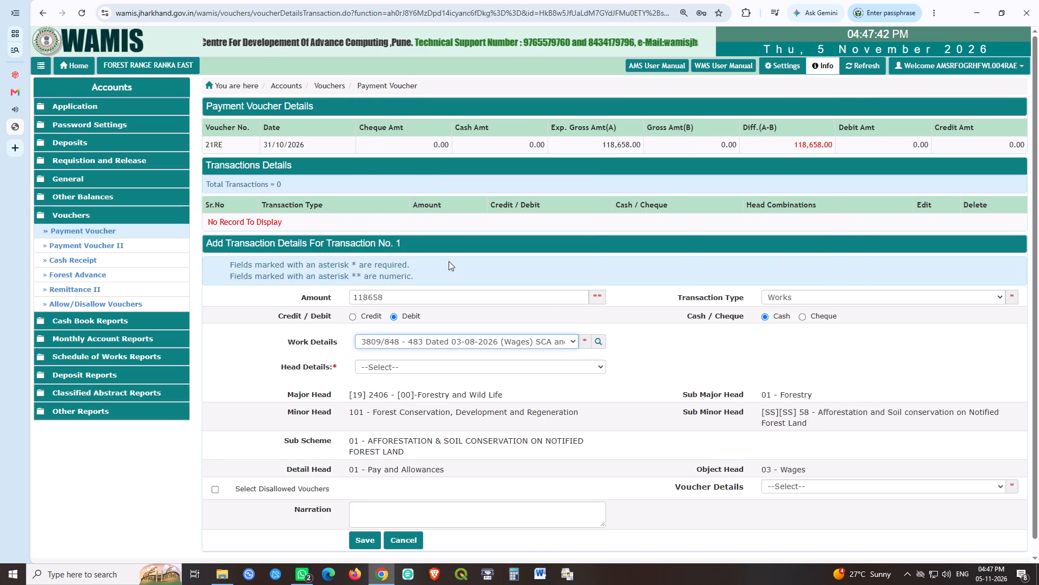
pyautogui.click(499, 365)
pyautogui.click(471, 389)
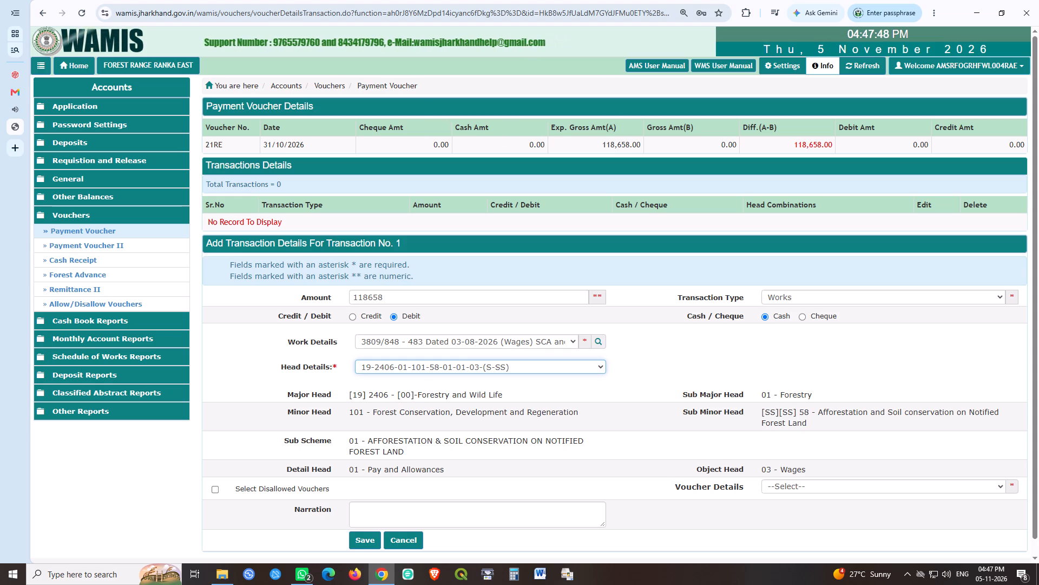
pyautogui.click(356, 536)
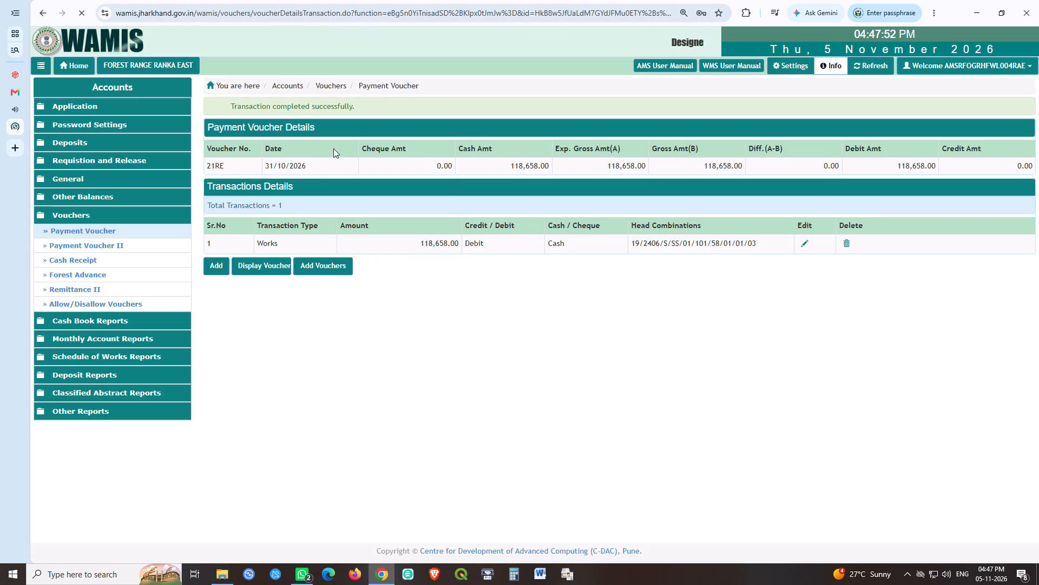
# Create and save payment voucher 22RE with an expected gross amount of 118658.
pyautogui.click(325, 262)
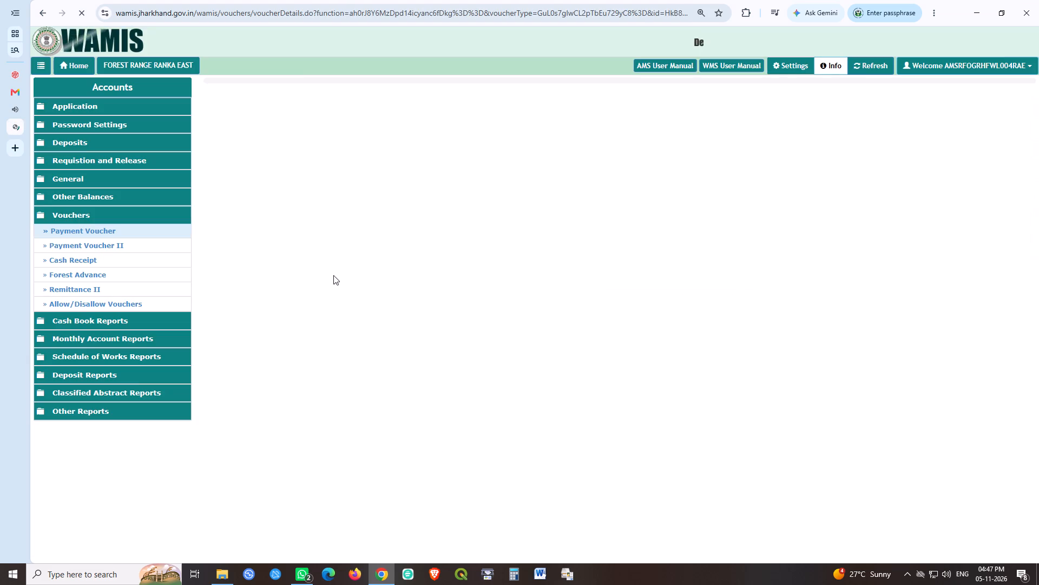
pyautogui.press('Tab')
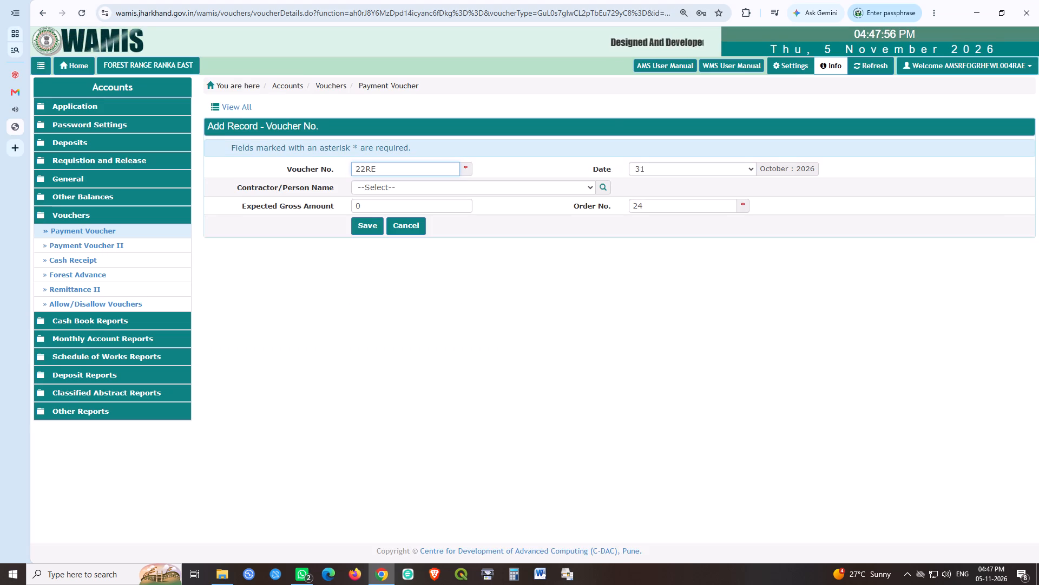
pyautogui.press('Tab')
pyautogui.press('Tab')
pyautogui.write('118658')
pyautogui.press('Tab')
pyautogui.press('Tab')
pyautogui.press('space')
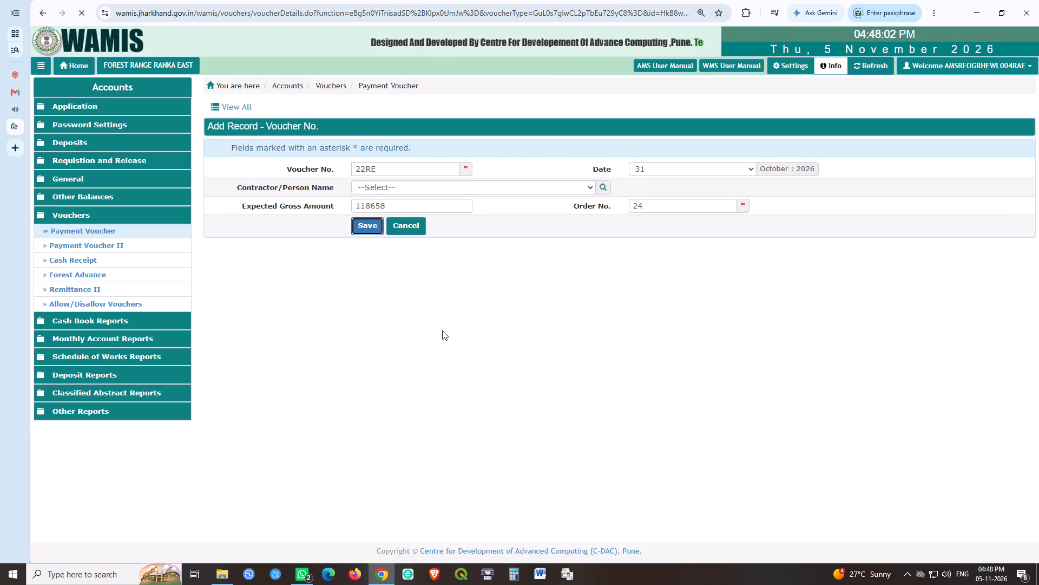
pyautogui.click(212, 242)
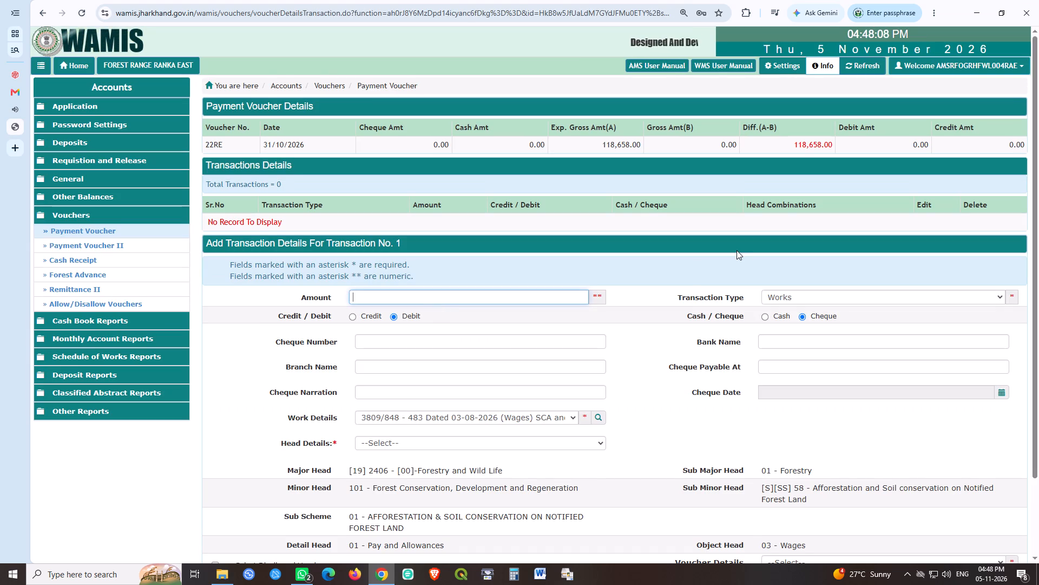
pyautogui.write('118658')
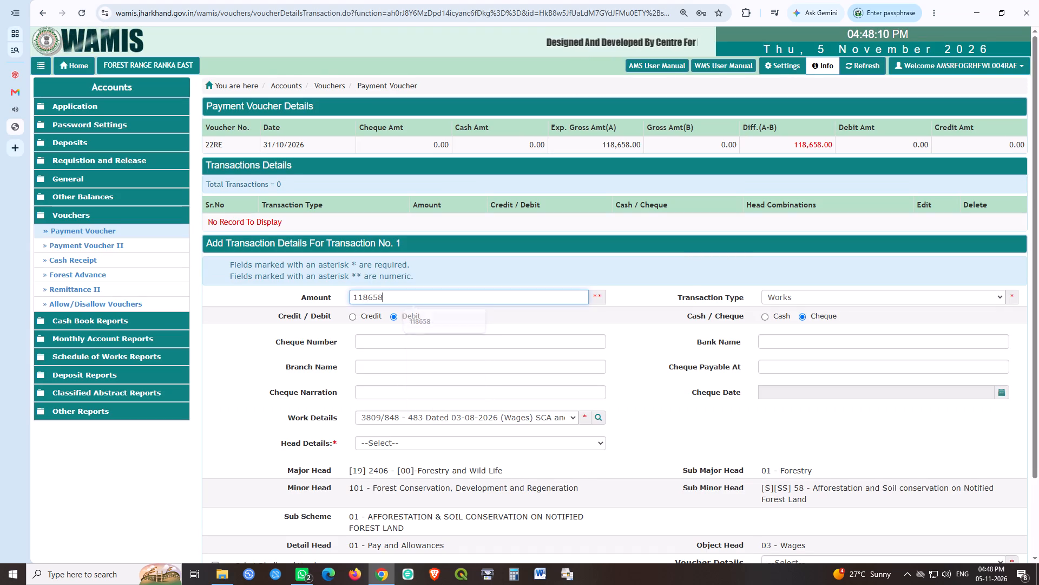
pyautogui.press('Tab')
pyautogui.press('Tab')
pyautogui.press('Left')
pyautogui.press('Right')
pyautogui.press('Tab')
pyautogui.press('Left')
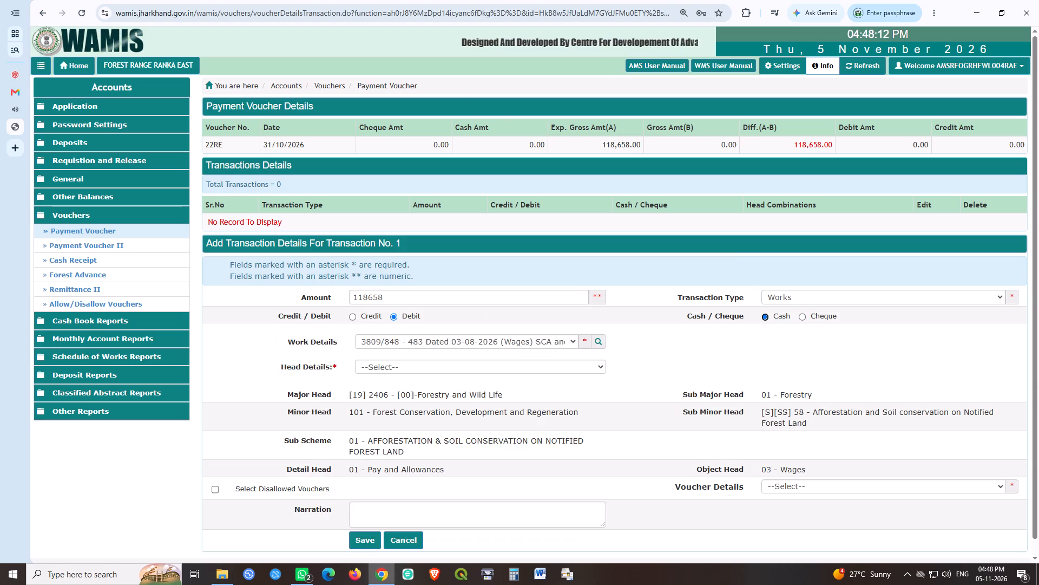
pyautogui.click(436, 339)
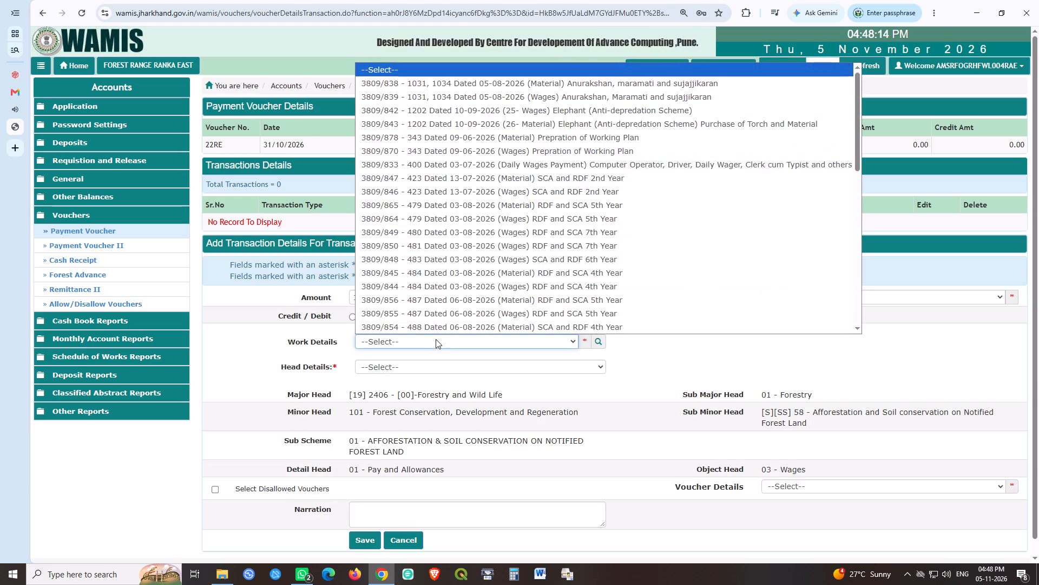
pyautogui.click(455, 260)
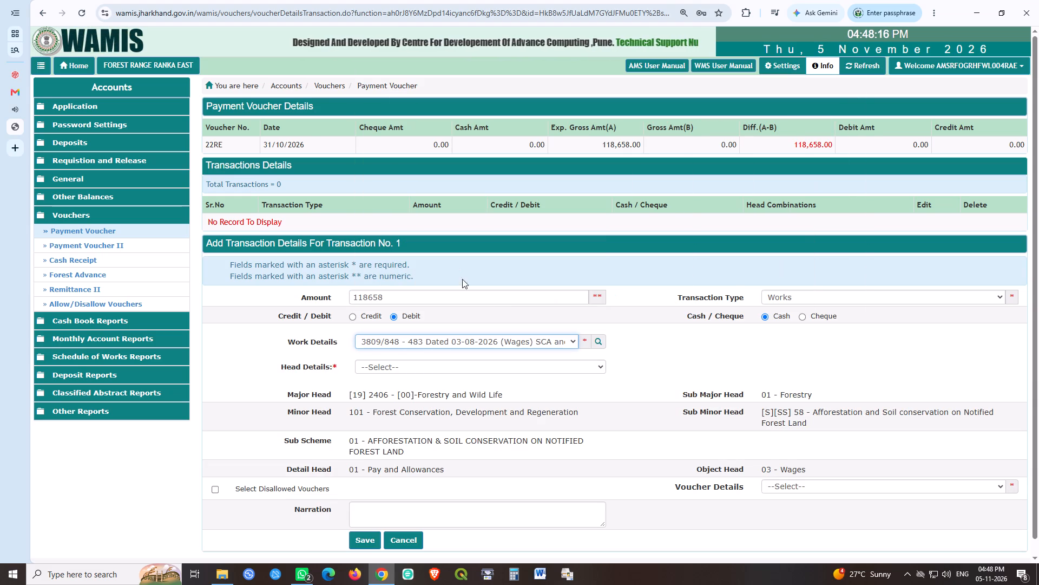
pyautogui.click(545, 355)
pyautogui.click(538, 360)
pyautogui.click(519, 394)
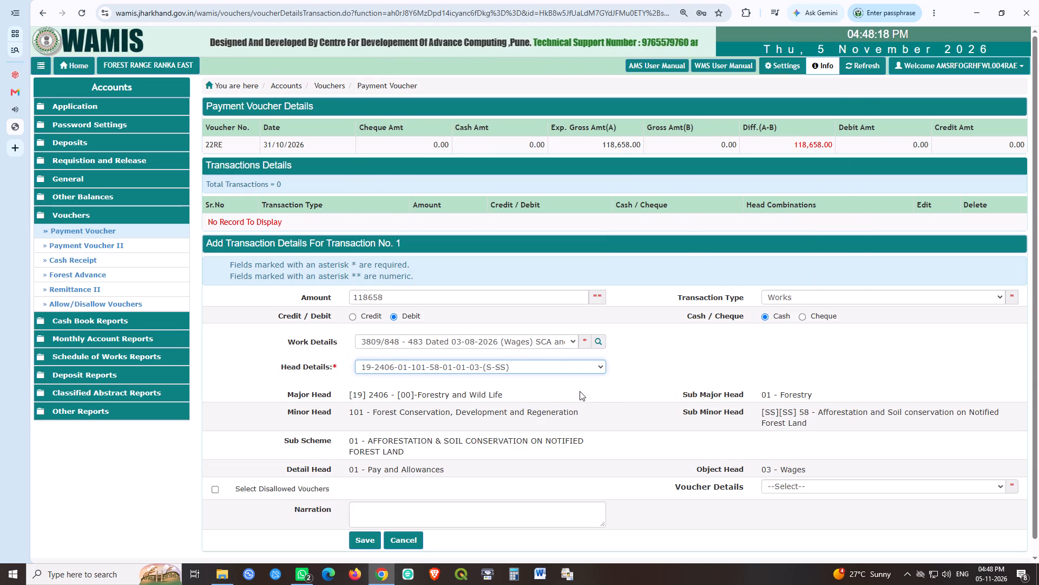
pyautogui.click(609, 389)
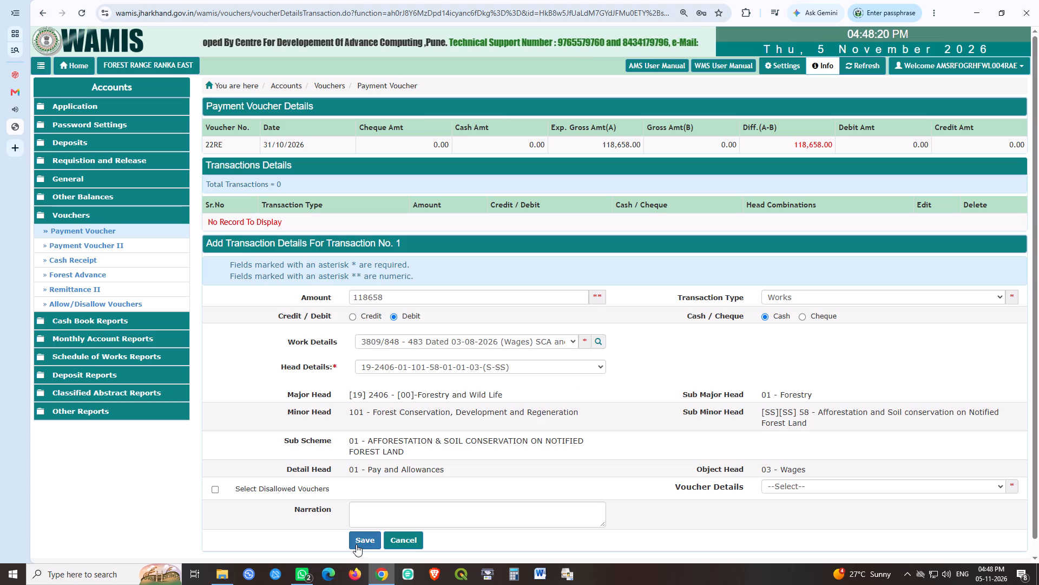
pyautogui.click(358, 544)
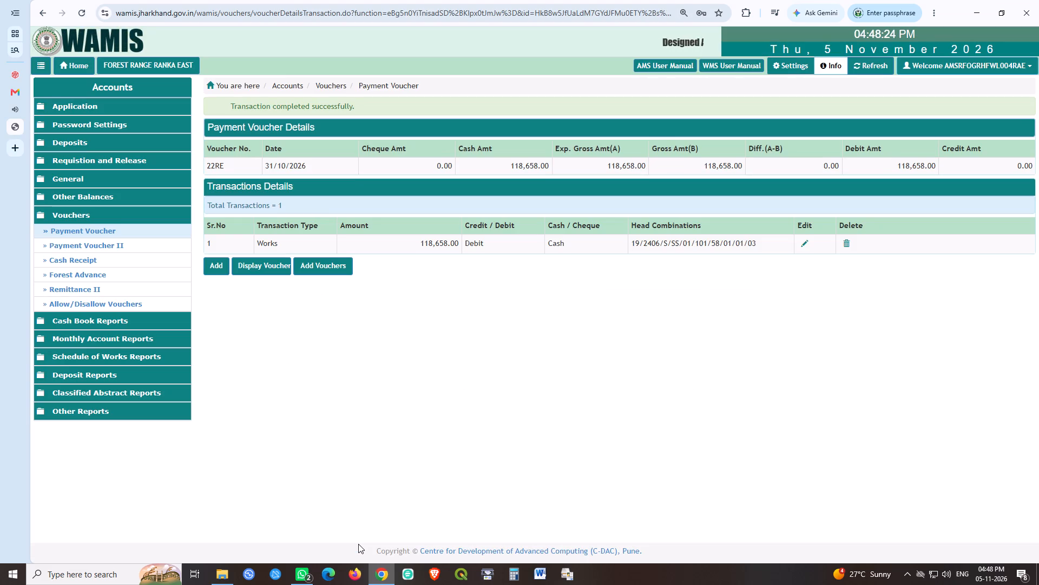
# Create and save a new payment voucher numbered 23RE(P) with an expected gross amount of 118657.50.
pyautogui.click(328, 276)
pyautogui.click(338, 265)
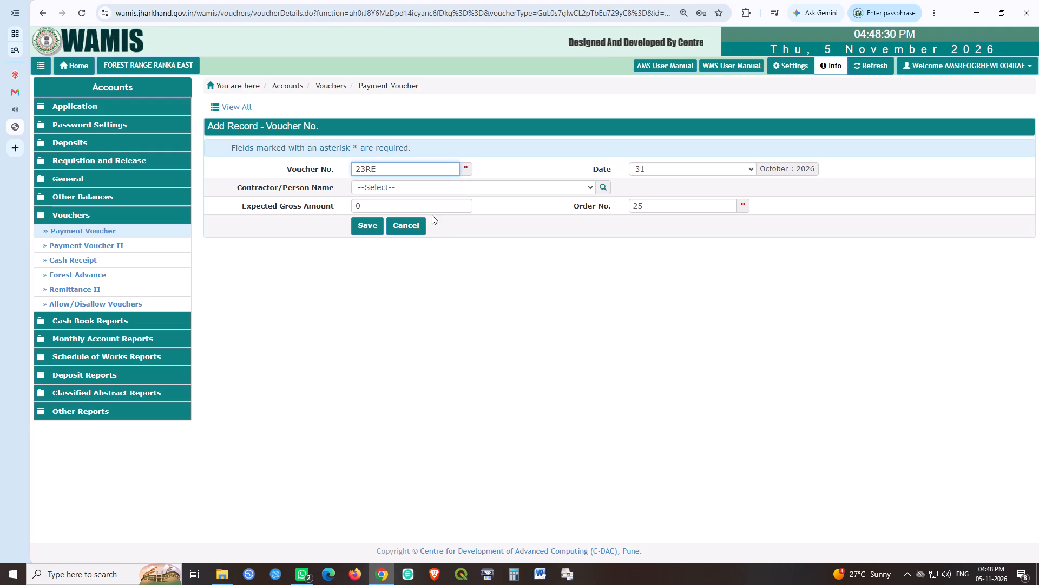
pyautogui.click(405, 172)
pyautogui.write('(P)')
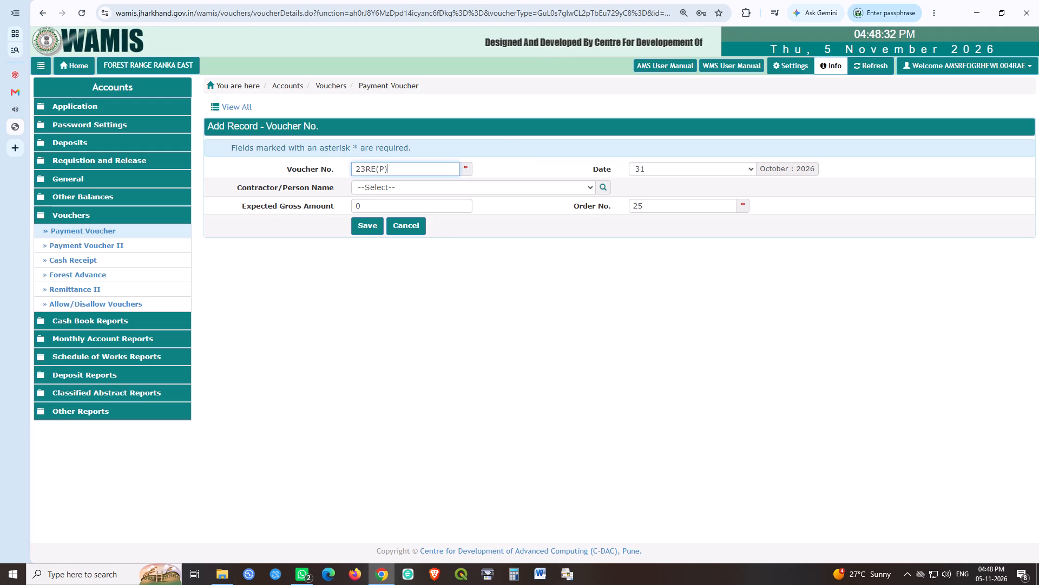
pyautogui.press('Tab')
pyautogui.press('Tab')
pyautogui.press('Tab')
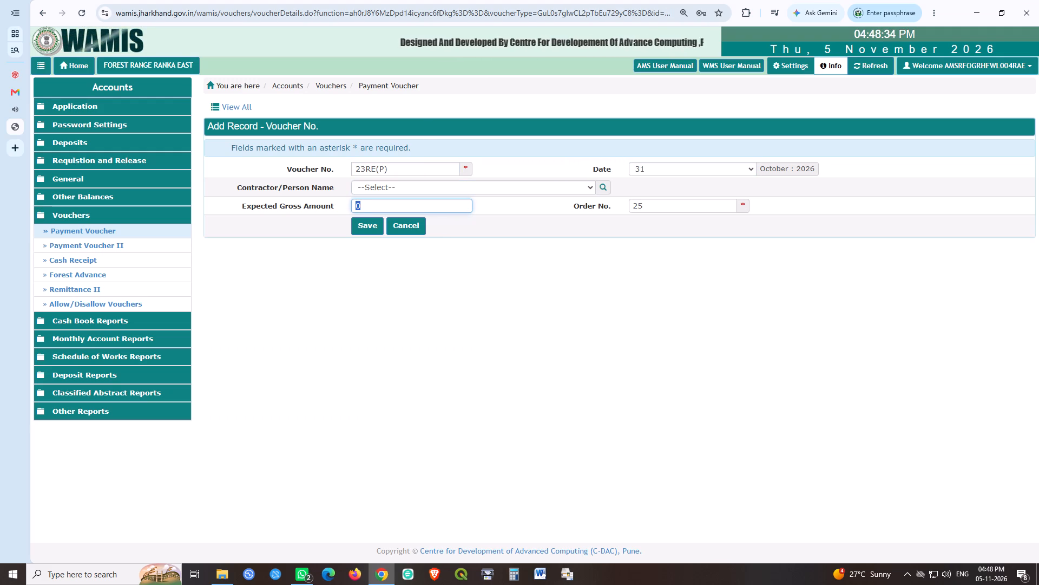
pyautogui.write('118/')
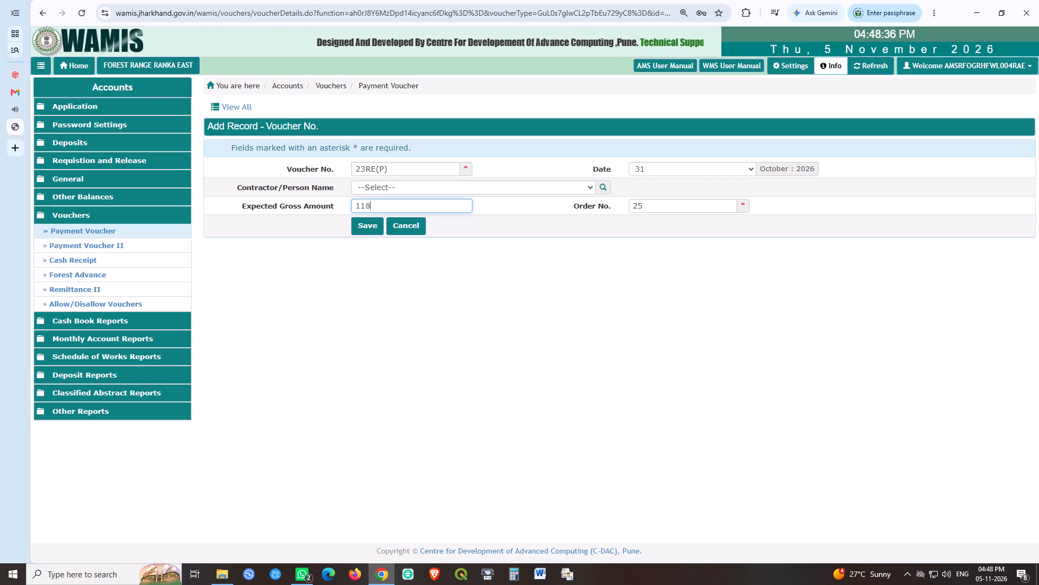
pyautogui.write('657.50')
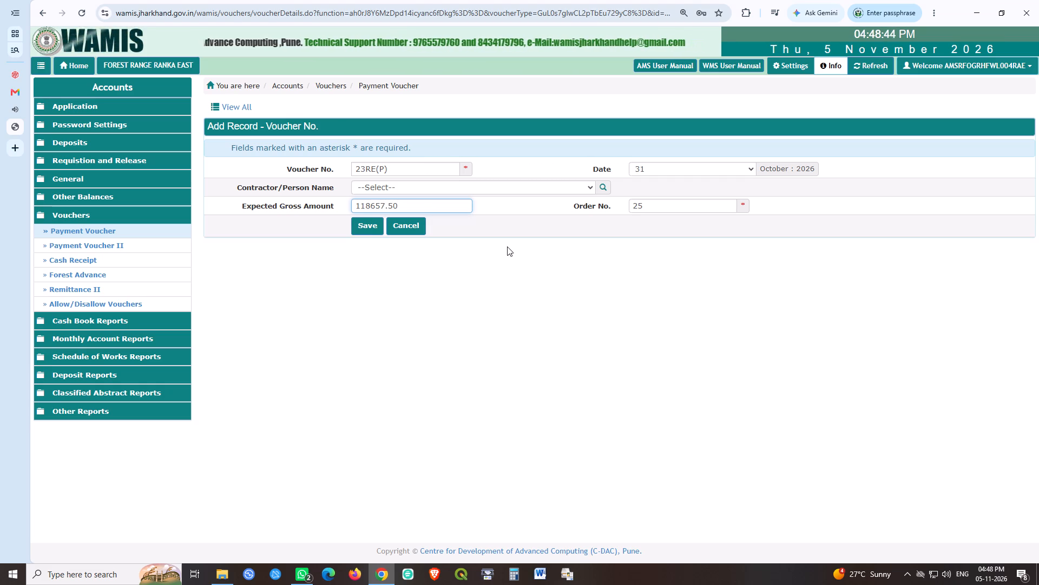
pyautogui.press('Tab')
pyautogui.press('Tab')
pyautogui.press('space')
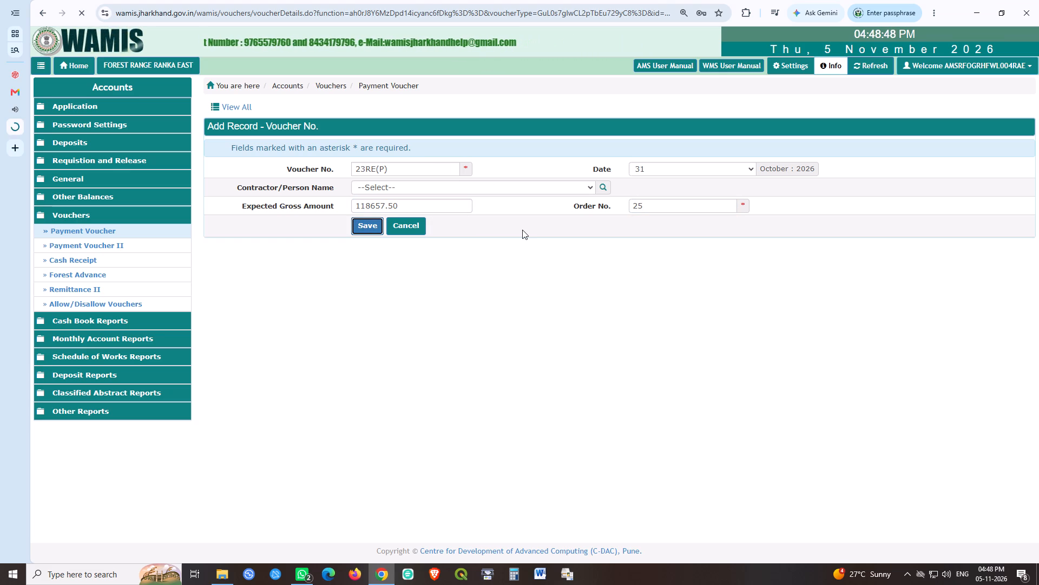
pyautogui.click(221, 242)
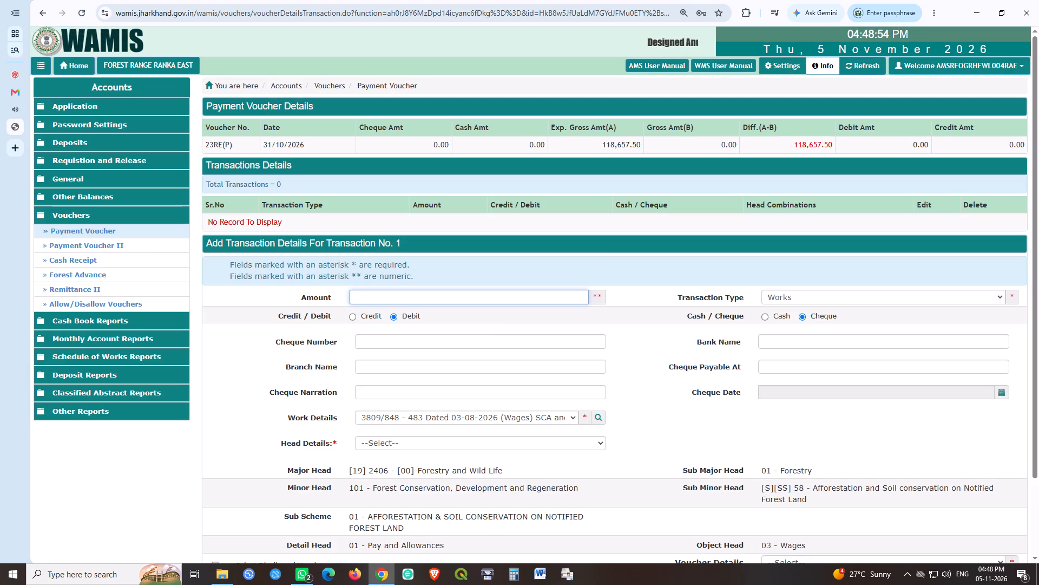
pyautogui.write('118657.50')
pyautogui.press('Tab')
pyautogui.press('Tab')
pyautogui.press('Tab')
pyautogui.press('Left')
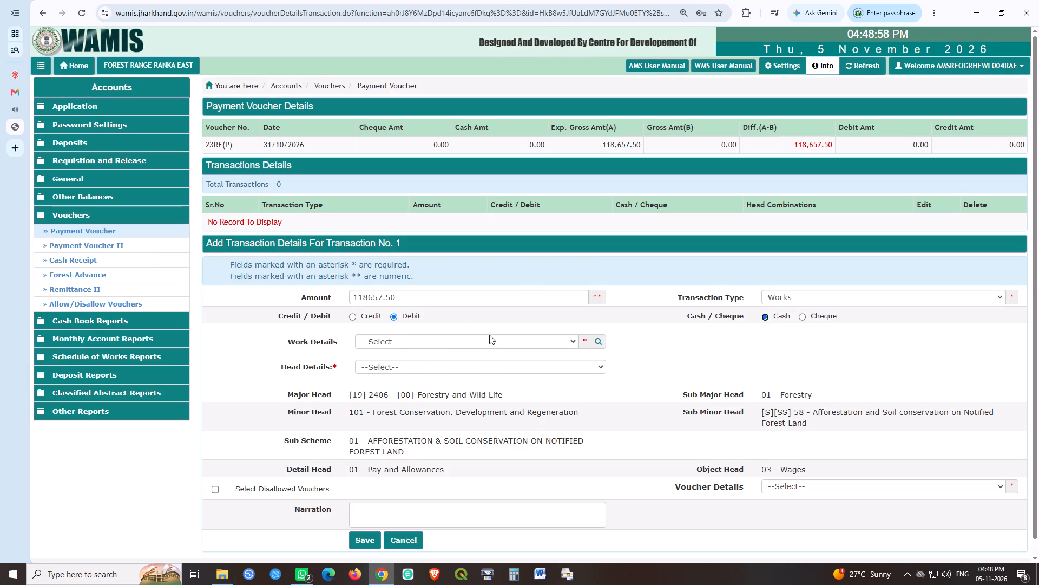
pyautogui.click(479, 342)
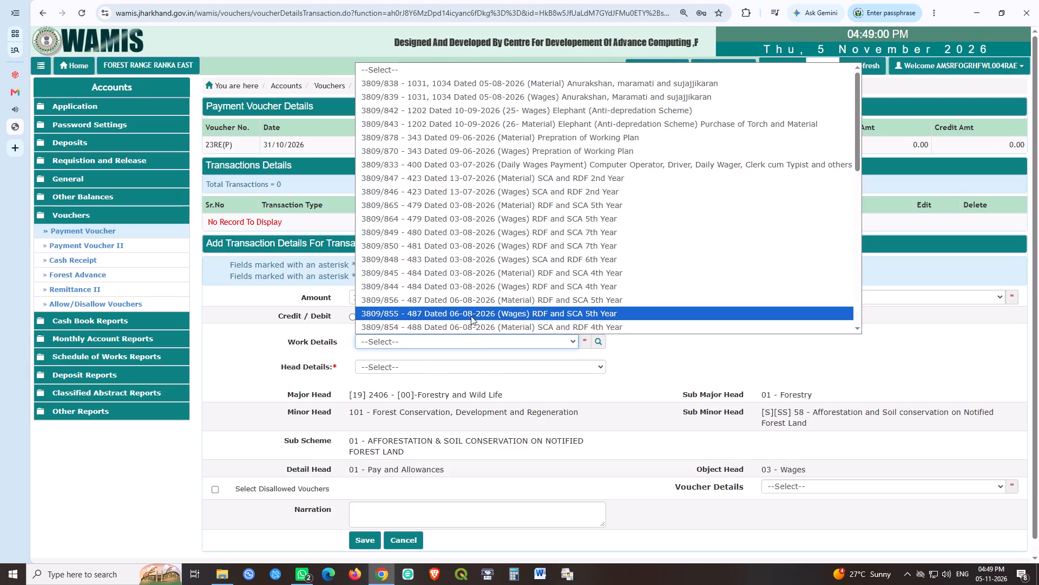
pyautogui.click(448, 236)
pyautogui.click(446, 364)
pyautogui.click(443, 392)
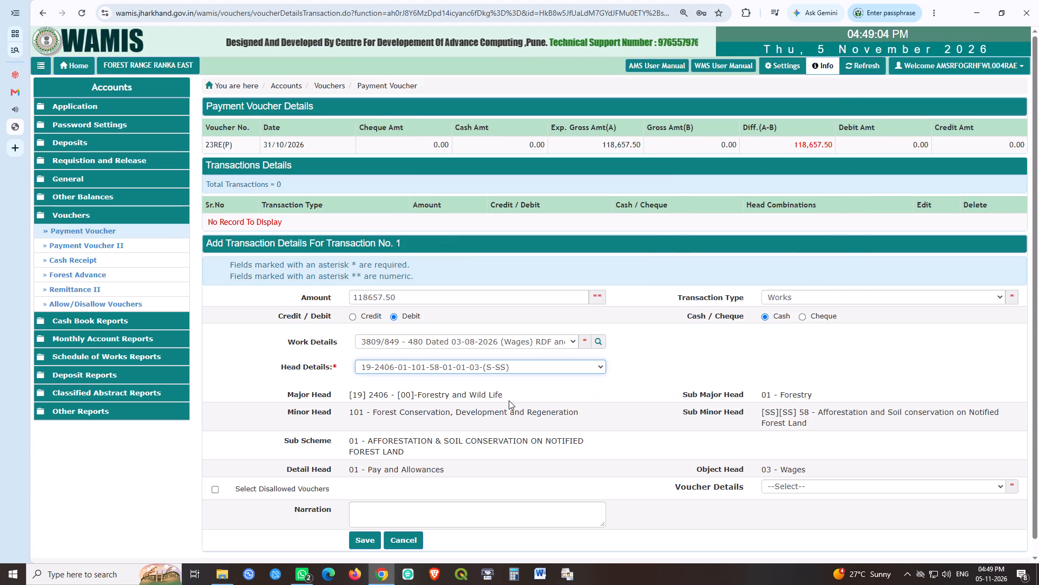
pyautogui.click(612, 409)
pyautogui.click(369, 541)
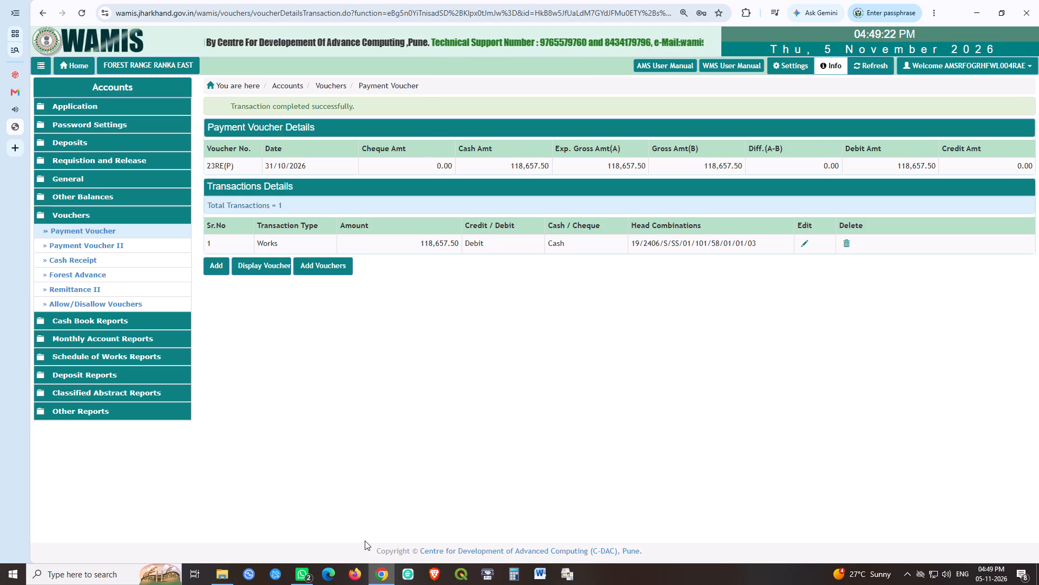
# Create and save a new payment voucher numbered 23RE(P)1 with an expected gross amount of 118657.50.
pyautogui.click(333, 266)
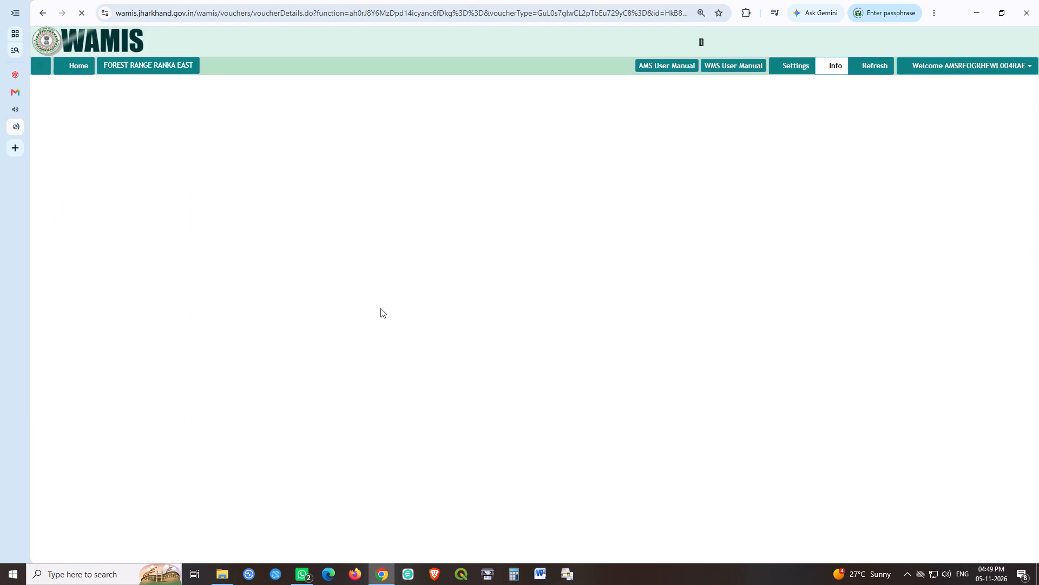
pyautogui.hotkey('shift', 'Right')
pyautogui.press('3')
pyautogui.press('Right')
pyautogui.press('Right')
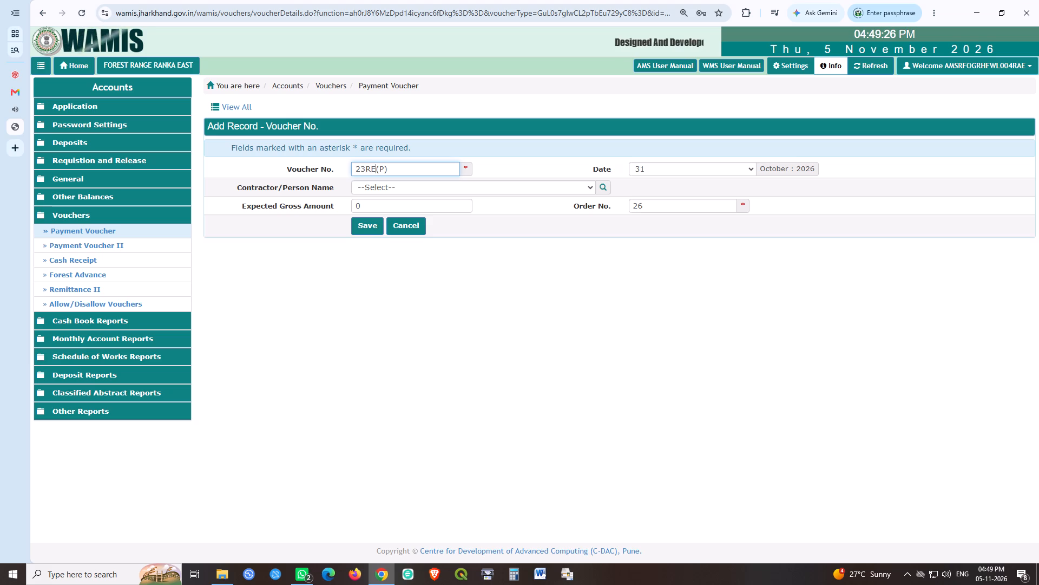
pyautogui.press('Right')
pyautogui.press('Right')
pyautogui.press('Right')
pyautogui.press('1')
pyautogui.press('Tab')
pyautogui.press('Tab')
pyautogui.press('Tab')
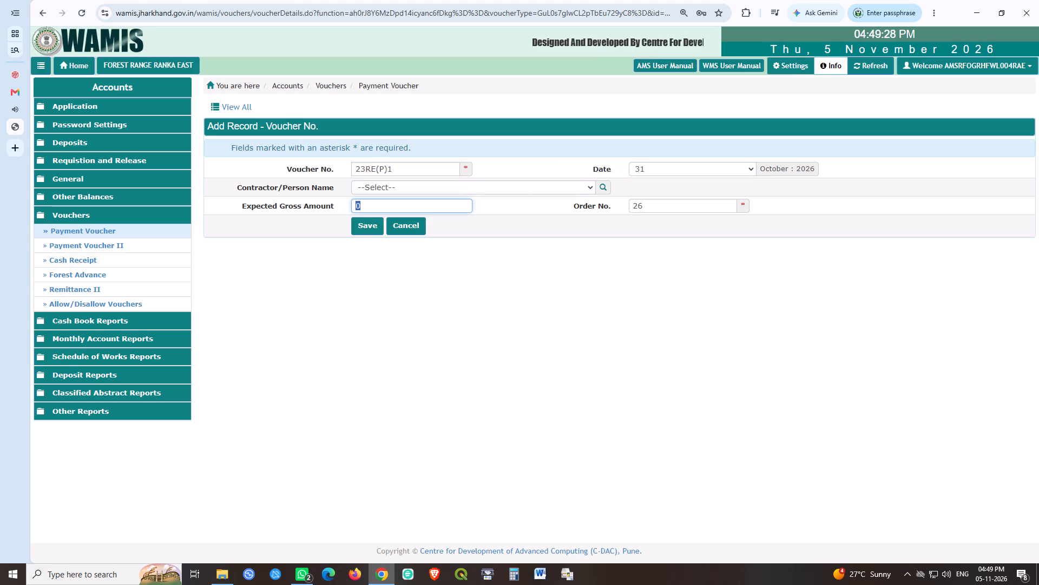
pyautogui.write('118657.50')
pyautogui.press('Tab')
pyautogui.press('Tab')
pyautogui.press('space')
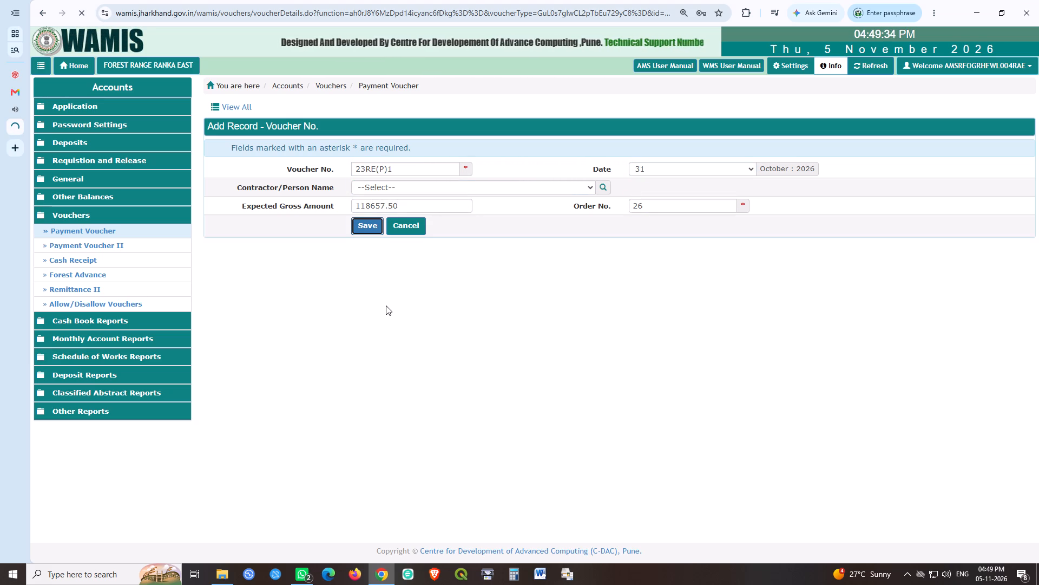
pyautogui.click(215, 244)
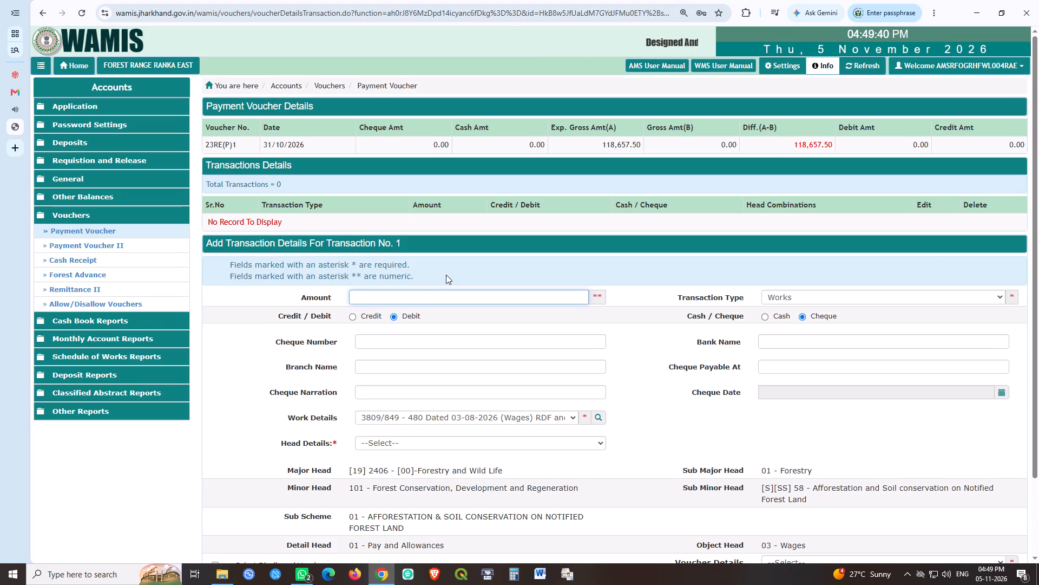
pyautogui.write('118657.50')
pyautogui.press('Tab')
pyautogui.press('Tab')
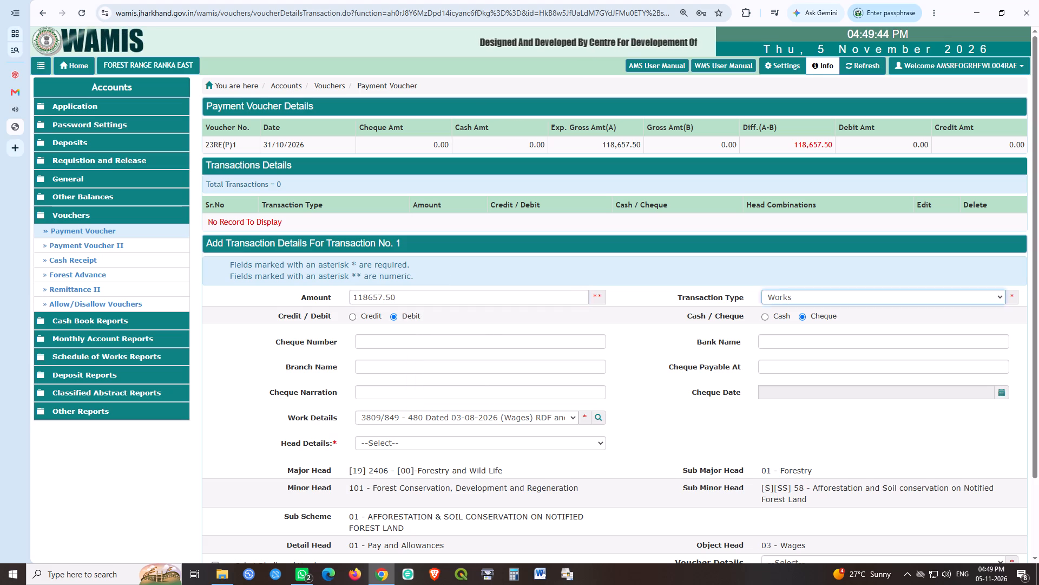
pyautogui.press('Tab')
pyautogui.press('Left')
pyautogui.click(448, 336)
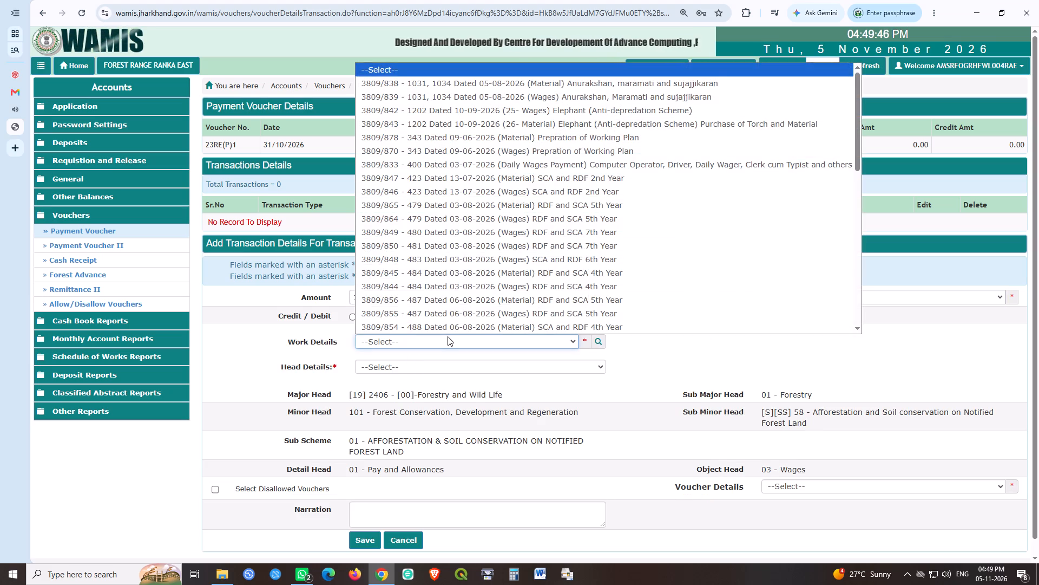
pyautogui.click(432, 248)
pyautogui.click(453, 368)
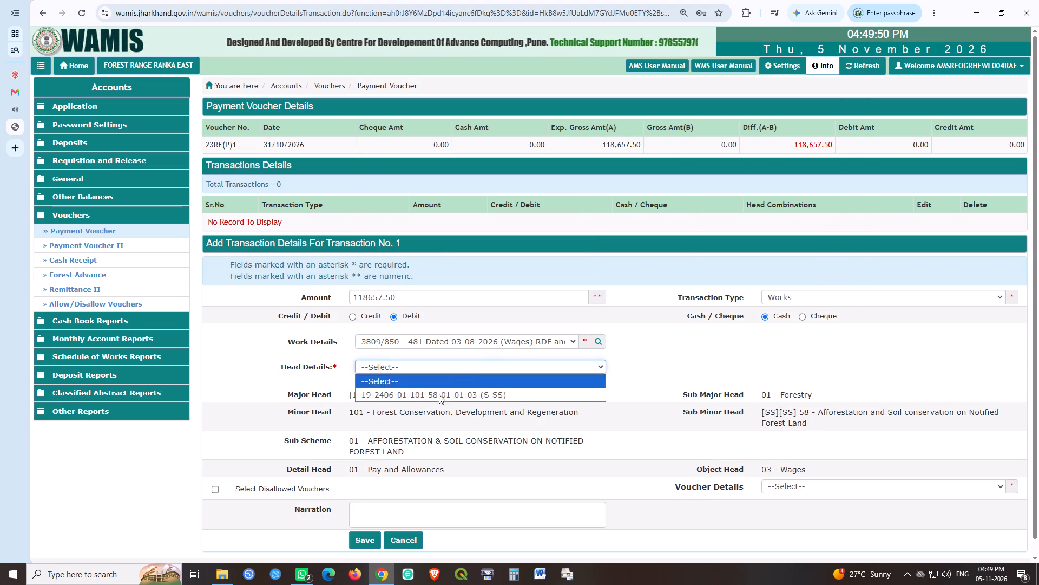
pyautogui.click(441, 394)
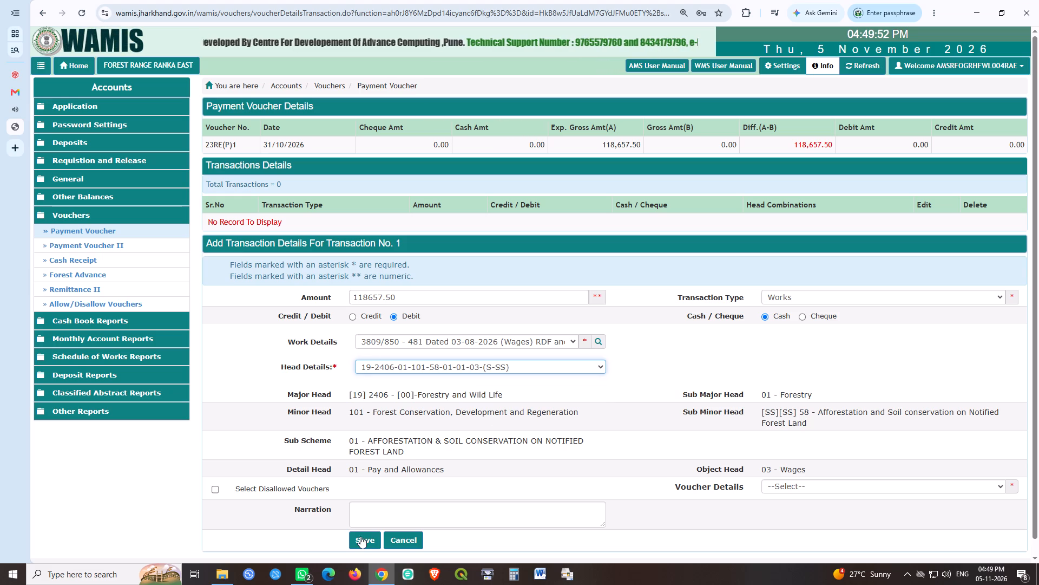
pyautogui.click(361, 537)
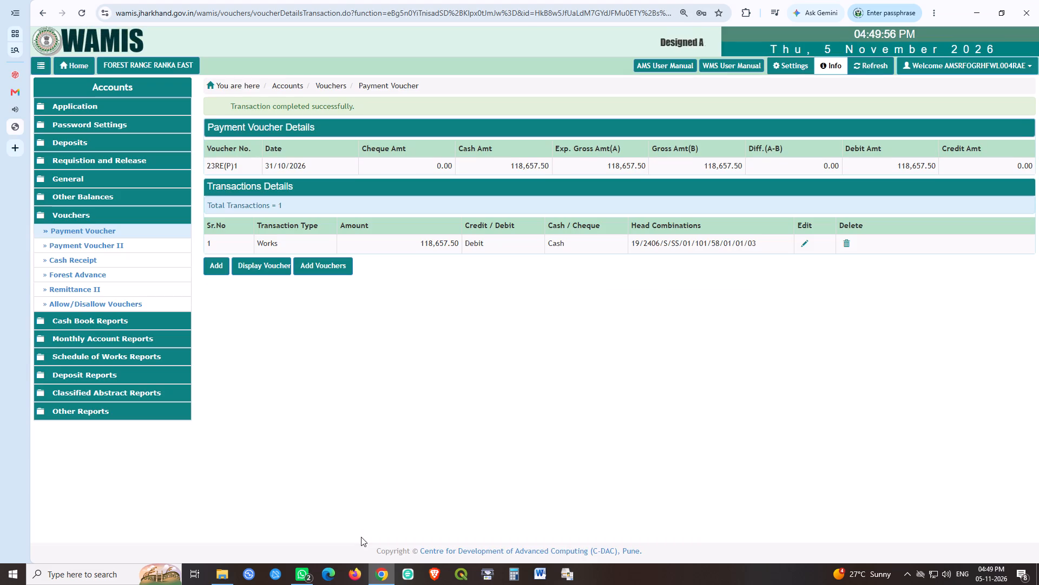
# Create and save a new payment voucher numbered 27RE with an expected gross amount of 113880.
pyautogui.click(339, 272)
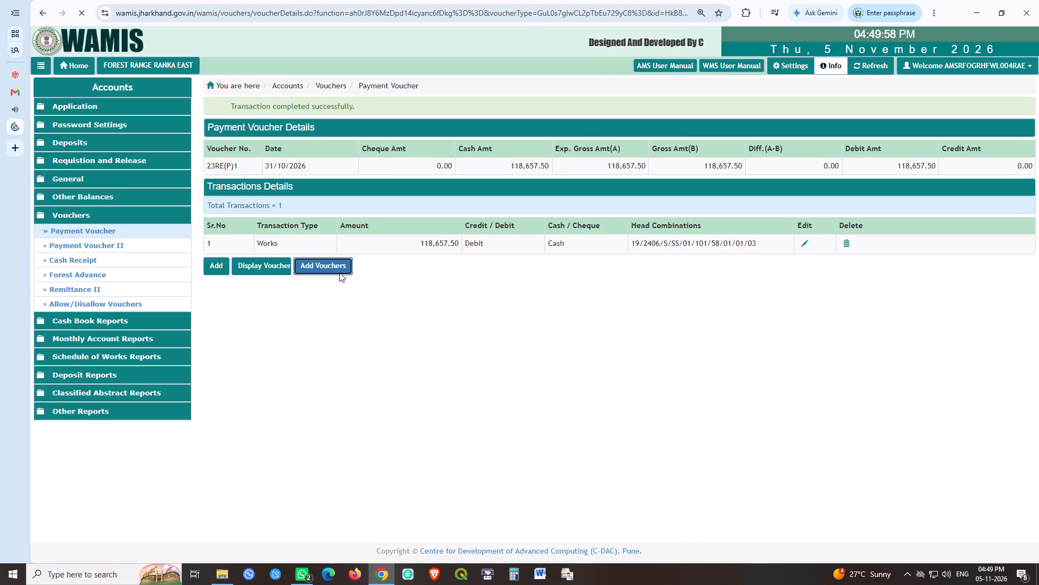
pyautogui.press('Right')
pyautogui.hotkey('shift', 'Right')
pyautogui.press('7')
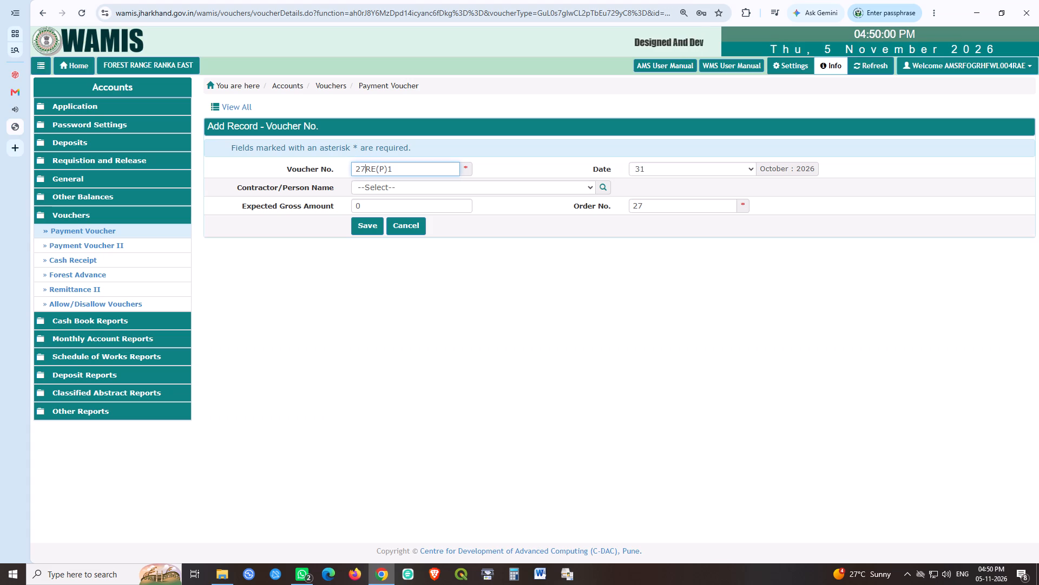
pyautogui.press('Right')
pyautogui.press('Right')
pyautogui.press('Delete')
pyautogui.press('Delete')
pyautogui.press('Delete')
pyautogui.press('Delete')
pyautogui.press('Tab')
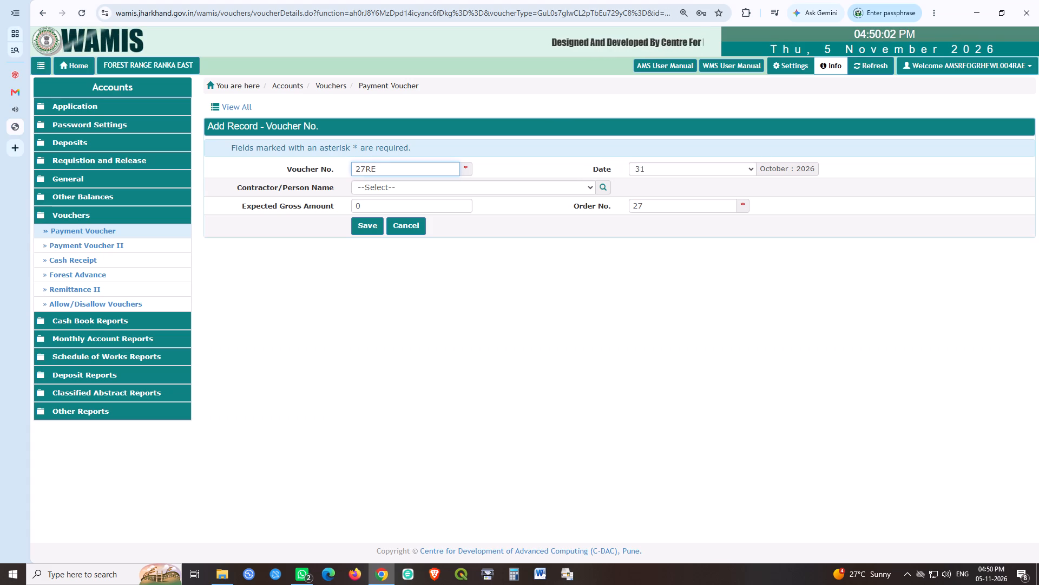
pyautogui.press('Tab')
pyautogui.press('Tab')
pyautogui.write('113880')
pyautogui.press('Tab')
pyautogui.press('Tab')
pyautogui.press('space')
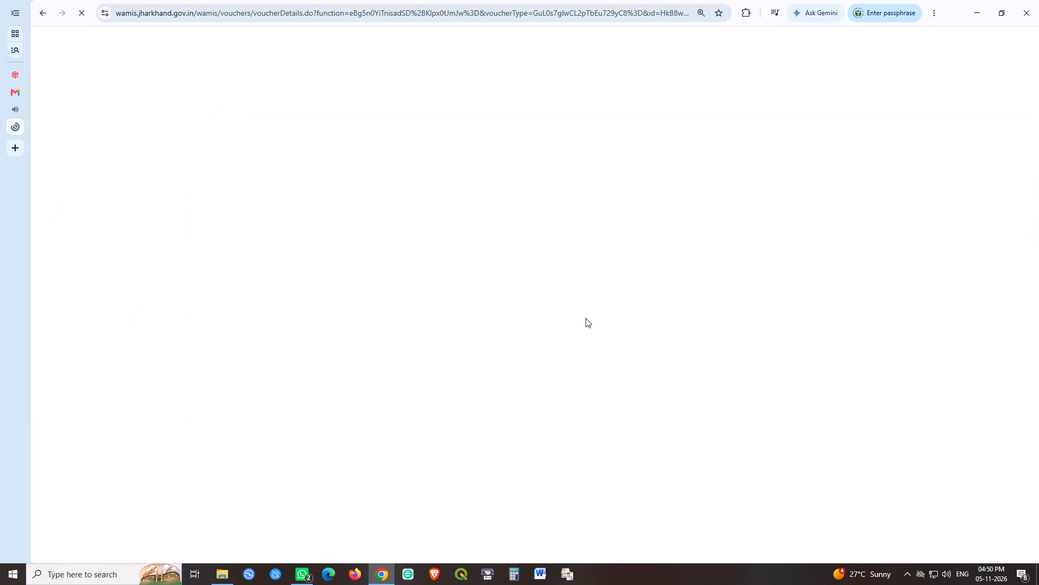
pyautogui.click(214, 241)
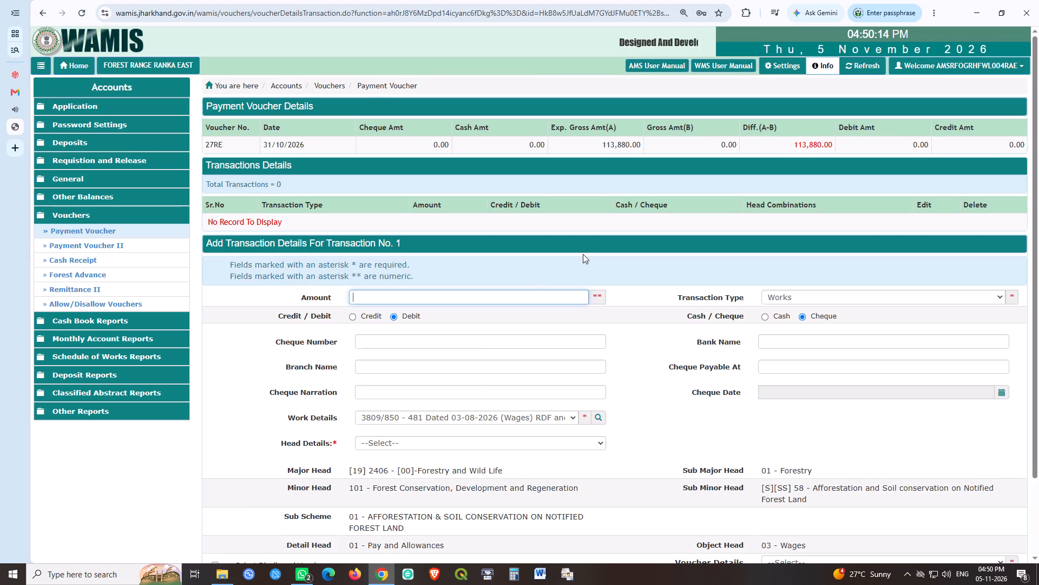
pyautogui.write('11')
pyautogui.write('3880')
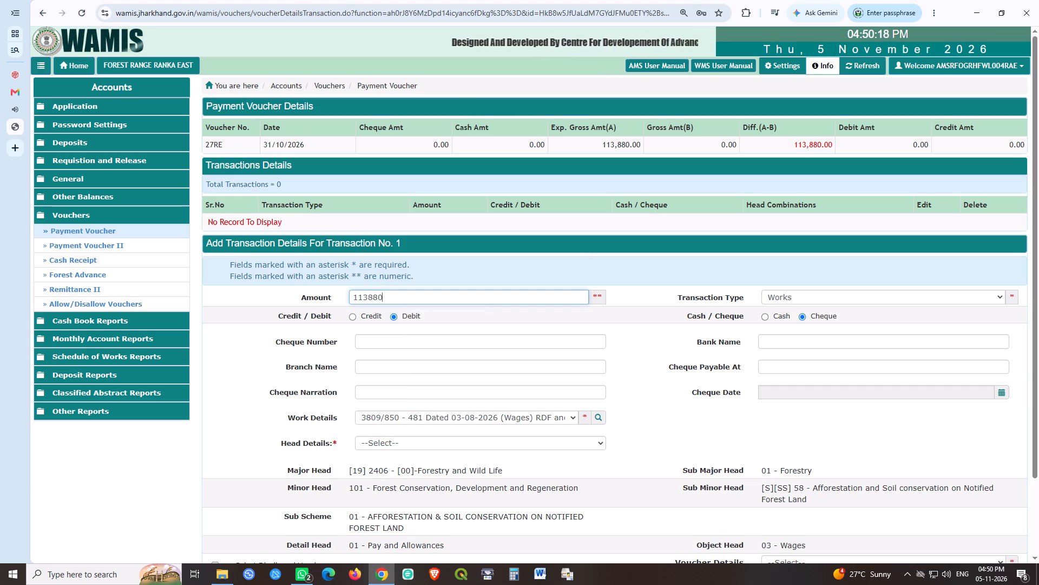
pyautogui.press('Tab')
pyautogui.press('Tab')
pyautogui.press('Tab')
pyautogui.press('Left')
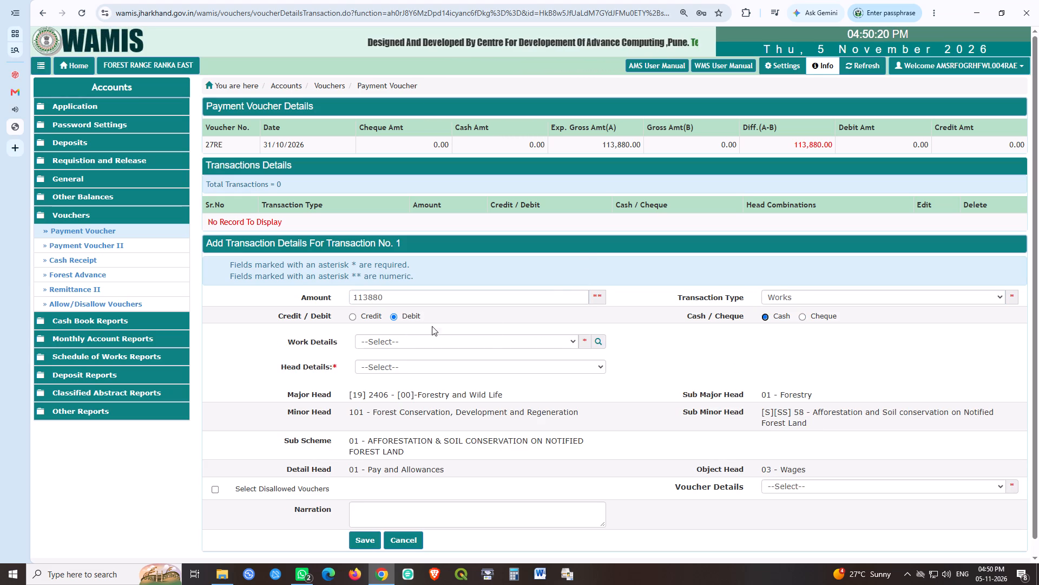
pyautogui.click(406, 343)
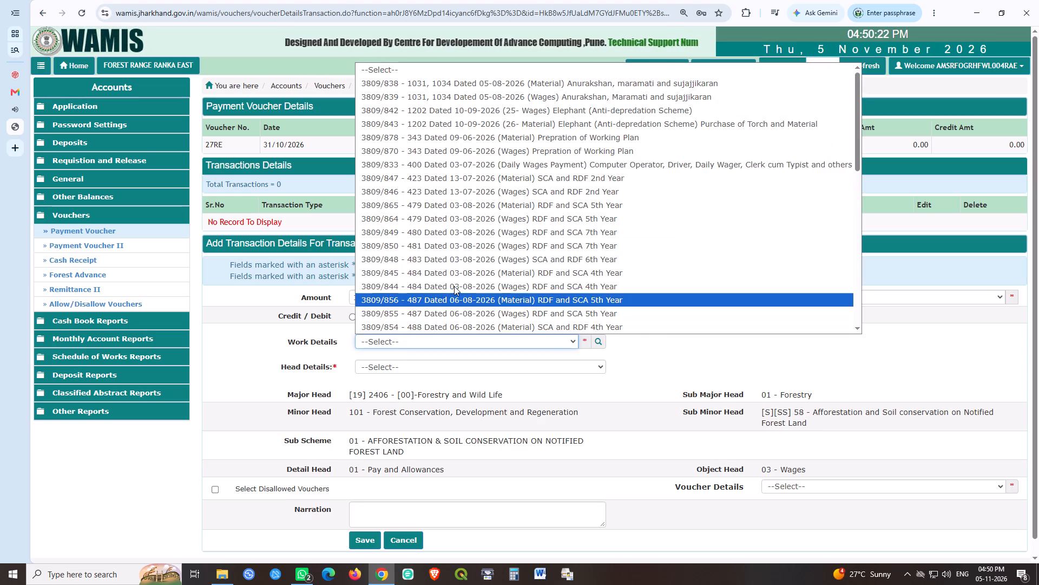
pyautogui.scroll(-1, 464, 266)
pyautogui.click(451, 269)
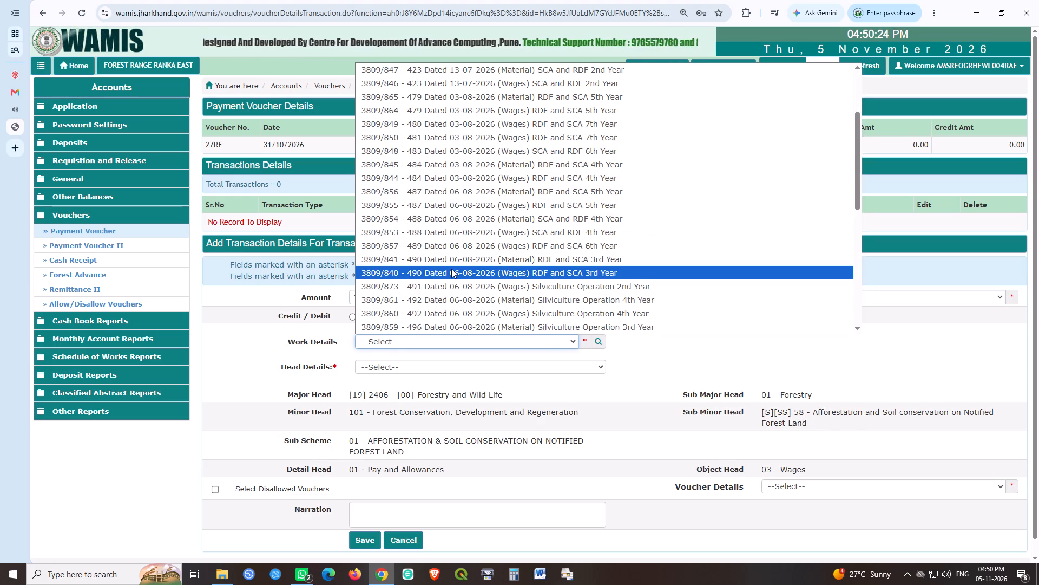
pyautogui.click(406, 366)
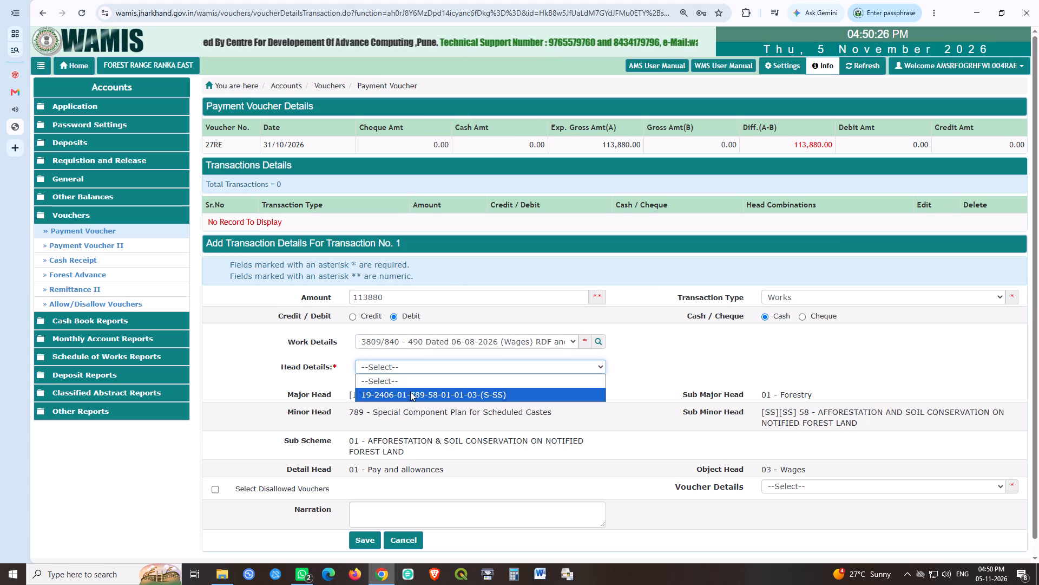
pyautogui.click(410, 392)
pyautogui.click(686, 375)
pyautogui.scroll(-3, 635, 401)
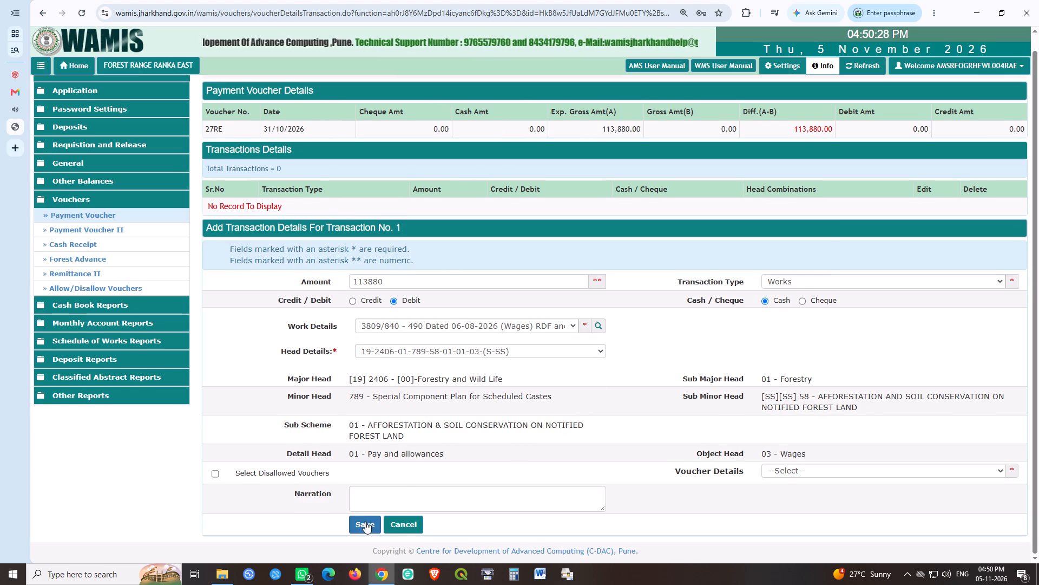
pyautogui.click(365, 522)
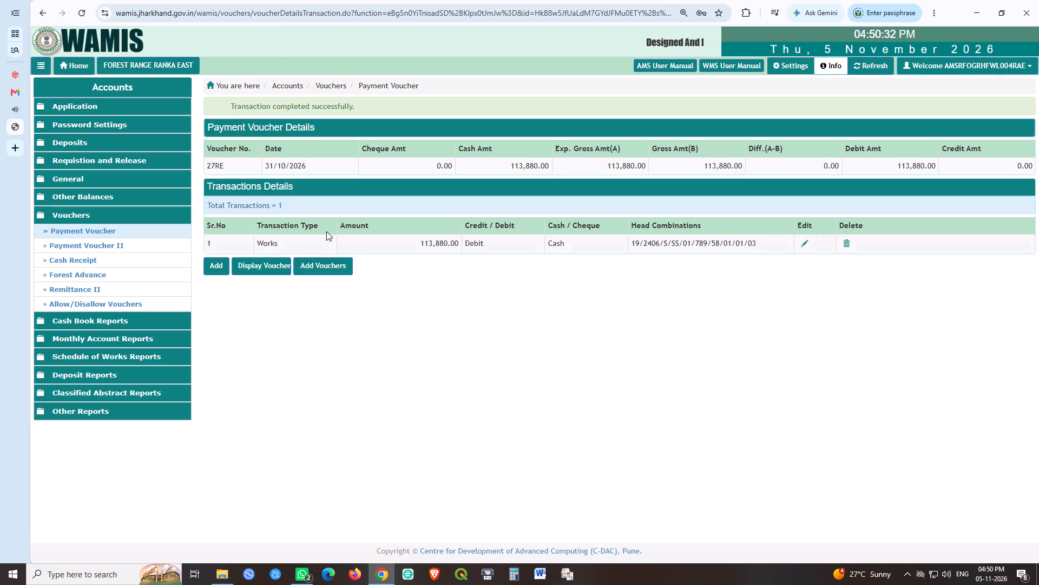
# Create and save a new payment voucher numbered 28RE with an expected gross amount of 142350.
pyautogui.click(334, 256)
pyautogui.click(336, 271)
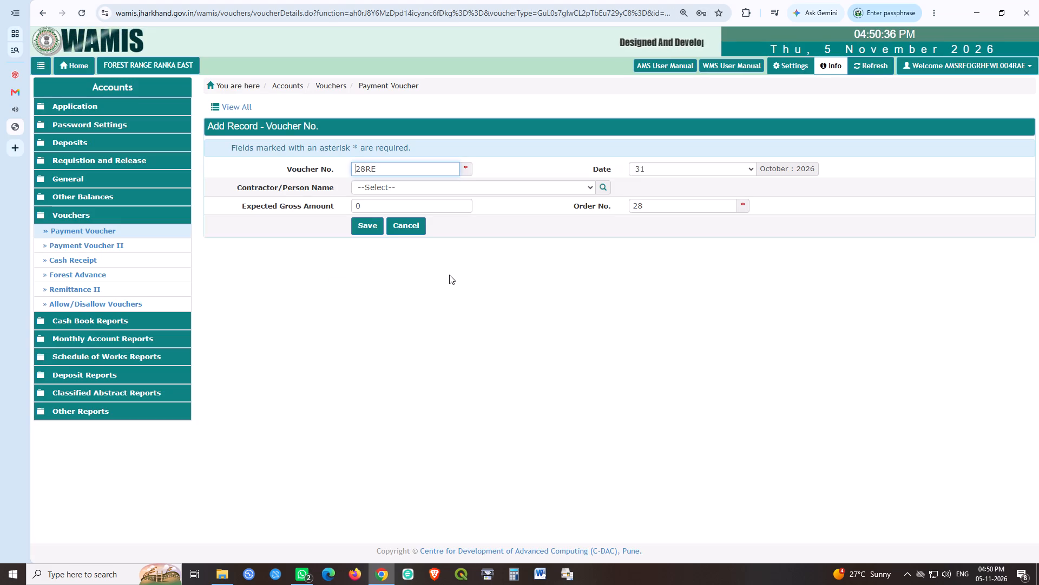
pyautogui.press('Tab')
pyautogui.press('Tab')
pyautogui.press('Tab')
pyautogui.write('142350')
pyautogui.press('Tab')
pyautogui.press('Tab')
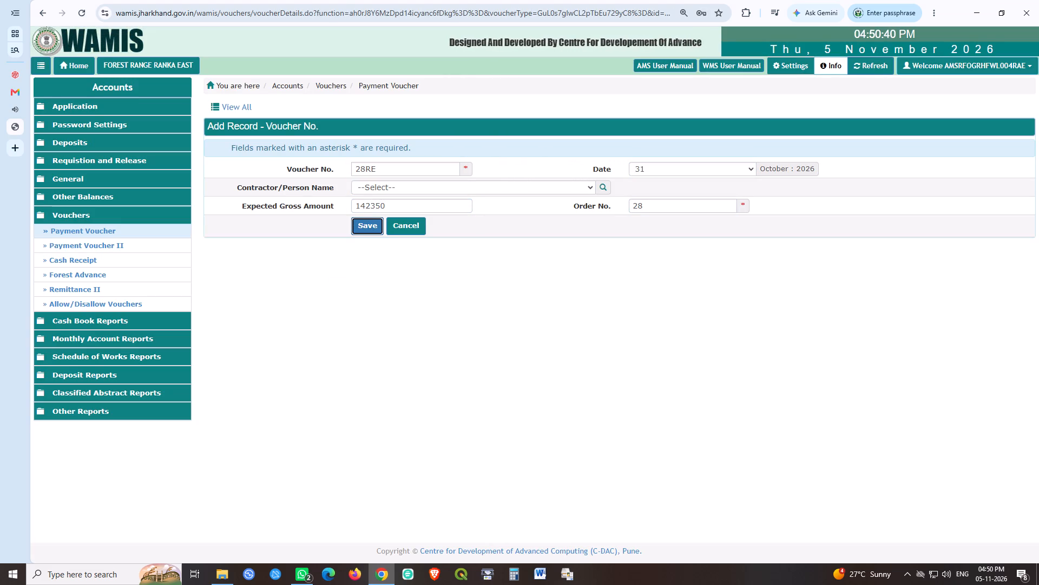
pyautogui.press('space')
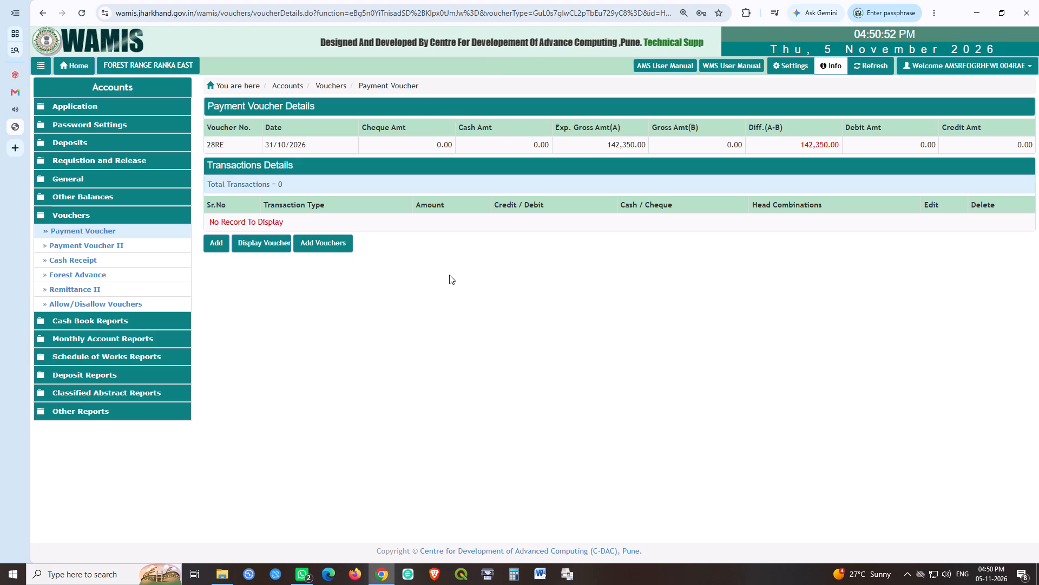
pyautogui.click(214, 240)
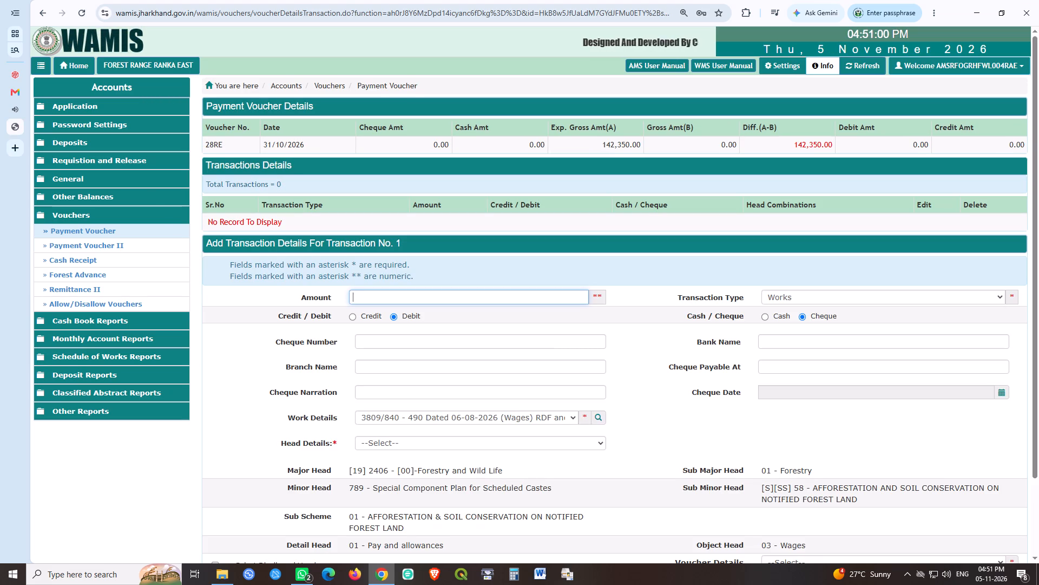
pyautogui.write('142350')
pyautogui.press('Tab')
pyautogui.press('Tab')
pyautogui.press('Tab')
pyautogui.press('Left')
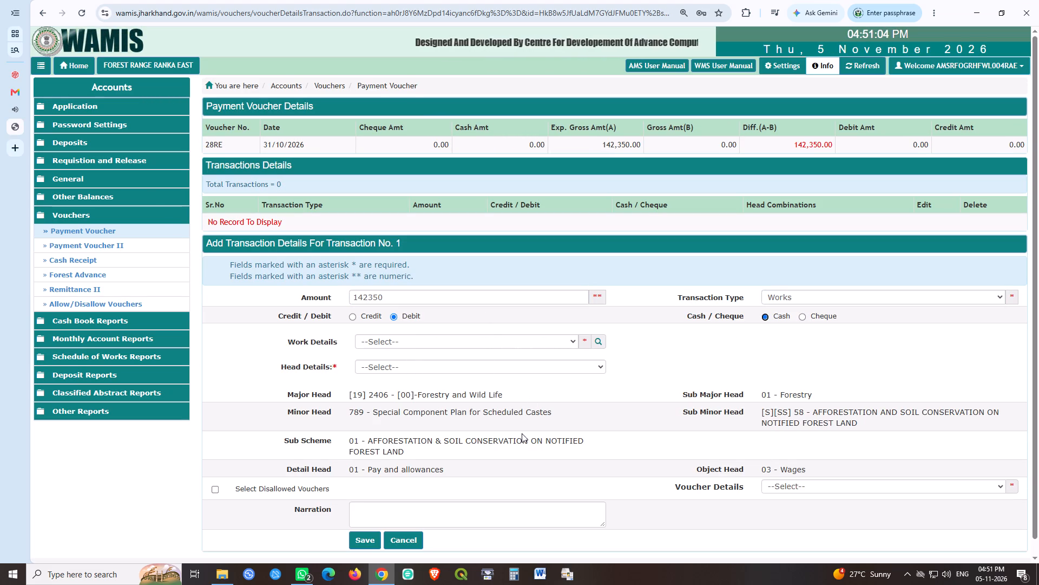
pyautogui.click(415, 341)
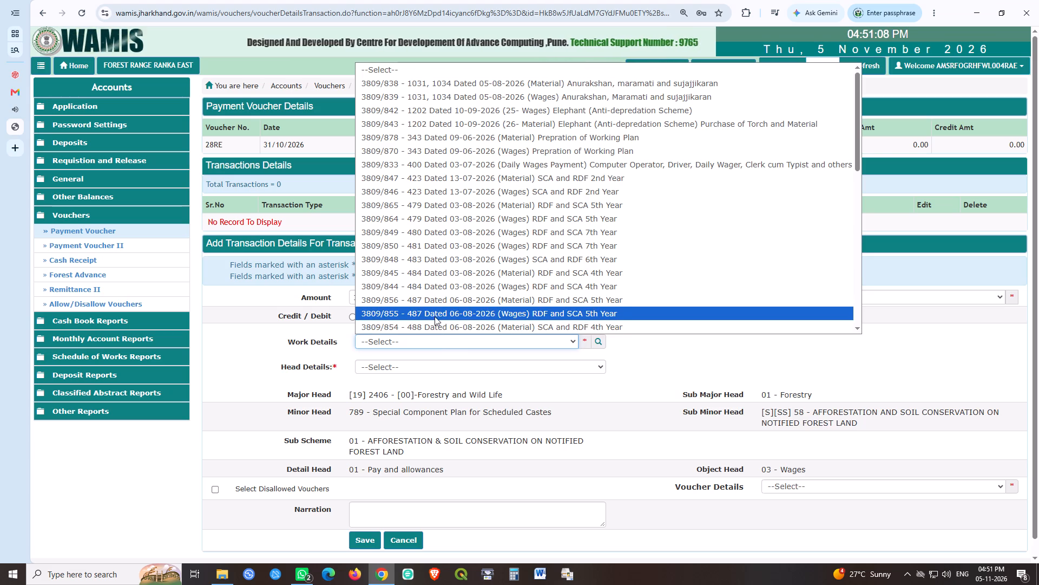
pyautogui.scroll(-1, 442, 311)
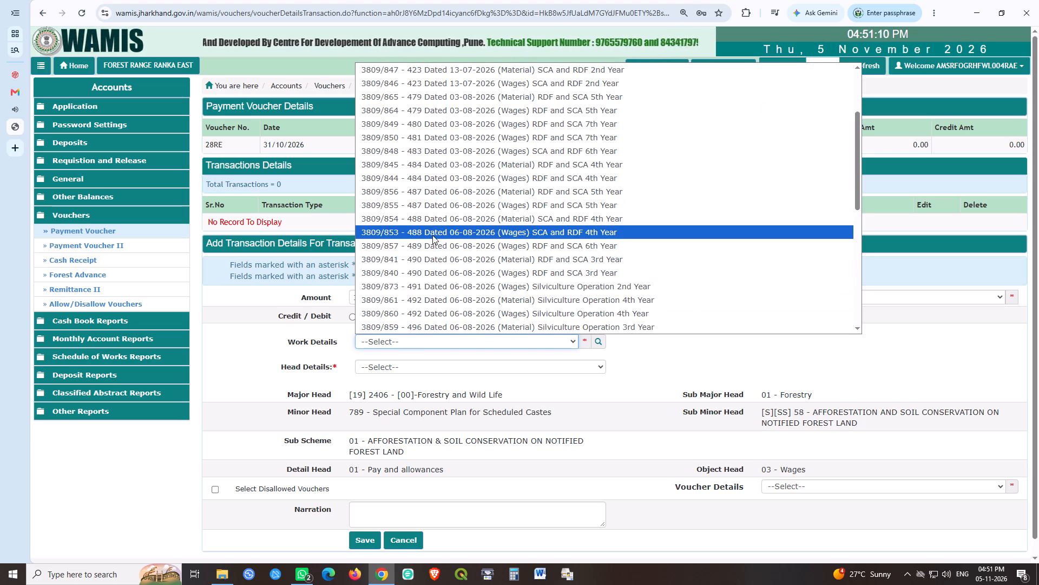
pyautogui.click(432, 235)
pyautogui.click(488, 369)
pyautogui.click(475, 394)
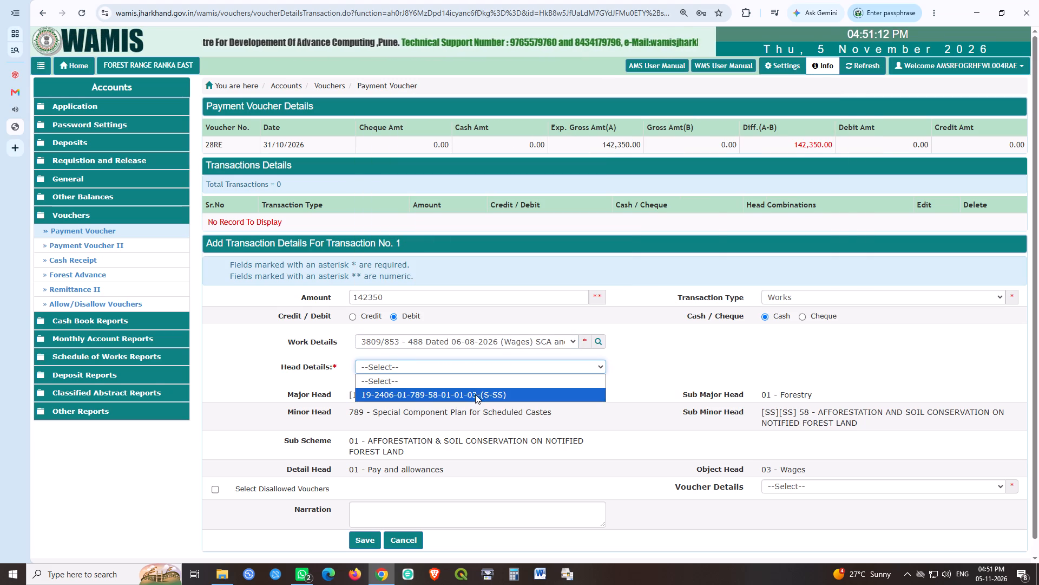
pyautogui.click(645, 382)
pyautogui.scroll(-2, 617, 385)
pyautogui.click(367, 517)
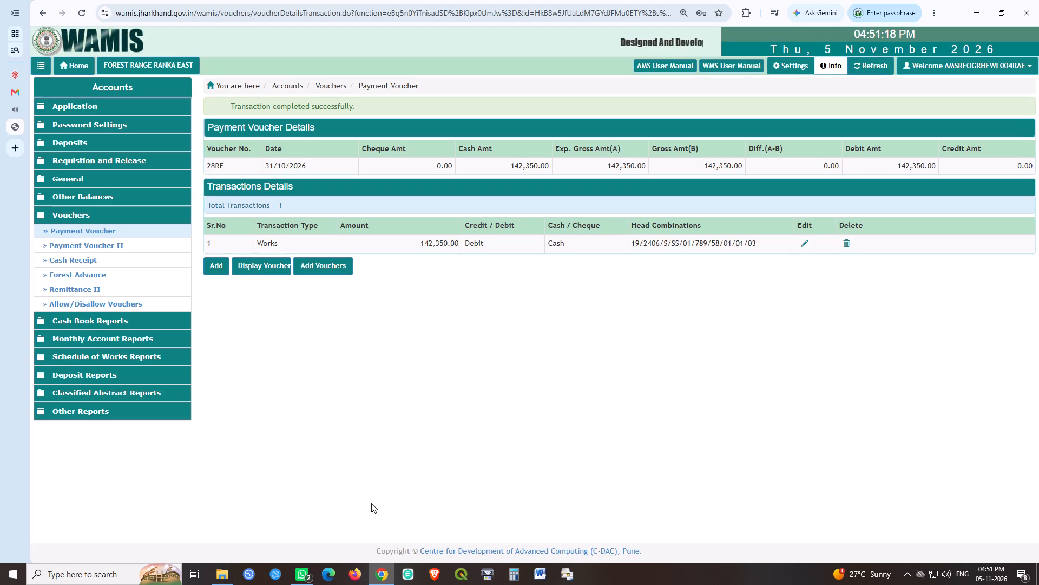
# Create and save a new payment voucher numbered 29RE with an expected gross amount of 142350.
pyautogui.click(323, 270)
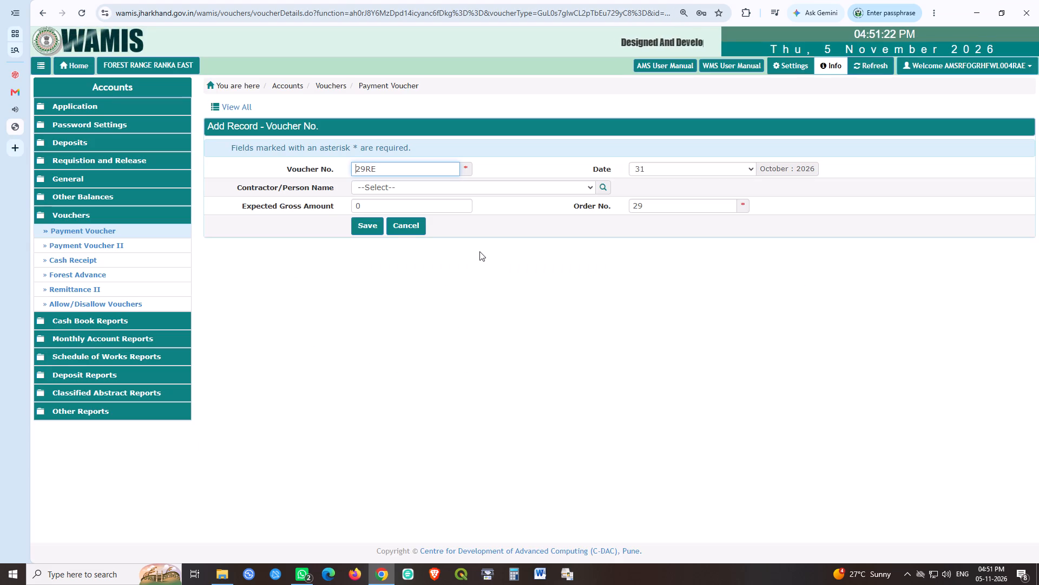
pyautogui.press('Tab')
pyautogui.press('Tab')
pyautogui.press('Tab')
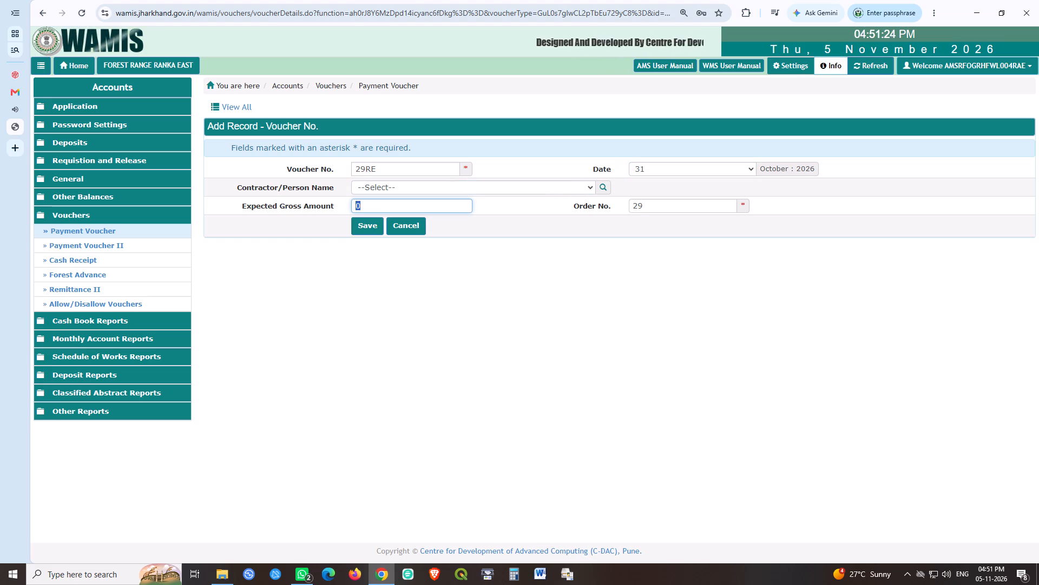
pyautogui.write('1452')
pyautogui.press('BackSpace')
pyautogui.press('BackSpace')
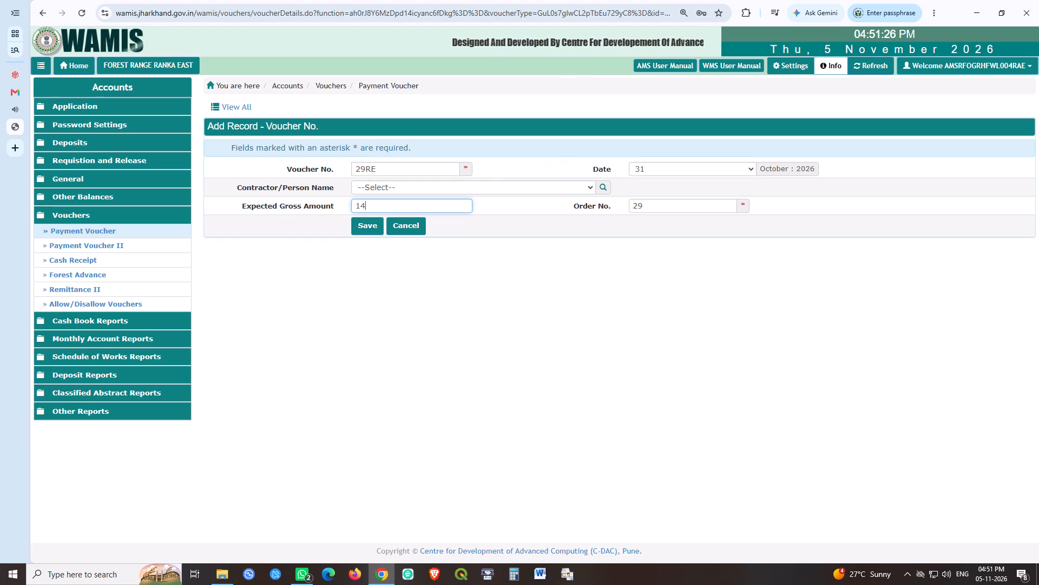
pyautogui.write('2350')
pyautogui.press('Tab')
pyautogui.press('Tab')
pyautogui.press('space')
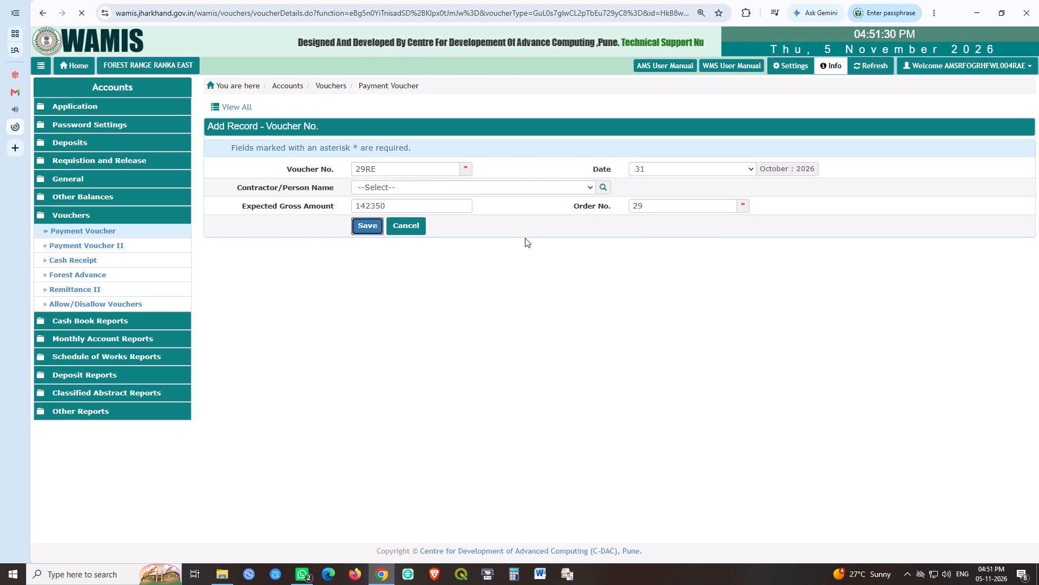
pyautogui.click(205, 248)
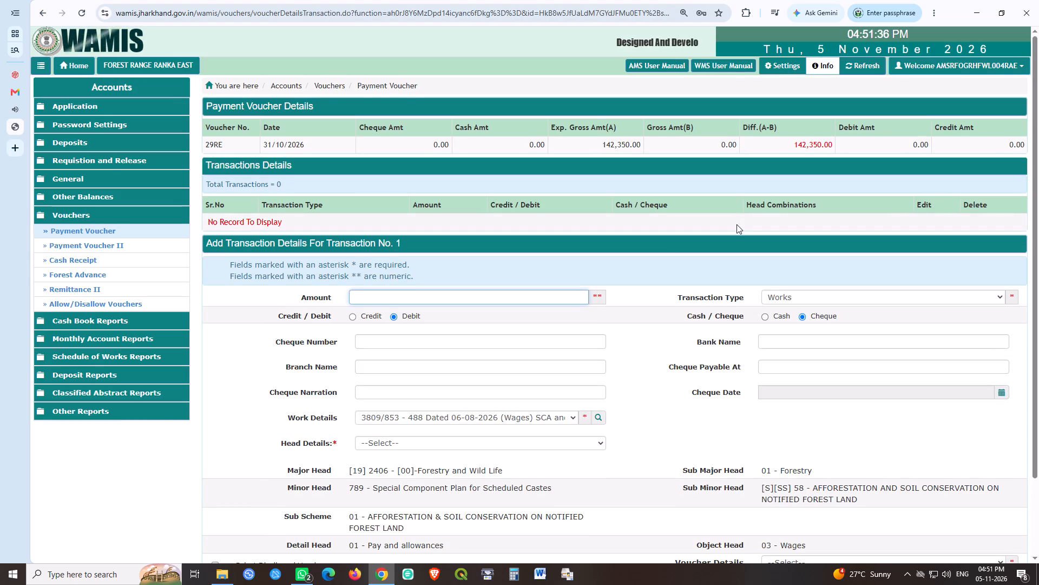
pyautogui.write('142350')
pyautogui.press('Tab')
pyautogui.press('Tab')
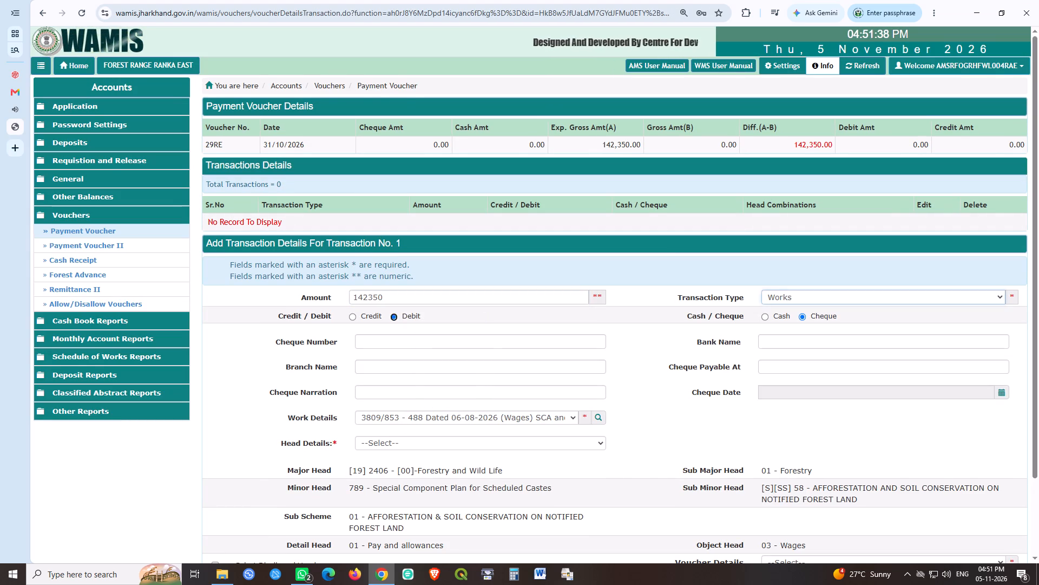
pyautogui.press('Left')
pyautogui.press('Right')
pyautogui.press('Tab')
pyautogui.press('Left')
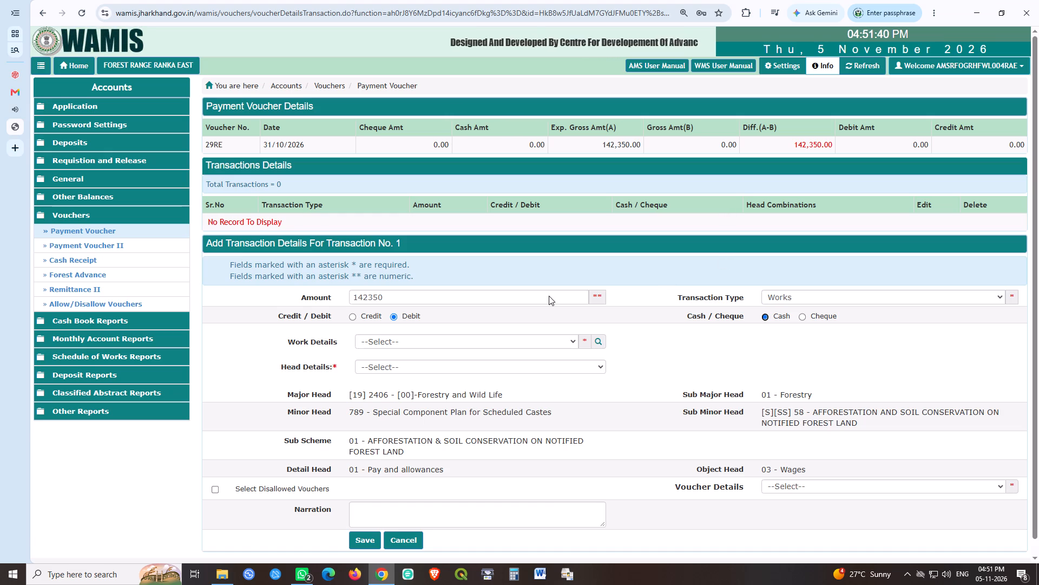
pyautogui.click(376, 333)
pyautogui.click(413, 337)
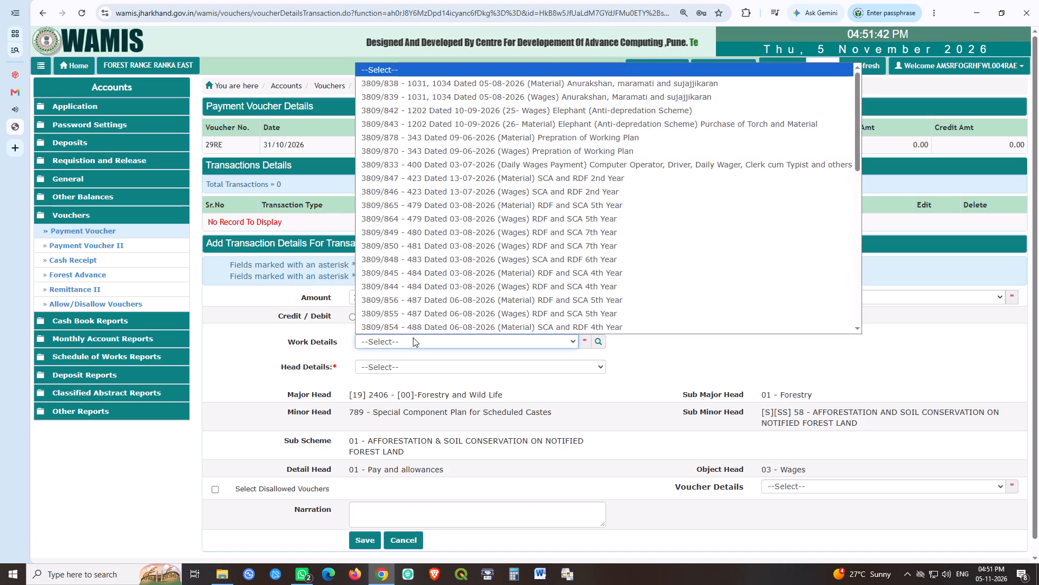
pyautogui.scroll(-1, 474, 266)
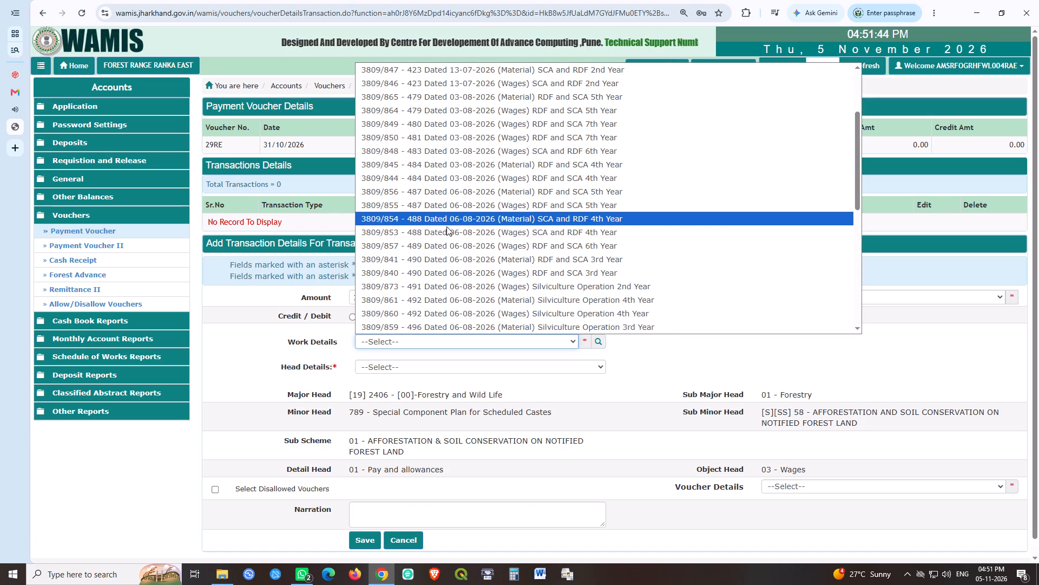
pyautogui.click(444, 229)
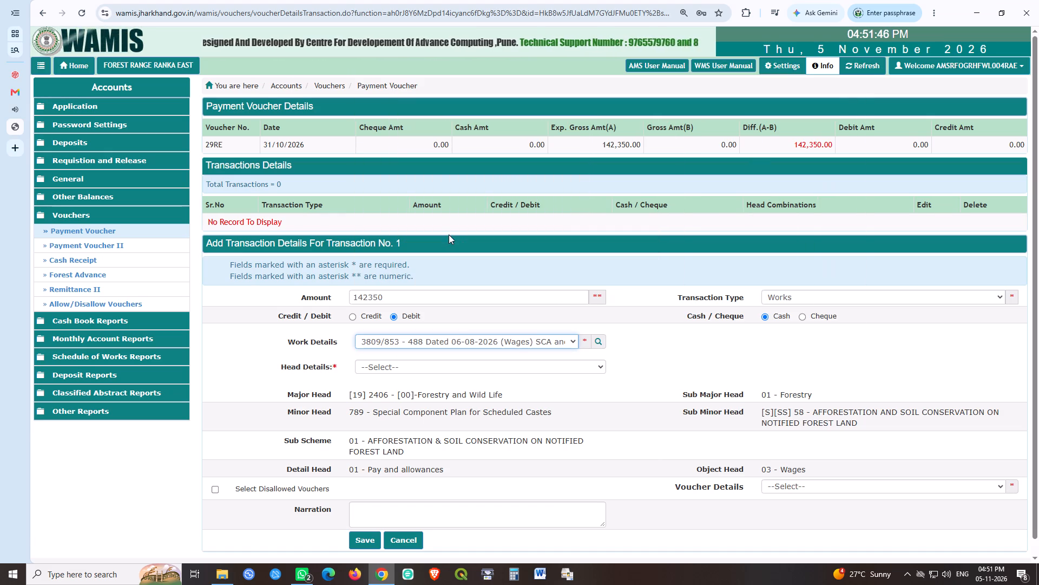
pyautogui.click(428, 370)
pyautogui.click(429, 393)
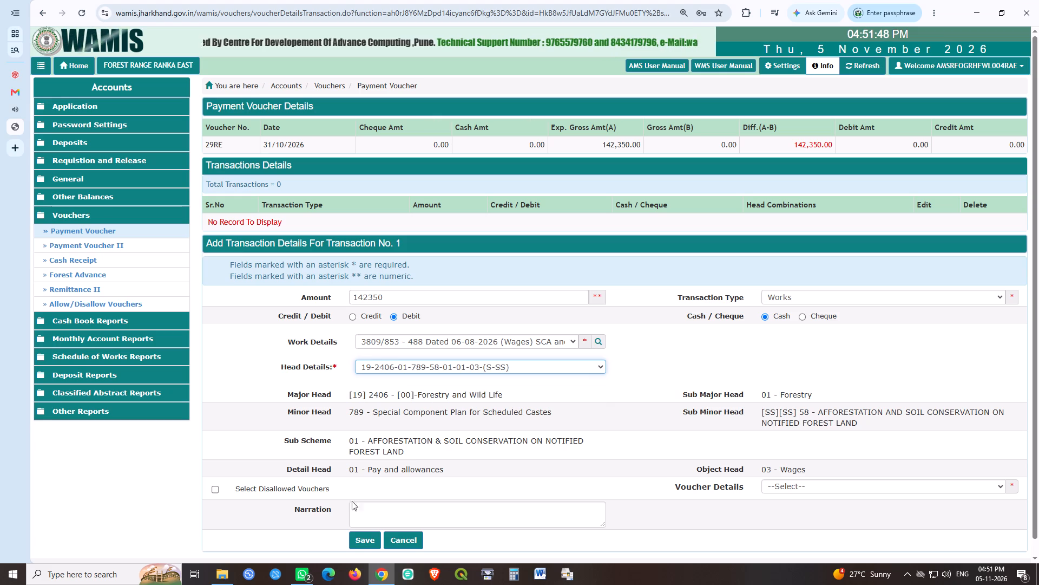
pyautogui.click(351, 541)
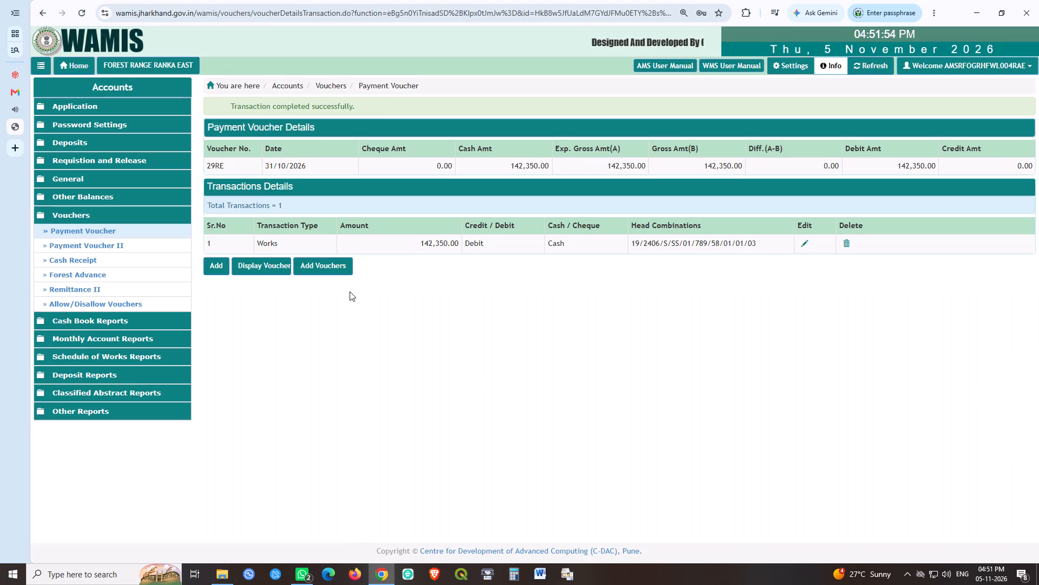
# Create and save a new payment voucher numbered 30RE with an expected gross amount of 142350.
pyautogui.click(334, 268)
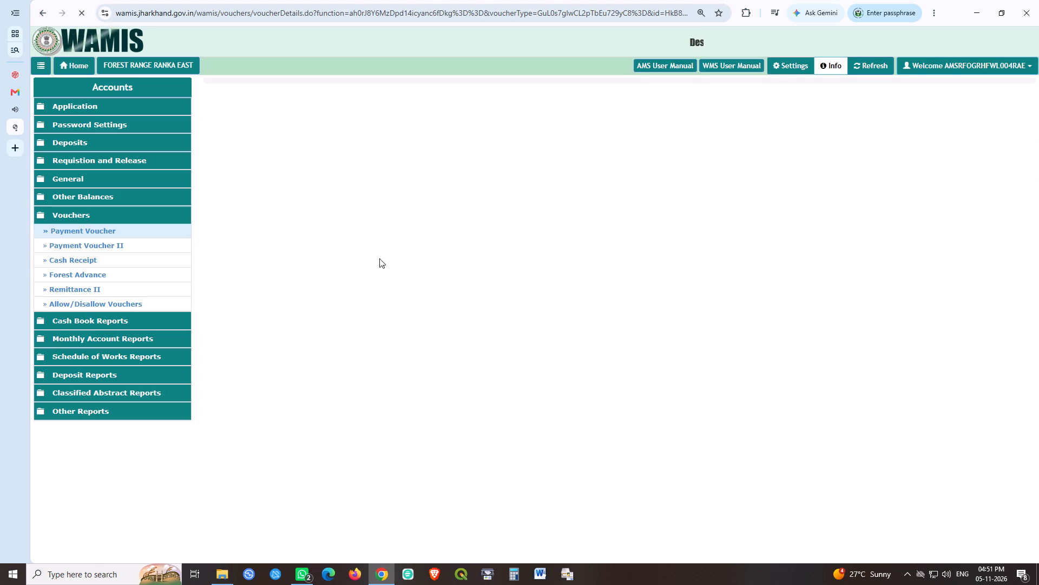
pyautogui.press('Tab')
pyautogui.press('Tab')
pyautogui.press('Tab')
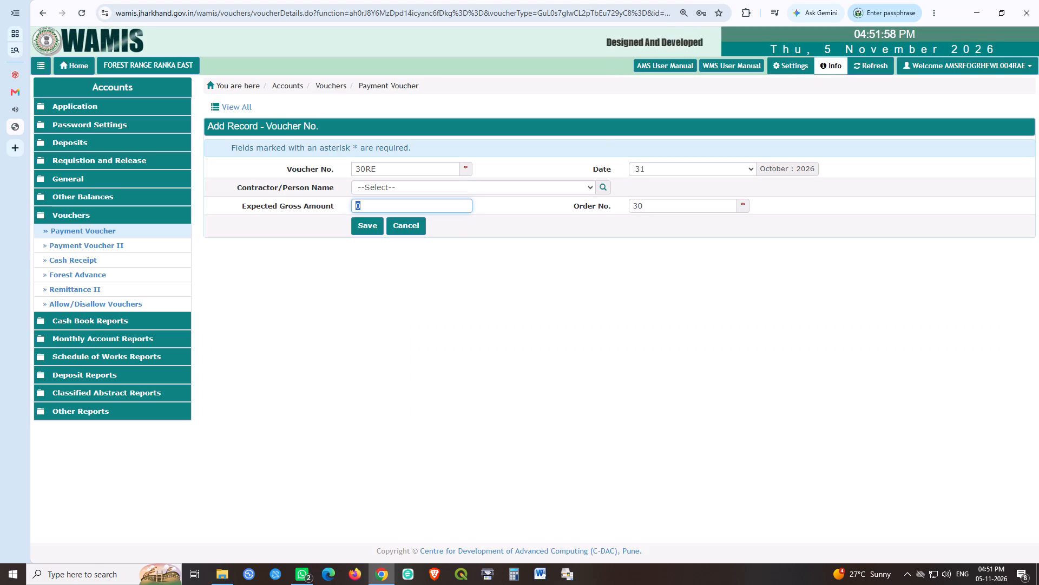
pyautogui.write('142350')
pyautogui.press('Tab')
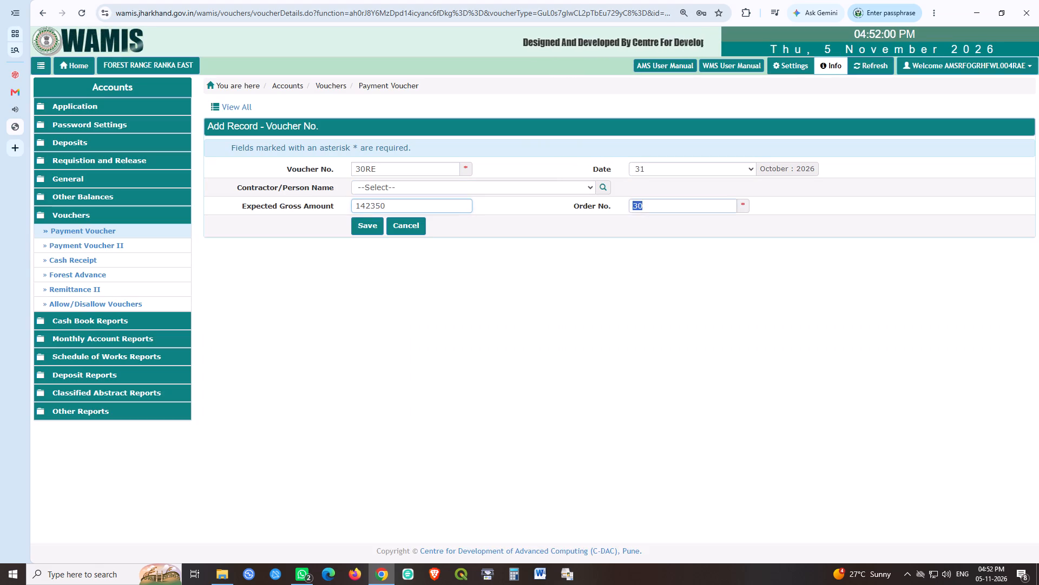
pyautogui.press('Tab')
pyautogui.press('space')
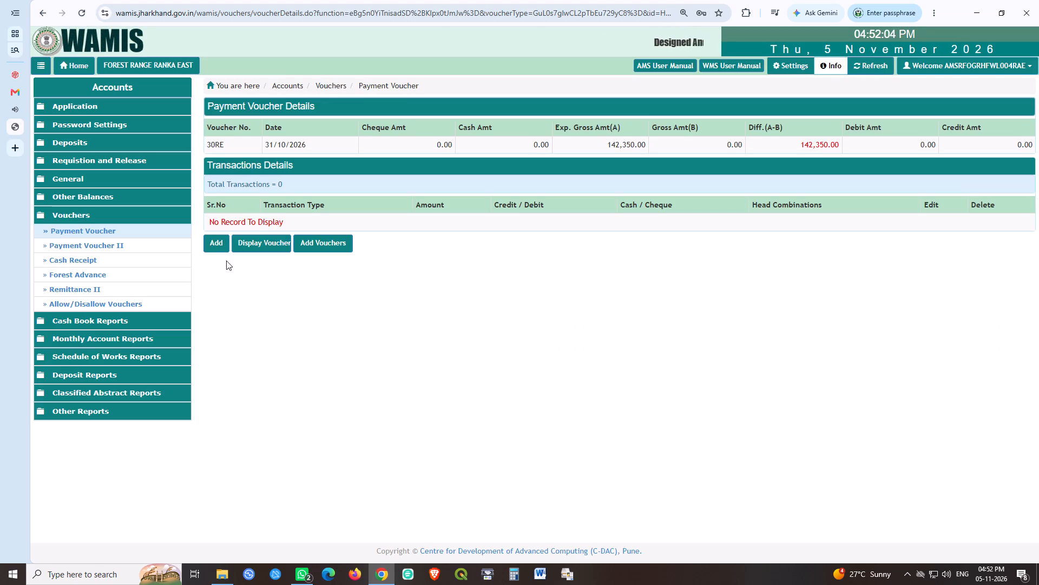
pyautogui.click(210, 244)
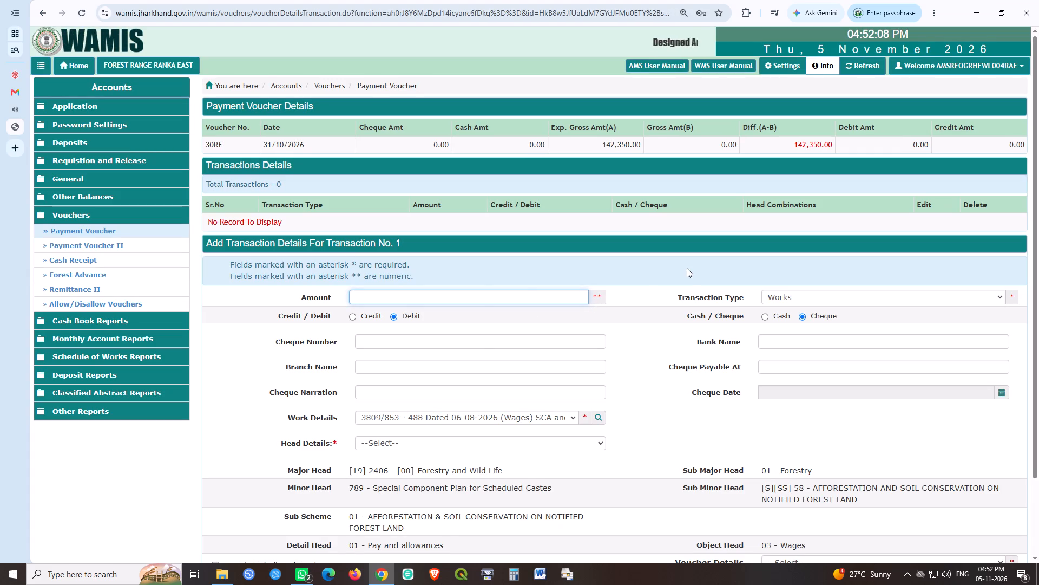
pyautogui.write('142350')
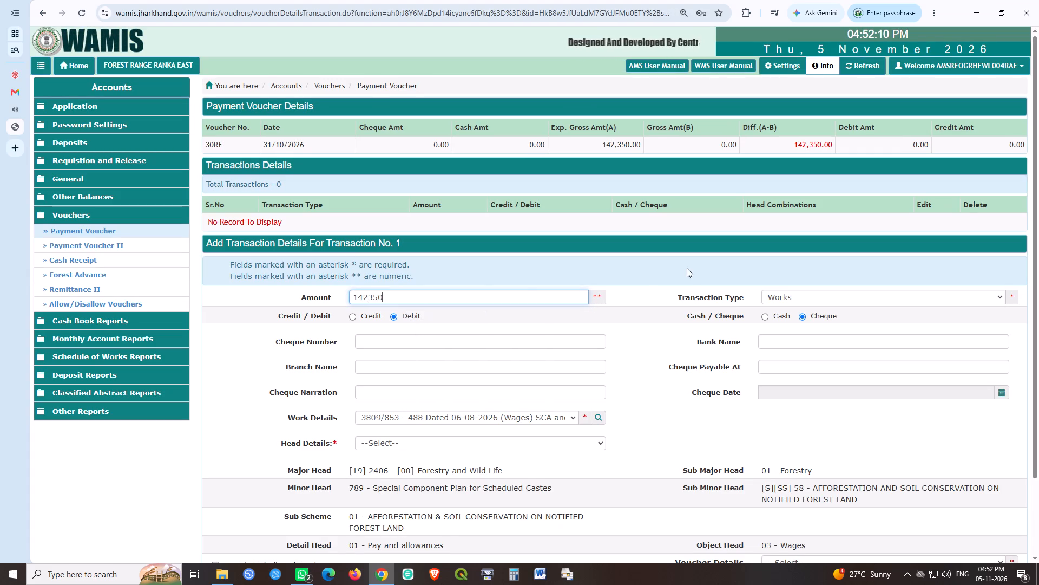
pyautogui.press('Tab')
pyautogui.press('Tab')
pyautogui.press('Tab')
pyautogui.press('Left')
pyautogui.click(461, 340)
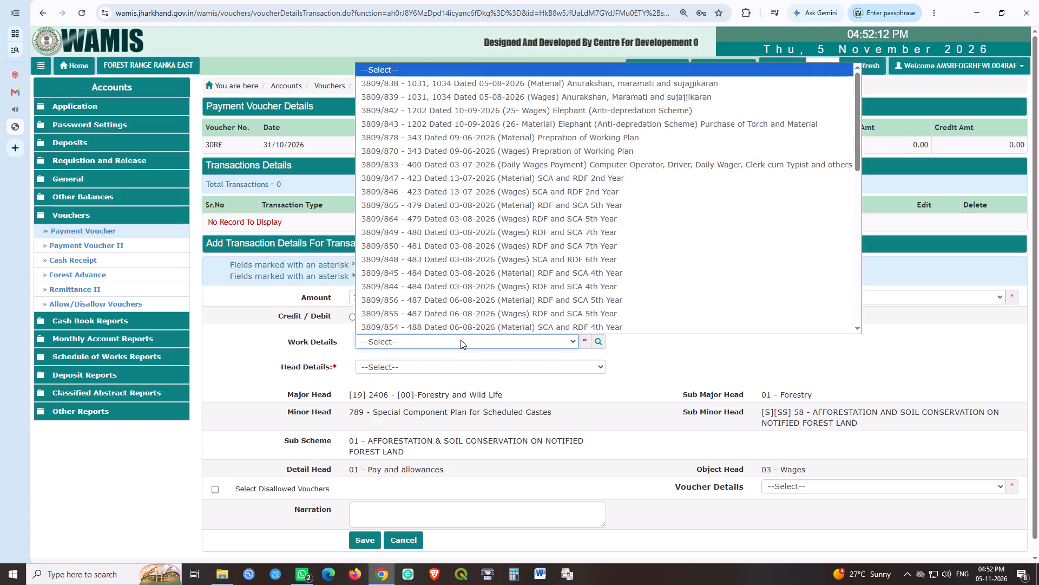
pyautogui.click(435, 308)
pyautogui.click(442, 366)
pyautogui.click(418, 390)
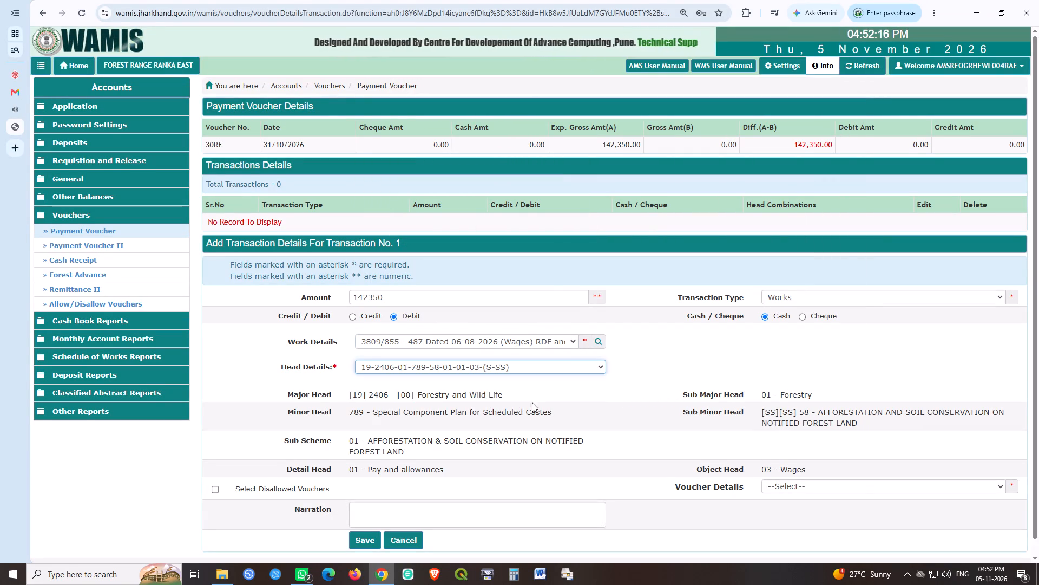
pyautogui.click(624, 407)
pyautogui.click(367, 538)
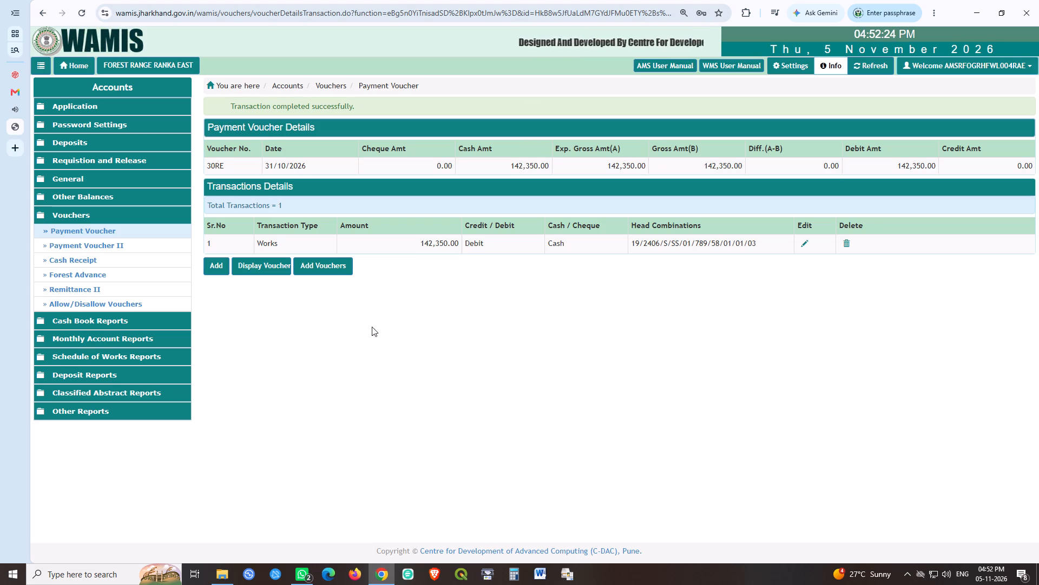
# Create and save a new payment voucher numbered 31RE with an expected gross amount of 118658.
pyautogui.click(333, 270)
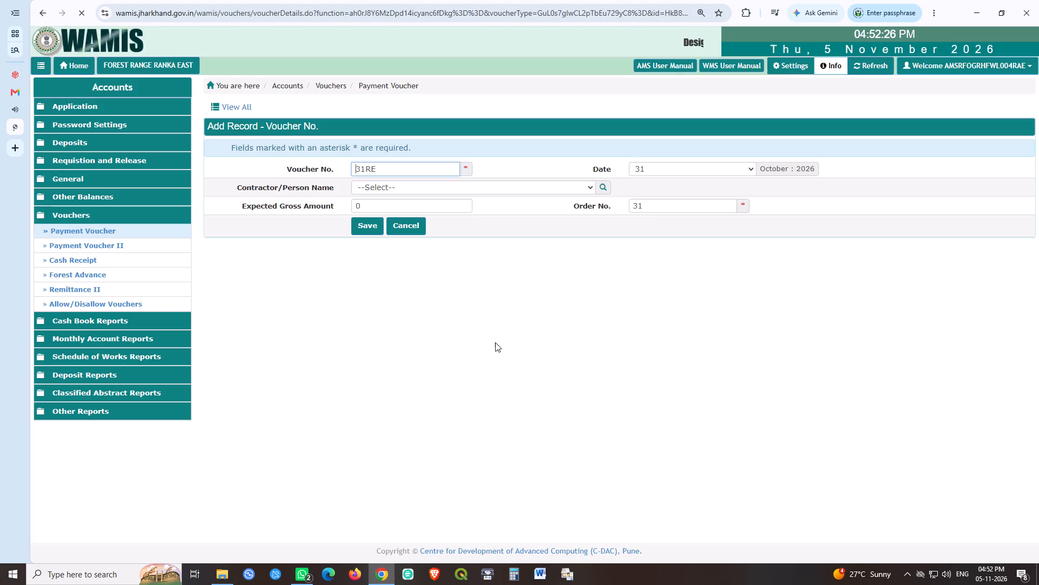
pyautogui.press('Tab')
pyautogui.press('Tab')
pyautogui.press('Tab')
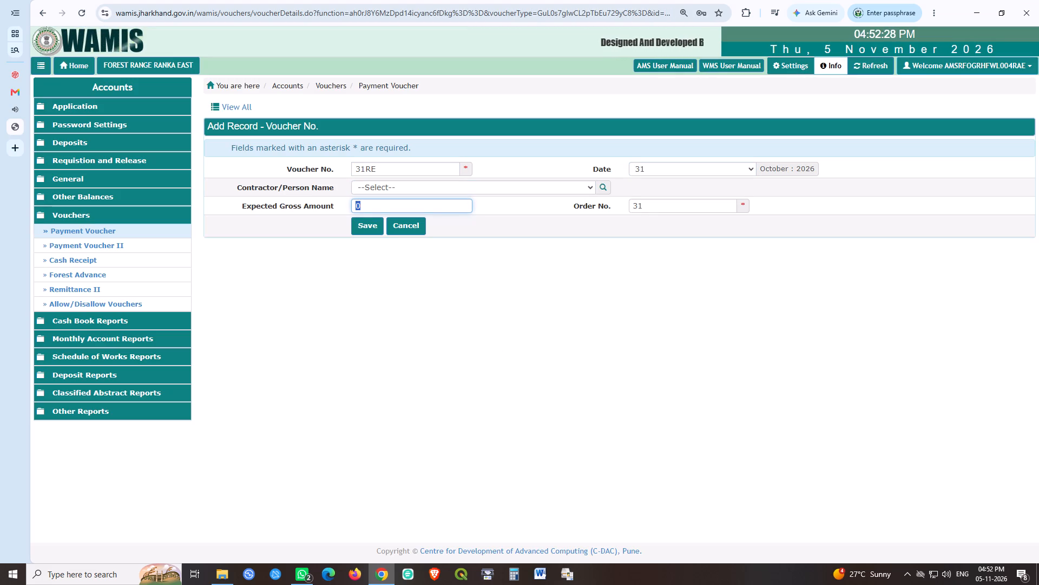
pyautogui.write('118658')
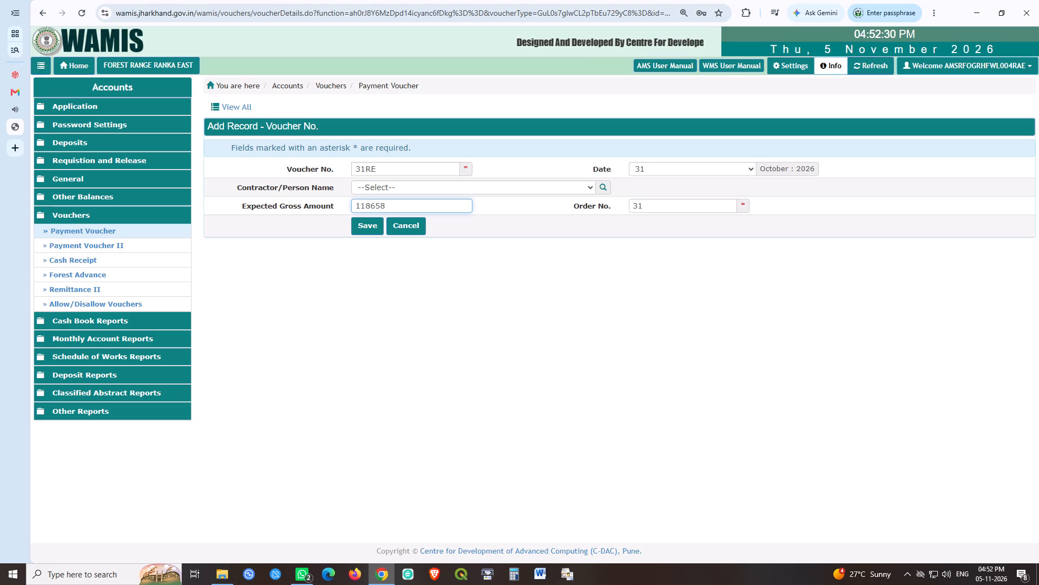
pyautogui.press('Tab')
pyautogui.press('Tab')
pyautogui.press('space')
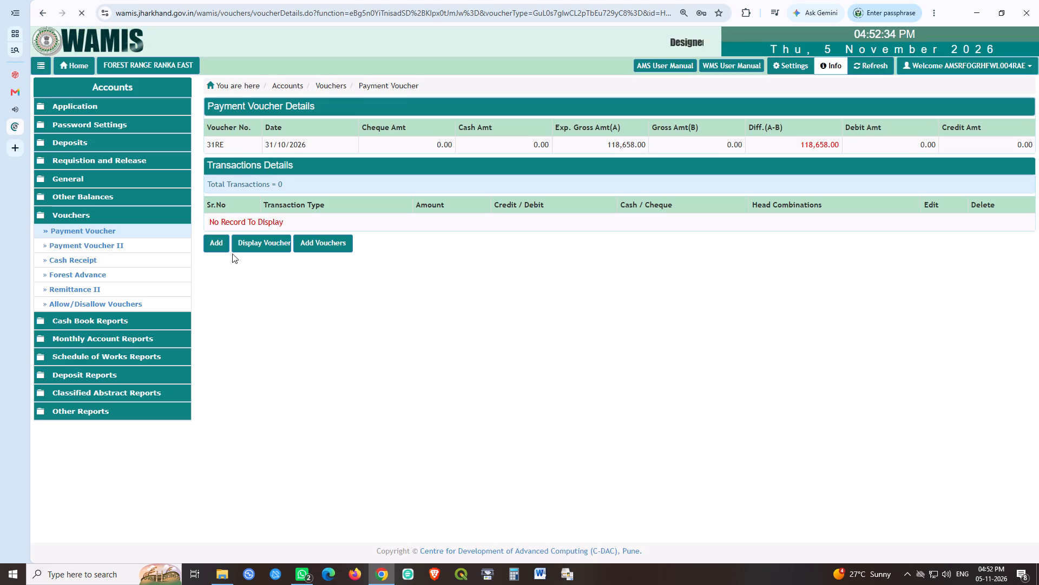
pyautogui.click(215, 244)
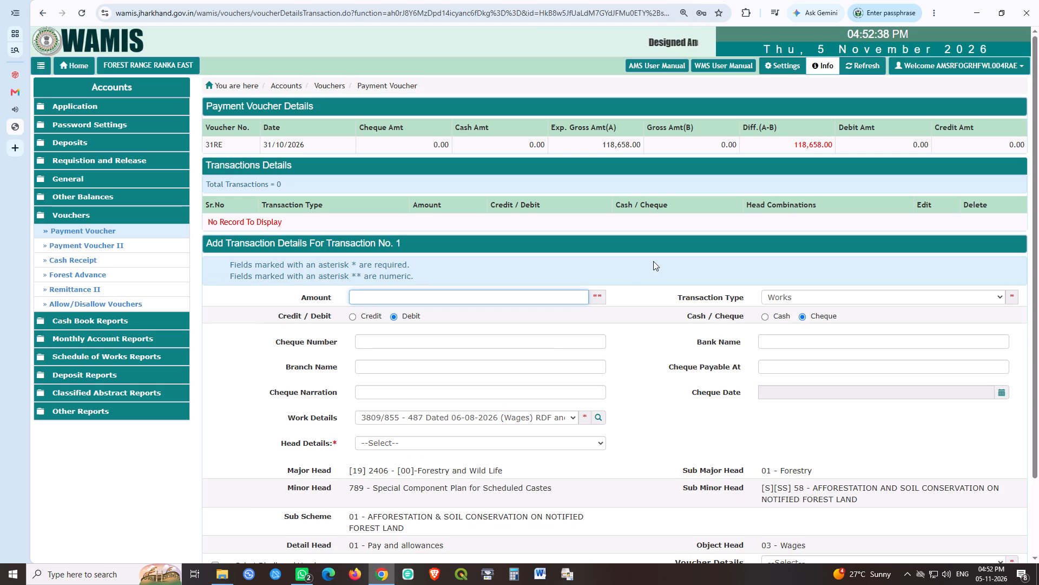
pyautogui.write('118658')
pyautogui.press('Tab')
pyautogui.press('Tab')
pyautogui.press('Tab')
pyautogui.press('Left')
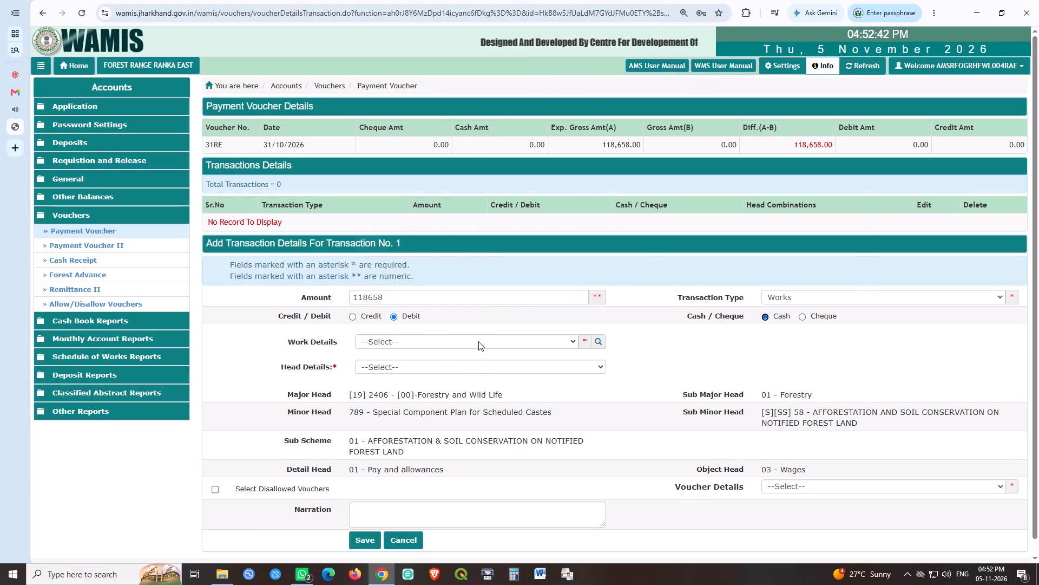
pyautogui.click(478, 341)
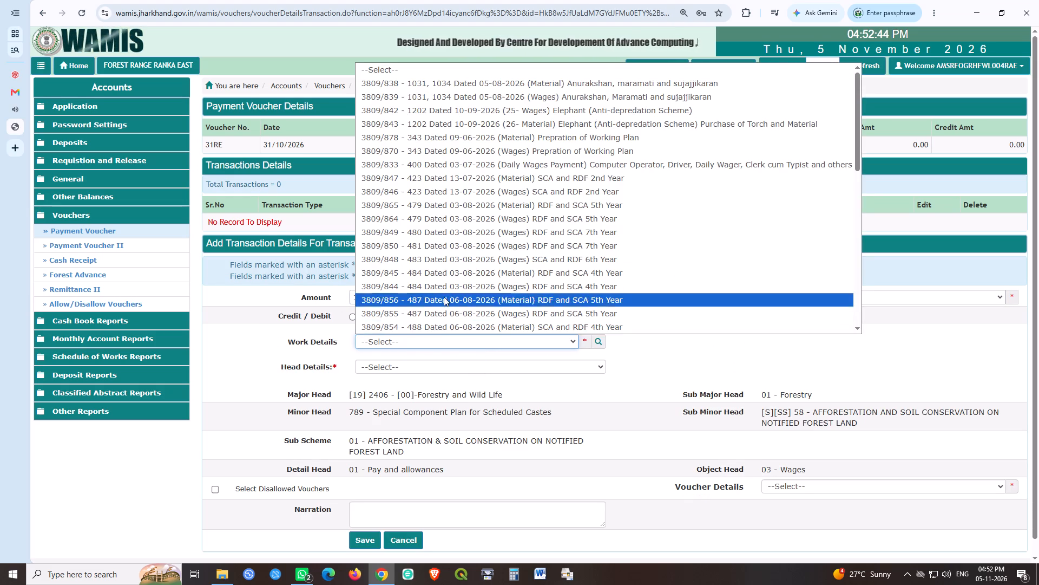
pyautogui.scroll(-1, 446, 292)
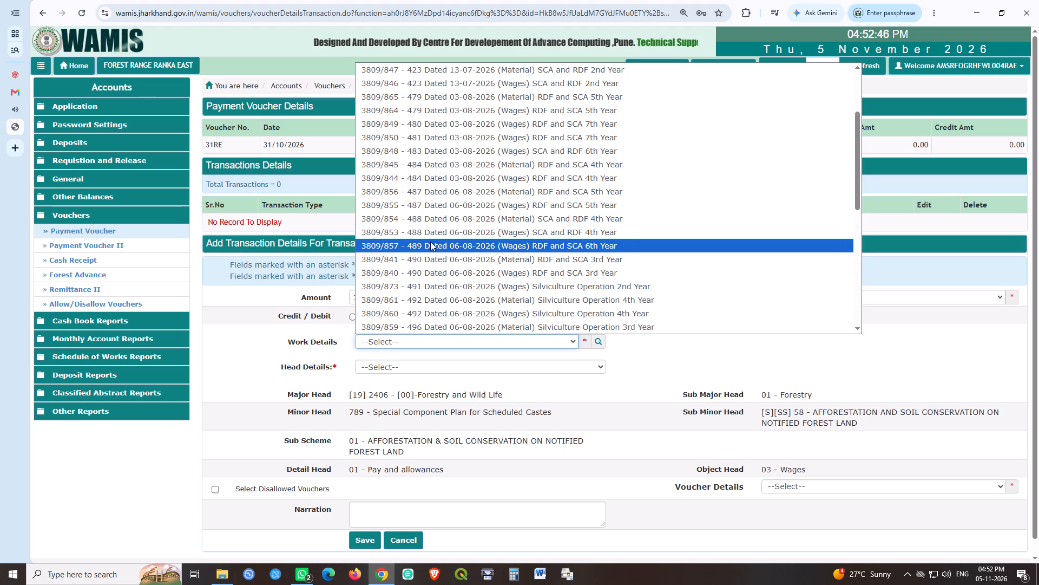
pyautogui.click(430, 242)
pyautogui.click(410, 365)
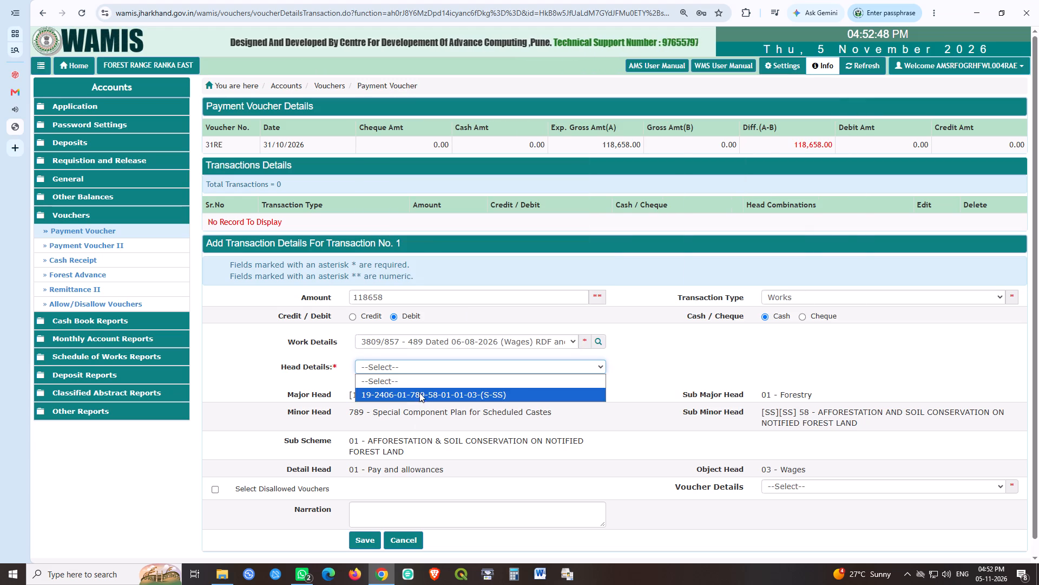
pyautogui.click(419, 392)
pyautogui.click(357, 539)
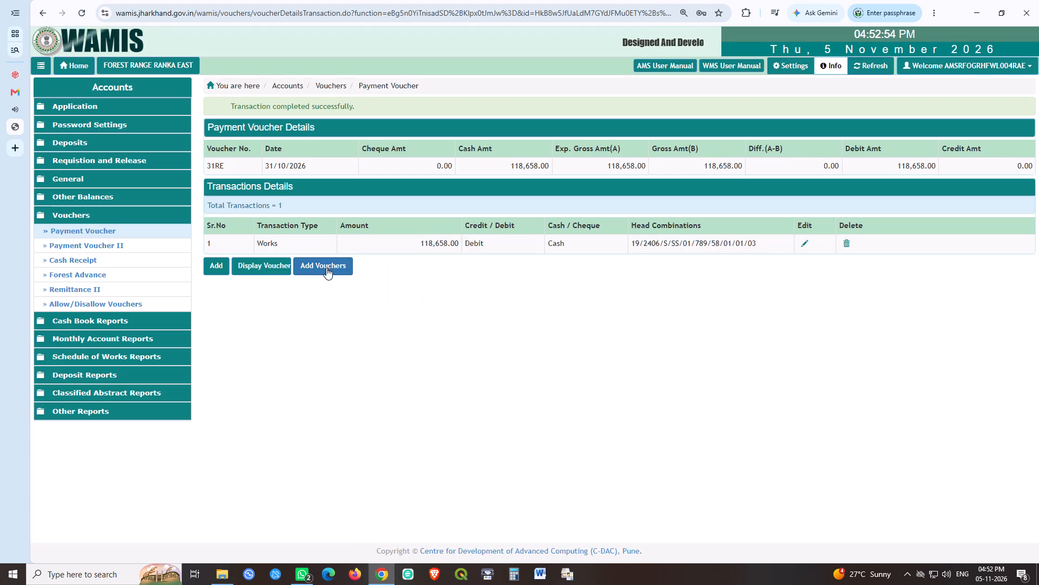
# Create and save a new payment voucher, changing its number to 26RE and setting the expected gross amount to 142350.
pyautogui.click(326, 268)
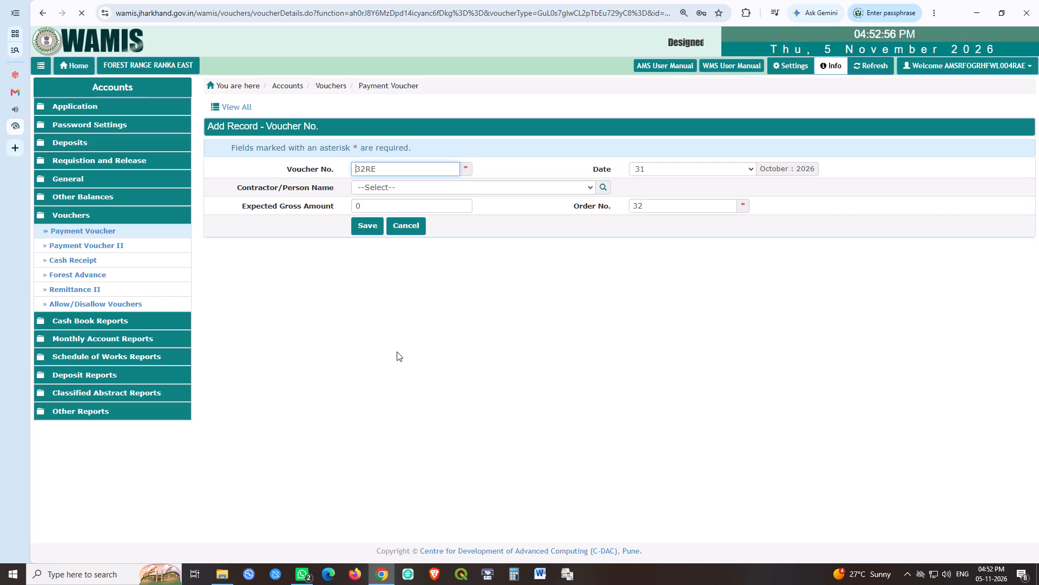
pyautogui.hotkey('shift', 'Right')
pyautogui.hotkey('shift', 'Right')
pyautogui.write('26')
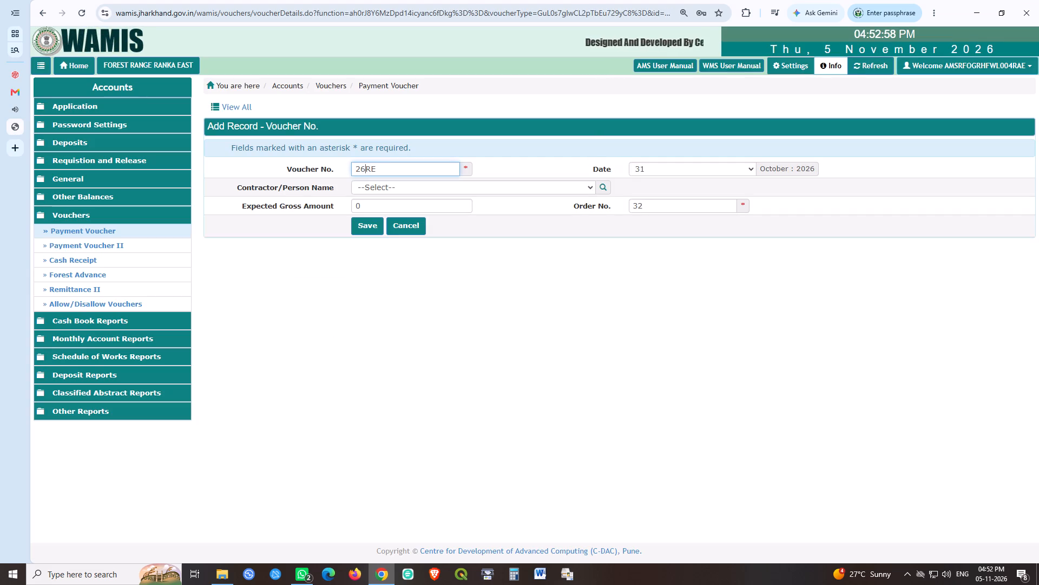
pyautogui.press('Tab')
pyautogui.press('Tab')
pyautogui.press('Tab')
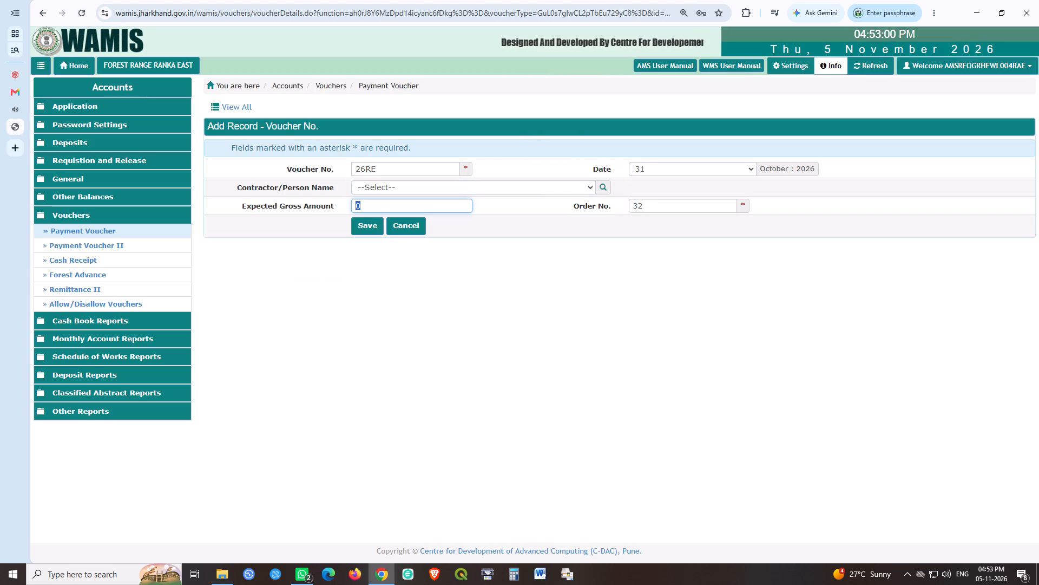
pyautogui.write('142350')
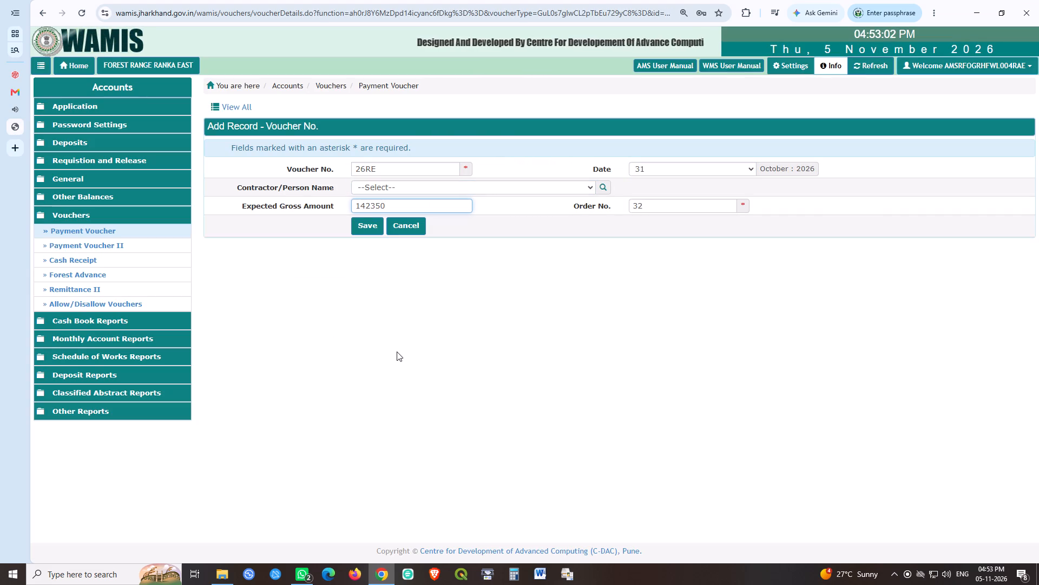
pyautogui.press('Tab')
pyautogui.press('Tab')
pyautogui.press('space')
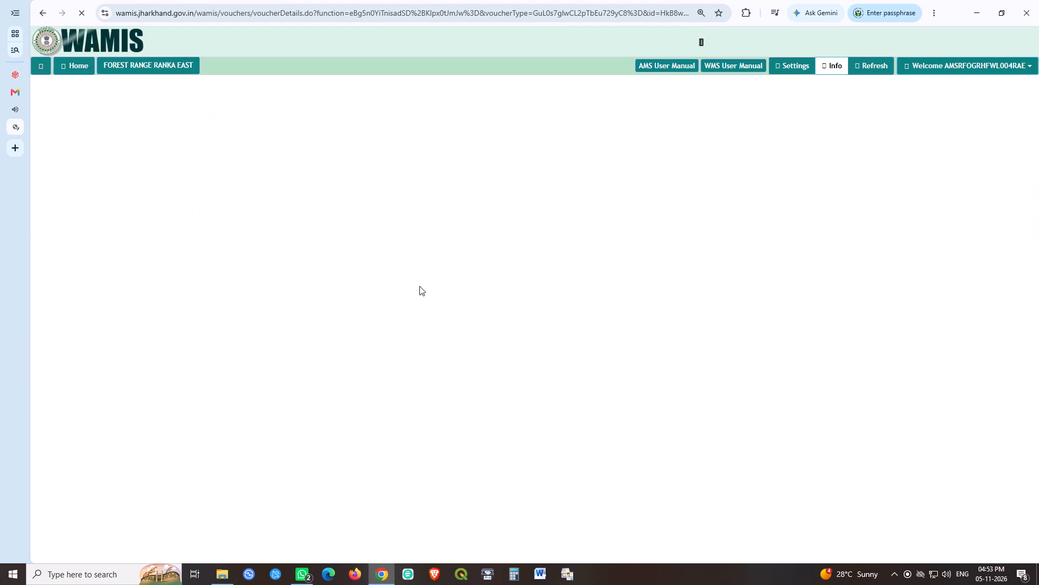
pyautogui.click(214, 240)
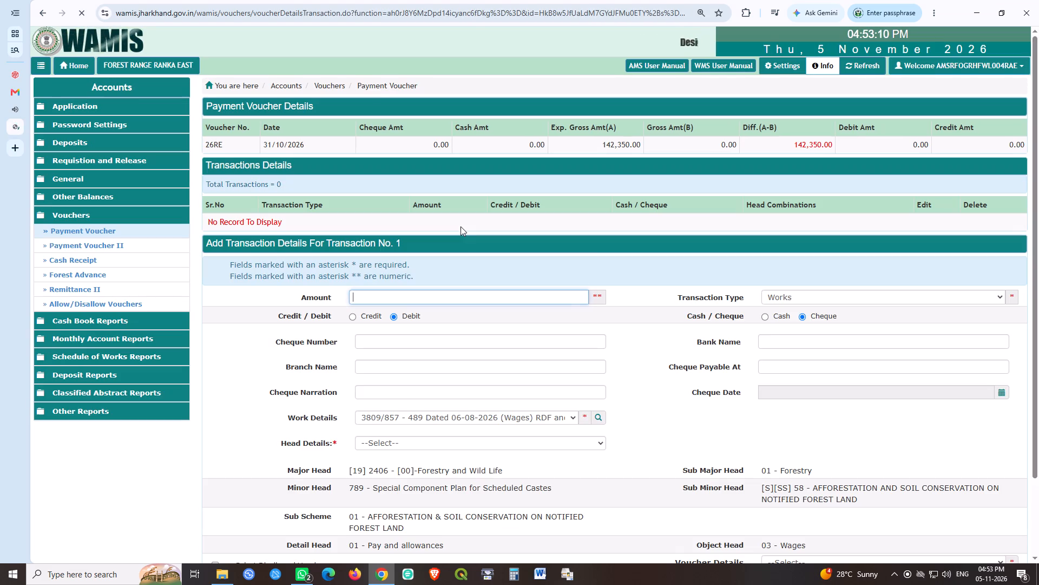
pyautogui.write('145')
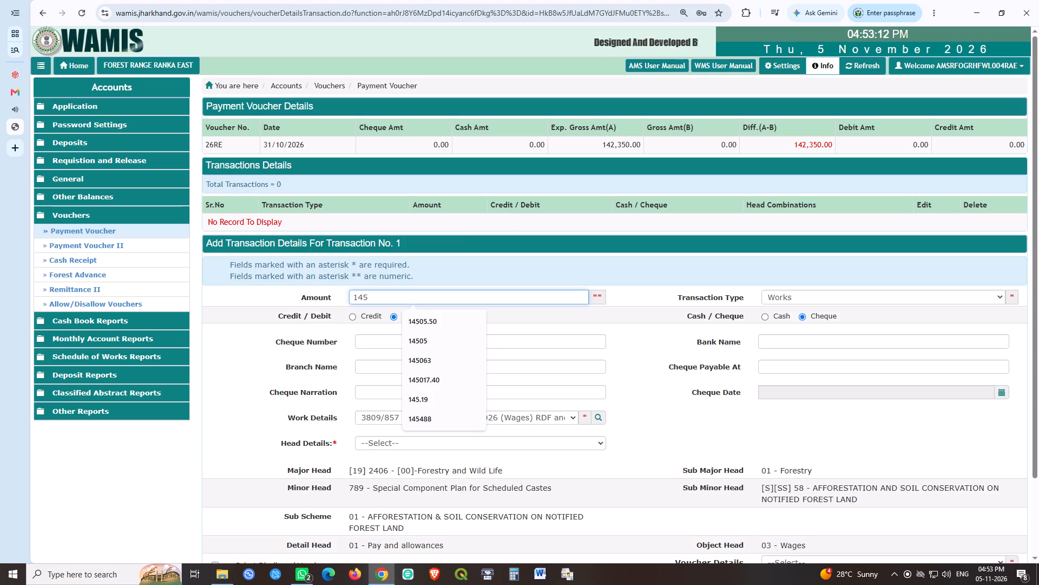
pyautogui.press('BackSpace')
pyautogui.write('2350')
pyautogui.press('Tab')
pyautogui.press('Tab')
pyautogui.press('Tab')
pyautogui.press('Left')
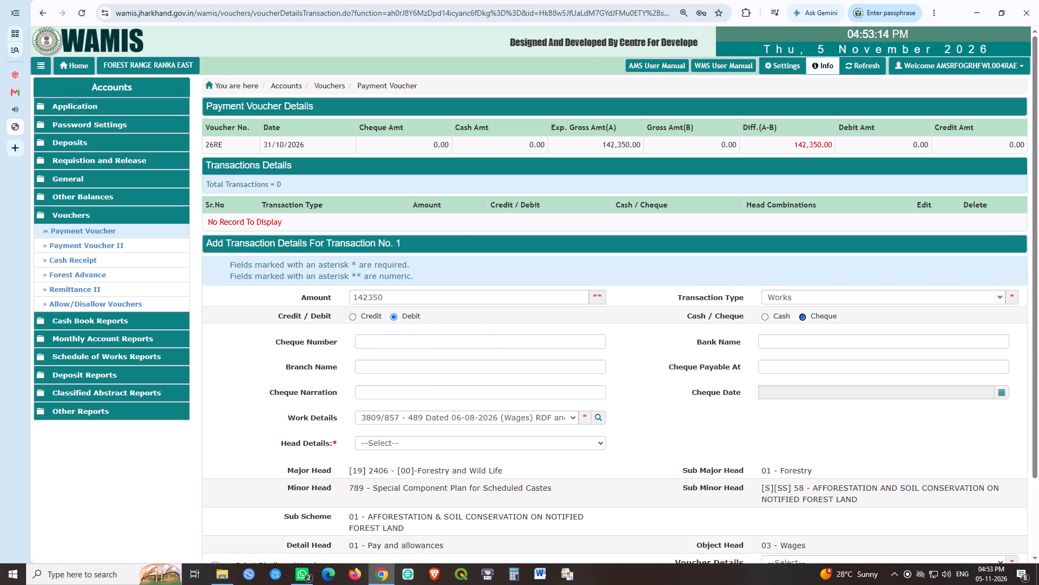
pyautogui.click(408, 342)
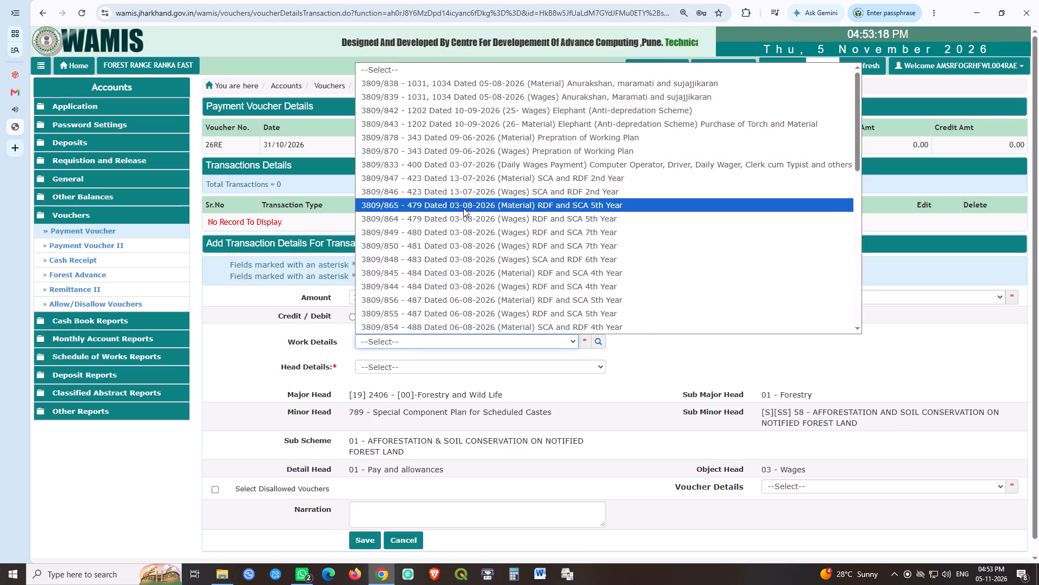
pyautogui.scroll(-1, 463, 208)
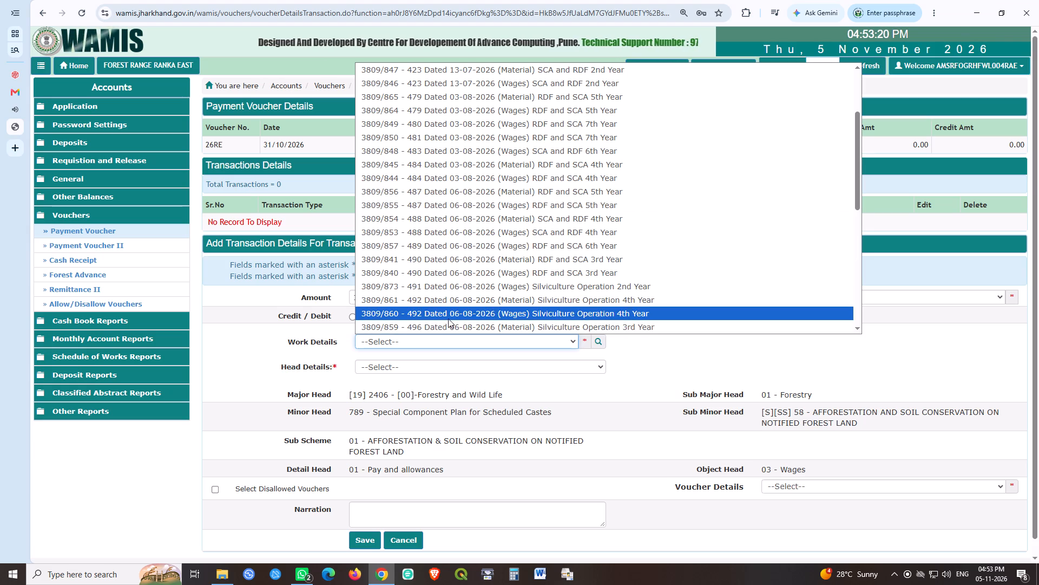
pyautogui.scroll(-1, 451, 314)
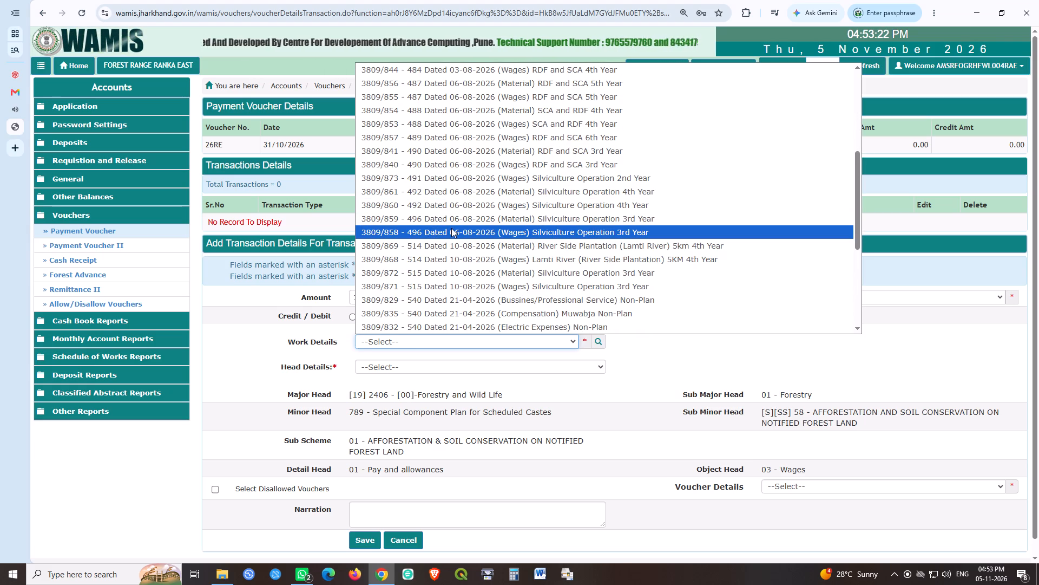
pyautogui.click(467, 232)
pyautogui.click(463, 356)
pyautogui.click(470, 363)
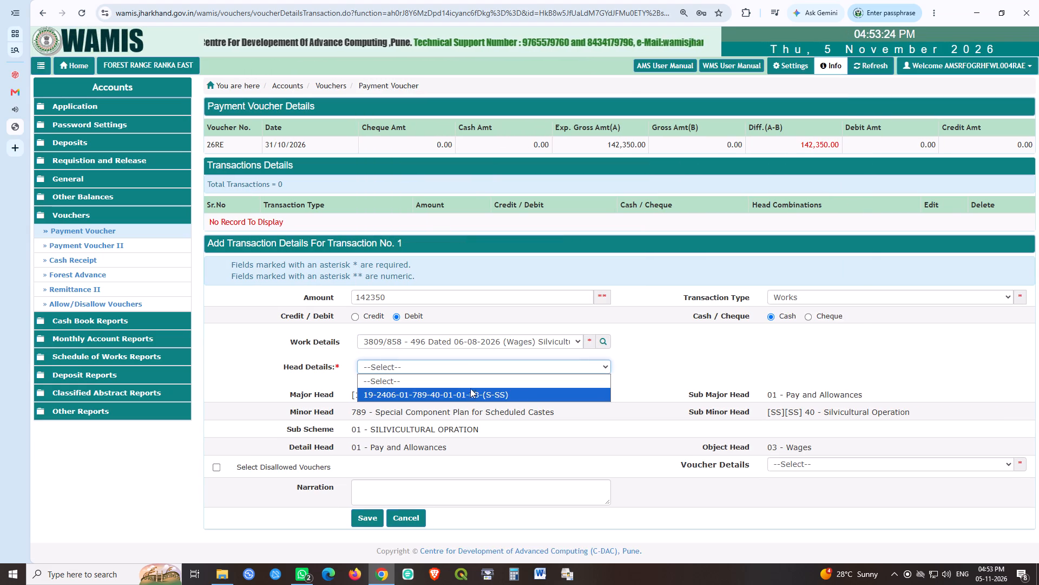
pyautogui.click(462, 394)
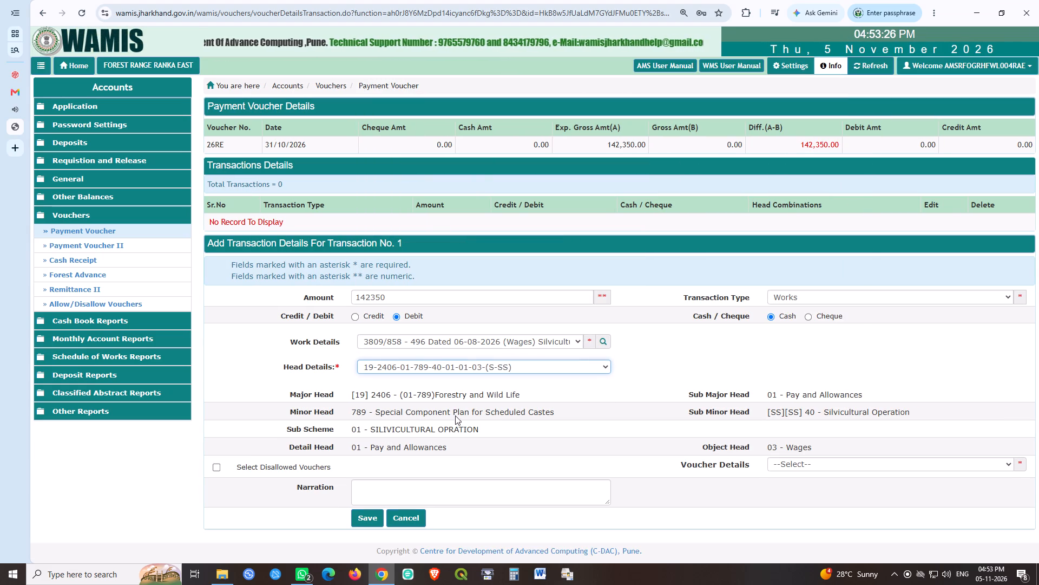
pyautogui.click(366, 518)
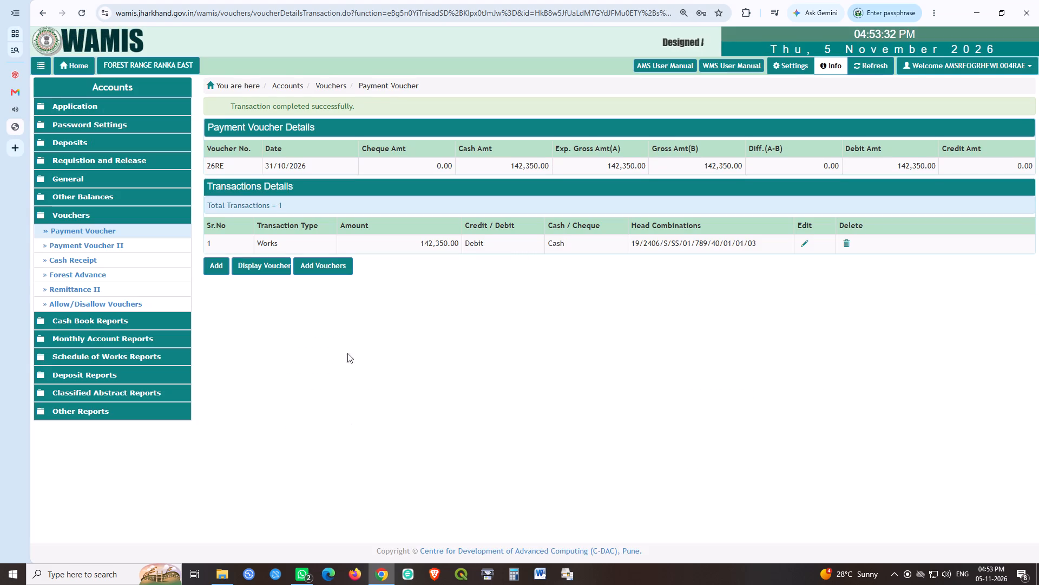
# Create and save a new payment voucher, changing its number to 25RE and setting the expected gross amount to 142350.
pyautogui.click(337, 263)
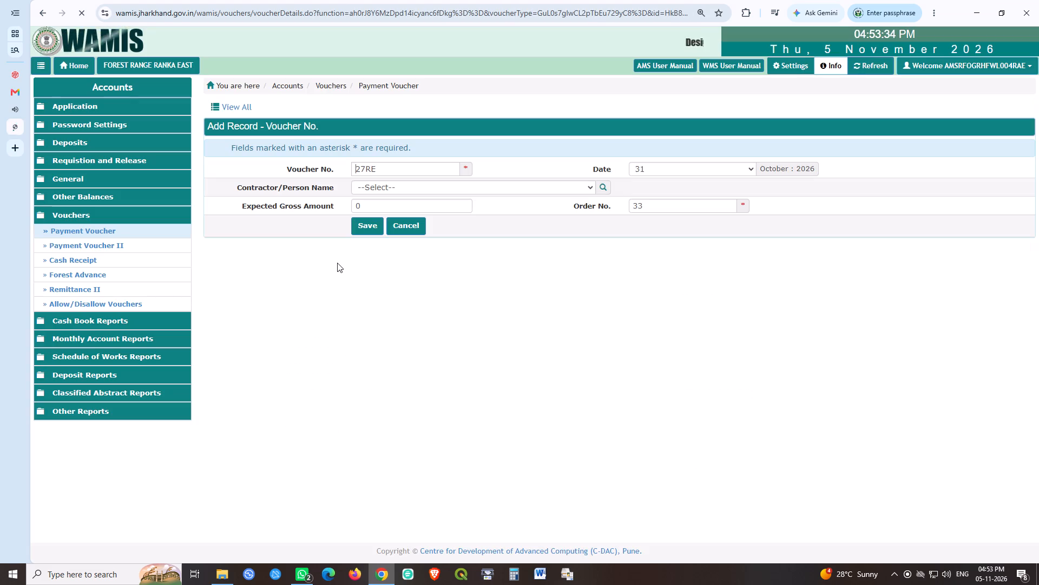
pyautogui.press('Right')
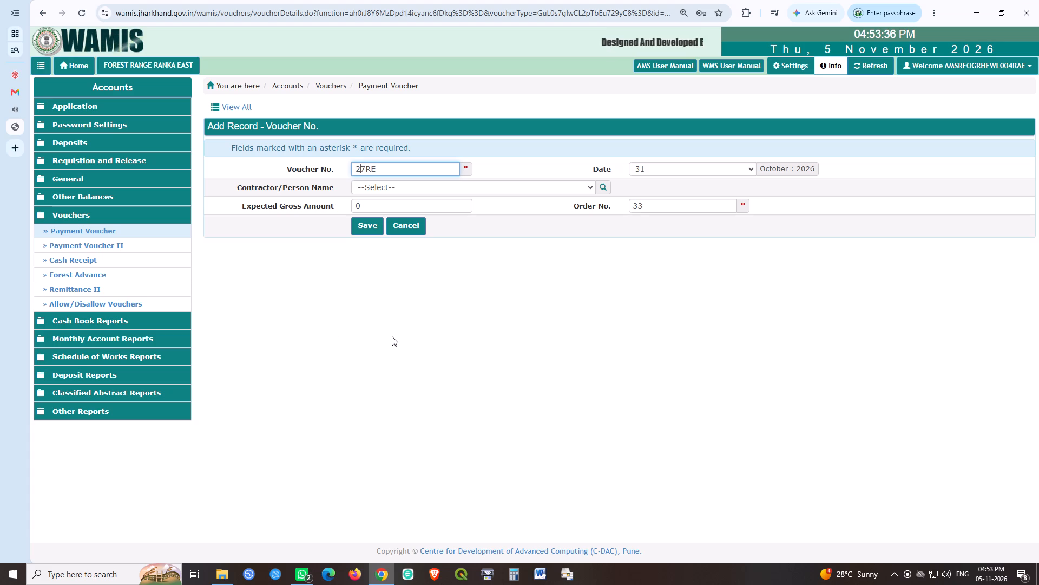
pyautogui.hotkey('shift', 'Right')
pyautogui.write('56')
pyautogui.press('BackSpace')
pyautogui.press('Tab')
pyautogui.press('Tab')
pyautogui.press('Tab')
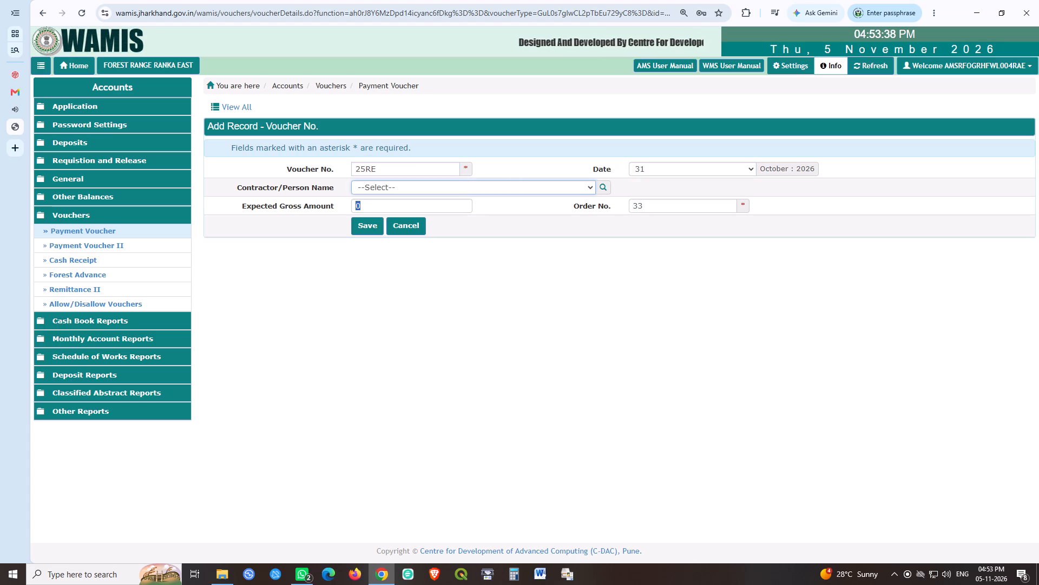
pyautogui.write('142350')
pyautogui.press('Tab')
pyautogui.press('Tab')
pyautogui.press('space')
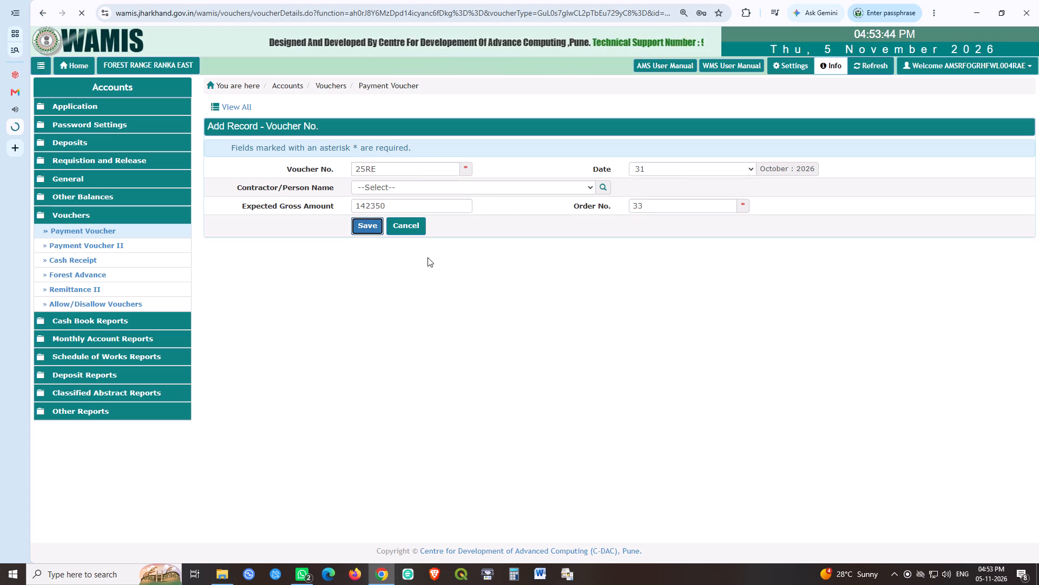
pyautogui.click(221, 242)
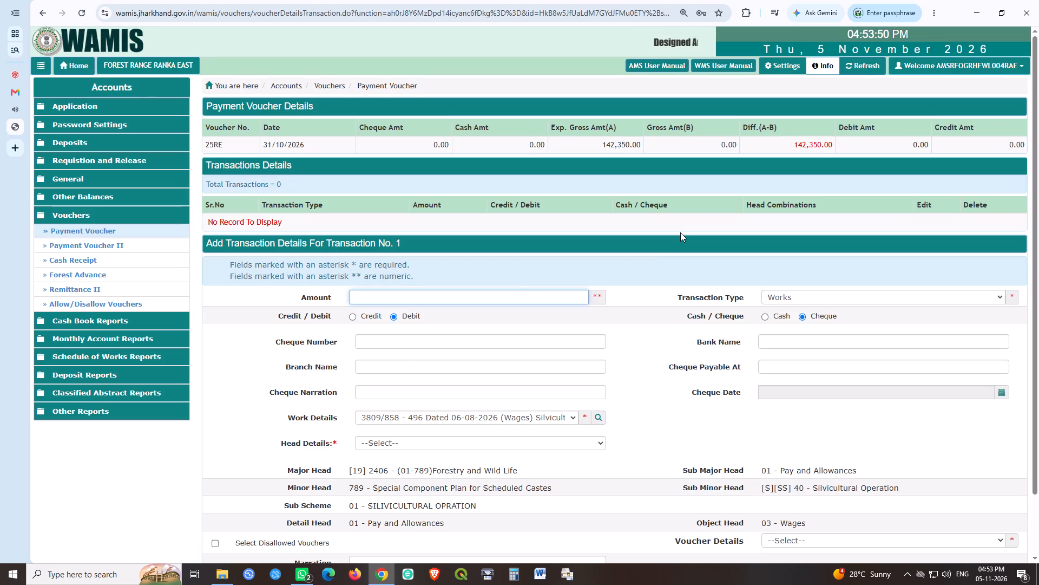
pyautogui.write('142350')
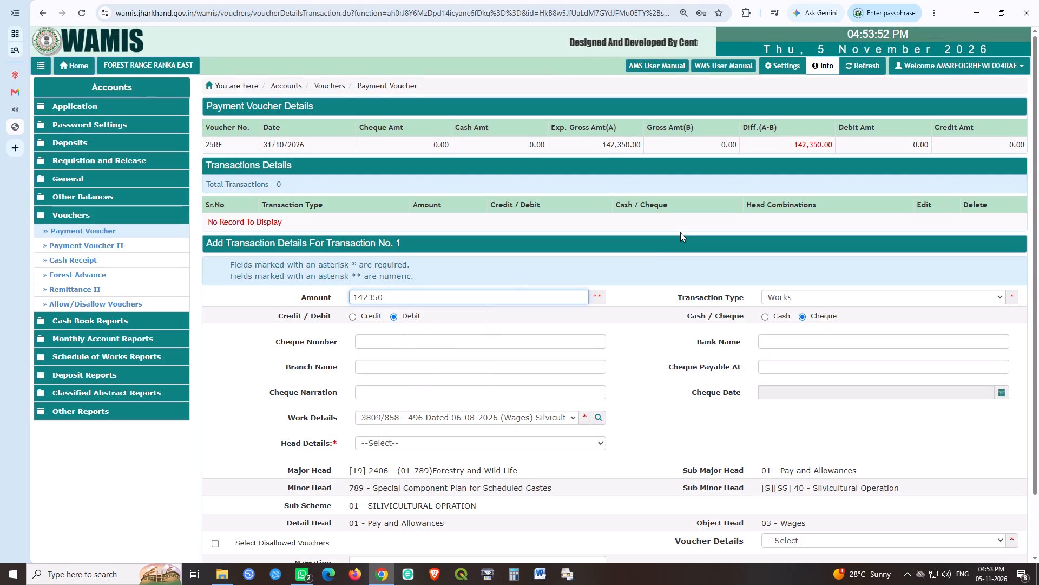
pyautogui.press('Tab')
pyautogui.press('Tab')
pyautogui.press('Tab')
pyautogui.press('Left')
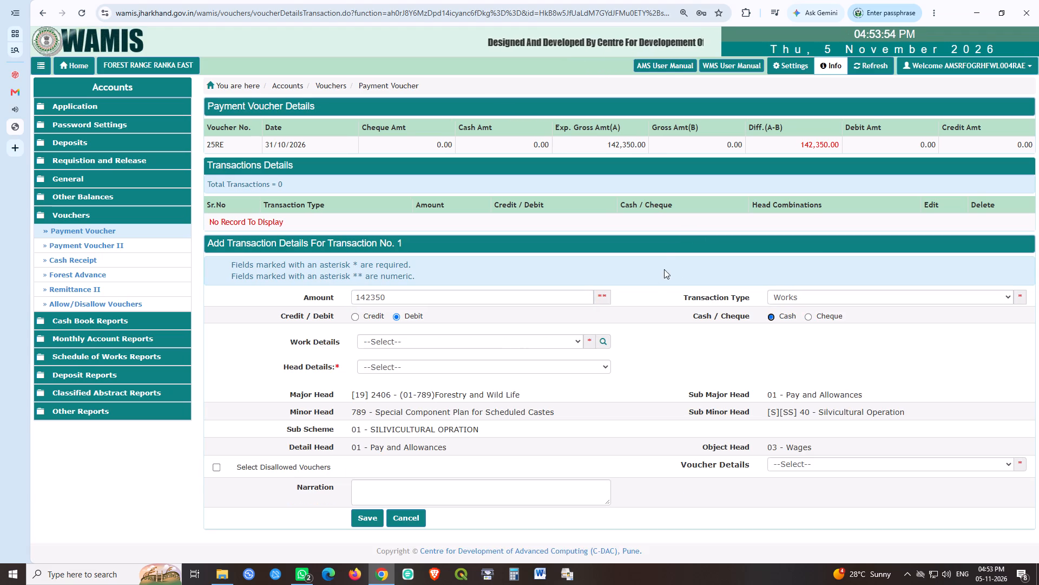
pyautogui.click(469, 334)
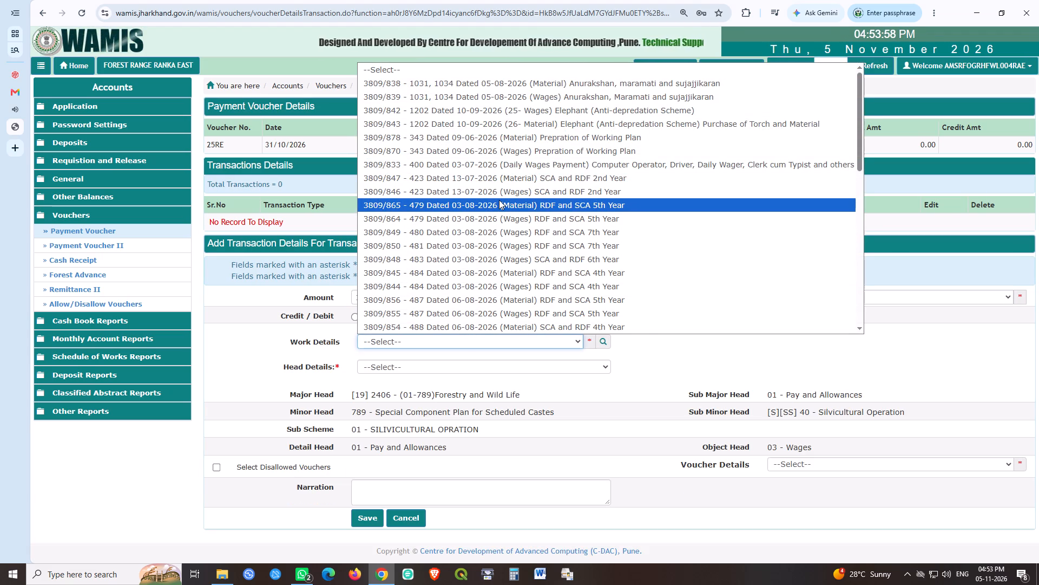
pyautogui.scroll(-1, 499, 200)
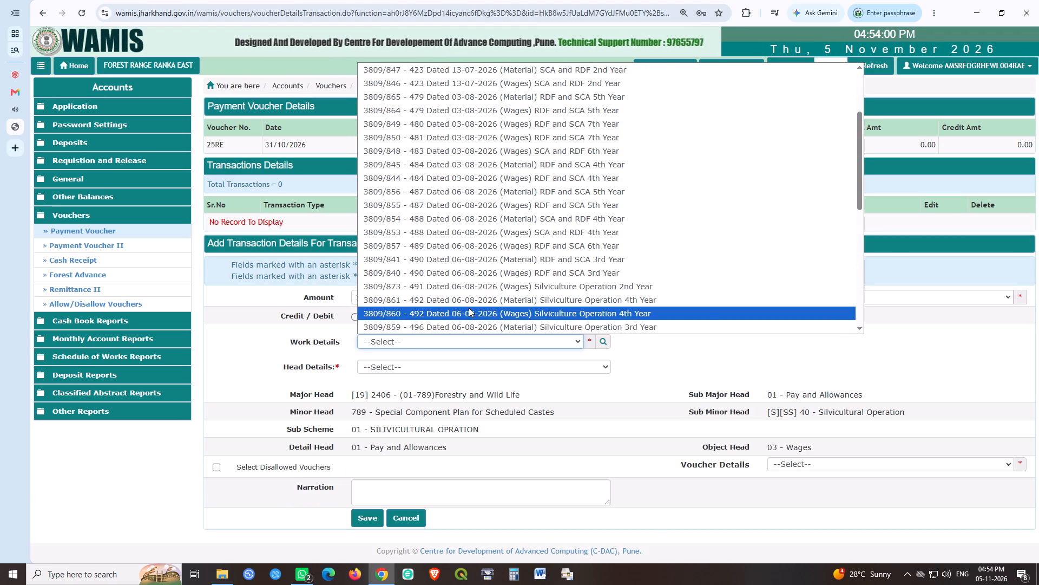
pyautogui.click(469, 308)
pyautogui.click(401, 371)
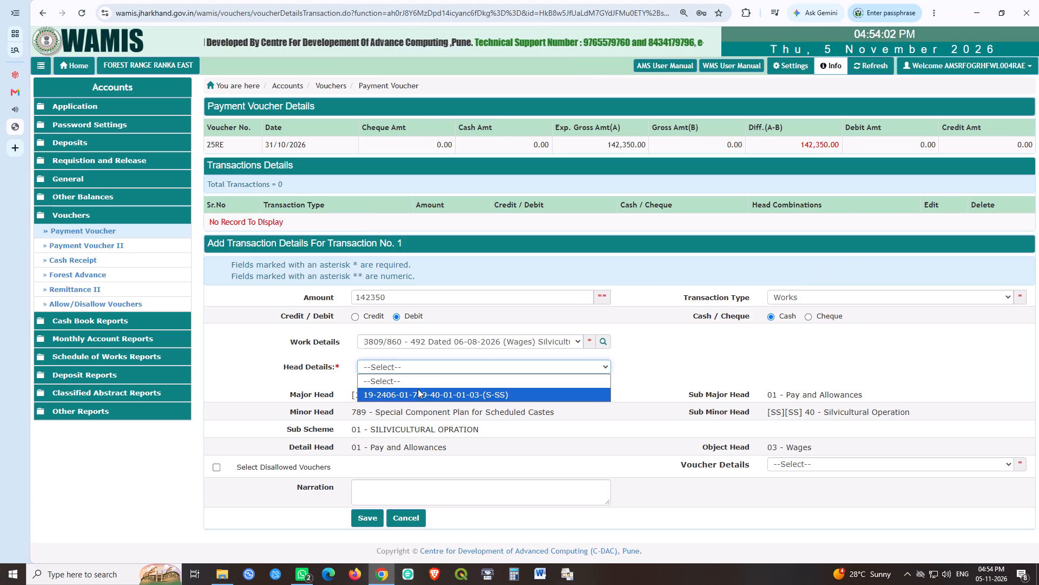
pyautogui.click(418, 389)
pyautogui.click(637, 393)
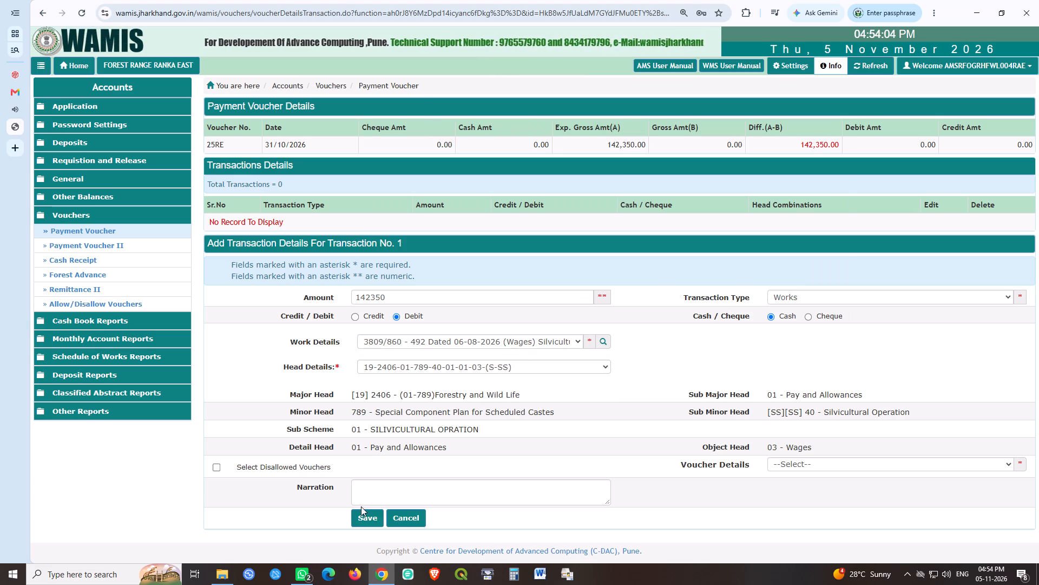
pyautogui.click(367, 523)
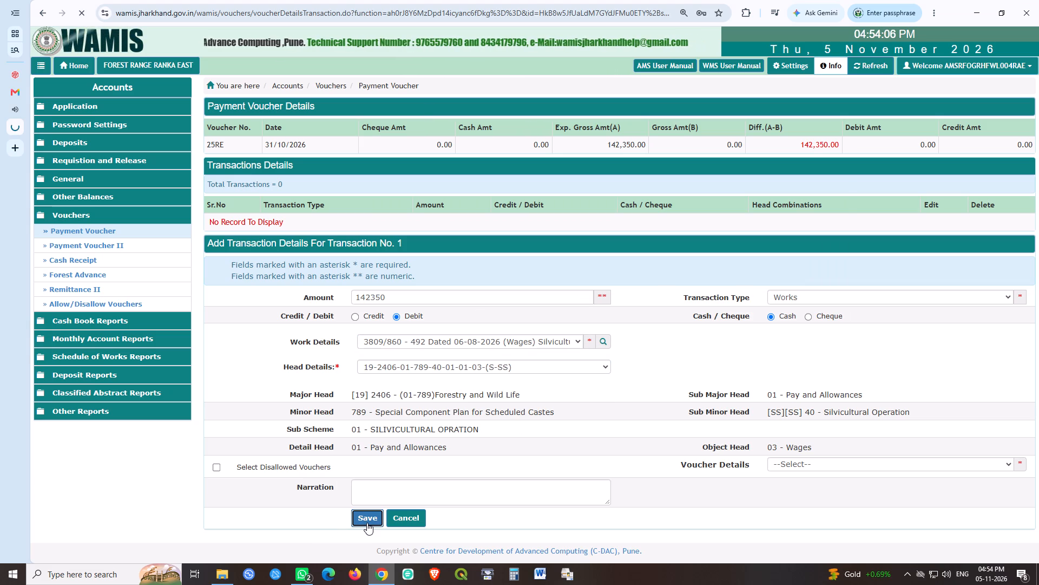
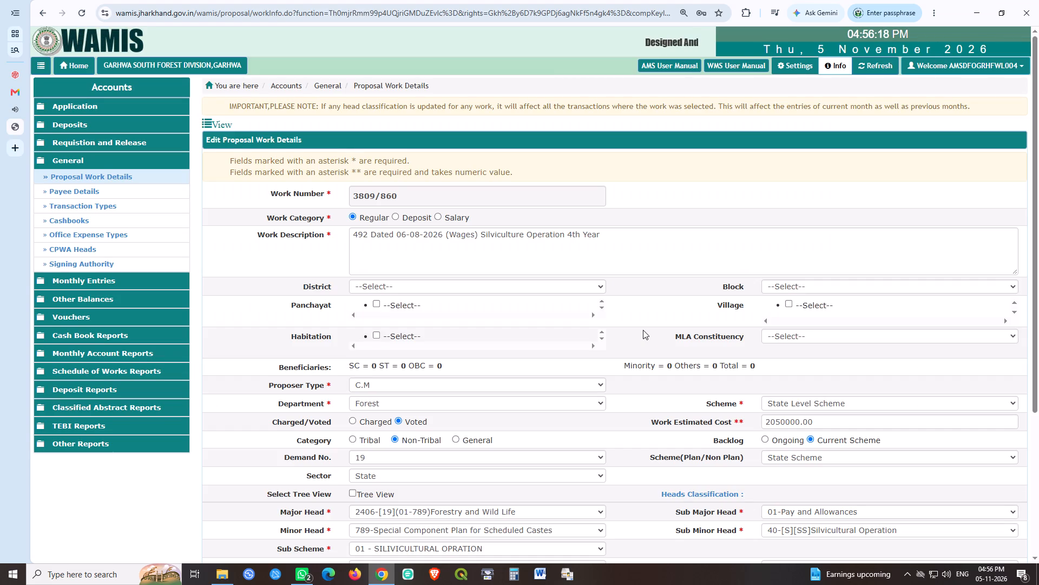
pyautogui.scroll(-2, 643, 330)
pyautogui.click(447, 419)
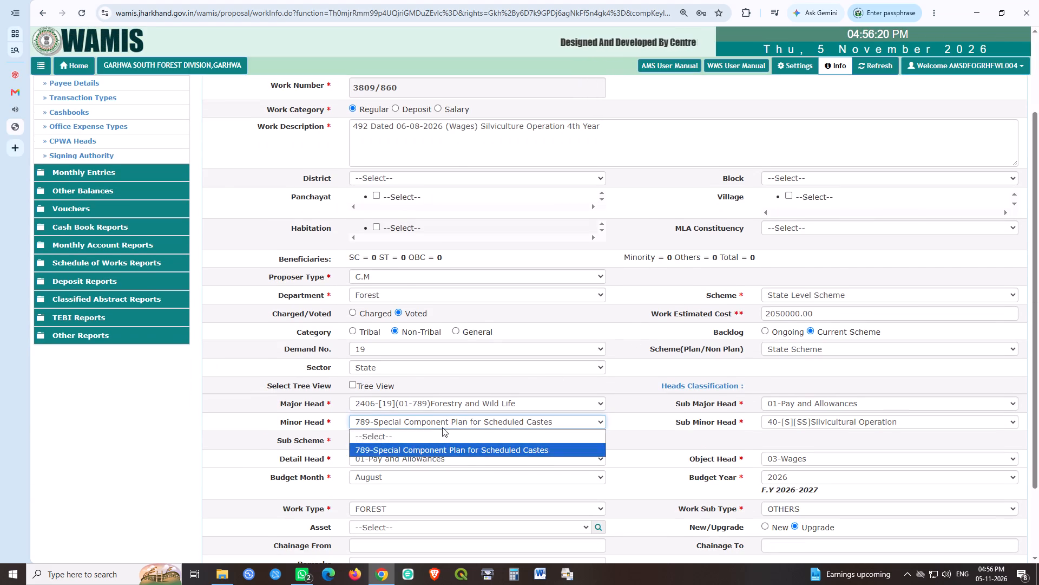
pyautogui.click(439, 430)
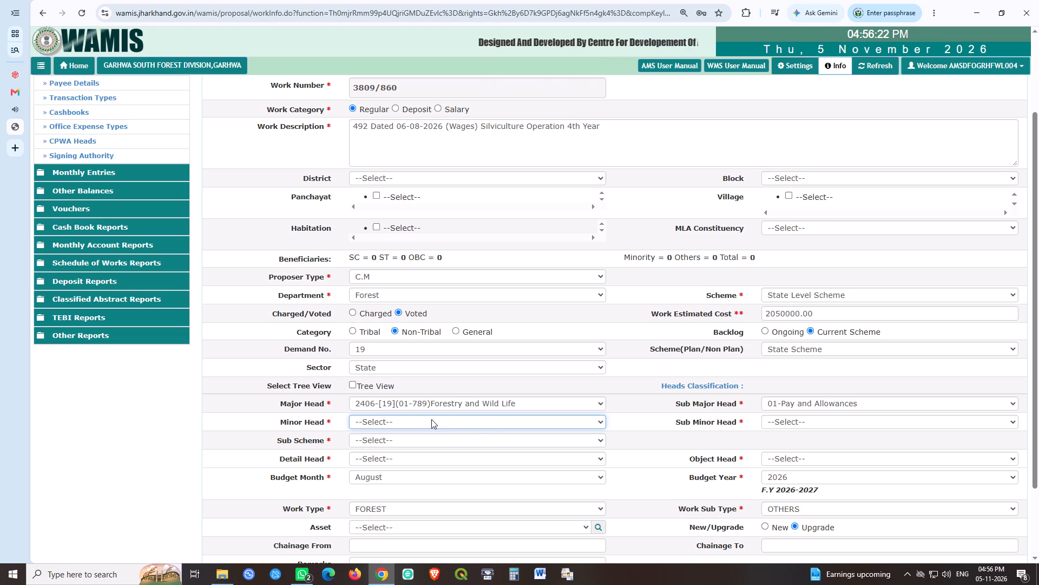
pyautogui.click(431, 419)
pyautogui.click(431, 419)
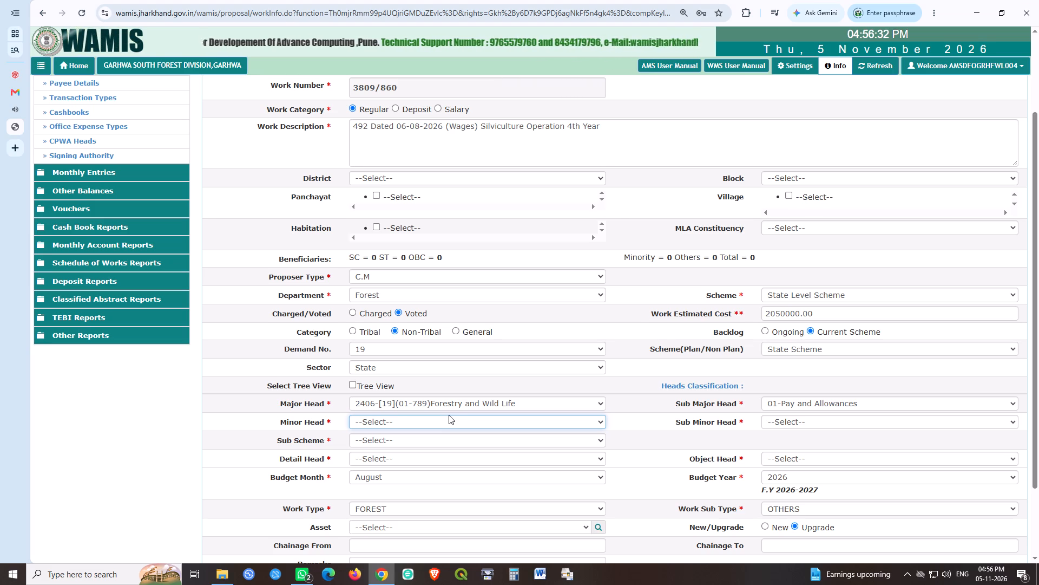
# Reclassify work 3809/860 under major head 2406-[19][00]-Forestry and Wild Life, sub major head 01-Forestry and minor head 101-Forest Conservation, Development and Regeneration.
pyautogui.click(436, 401)
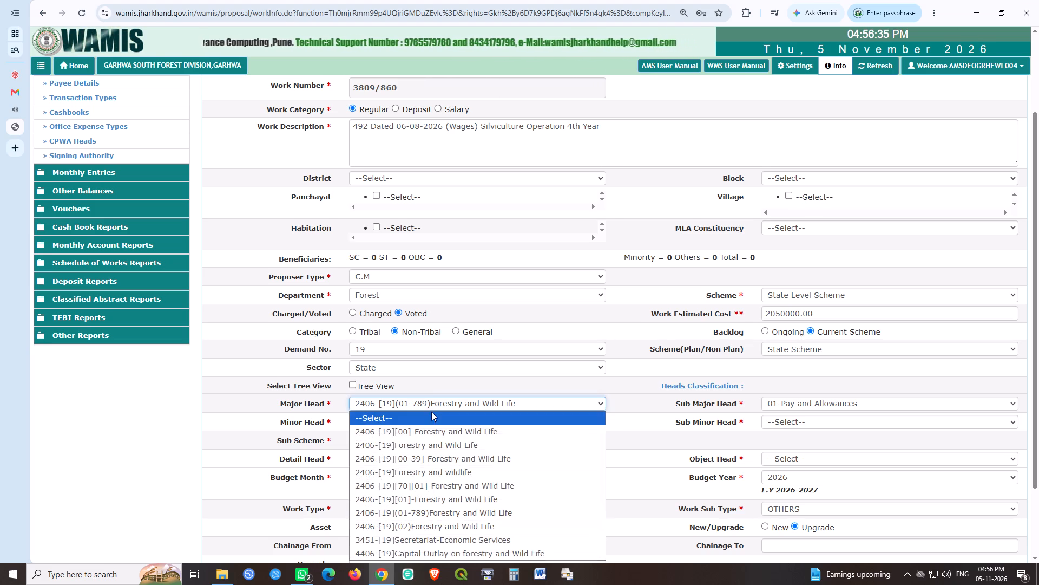
pyautogui.click(424, 430)
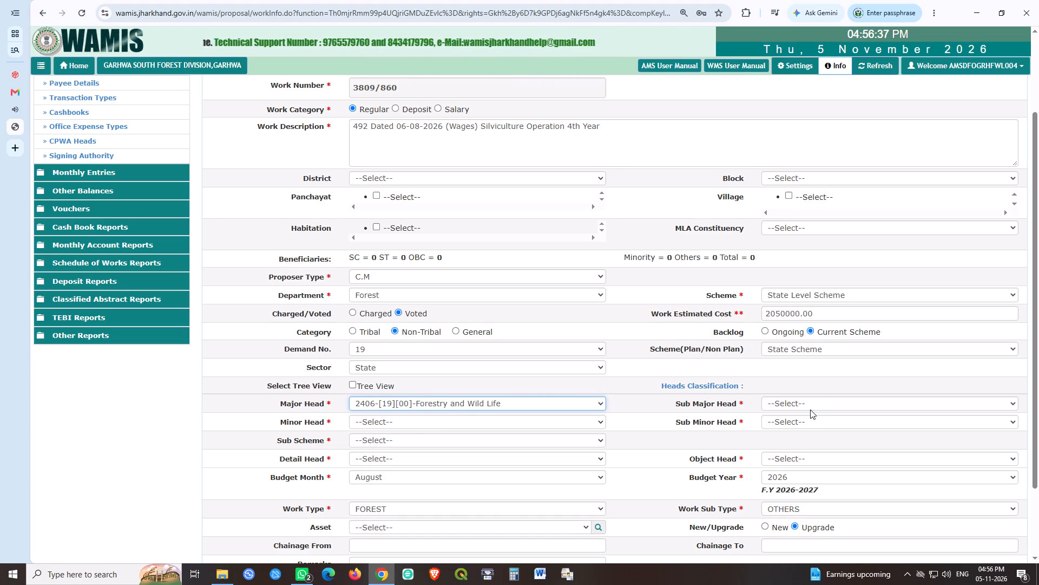
pyautogui.click(807, 407)
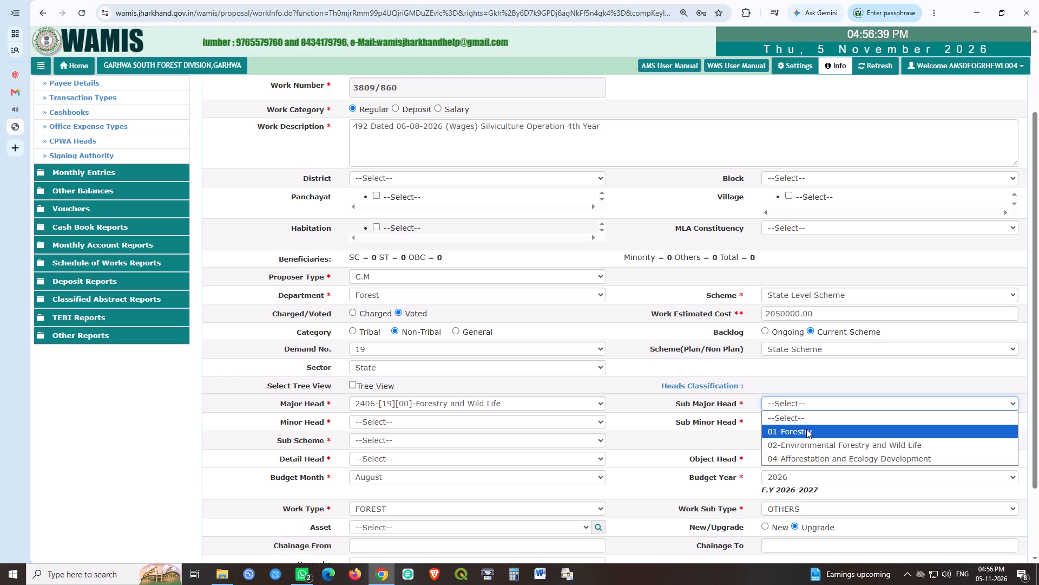
pyautogui.click(806, 429)
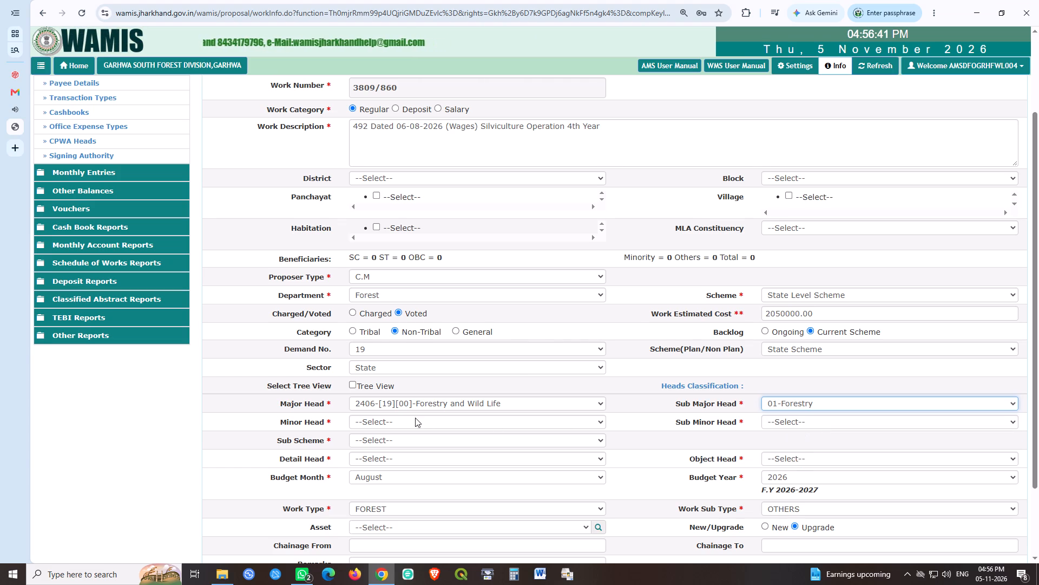
pyautogui.click(413, 418)
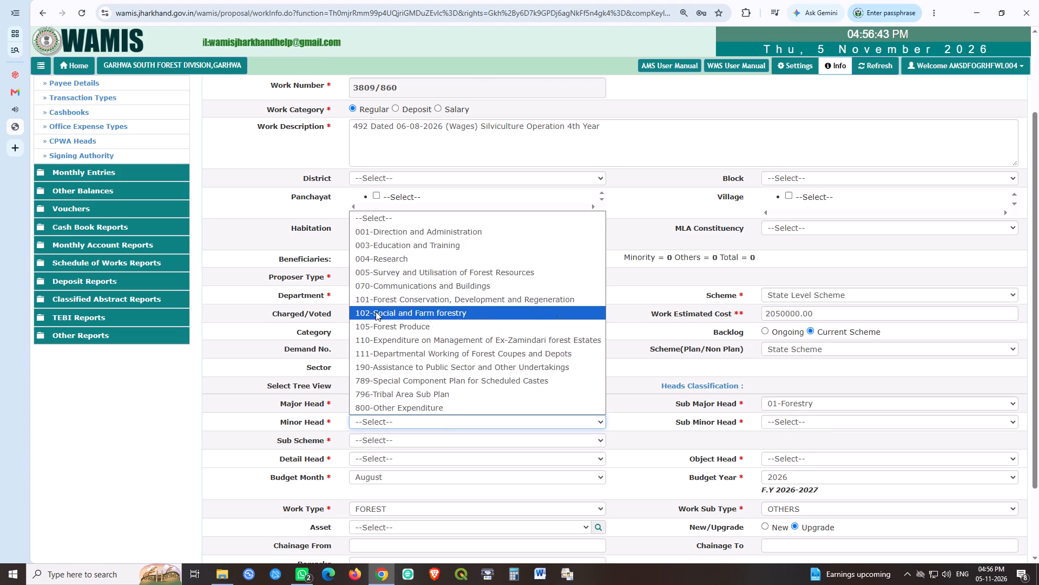
pyautogui.click(376, 303)
pyautogui.click(795, 418)
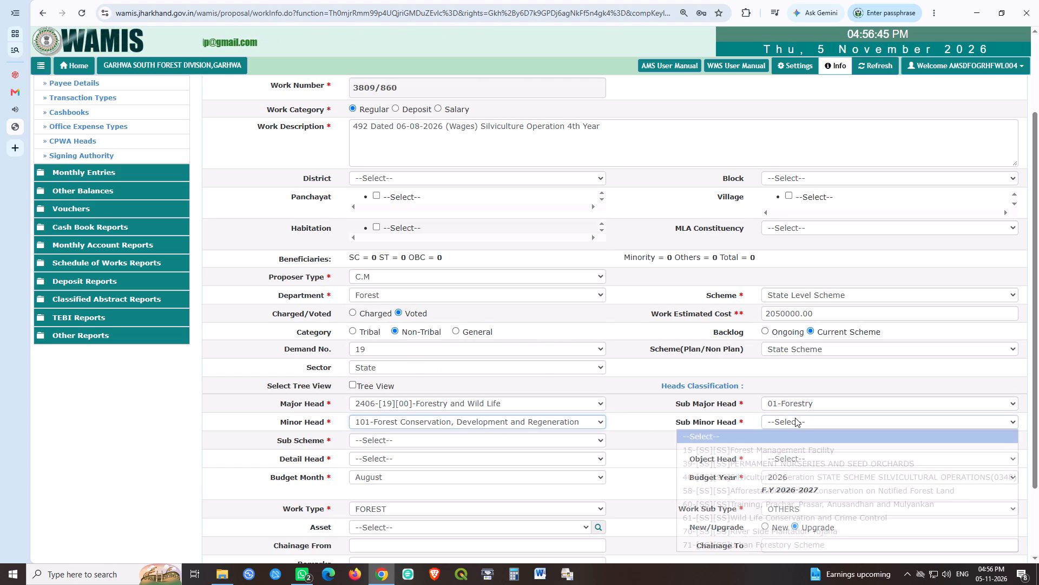
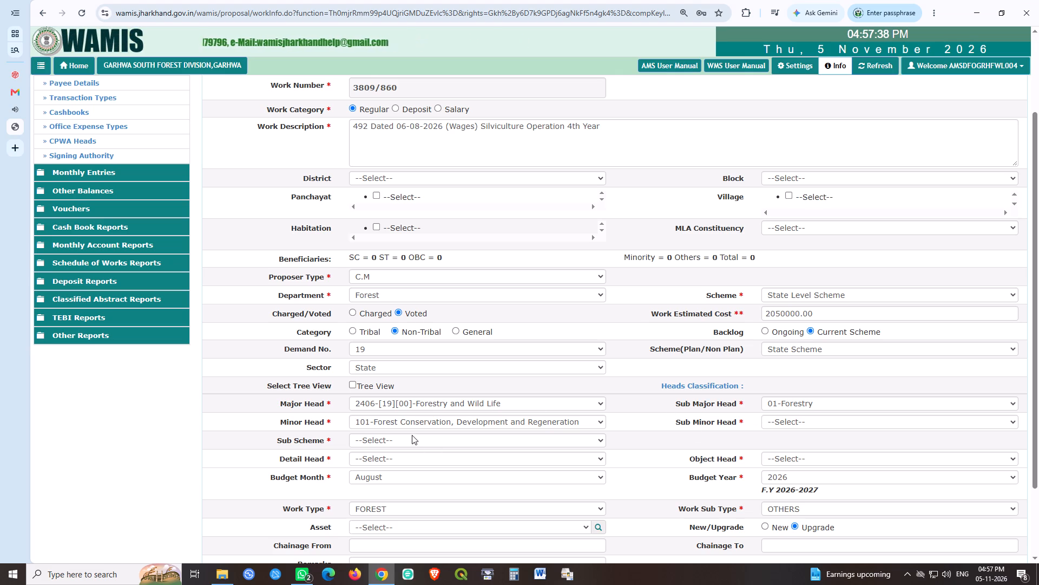
# Complete work 3809/860's classification with sub minor head 40-Silvicultural Operation, sub scheme 01, detail head 01-Pay and Allowances and object head 03-Wages, and update the record.
pyautogui.click(818, 422)
pyautogui.click(703, 477)
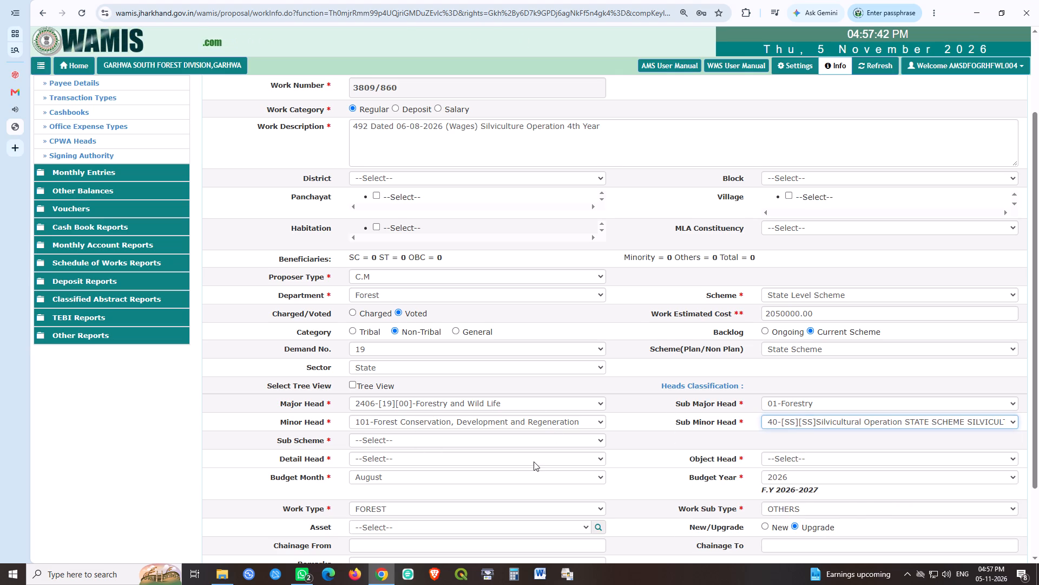
pyautogui.click(396, 440)
pyautogui.click(411, 462)
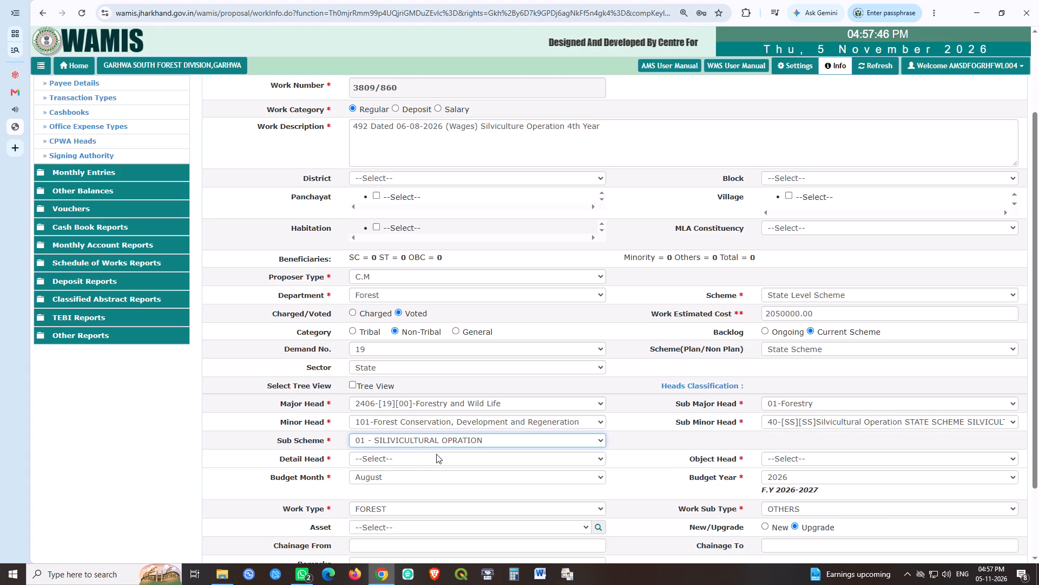
pyautogui.click(441, 453)
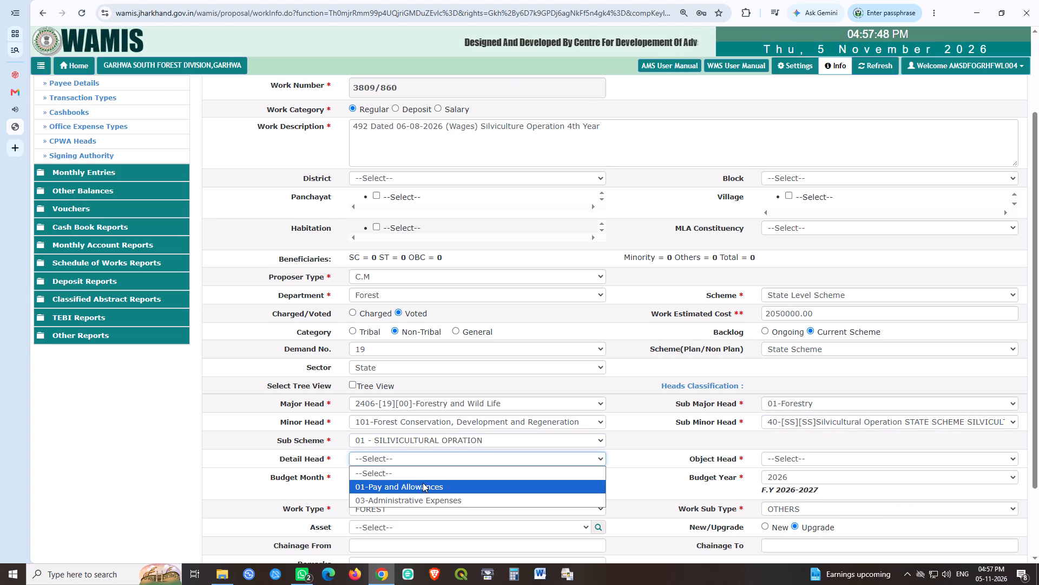
pyautogui.click(420, 485)
pyautogui.click(808, 453)
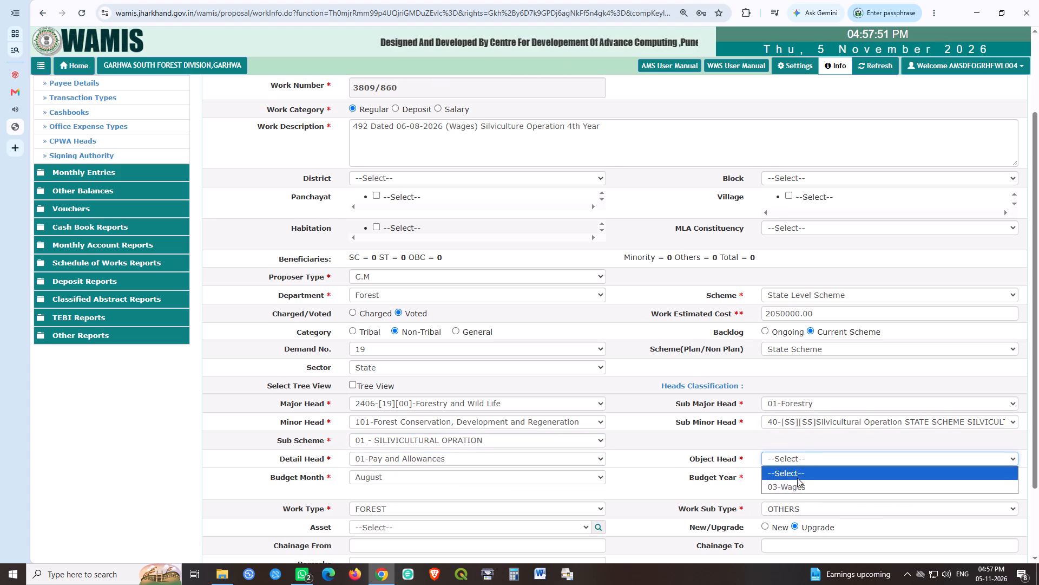
pyautogui.click(792, 484)
pyautogui.scroll(3, 616, 457)
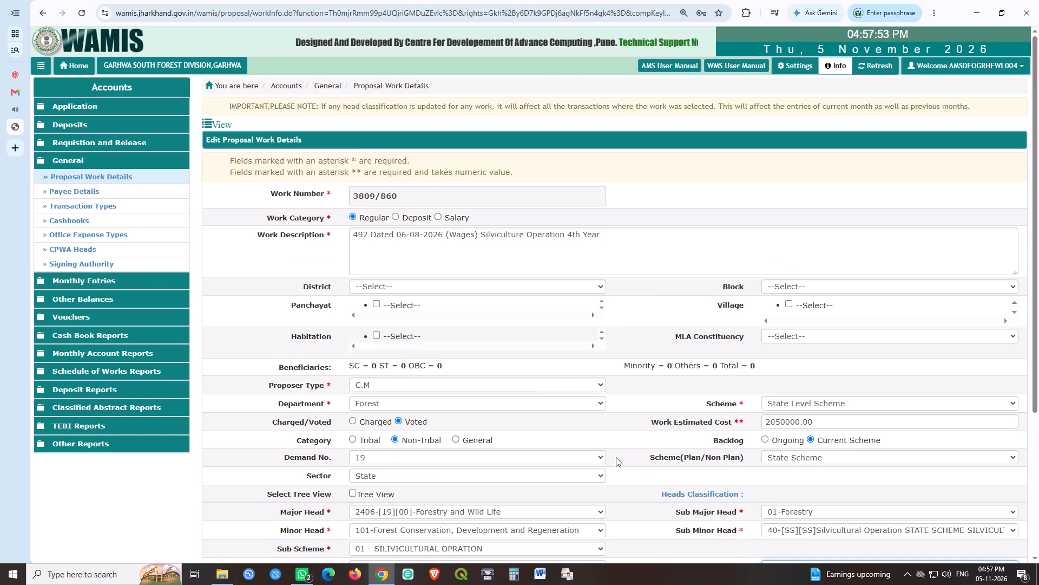
pyautogui.scroll(-4, 580, 342)
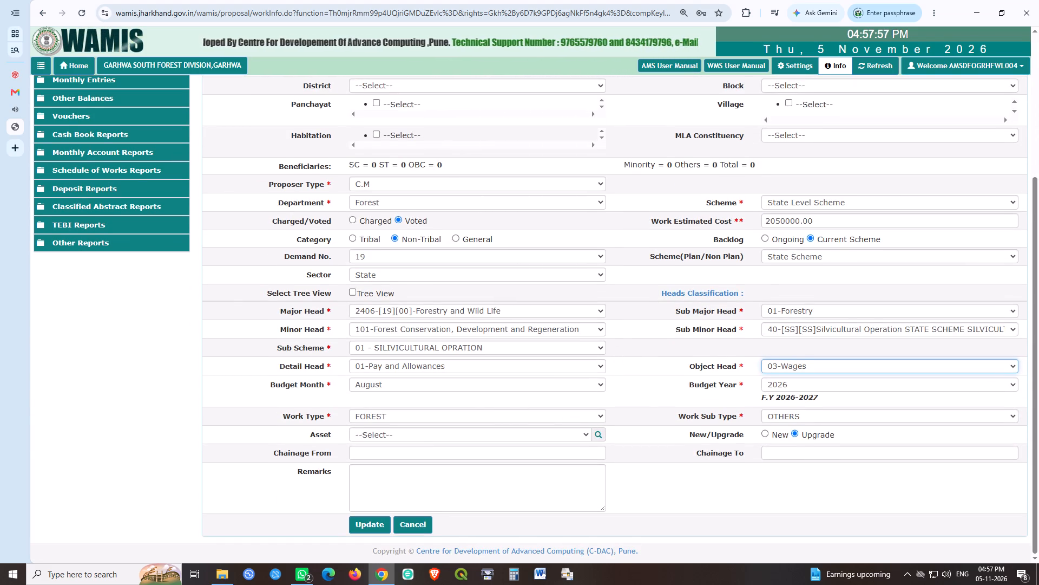
pyautogui.click(372, 522)
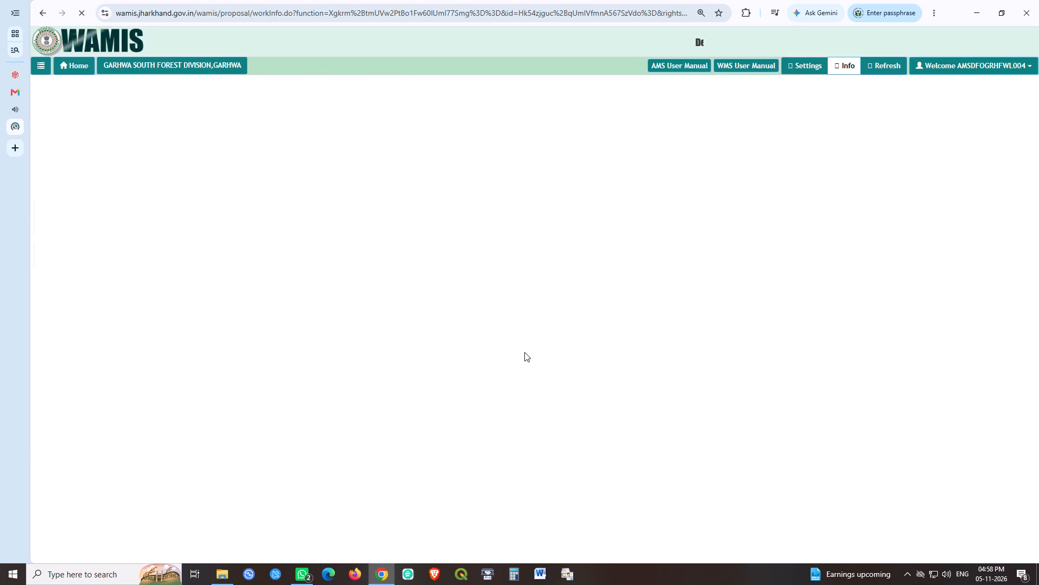
# Delete work 3809/861, the 492 Dated 06-08-2026 (Material) Silviculture Operation 4th Year entry, from the proposal work list.
pyautogui.scroll(-3, 558, 360)
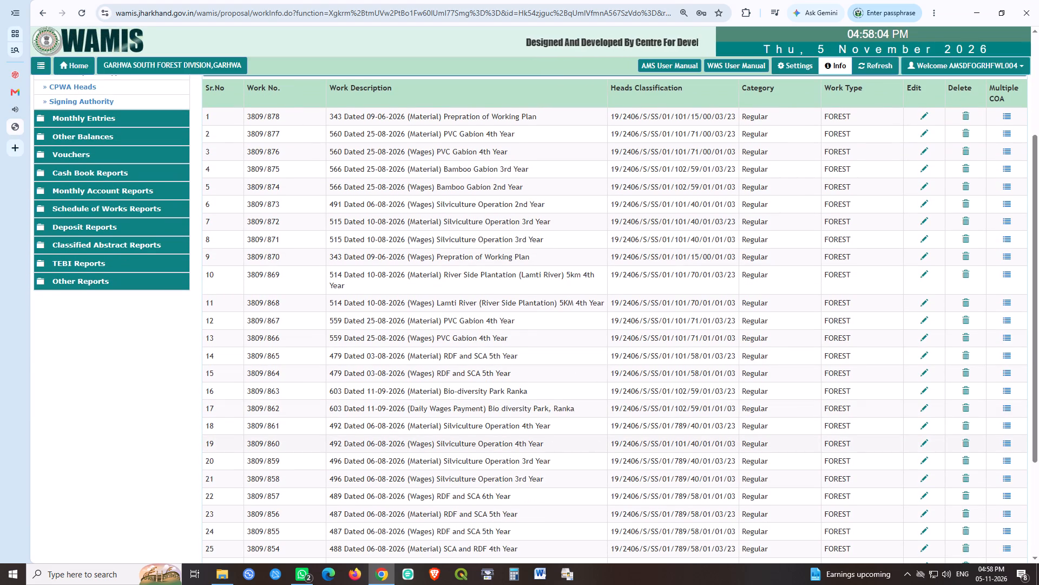
pyautogui.click(964, 424)
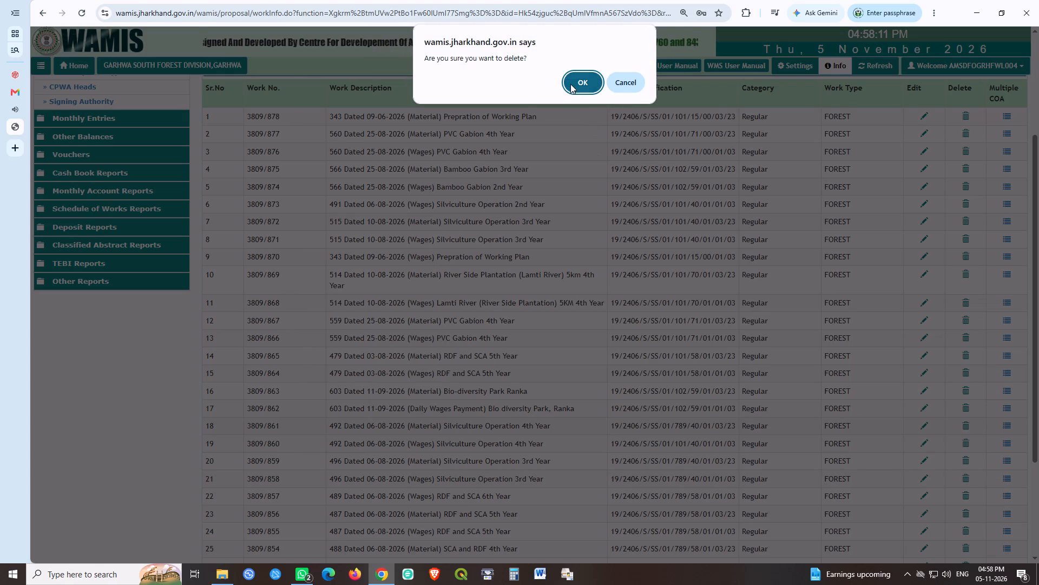
pyautogui.click(570, 84)
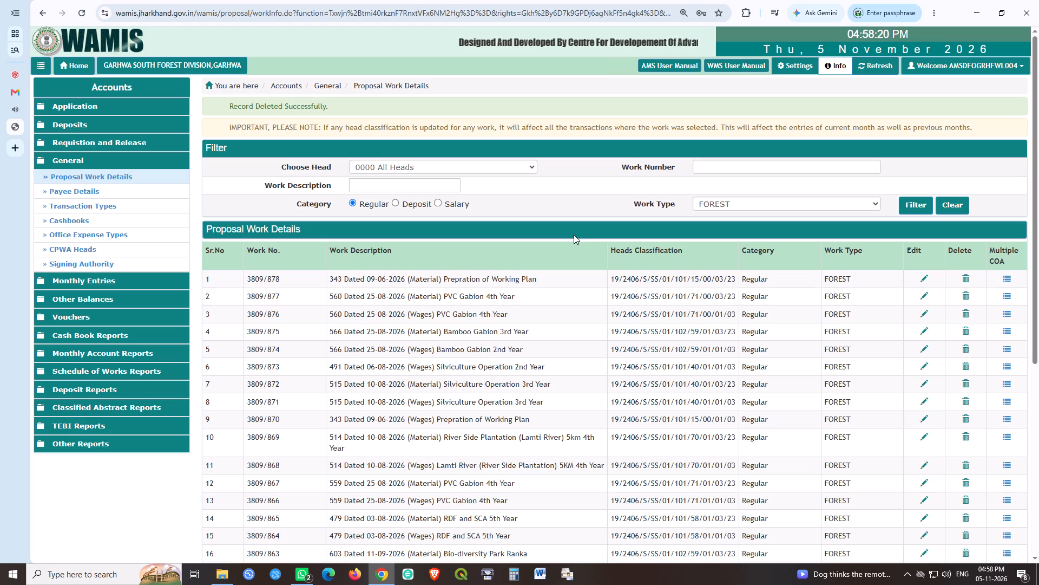
# Open a new proposal work entry from the end of the work list.
pyautogui.scroll(-4, 408, 314)
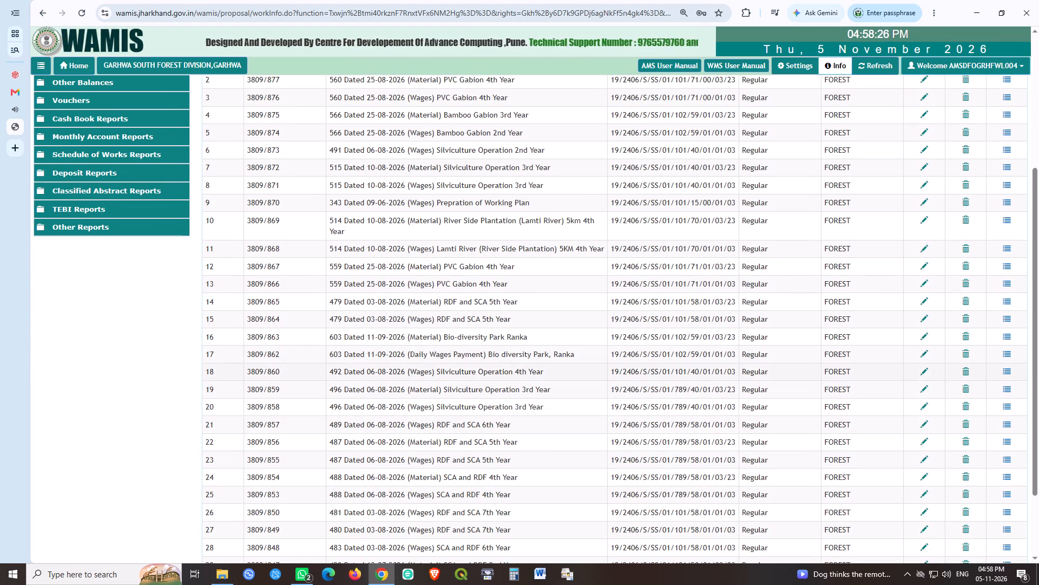
pyautogui.scroll(9, 476, 372)
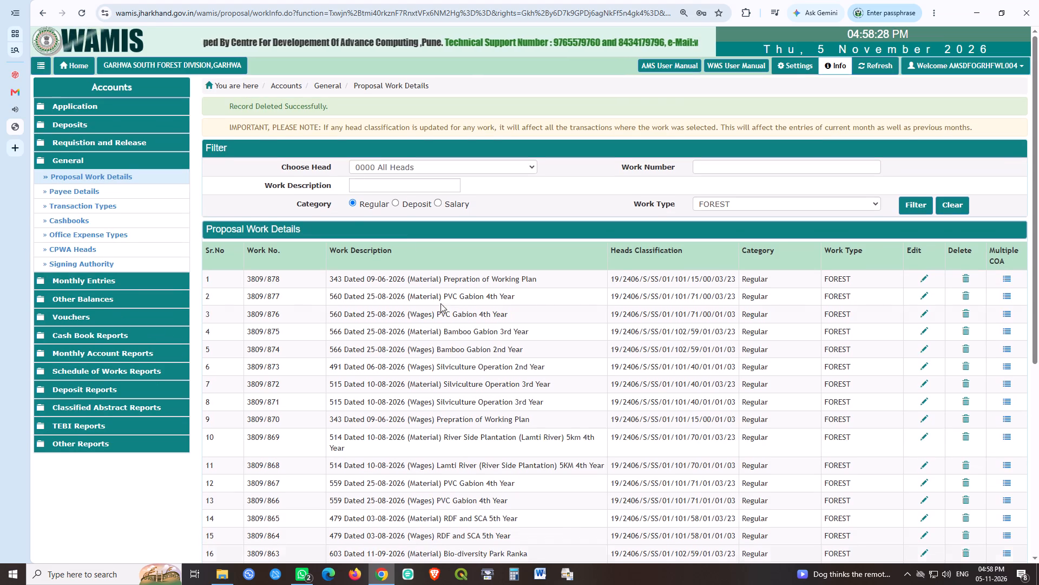
pyautogui.scroll(-9, 303, 436)
pyautogui.click(215, 526)
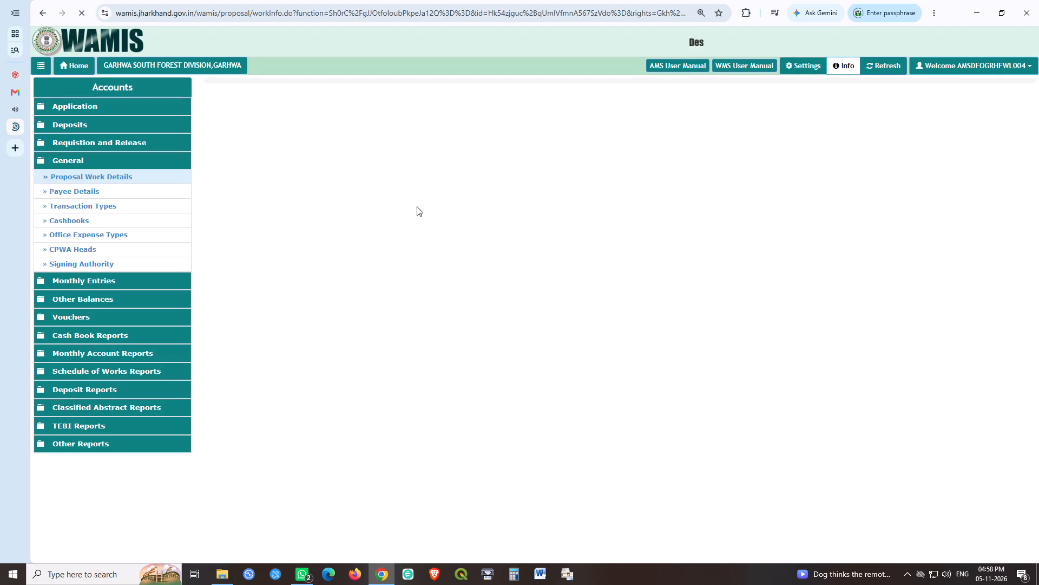
# Enter the work description "492 Dated 06-08-2026 (Material) Silviculture Operation 4th Year" for the new proposal work.
pyautogui.click(389, 261)
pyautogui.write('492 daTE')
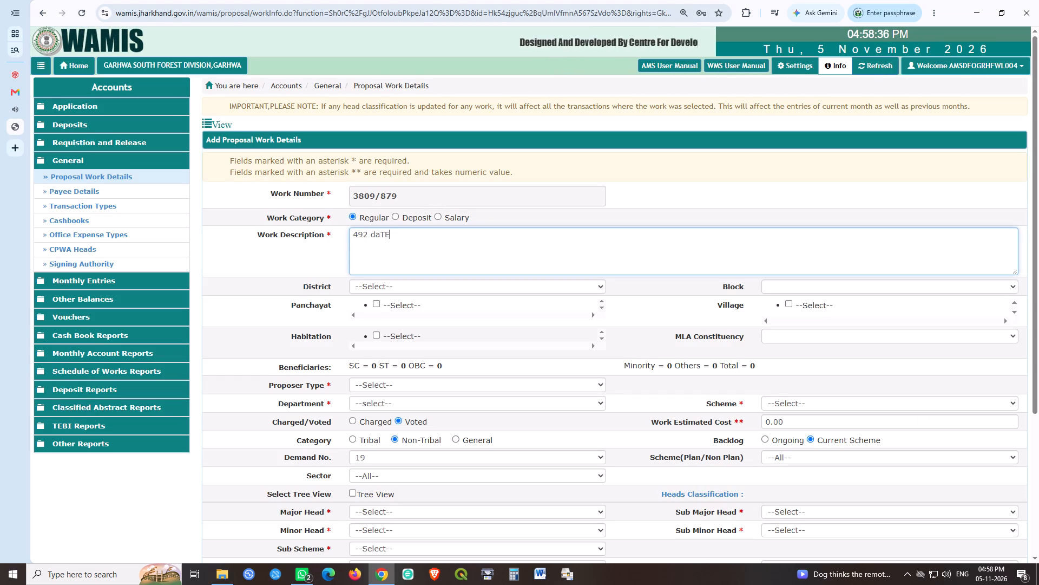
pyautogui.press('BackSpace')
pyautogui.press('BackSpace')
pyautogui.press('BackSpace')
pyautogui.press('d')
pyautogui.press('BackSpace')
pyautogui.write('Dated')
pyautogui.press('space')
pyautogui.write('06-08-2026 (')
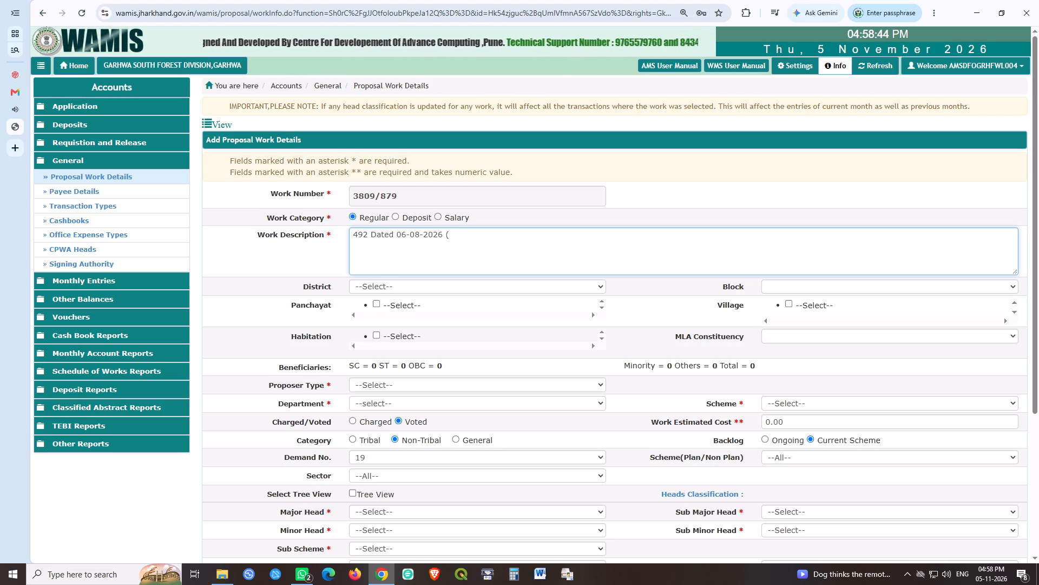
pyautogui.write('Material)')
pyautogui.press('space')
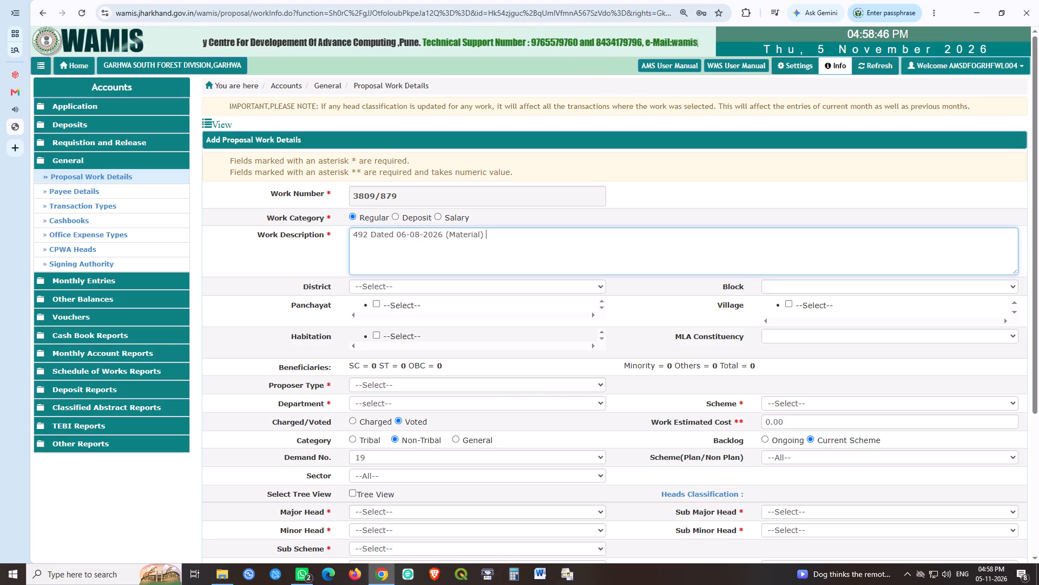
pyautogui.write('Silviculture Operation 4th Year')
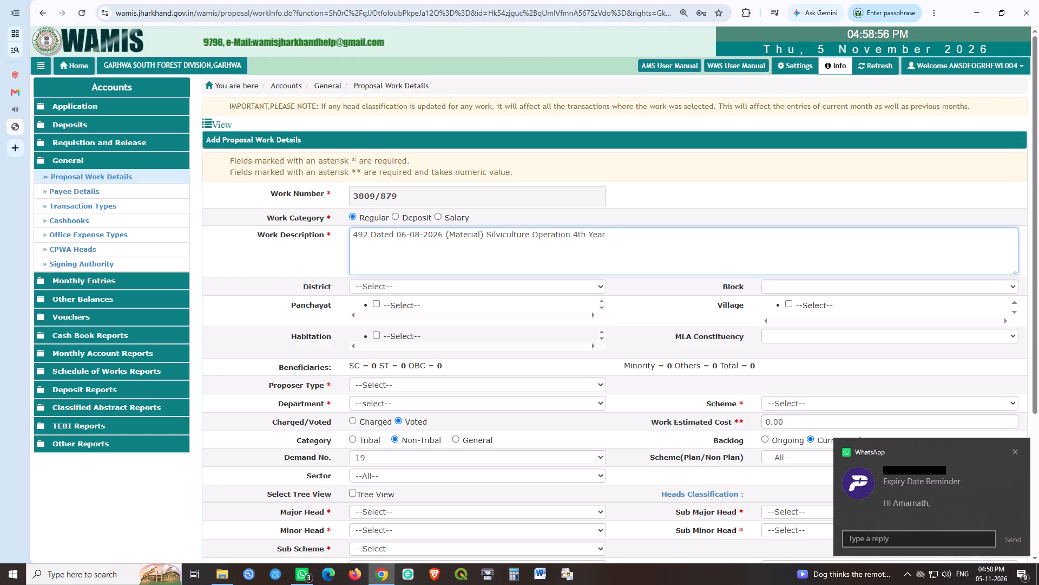
pyautogui.click(1017, 453)
# Set proposer type C.M, department Forest, scheme State Level Scheme and a work estimated cost of 80000.
pyautogui.scroll(-2, 496, 378)
pyautogui.click(407, 280)
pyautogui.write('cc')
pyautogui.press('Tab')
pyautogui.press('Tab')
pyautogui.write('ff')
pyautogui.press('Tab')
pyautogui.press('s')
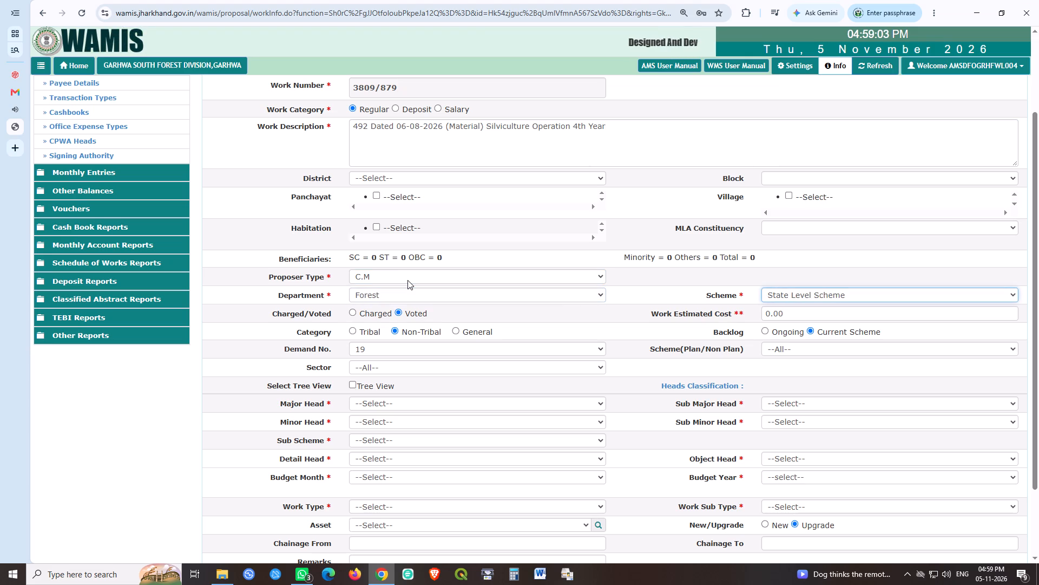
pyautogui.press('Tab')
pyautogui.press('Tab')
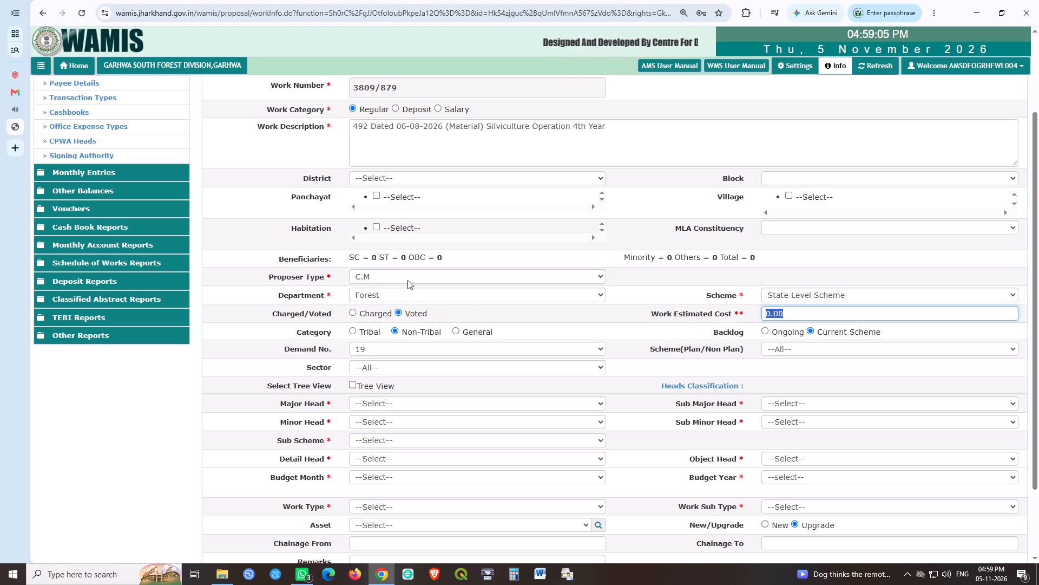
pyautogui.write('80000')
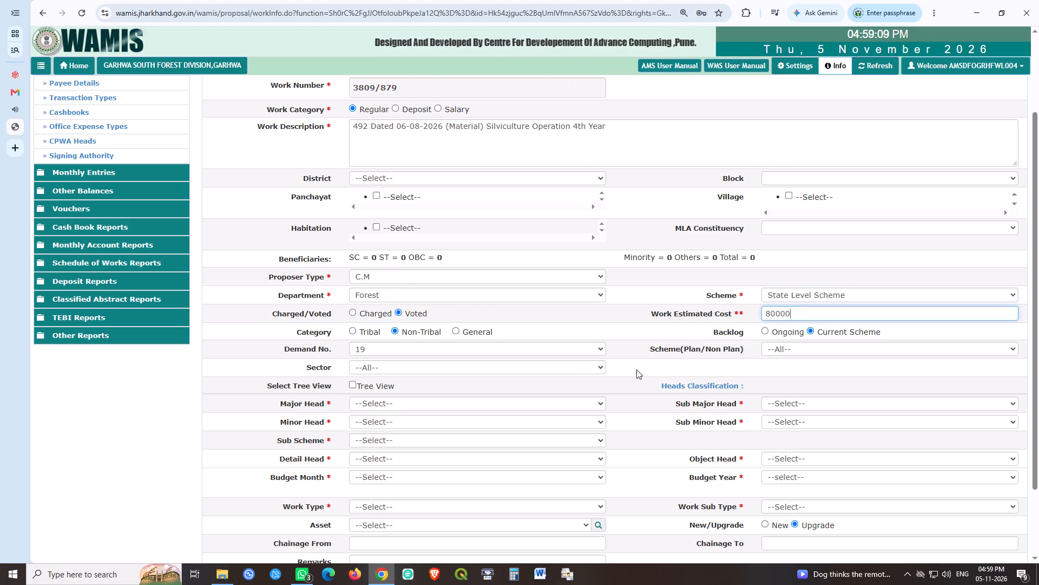
pyautogui.click(636, 369)
# Classify the new work under major head 2406-[19][00]-Forestry and Wild Life.
pyautogui.click(440, 406)
pyautogui.click(433, 428)
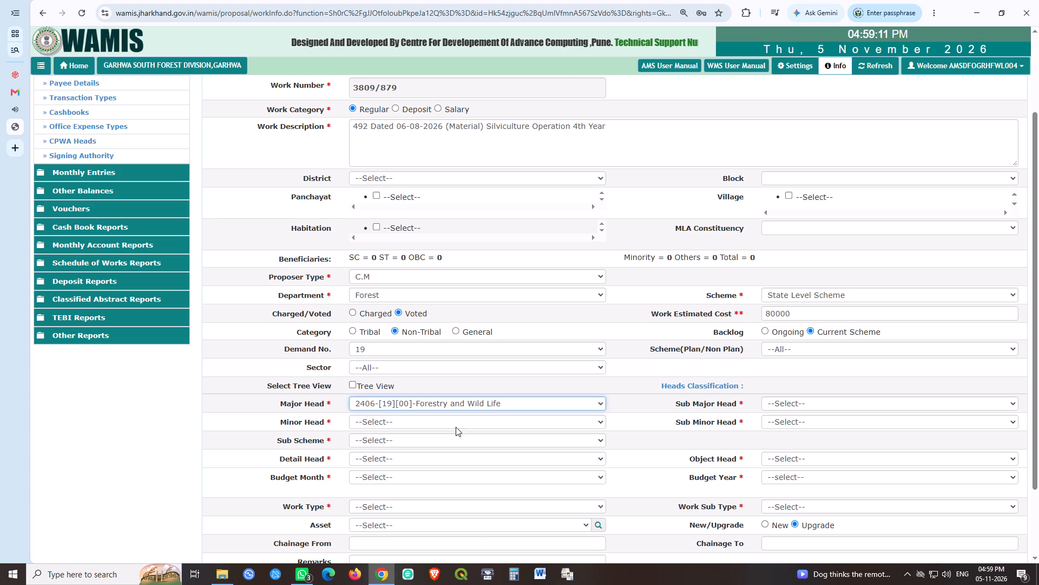
# Classify new work 3809/879 under 01-Forestry, minor head 101, sub minor head 40-Silvicultural Operation, sub scheme 01, detail head 03-Administrative Expenses and object head 23-Supply Materia.
pyautogui.click(775, 396)
pyautogui.click(792, 430)
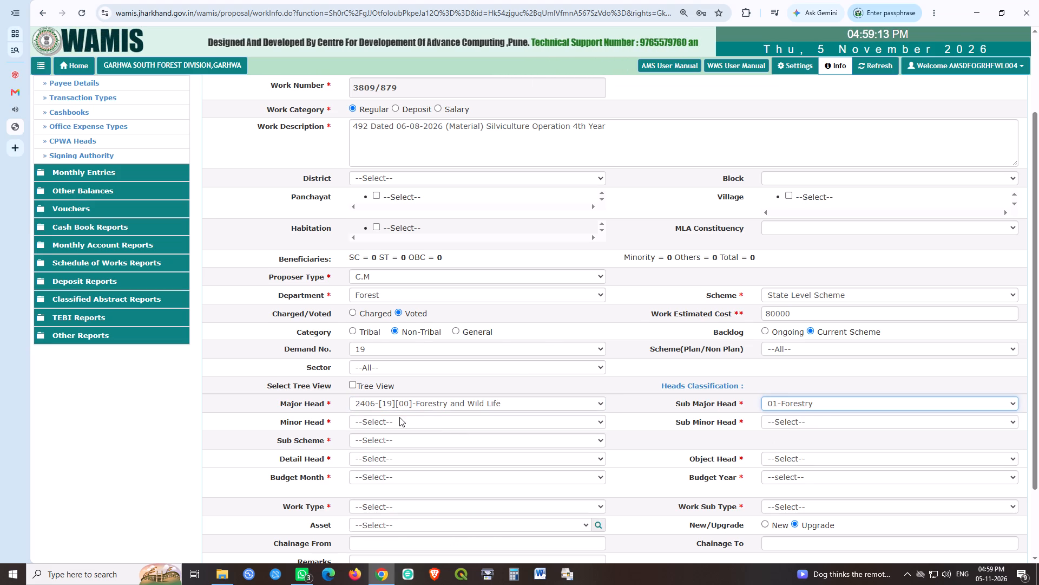
pyautogui.click(399, 417)
pyautogui.click(387, 302)
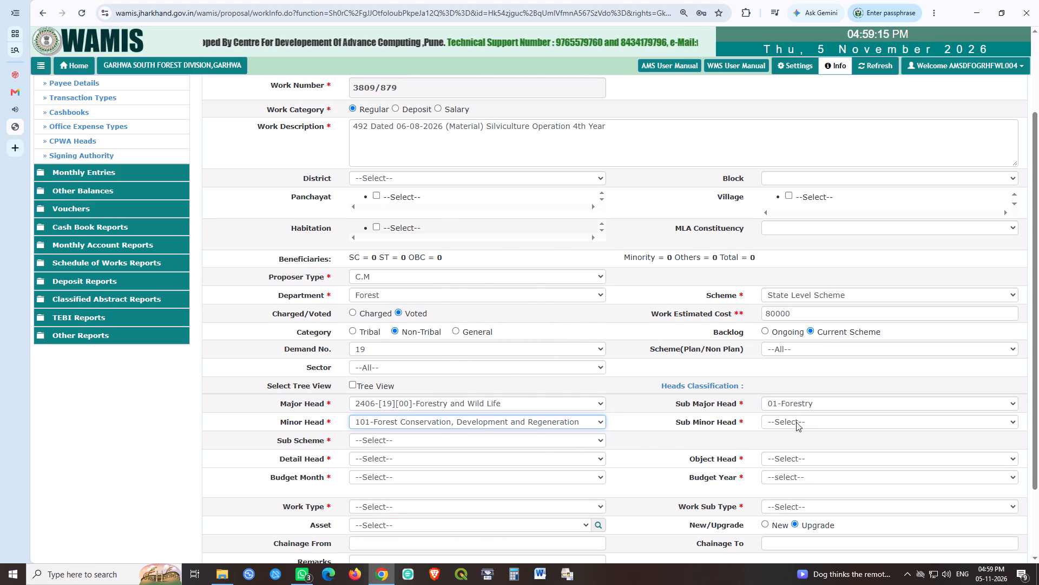
pyautogui.click(796, 422)
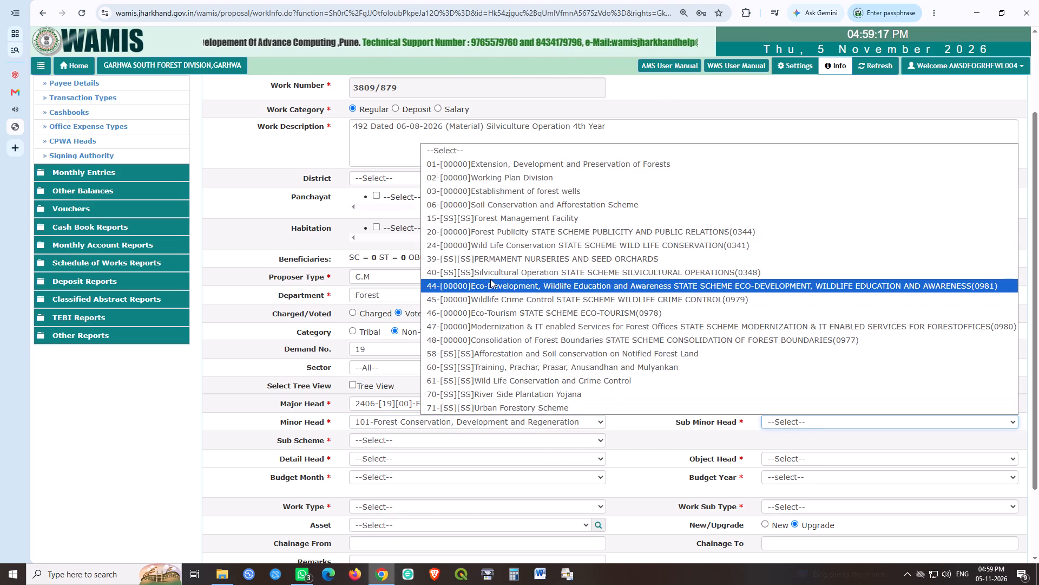
pyautogui.click(493, 272)
pyautogui.click(428, 438)
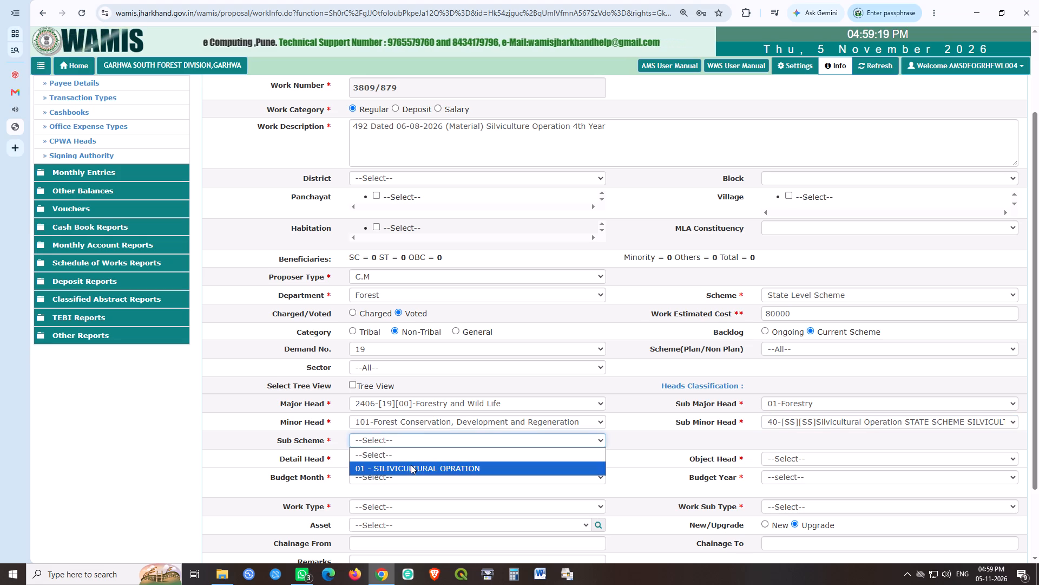
pyautogui.click(411, 465)
pyautogui.click(418, 456)
pyautogui.click(392, 500)
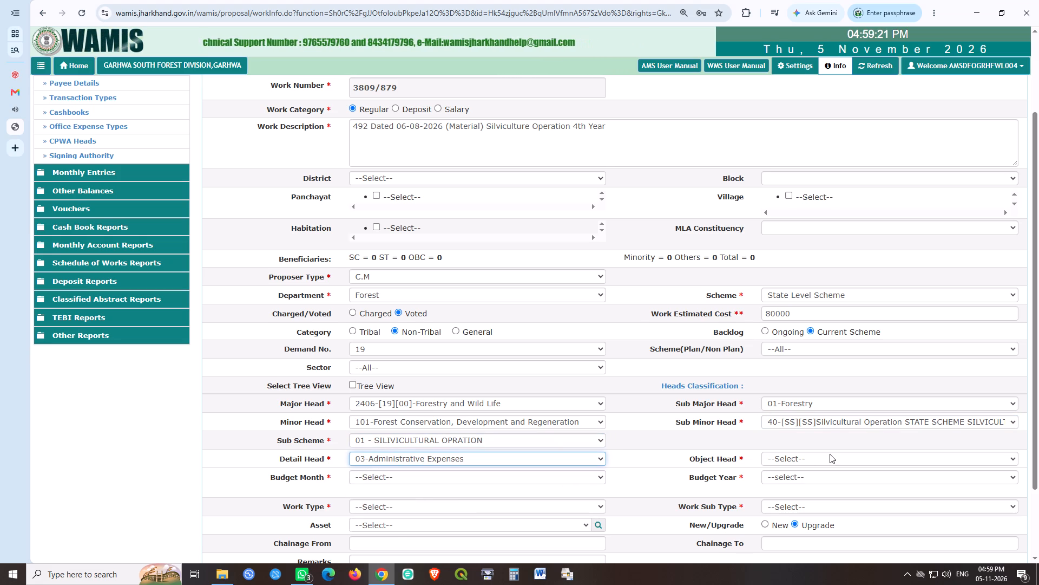
pyautogui.click(830, 454)
pyautogui.click(804, 486)
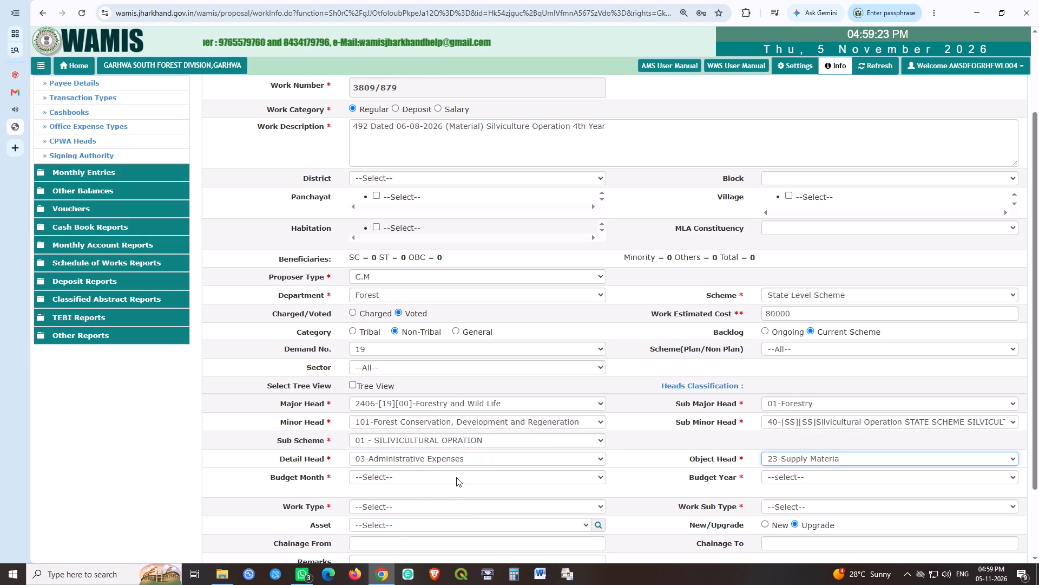
# Set the new work's budget month to August 2026, work type to FOREST and sub type to OTHERS, and save the record.
pyautogui.click(456, 477)
pyautogui.click(379, 406)
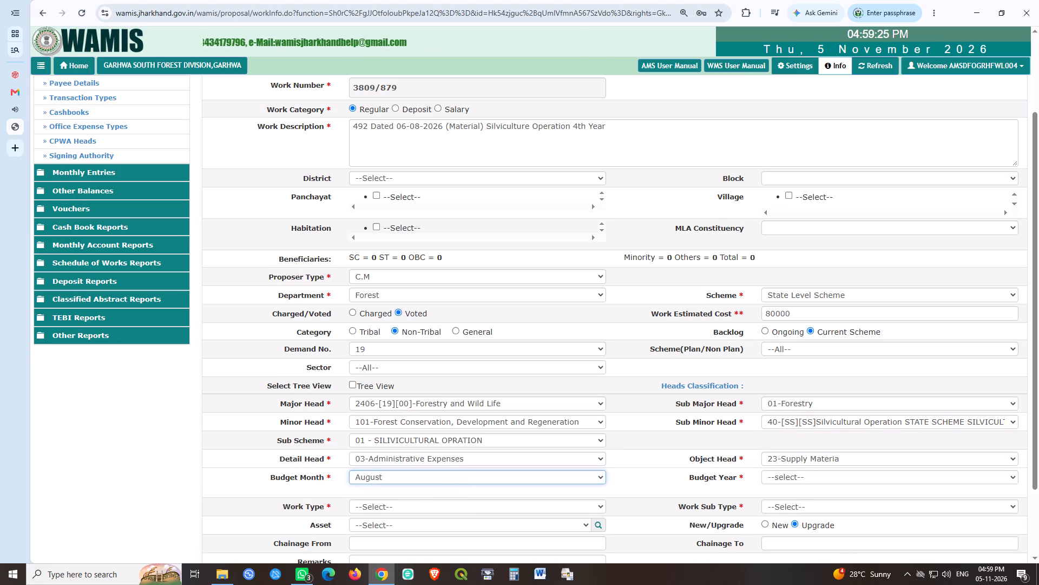
pyautogui.click(817, 480)
pyautogui.scroll(-3, 800, 423)
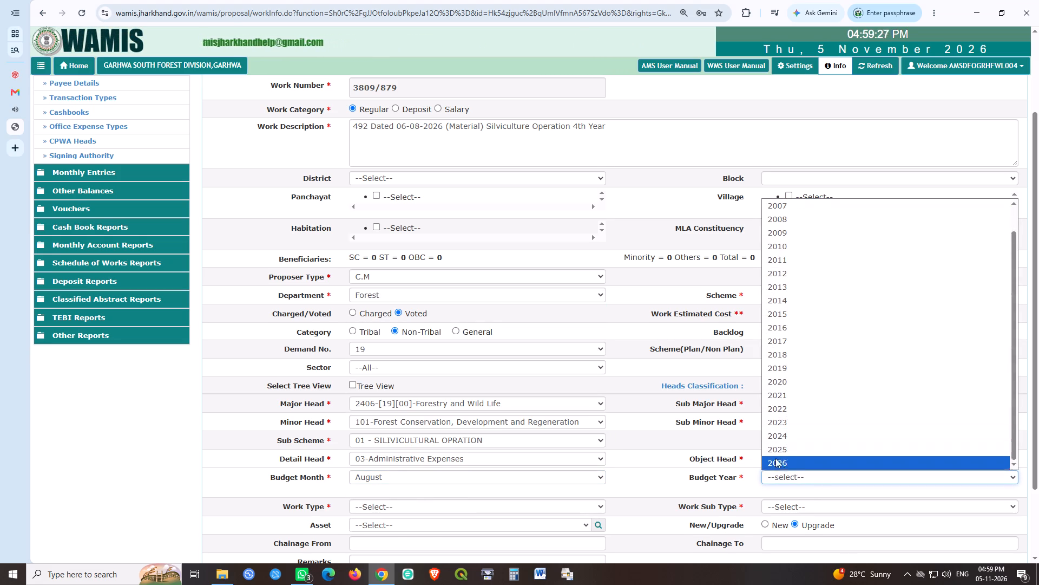
pyautogui.click(773, 461)
pyautogui.scroll(-2, 626, 492)
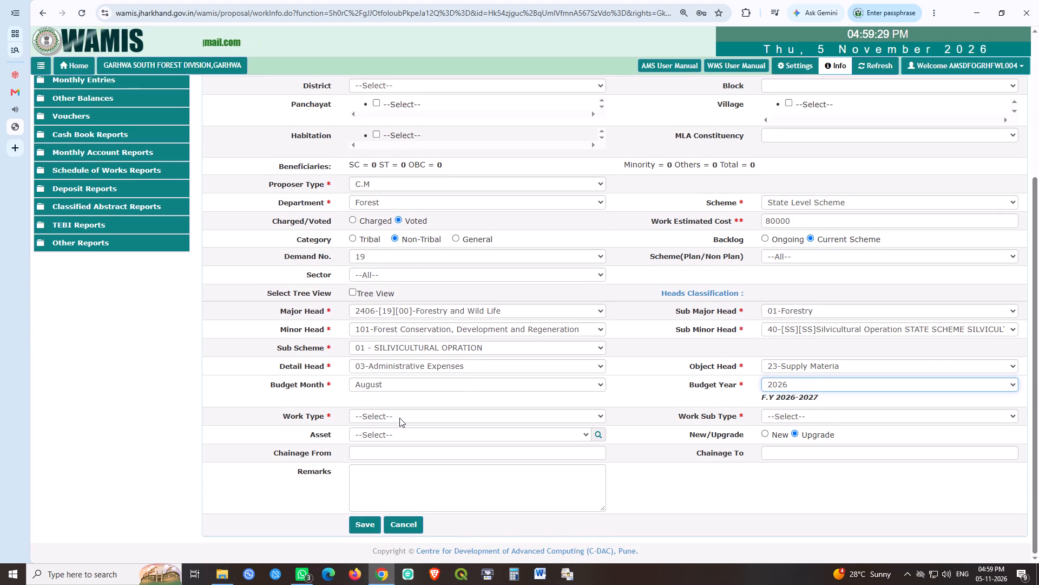
pyautogui.click(399, 418)
pyautogui.click(386, 281)
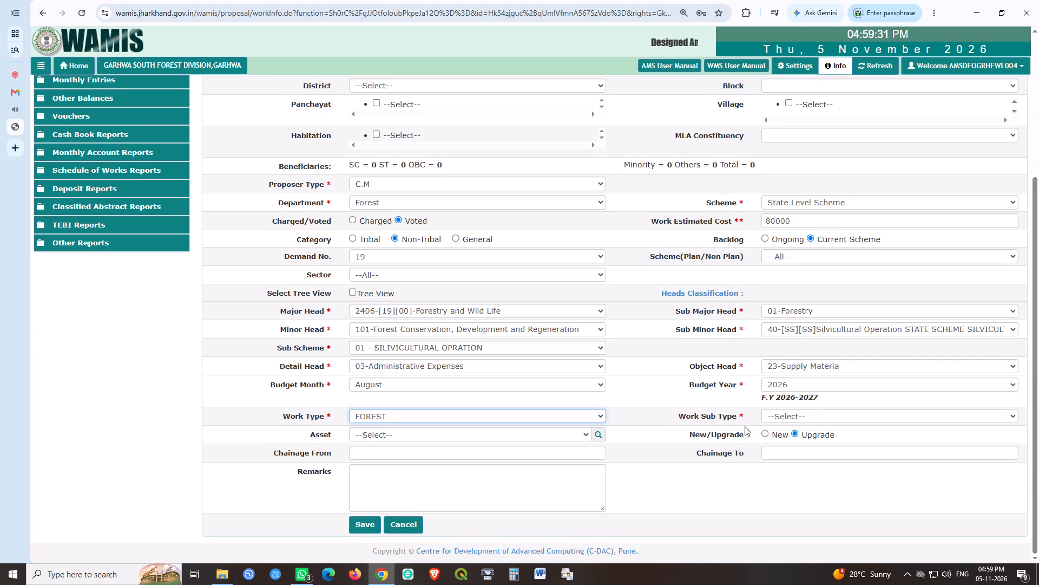
pyautogui.click(794, 414)
pyautogui.click(781, 444)
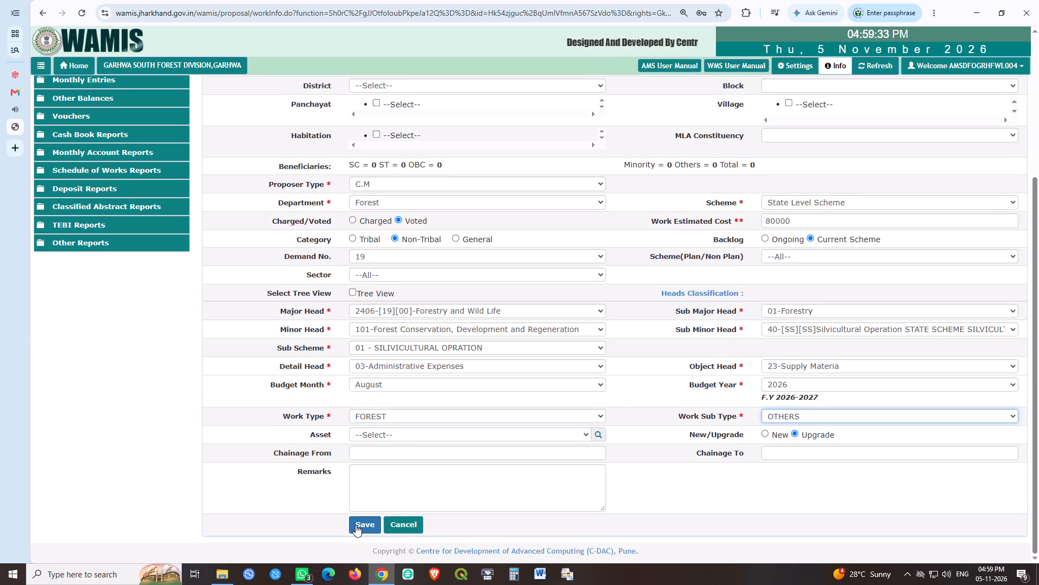
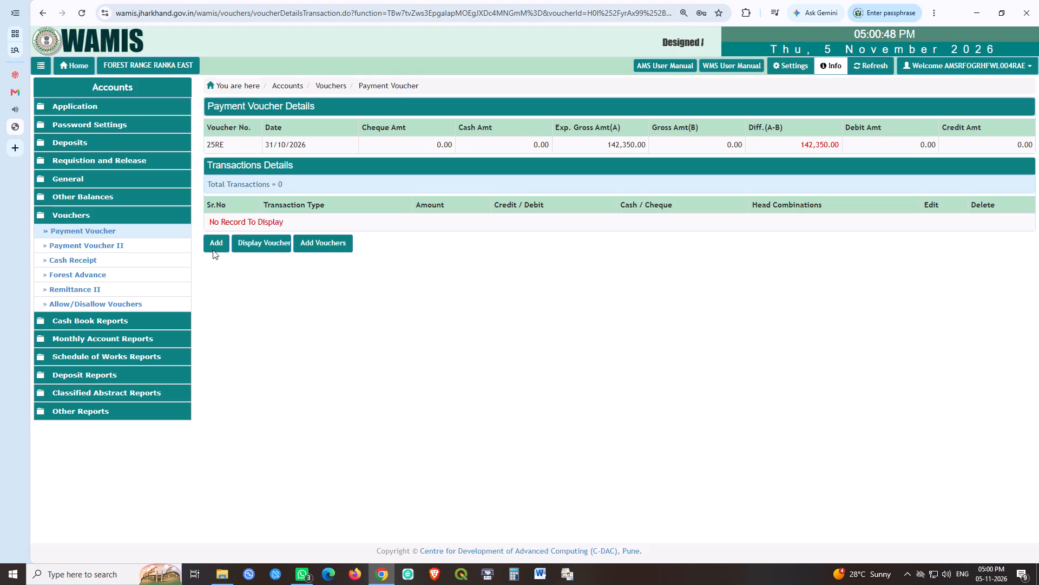
pyautogui.click(211, 243)
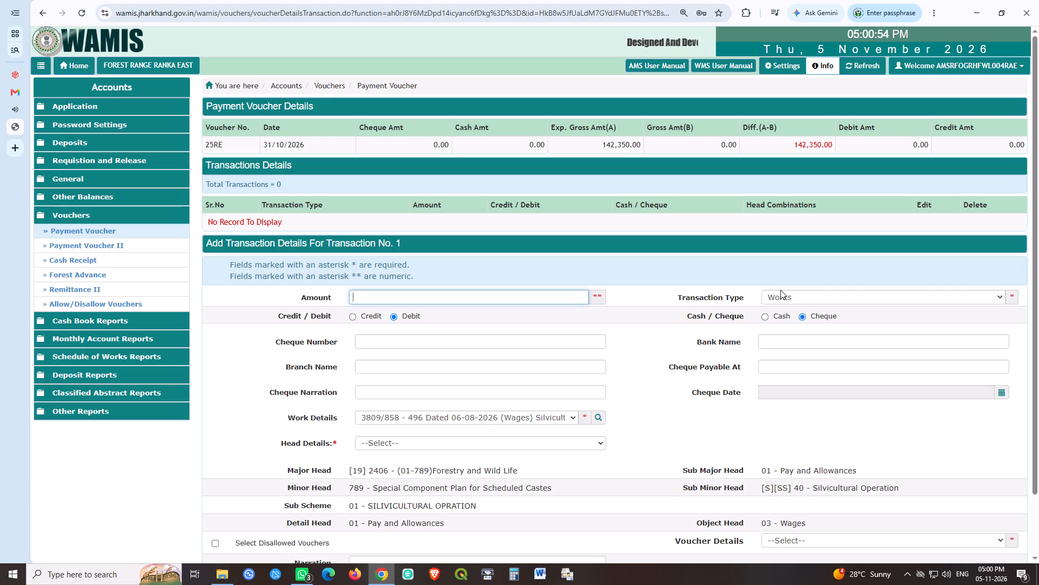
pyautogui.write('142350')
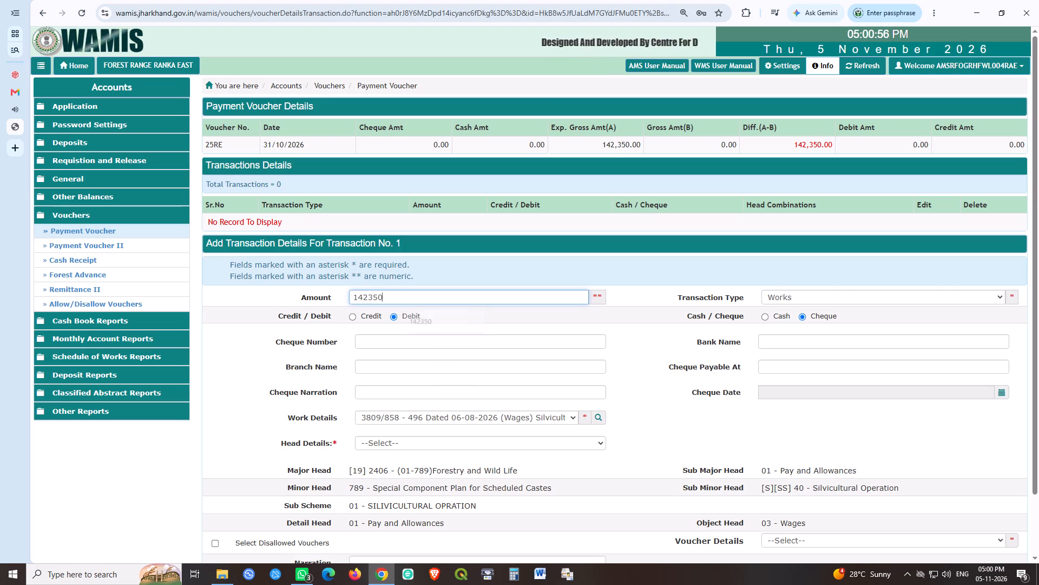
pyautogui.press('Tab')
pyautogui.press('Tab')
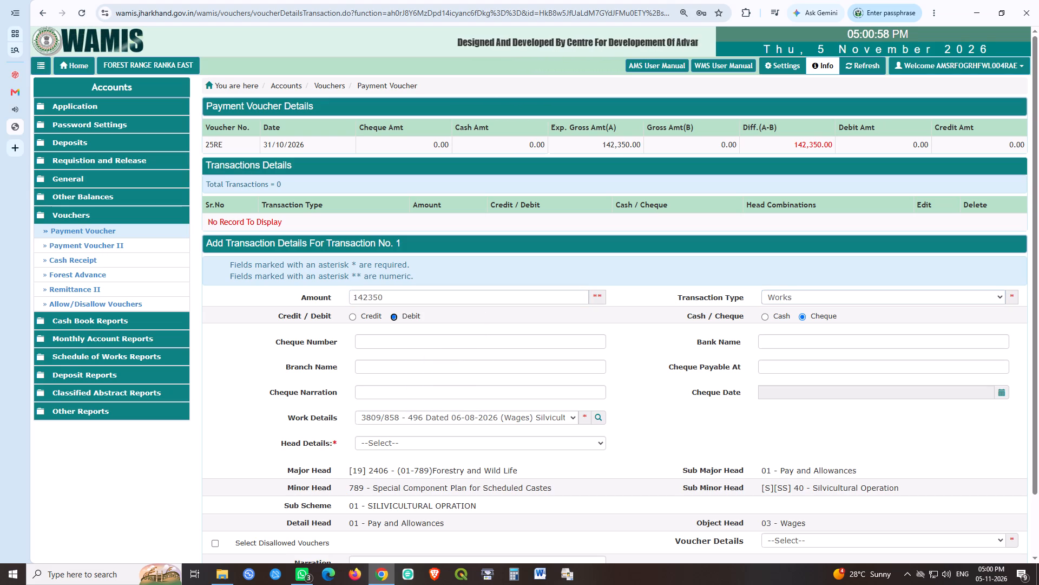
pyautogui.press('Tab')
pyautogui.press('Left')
pyautogui.click(531, 342)
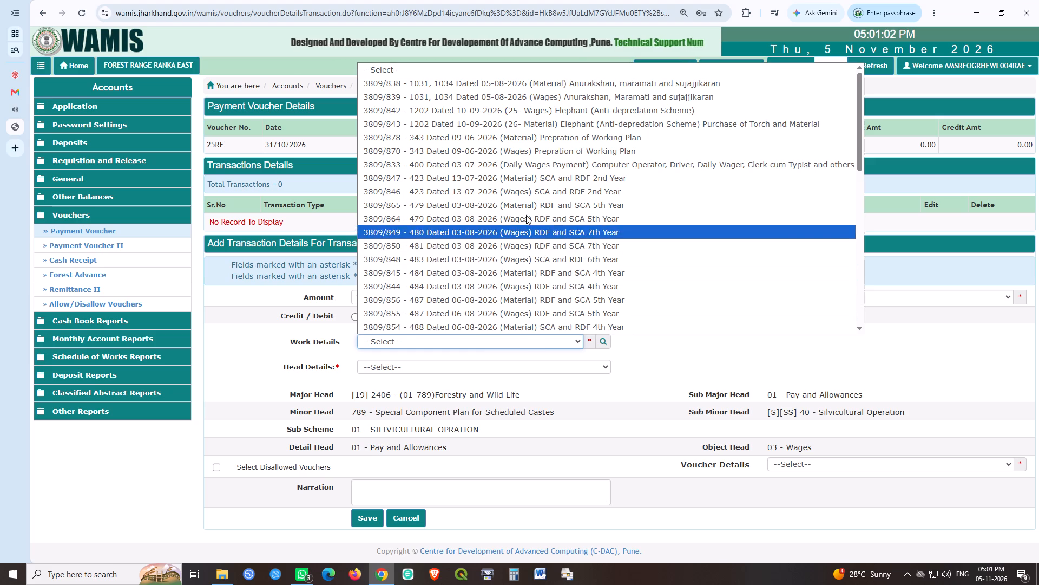
pyautogui.scroll(-1, 525, 210)
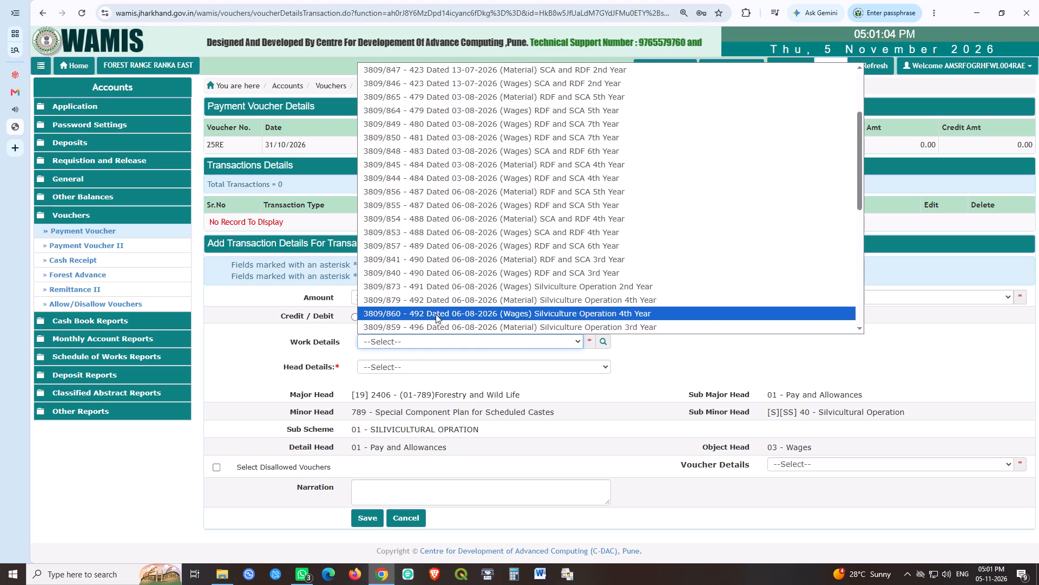
pyautogui.click(436, 314)
pyautogui.click(406, 366)
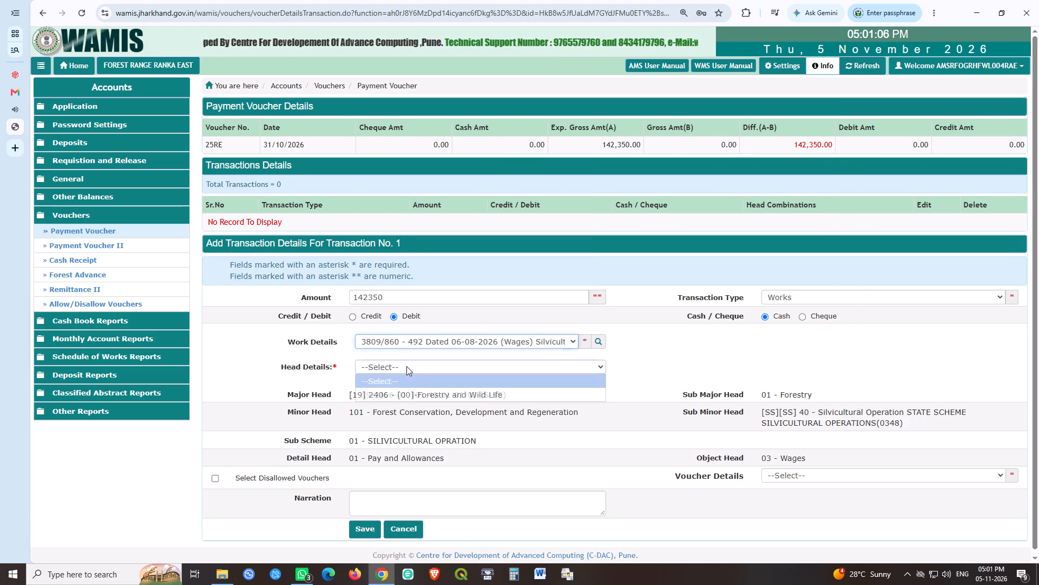
pyautogui.click(426, 390)
pyautogui.click(603, 391)
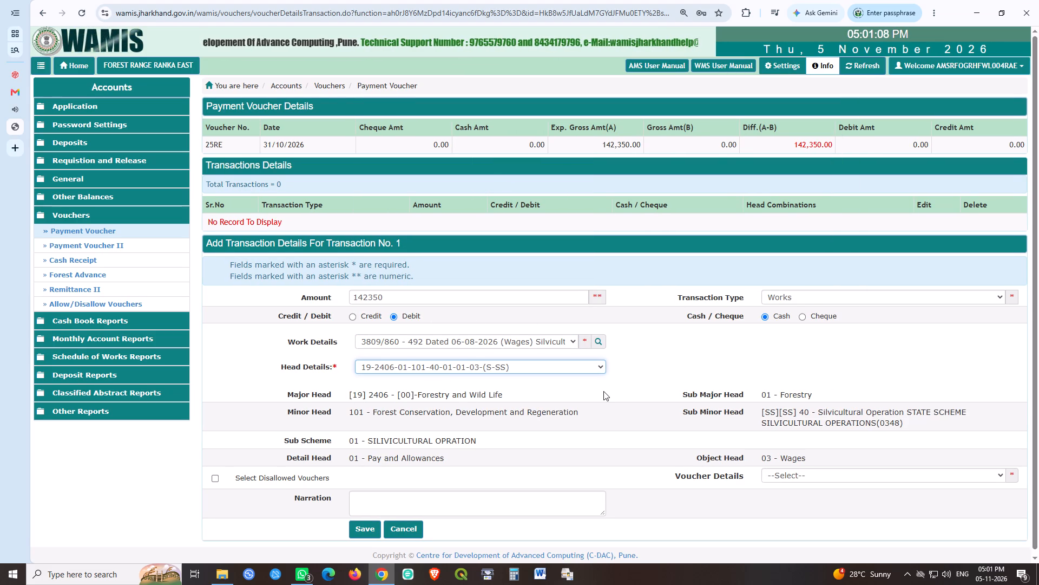
pyautogui.scroll(-4, 583, 372)
pyautogui.click(367, 521)
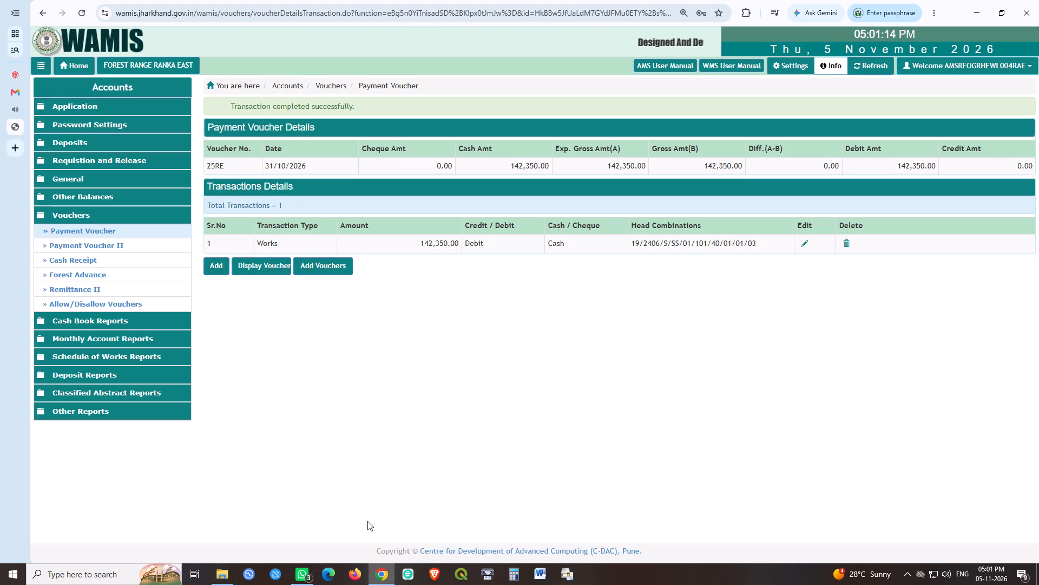
# Create payment voucher 24RE with an expected gross amount of 142350 and save it.
pyautogui.click(325, 266)
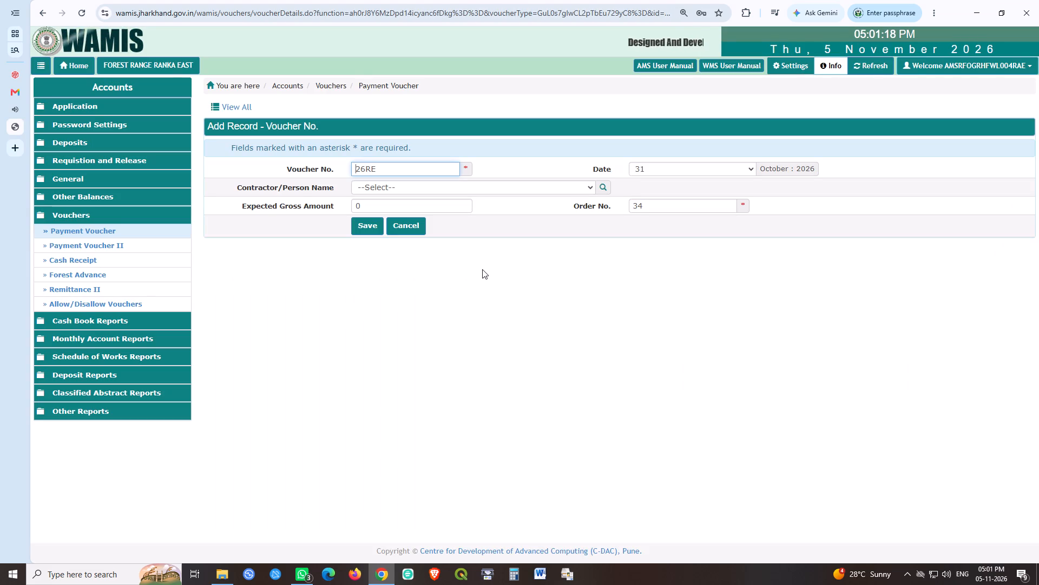
pyautogui.hotkey('shift', 'Right')
pyautogui.hotkey('shift', 'Right')
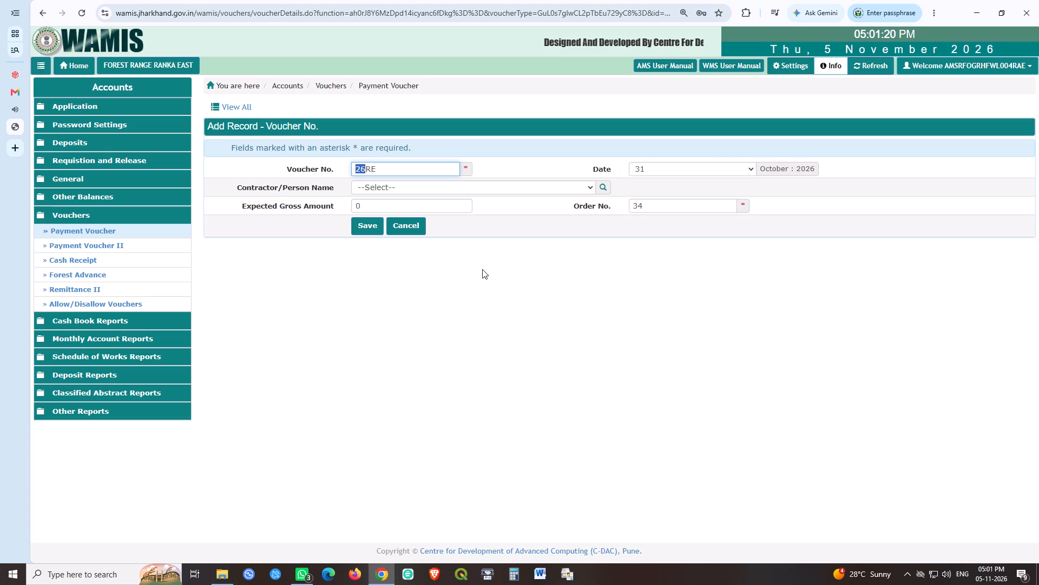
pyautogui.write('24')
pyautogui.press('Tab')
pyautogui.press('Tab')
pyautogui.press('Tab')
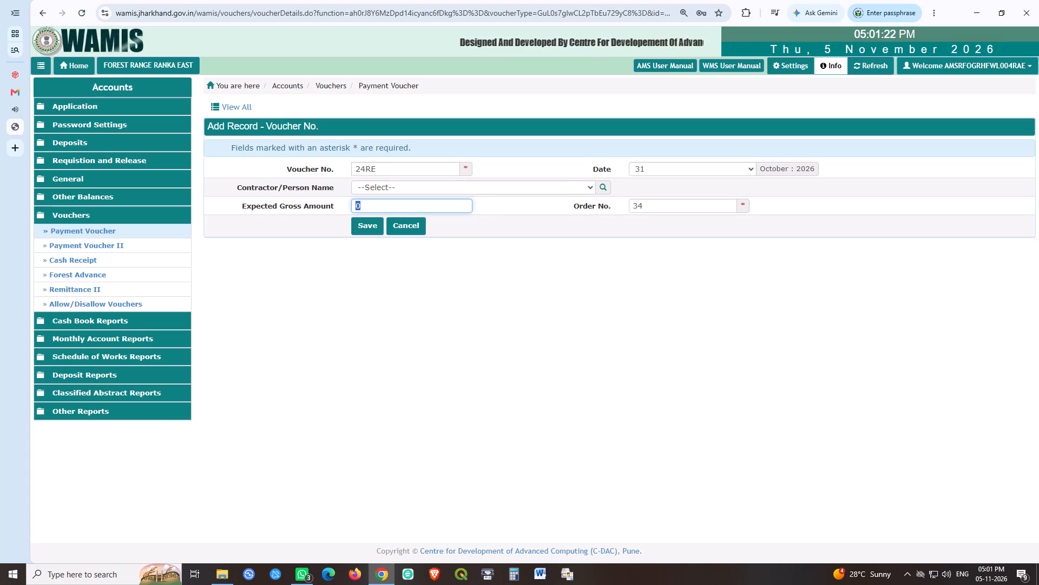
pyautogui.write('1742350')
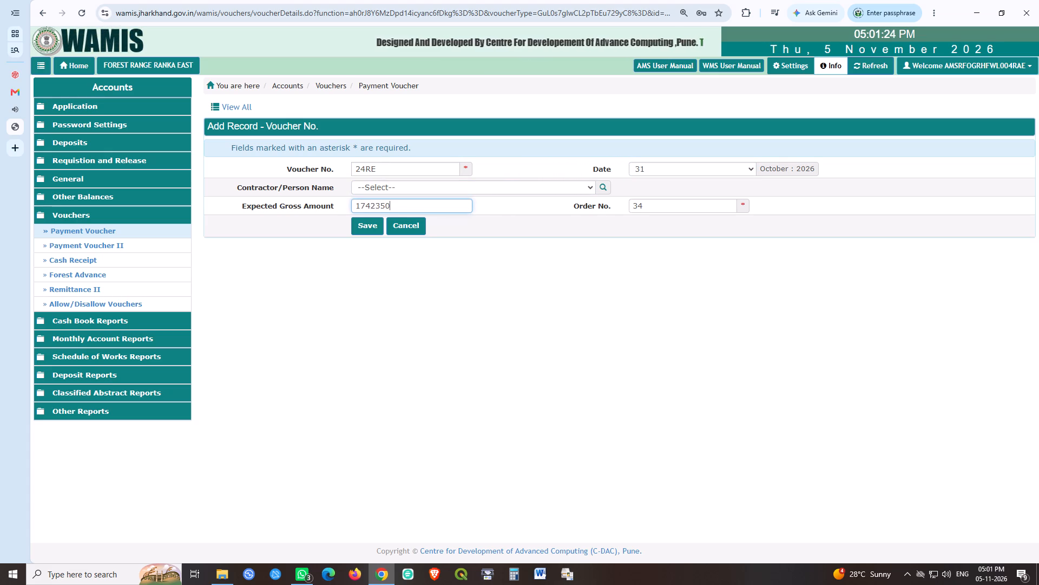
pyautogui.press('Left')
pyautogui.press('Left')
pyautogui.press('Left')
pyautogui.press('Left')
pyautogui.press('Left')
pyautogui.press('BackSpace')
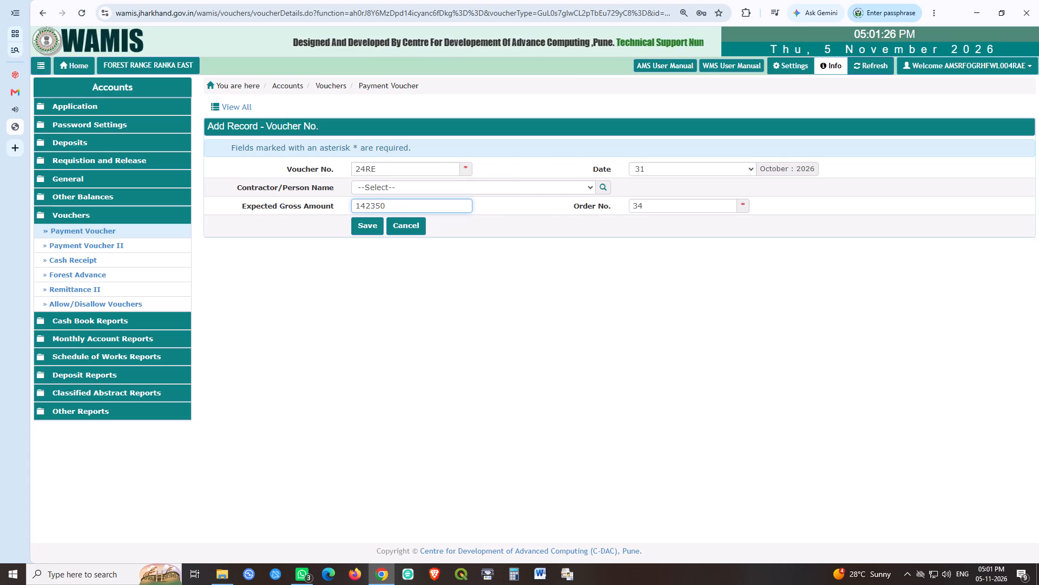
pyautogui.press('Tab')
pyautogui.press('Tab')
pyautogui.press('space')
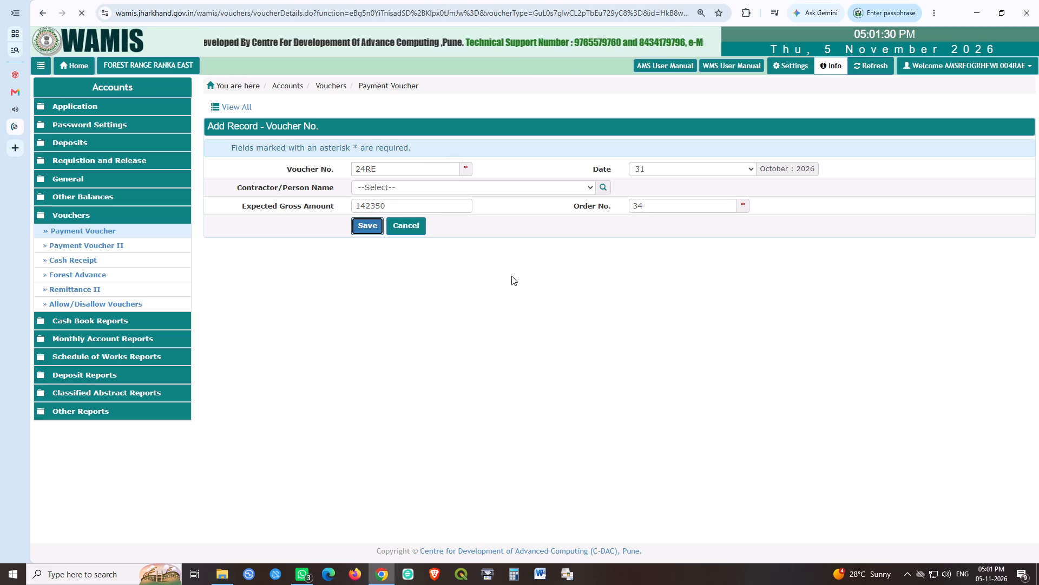
# Add a 142350 cash debit Works transaction to voucher 24RE for work 3809/860 with its matching head details, and save it.
pyautogui.click(204, 243)
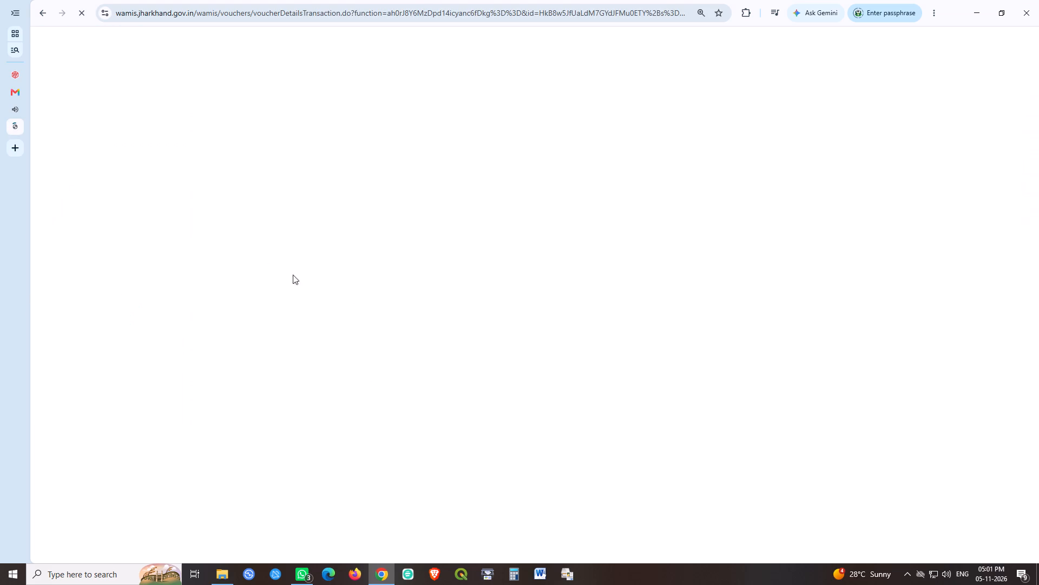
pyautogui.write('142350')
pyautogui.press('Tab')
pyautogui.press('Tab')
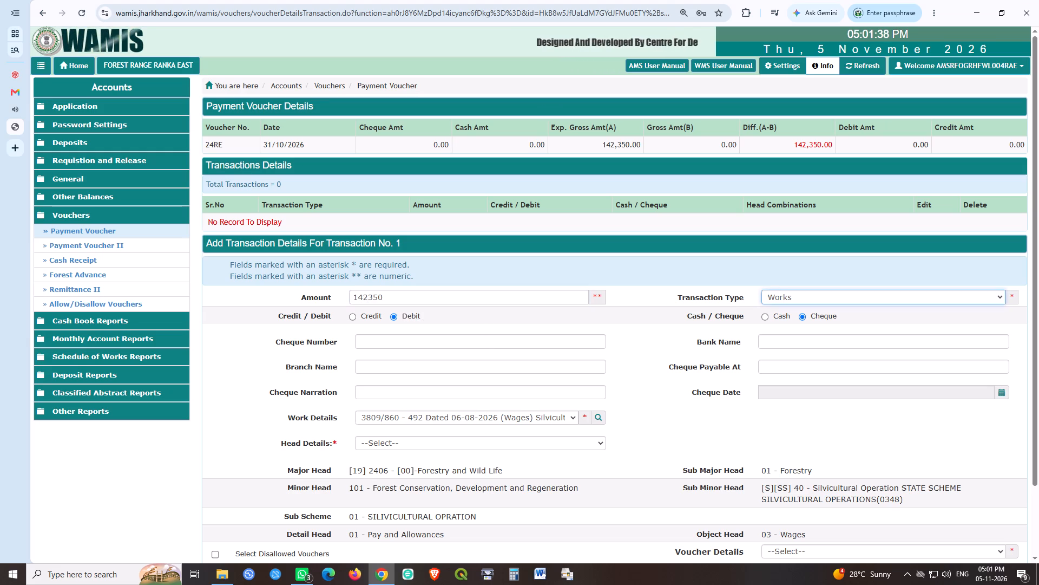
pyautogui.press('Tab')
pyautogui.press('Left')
pyautogui.click(471, 341)
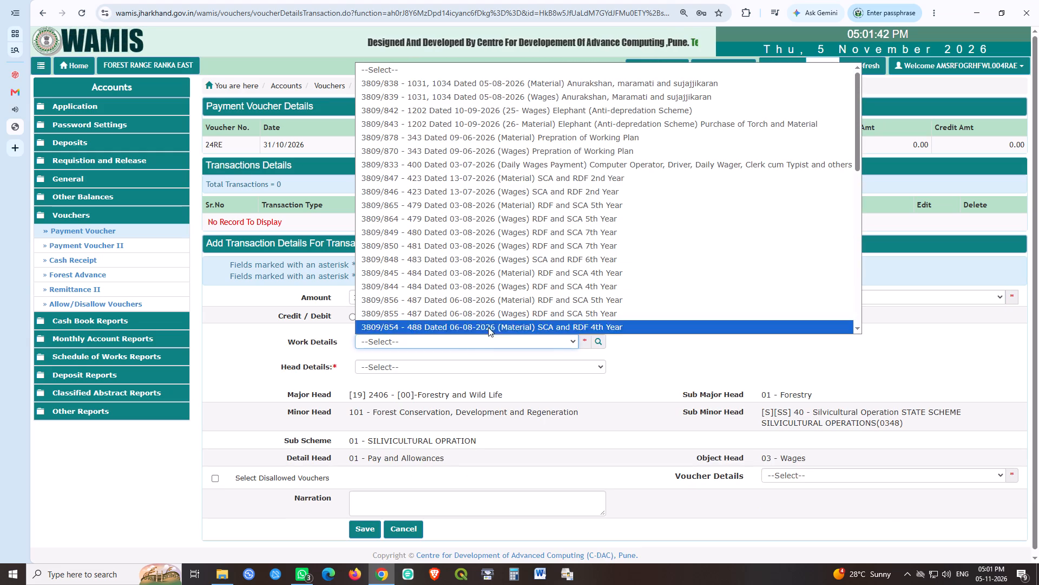
pyautogui.scroll(-1, 506, 267)
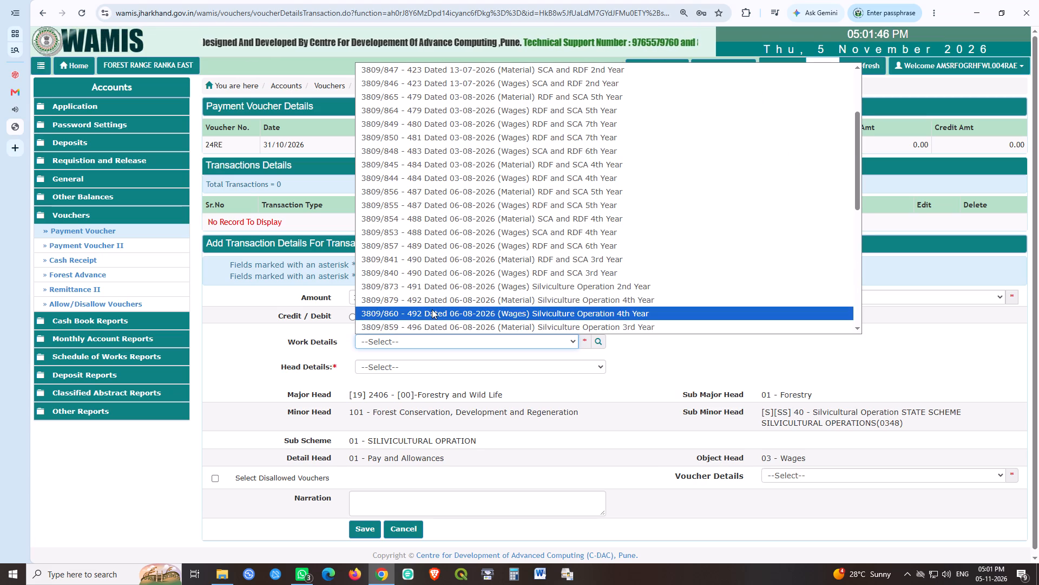
pyautogui.click(432, 309)
pyautogui.click(657, 336)
pyautogui.click(364, 522)
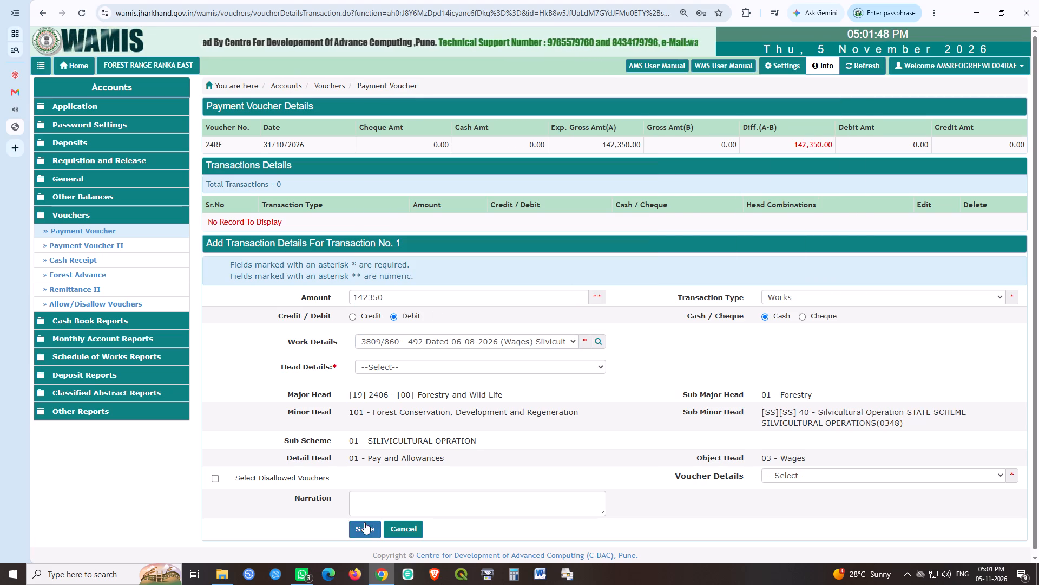
pyautogui.click(627, 70)
pyautogui.click(626, 83)
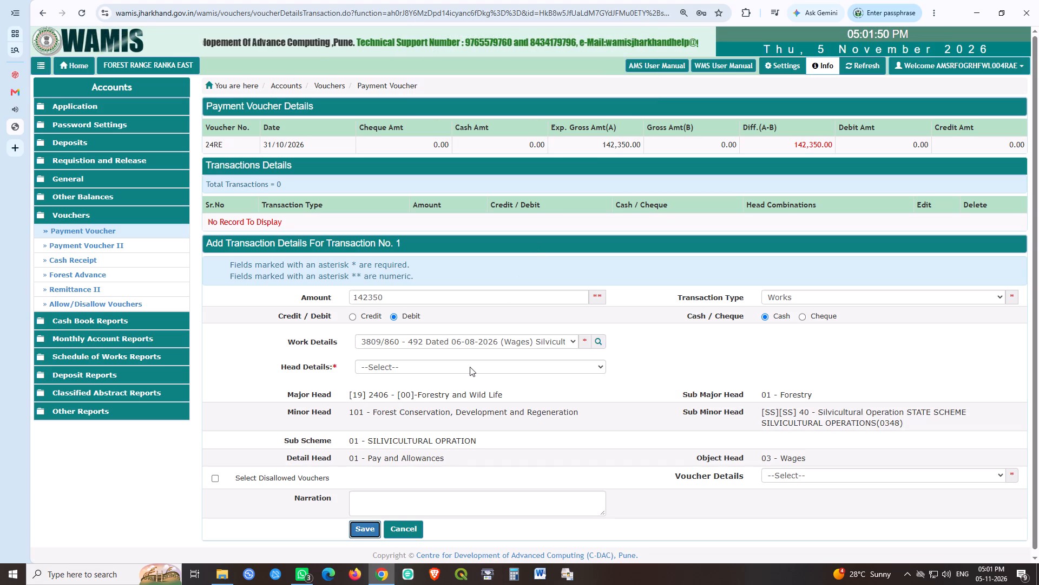
pyautogui.click(470, 367)
pyautogui.click(447, 393)
pyautogui.click(367, 530)
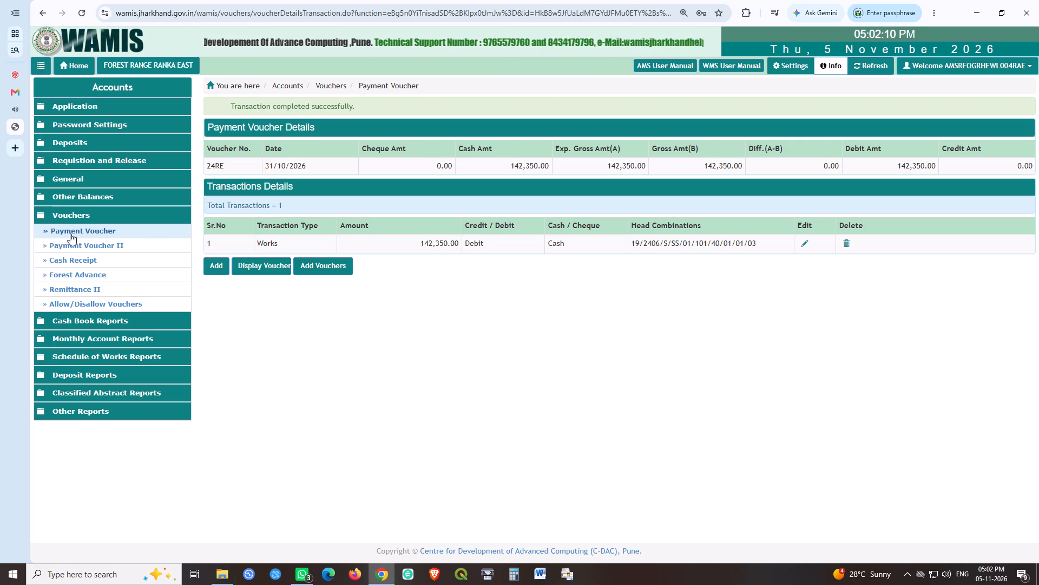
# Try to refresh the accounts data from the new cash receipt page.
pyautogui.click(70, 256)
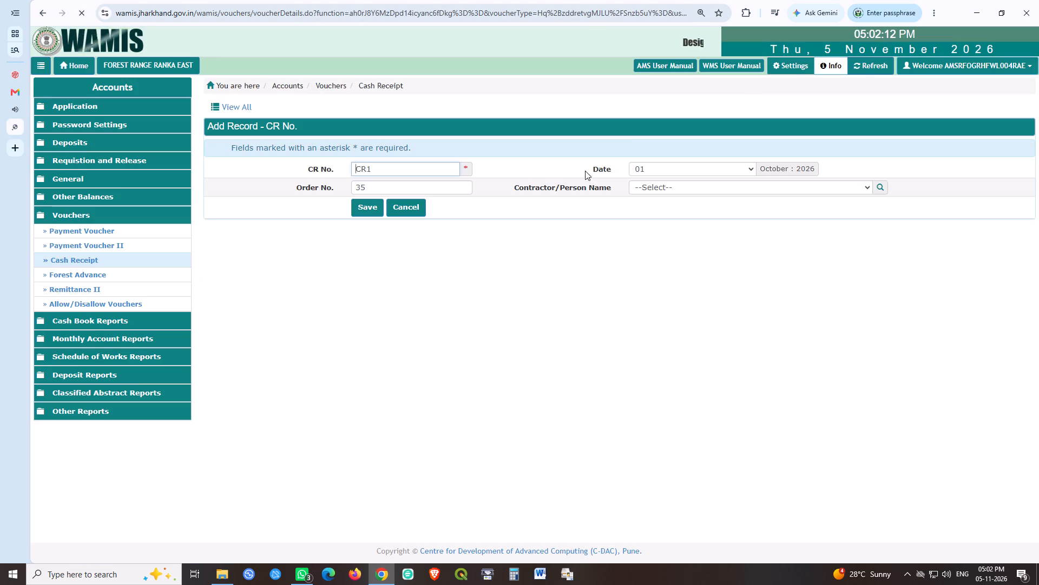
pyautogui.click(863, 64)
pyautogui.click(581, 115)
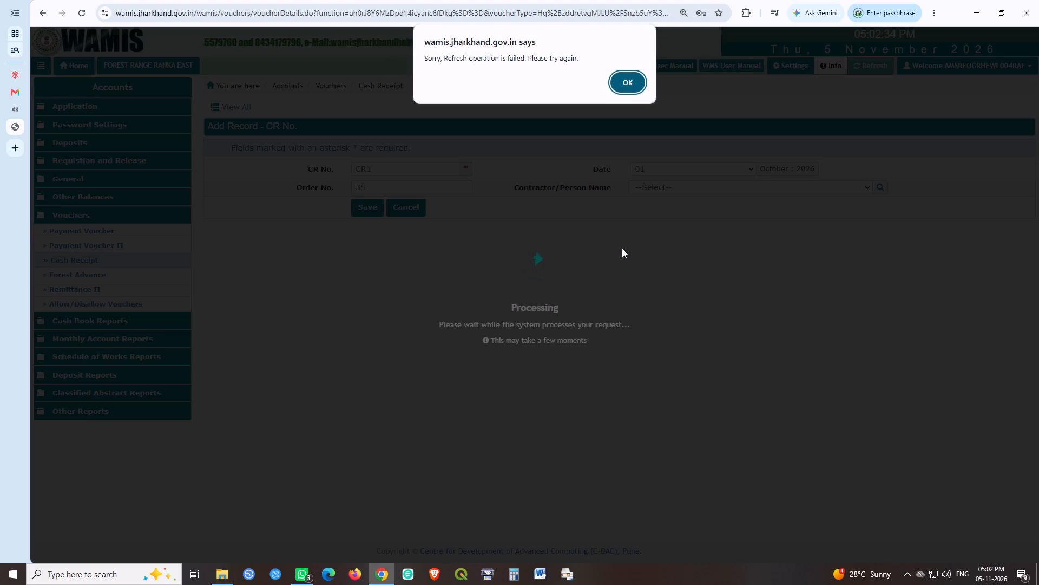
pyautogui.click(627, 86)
# Show the October 2026 Form 60P abstract report compiled for all offices and examine its head-wise amounts and grand total.
pyautogui.click(128, 394)
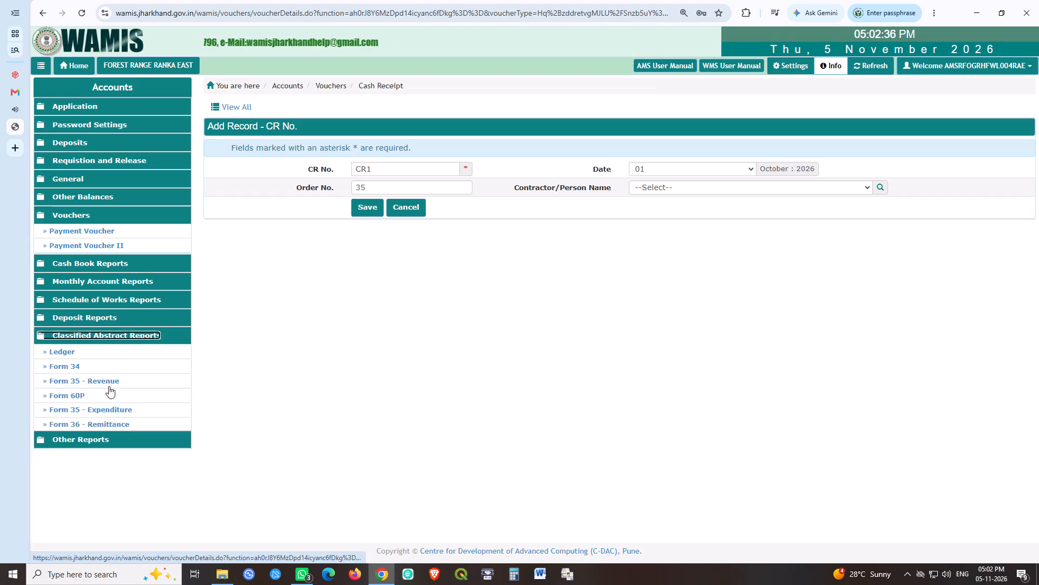
pyautogui.click(70, 365)
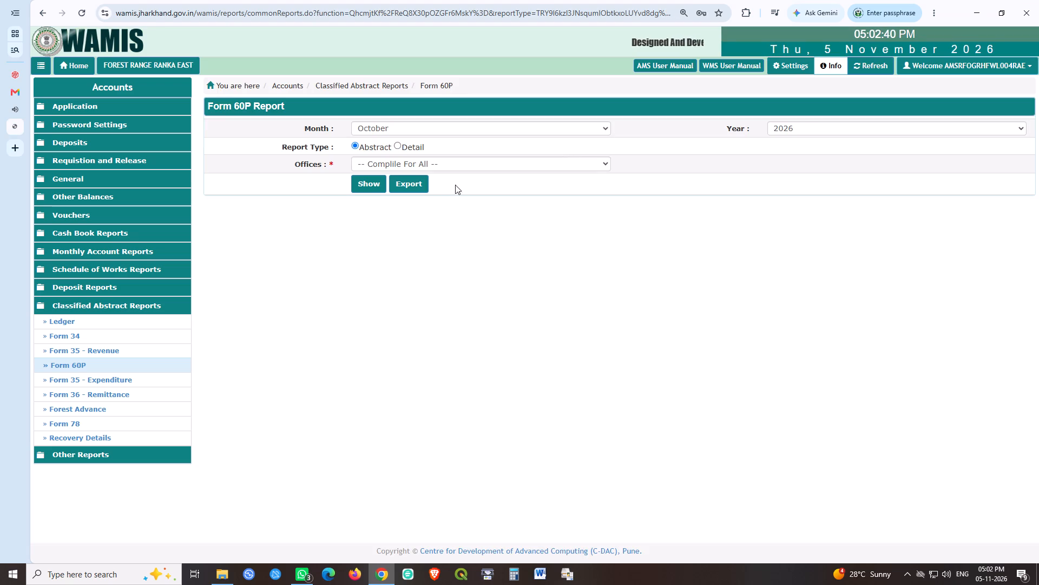
pyautogui.click(371, 186)
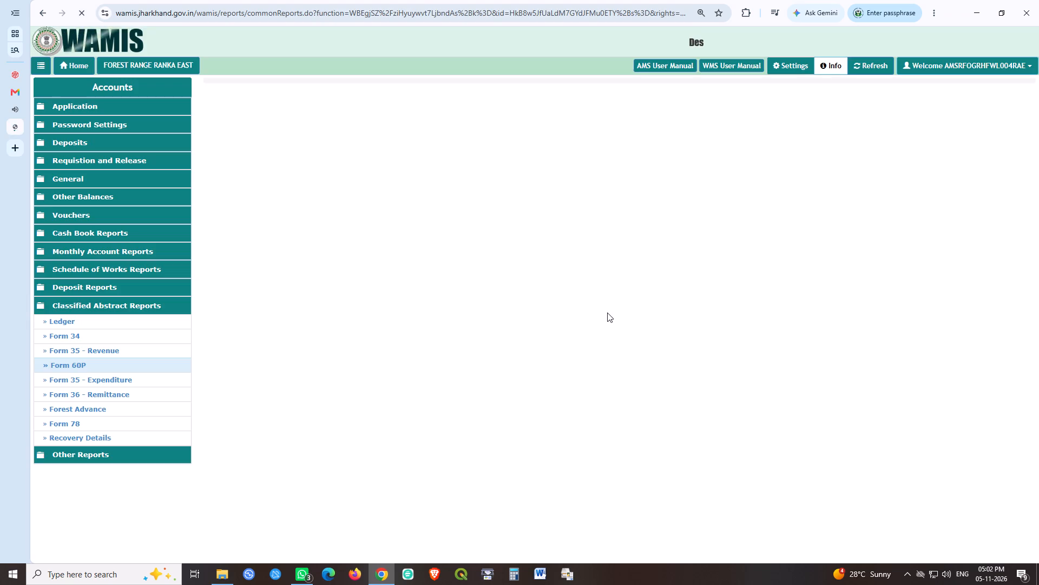
pyautogui.scroll(-4, 681, 353)
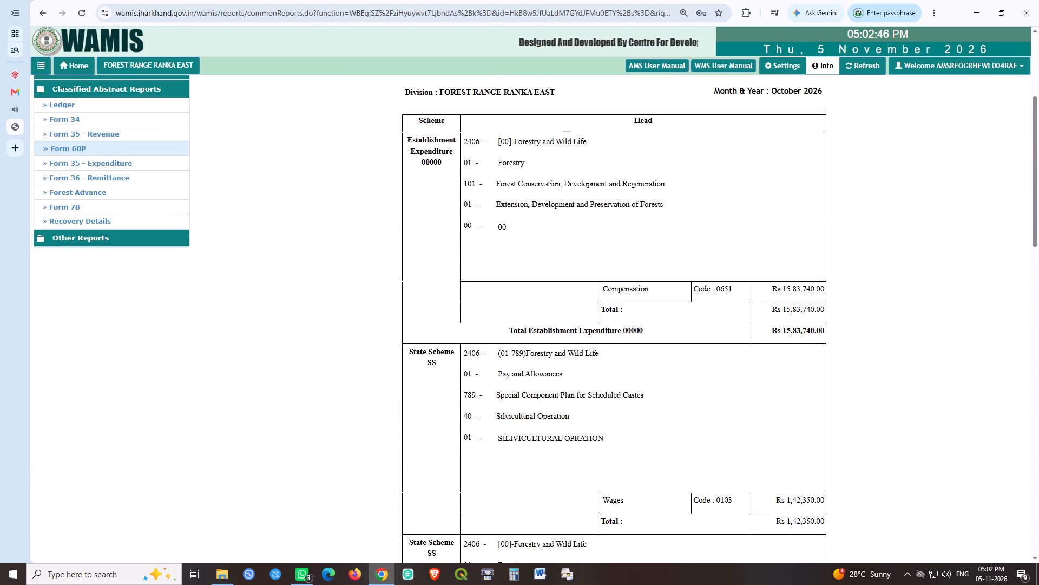
pyautogui.scroll(-1, 798, 334)
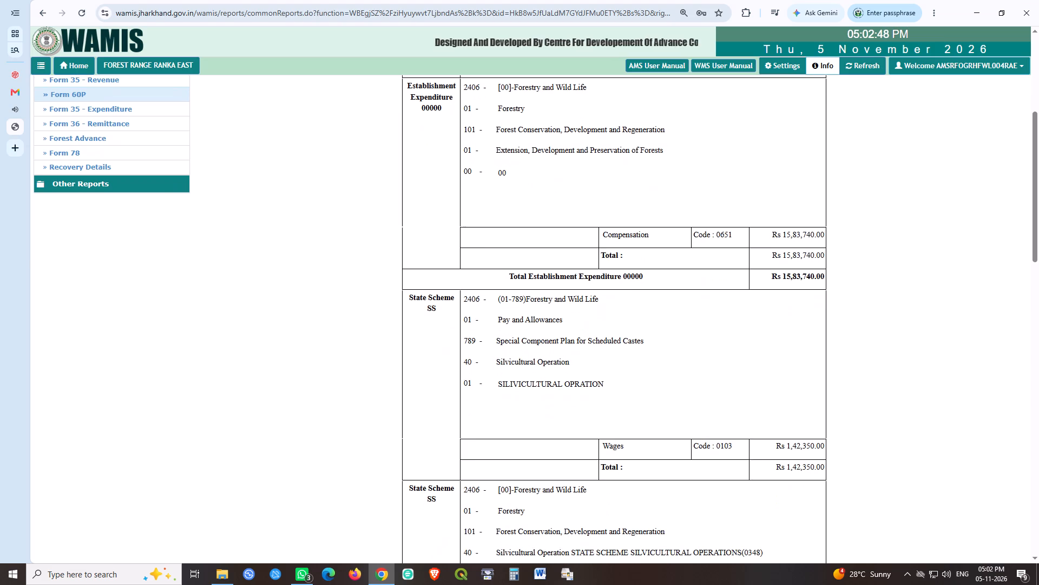
pyautogui.scroll(-16, 798, 349)
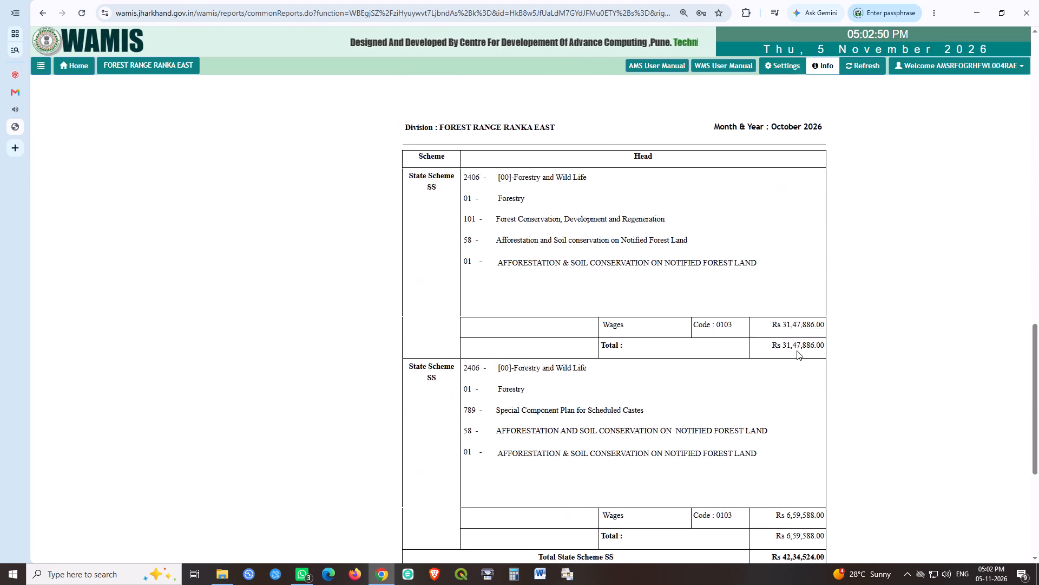
pyautogui.scroll(-6, 797, 350)
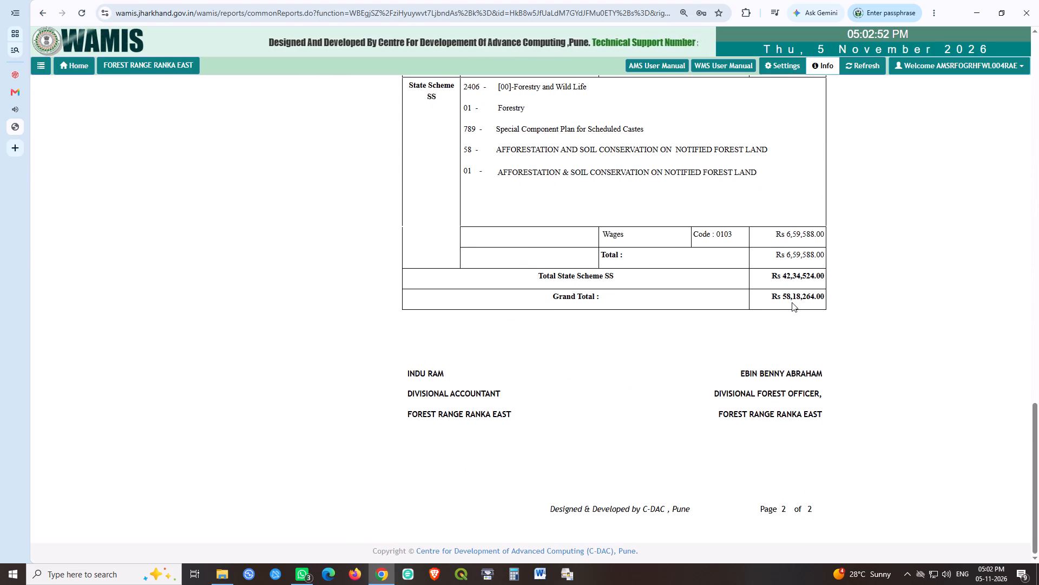
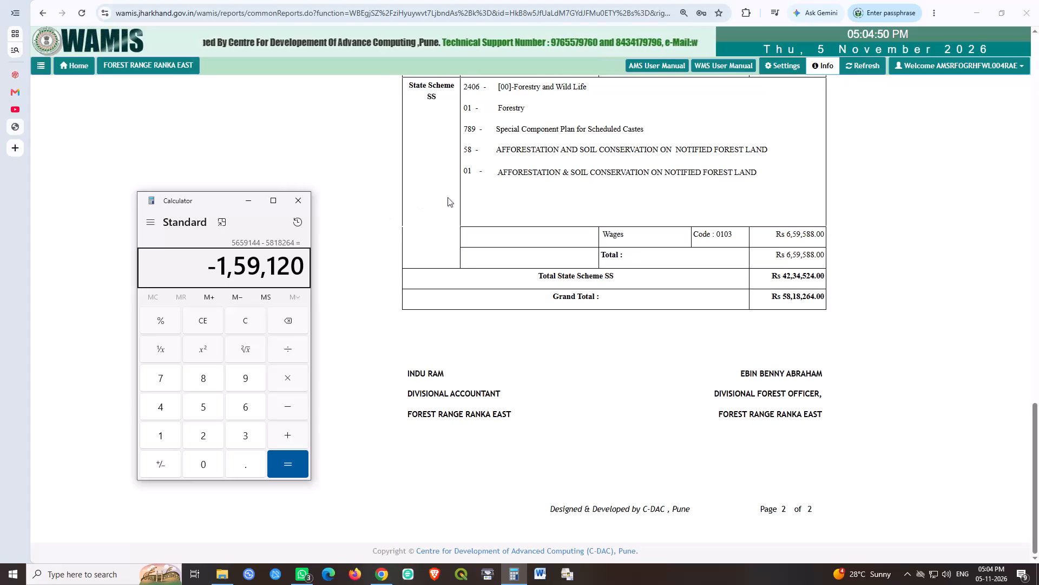
# Close the calculator and examine the head-wise wages and compensation amounts across both pages of the October 2026 Form 60P report.
pyautogui.click(291, 201)
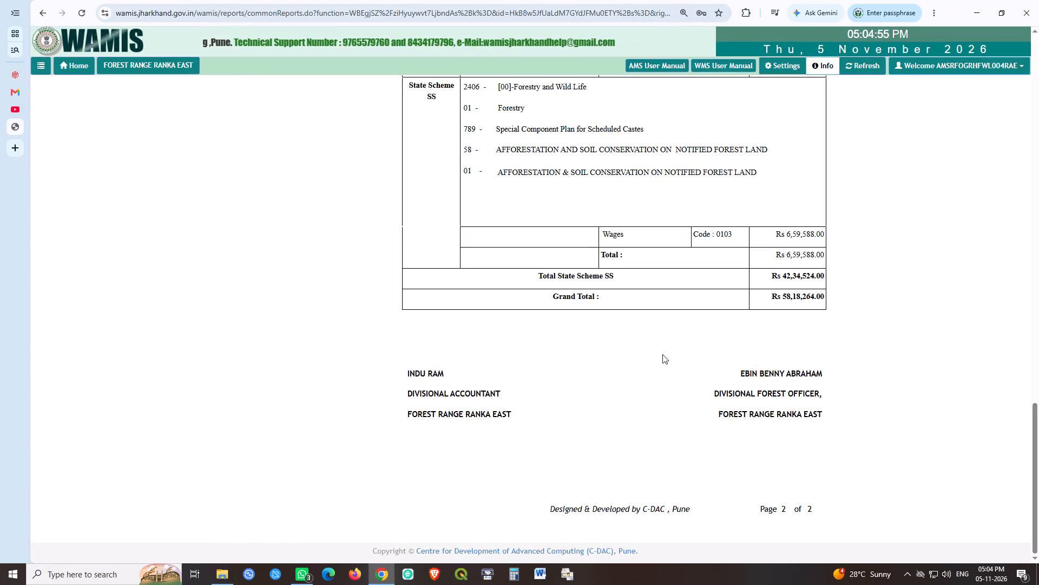
pyautogui.scroll(7, 702, 269)
pyautogui.scroll(8, 760, 313)
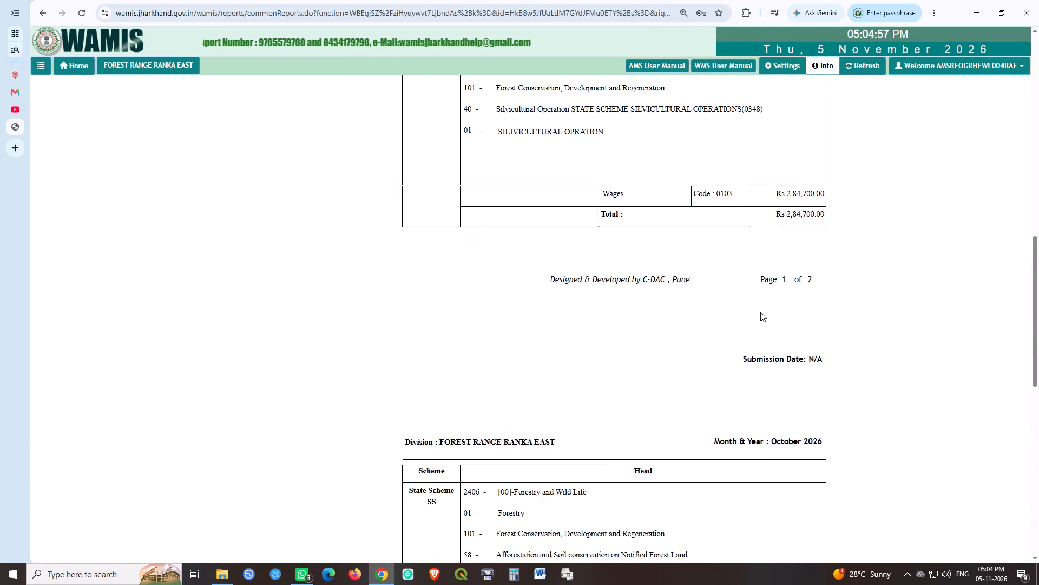
pyautogui.scroll(13, 760, 312)
pyautogui.scroll(-5, 760, 312)
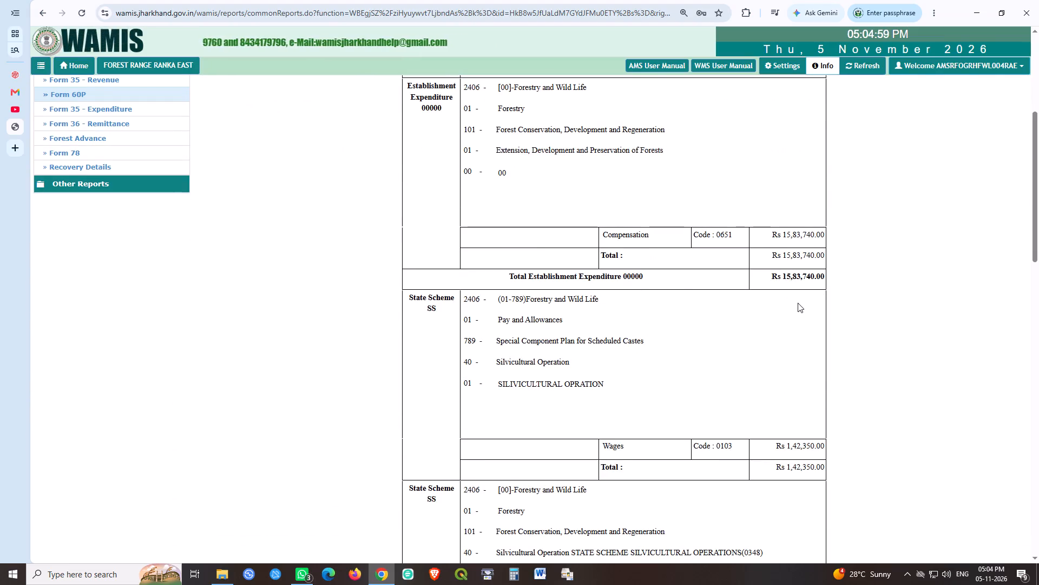
# Switch to YouTube, resume the paused Chhath song video, and return to the WAMIS Form 60P report.
pyautogui.click(49, 110)
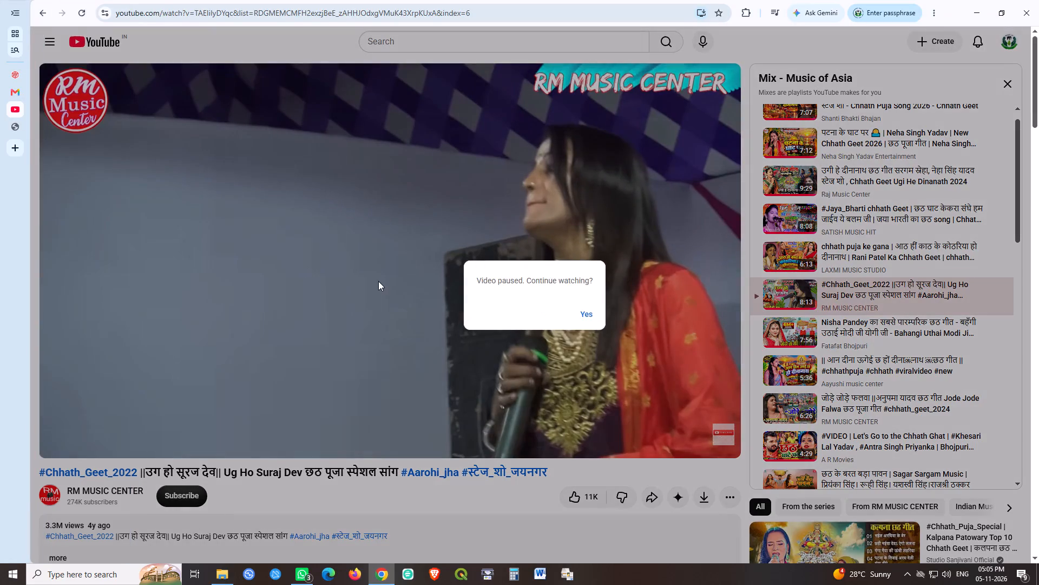
pyautogui.click(588, 313)
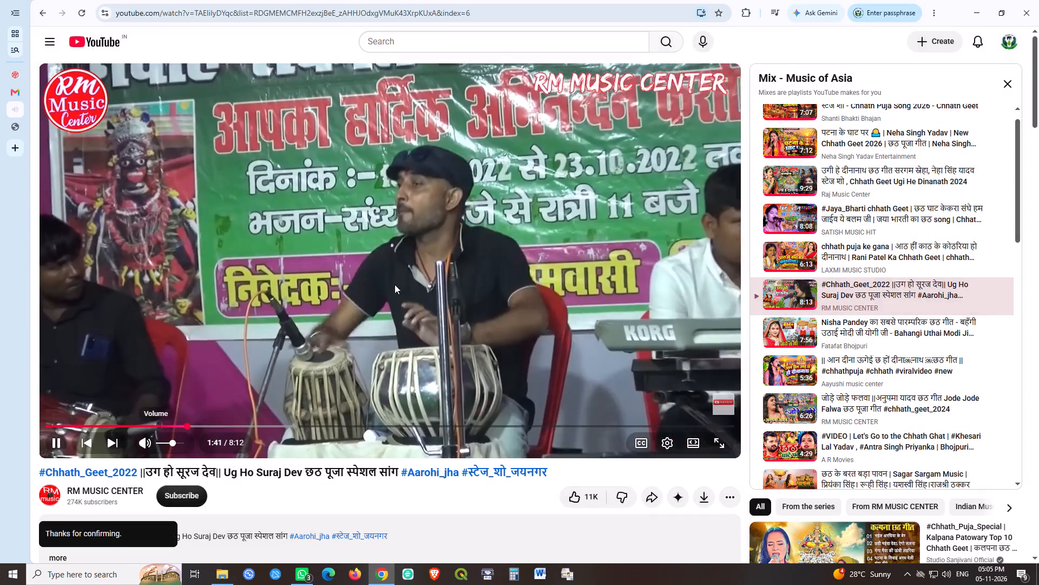
pyautogui.click(25, 125)
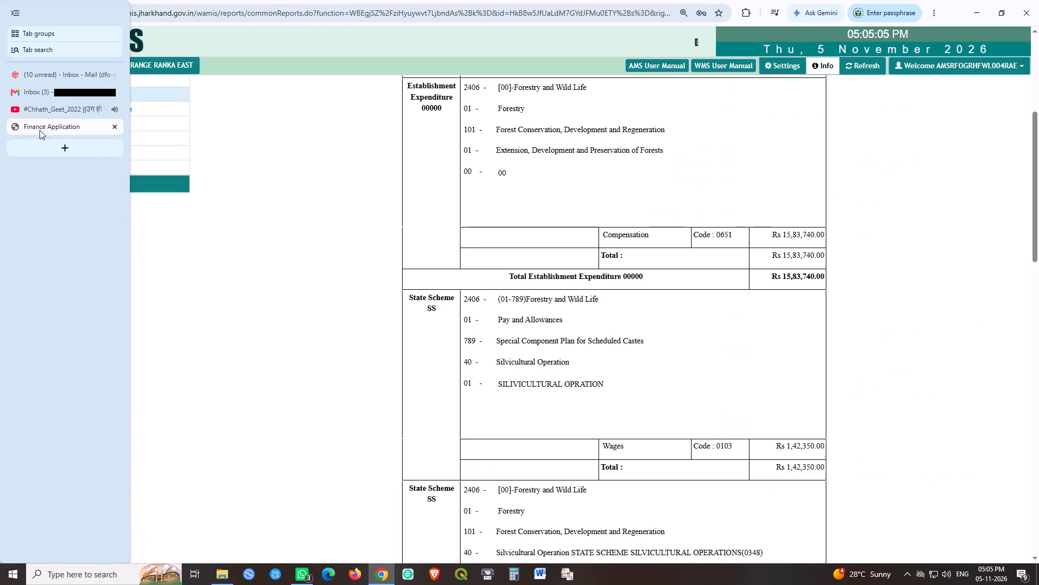
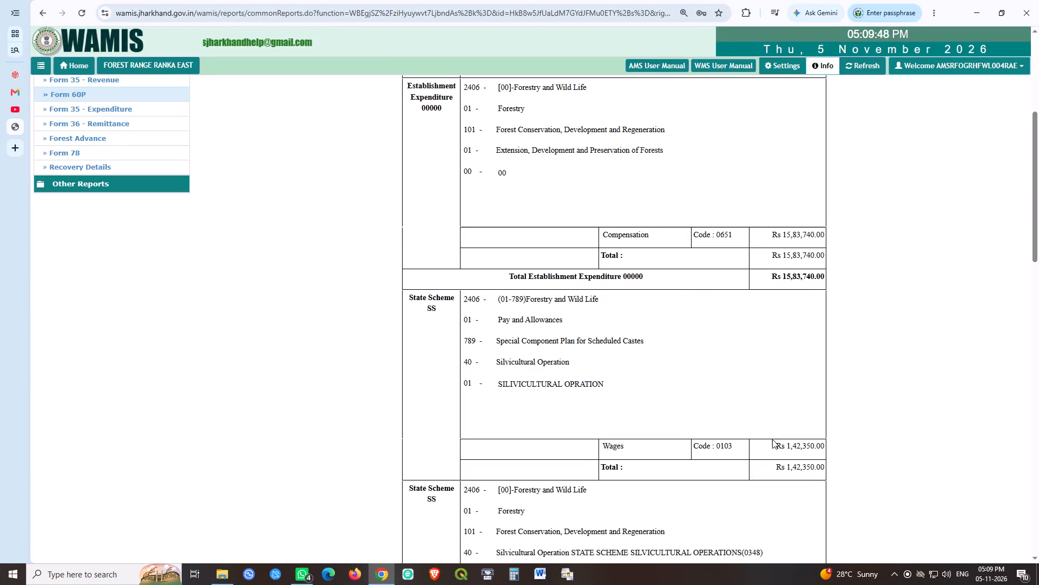
# Open the Calculator app over the Form 60P report.
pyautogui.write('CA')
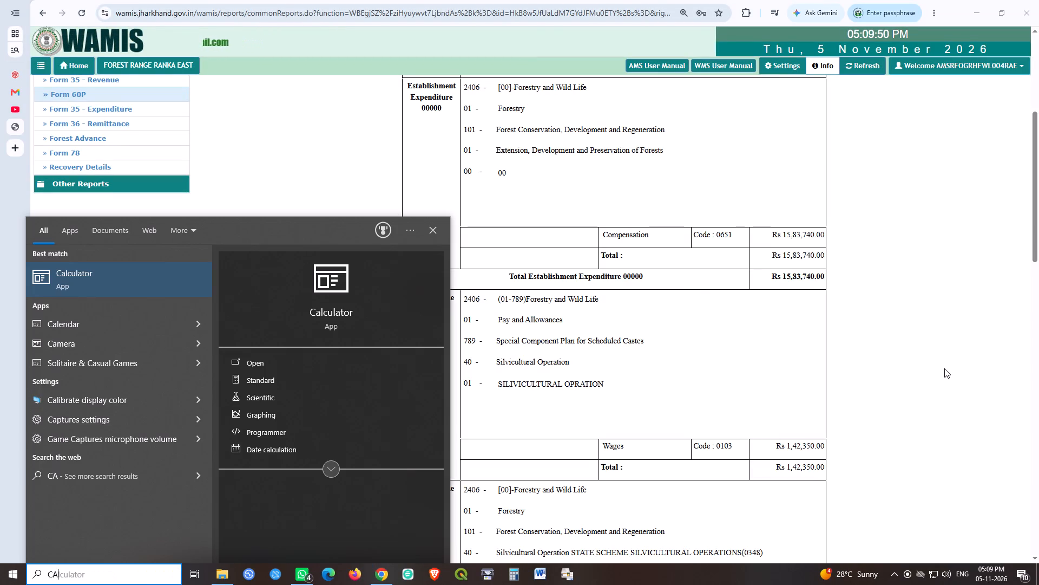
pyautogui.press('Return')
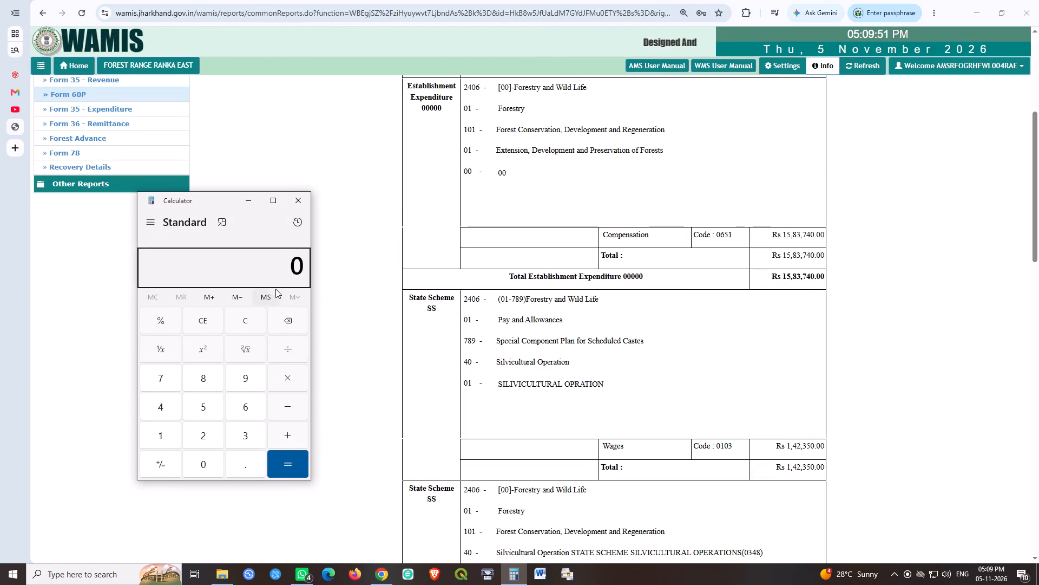
# Move the calculator aside so the amounts in the Form 60P report are uncovered.
pyautogui.moveTo(221, 198); pyautogui.dragTo(945, 219)
pyautogui.scroll(3, 660, 291)
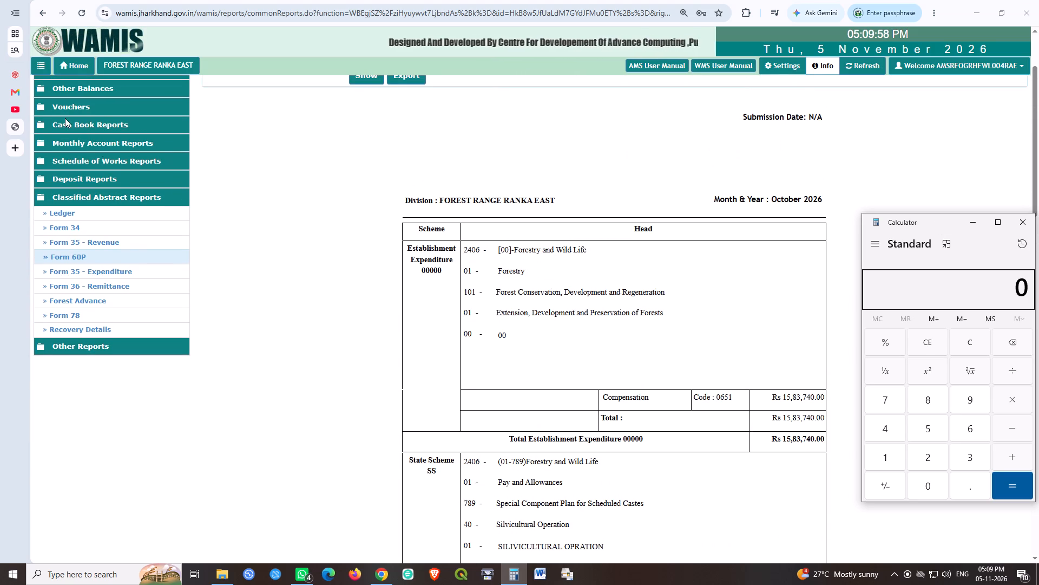
# Switch to YouTube, resume the paused Chhath song video, and return to the WAMIS Form 60P report.
pyautogui.click(17, 108)
pyautogui.click(381, 220)
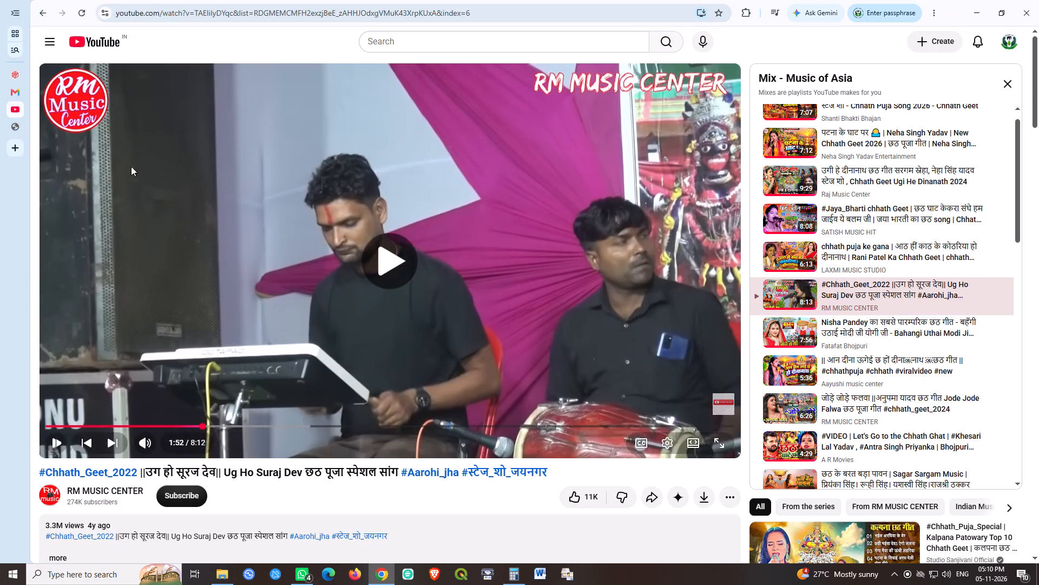
pyautogui.click(52, 129)
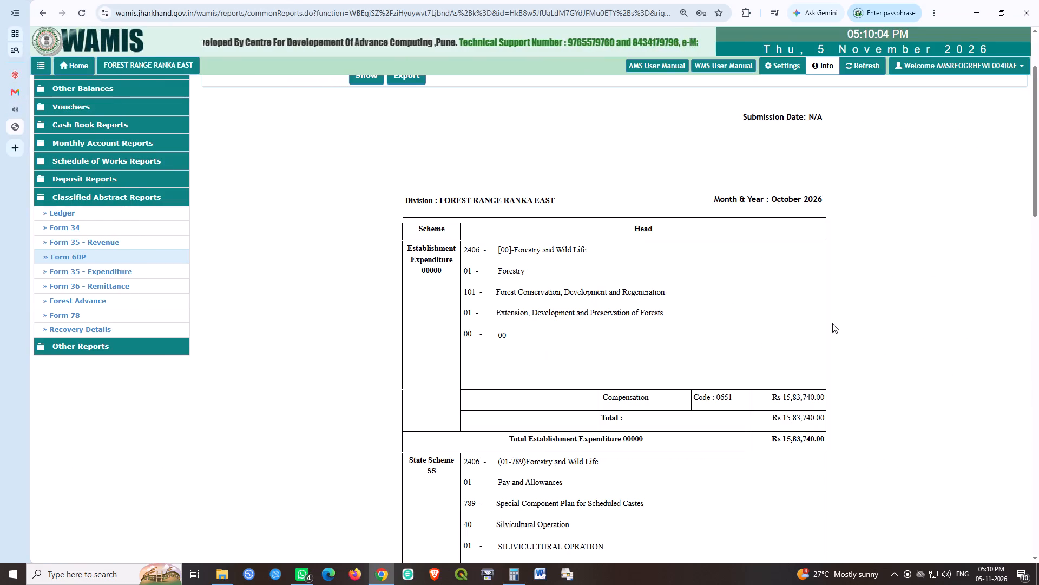
# Go through the page 1 heads and calculate 142350 × 2 to check the wages under head 101-40 Silvicultural Operation.
pyautogui.scroll(-3, 803, 347)
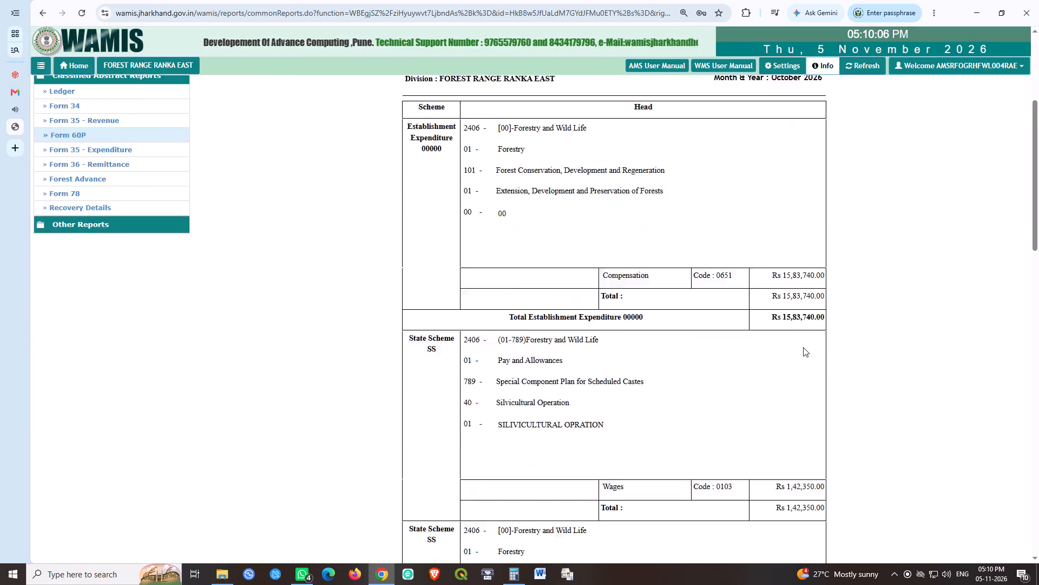
pyautogui.scroll(-2, 803, 347)
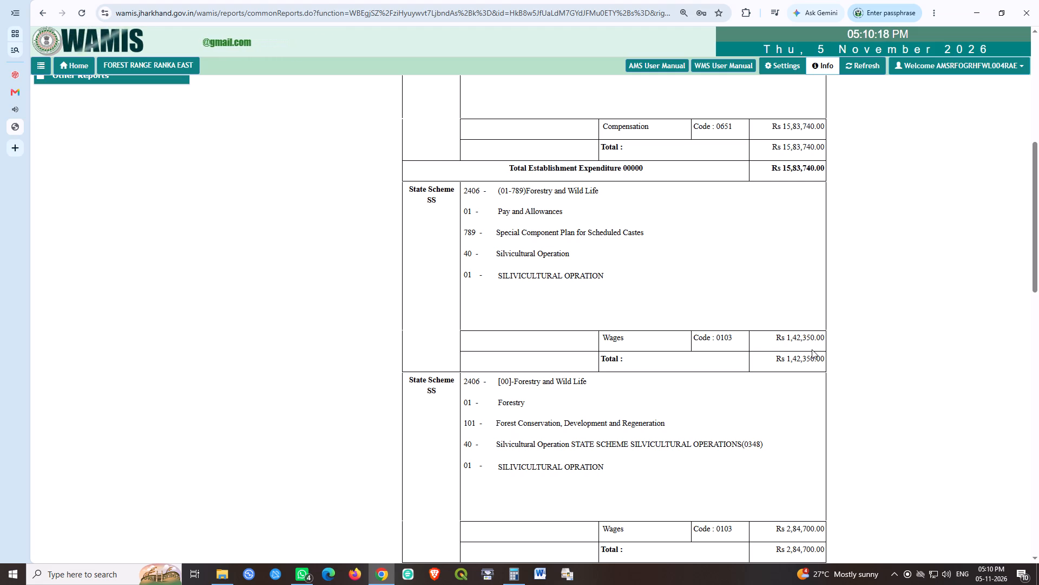
pyautogui.scroll(-4, 812, 337)
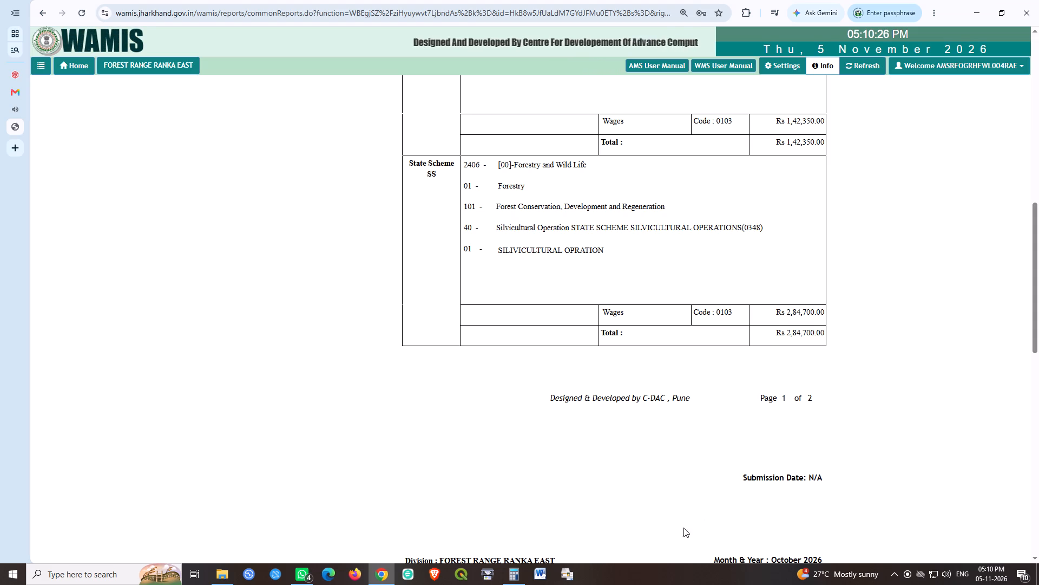
pyautogui.click(519, 579)
pyautogui.moveTo(941, 223); pyautogui.dragTo(924, 229)
pyautogui.press('Escape')
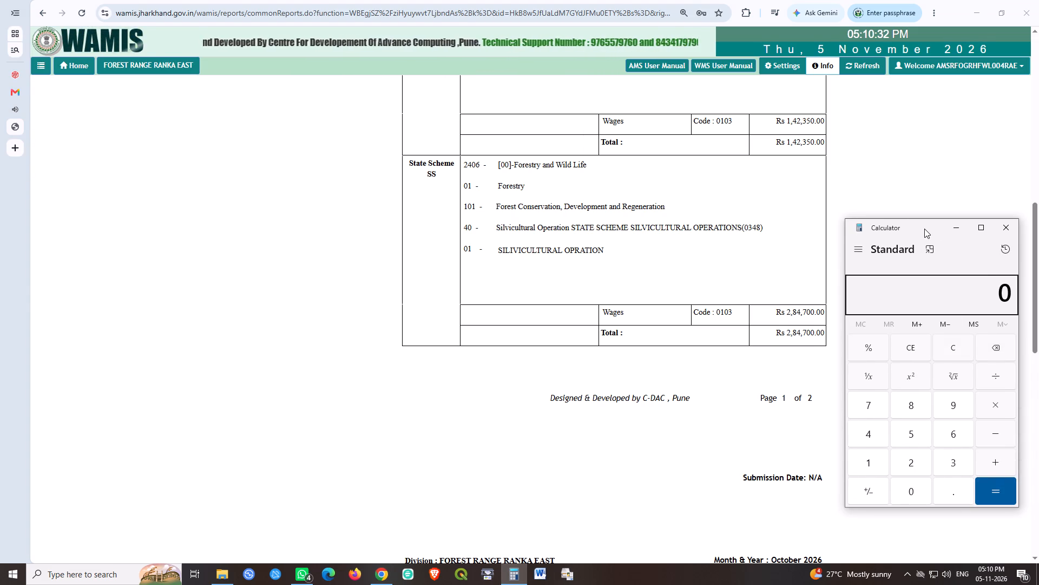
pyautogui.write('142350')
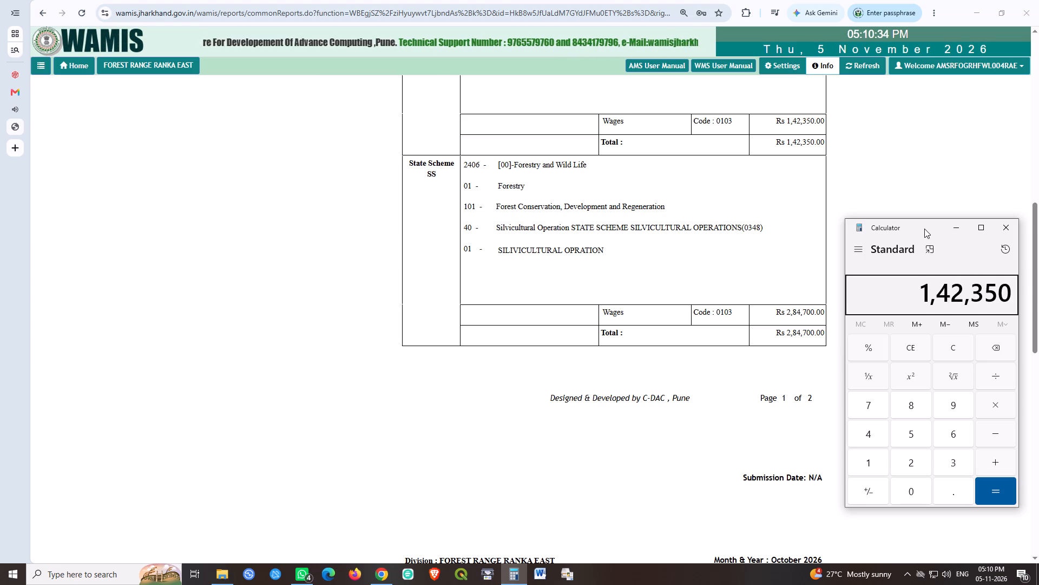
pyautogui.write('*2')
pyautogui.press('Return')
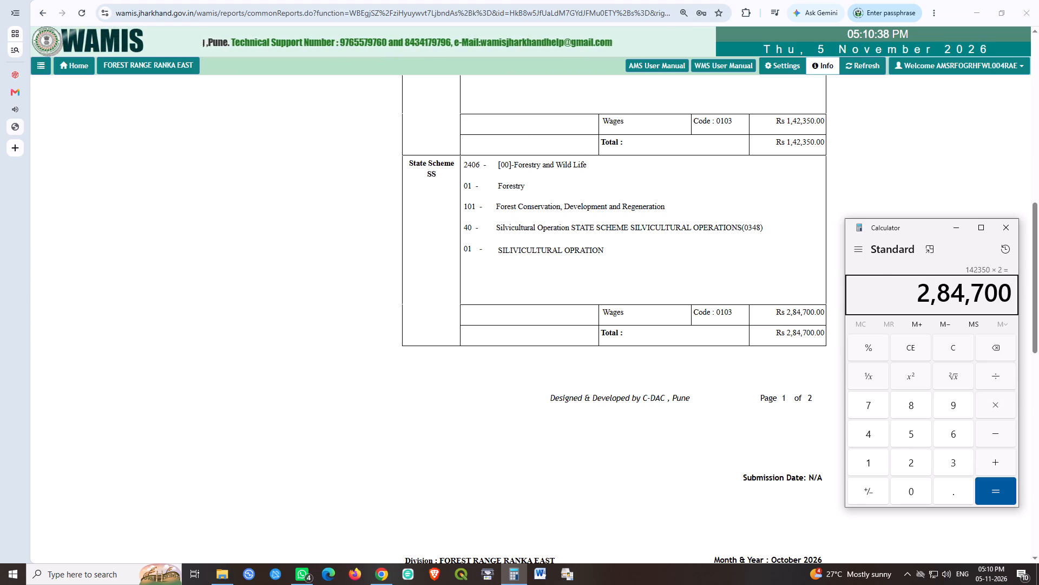
# Calculate the sum of 1389375, 840060, 142350 twice, 118658 twice and 118657.50 twice, minus the 3147886 wages under head 101-58.
pyautogui.scroll(-2, 758, 288)
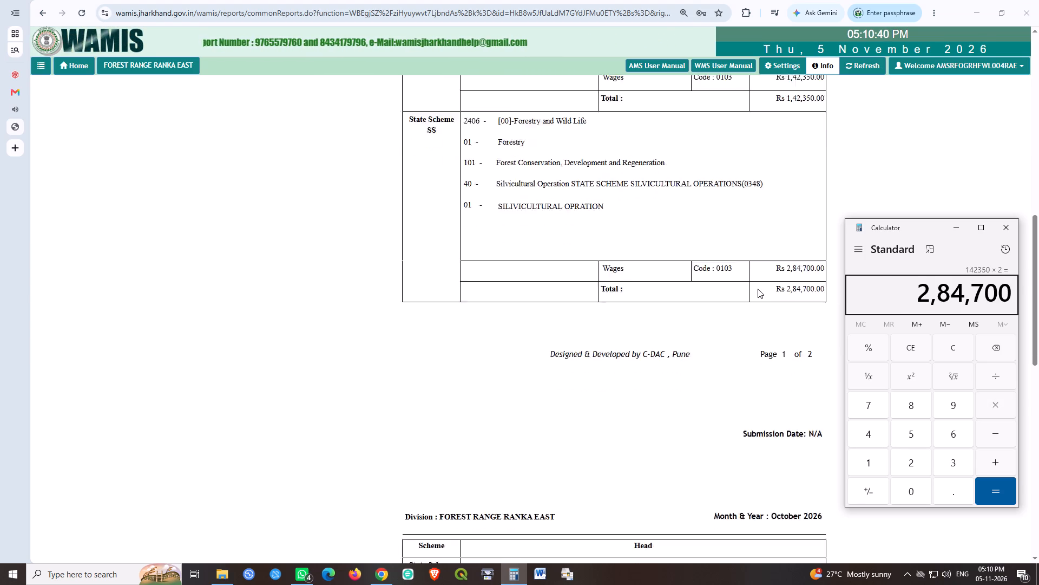
pyautogui.scroll(-6, 758, 289)
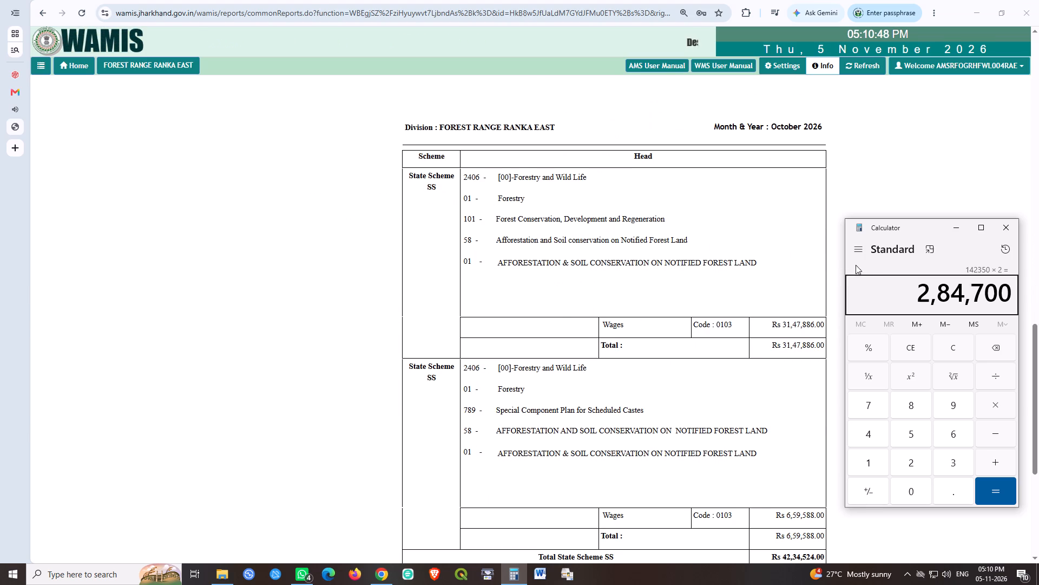
pyautogui.click(918, 232)
pyautogui.press('Escape')
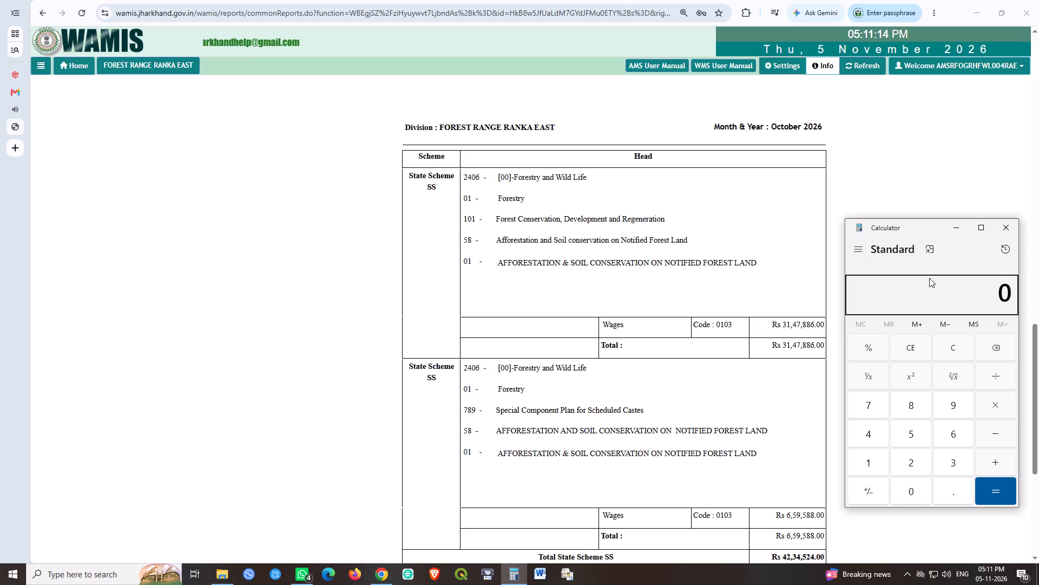
pyautogui.press('Escape')
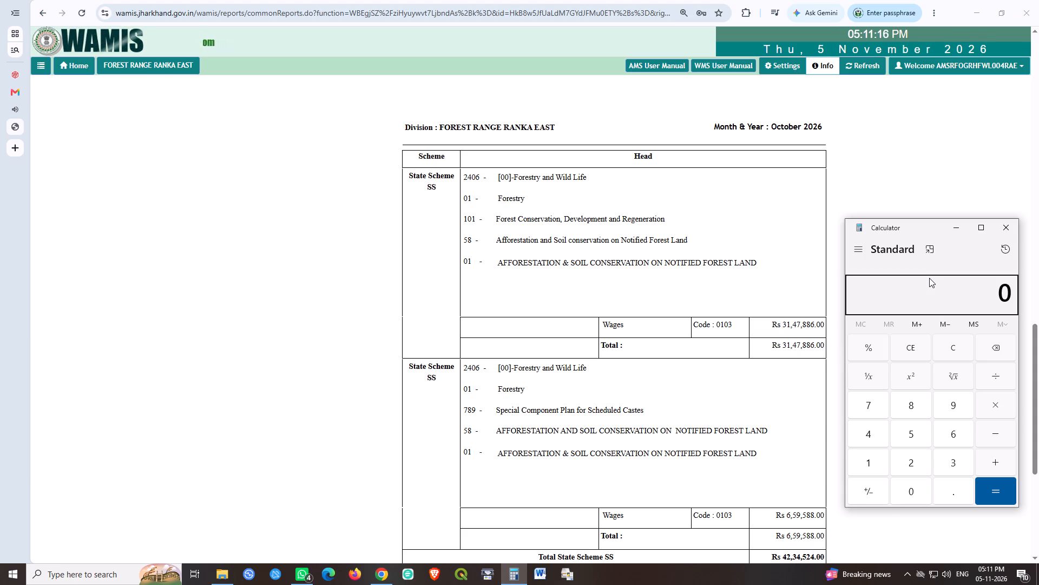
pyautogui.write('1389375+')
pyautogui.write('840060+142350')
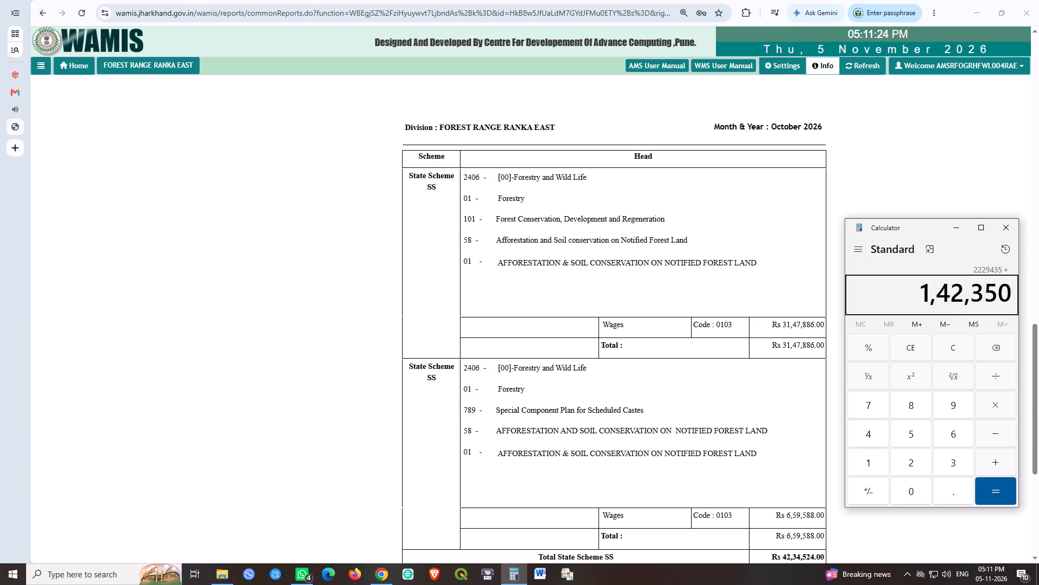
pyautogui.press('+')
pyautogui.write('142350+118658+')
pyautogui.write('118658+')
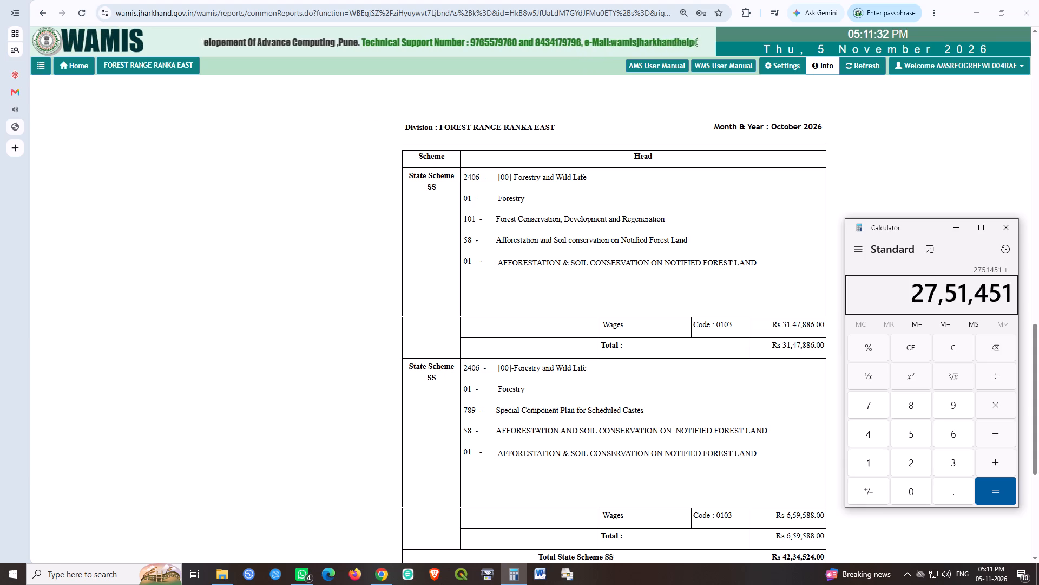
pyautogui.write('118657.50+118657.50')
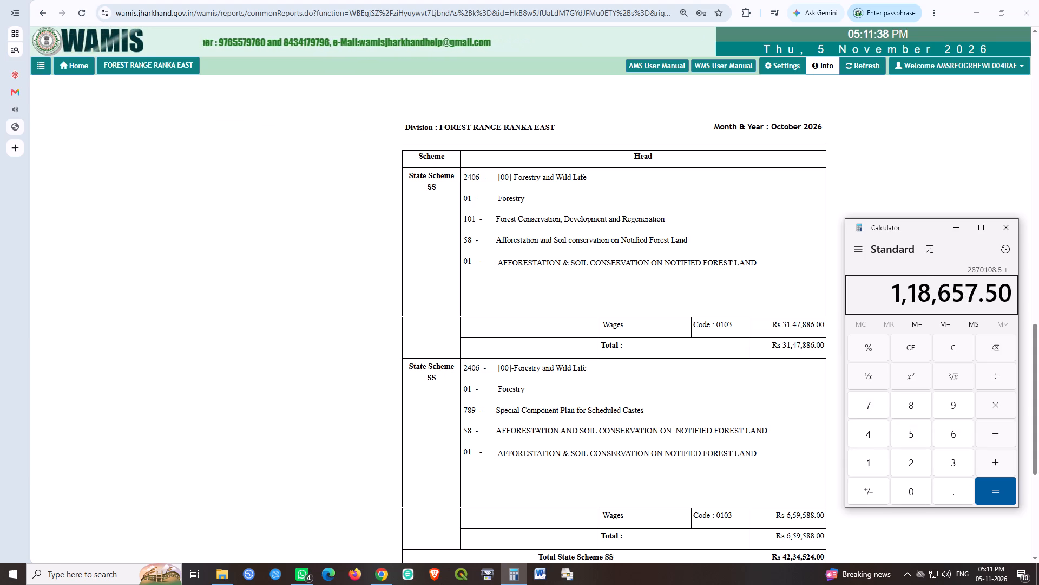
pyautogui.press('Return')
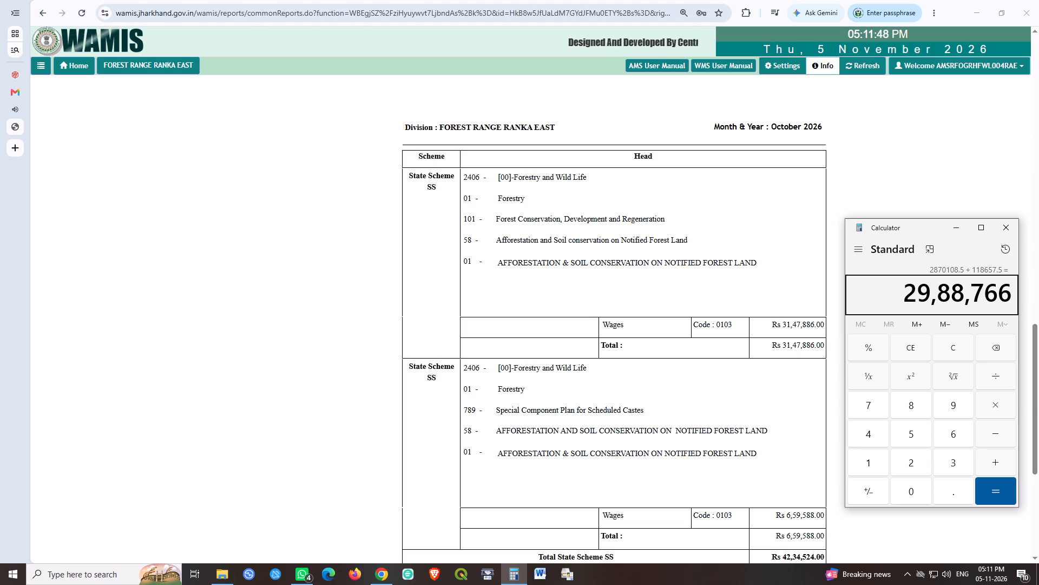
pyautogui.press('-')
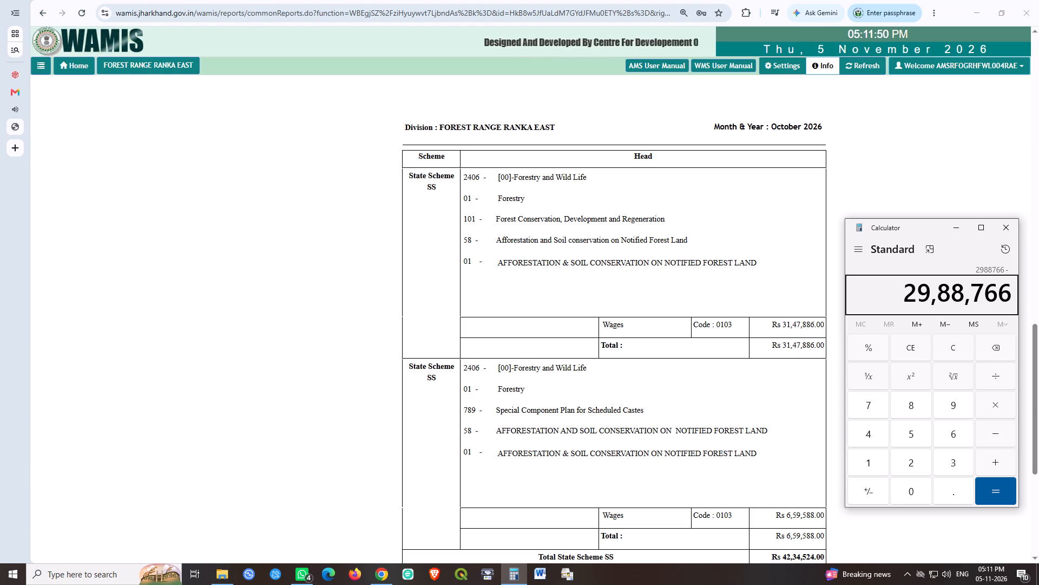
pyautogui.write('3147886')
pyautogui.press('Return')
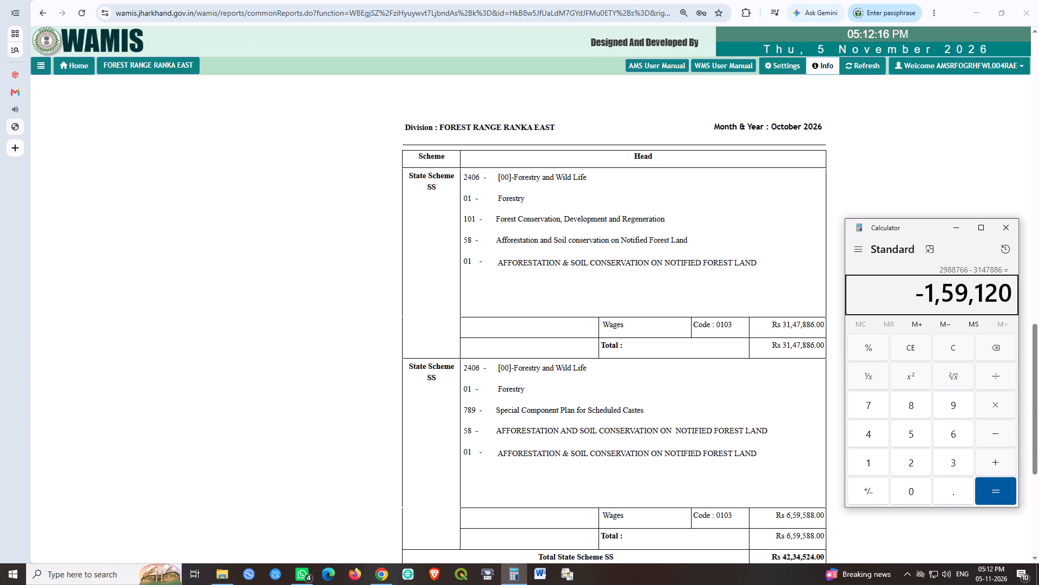
# Clear the calculator and add 113880, 142350, 142350, 118658 and 142350 to check the wages under head 789-58.
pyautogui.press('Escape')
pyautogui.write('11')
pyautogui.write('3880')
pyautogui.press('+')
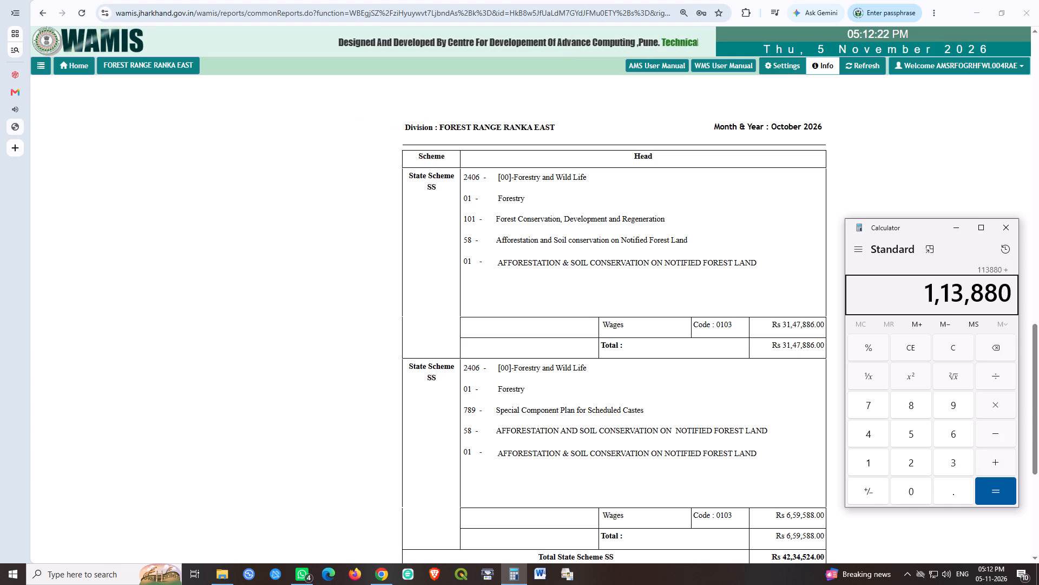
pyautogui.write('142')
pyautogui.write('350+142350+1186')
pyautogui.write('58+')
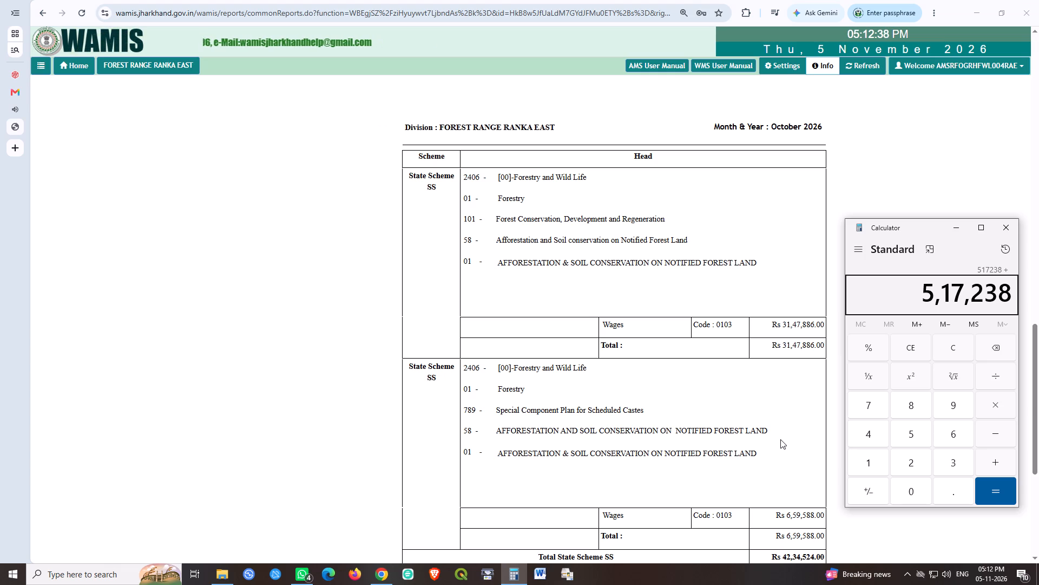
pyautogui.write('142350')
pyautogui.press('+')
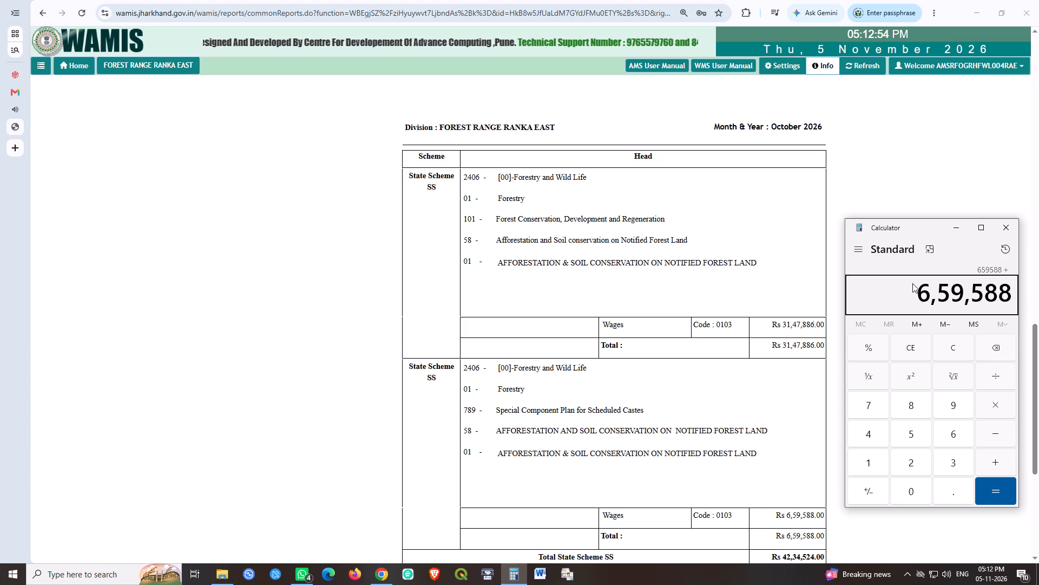
# Clear the calculator and subtract 5659144 from the report's grand total of 5818264.
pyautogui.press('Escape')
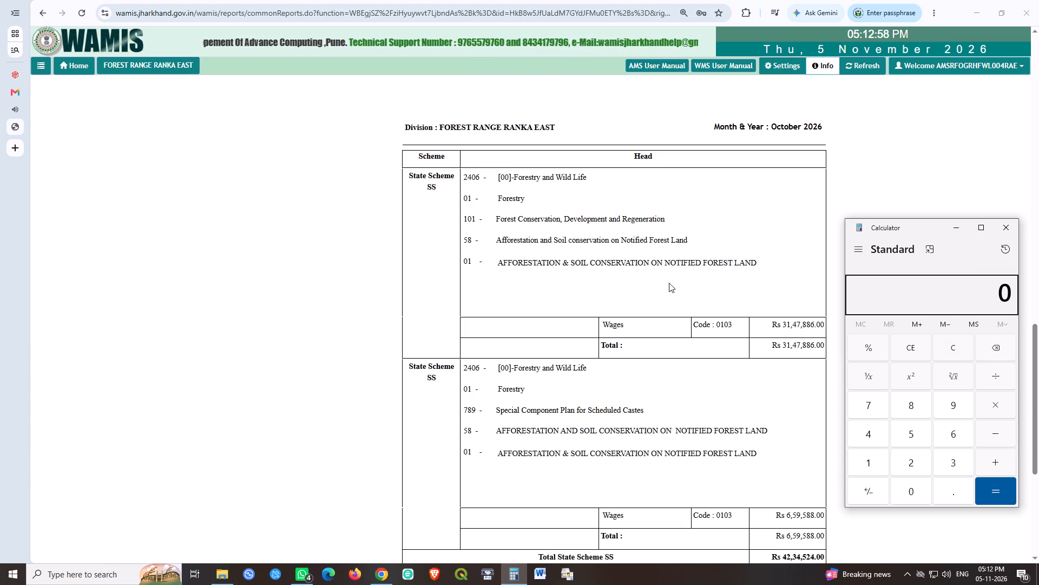
pyautogui.scroll(-6, 582, 283)
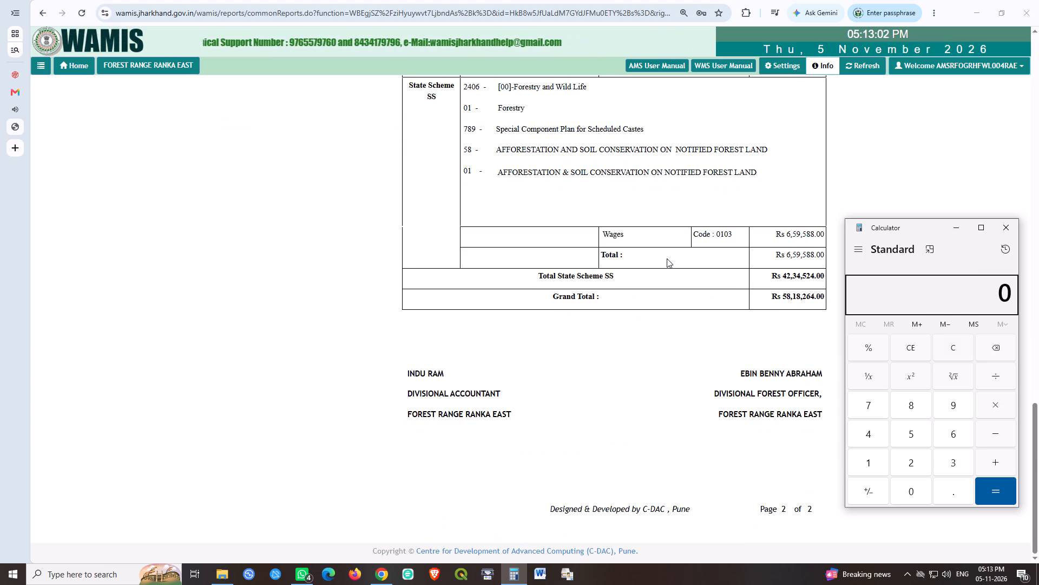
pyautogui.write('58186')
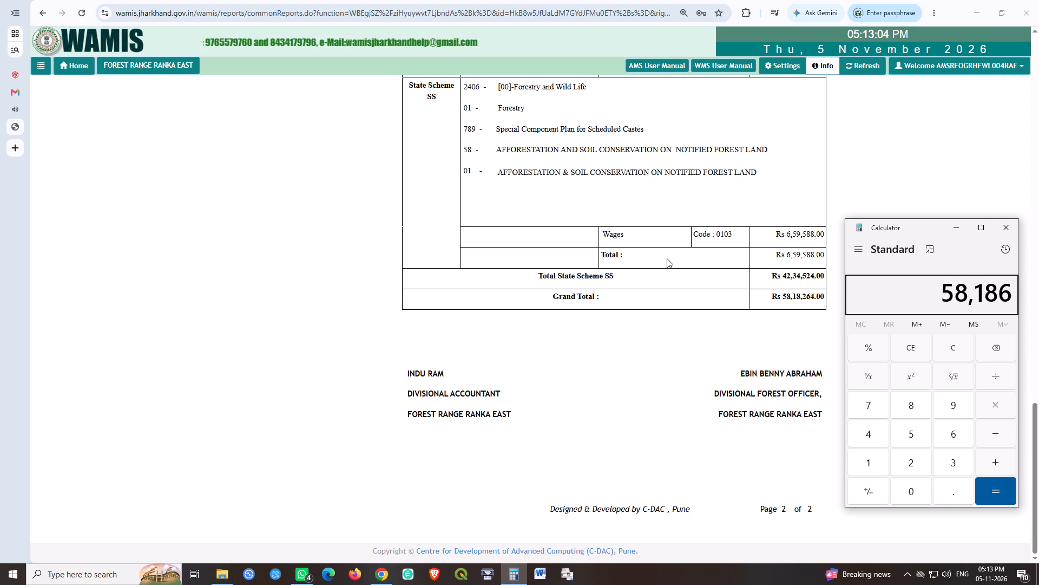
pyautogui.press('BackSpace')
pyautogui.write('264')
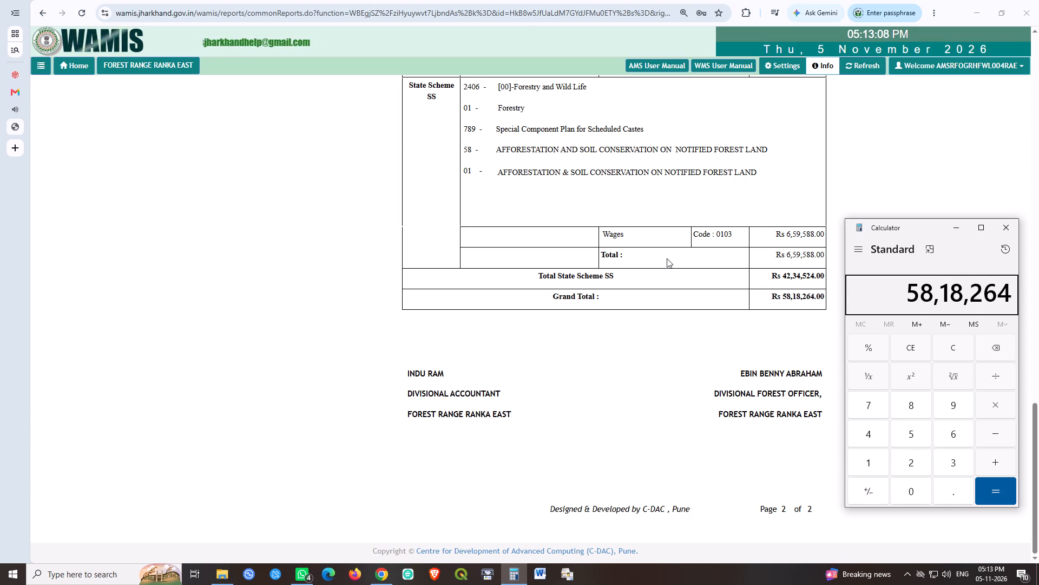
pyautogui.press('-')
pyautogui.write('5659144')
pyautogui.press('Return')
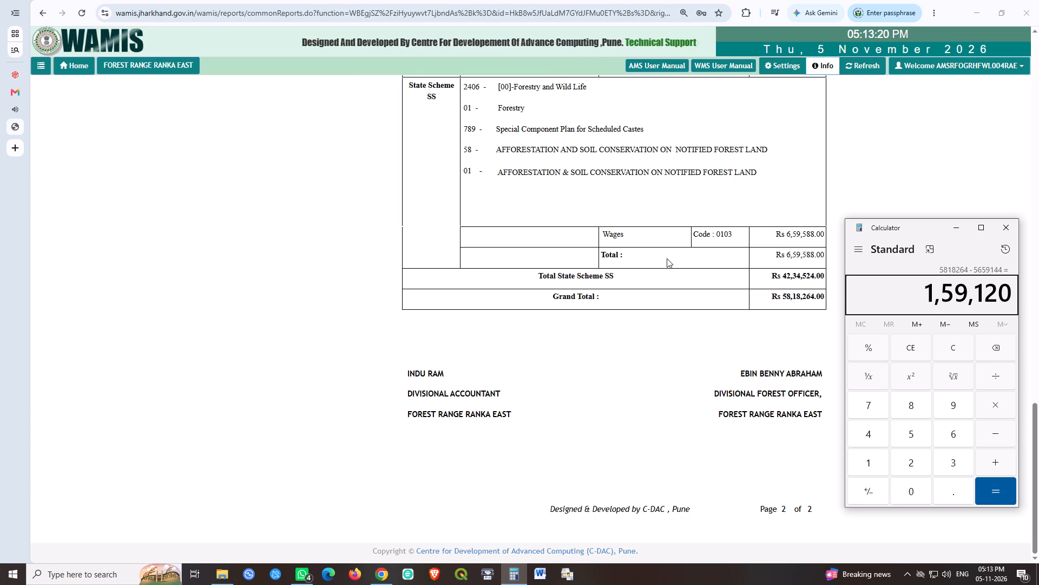
# Generate the October 2026 Form 60P report with the report type set to Detail.
pyautogui.scroll(5, 694, 277)
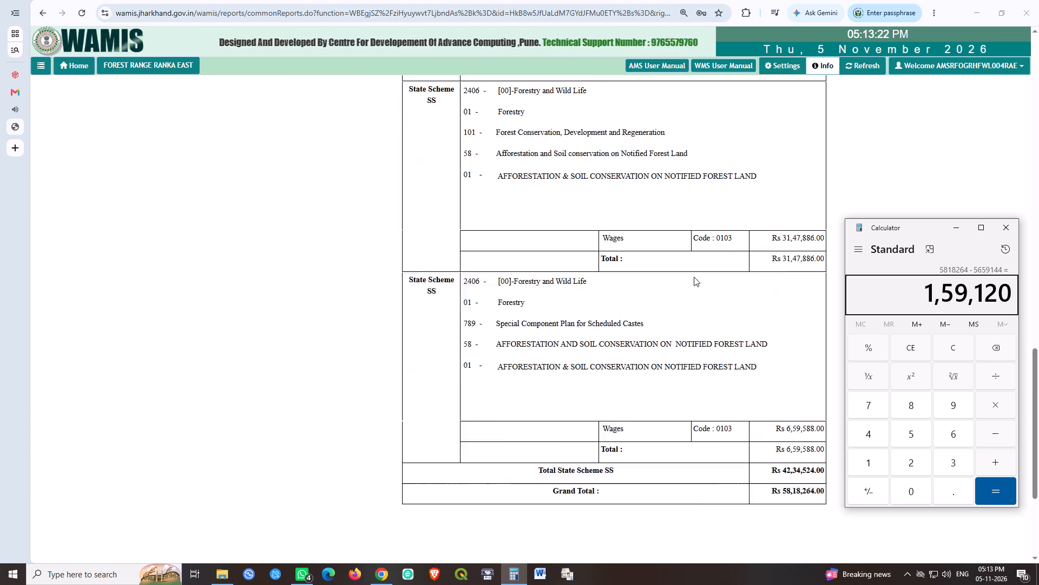
pyautogui.scroll(20, 694, 277)
pyautogui.scroll(2, 694, 277)
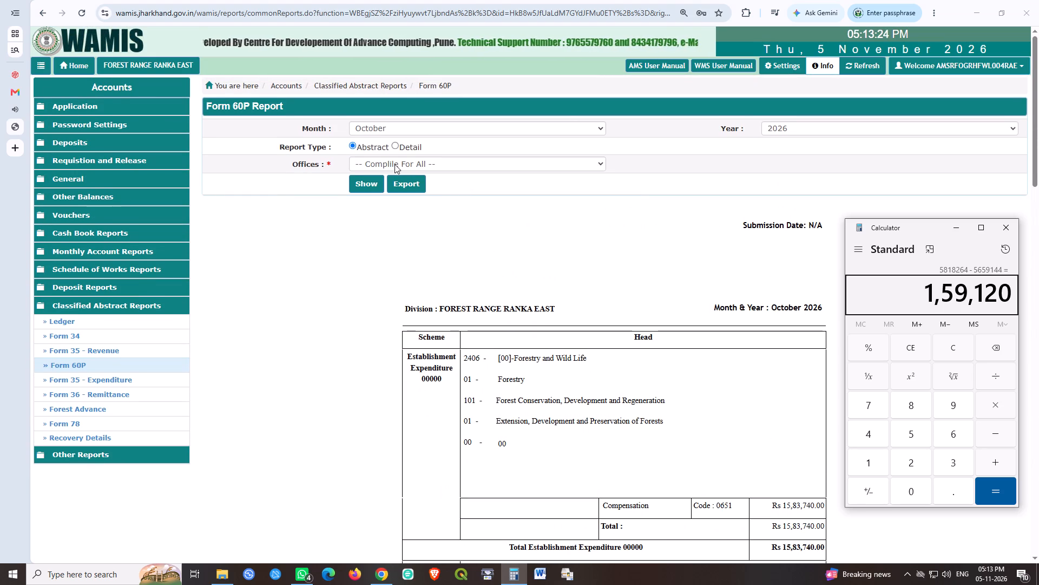
pyautogui.click(392, 148)
pyautogui.click(358, 185)
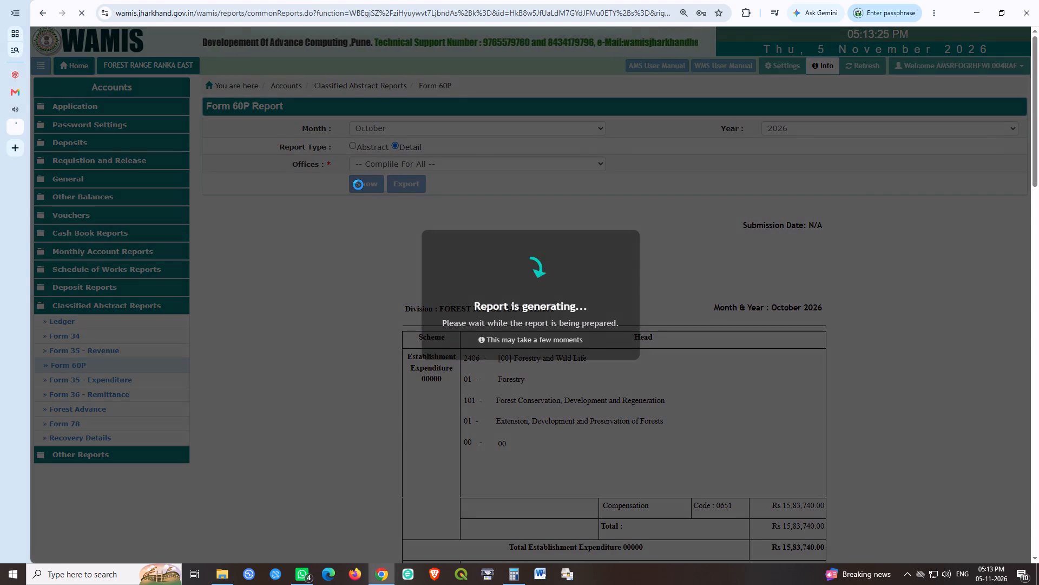
# Bring the calculator back and examine the voucher-wise amounts under each head of the detailed Form 60P against the calculated difference.
pyautogui.click(519, 574)
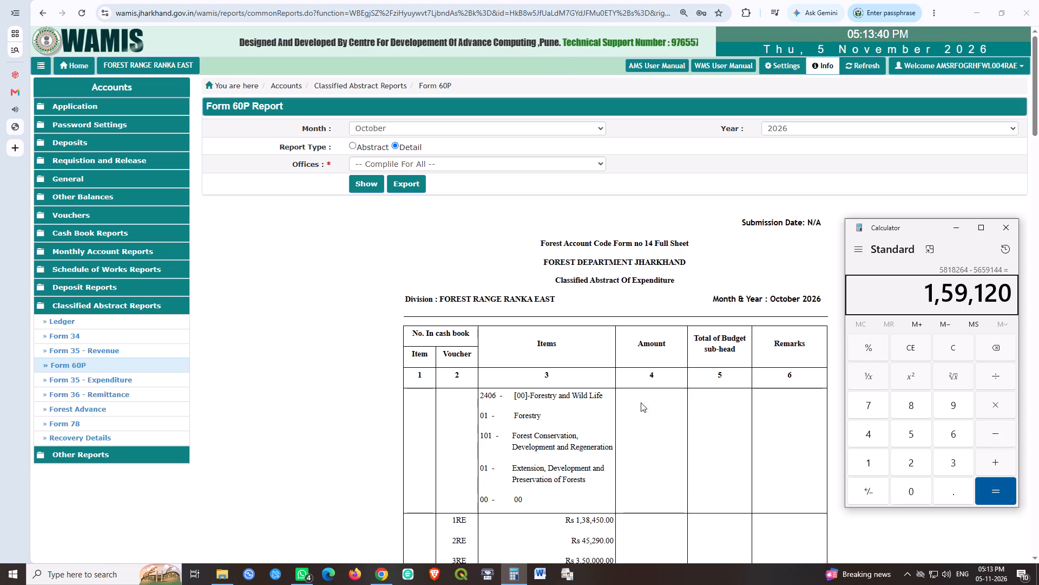
pyautogui.scroll(-5, 597, 407)
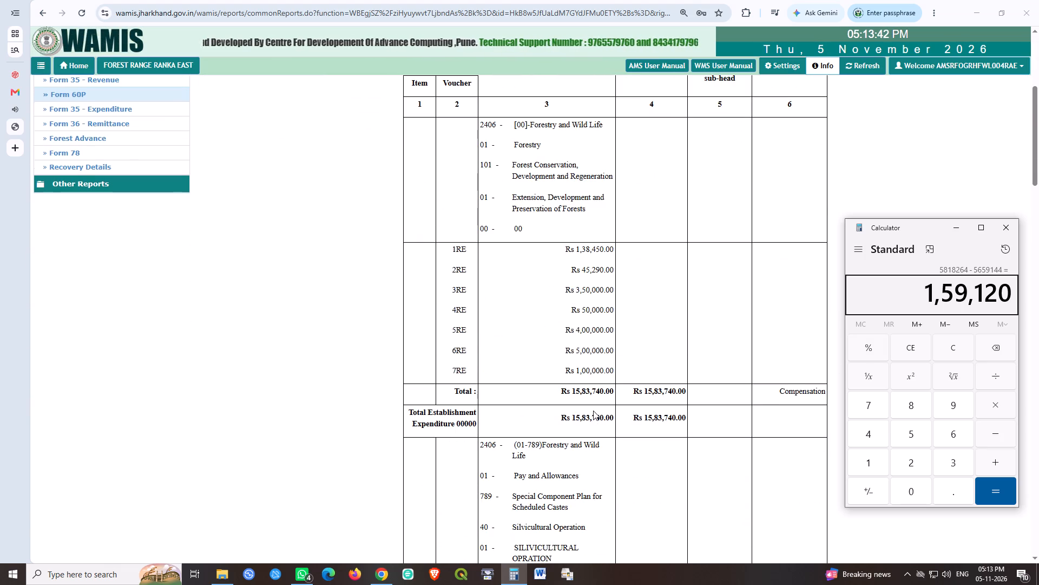
pyautogui.scroll(-8, 593, 411)
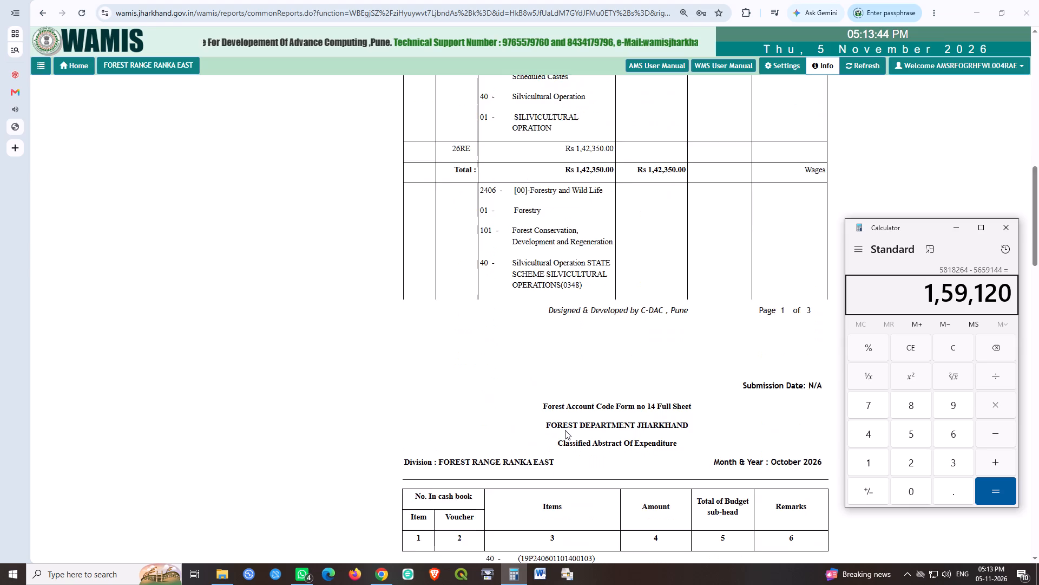
pyautogui.scroll(-10, 565, 430)
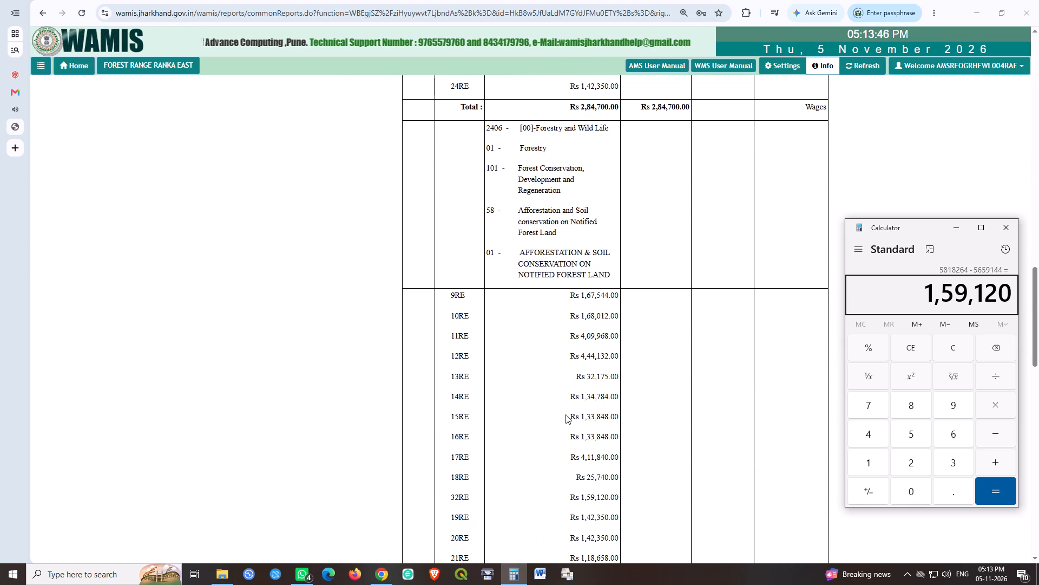
pyautogui.scroll(-12, 535, 394)
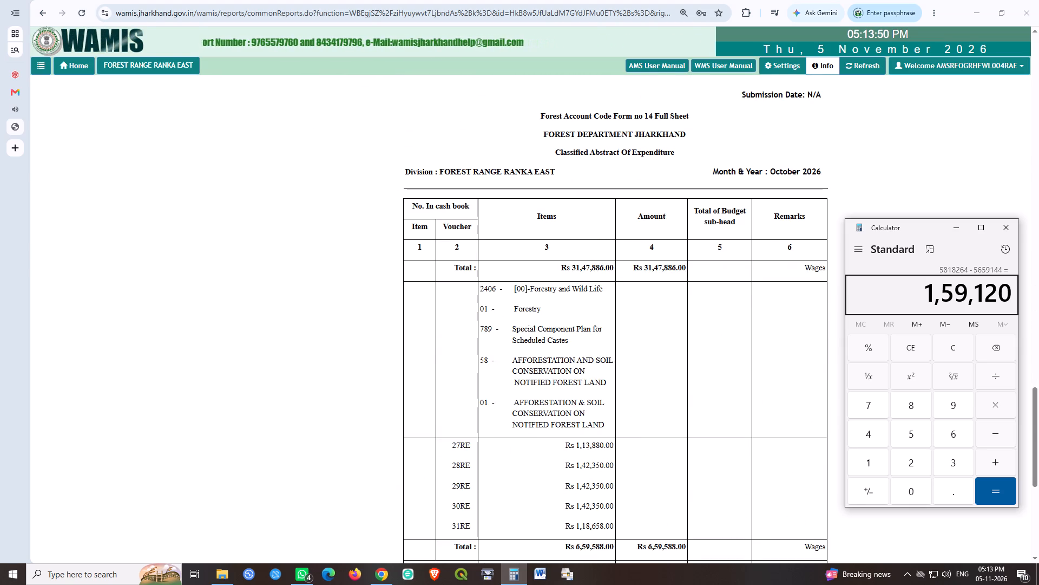
# Go back to voucher 32RE in the detailed Form 60P and highlight its amount of 1,59,120.00.
pyautogui.scroll(7, 557, 398)
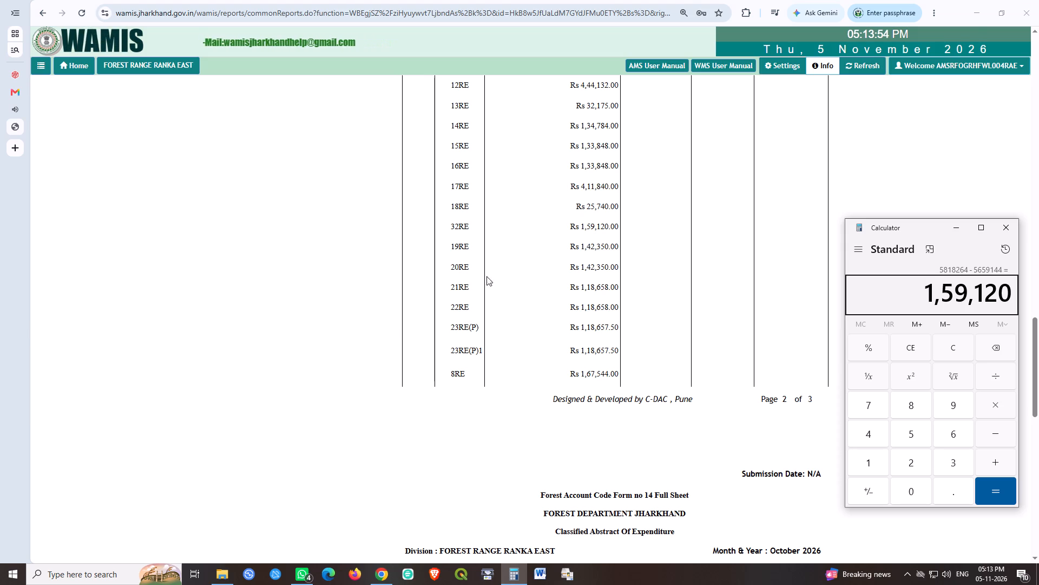
pyautogui.moveTo(580, 227); pyautogui.dragTo(619, 225)
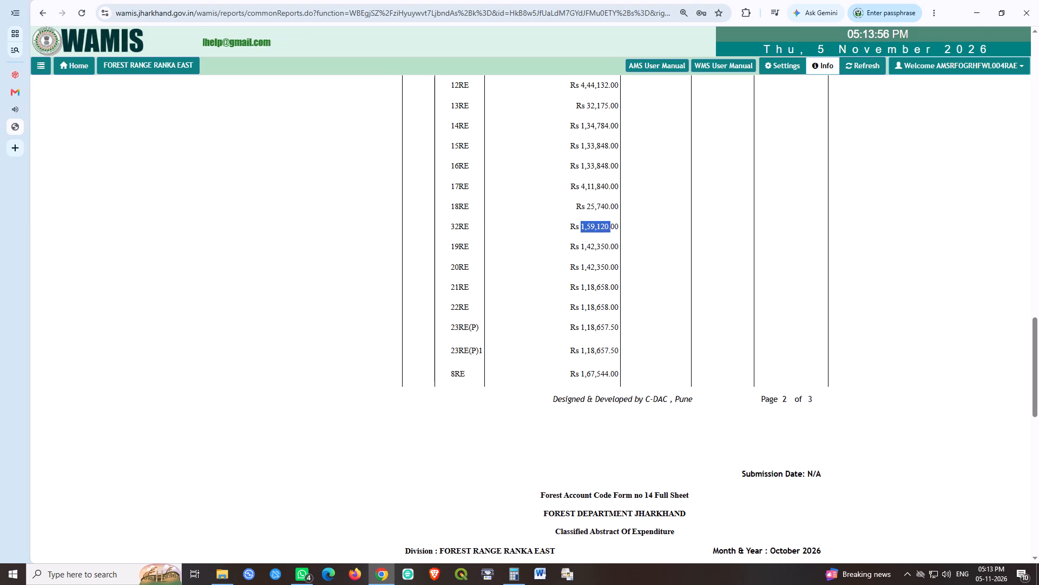
pyautogui.moveTo(619, 225); pyautogui.dragTo(624, 225)
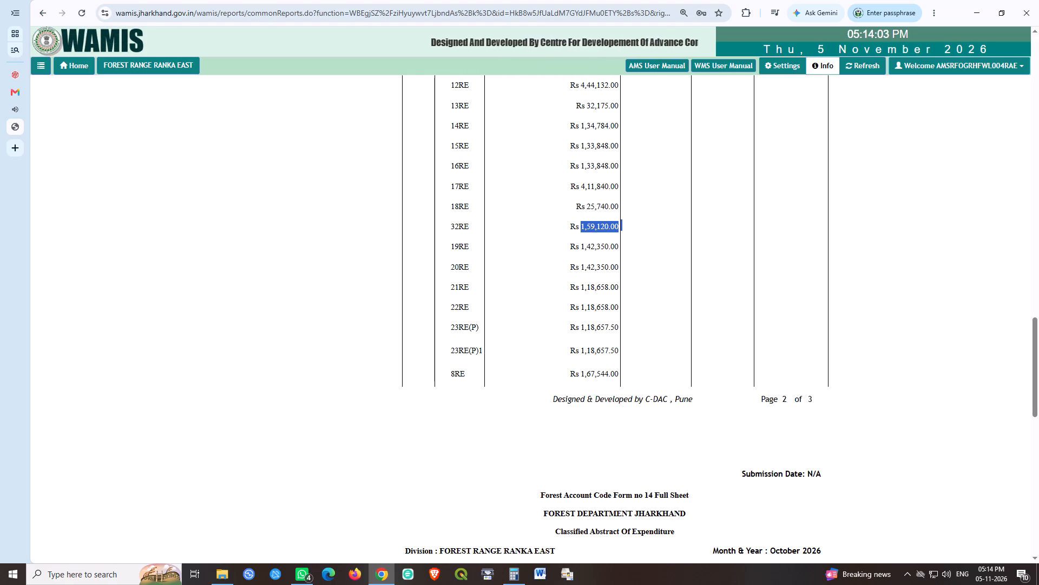
# Open a second calculator beside the amounts and add vouchers 14RE to 18RE and 32RE: 134784, 133848, 133848, 411840, 25740 and 159120.
pyautogui.rightClick(509, 571)
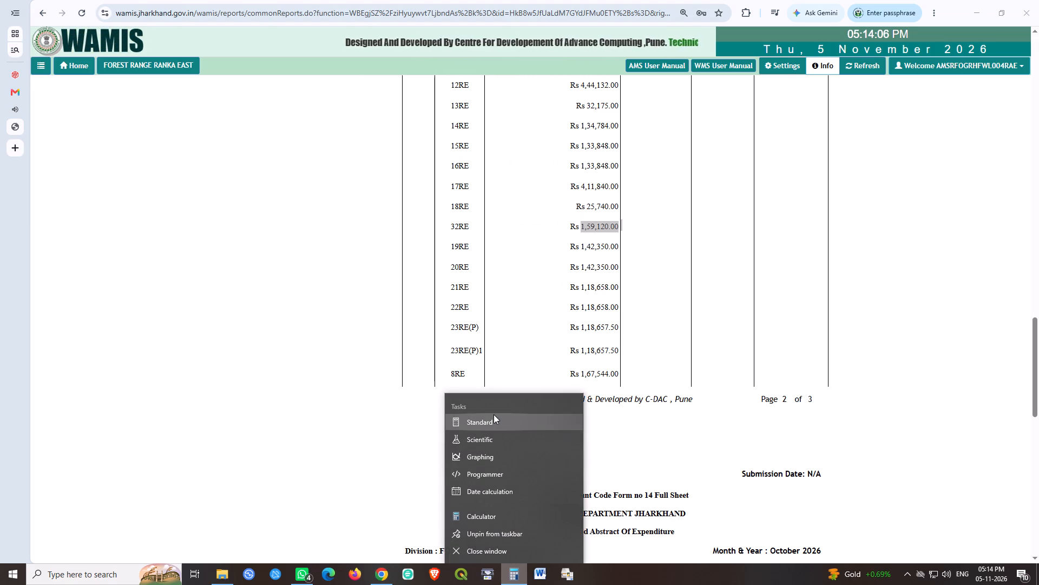
pyautogui.click(481, 517)
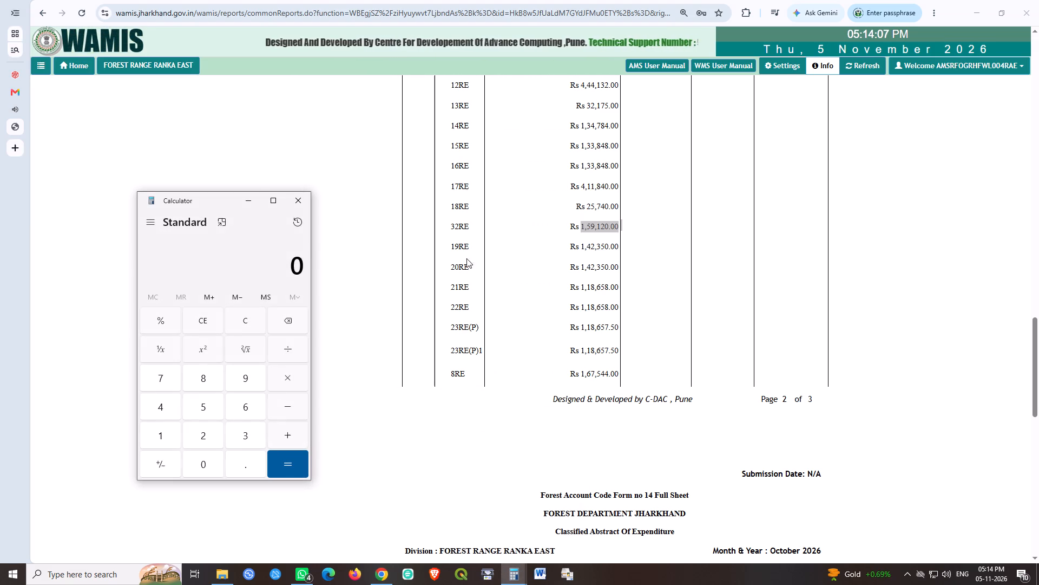
pyautogui.moveTo(186, 200); pyautogui.dragTo(695, 213)
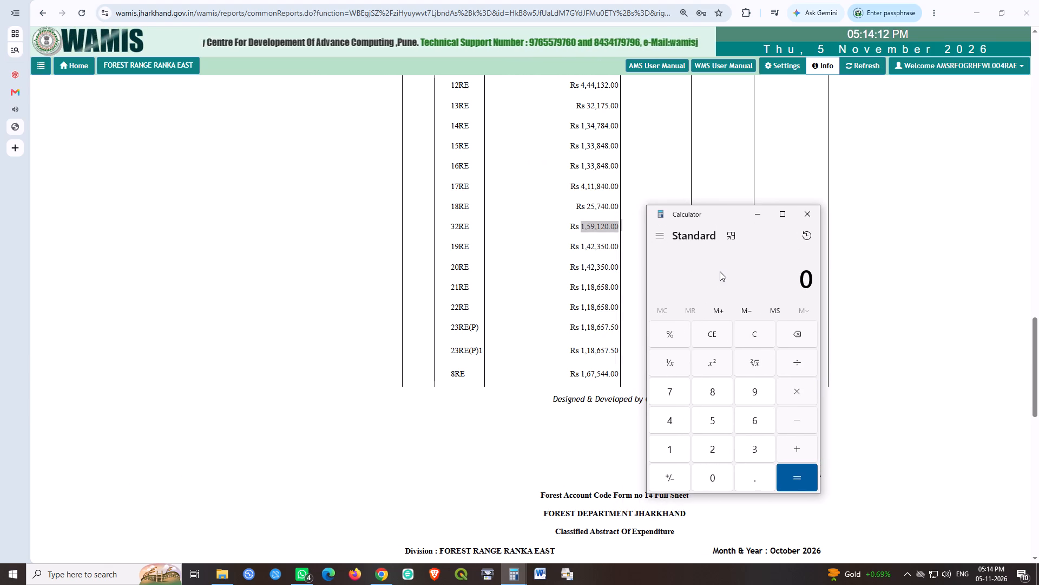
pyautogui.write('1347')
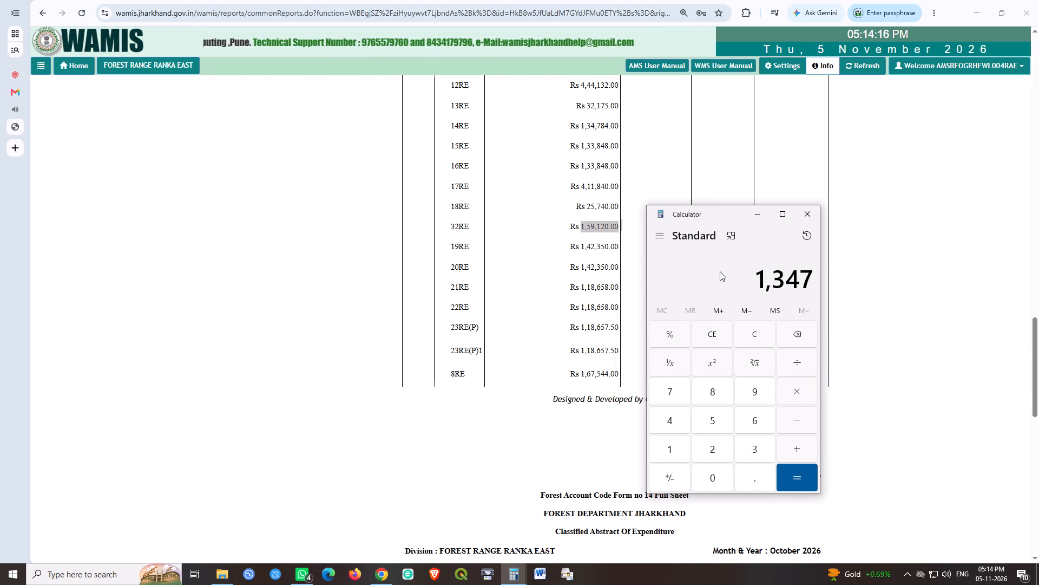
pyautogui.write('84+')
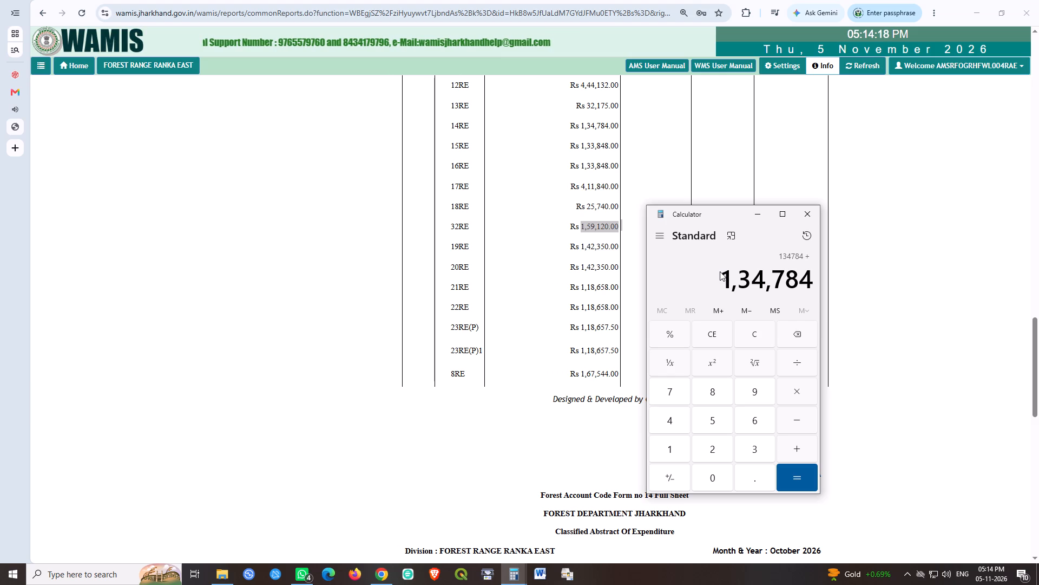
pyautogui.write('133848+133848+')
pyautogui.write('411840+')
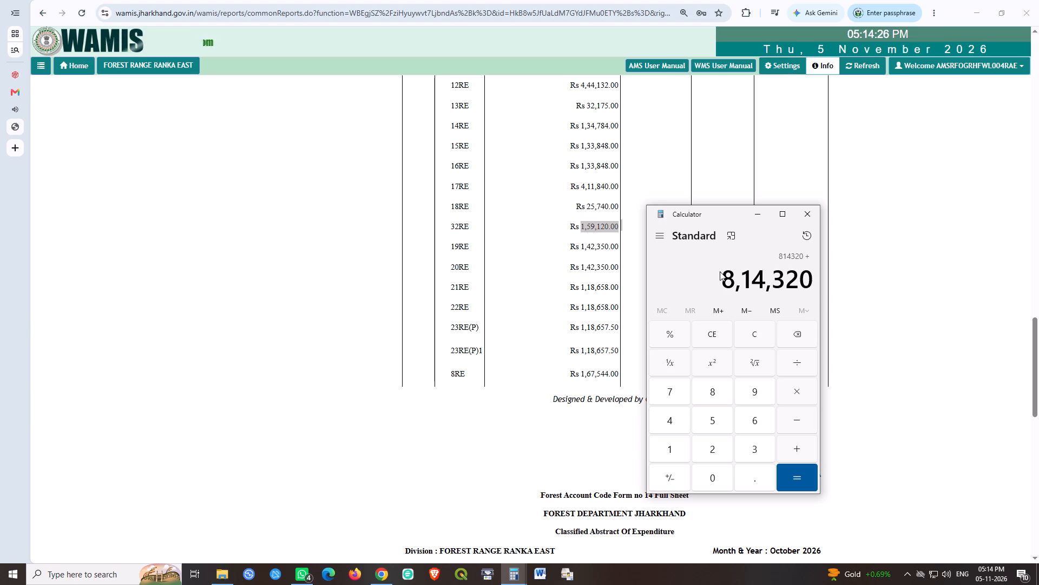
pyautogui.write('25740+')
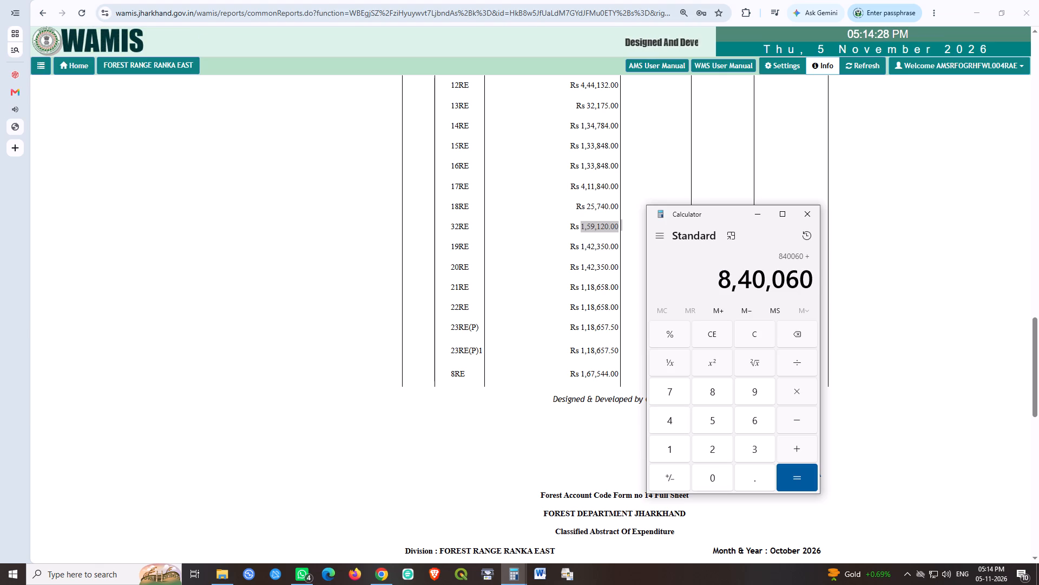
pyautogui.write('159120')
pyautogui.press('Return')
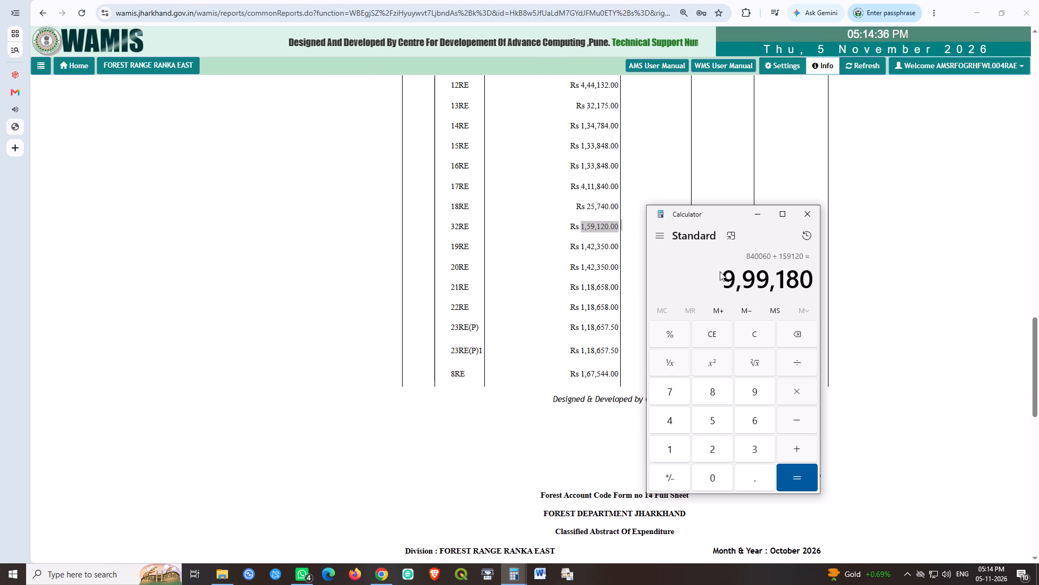
# Subtract 840060 from the calculated voucher sum to check the difference against voucher 32RE.
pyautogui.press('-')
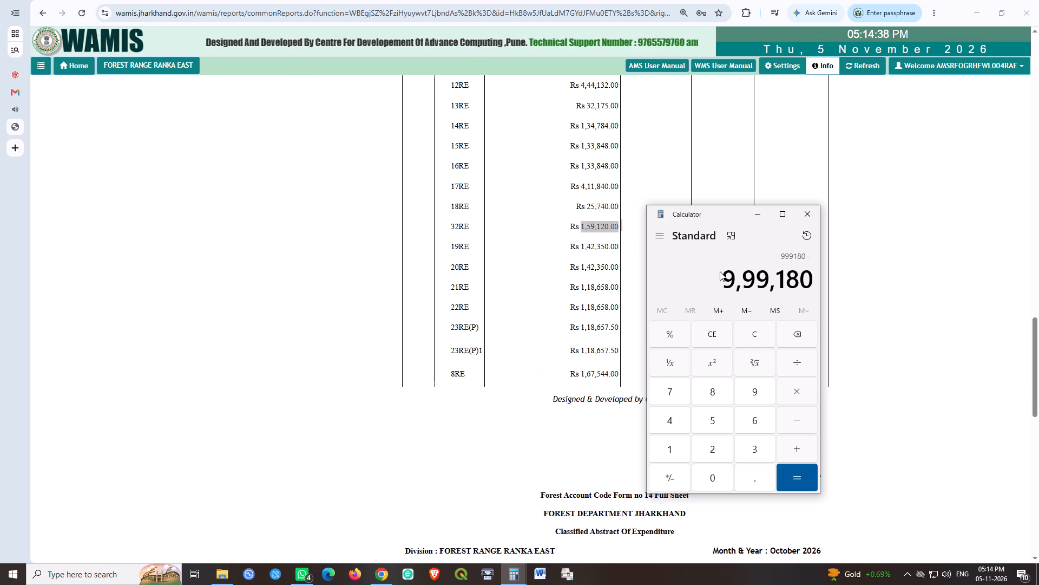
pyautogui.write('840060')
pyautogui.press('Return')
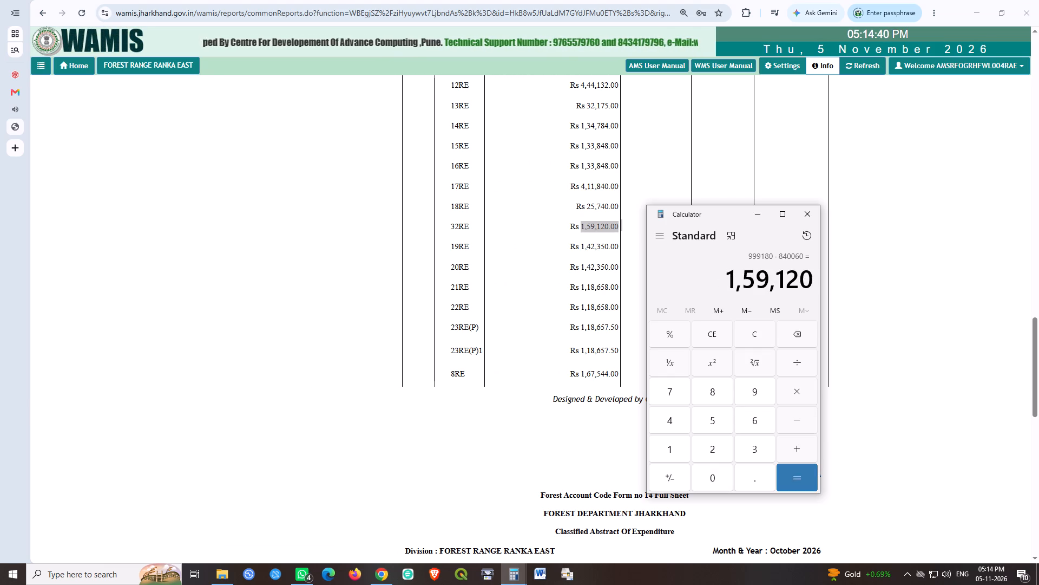
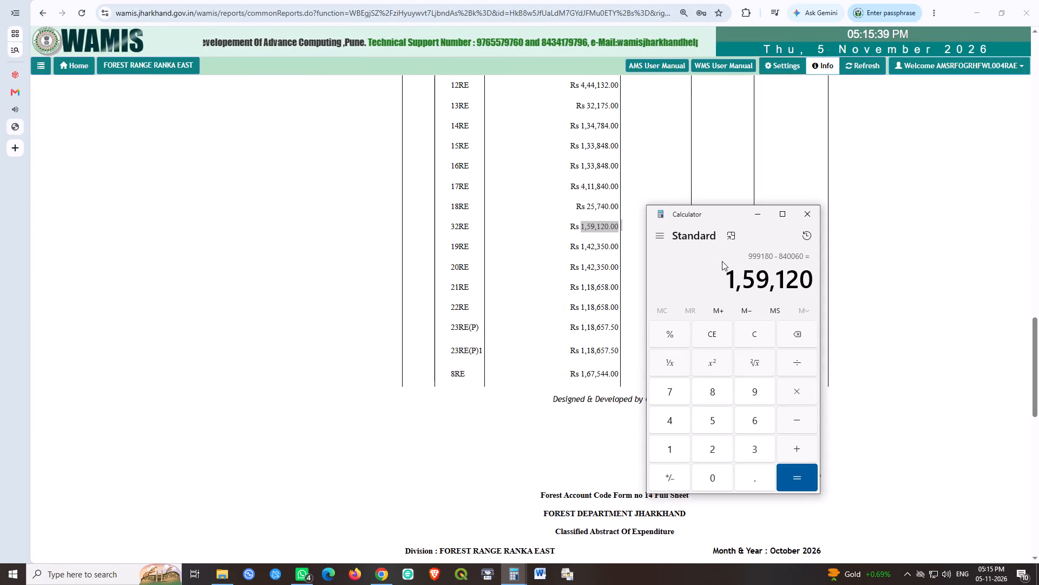
# Close the calculator and, from the payment voucher list, update voucher 14RE's expected gross amount to 80964.
pyautogui.click(812, 220)
pyautogui.scroll(20, 615, 278)
pyautogui.scroll(6, 615, 278)
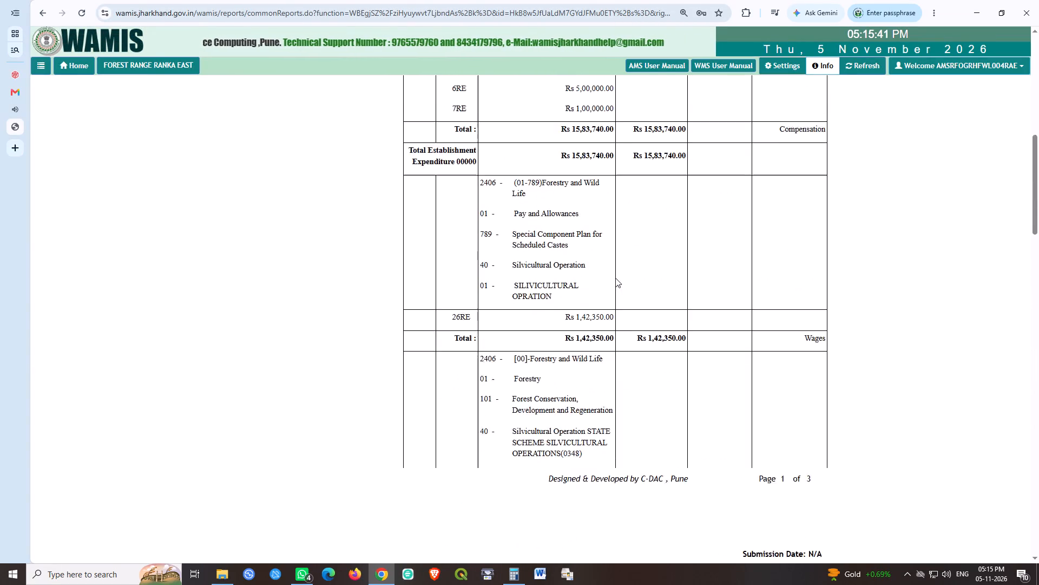
pyautogui.scroll(11, 615, 278)
pyautogui.click(64, 210)
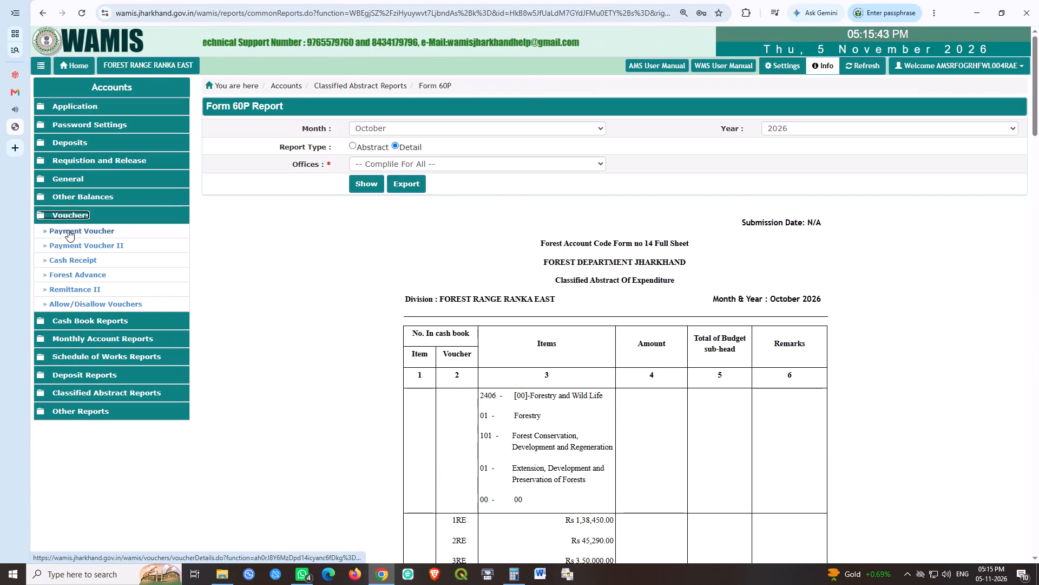
pyautogui.click(68, 230)
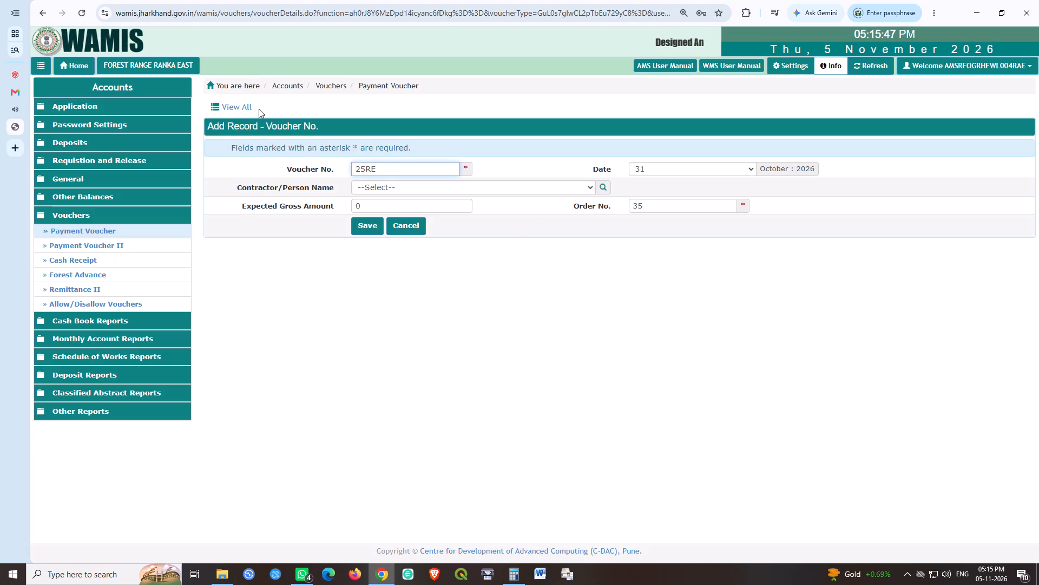
pyautogui.click(247, 112)
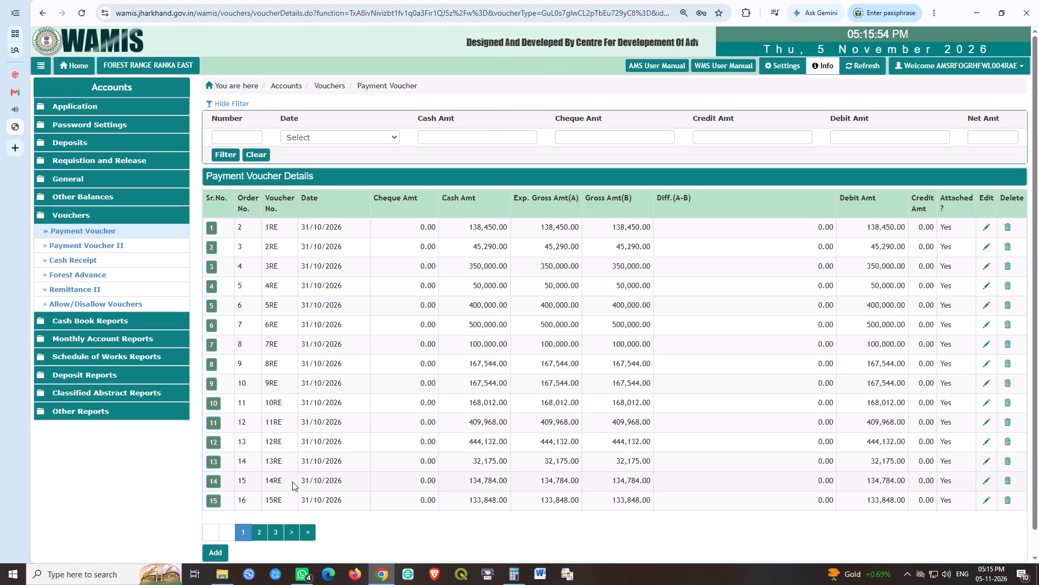
pyautogui.click(990, 477)
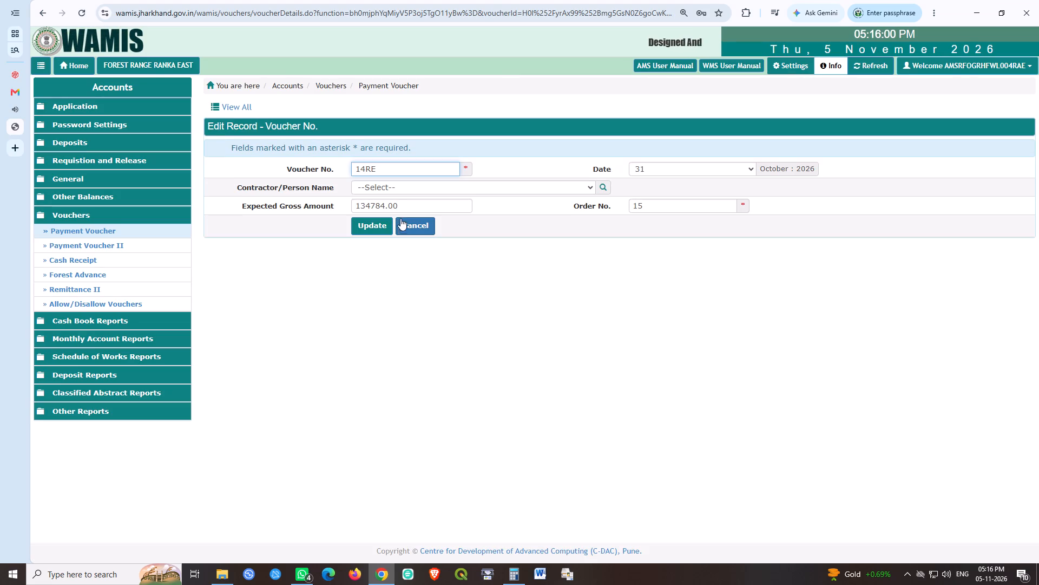
pyautogui.moveTo(405, 211); pyautogui.dragTo(308, 205)
pyautogui.write('80964')
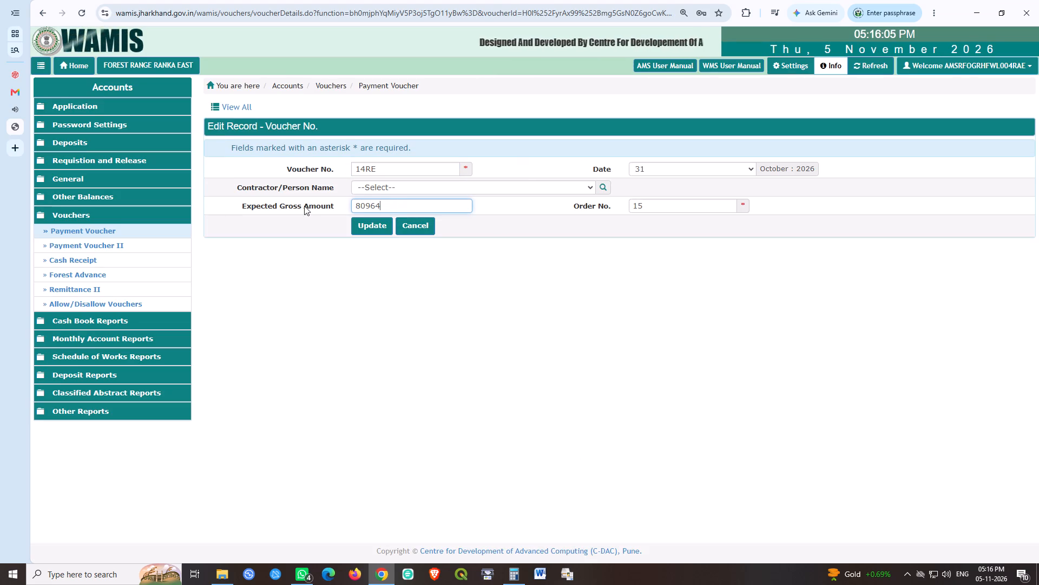
pyautogui.click(361, 225)
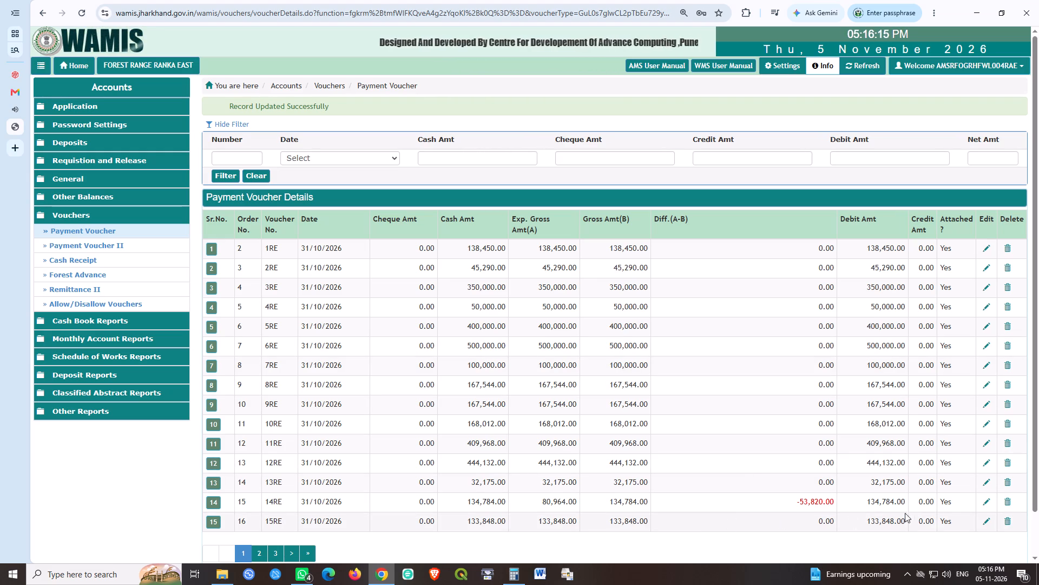
# Update the expected gross amount of payment voucher 15RE to 80964.
pyautogui.click(990, 520)
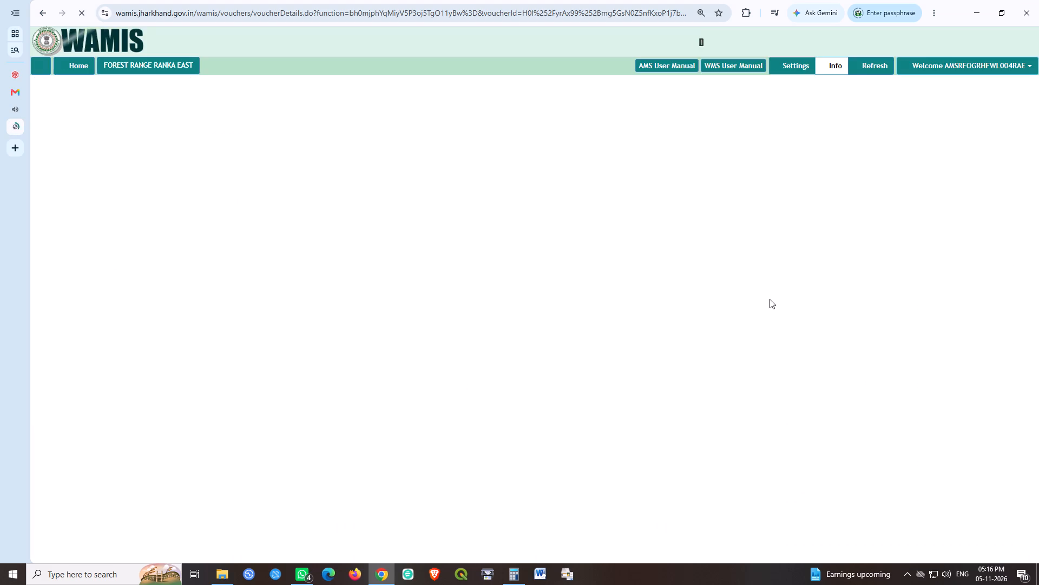
pyautogui.moveTo(410, 206); pyautogui.dragTo(292, 191)
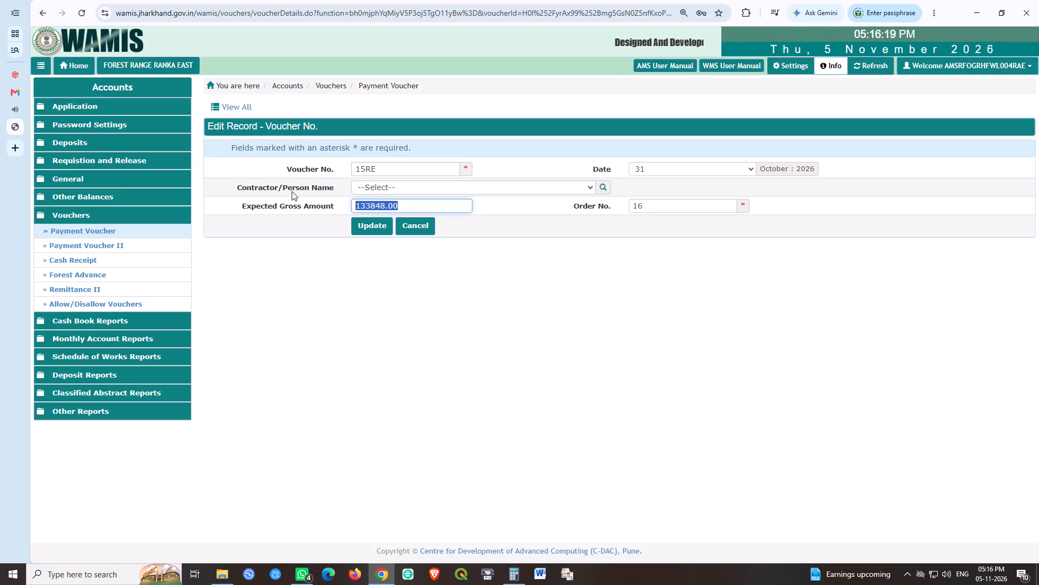
pyautogui.write('80964')
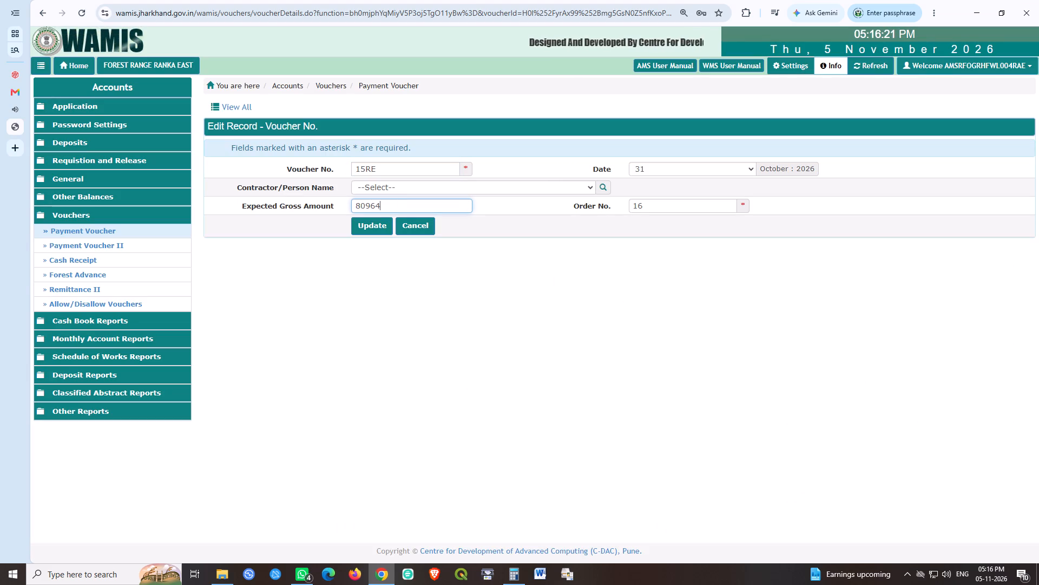
pyautogui.click(364, 222)
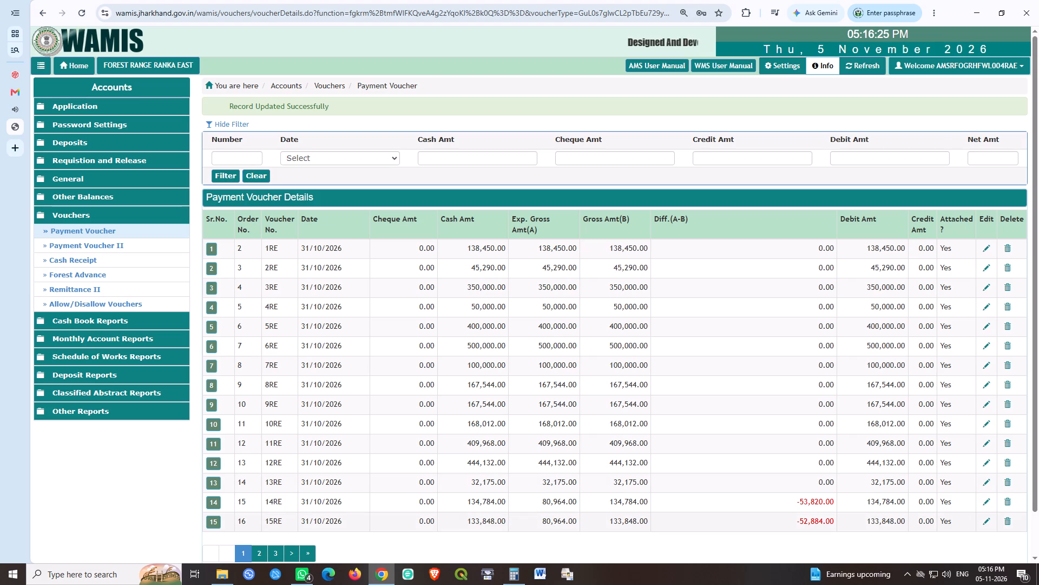
# Update the expected gross amount of payment voucher 16RE to 81432.
pyautogui.click(261, 545)
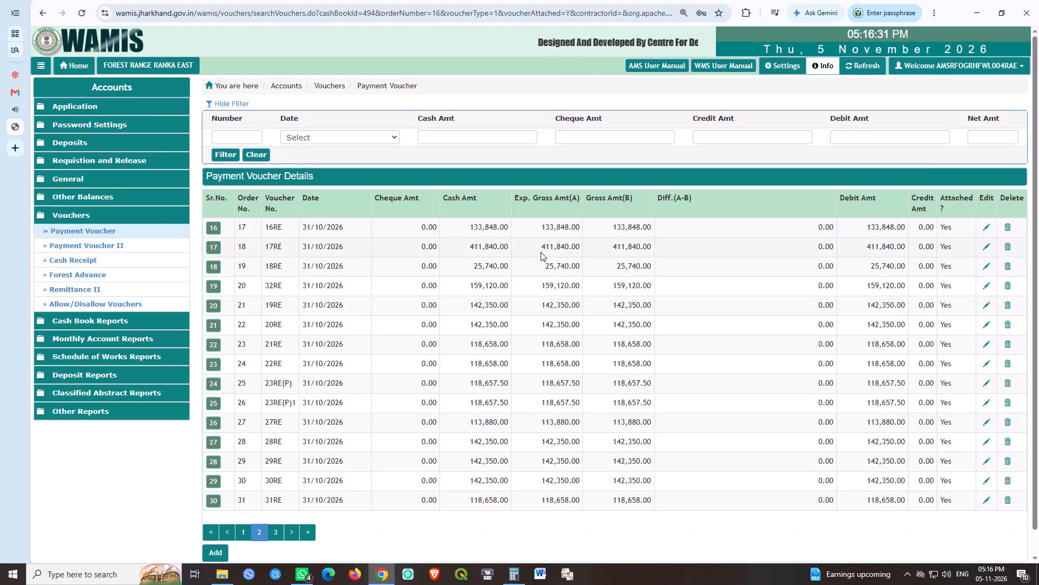
pyautogui.click(989, 226)
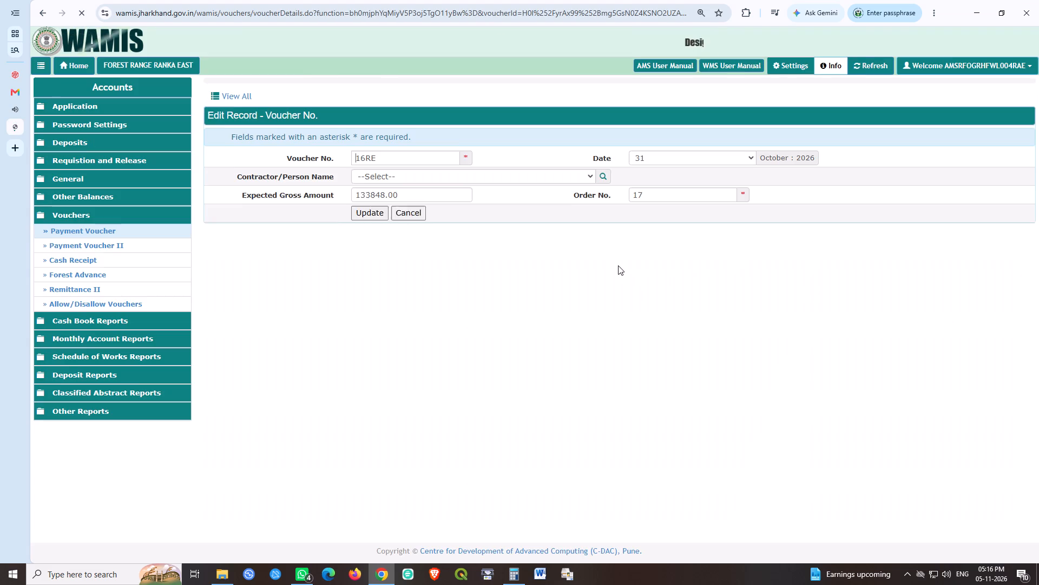
pyautogui.moveTo(409, 207); pyautogui.dragTo(322, 205)
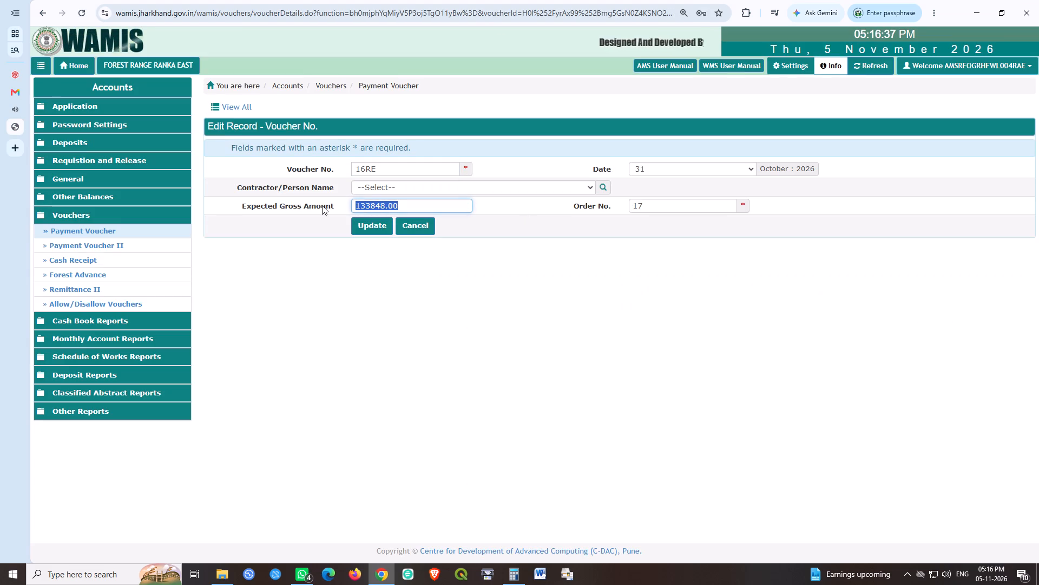
pyautogui.write('81432')
pyautogui.click(356, 227)
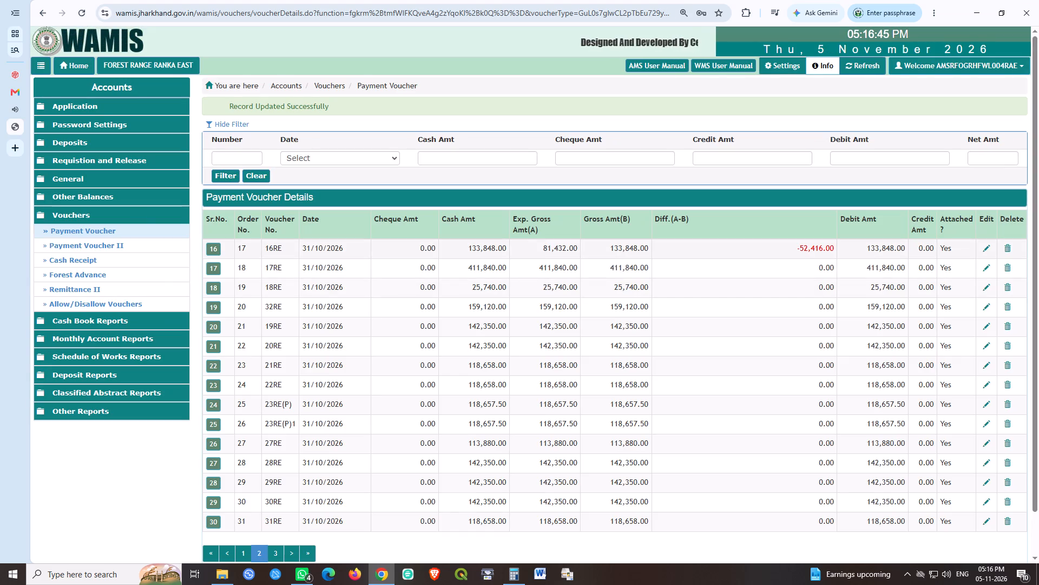
pyautogui.click(216, 246)
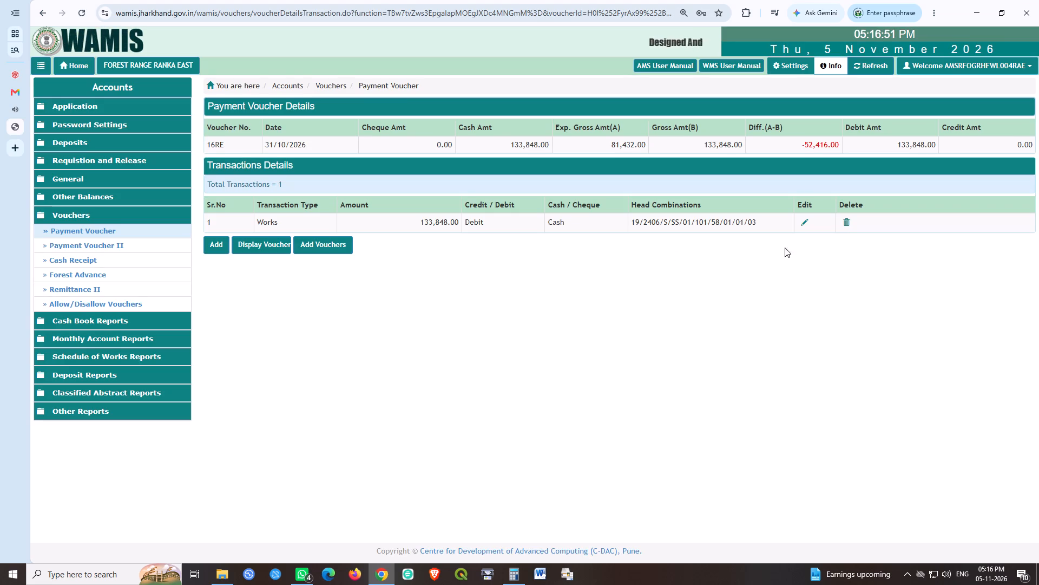
pyautogui.click(805, 218)
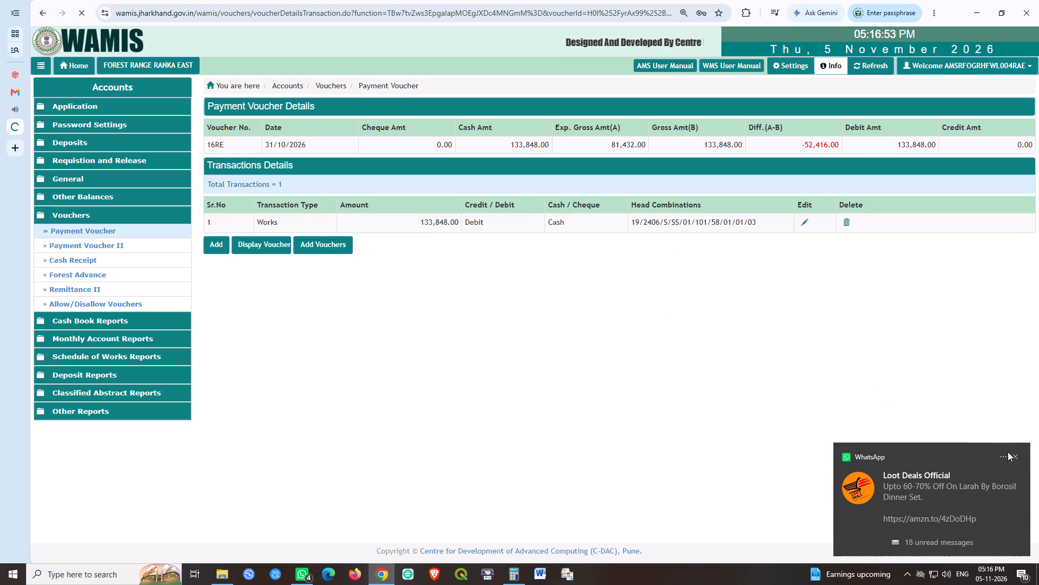
pyautogui.click(1017, 453)
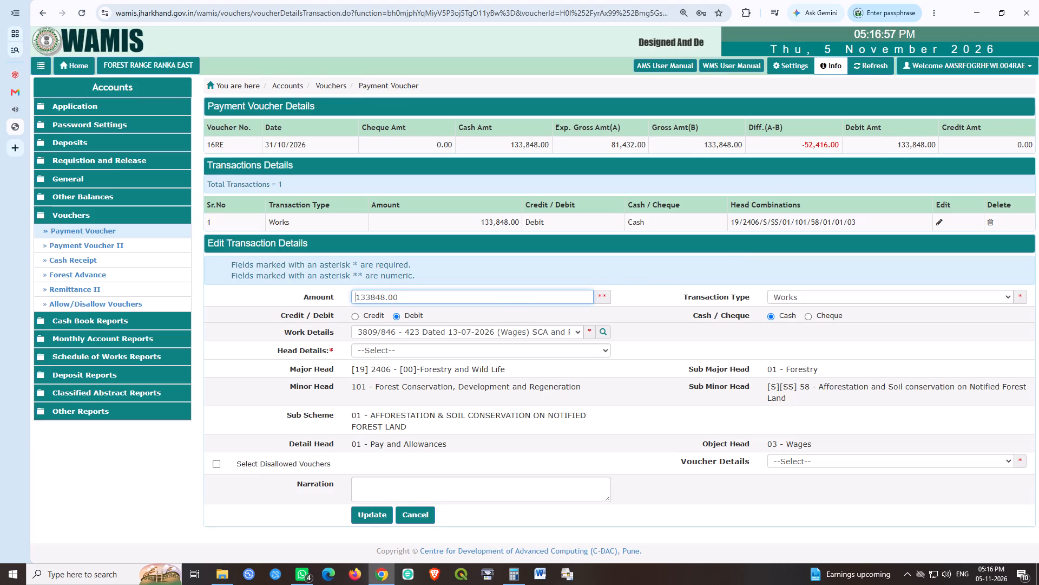
pyautogui.moveTo(402, 297); pyautogui.dragTo(345, 289)
pyautogui.write('81432')
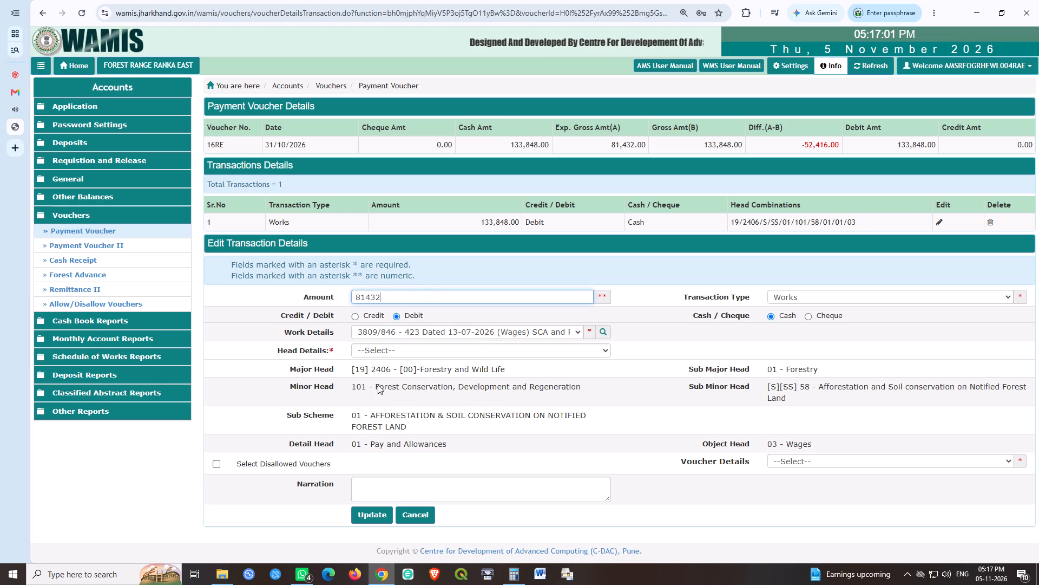
pyautogui.click(366, 516)
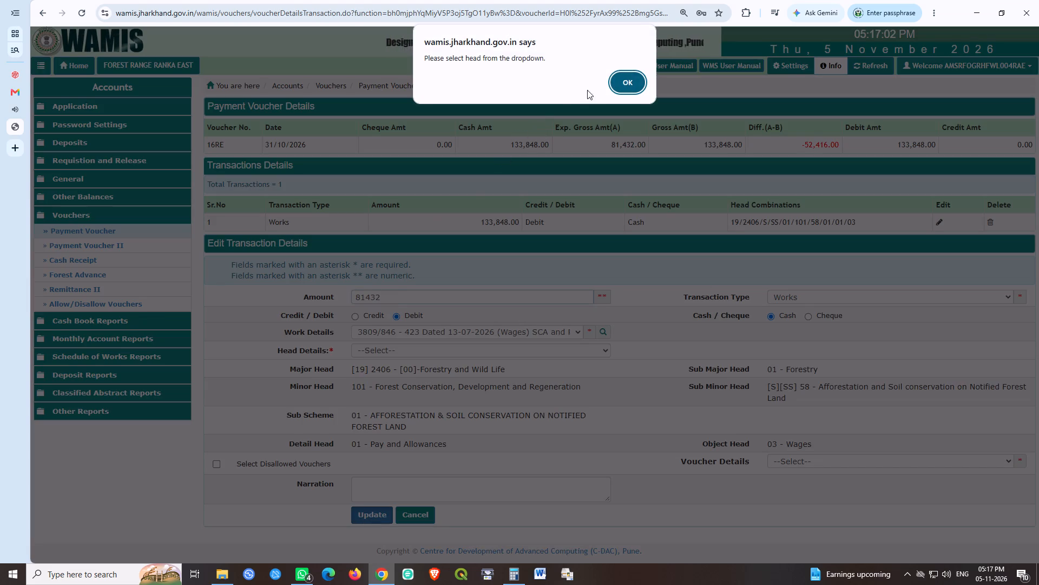
pyautogui.click(627, 81)
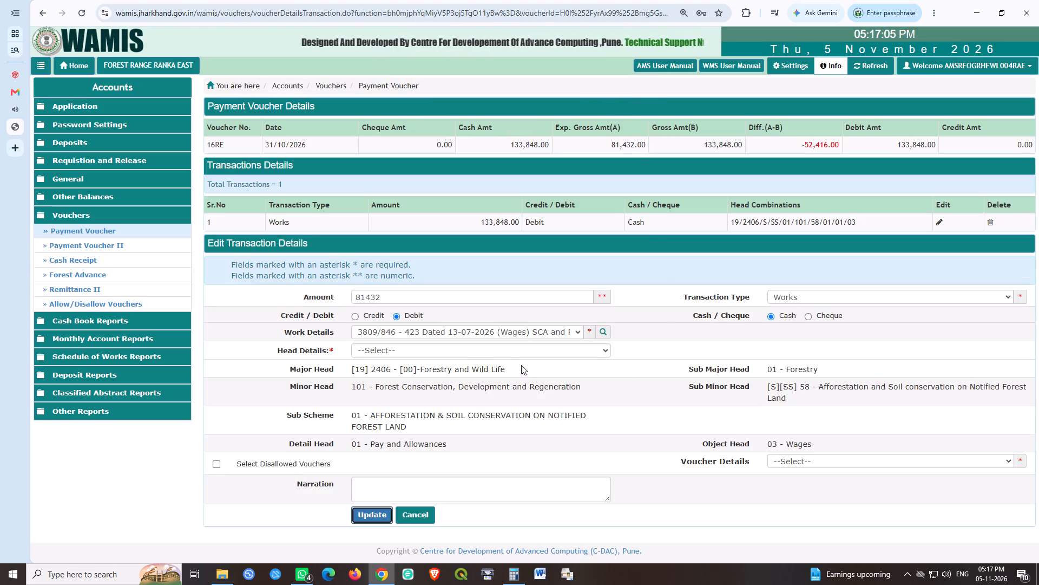
pyautogui.click(463, 353)
pyautogui.click(416, 380)
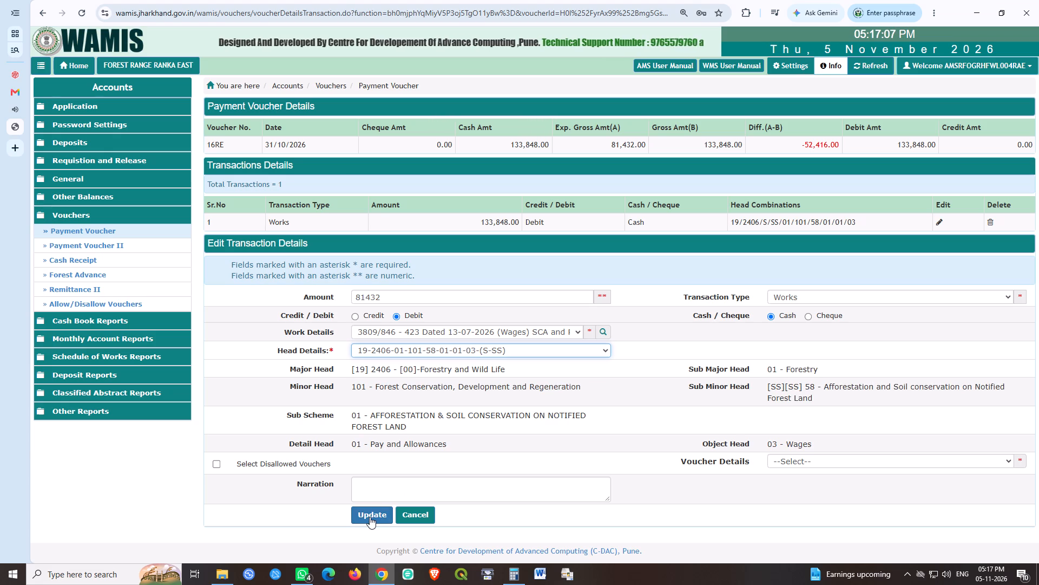
pyautogui.click(370, 517)
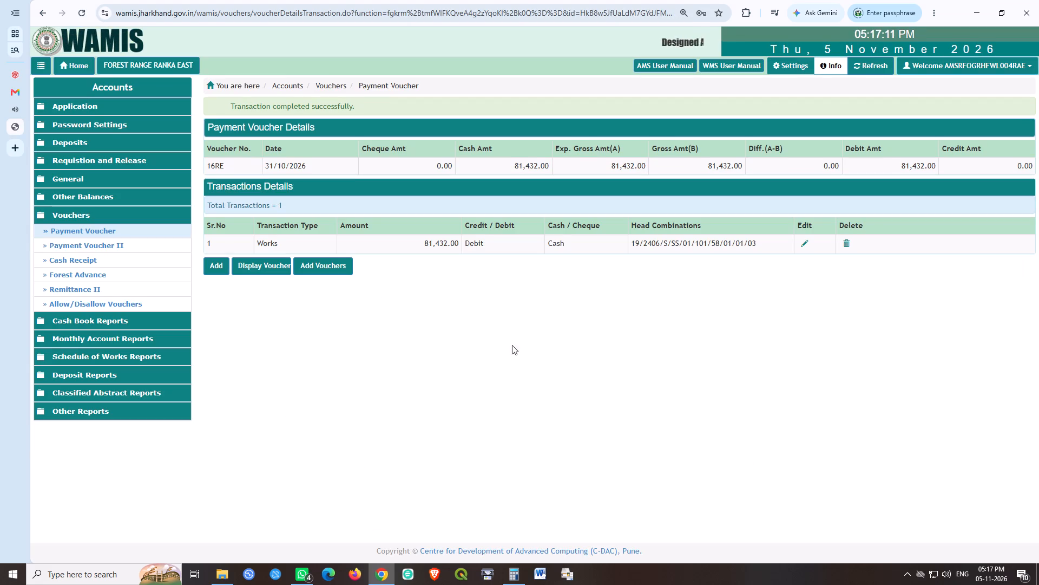
pyautogui.click(258, 269)
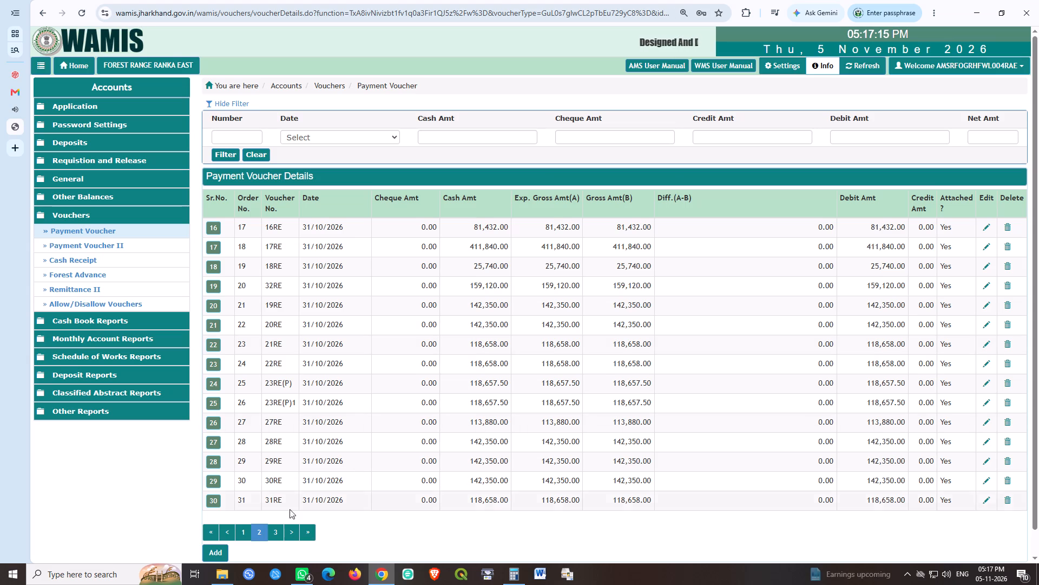
# In voucher 14RE on the first page of payment vouchers, change the Works transaction's amount to 80964.
pyautogui.click(242, 534)
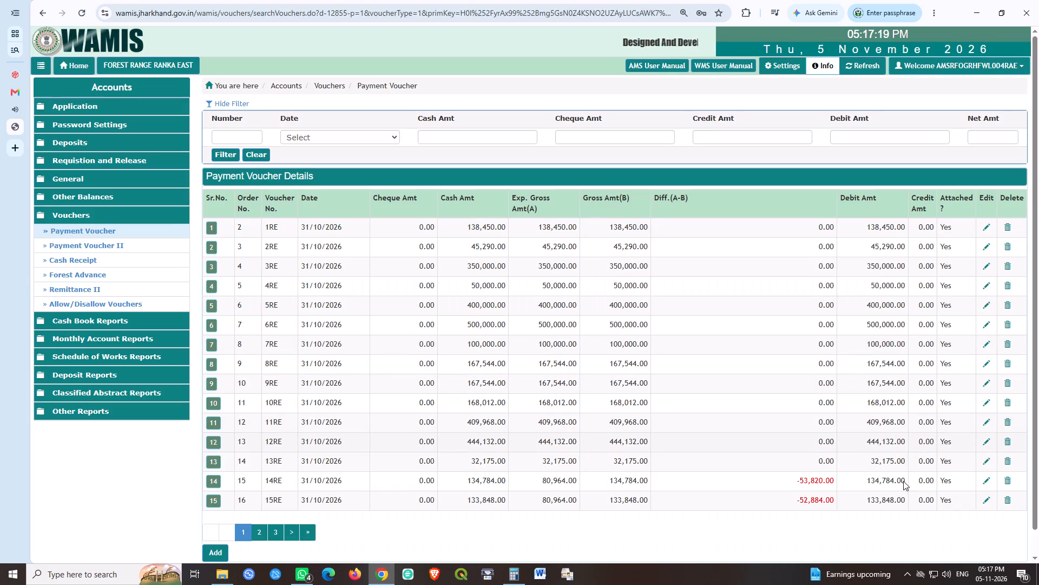
pyautogui.click(987, 476)
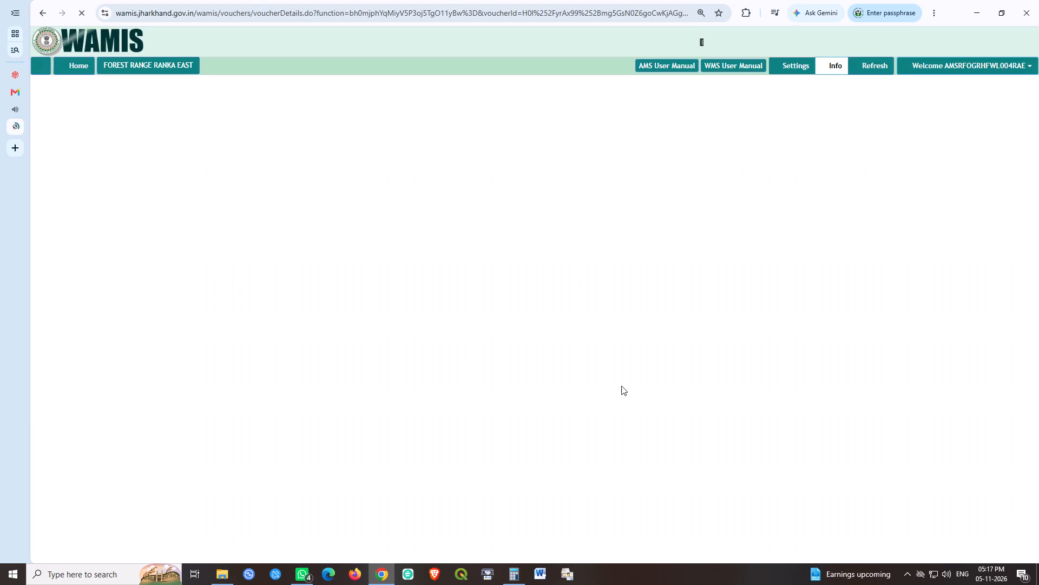
pyautogui.click(371, 227)
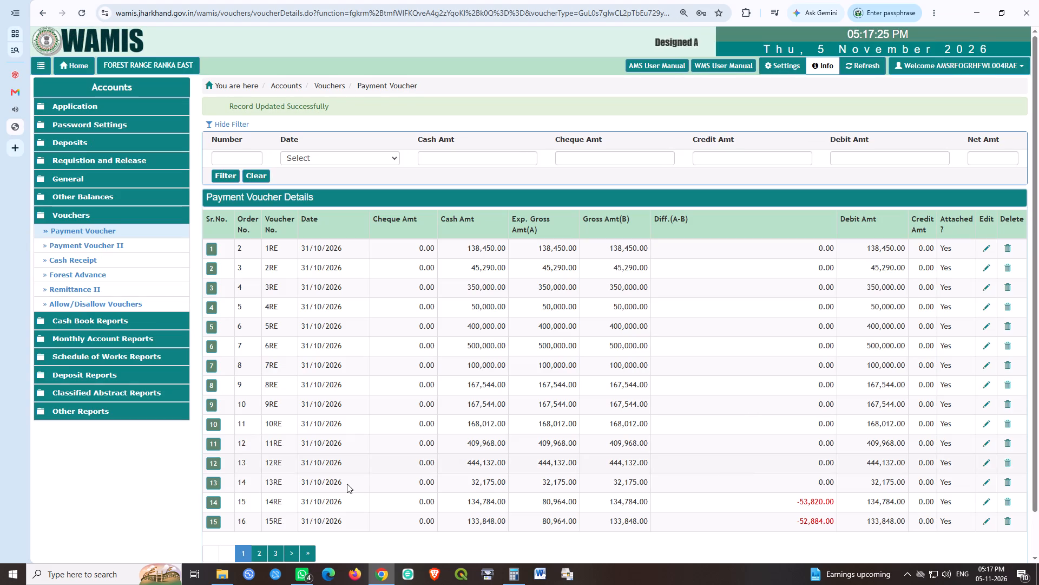
pyautogui.click(216, 499)
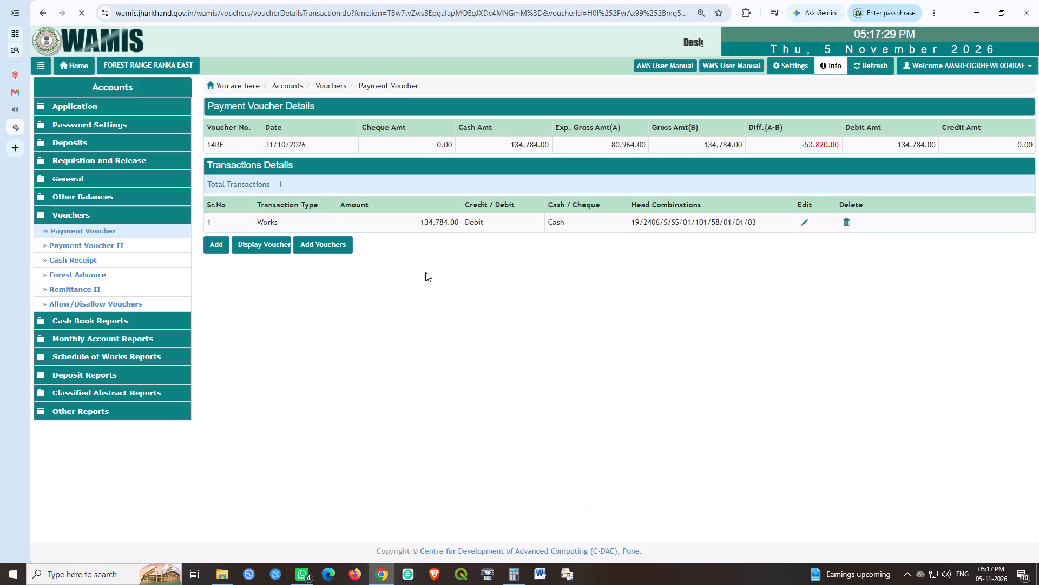
pyautogui.click(805, 220)
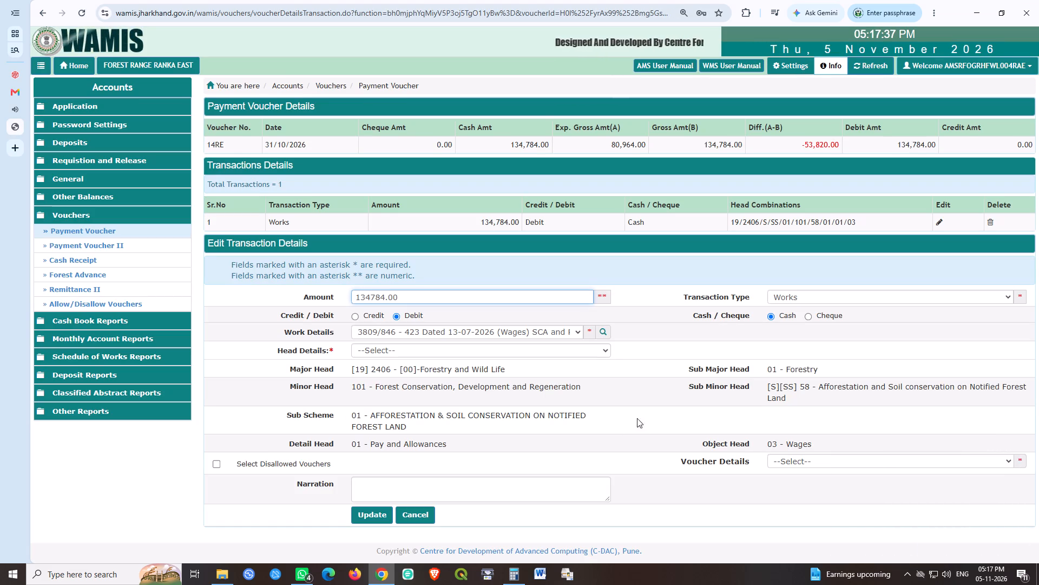
pyautogui.moveTo(414, 298); pyautogui.dragTo(253, 295)
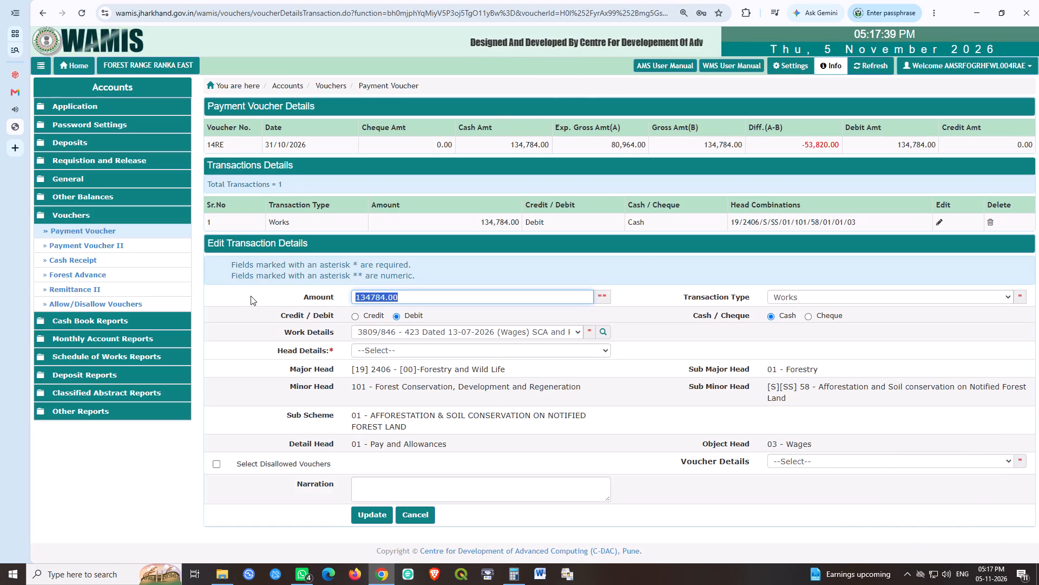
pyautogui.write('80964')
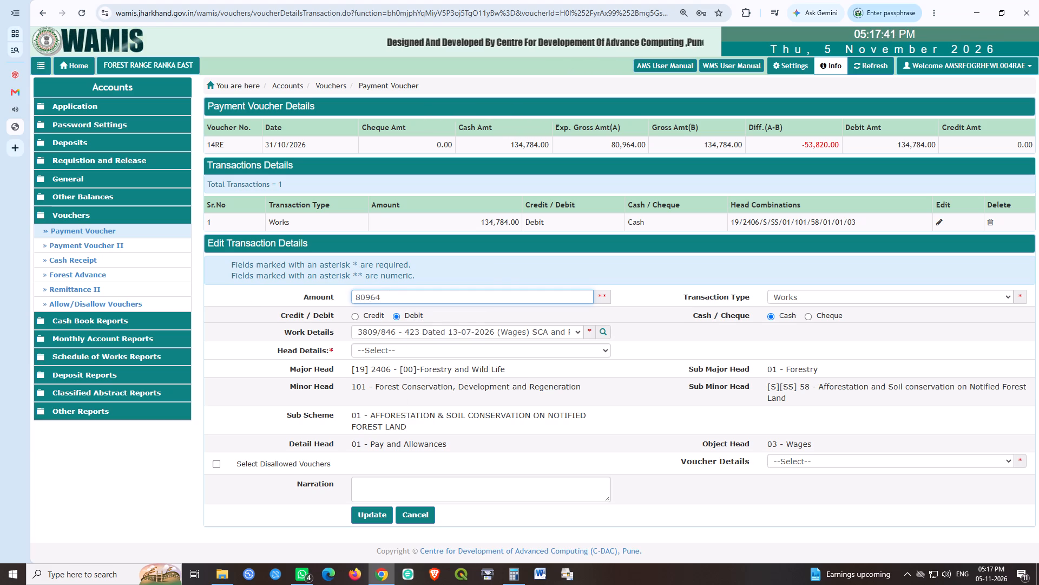
pyautogui.click(431, 345)
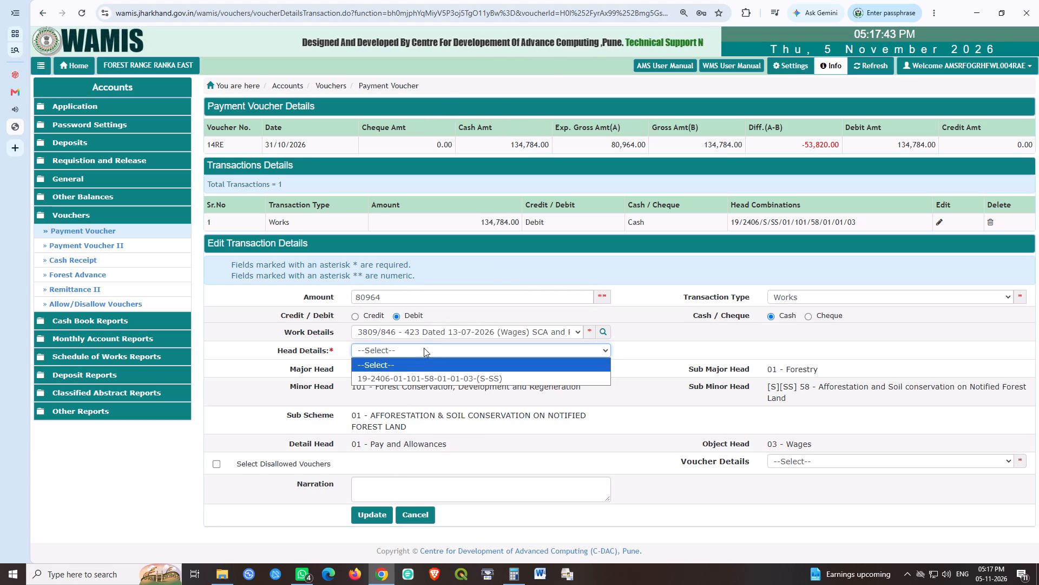
pyautogui.click(395, 374)
pyautogui.click(373, 510)
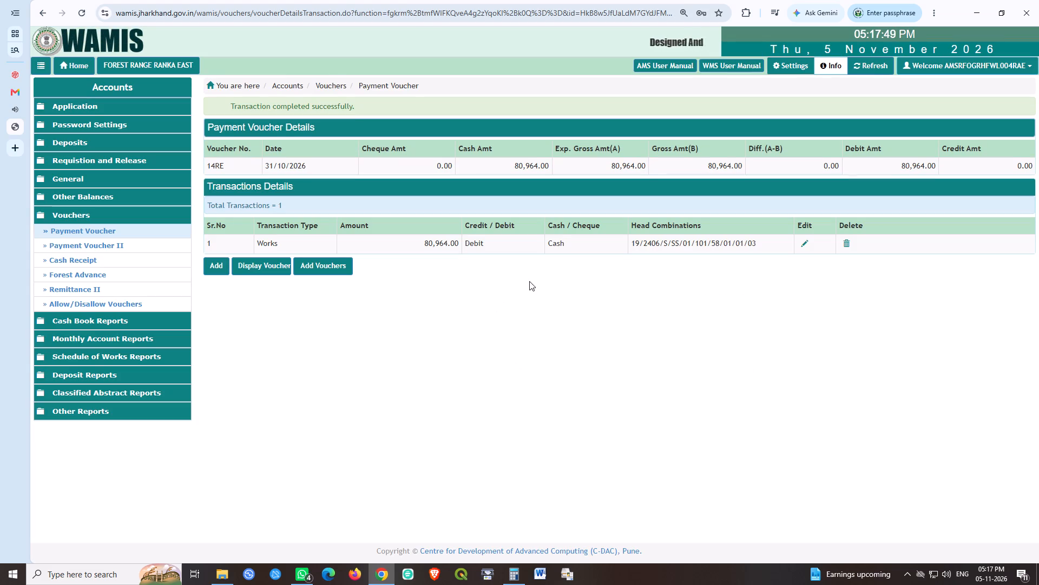
pyautogui.click(284, 258)
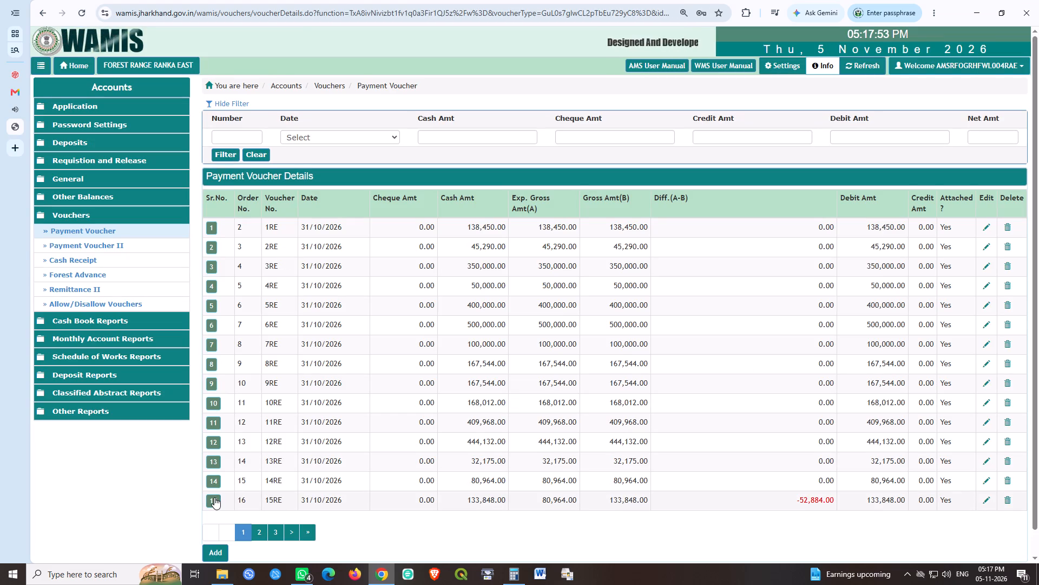
pyautogui.click(214, 497)
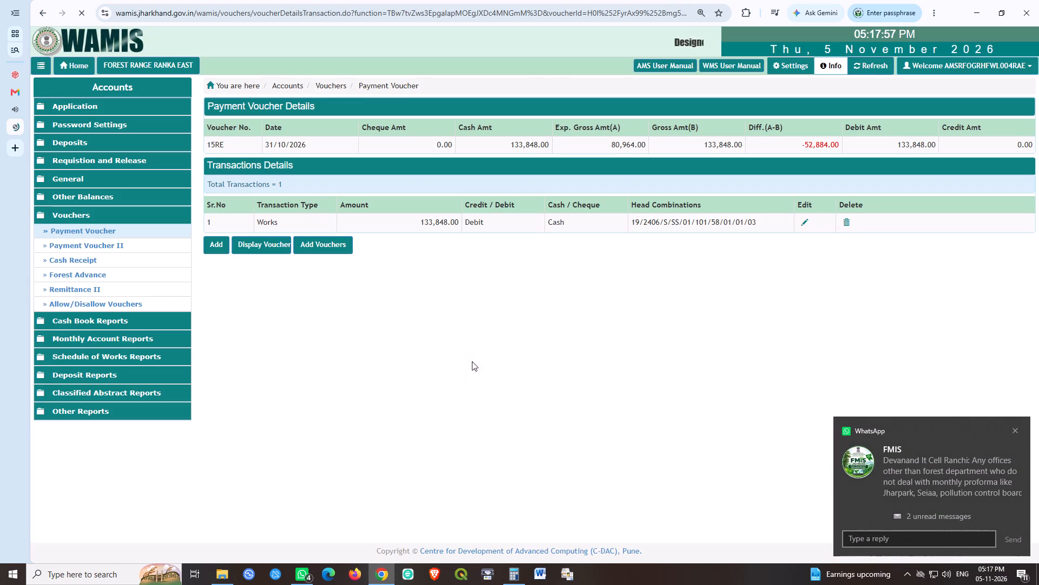
pyautogui.click(803, 219)
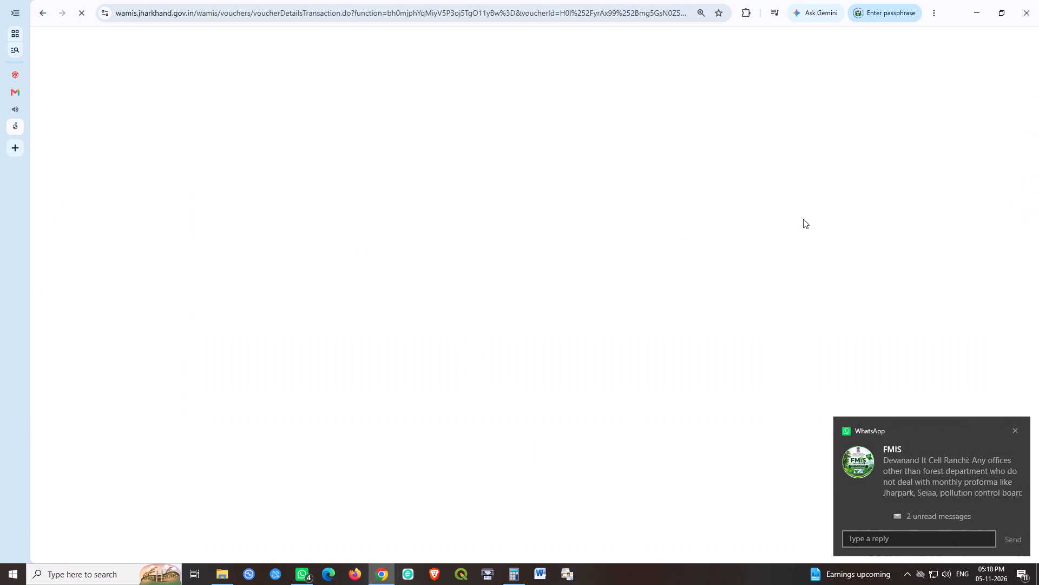
pyautogui.moveTo(422, 303); pyautogui.dragTo(297, 293)
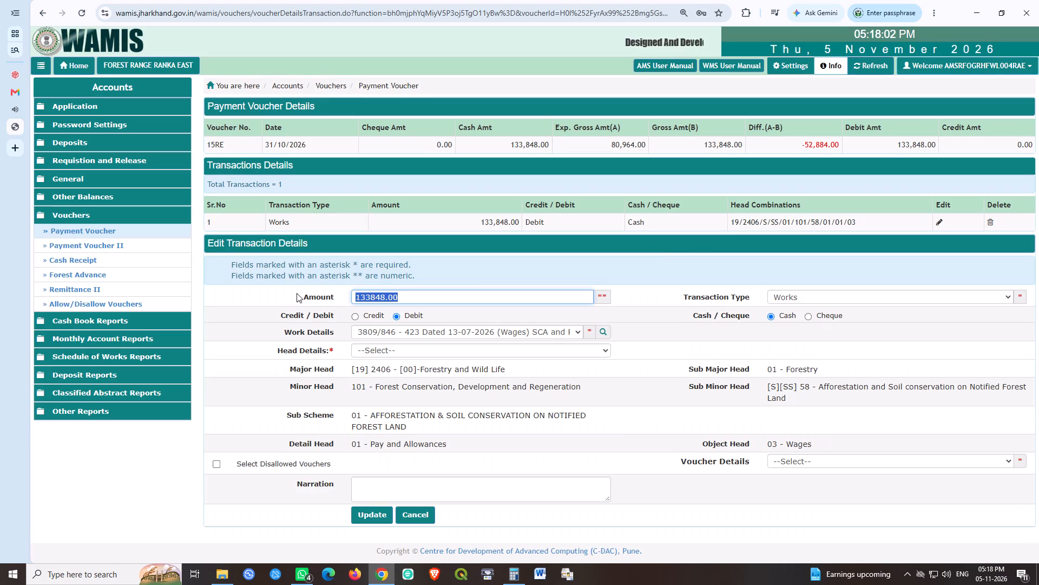
pyautogui.write('80964')
pyautogui.click(657, 426)
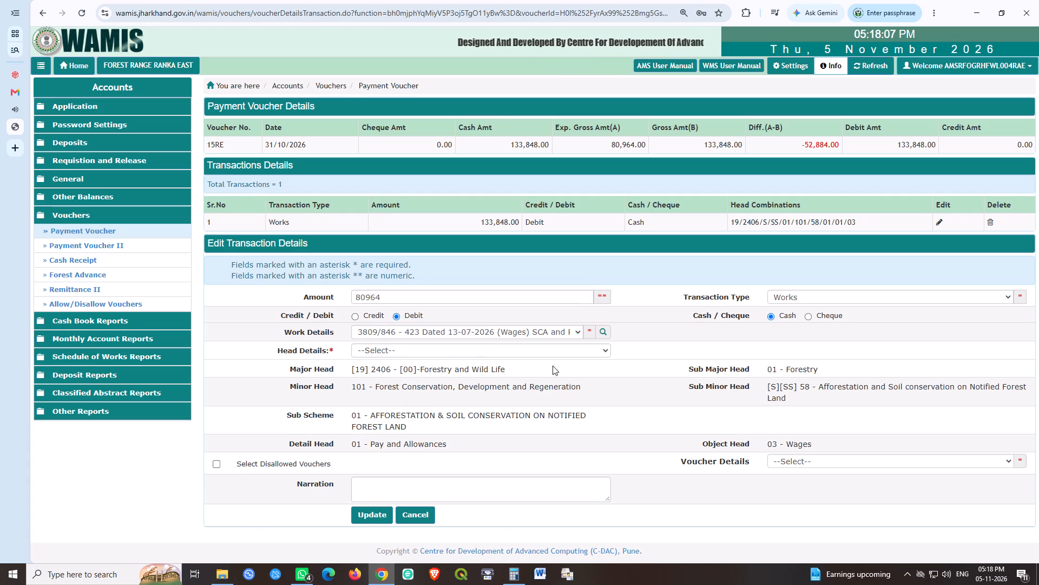
pyautogui.click(541, 350)
pyautogui.click(461, 374)
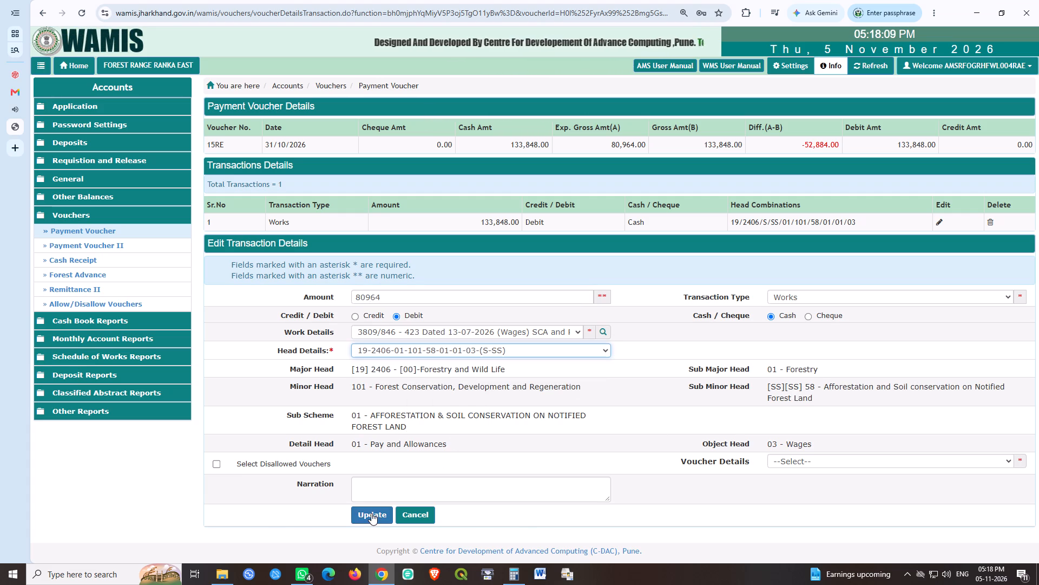
pyautogui.click(371, 513)
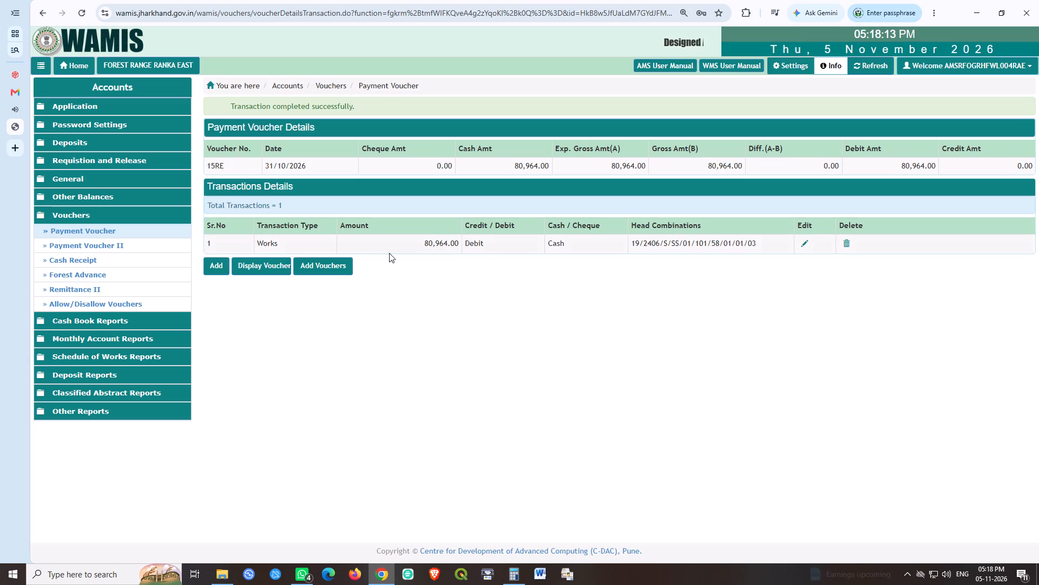
# Open the Cash Receipt page and run the WAMIS data refresh.
pyautogui.click(73, 262)
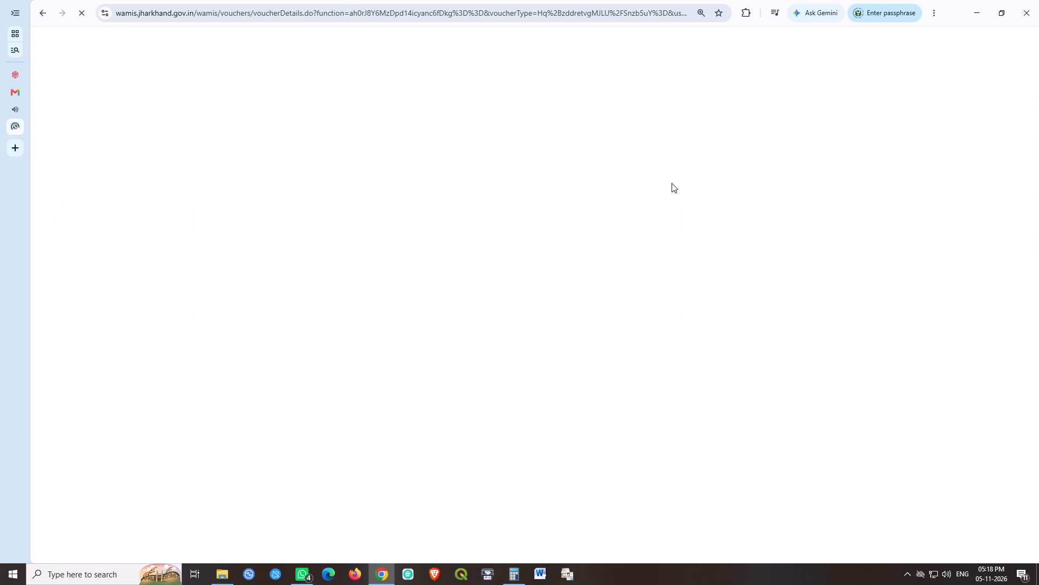
pyautogui.click(869, 63)
pyautogui.click(577, 119)
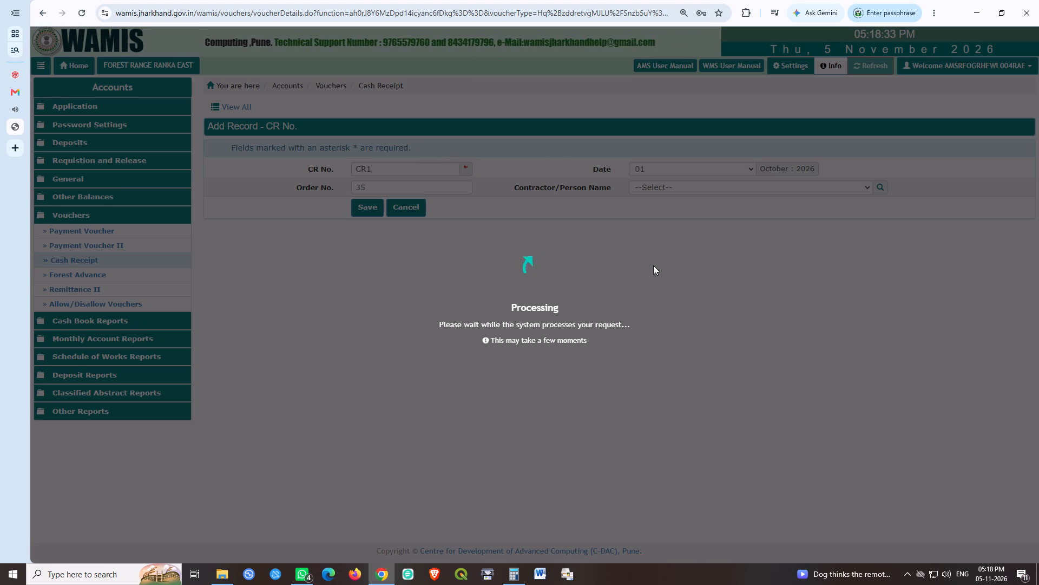
# Generate the Form 60P abstract report for October 2026, compiled for all offices, and check the head-wise amounts through to the grand total.
pyautogui.click(622, 75)
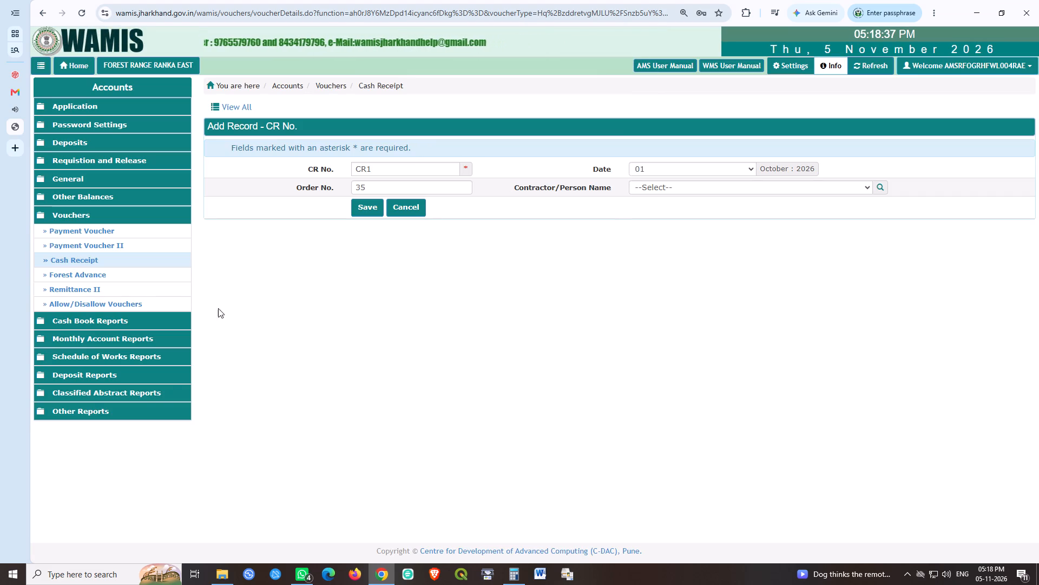
pyautogui.click(85, 398)
pyautogui.click(84, 395)
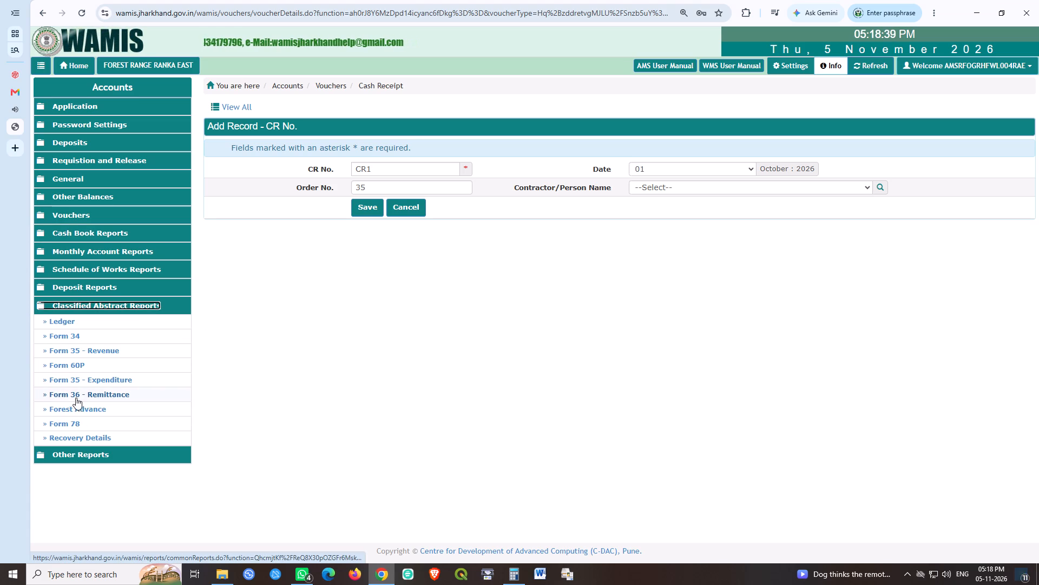
pyautogui.click(71, 366)
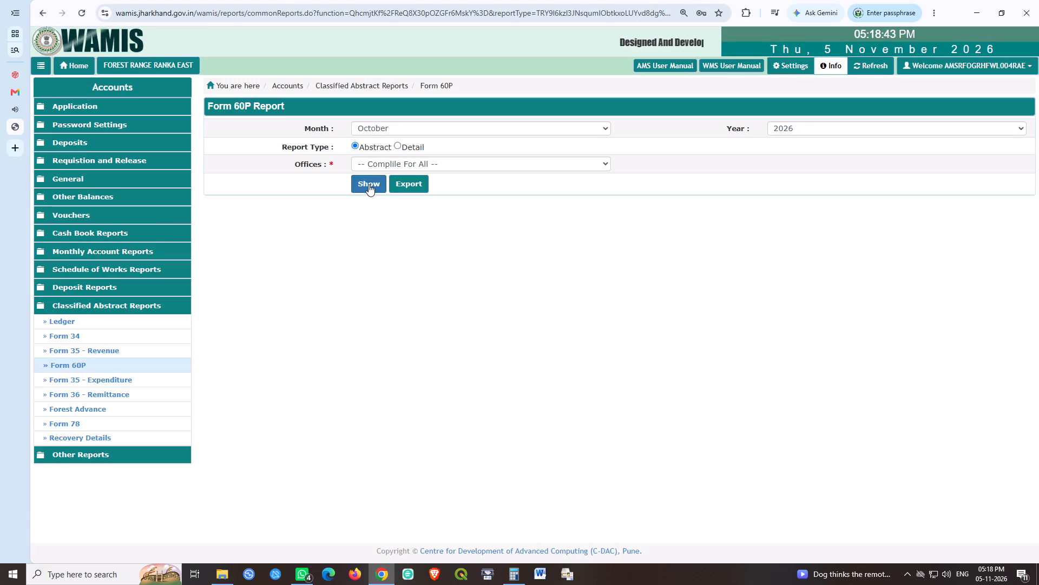
pyautogui.click(369, 184)
pyautogui.scroll(-4, 729, 298)
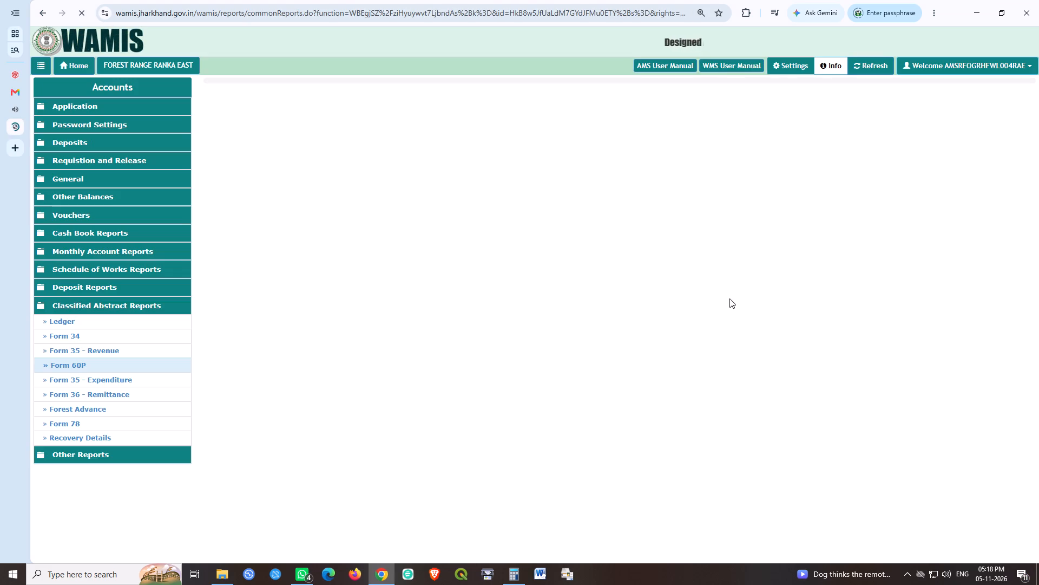
pyautogui.scroll(-9, 725, 314)
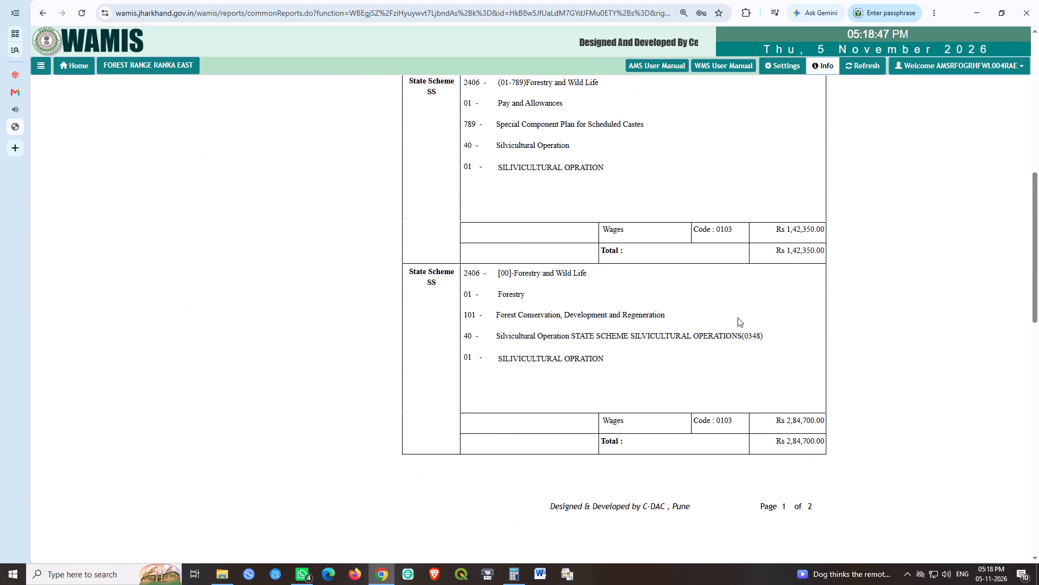
pyautogui.scroll(-10, 740, 311)
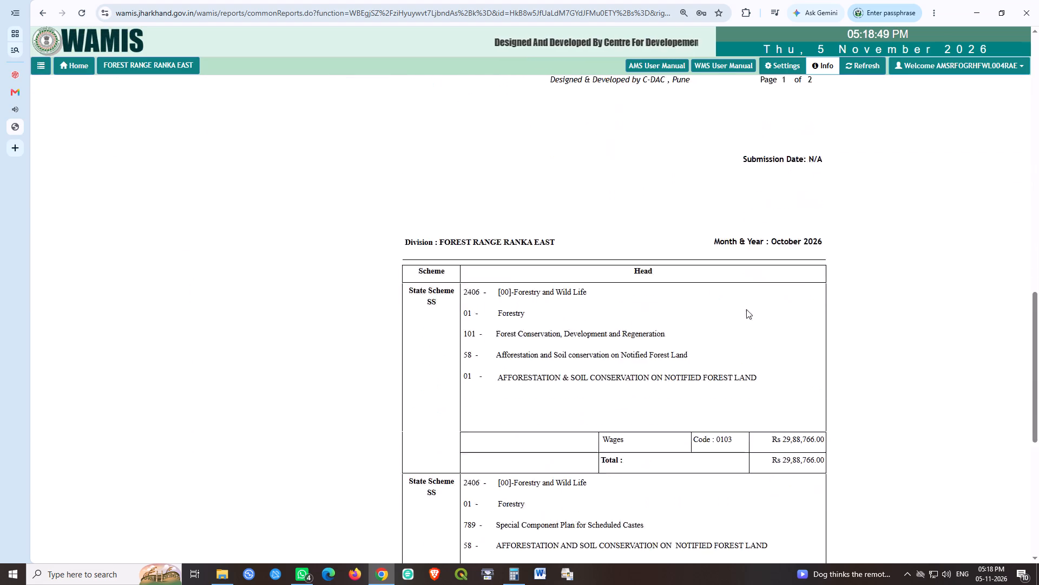
pyautogui.scroll(-8, 746, 309)
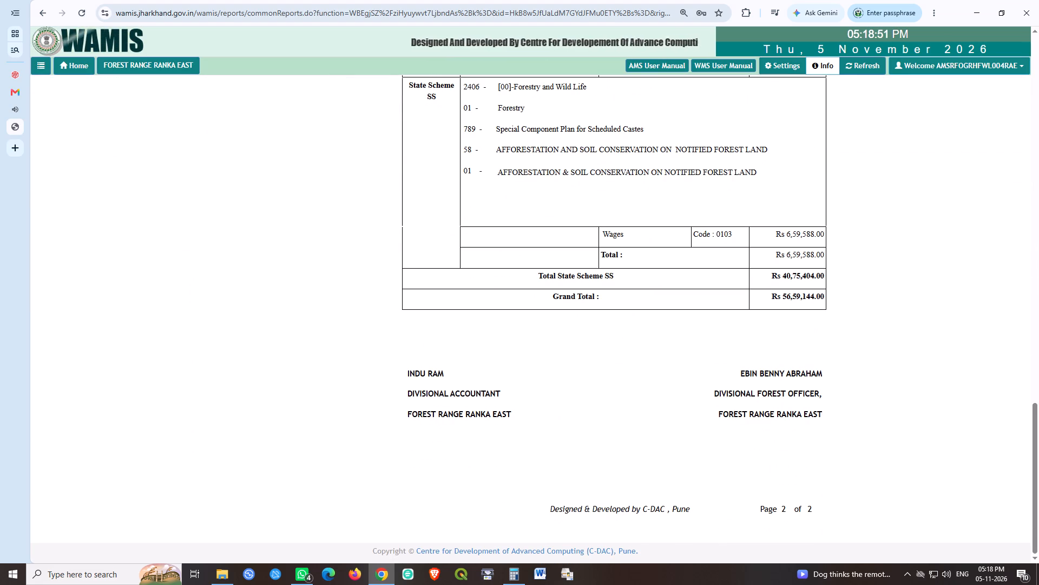
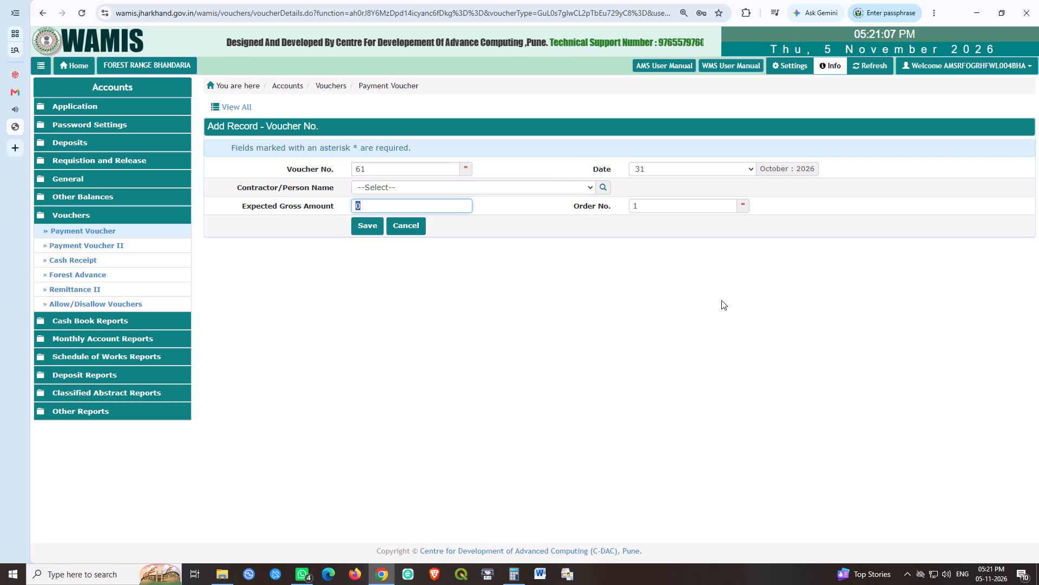
# Set the new payment voucher 61's expected gross amount to 308880 and save the voucher.
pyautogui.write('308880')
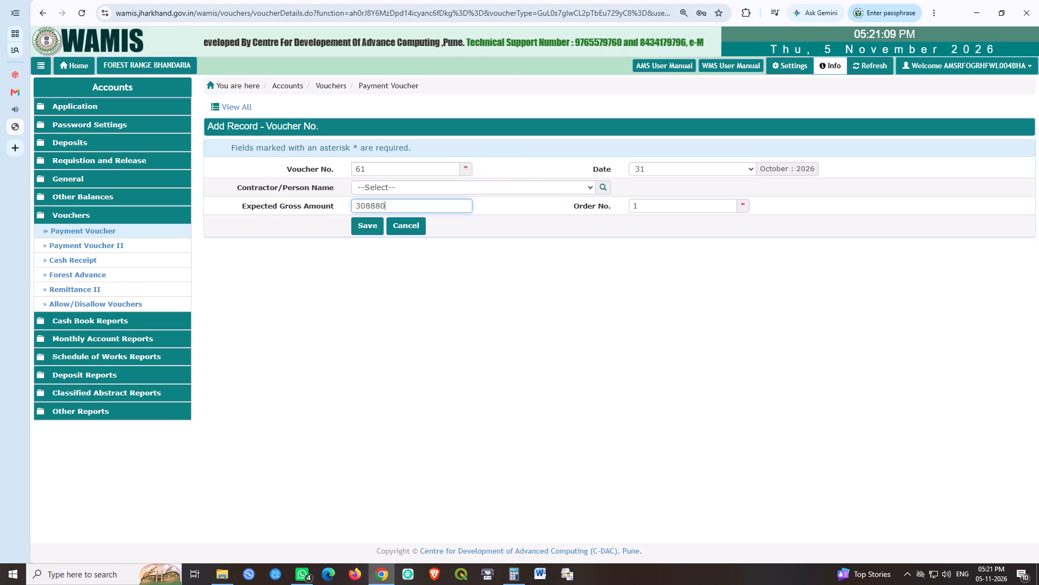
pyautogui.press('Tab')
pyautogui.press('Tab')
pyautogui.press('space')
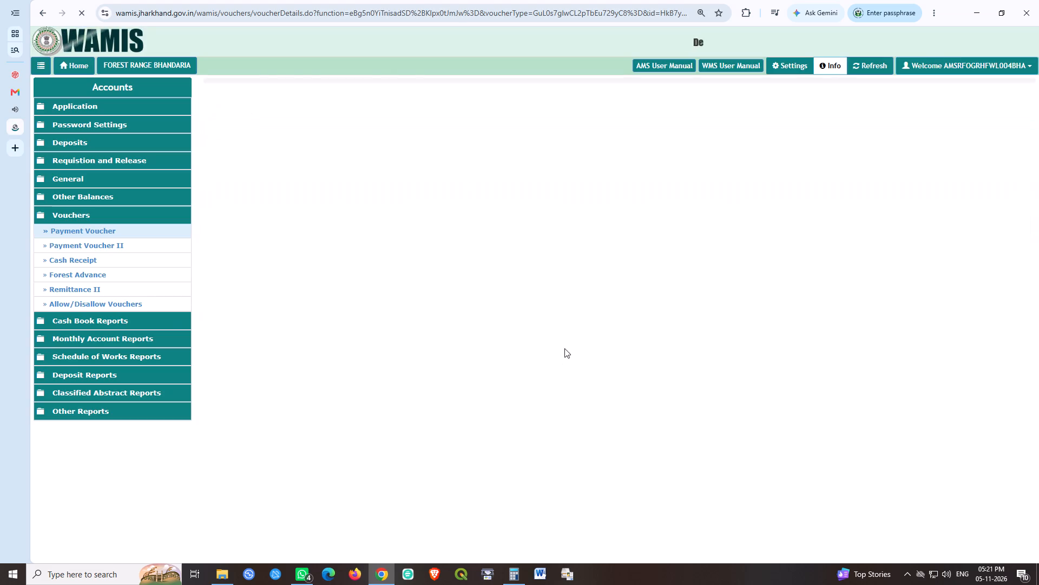
pyautogui.click(219, 244)
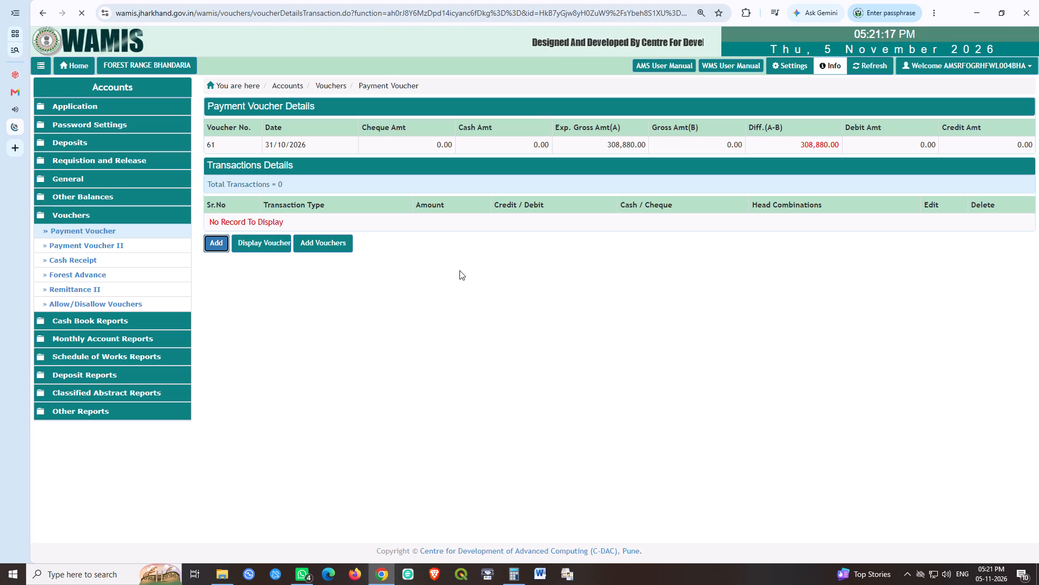
pyautogui.press('4')
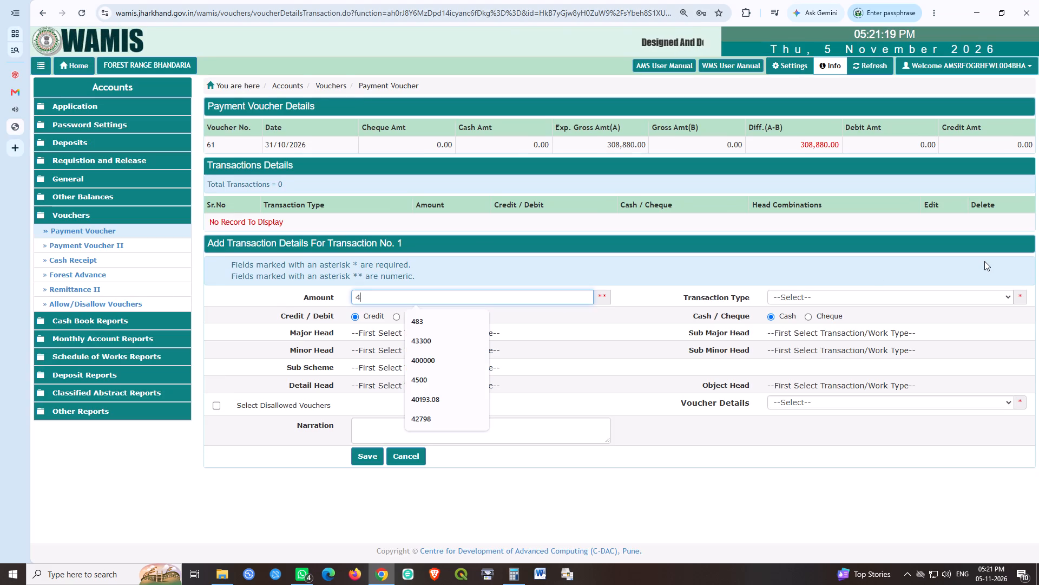
pyautogui.press('BackSpace')
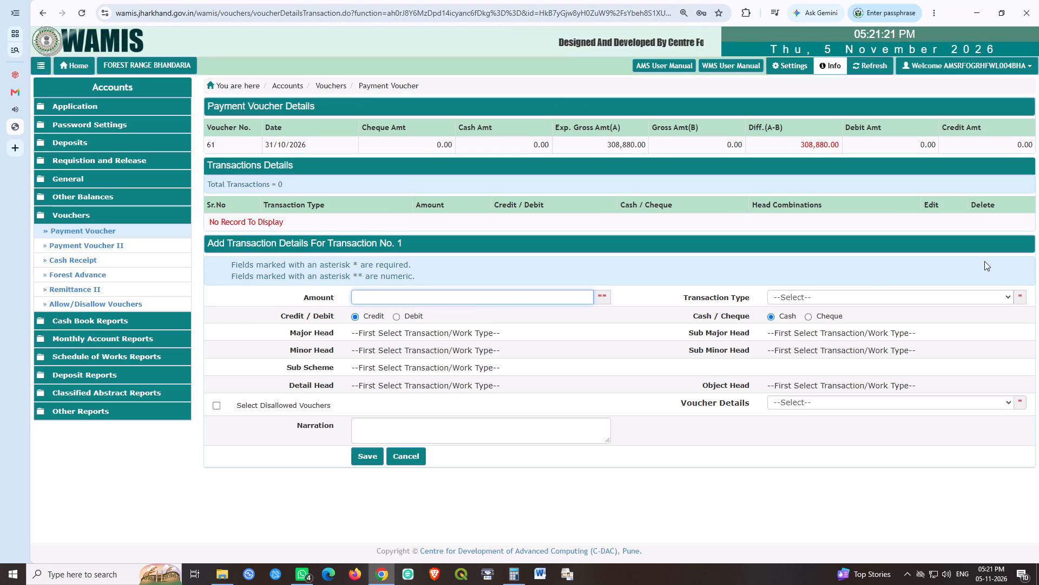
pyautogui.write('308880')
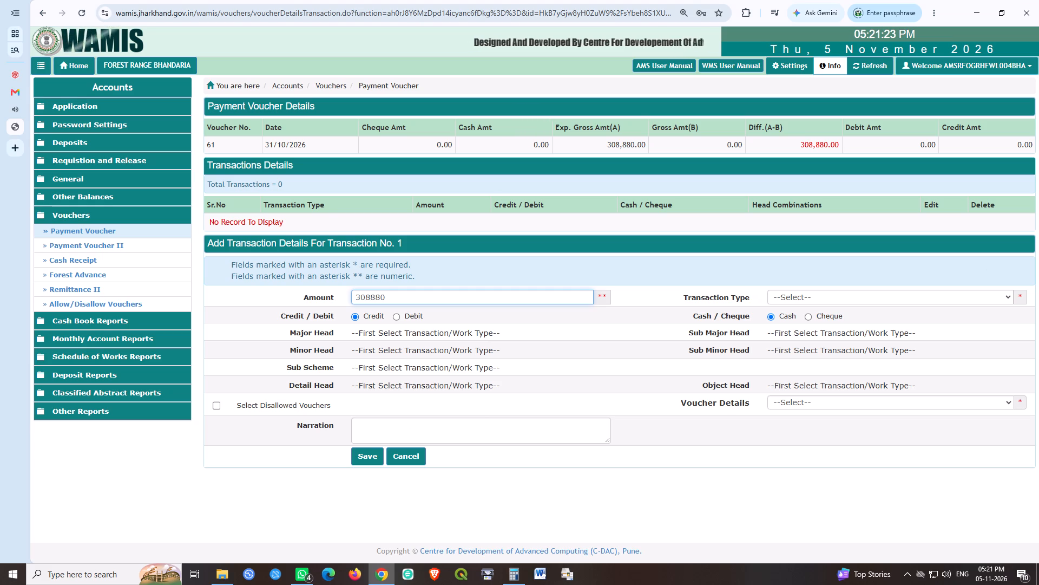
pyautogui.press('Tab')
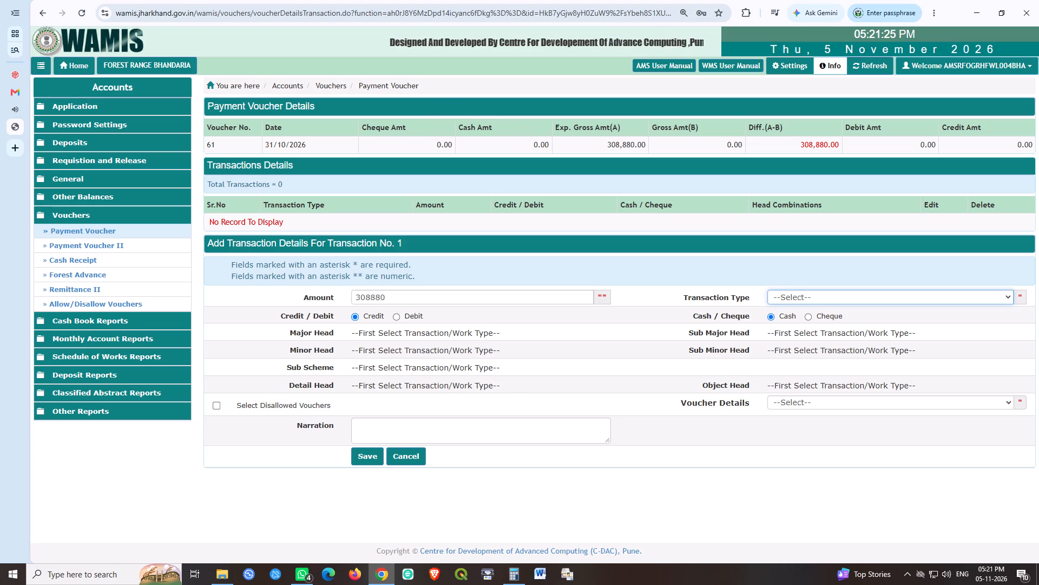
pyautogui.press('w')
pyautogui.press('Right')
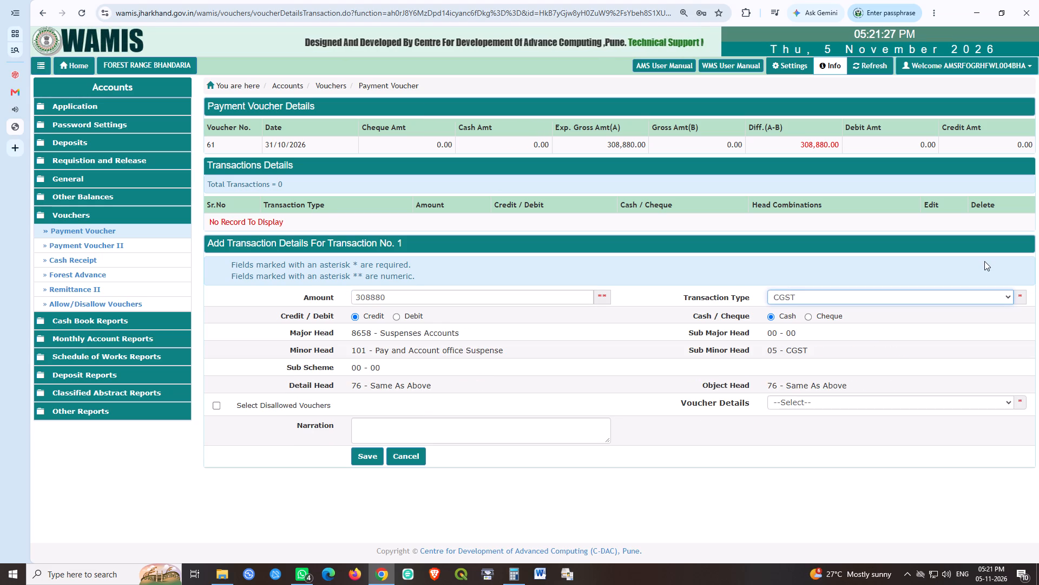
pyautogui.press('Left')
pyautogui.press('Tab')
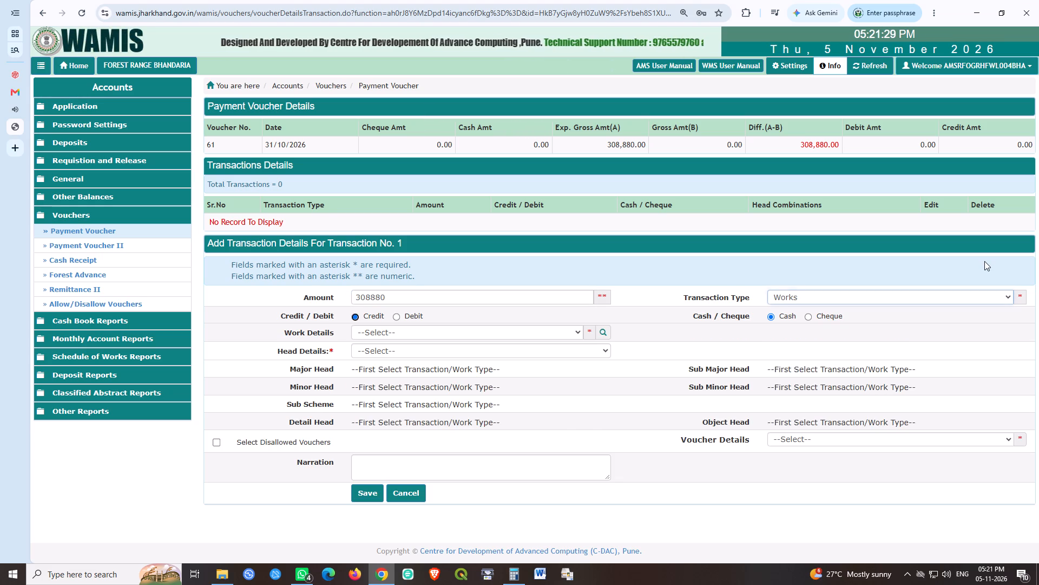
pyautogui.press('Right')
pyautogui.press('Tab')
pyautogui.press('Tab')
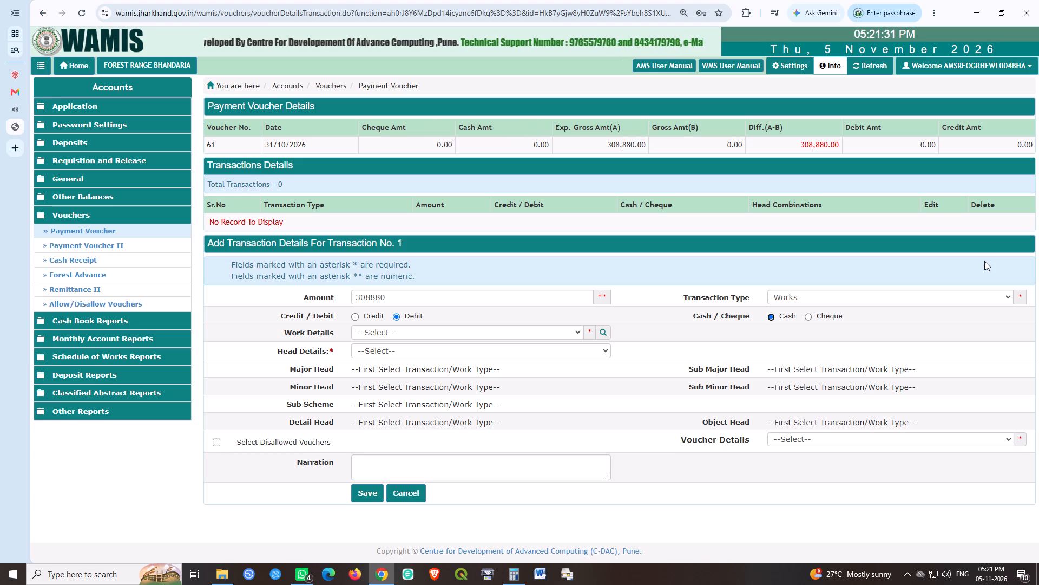
pyautogui.click(524, 329)
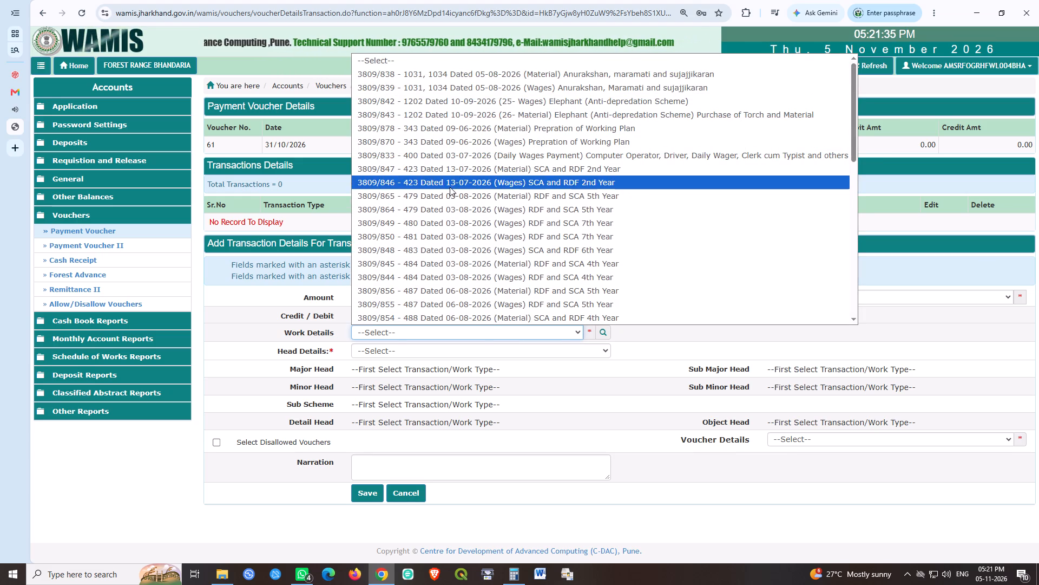
pyautogui.click(449, 183)
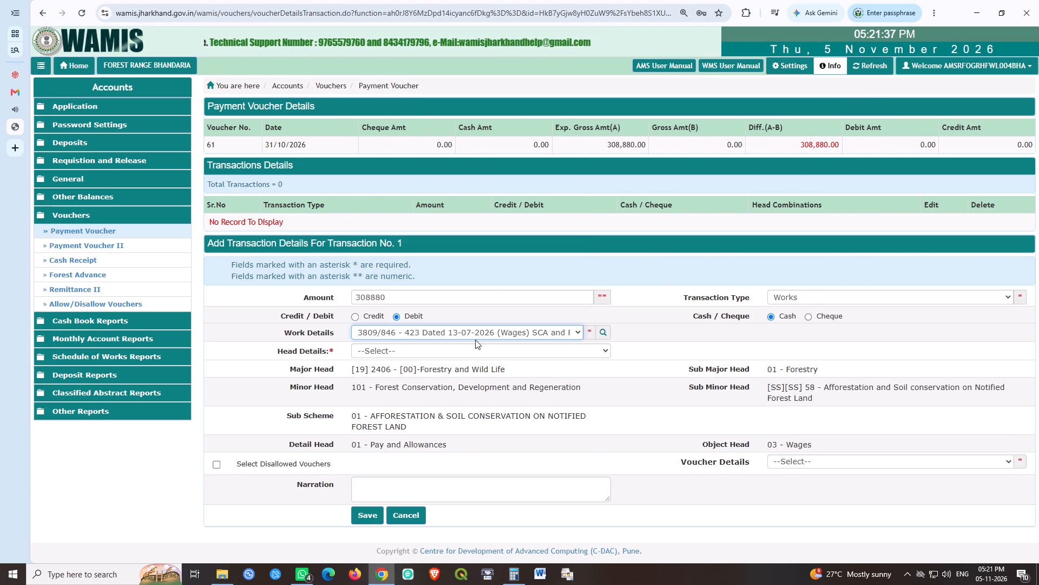
pyautogui.click(456, 346)
pyautogui.click(457, 375)
pyautogui.click(631, 362)
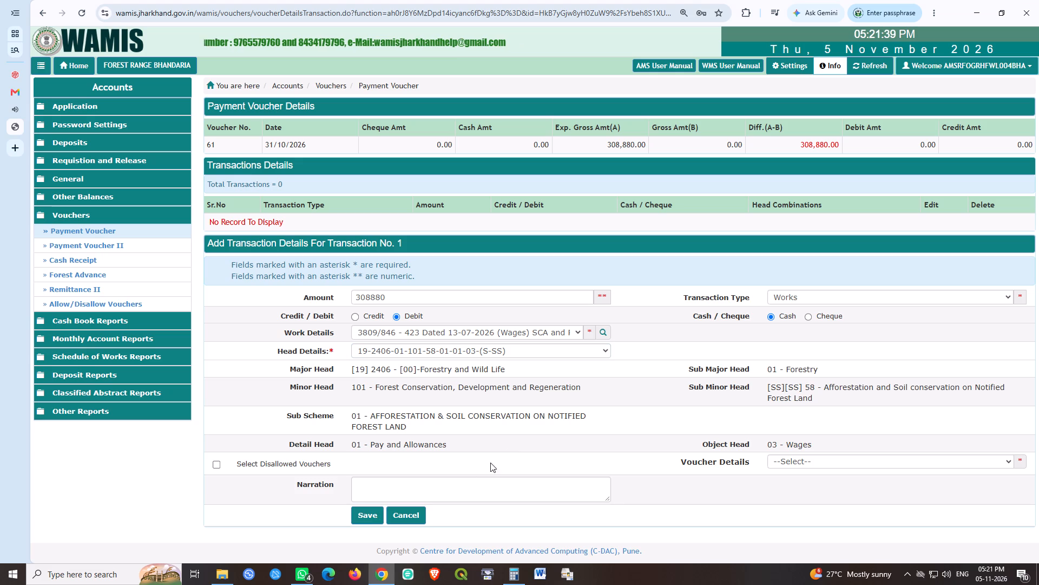
pyautogui.click(368, 511)
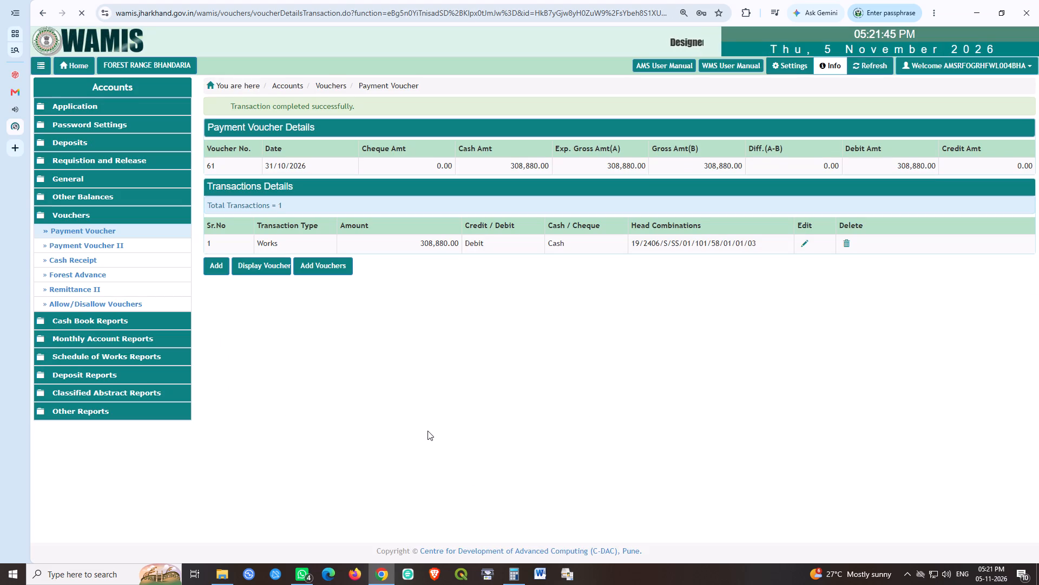
# Create another payment voucher numbered 65BH with an expected gross amount of 105300 and save it.
pyautogui.click(315, 267)
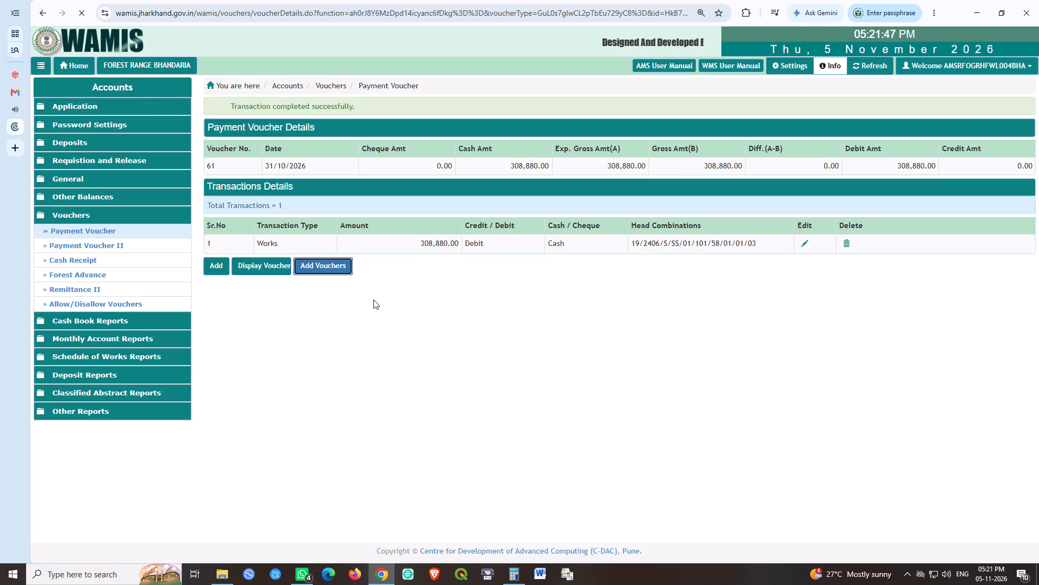
pyautogui.hotkey('shift', 'Right')
pyautogui.hotkey('shift', 'Right')
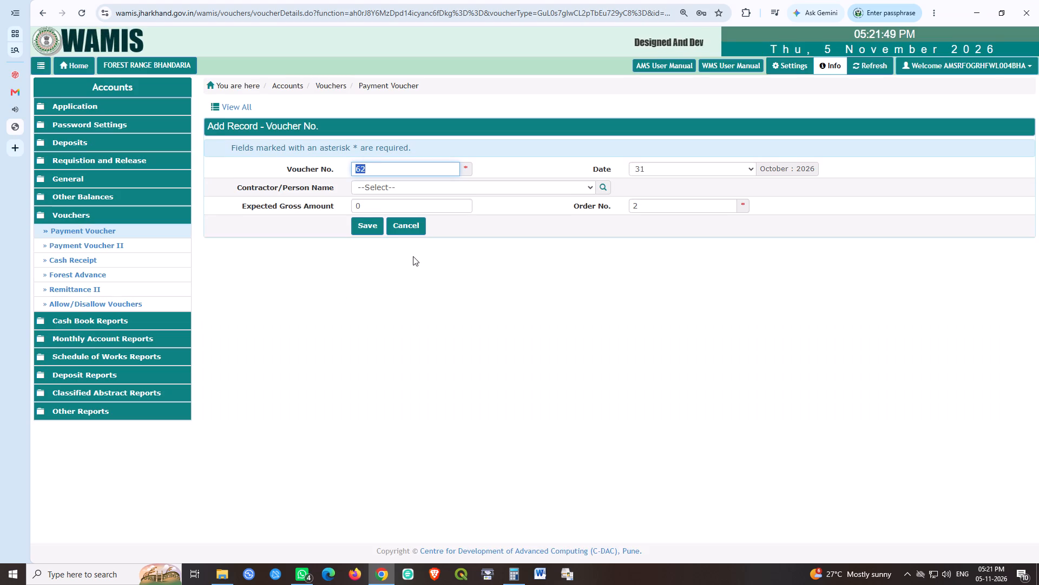
pyautogui.press('Right')
pyautogui.hotkey('shift', 'Left')
pyautogui.press('5')
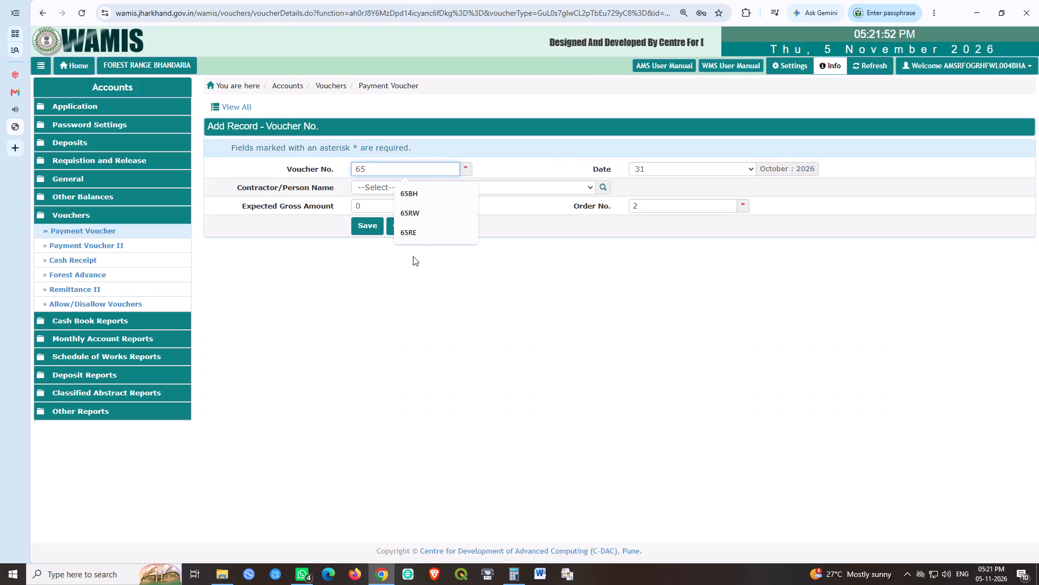
pyautogui.write('BH')
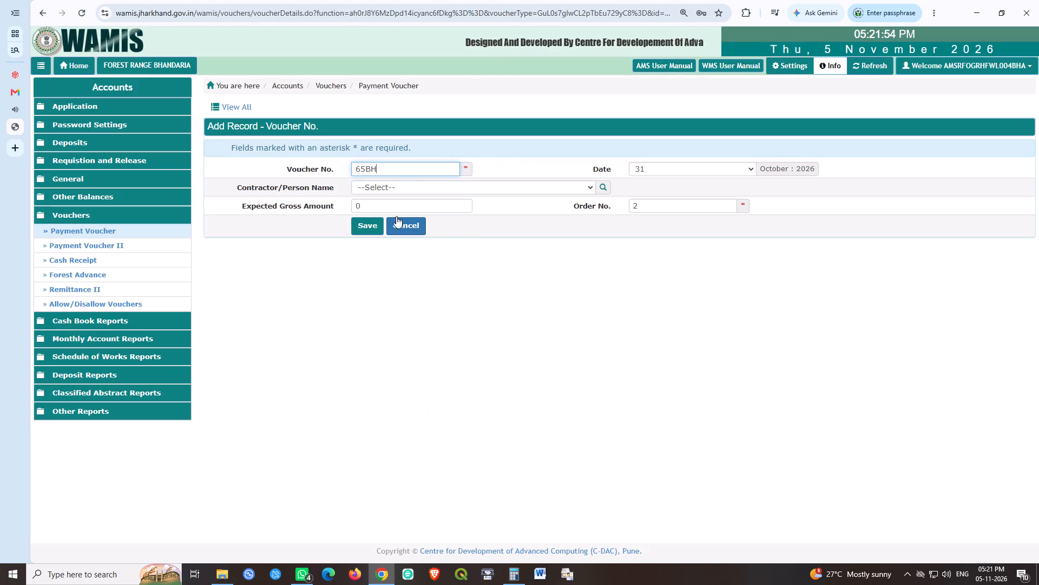
pyautogui.moveTo(371, 204); pyautogui.dragTo(324, 206)
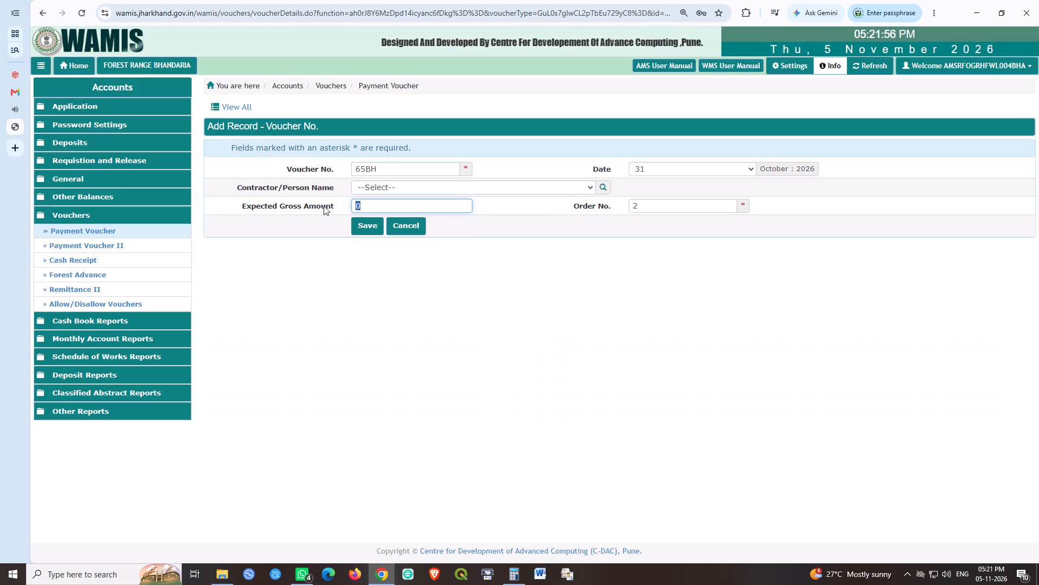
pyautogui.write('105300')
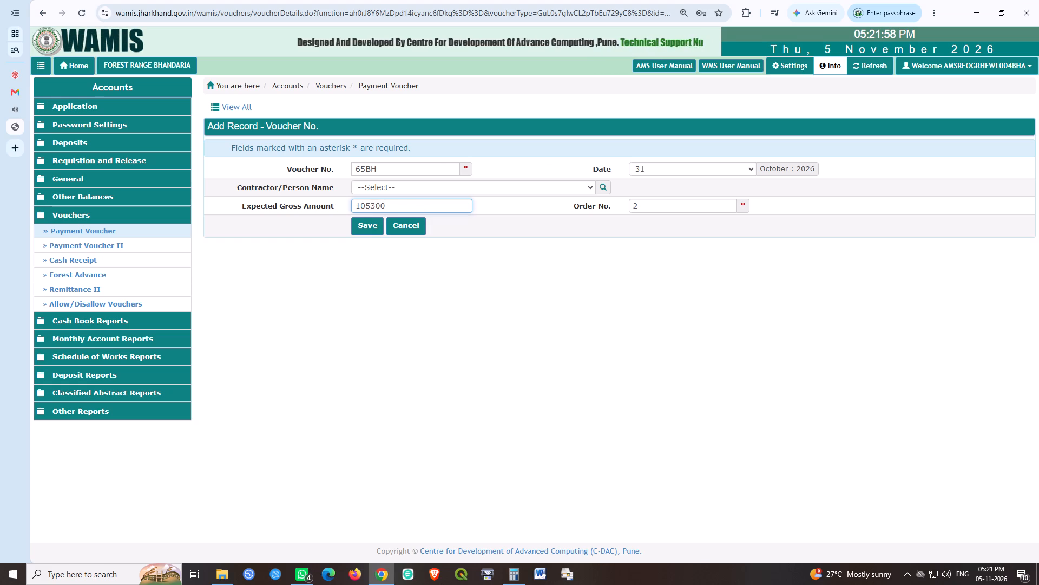
pyautogui.click(364, 226)
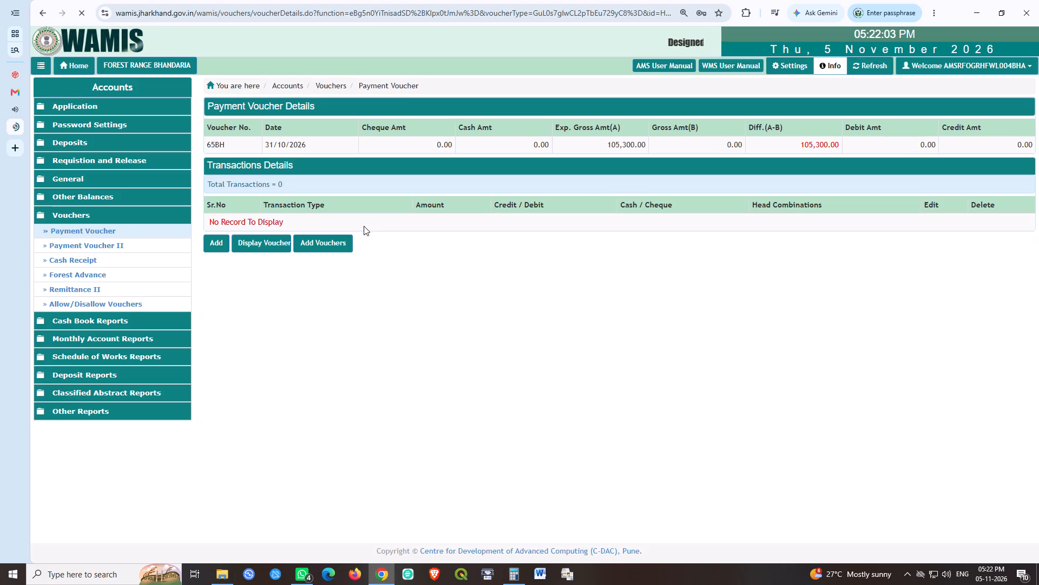
pyautogui.click(214, 237)
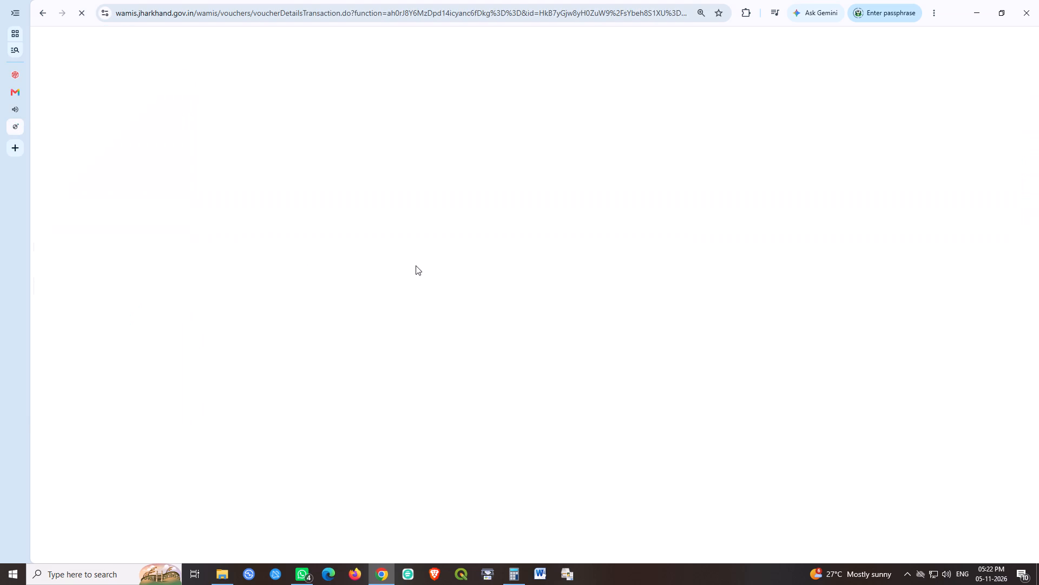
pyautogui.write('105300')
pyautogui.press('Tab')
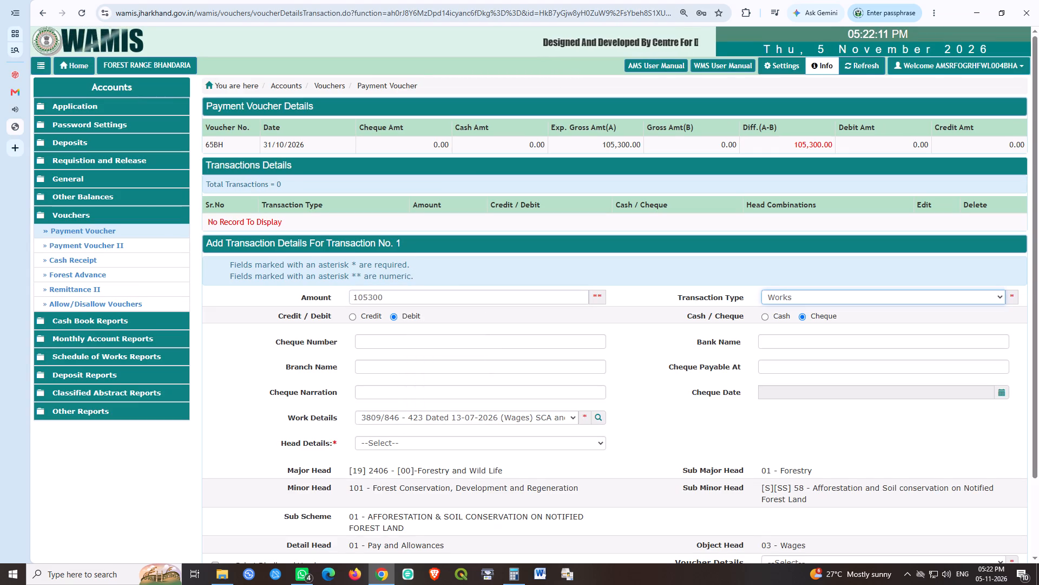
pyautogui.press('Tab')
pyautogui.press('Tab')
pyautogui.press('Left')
pyautogui.click(377, 338)
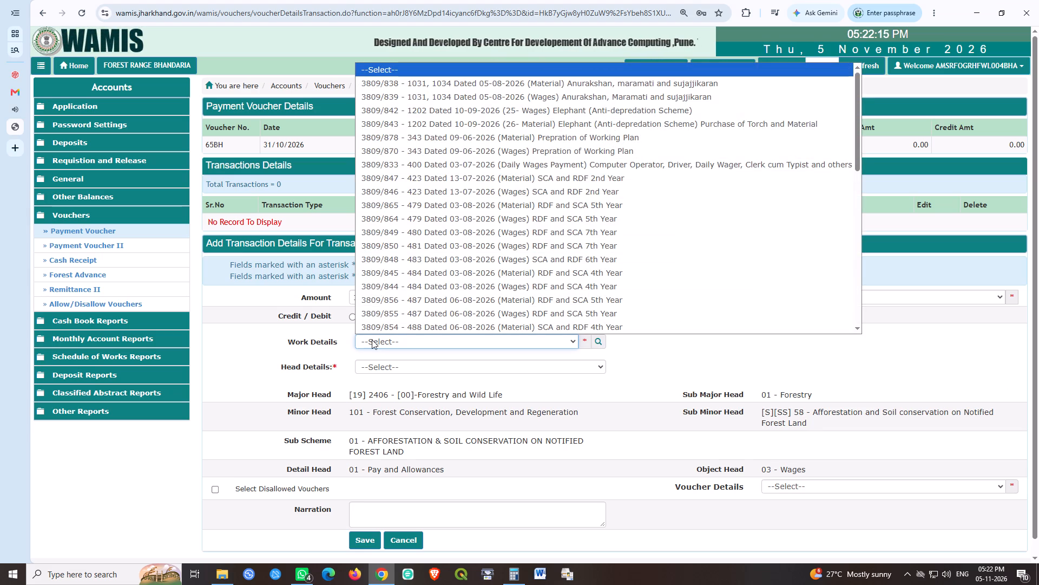
pyautogui.click(449, 192)
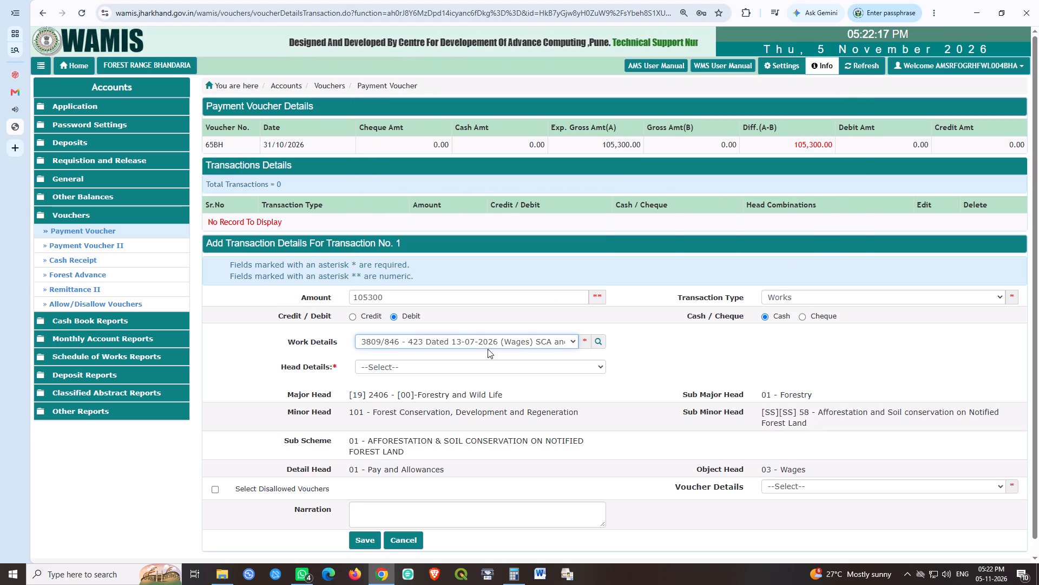
pyautogui.click(456, 361)
pyautogui.click(438, 391)
pyautogui.click(630, 386)
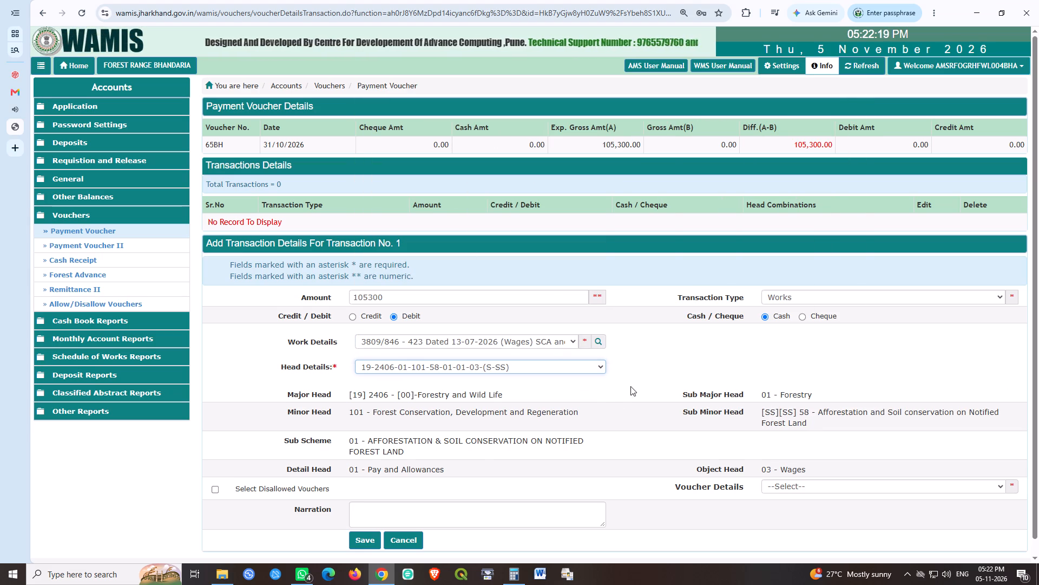
pyautogui.click(357, 538)
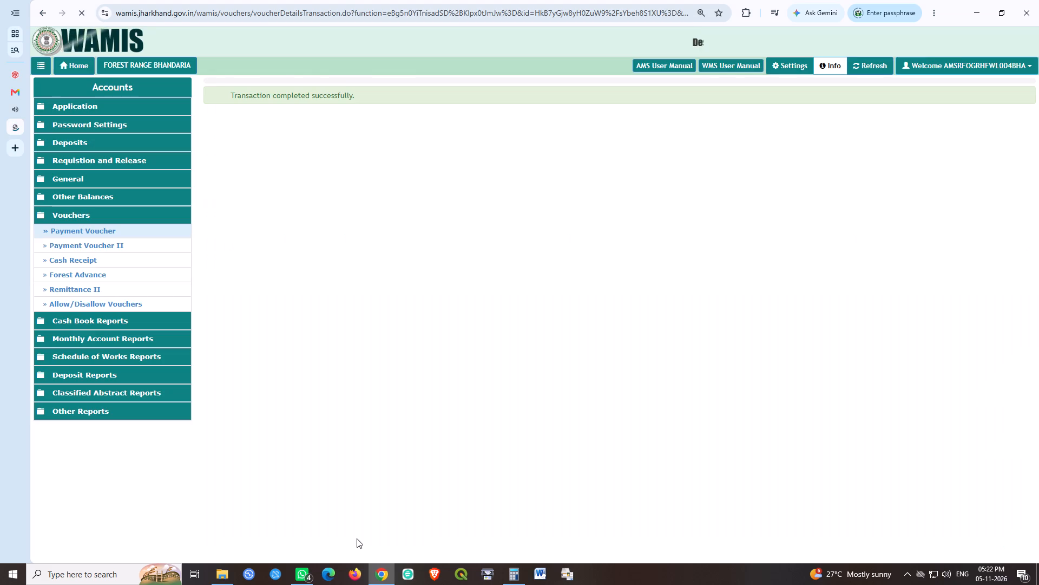
# Return to the voucher list and update voucher 61's number to 61BH.
pyautogui.click(249, 263)
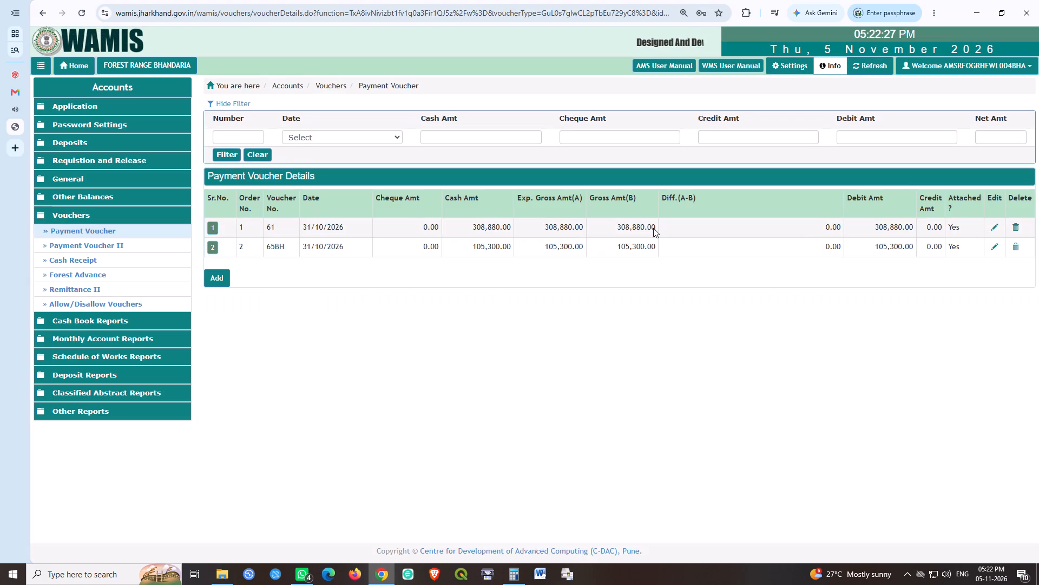
pyautogui.click(994, 225)
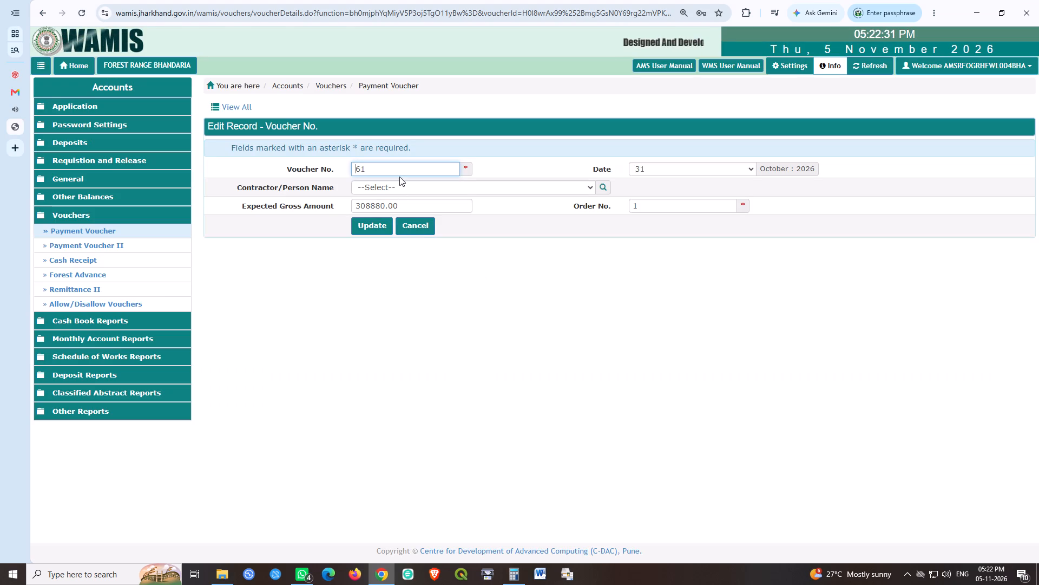
pyautogui.click(399, 177)
pyautogui.click(399, 171)
pyautogui.write('BH')
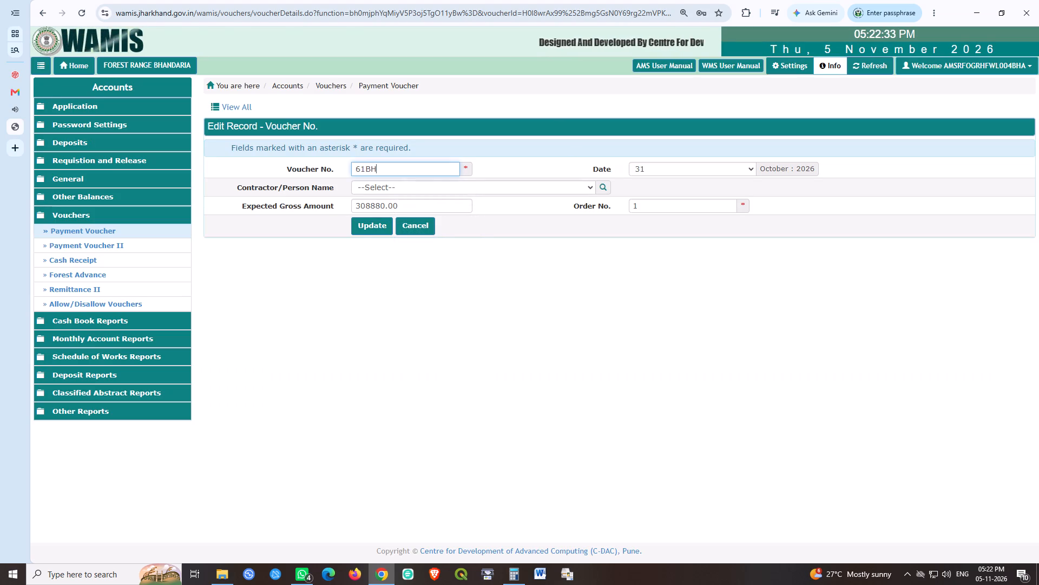
pyautogui.click(357, 230)
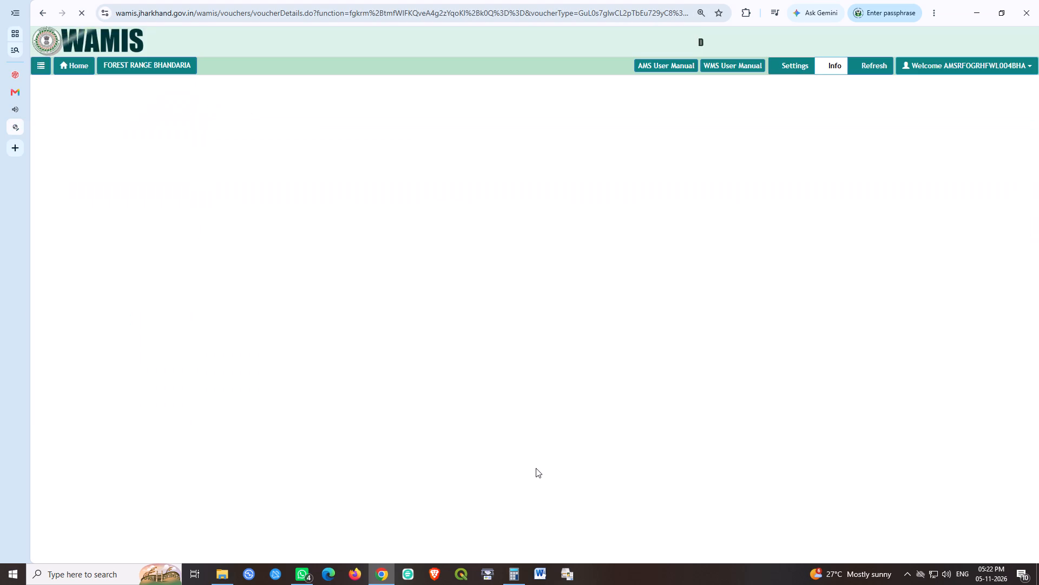
pyautogui.click(626, 349)
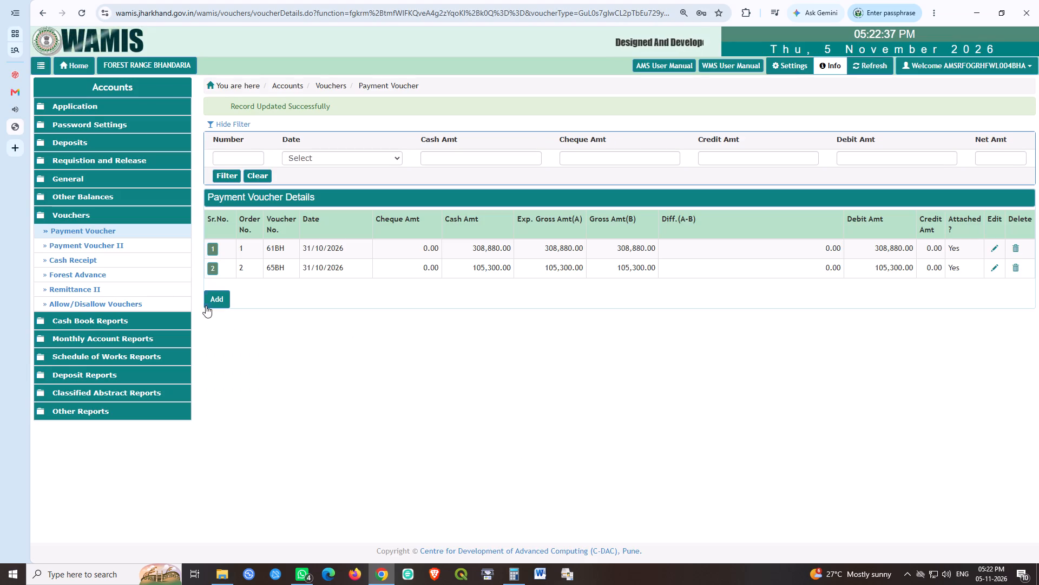
# Create payment voucher 66BH with an expected gross amount of 98280 and save it.
pyautogui.click(220, 295)
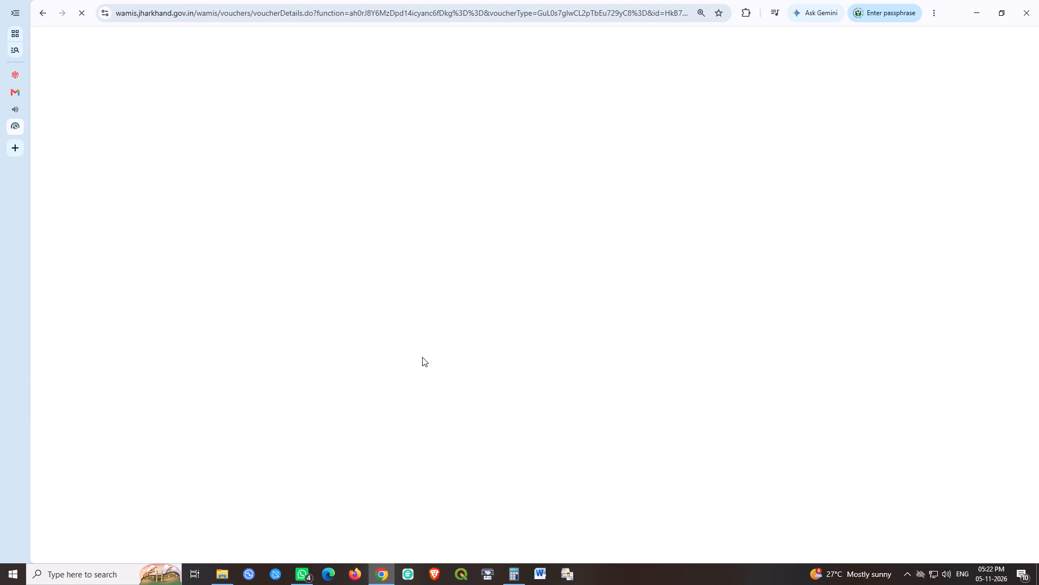
pyautogui.press('Tab')
pyautogui.press('Tab')
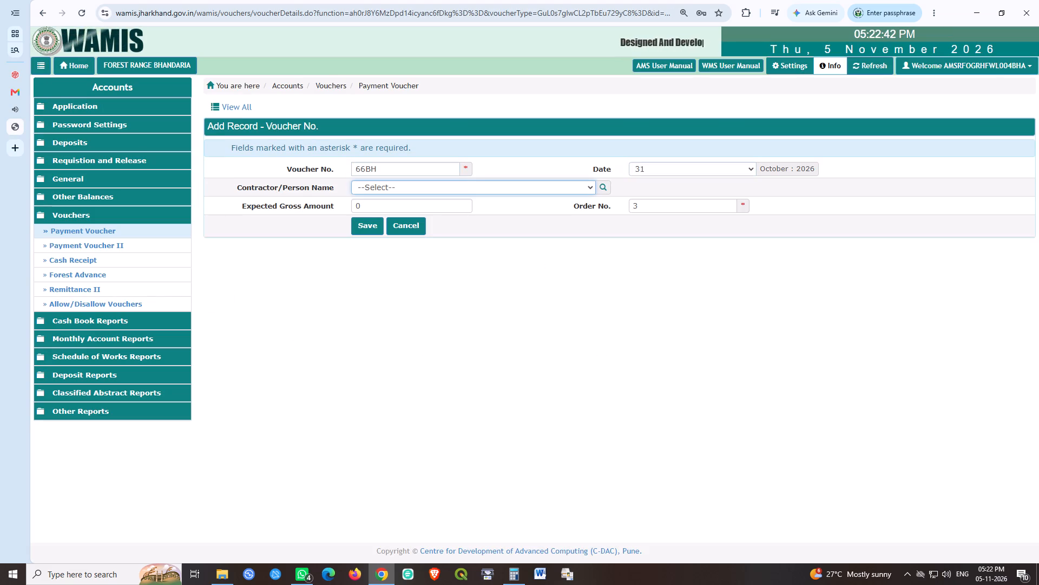
pyautogui.press('Tab')
pyautogui.write('98280')
pyautogui.press('Tab')
pyautogui.press('Tab')
pyautogui.press('space')
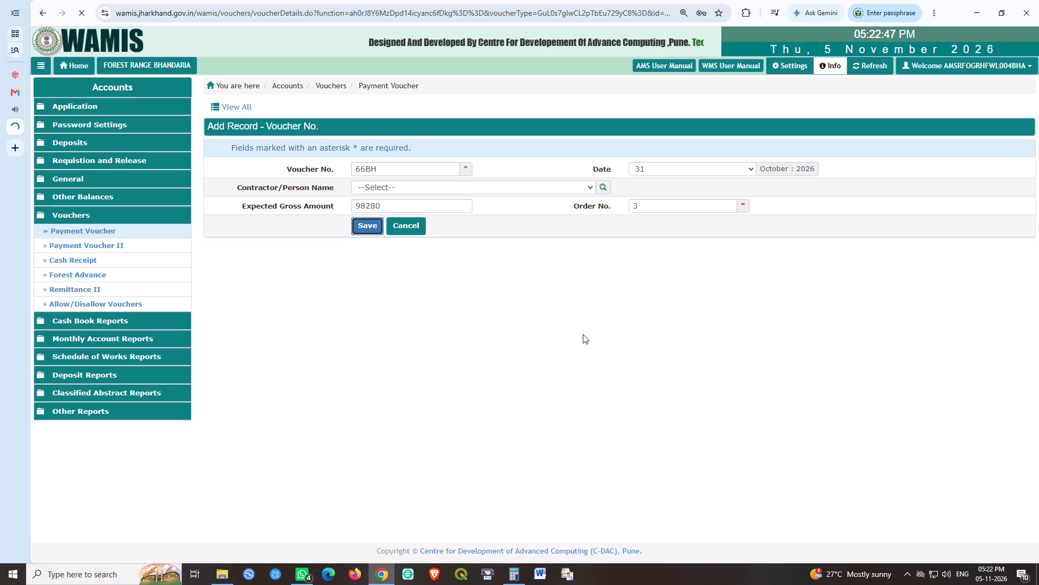
pyautogui.click(213, 243)
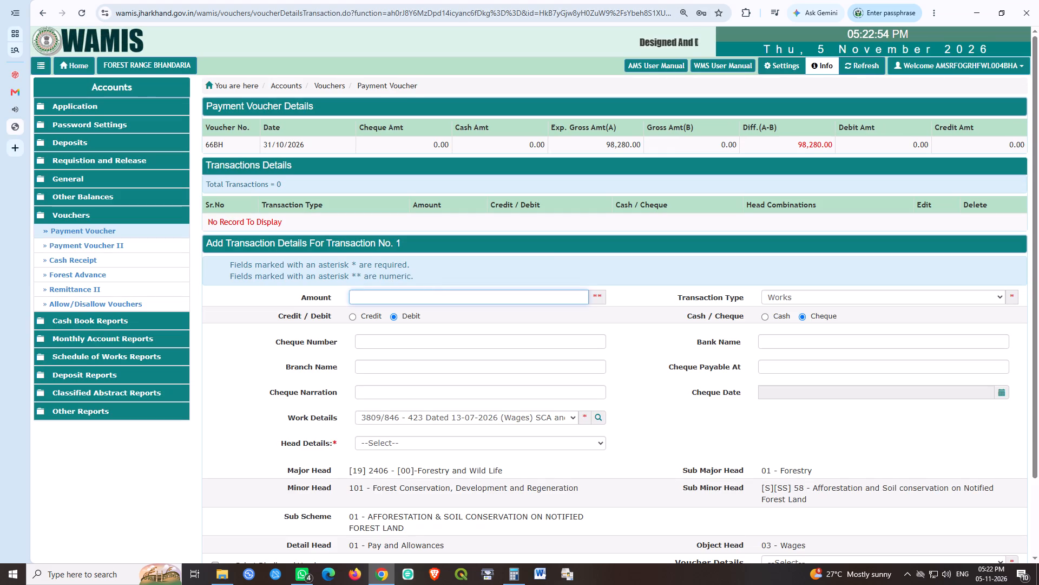
pyautogui.write('98280')
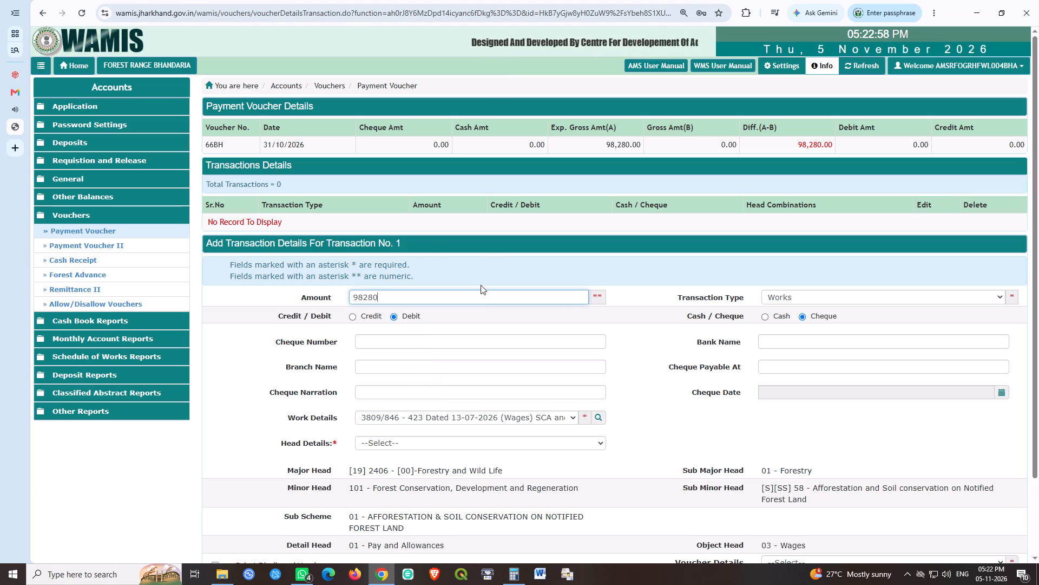
pyautogui.click(769, 314)
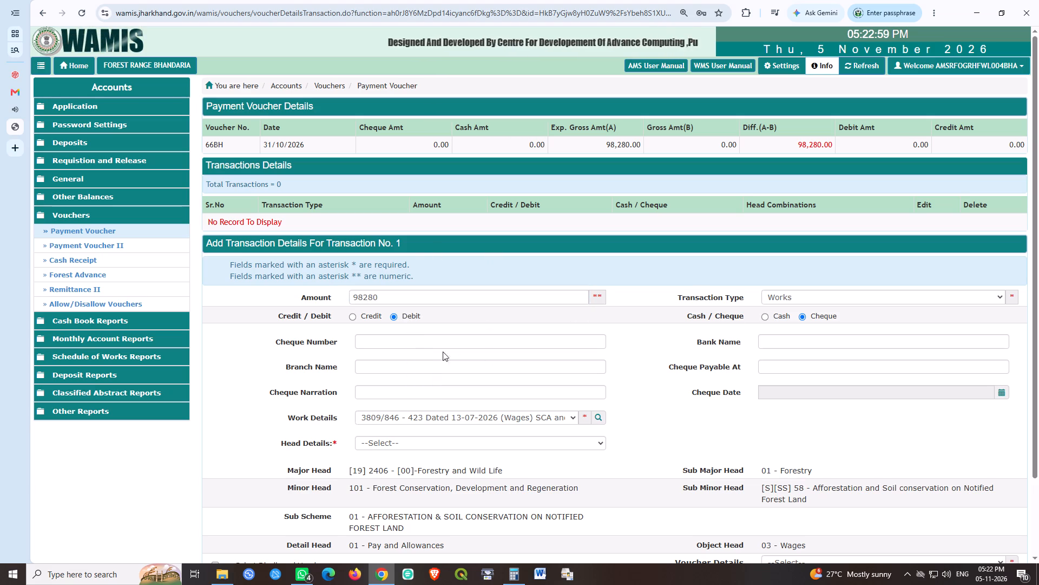
pyautogui.click(763, 315)
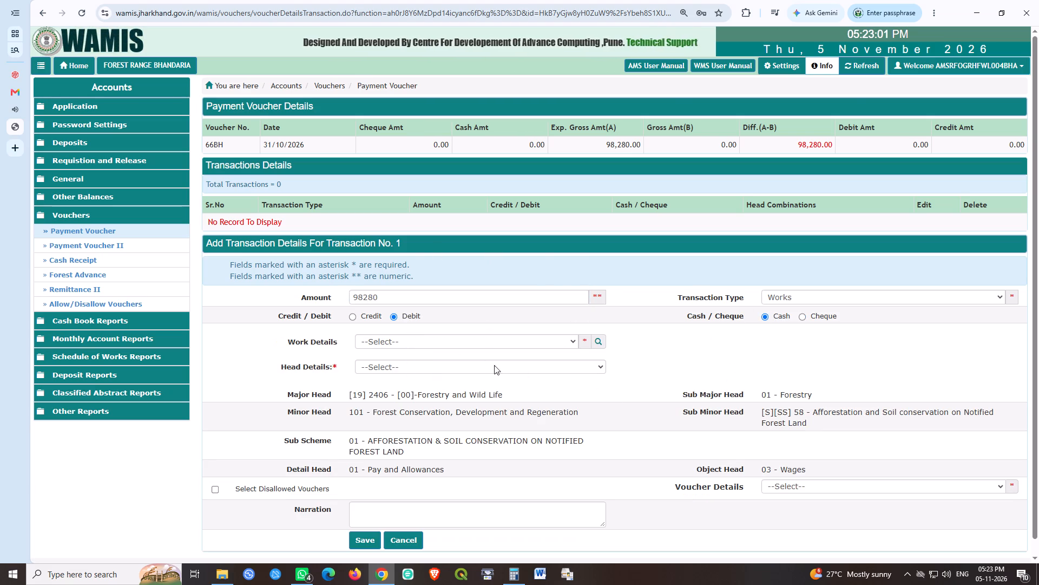
pyautogui.click(428, 341)
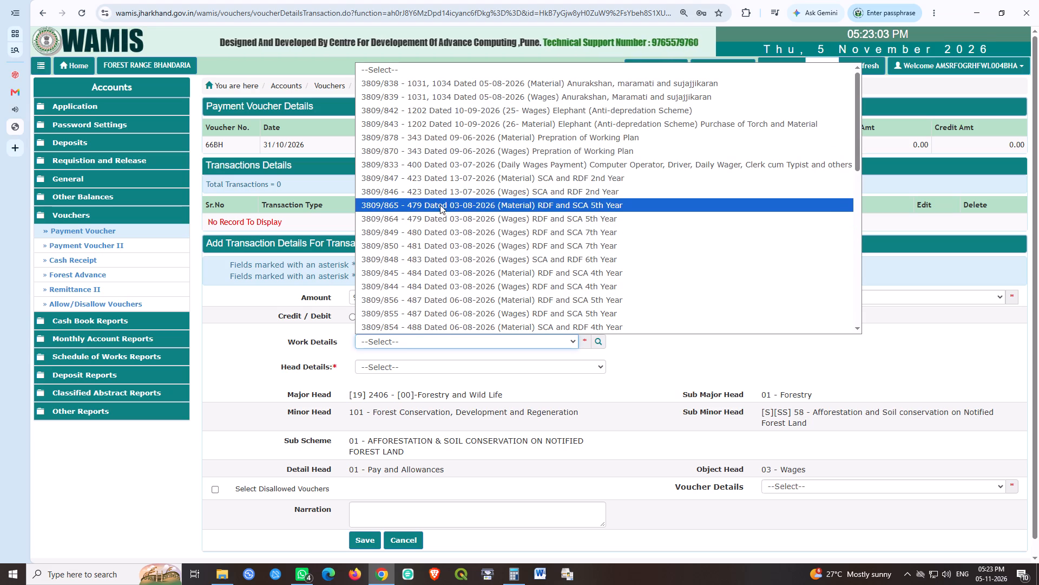
pyautogui.click(439, 192)
pyautogui.click(413, 367)
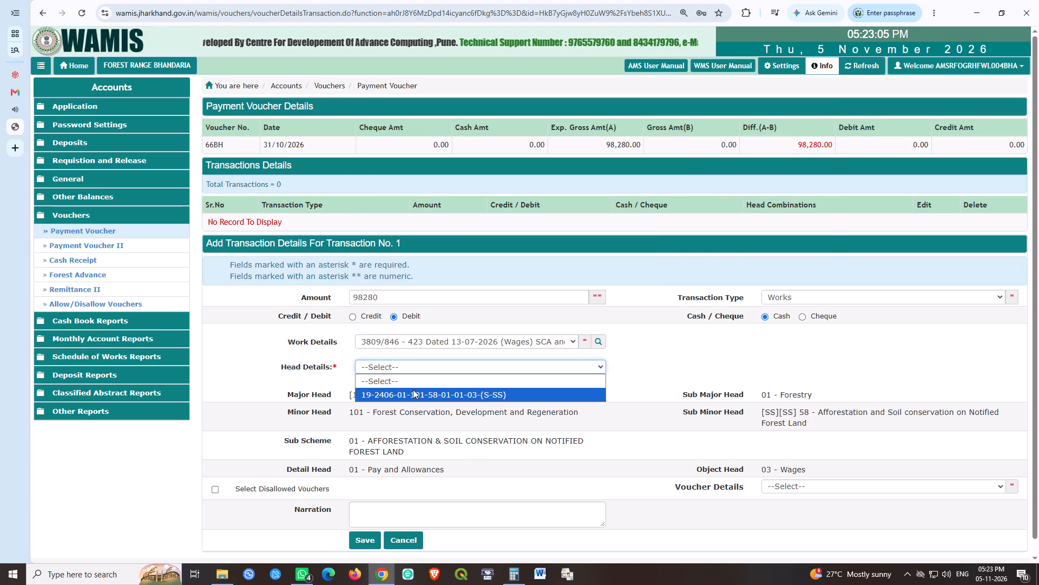
pyautogui.click(413, 389)
pyautogui.click(368, 536)
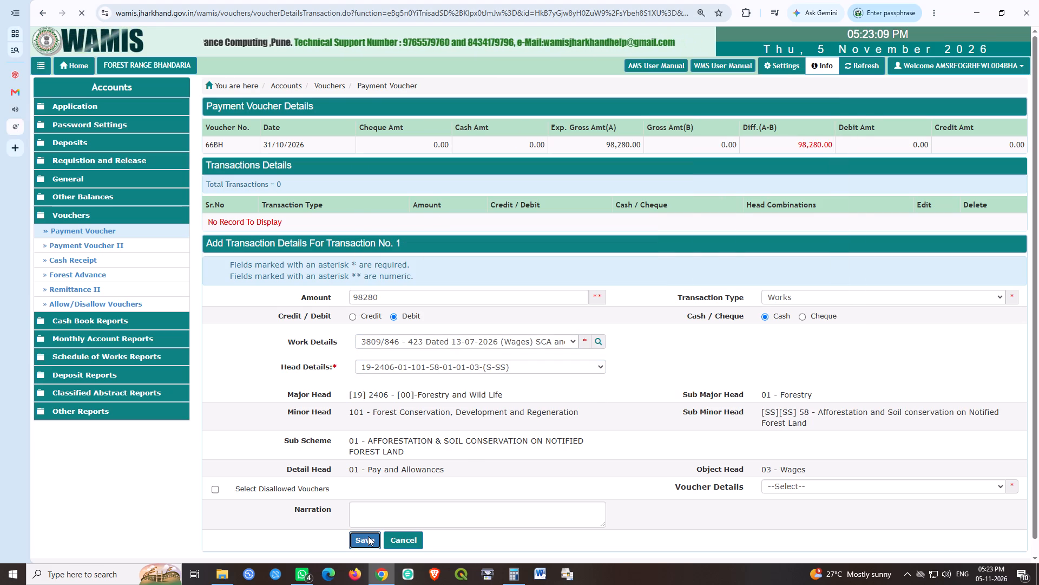
# Create another payment voucher, 67BH, with an expected gross amount of 98280 and save it.
pyautogui.click(306, 264)
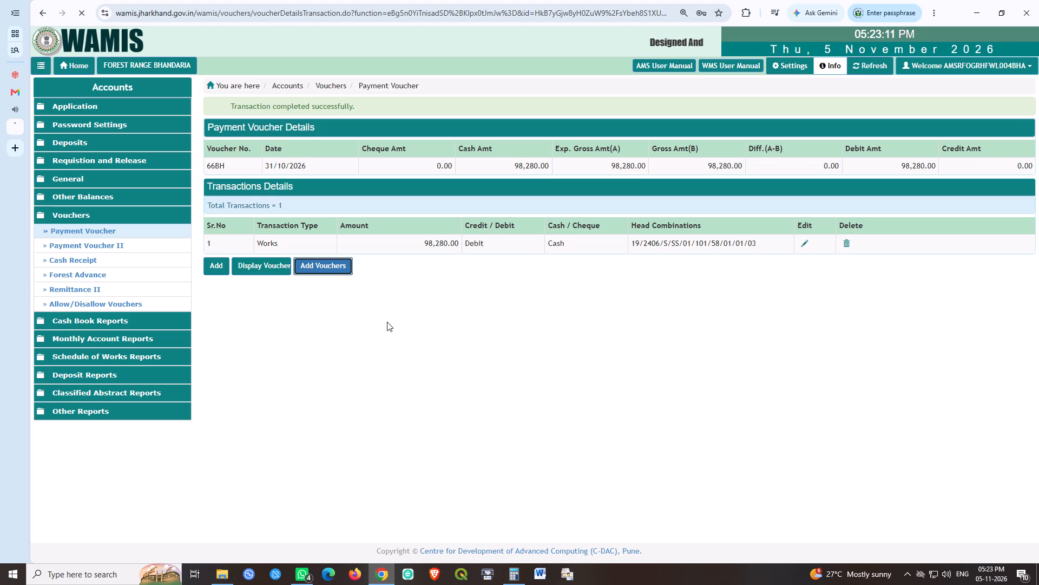
pyautogui.press('Tab')
pyautogui.press('Tab')
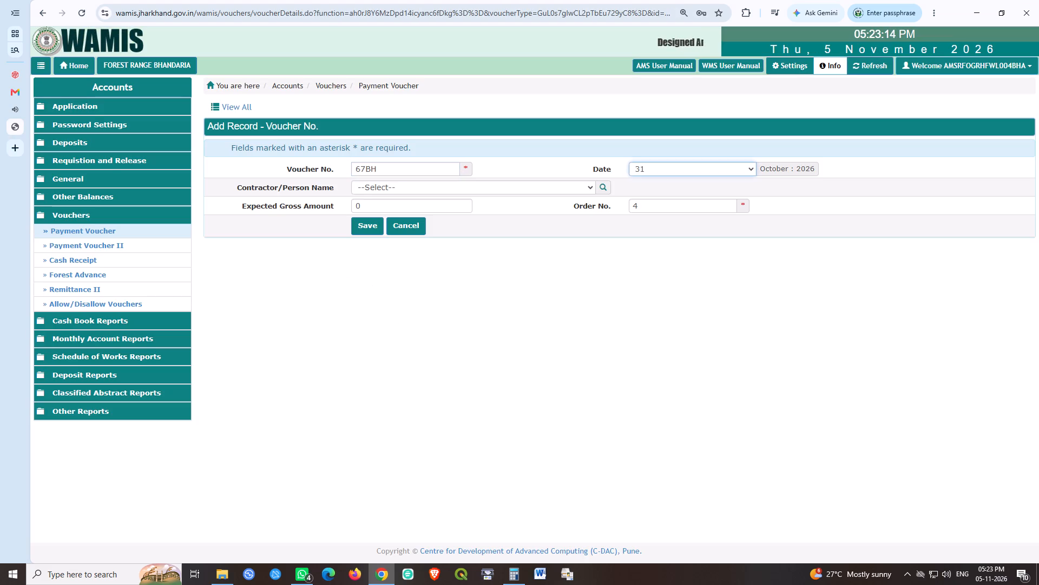
pyautogui.press('Tab')
pyautogui.write('98280')
pyautogui.press('Tab')
pyautogui.press('Tab')
pyautogui.press('space')
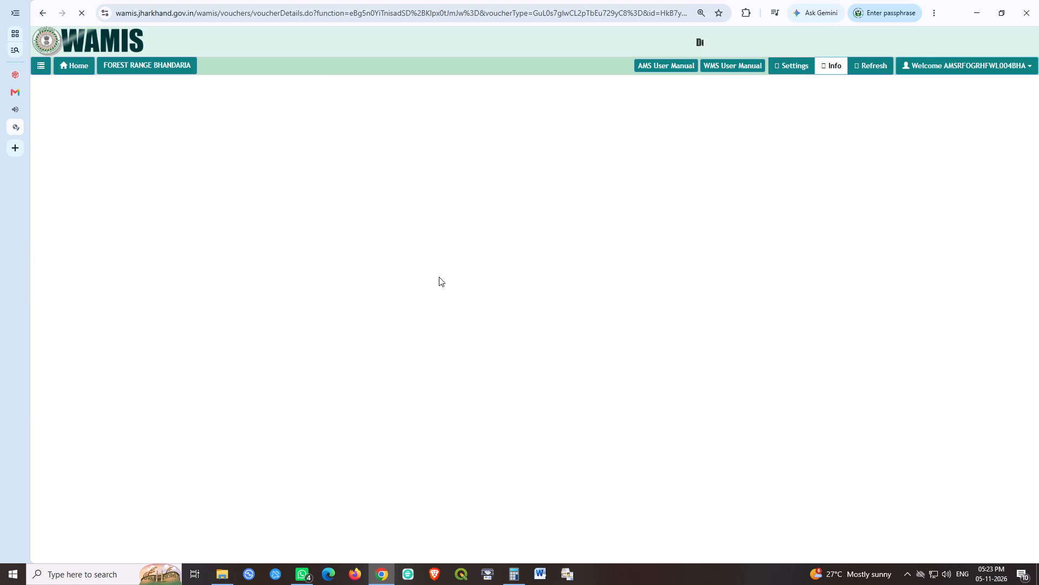
pyautogui.click(212, 237)
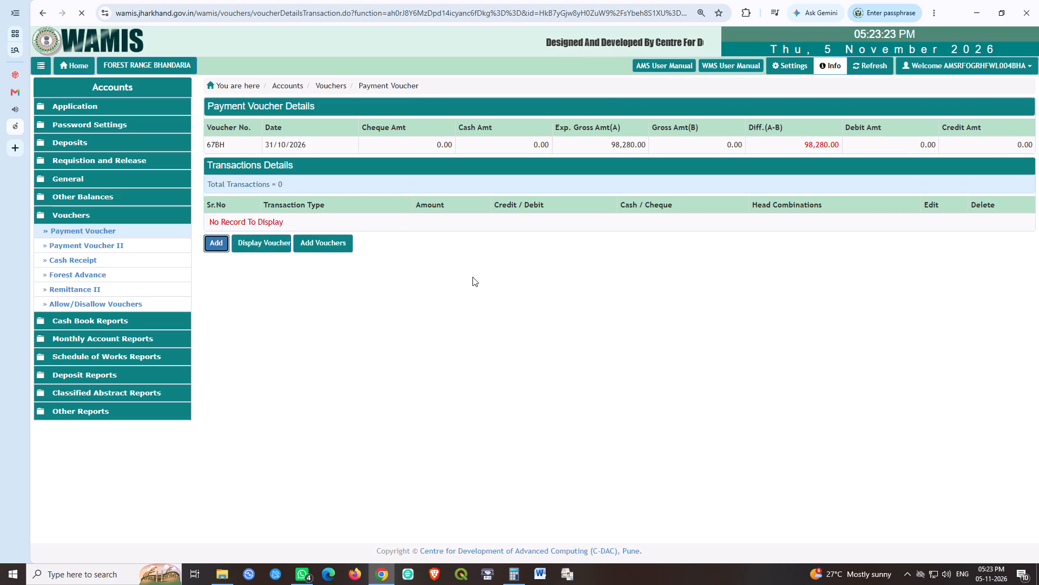
pyautogui.write('98280')
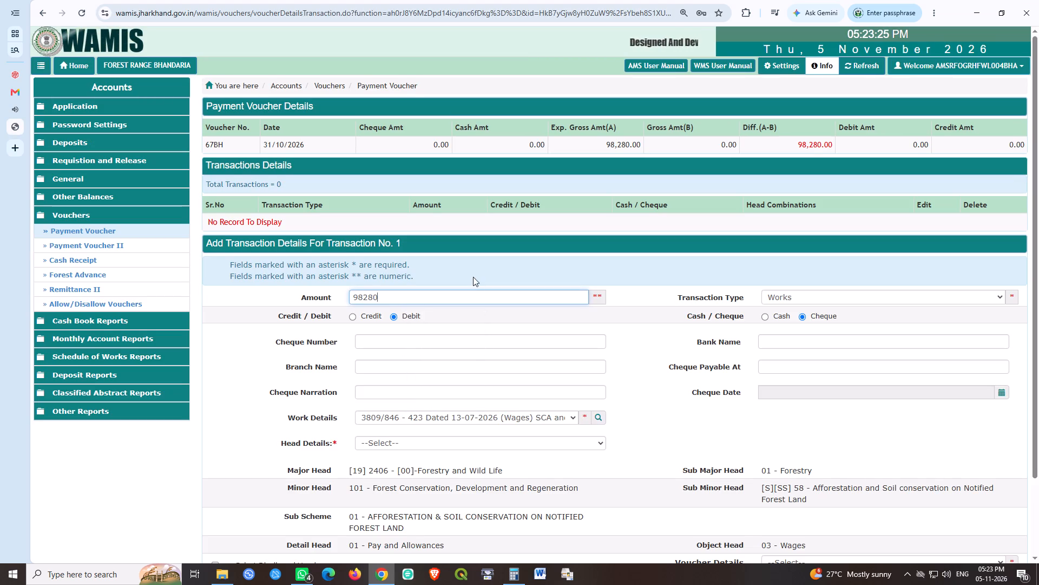
pyautogui.press('Tab')
pyautogui.press('Tab')
pyautogui.press('Tab')
pyautogui.press('Left')
pyautogui.click(459, 341)
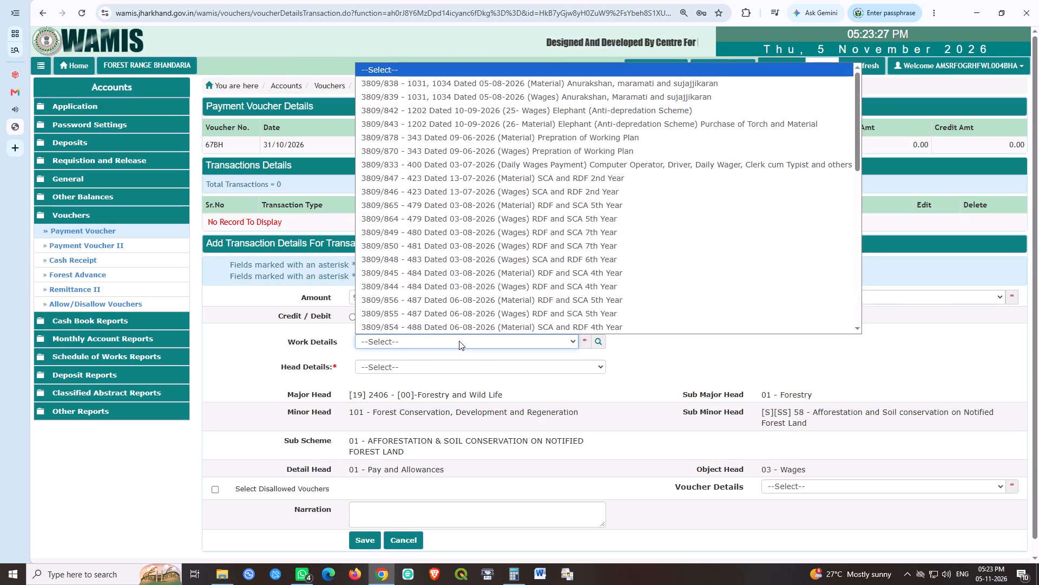
pyautogui.click(443, 190)
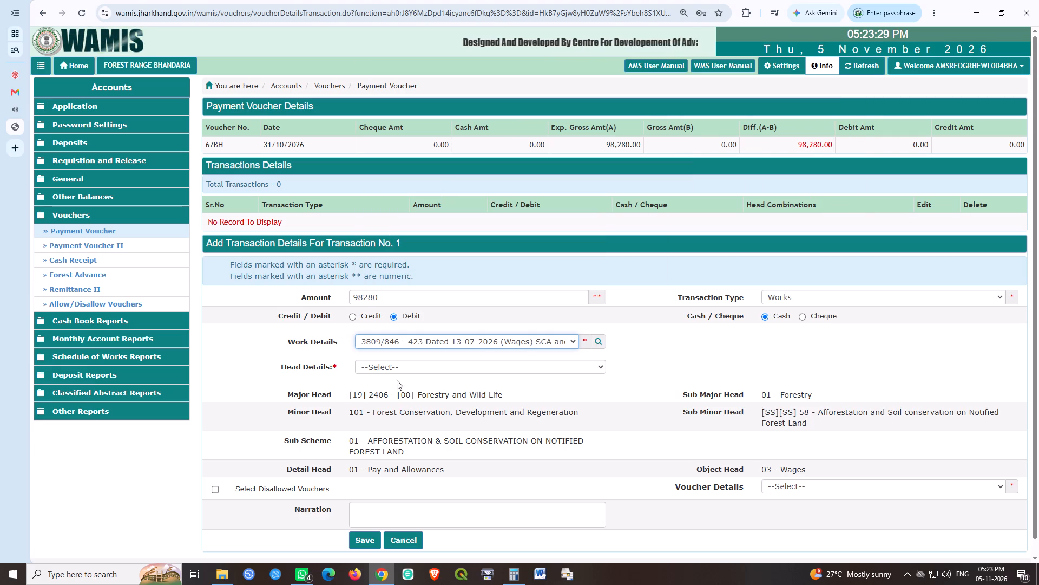
pyautogui.click(399, 368)
pyautogui.click(399, 389)
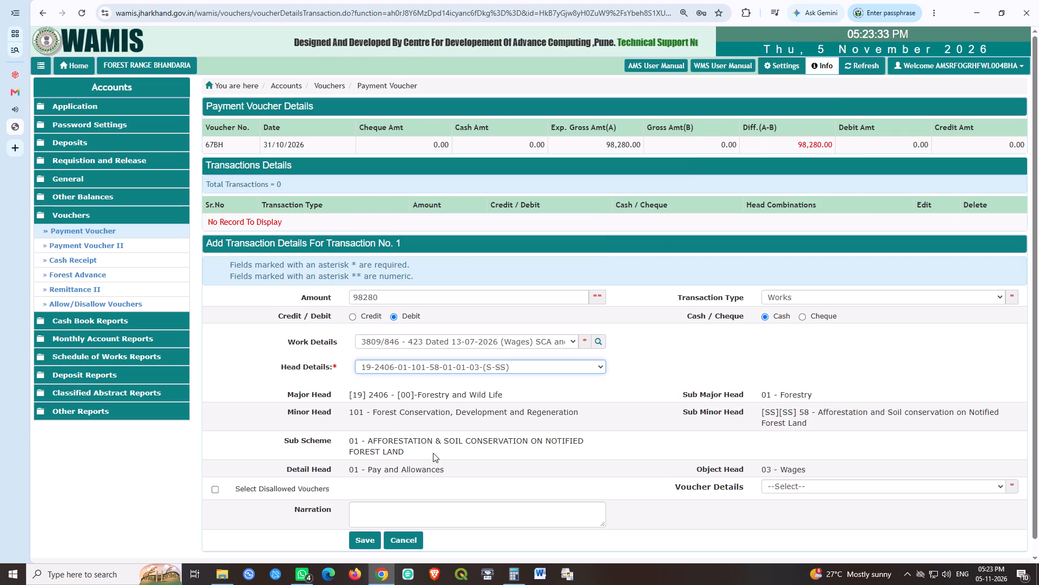
pyautogui.click(370, 538)
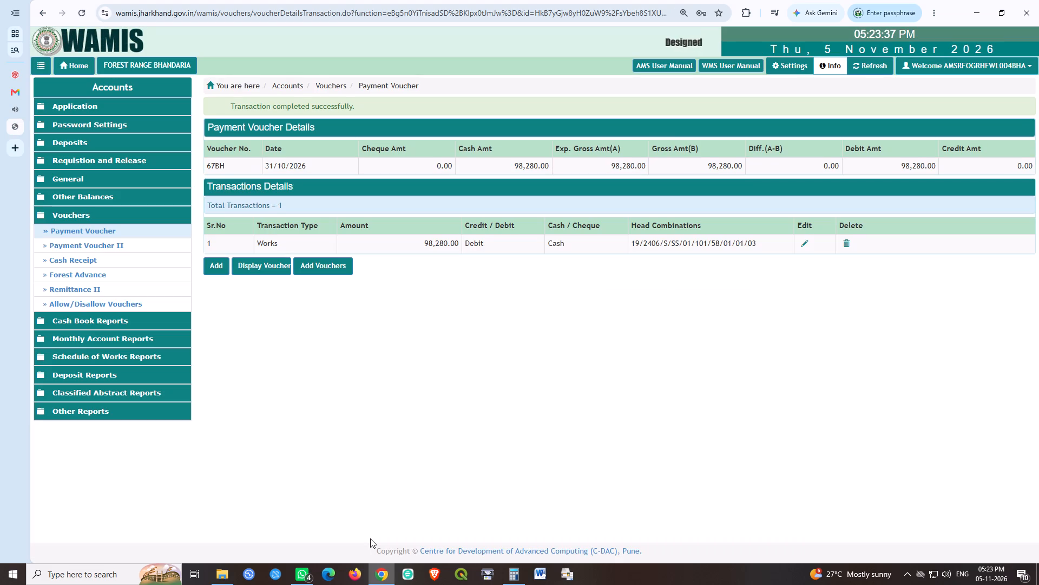
# Create another payment voucher, renumbered 3BH, with an expected gross amount of 12168 and save it.
pyautogui.click(340, 268)
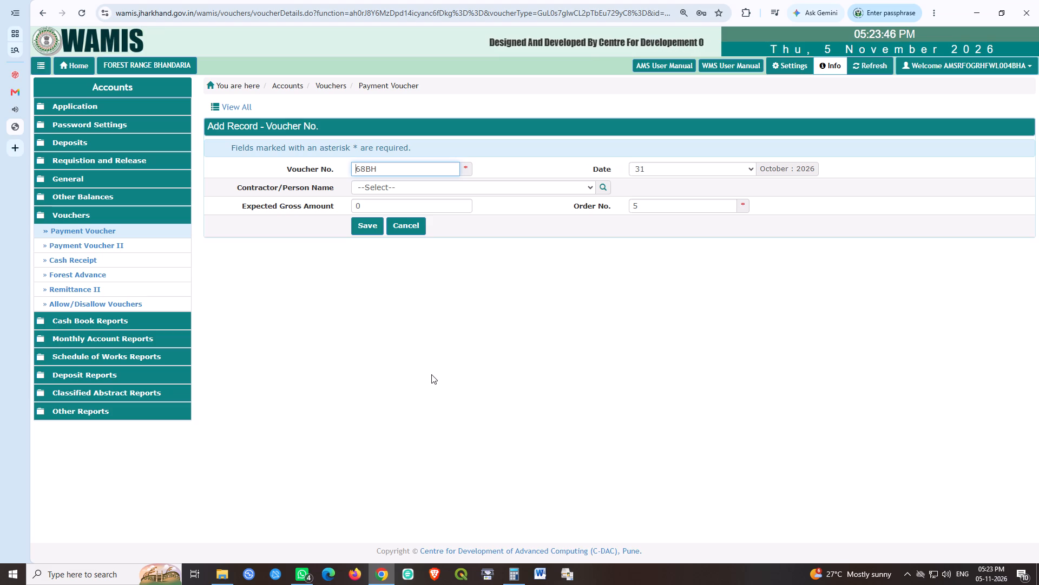
pyautogui.hotkey('shift', 'Left')
pyautogui.hotkey('shift', 'Left')
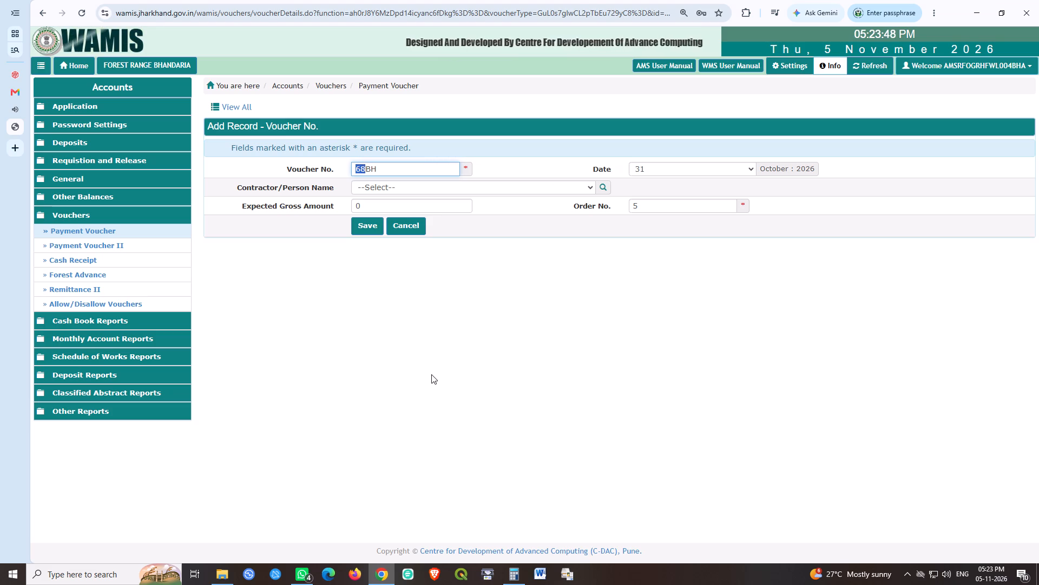
pyautogui.press('3')
pyautogui.press('Tab')
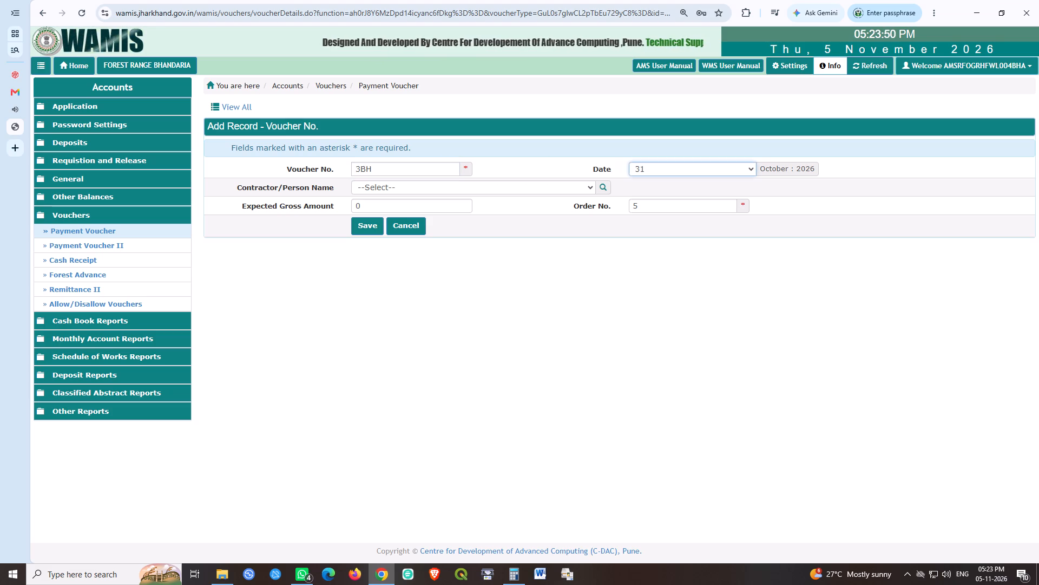
pyautogui.press('Tab')
pyautogui.press('Tab')
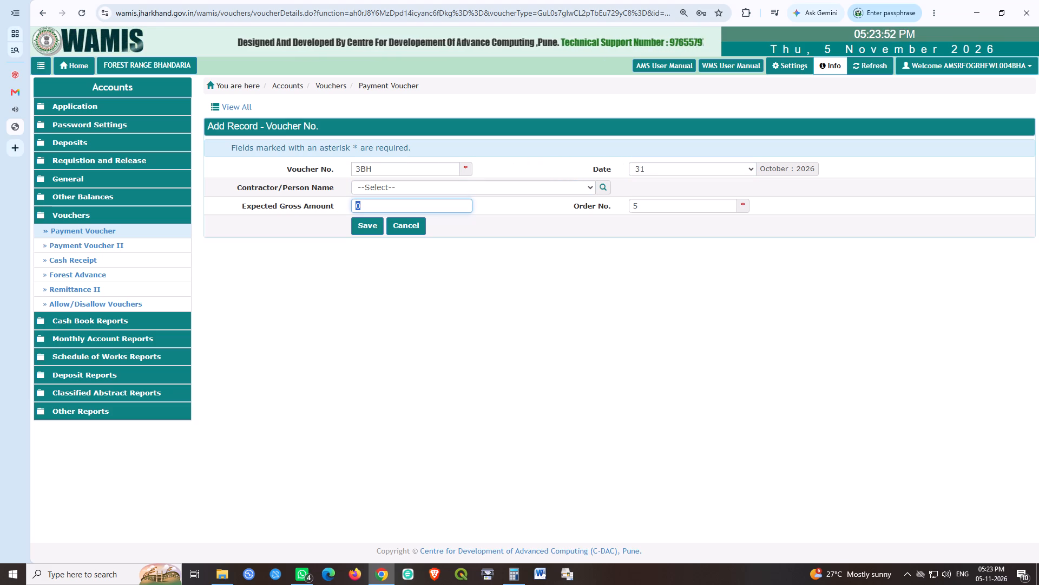
pyautogui.write('12168')
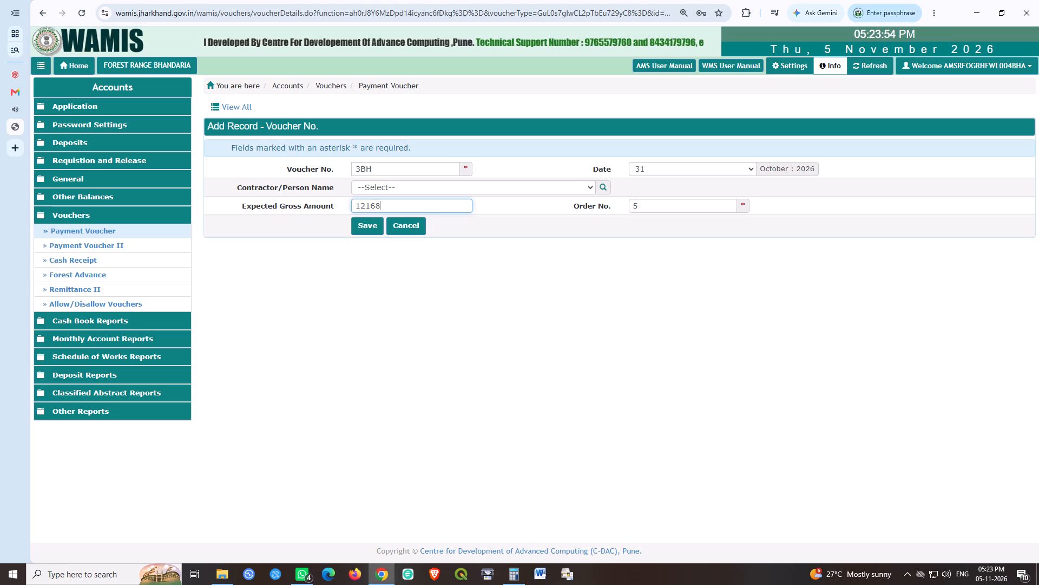
pyautogui.press('Tab')
pyautogui.press('Tab')
pyautogui.press('space')
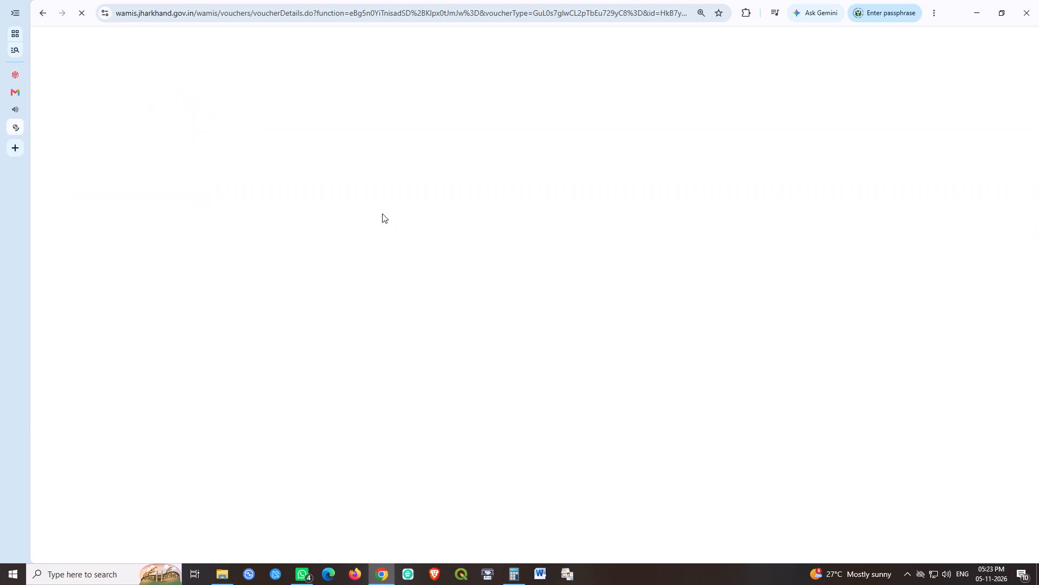
pyautogui.click(220, 242)
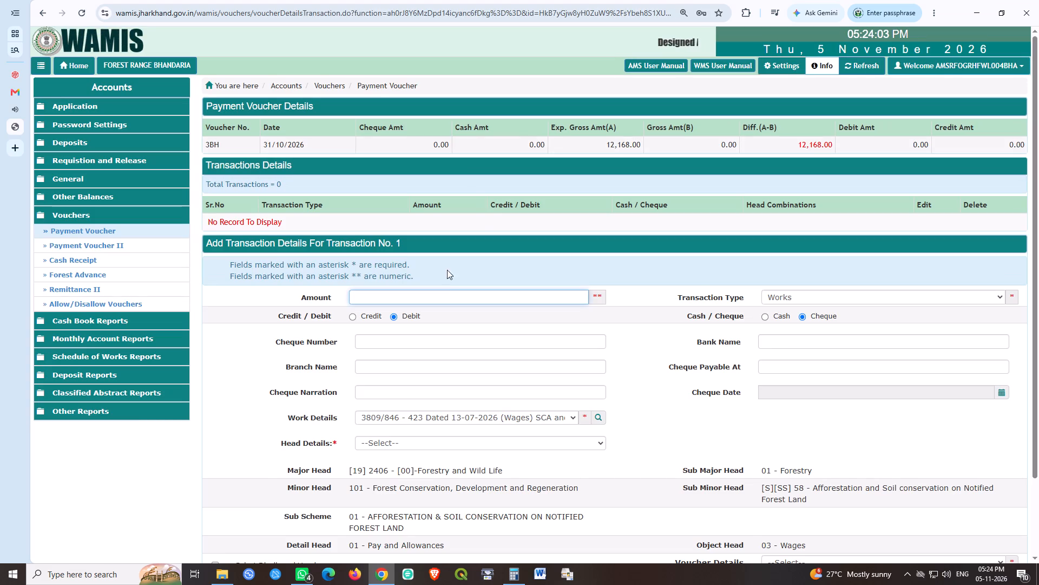
pyautogui.write('7137')
pyautogui.click(770, 314)
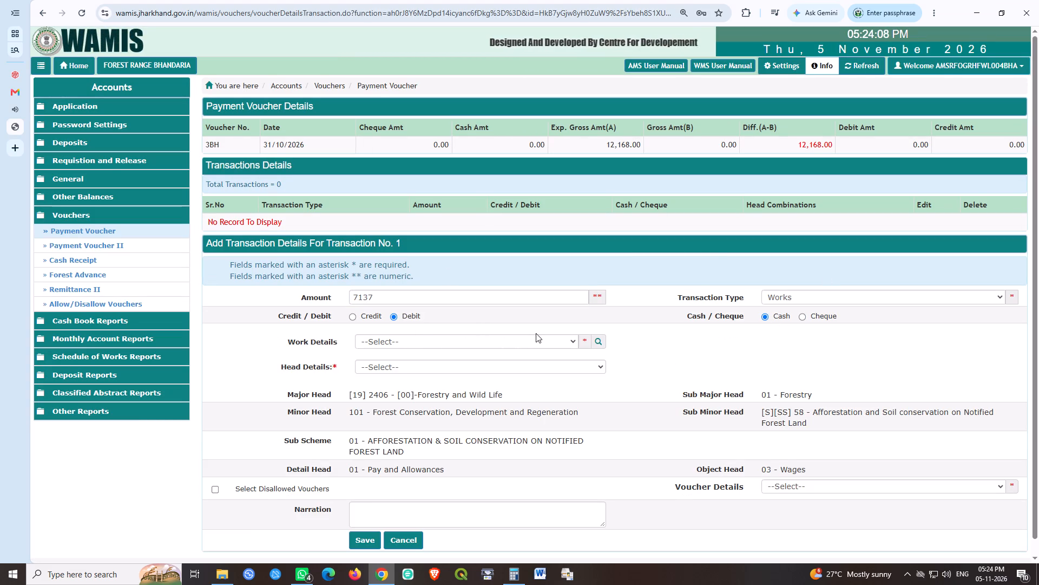
pyautogui.click(492, 330)
pyautogui.click(487, 342)
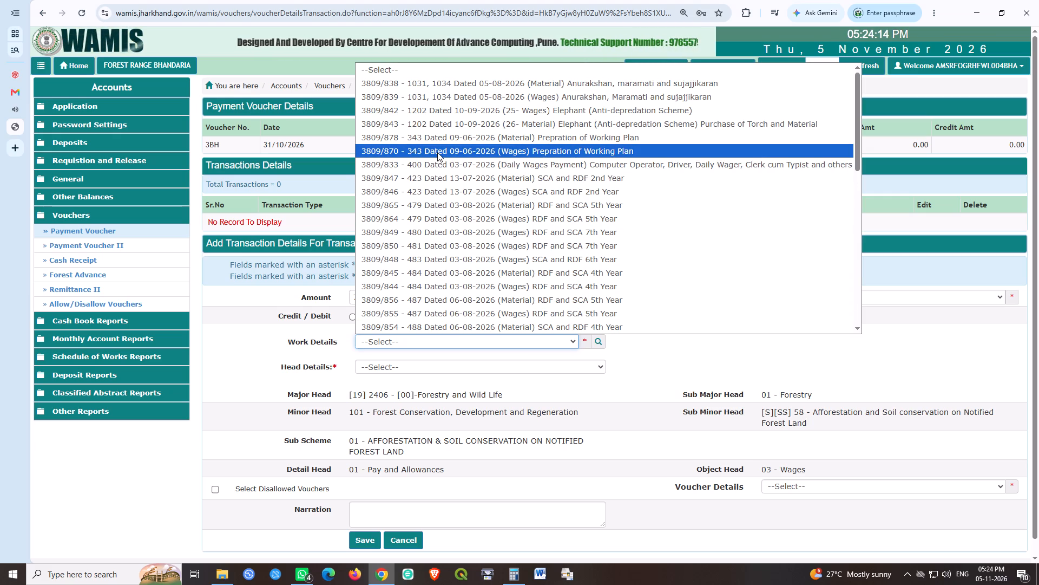
pyautogui.click(429, 194)
pyautogui.click(473, 372)
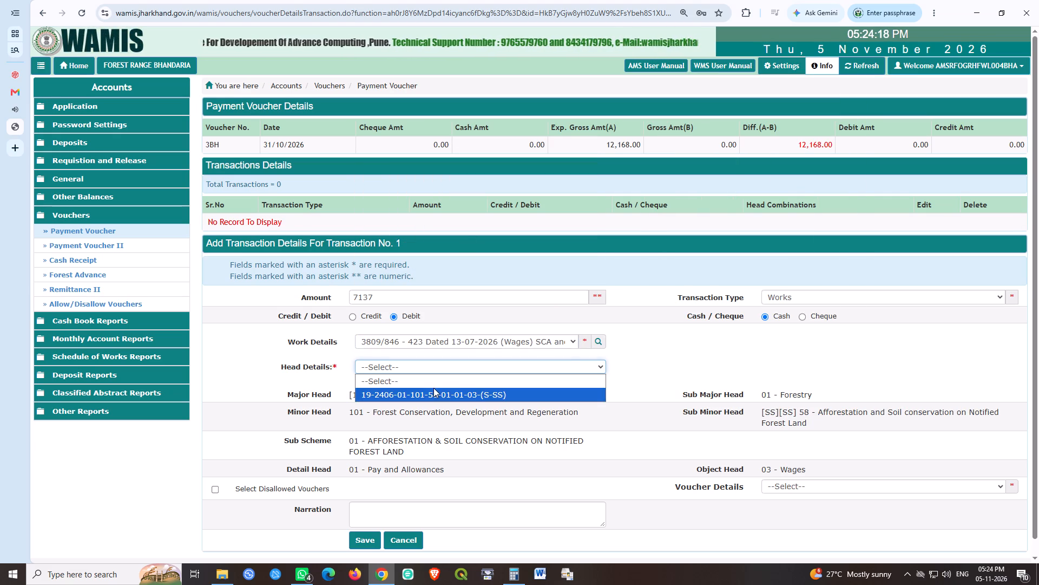
pyautogui.click(433, 388)
pyautogui.click(360, 542)
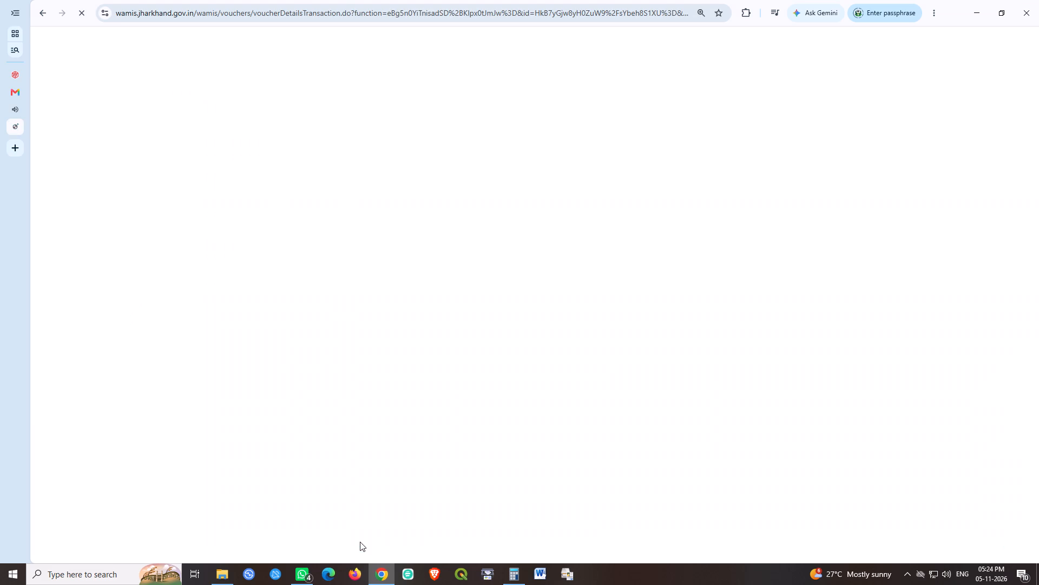
# Create another payment voucher numbered 4BH(P) with an expected gross amount of 7137 and save it.
pyautogui.click(331, 264)
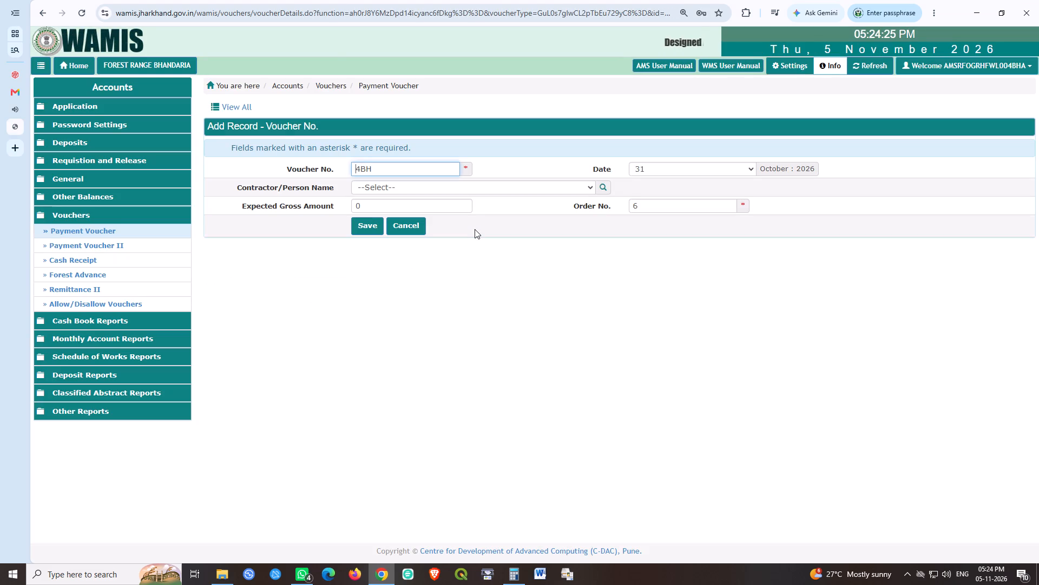
pyautogui.hotkey('shift', 'Right')
pyautogui.press('Right')
pyautogui.press('Right')
pyautogui.press('Right')
pyautogui.write('(P)')
pyautogui.press('Tab')
pyautogui.press('Tab')
pyautogui.press('Tab')
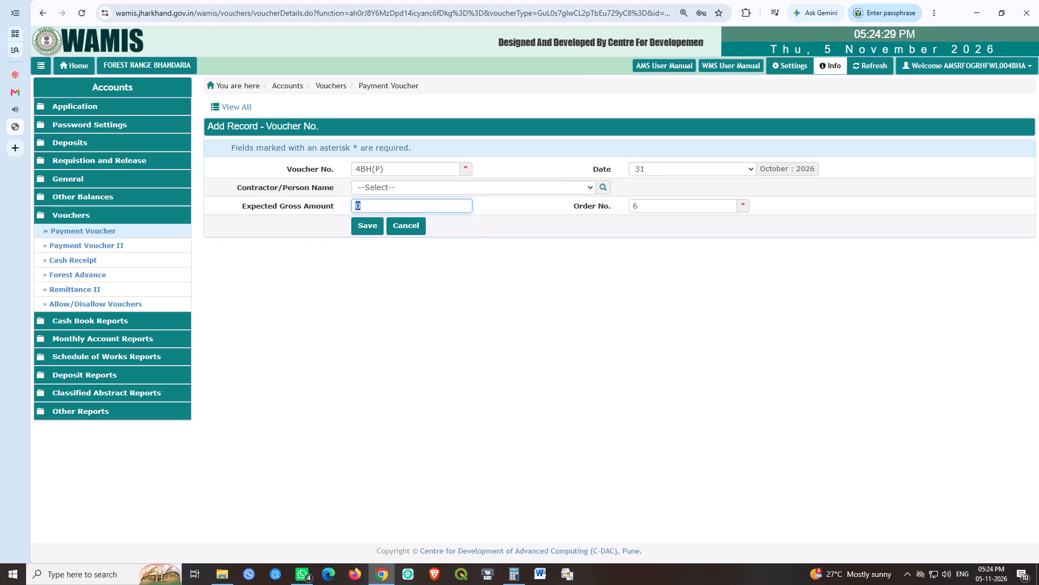
pyautogui.write('7137')
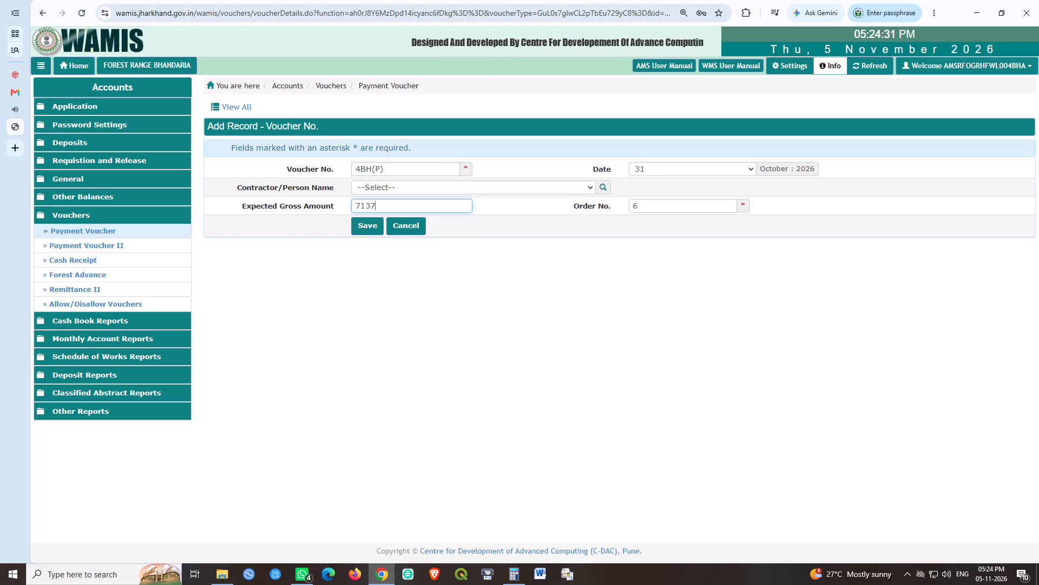
pyautogui.click(366, 226)
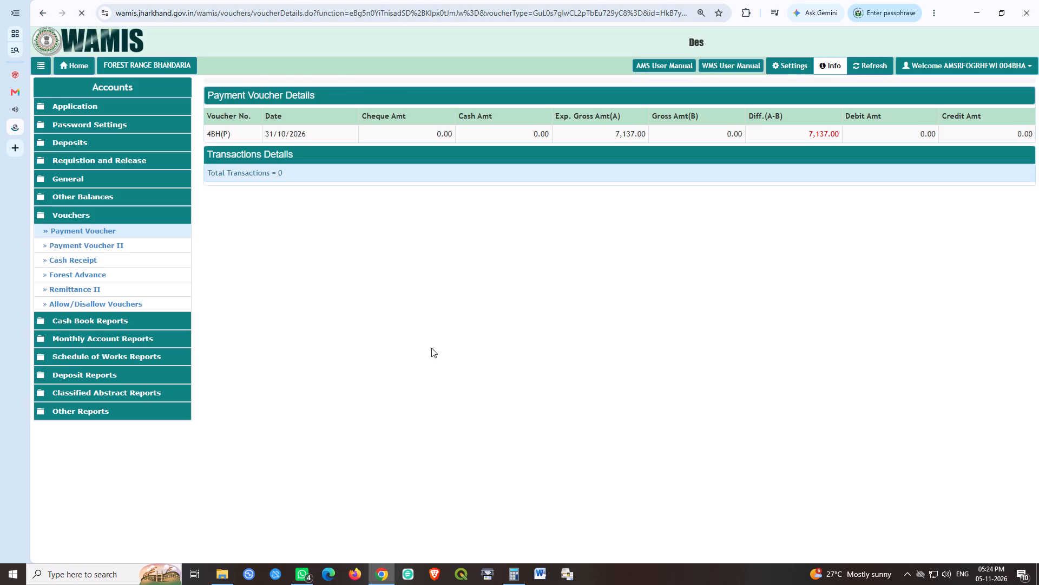
# Open a new transaction entry for voucher 4BH(P).
pyautogui.click(218, 242)
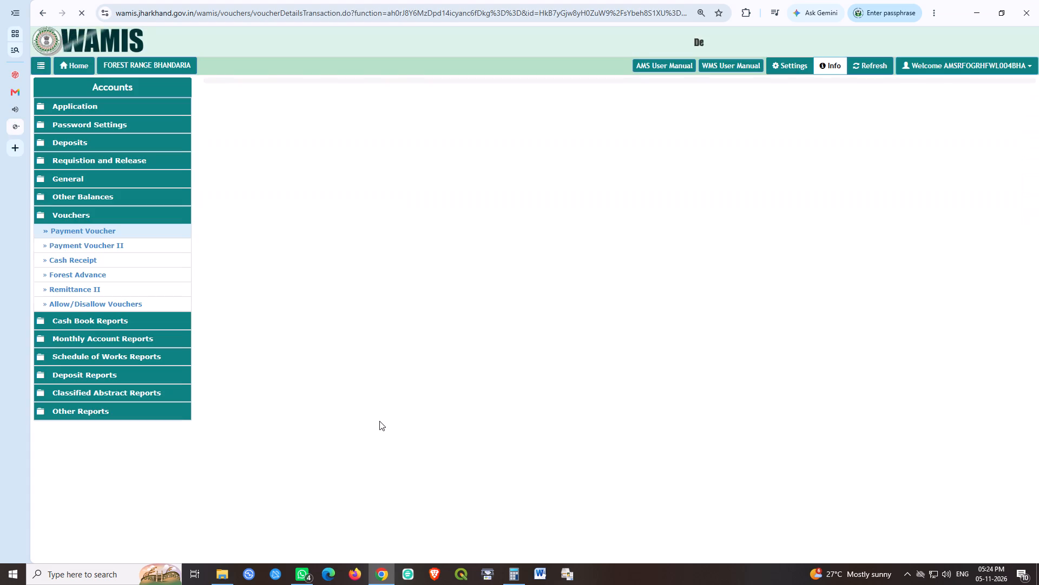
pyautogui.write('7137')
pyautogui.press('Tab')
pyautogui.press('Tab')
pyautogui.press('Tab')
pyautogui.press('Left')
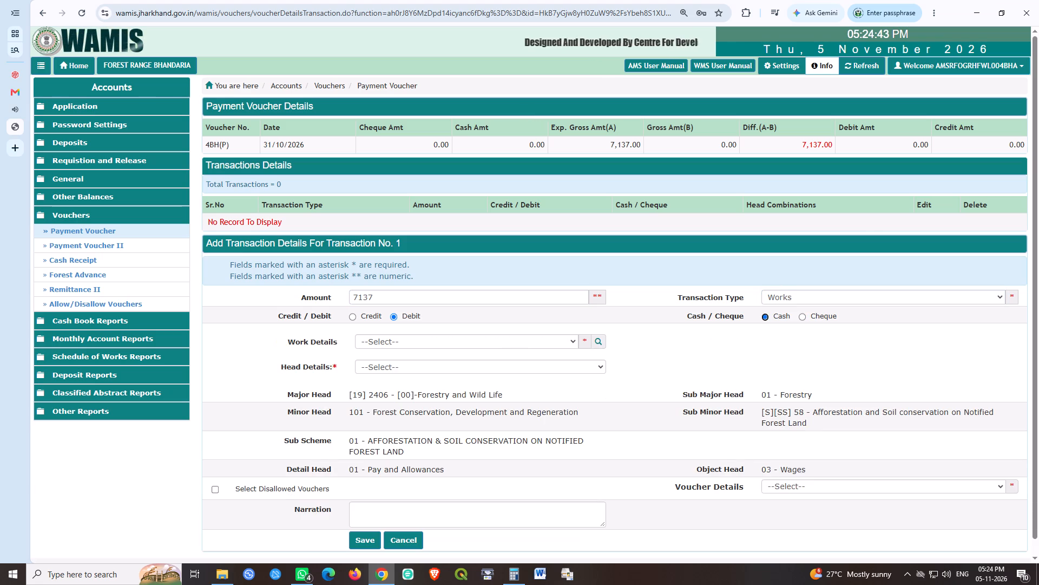
pyautogui.click(461, 343)
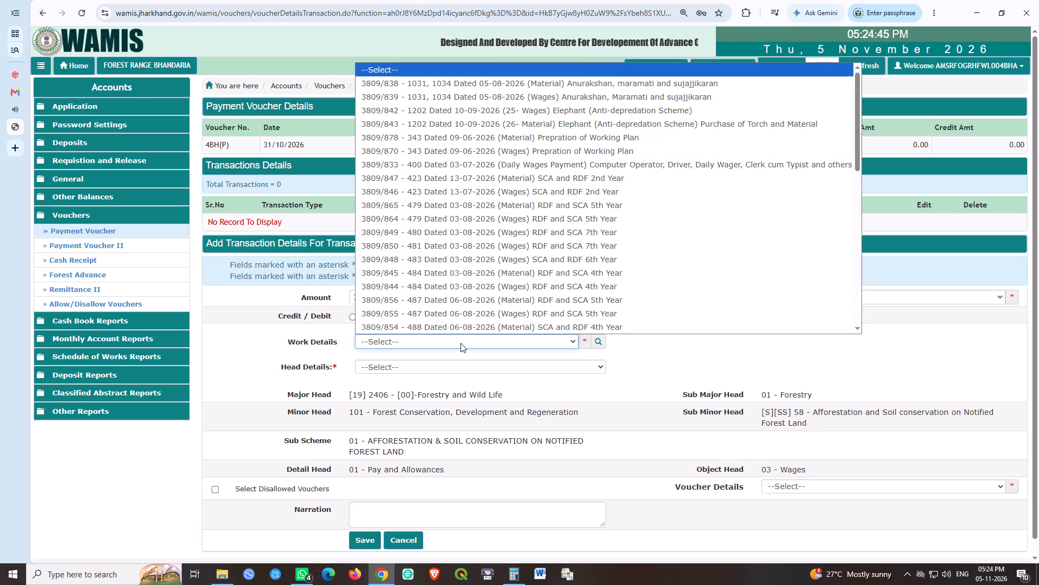
pyautogui.click(428, 192)
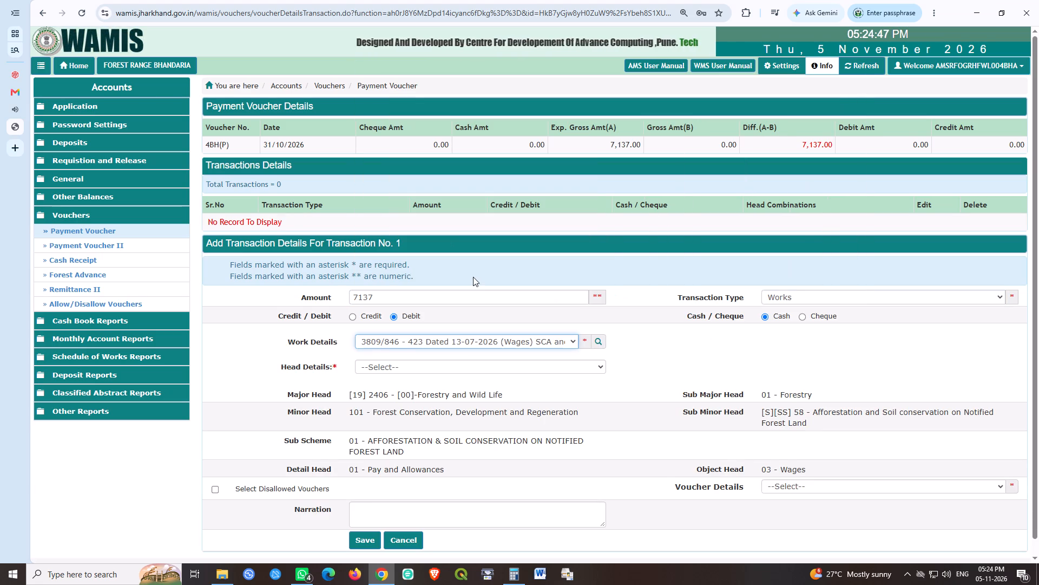
pyautogui.click(396, 368)
pyautogui.click(396, 393)
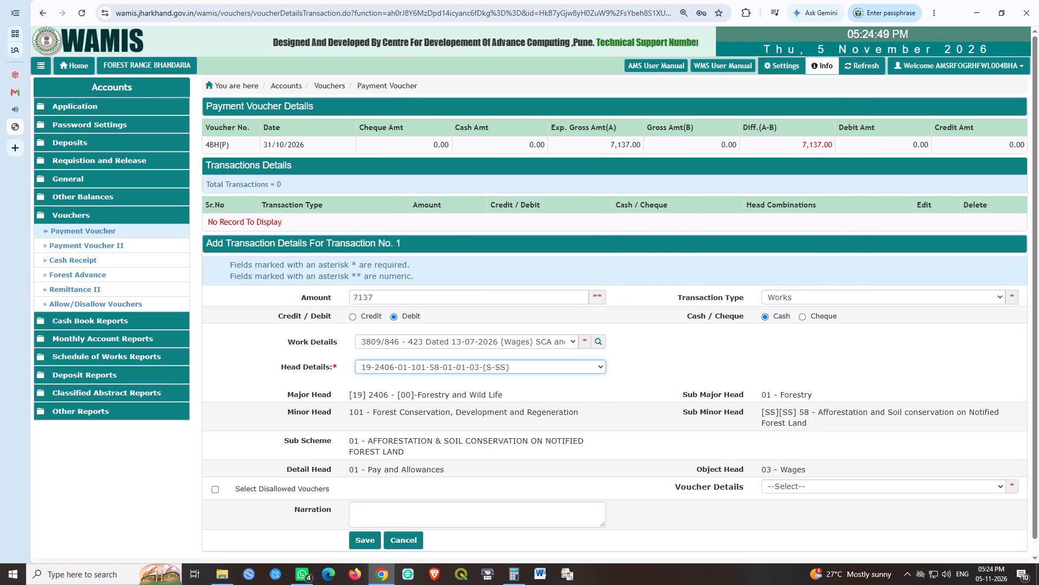
pyautogui.click(366, 540)
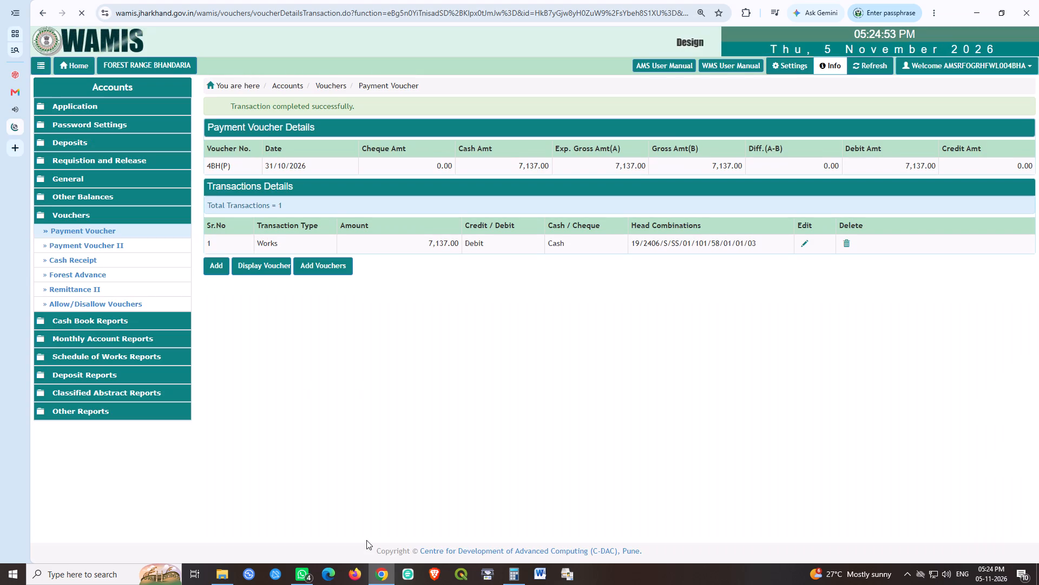
# Create another payment voucher, renumbered 68BH(P), with an expected gross amount of 45380 and save it.
pyautogui.click(328, 264)
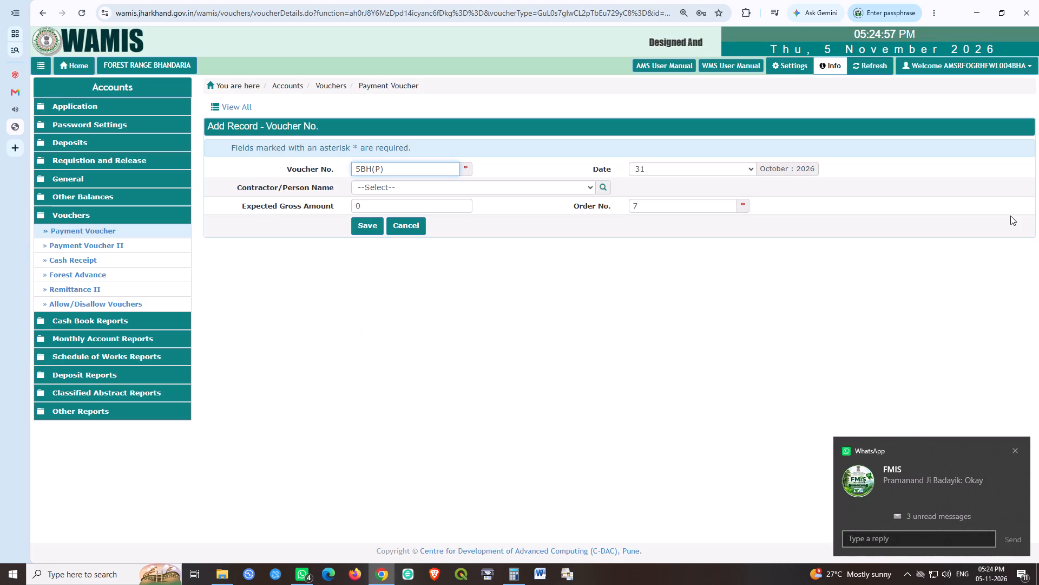
pyautogui.hotkey('shift', 'Right')
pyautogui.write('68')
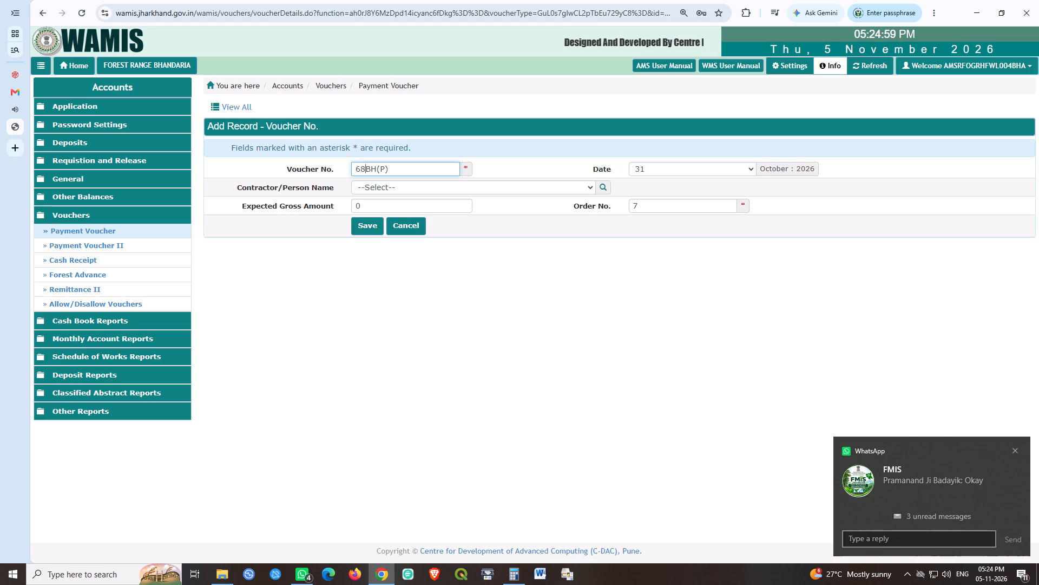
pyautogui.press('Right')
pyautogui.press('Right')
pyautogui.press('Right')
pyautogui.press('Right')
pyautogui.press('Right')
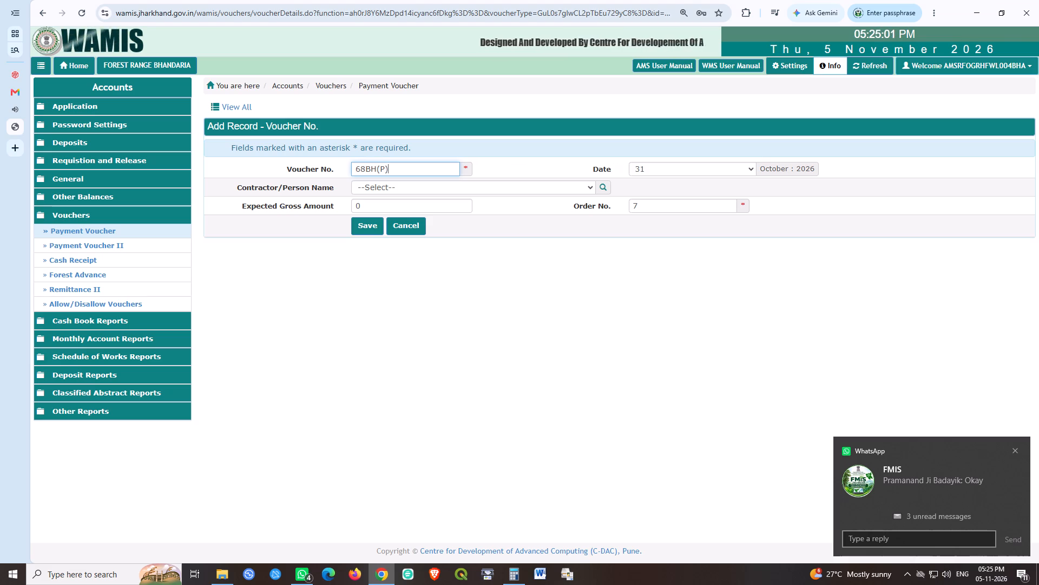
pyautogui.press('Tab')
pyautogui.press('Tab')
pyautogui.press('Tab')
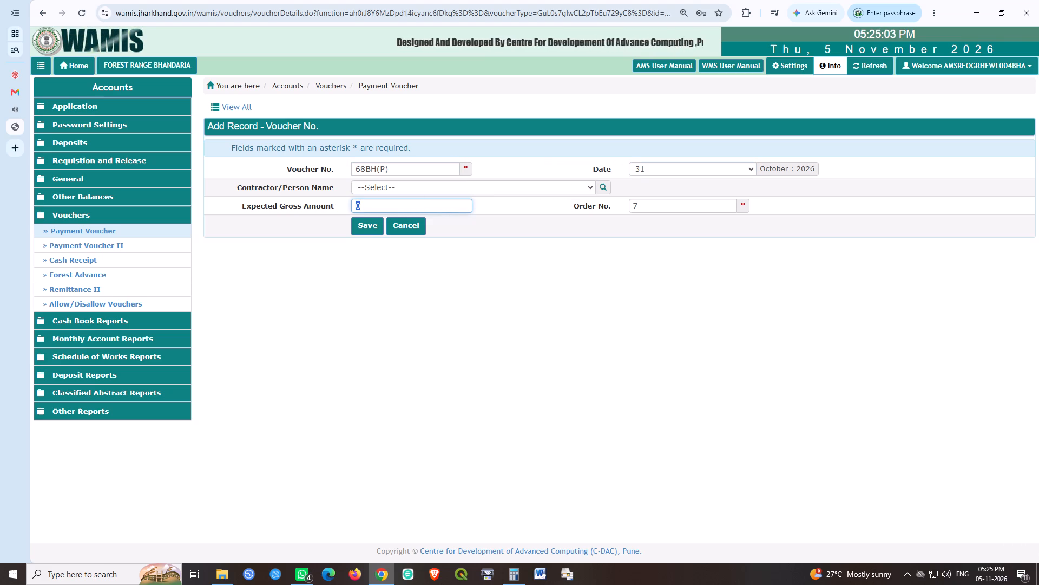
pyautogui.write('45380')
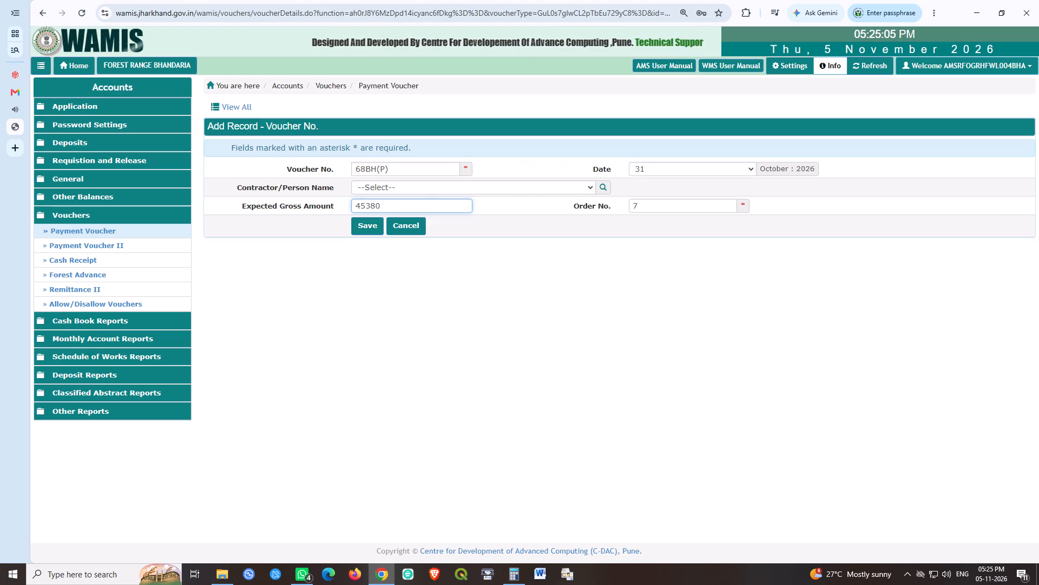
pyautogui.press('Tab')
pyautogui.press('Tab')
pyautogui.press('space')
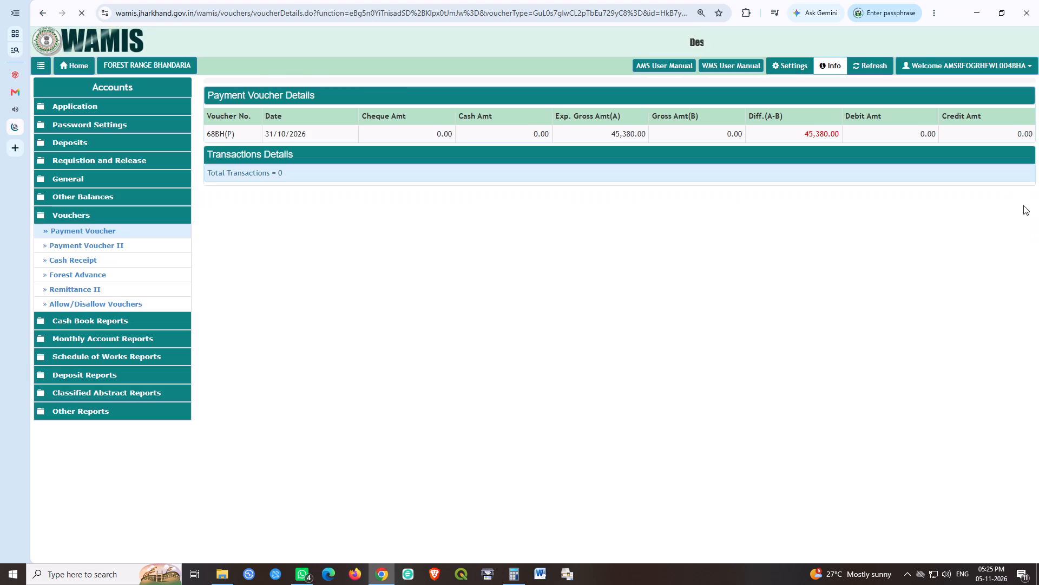
pyautogui.click(211, 251)
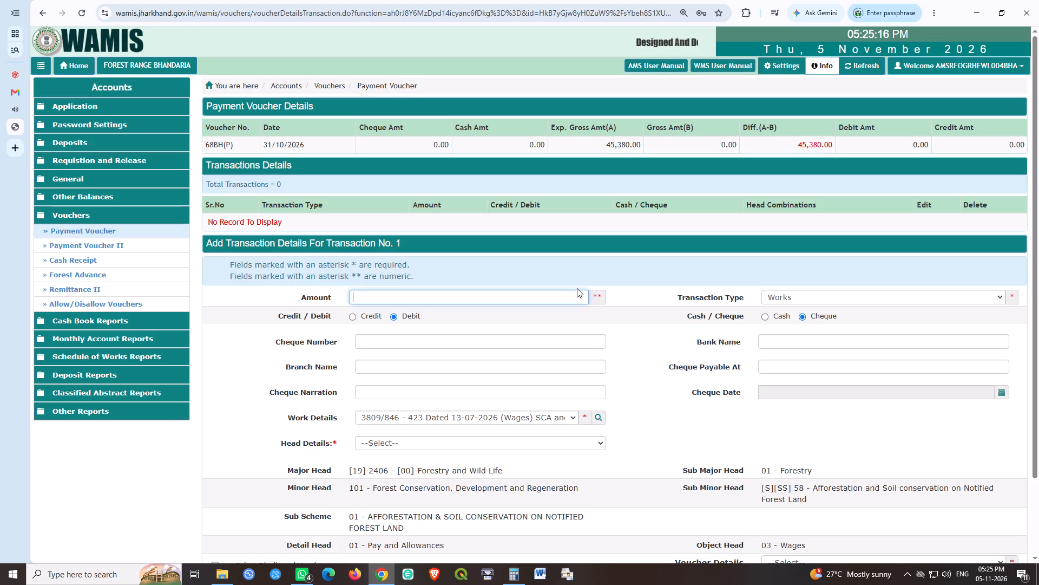
pyautogui.write('45380')
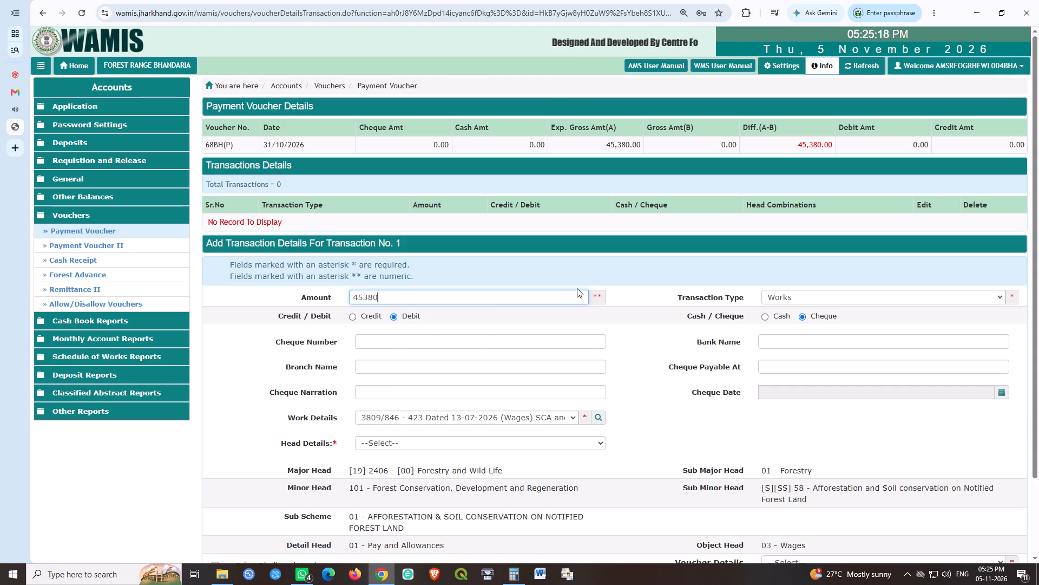
pyautogui.press('Tab')
pyautogui.press('Tab')
pyautogui.press('Tab')
pyautogui.press('Left')
pyautogui.click(485, 342)
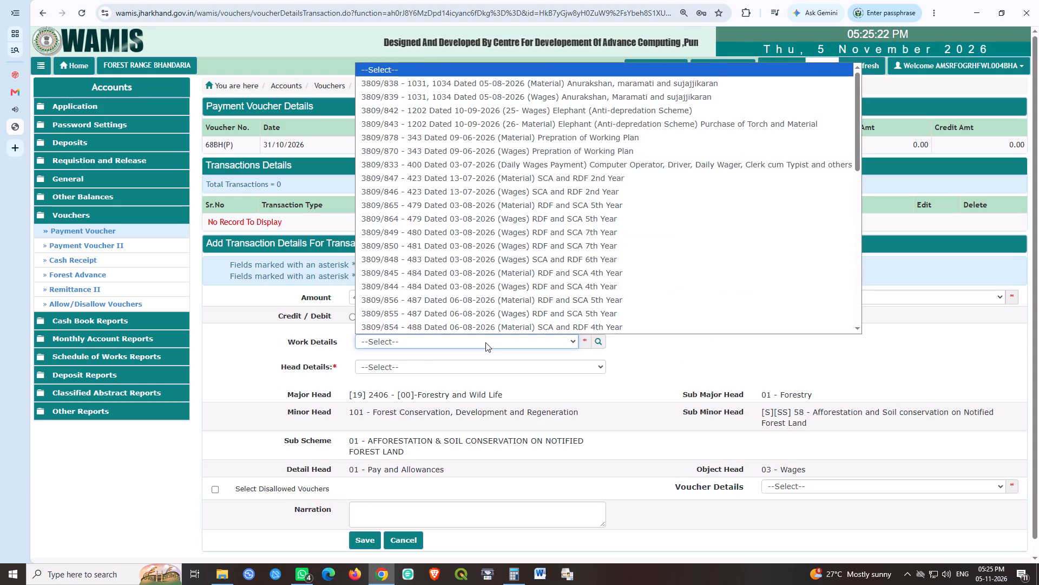
pyautogui.click(439, 180)
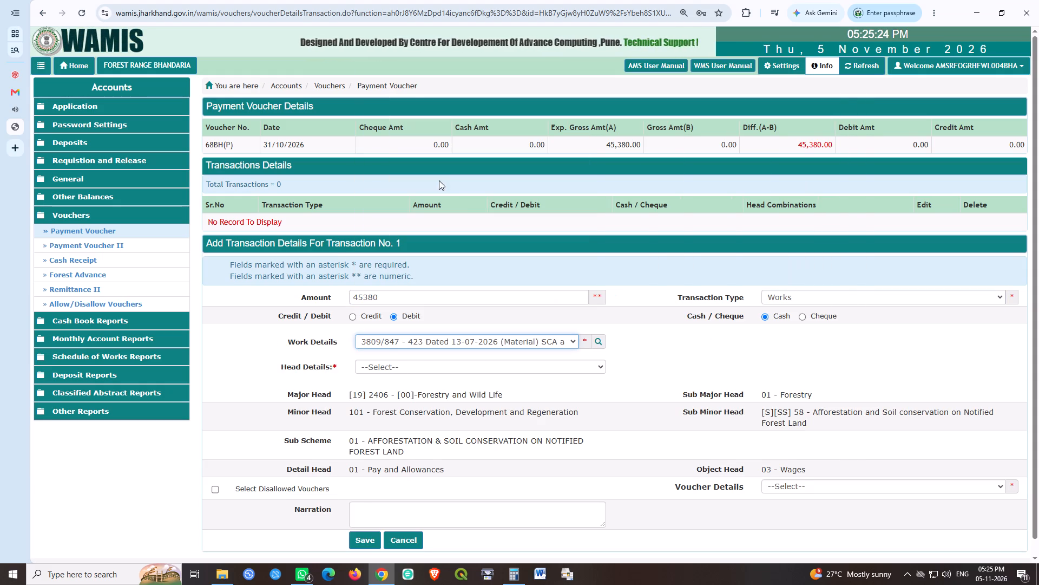
pyautogui.click(521, 363)
pyautogui.click(456, 393)
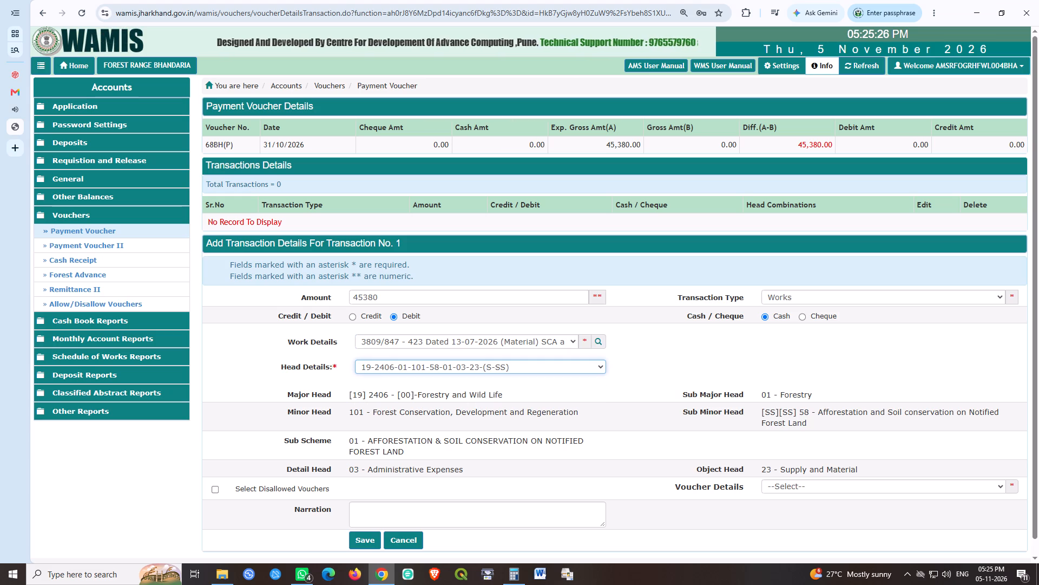
pyautogui.click(354, 536)
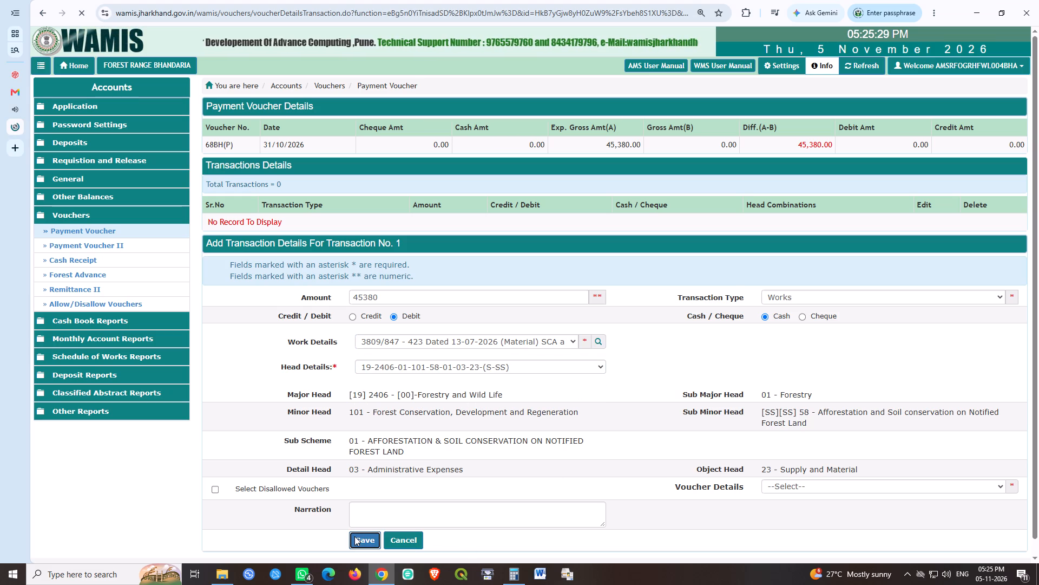
# Create another payment voucher, renumbered 69BH, with an expected gross amount of 9500 and save it.
pyautogui.click(336, 261)
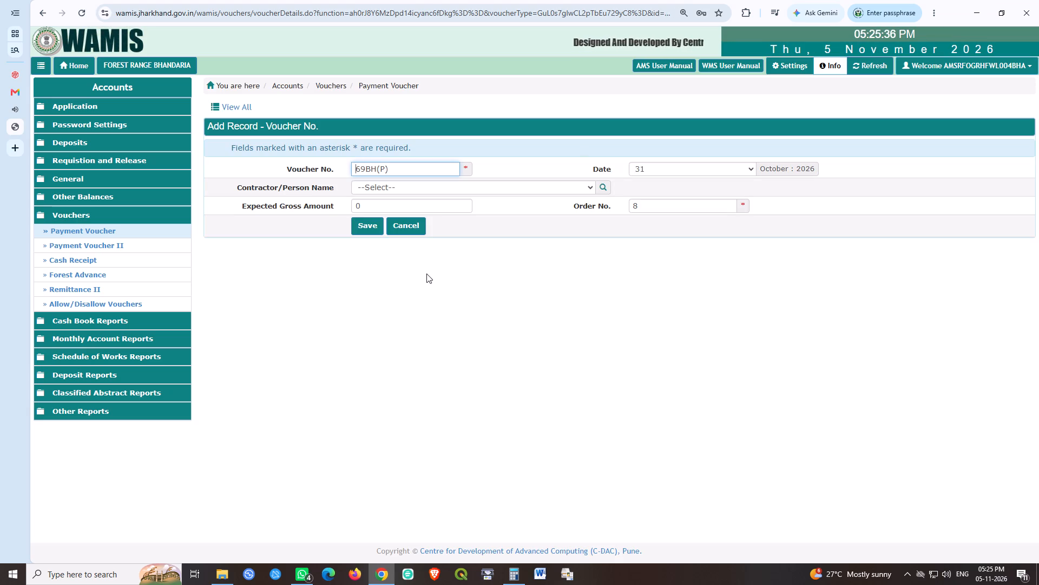
pyautogui.press('Right')
pyautogui.press('Right')
pyautogui.press('Right')
pyautogui.press('Right')
pyautogui.press('Delete')
pyautogui.press('Delete')
pyautogui.press('Delete')
pyautogui.press('Delete')
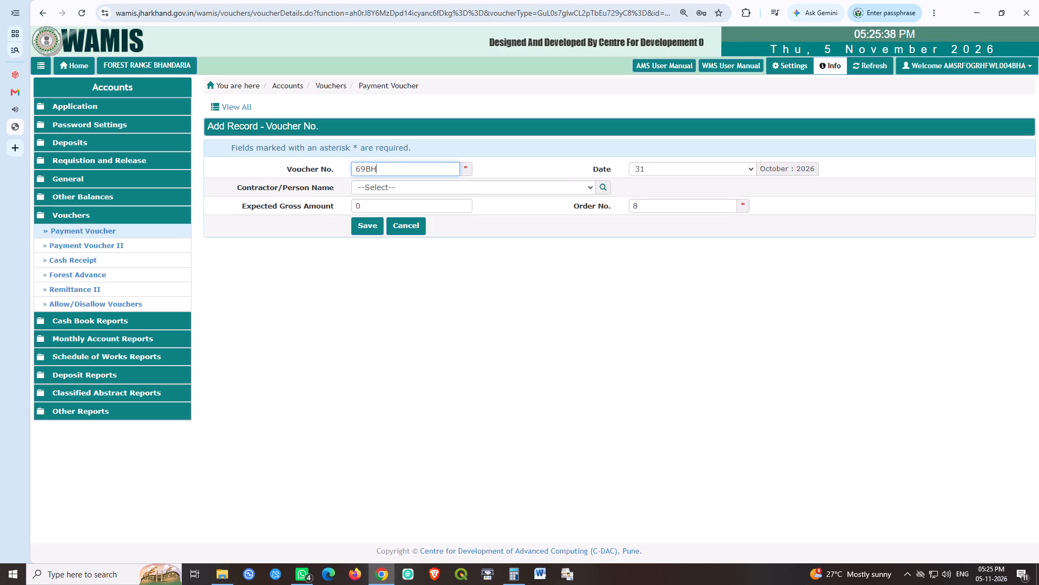
pyautogui.press('Tab')
pyautogui.press('Tab')
pyautogui.press('Tab')
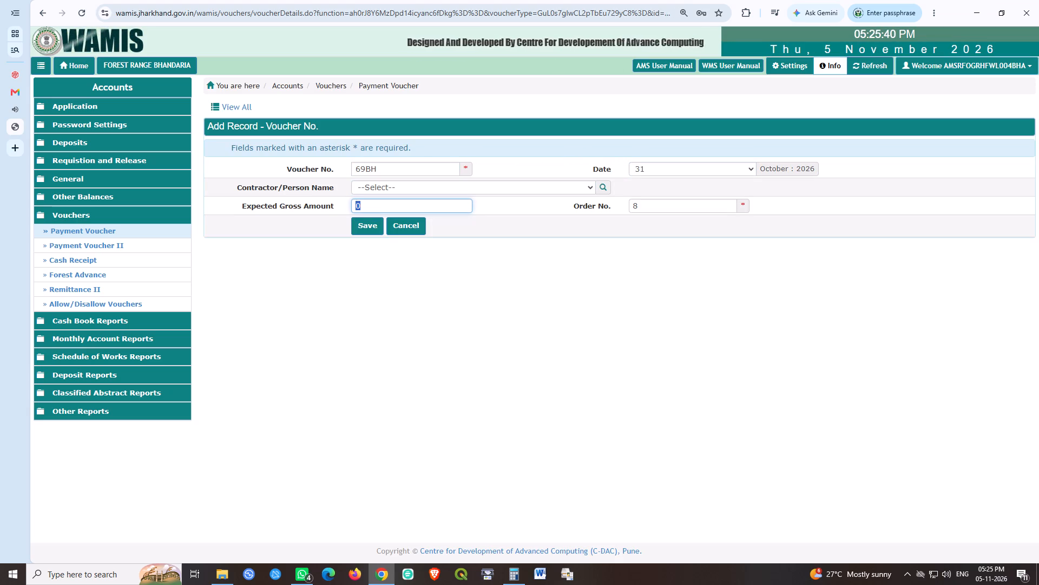
pyautogui.write('9500')
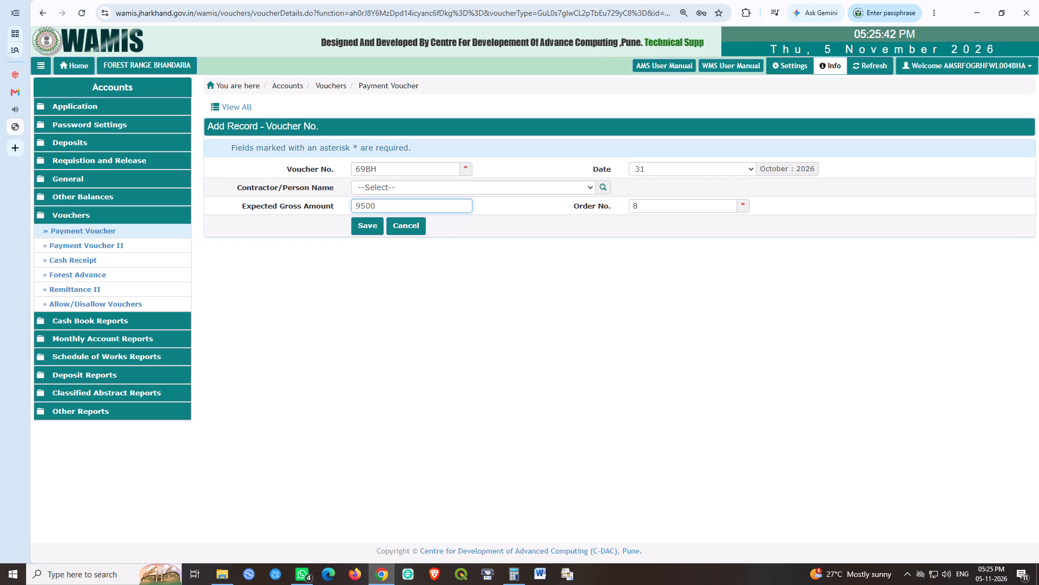
pyautogui.click(373, 232)
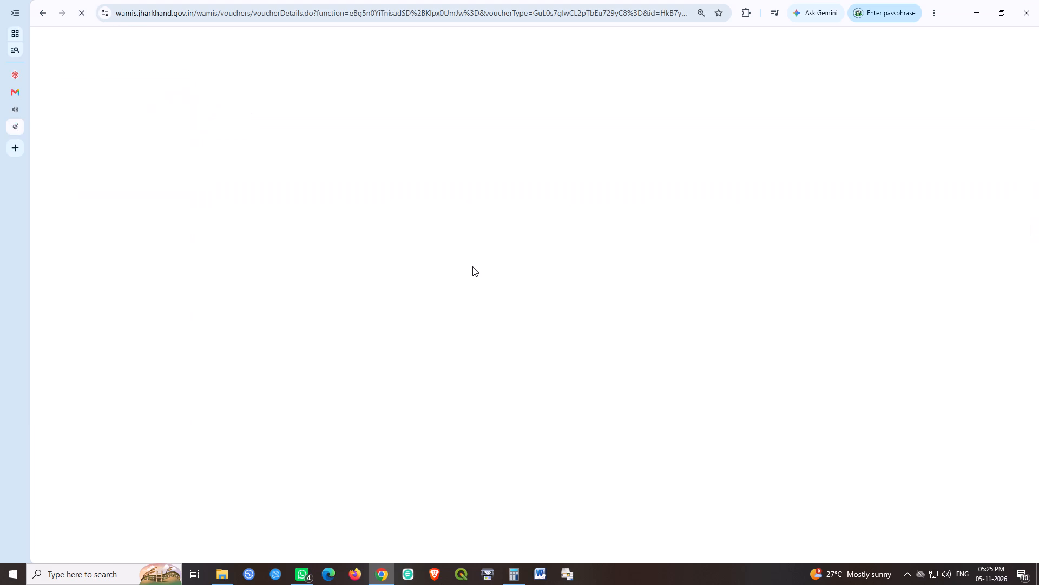
pyautogui.click(215, 245)
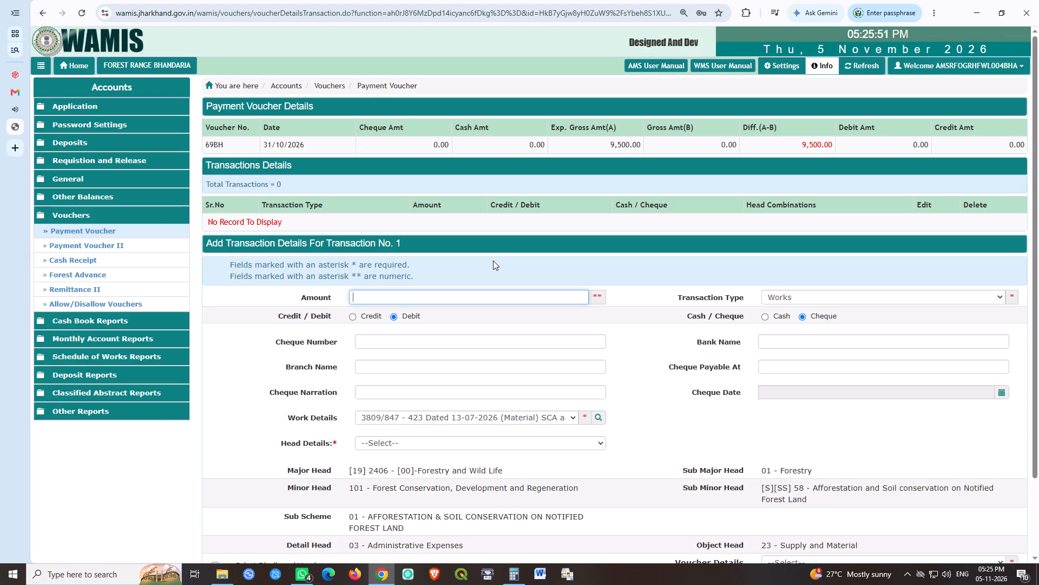
pyautogui.write('9500')
pyautogui.press('Tab')
pyautogui.press('Tab')
pyautogui.press('Tab')
pyautogui.press('Left')
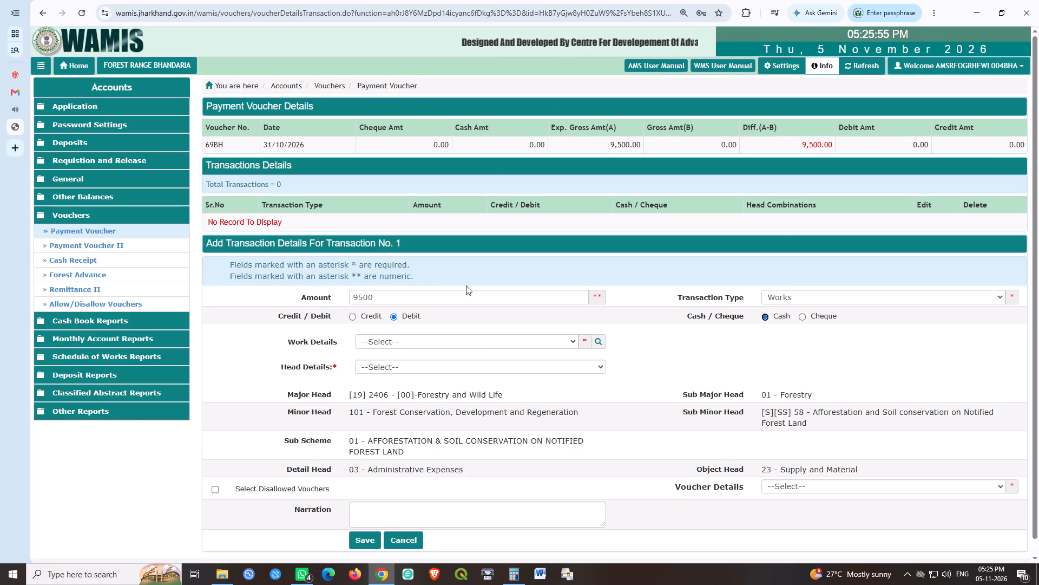
pyautogui.click(445, 346)
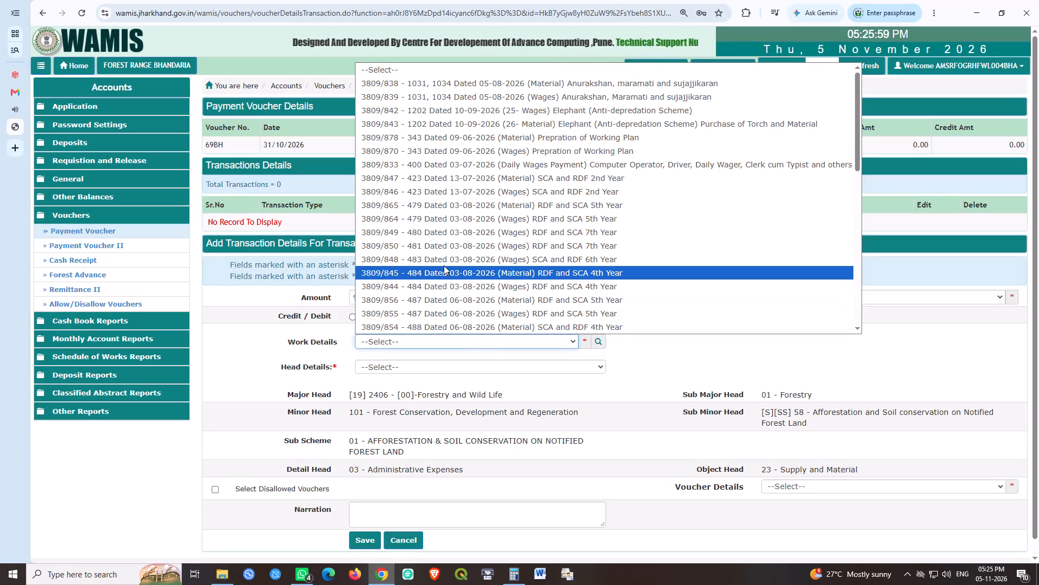
pyautogui.click(445, 178)
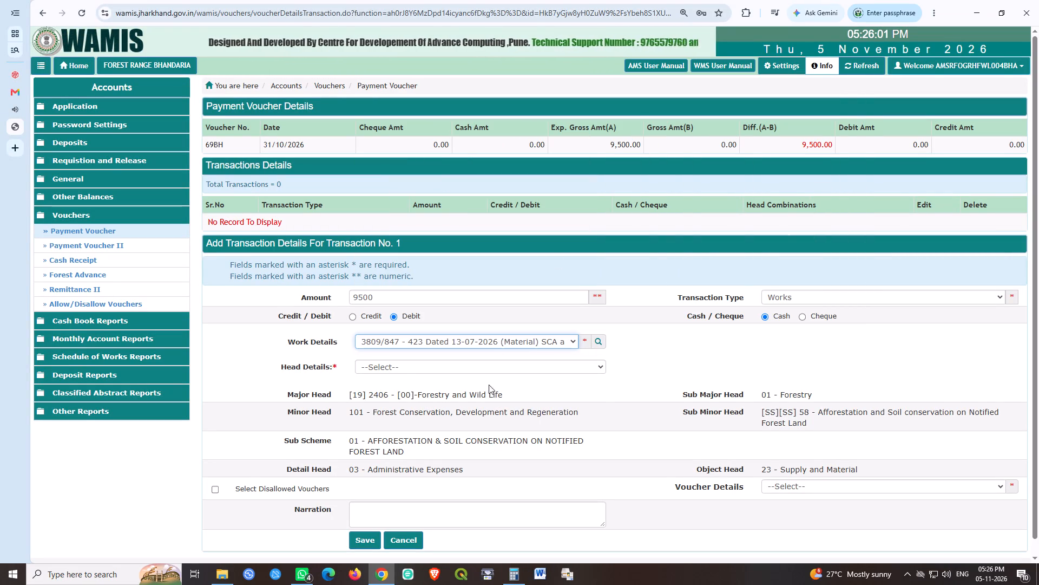
pyautogui.click(398, 369)
pyautogui.click(405, 392)
pyautogui.click(666, 376)
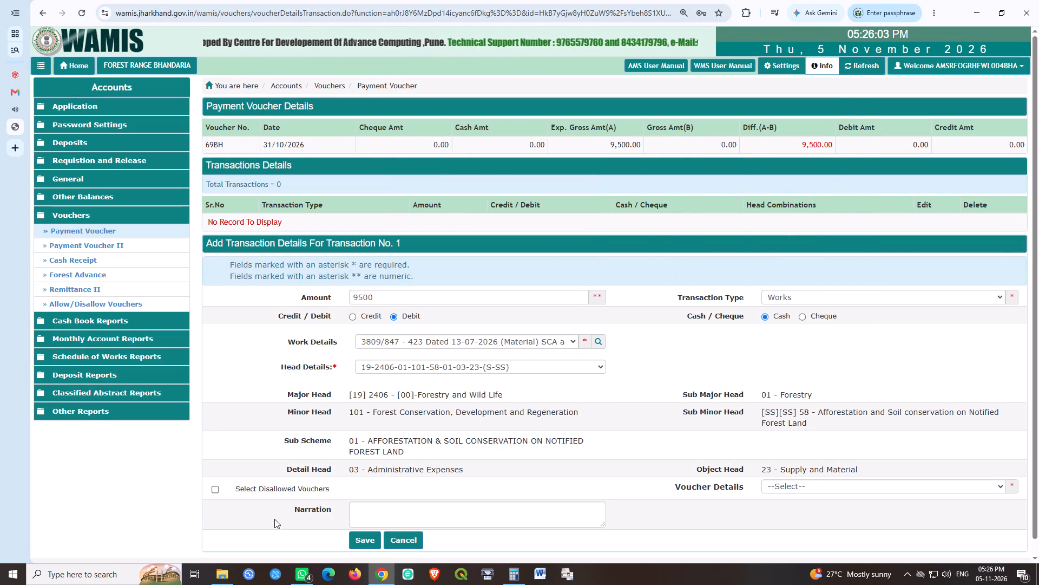
pyautogui.click(356, 543)
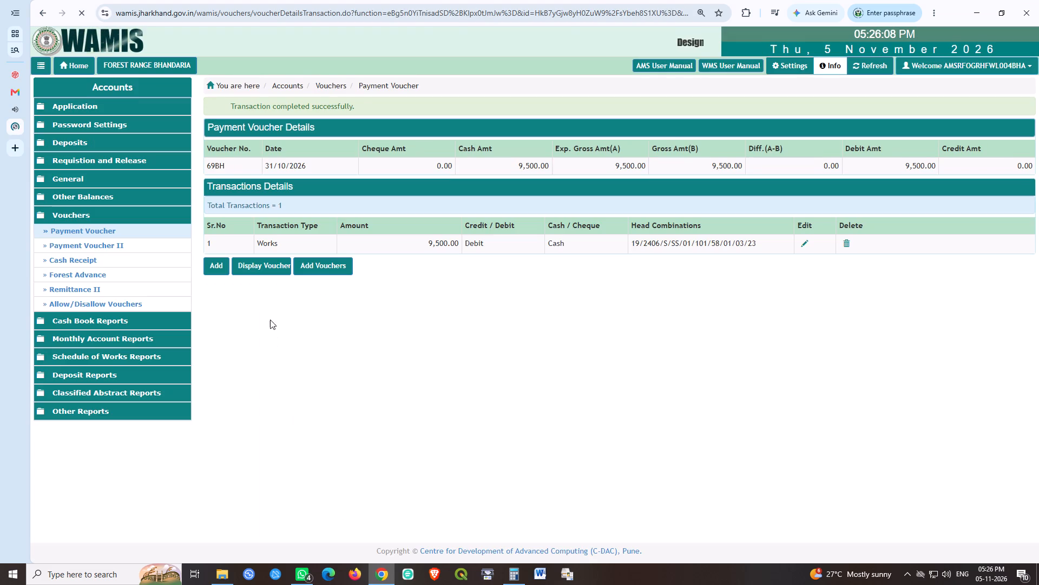
# Create another payment voucher numbered 70BH(P) with an expected gross amount of 16010 and save it.
pyautogui.click(328, 269)
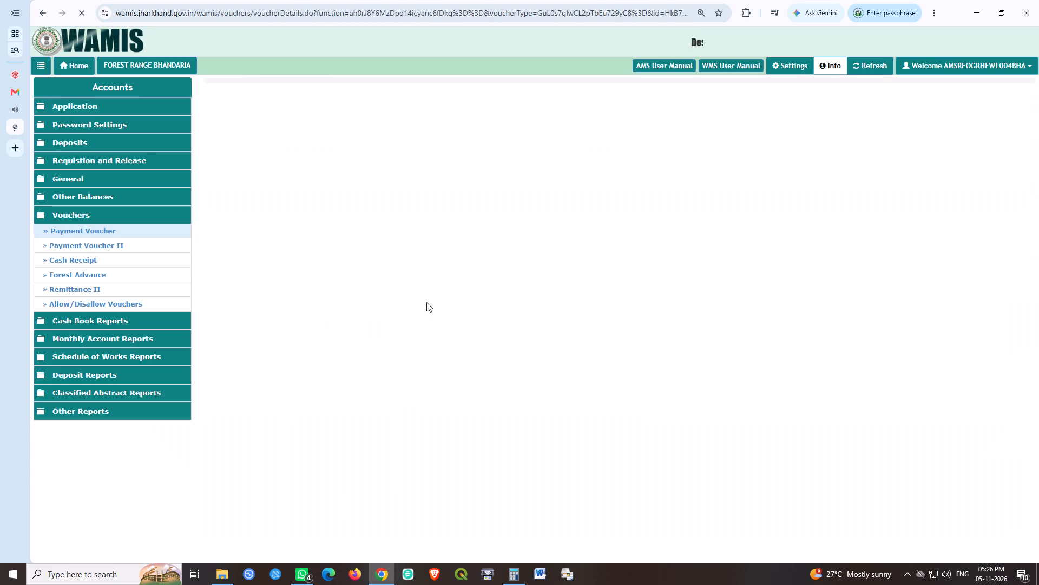
pyautogui.press('Right')
pyautogui.press('Right')
pyautogui.press('Right')
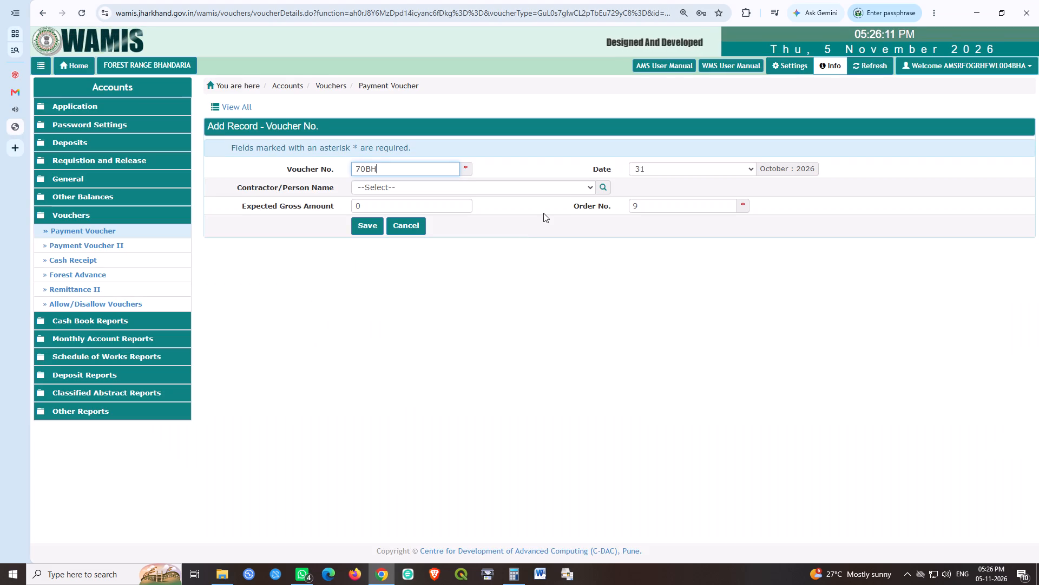
pyautogui.write('(P)')
pyautogui.press('Tab')
pyautogui.press('Tab')
pyautogui.press('Tab')
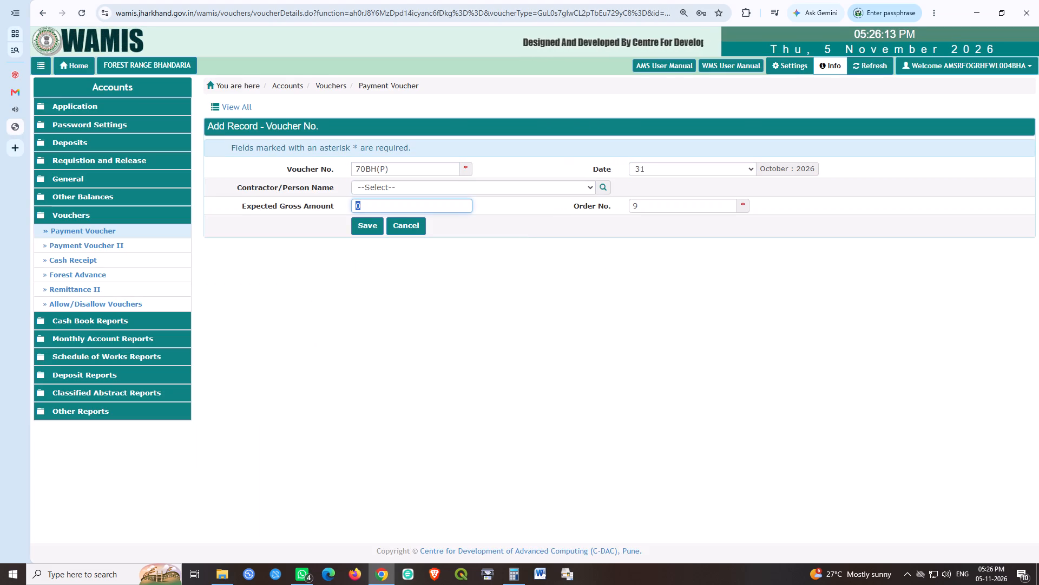
pyautogui.write('16010')
pyautogui.press('Tab')
pyautogui.press('Tab')
pyautogui.press('space')
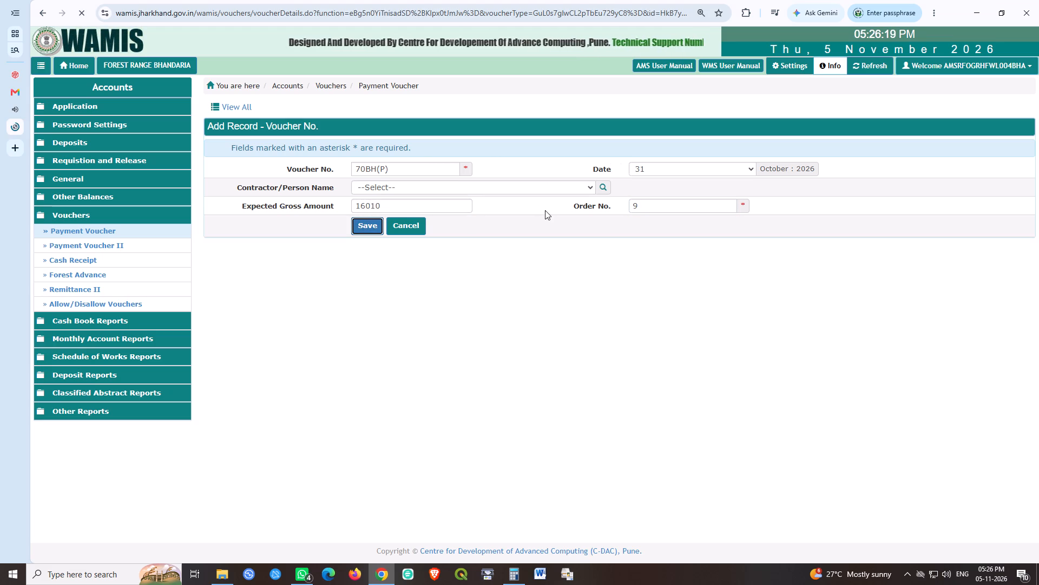
pyautogui.click(217, 243)
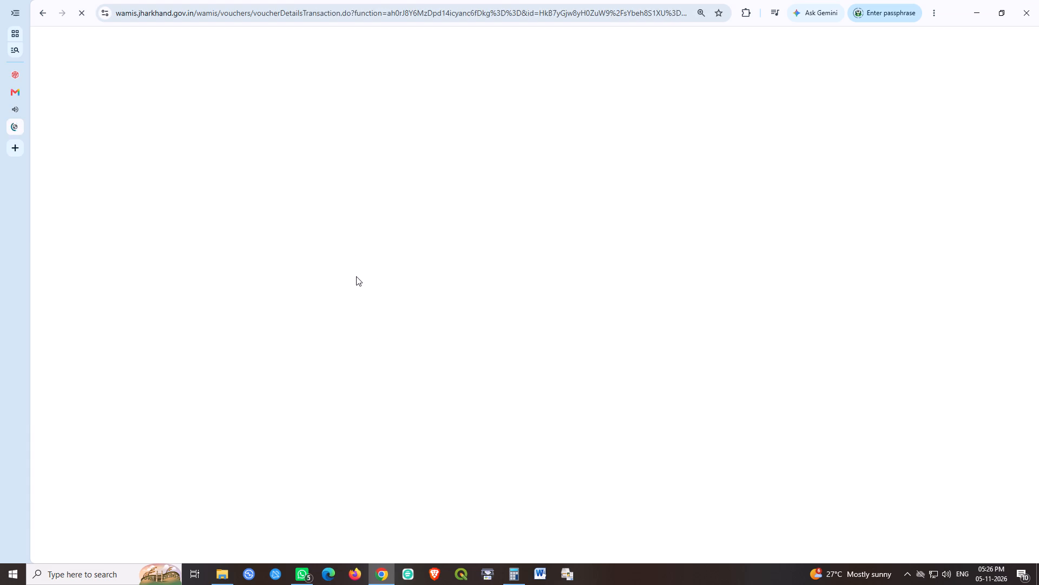
pyautogui.write('16010')
pyautogui.press('Tab')
pyautogui.press('Tab')
pyautogui.press('Tab')
pyautogui.press('Left')
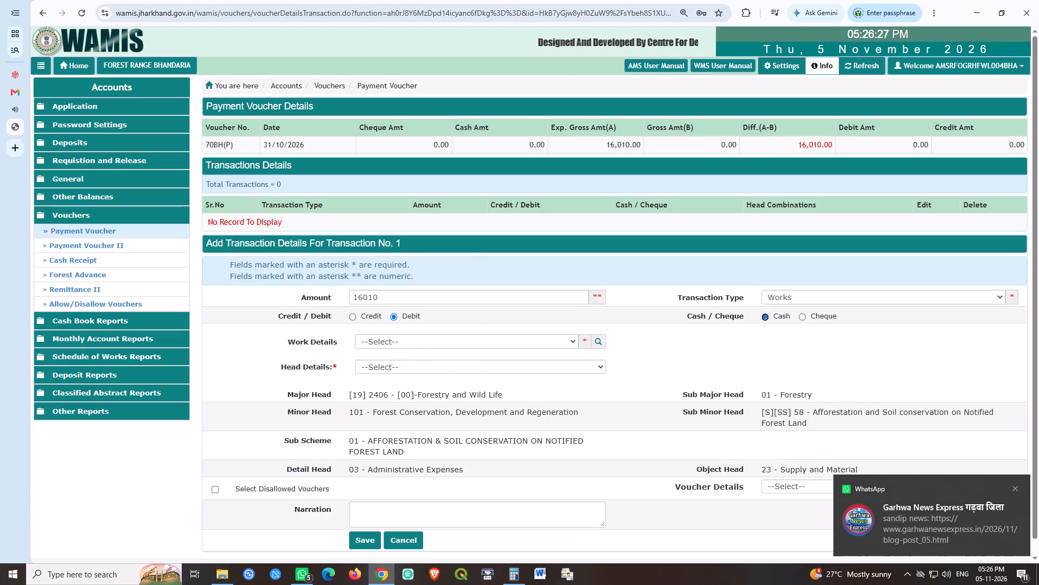
pyautogui.click(412, 340)
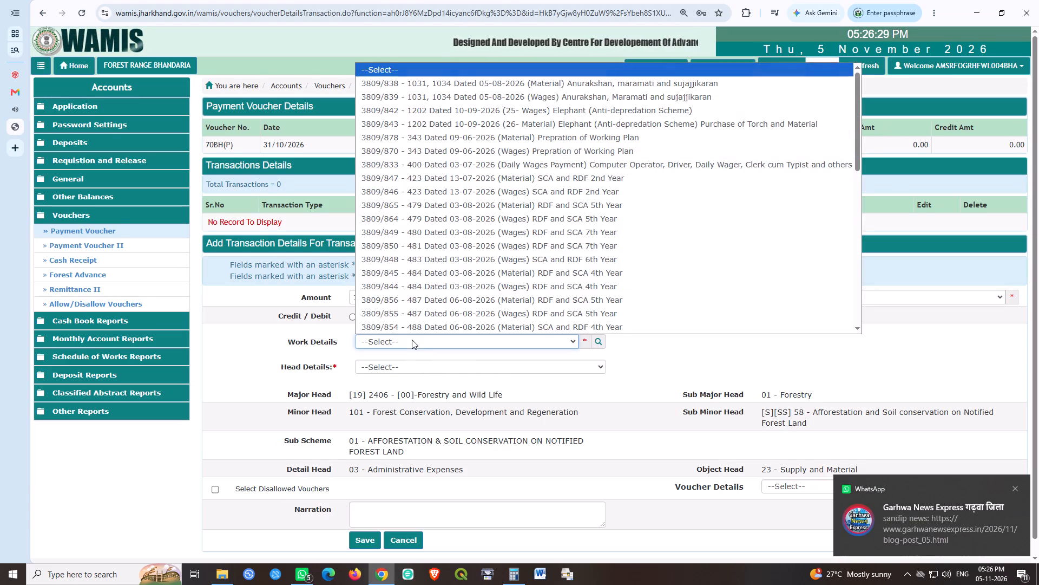
pyautogui.click(464, 179)
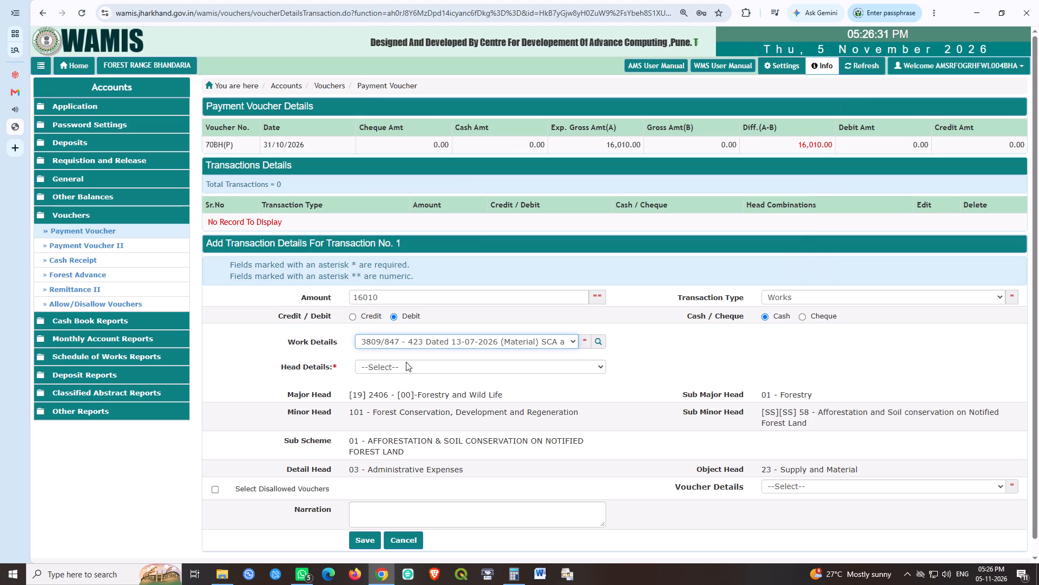
pyautogui.click(406, 362)
pyautogui.click(432, 392)
pyautogui.click(363, 540)
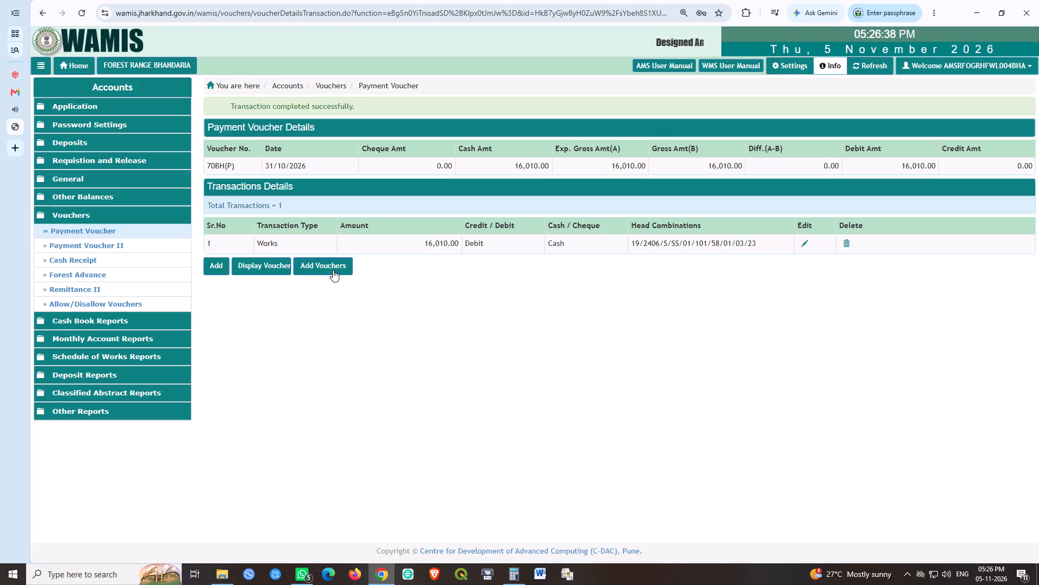
# Create another payment voucher, renumbered 71BH, with an expected gross amount of 12000 and save it.
pyautogui.click(333, 270)
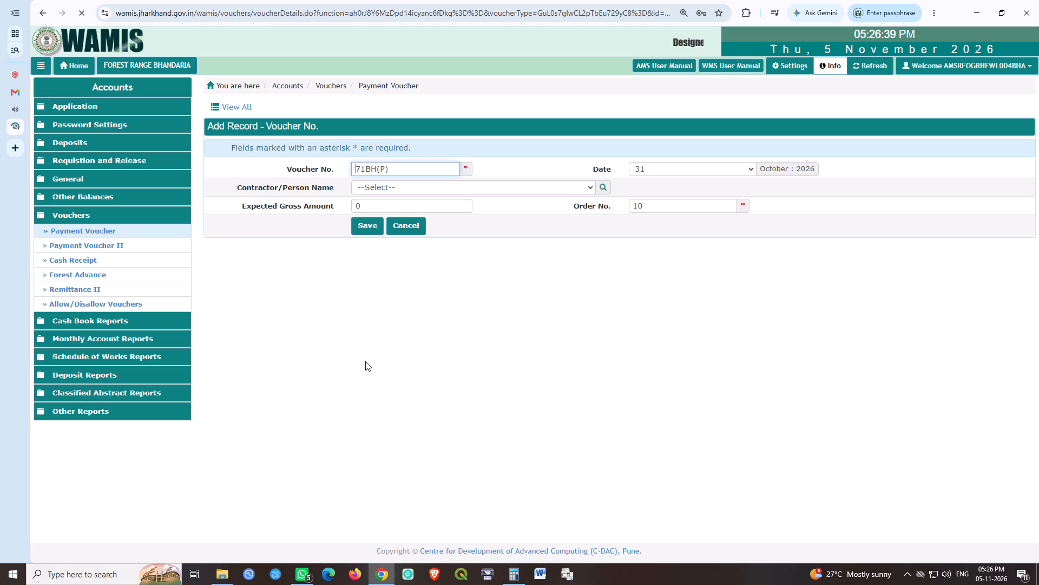
pyautogui.press('Right')
pyautogui.press('Right')
pyautogui.press('Right')
pyautogui.press('Right')
pyautogui.press('Delete')
pyautogui.press('Delete')
pyautogui.press('Delete')
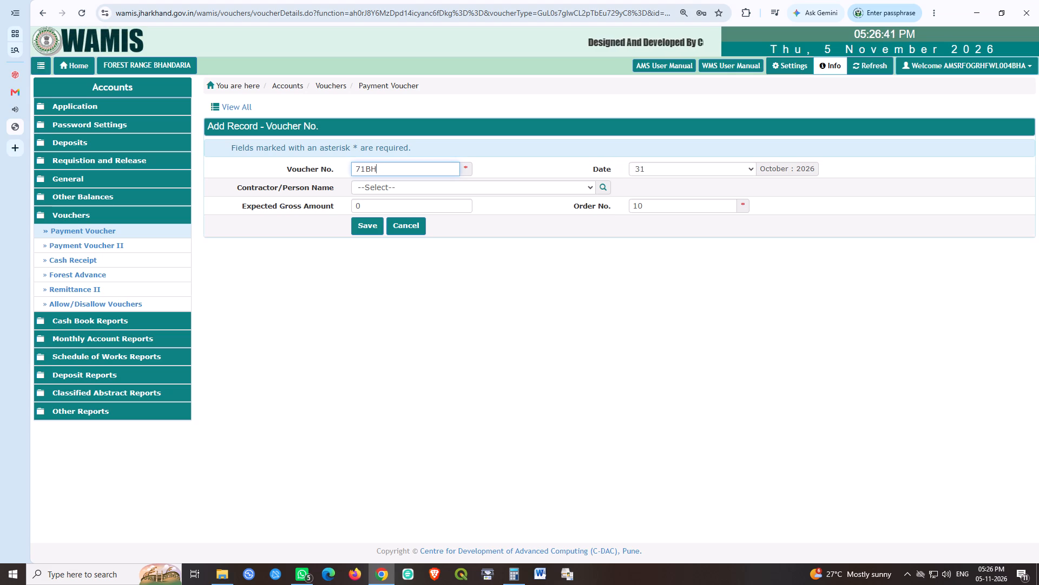
pyautogui.press('Delete')
pyautogui.press('Delete')
pyautogui.press('Tab')
pyautogui.press('Tab')
pyautogui.press('Tab')
pyautogui.write('12000')
pyautogui.press('Tab')
pyautogui.press('Tab')
pyautogui.press('space')
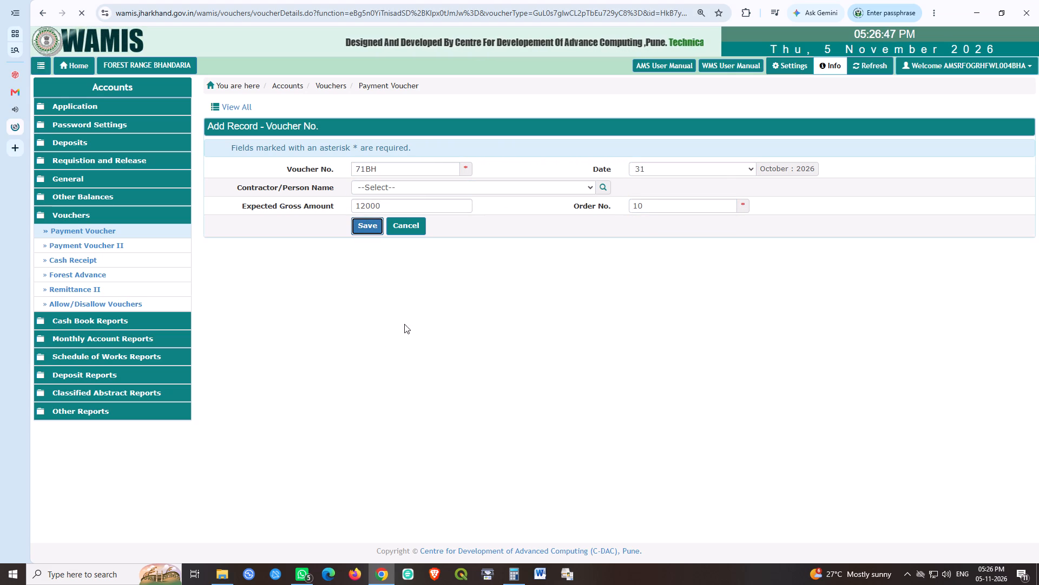
pyautogui.click(219, 246)
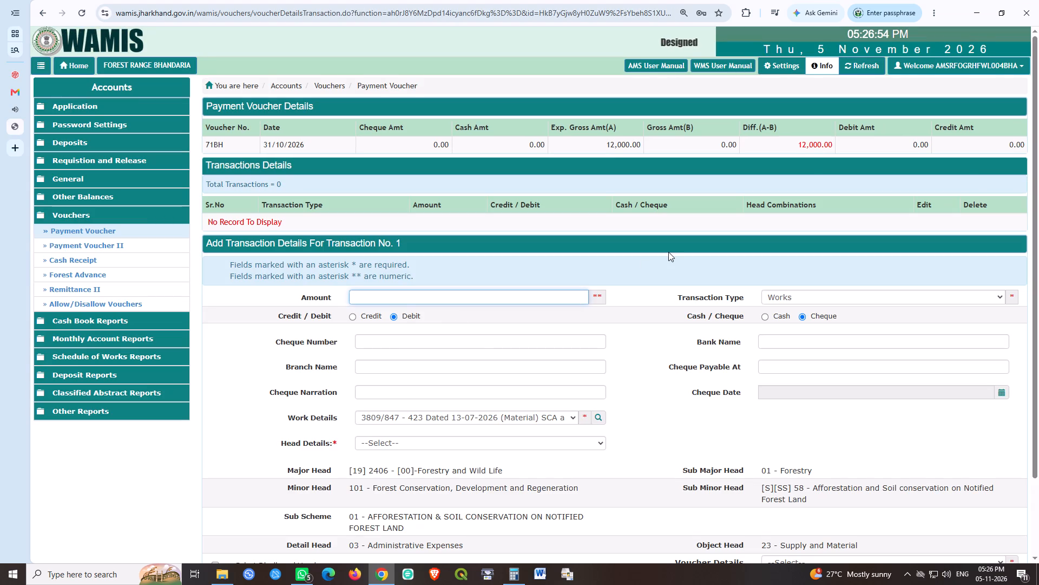
pyautogui.write('12000')
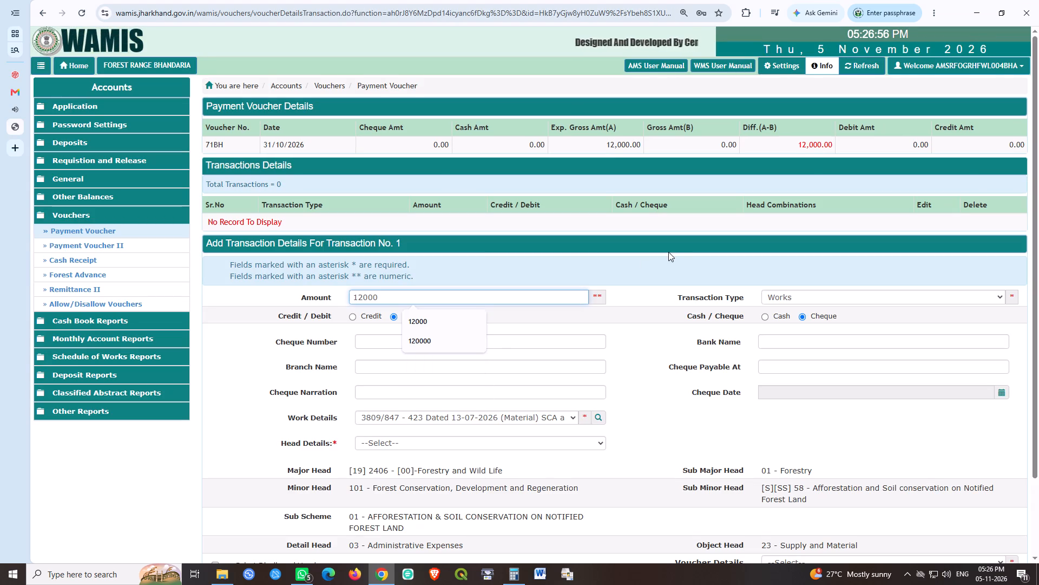
pyautogui.press('Tab')
pyautogui.press('Tab')
pyautogui.press('Tab')
pyautogui.press('Left')
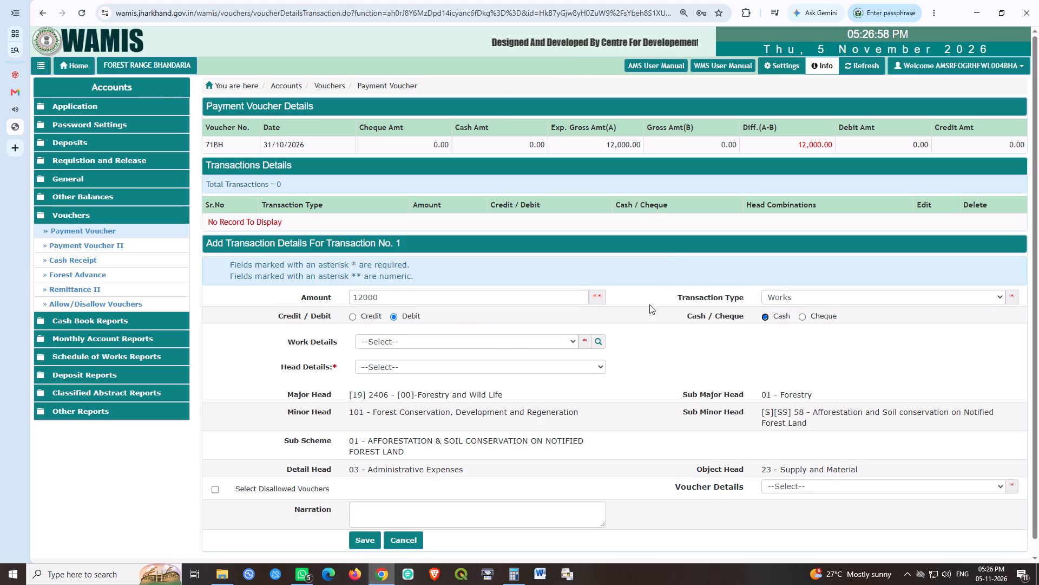
pyautogui.click(532, 343)
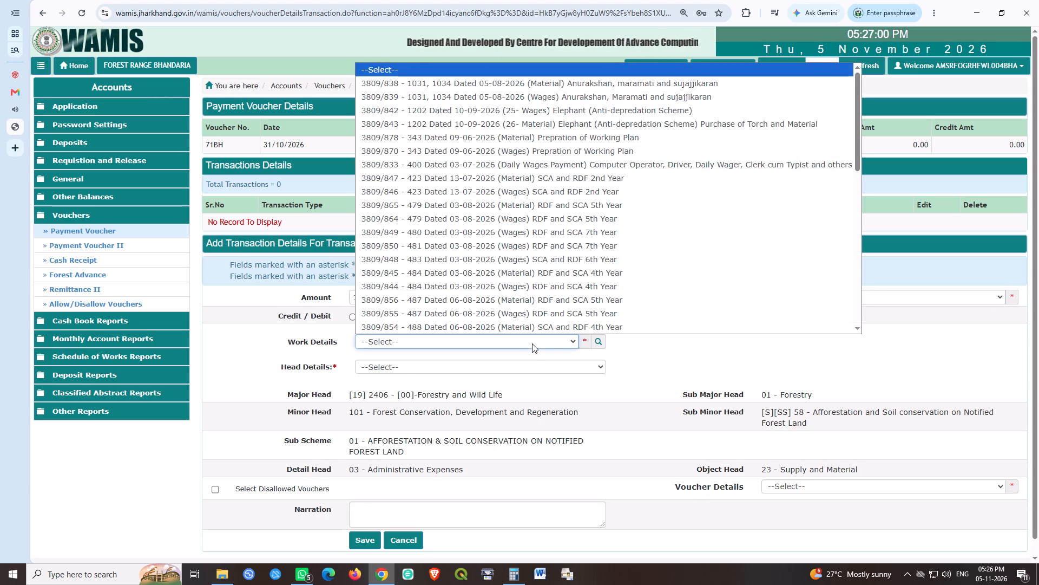
pyautogui.click(431, 180)
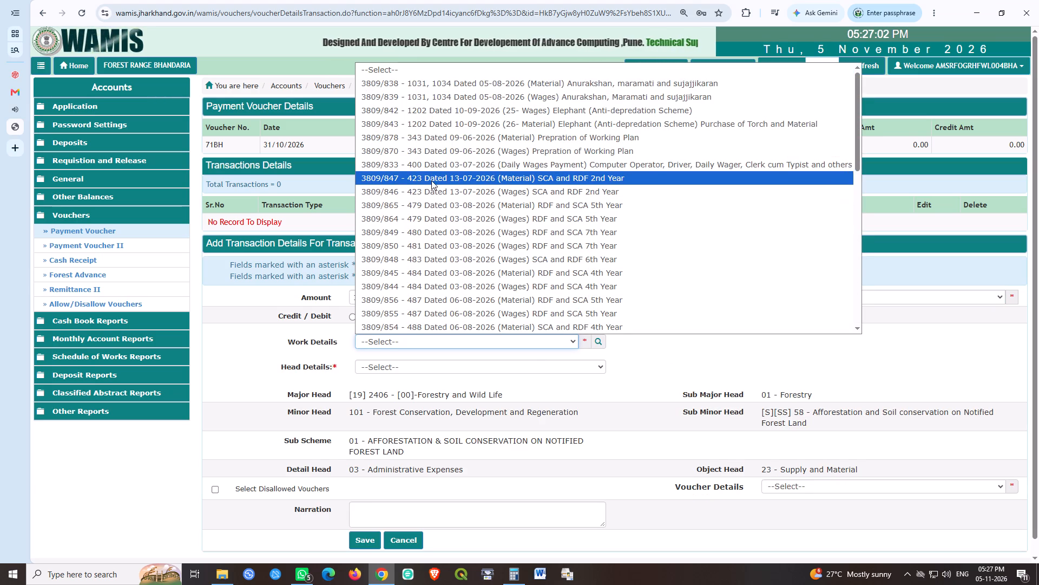
pyautogui.click(520, 368)
pyautogui.click(467, 390)
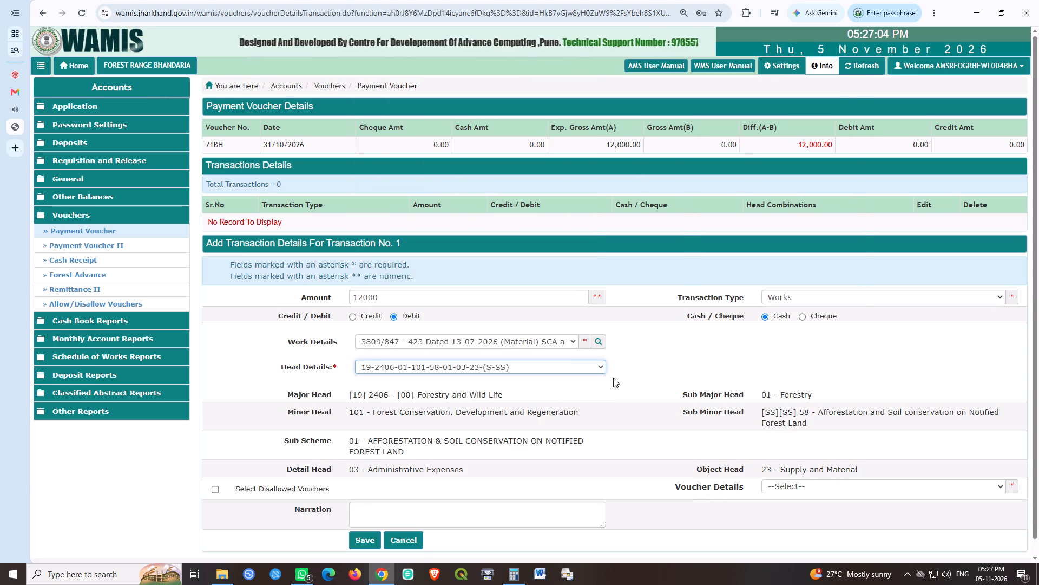
pyautogui.click(684, 357)
pyautogui.click(364, 539)
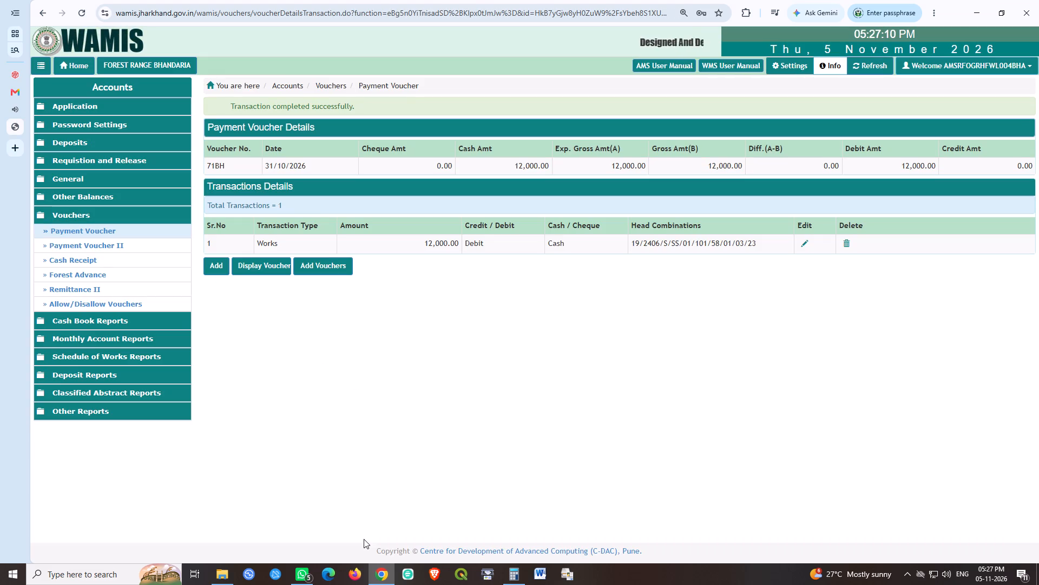
# Create another payment voucher, renumbered 5BH, with an expected gross amount of 60840 and save it.
pyautogui.click(352, 271)
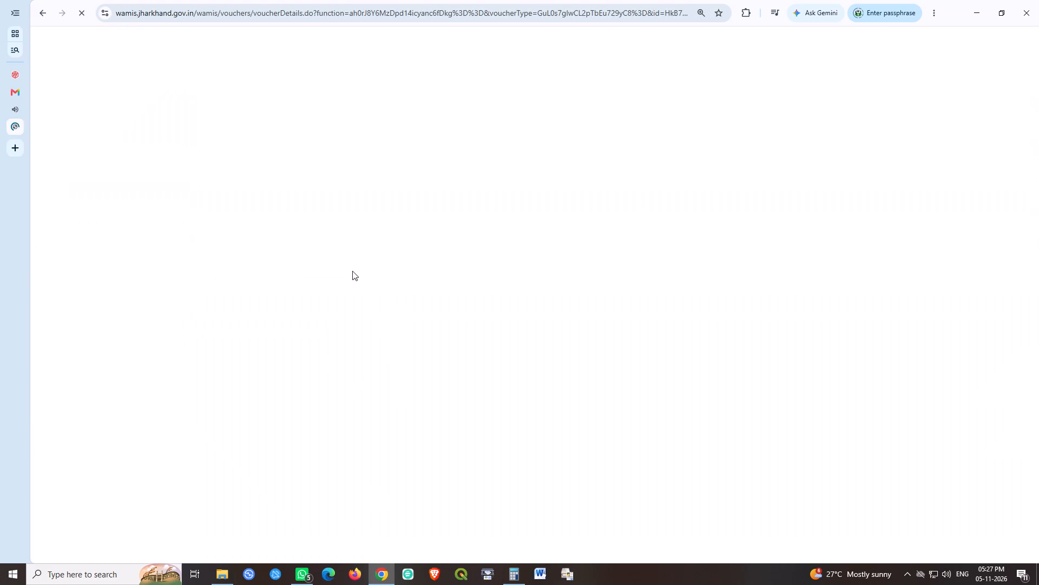
pyautogui.hotkey('shift', 'Right')
pyautogui.hotkey('shift', 'Right')
pyautogui.press('5')
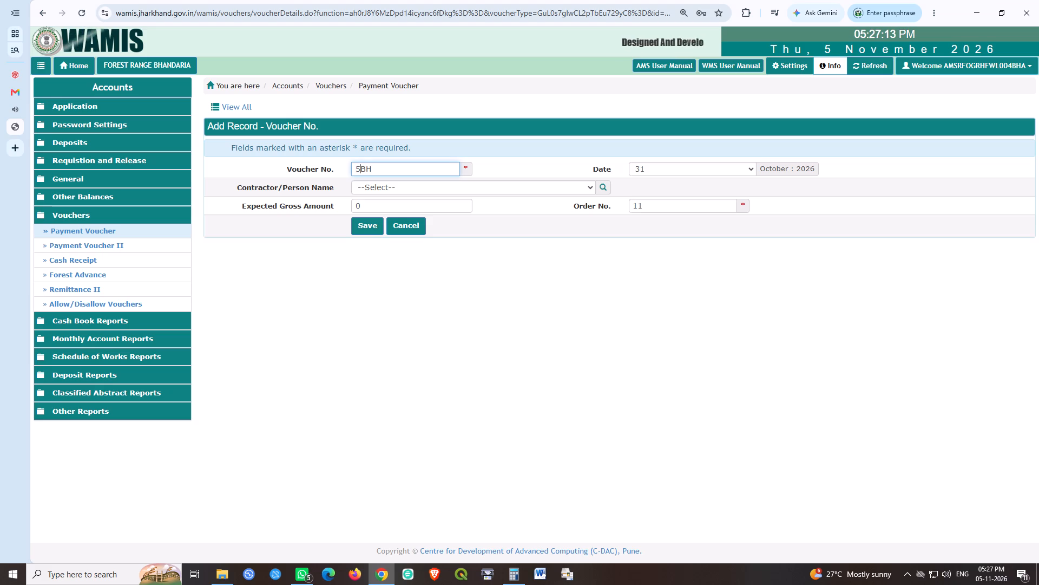
pyautogui.press('Tab')
pyautogui.press('Tab')
pyautogui.press('Tab')
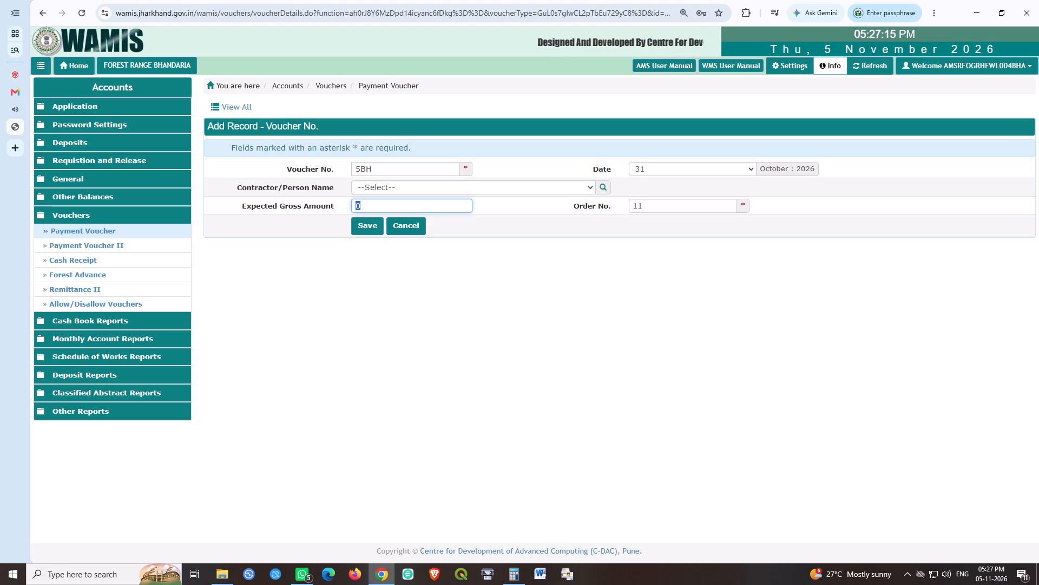
pyautogui.write('60840')
pyautogui.press('Tab')
pyautogui.press('Tab')
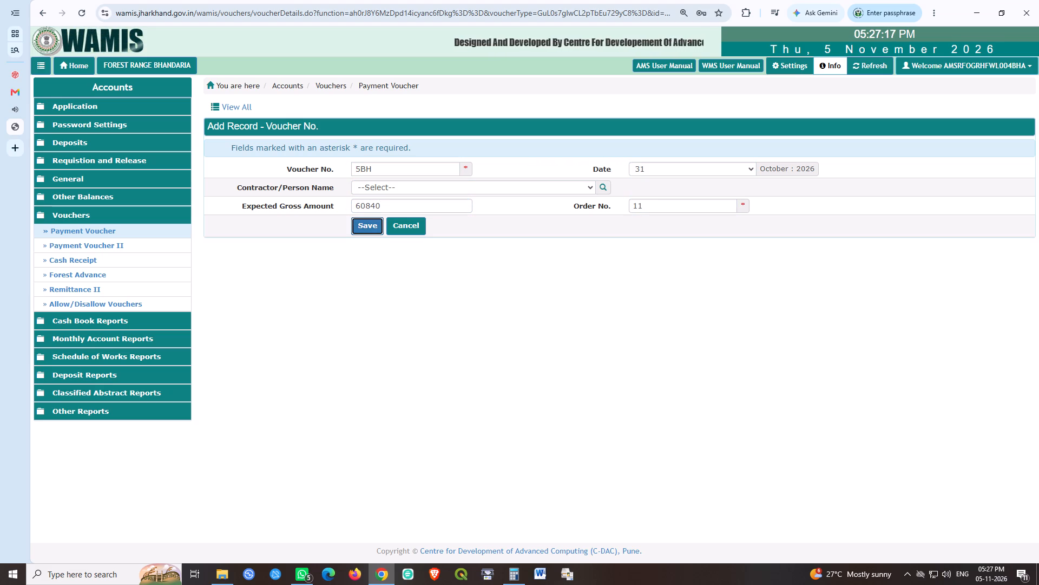
pyautogui.press('space')
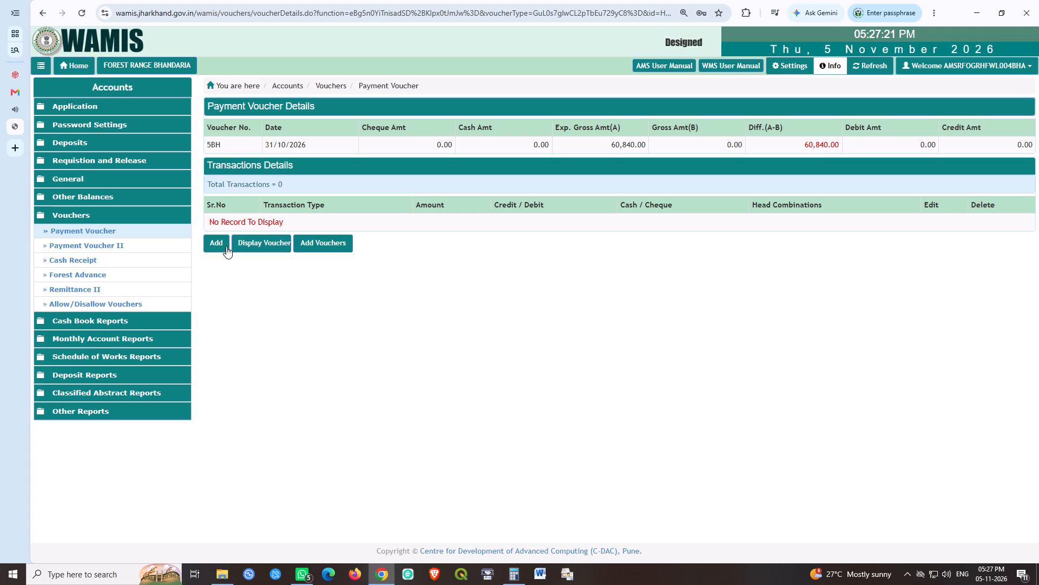
pyautogui.click(219, 240)
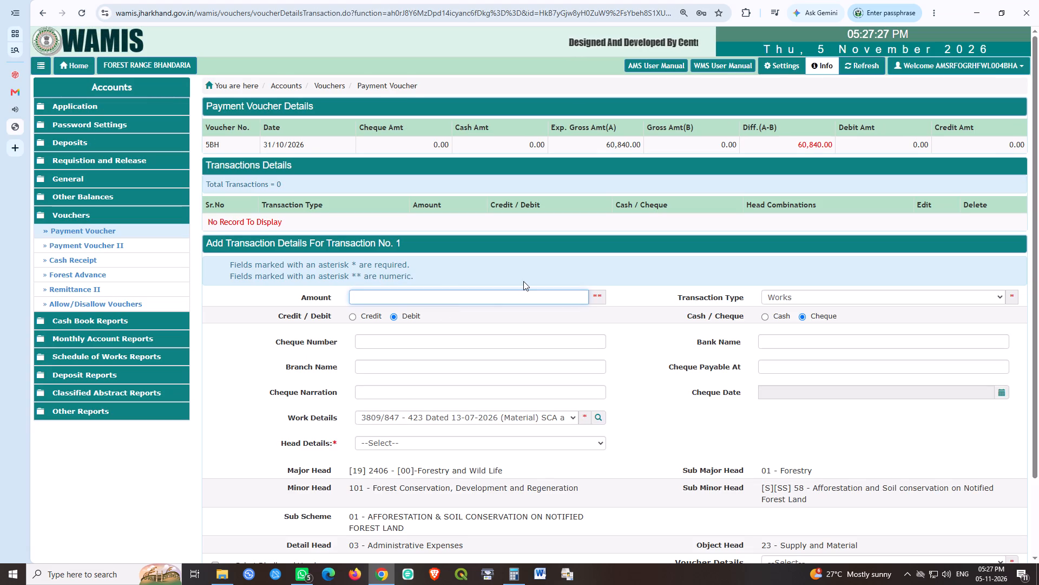
pyautogui.write('60840')
pyautogui.press('Tab')
pyautogui.press('Tab')
pyautogui.press('Tab')
pyautogui.press('Left')
pyautogui.click(490, 342)
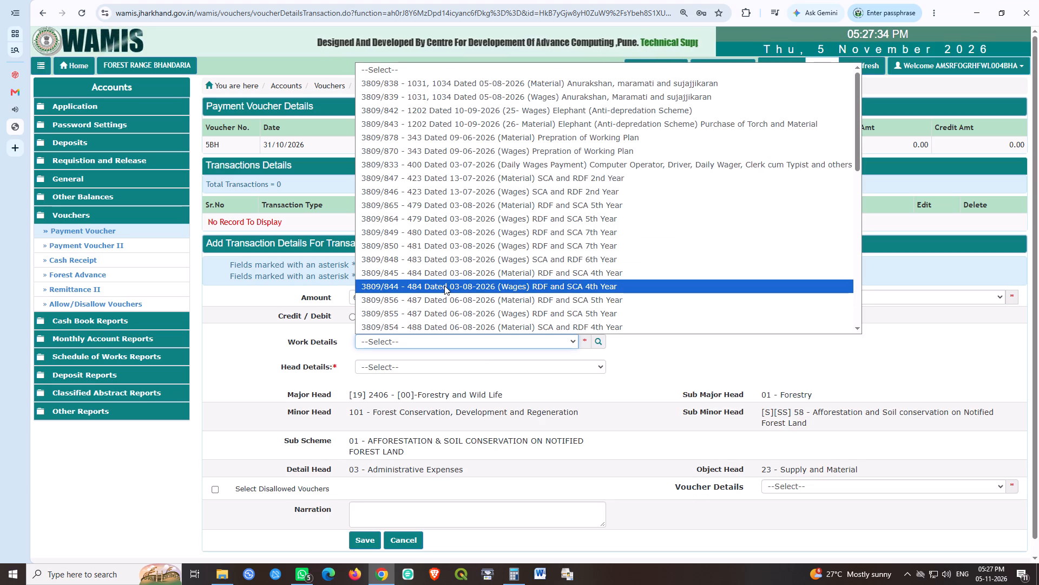
pyautogui.click(444, 285)
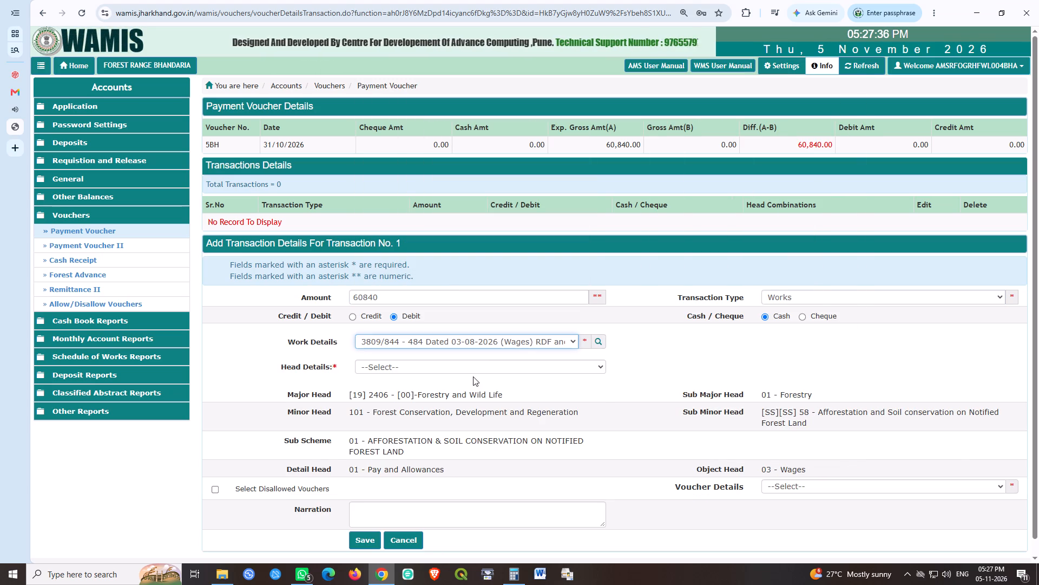
pyautogui.click(424, 364)
pyautogui.click(413, 394)
pyautogui.click(627, 378)
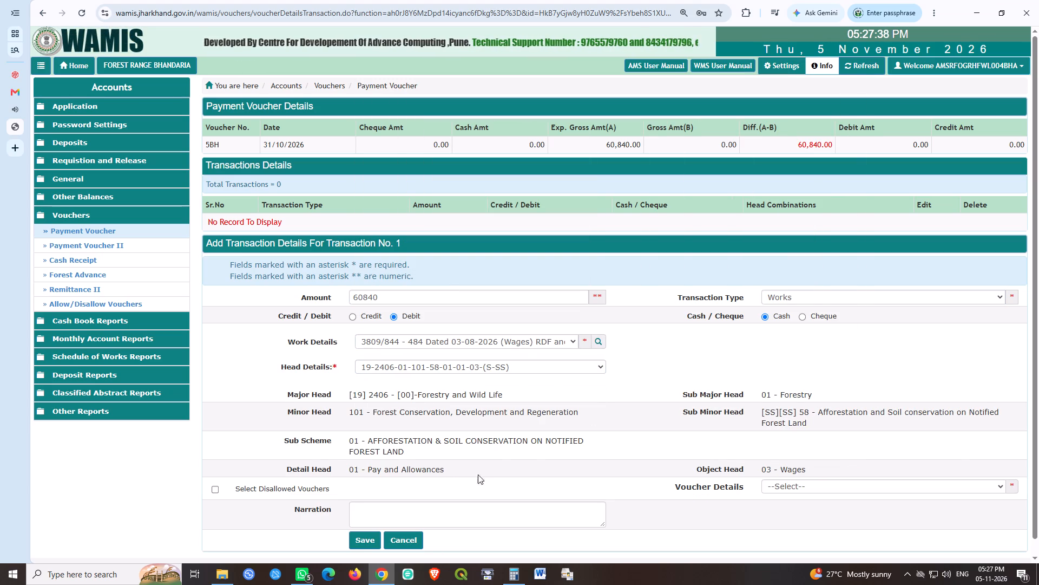
pyautogui.click(360, 539)
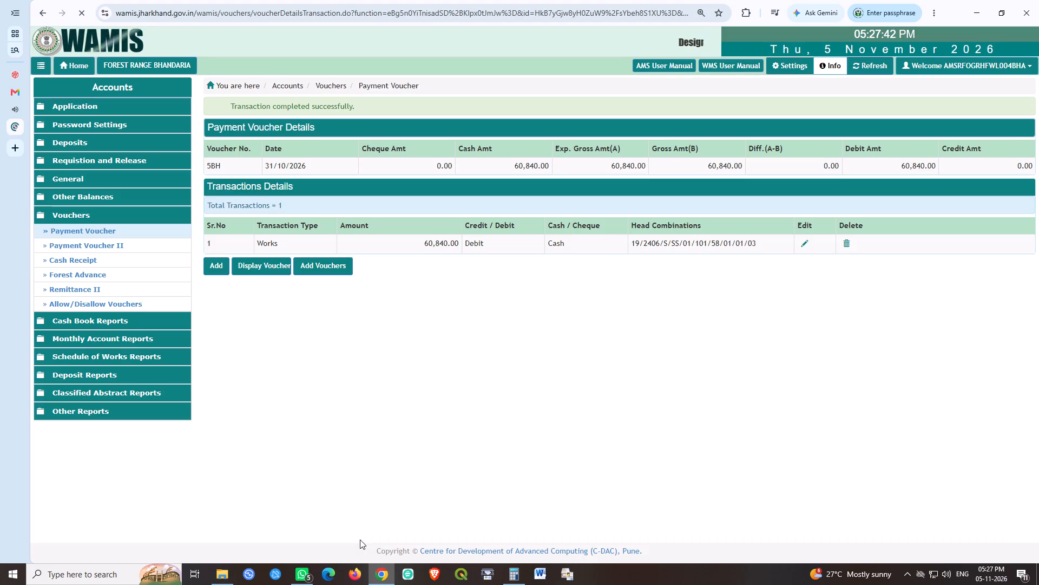
# Create another payment voucher, keeping the number 6BH, with an expected gross amount of 57174 and save it.
pyautogui.click(327, 271)
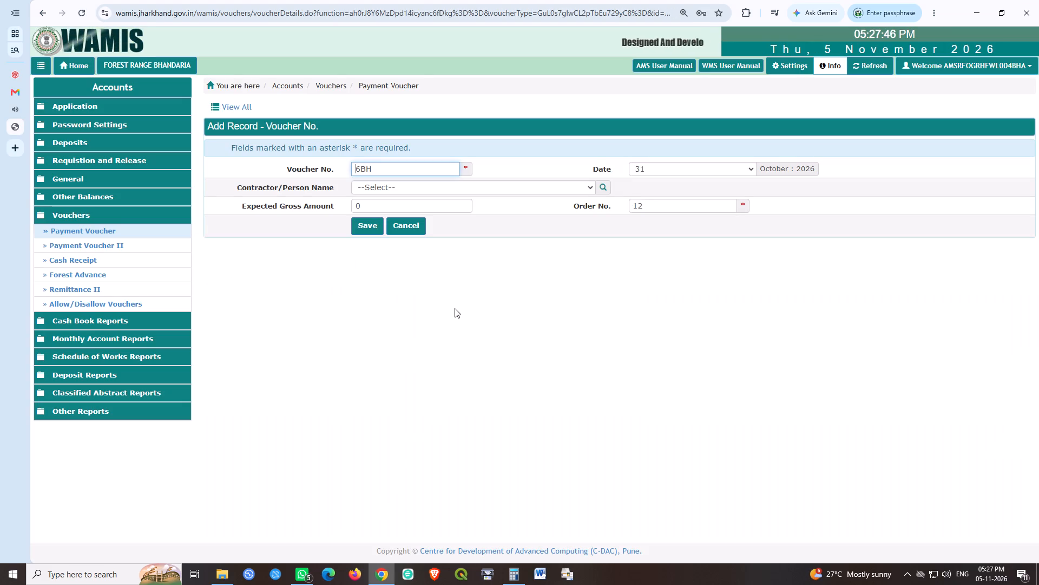
pyautogui.press('Tab')
pyautogui.press('Tab')
pyautogui.press('Tab')
pyautogui.write('57174')
pyautogui.press('Tab')
pyautogui.press('Tab')
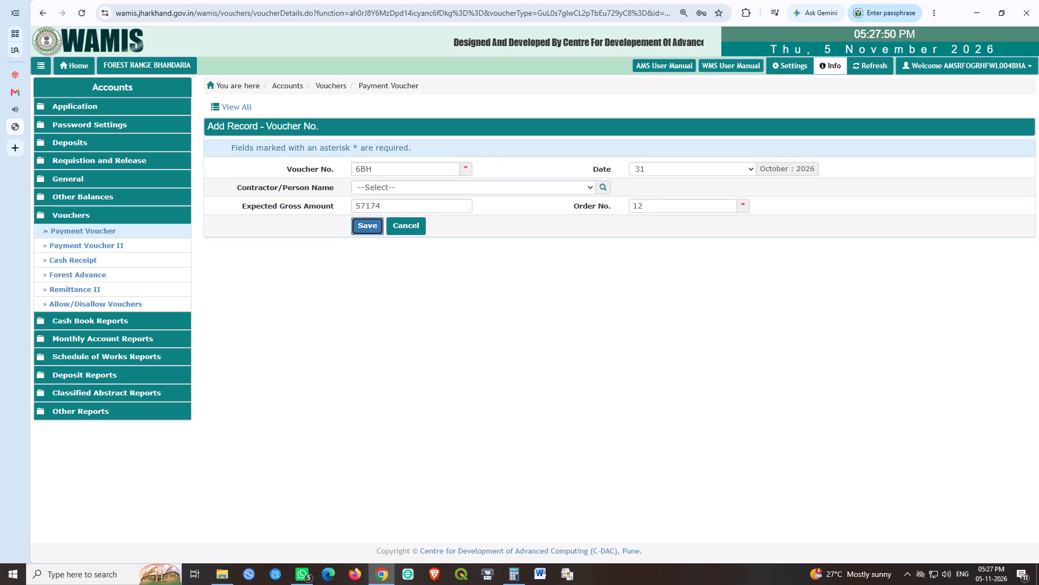
pyautogui.press('space')
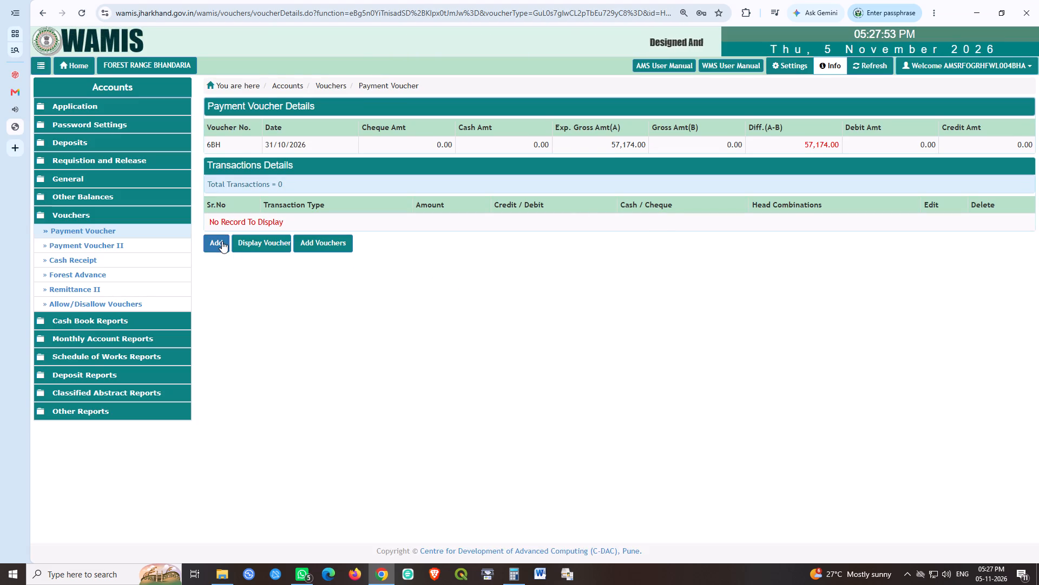
pyautogui.click(222, 241)
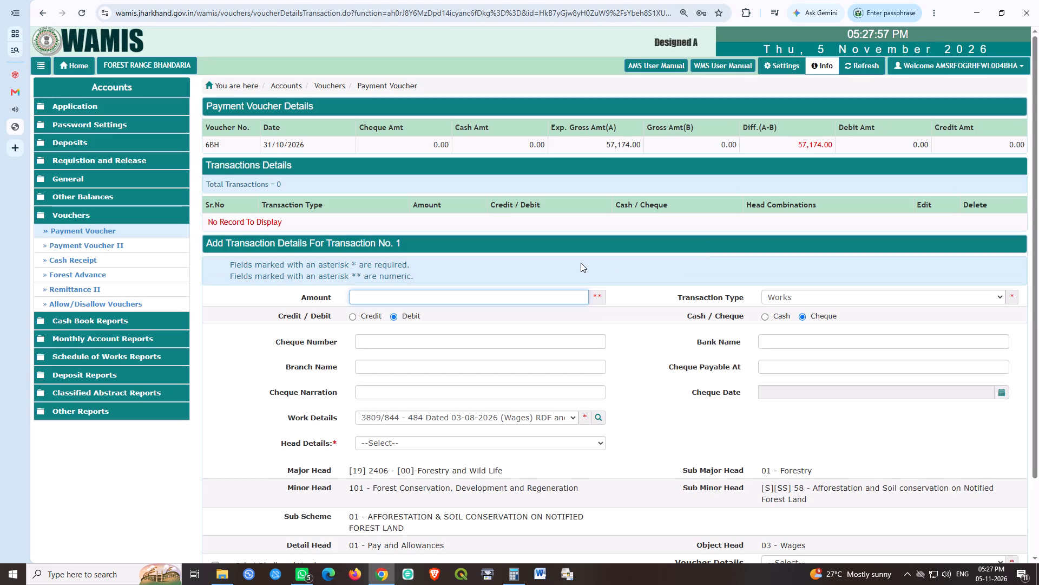
pyautogui.write('57174')
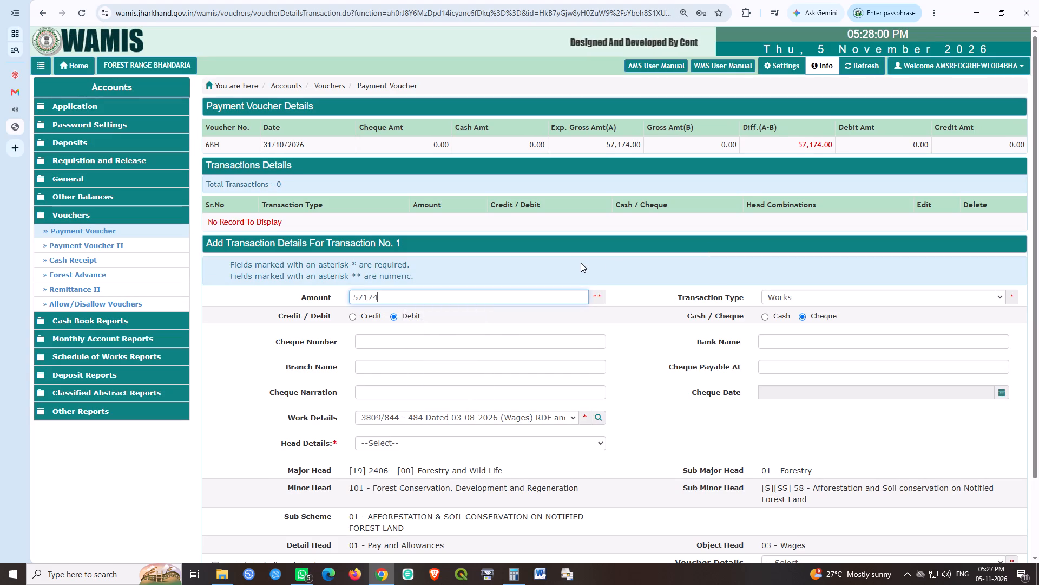
pyautogui.press('Tab')
pyautogui.press('Tab')
pyautogui.press('Tab')
pyautogui.press('Left')
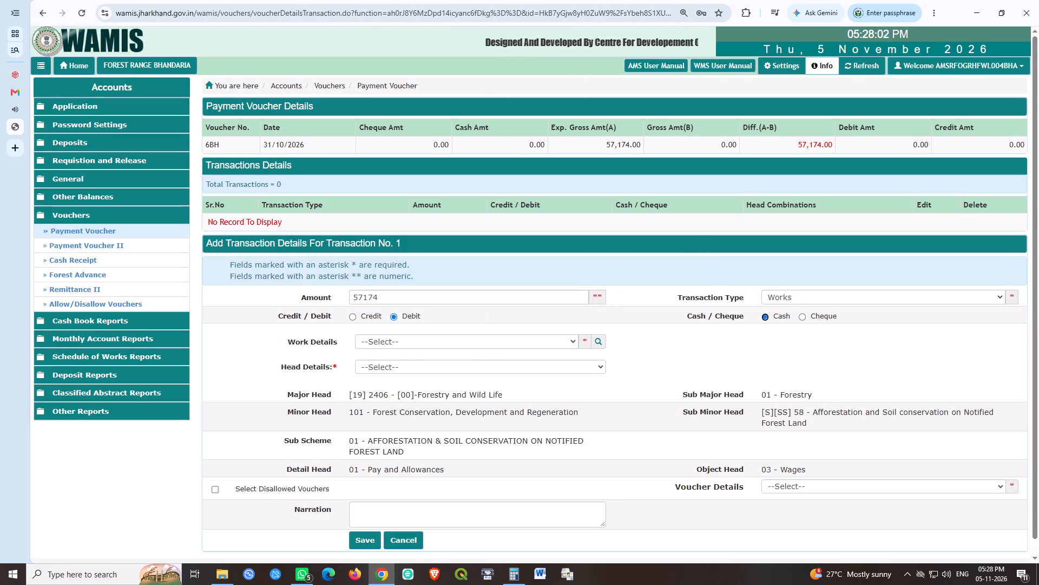
pyautogui.click(463, 348)
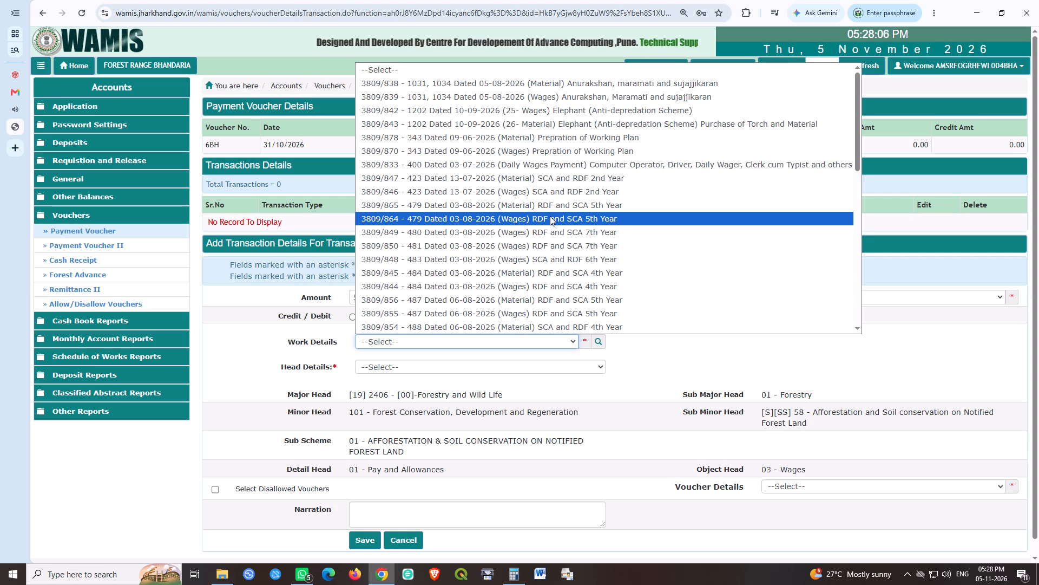
pyautogui.click(428, 283)
pyautogui.click(442, 365)
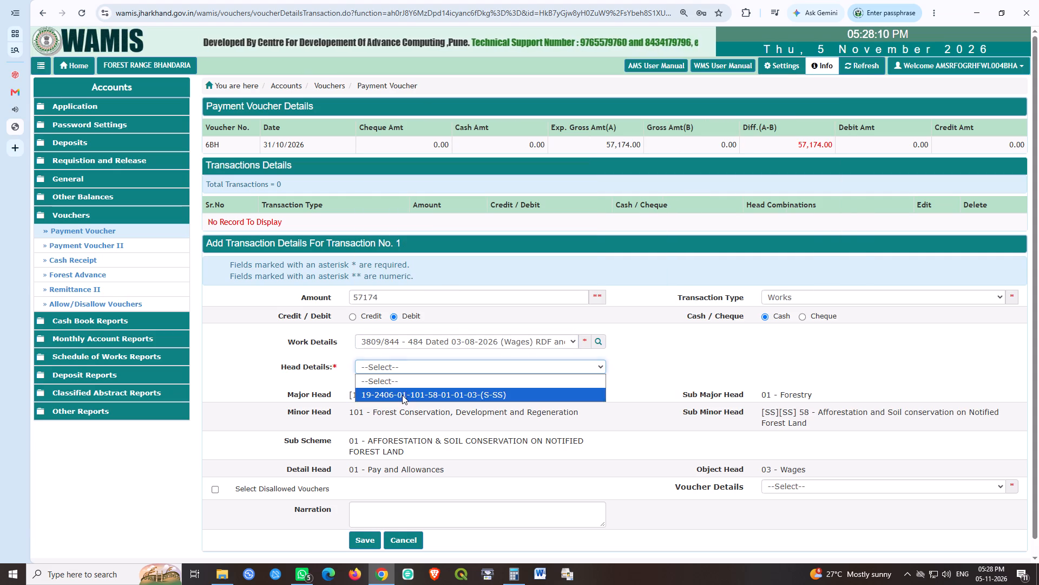
pyautogui.click(402, 395)
pyautogui.click(350, 542)
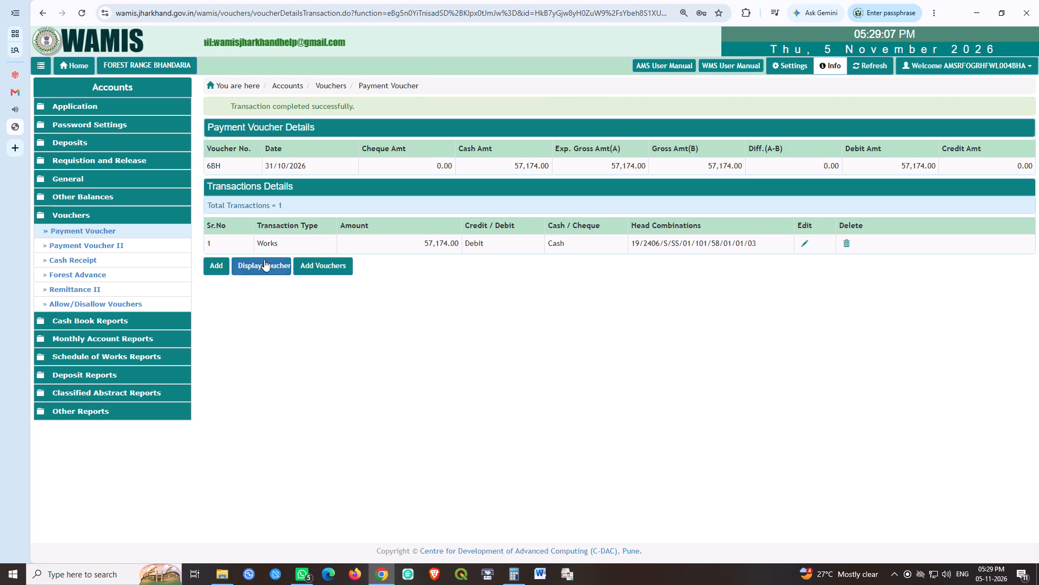
# Create another payment voucher, renumbered 20BH, with an expected gross amount of 24336 and save it.
pyautogui.click(321, 264)
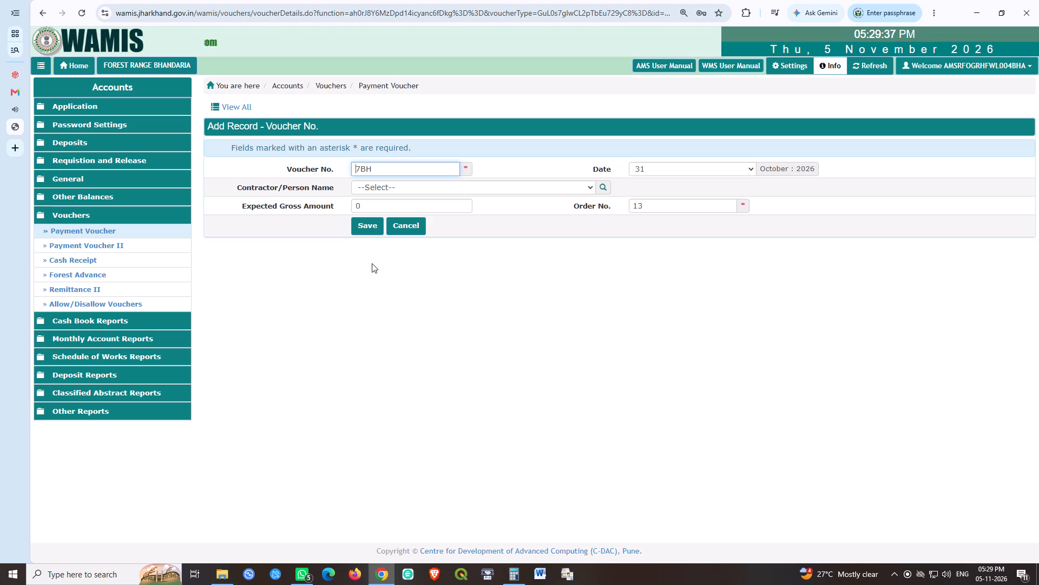
pyautogui.hotkey('shift', 'Right')
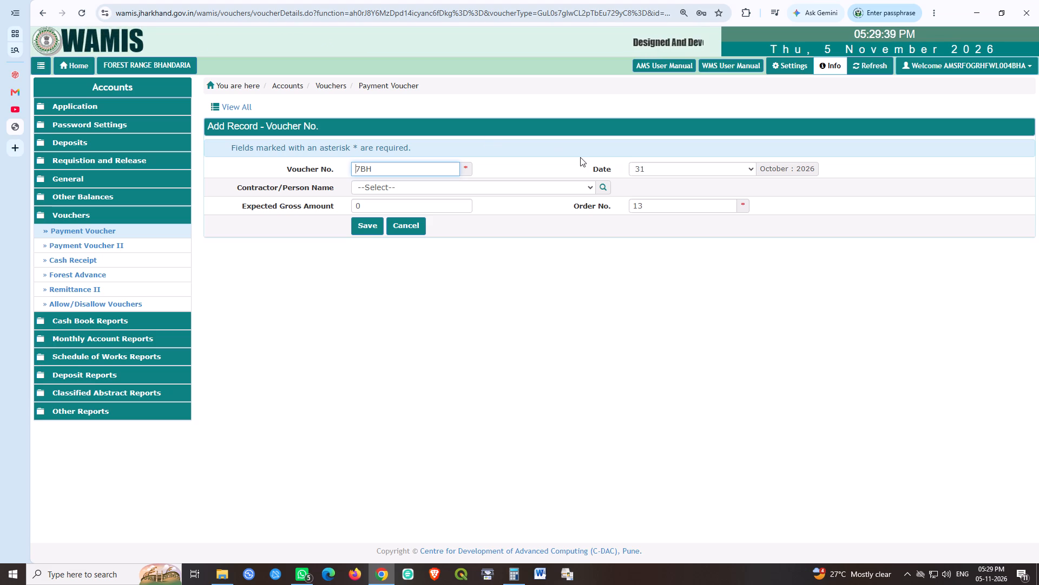
pyautogui.write('20')
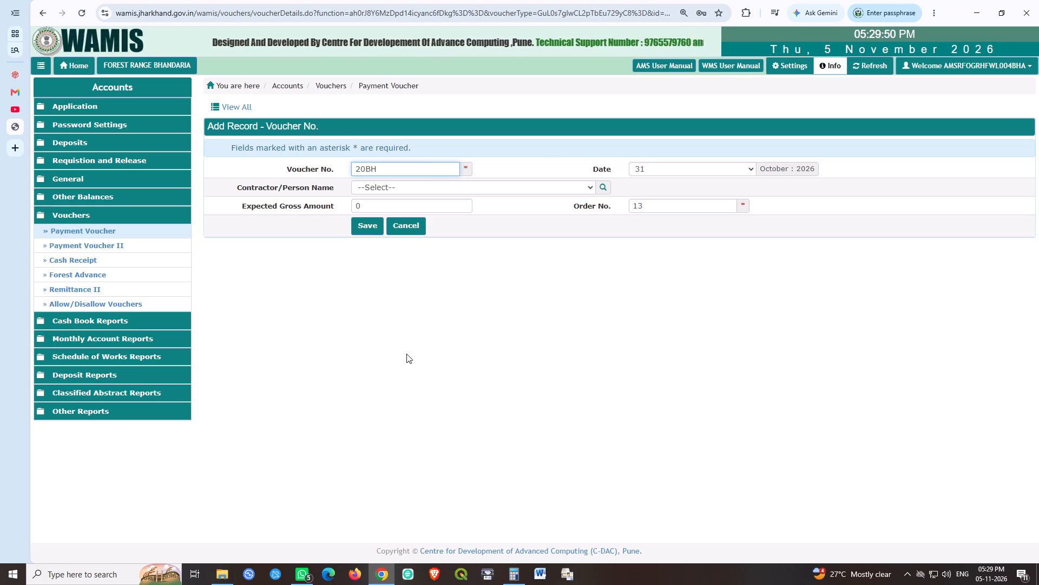
pyautogui.click(422, 329)
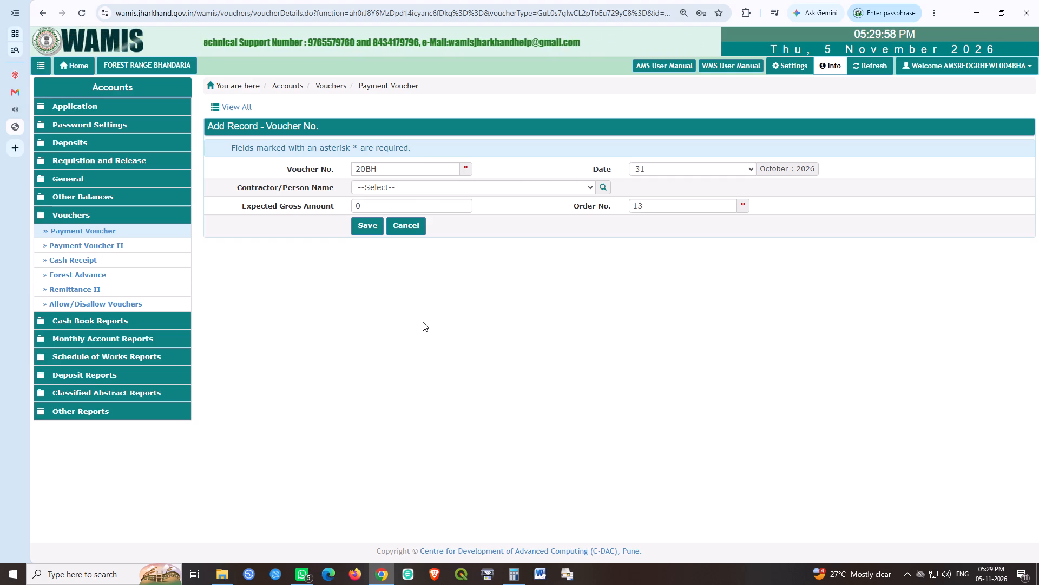
pyautogui.moveTo(367, 207); pyautogui.dragTo(366, 207)
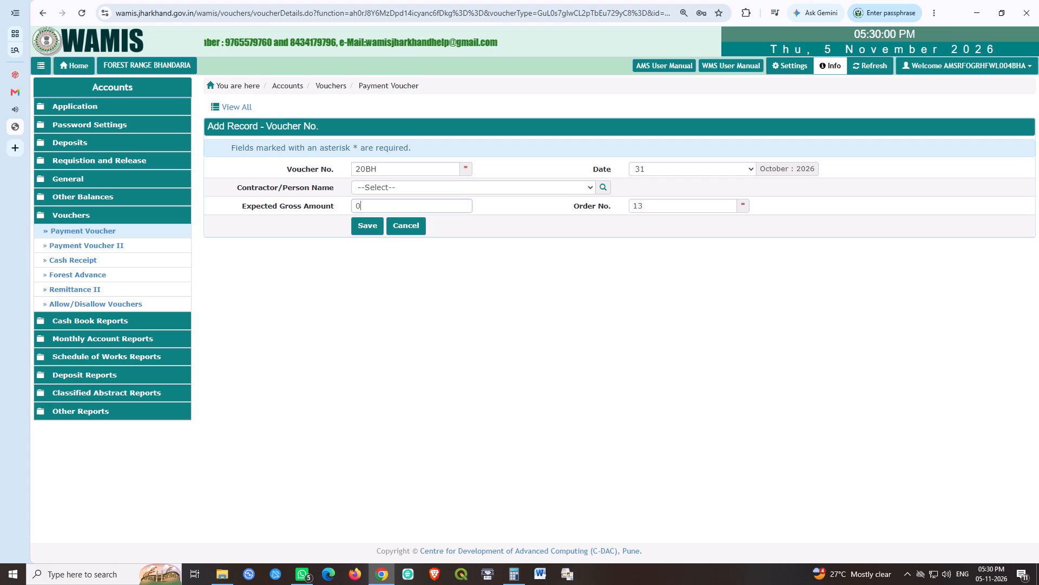
pyautogui.moveTo(366, 207); pyautogui.dragTo(353, 213)
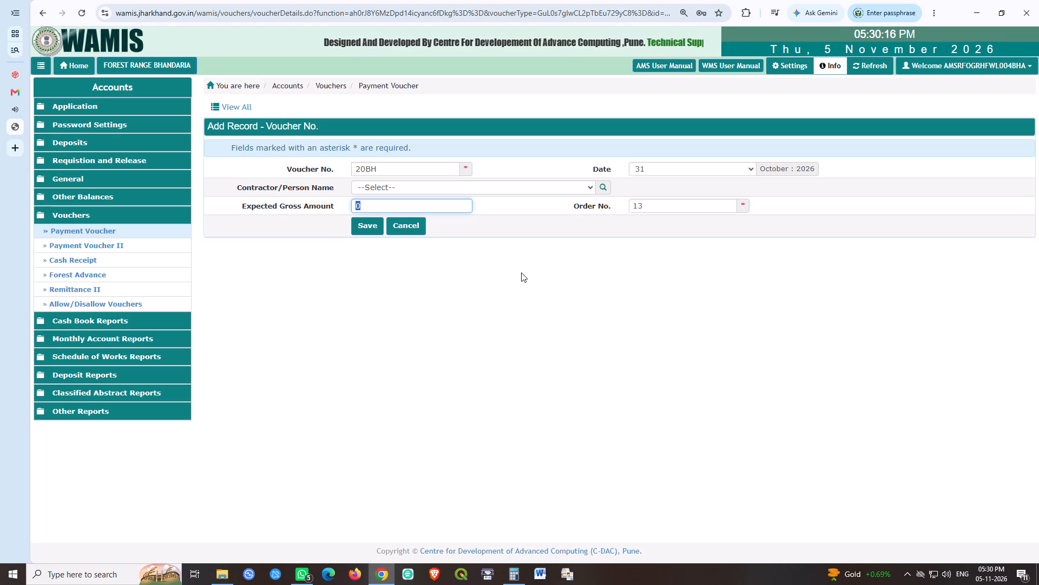
pyautogui.press('4')
pyautogui.press('BackSpace')
pyautogui.write('24')
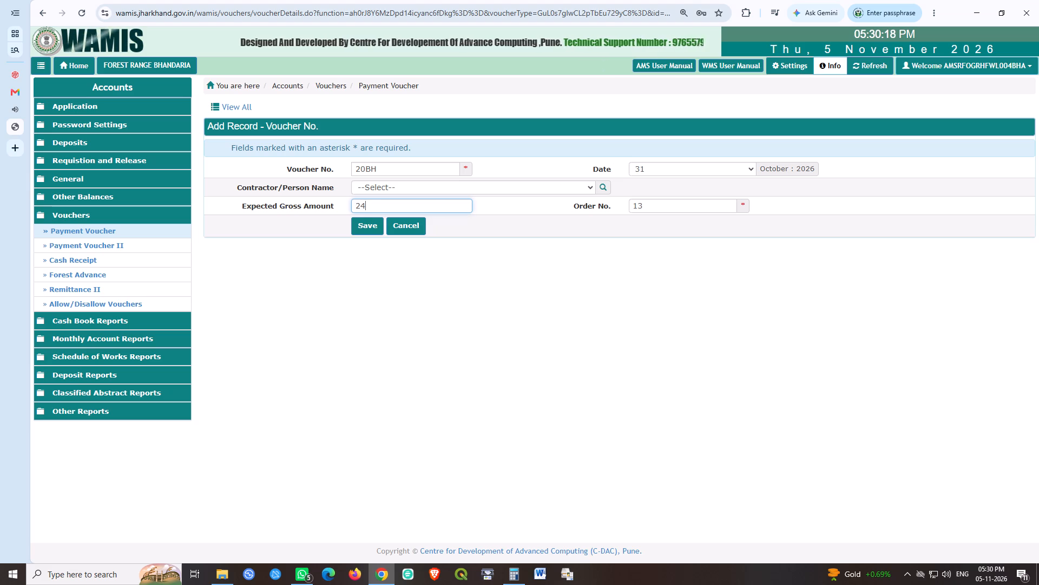
pyautogui.write('336')
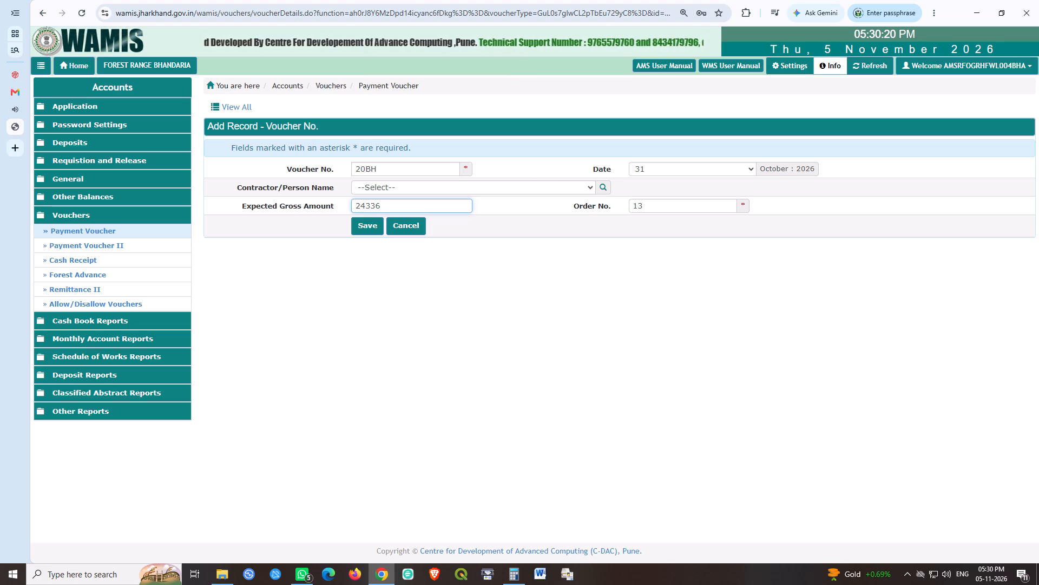
pyautogui.press('Tab')
pyautogui.press('Tab')
pyautogui.press('space')
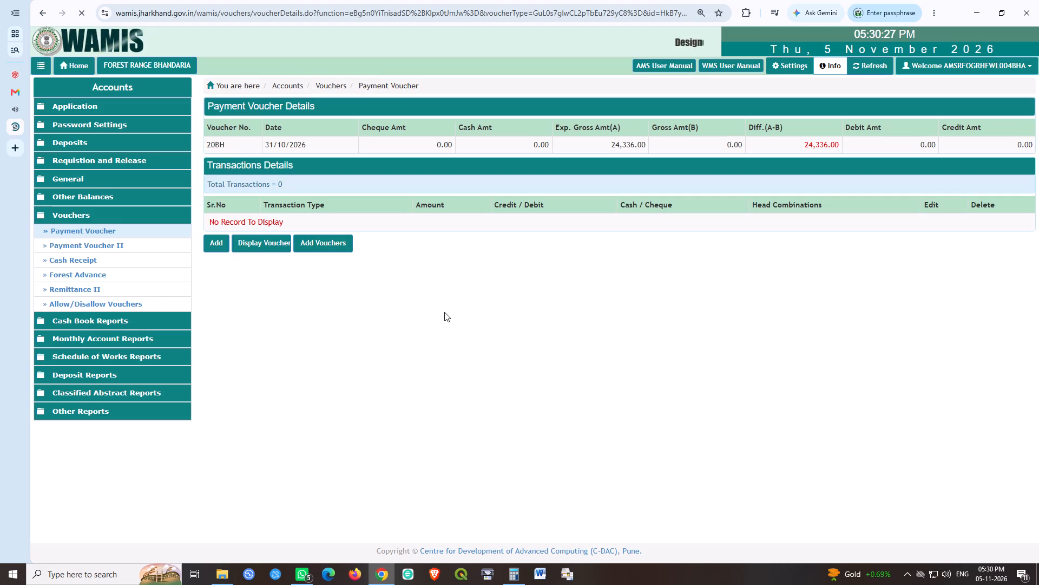
pyautogui.click(219, 248)
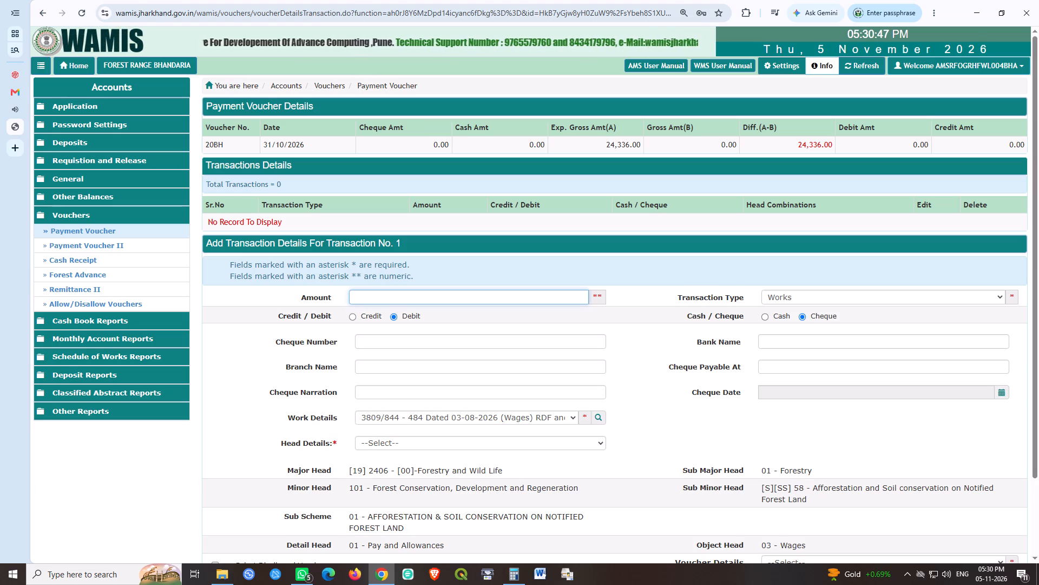
pyautogui.write('24336')
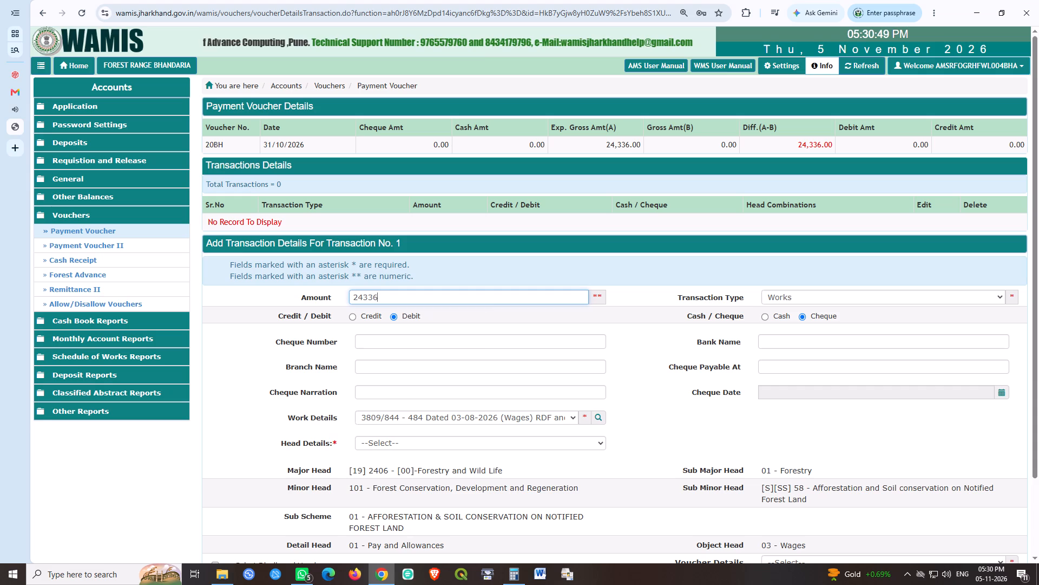
pyautogui.click(767, 316)
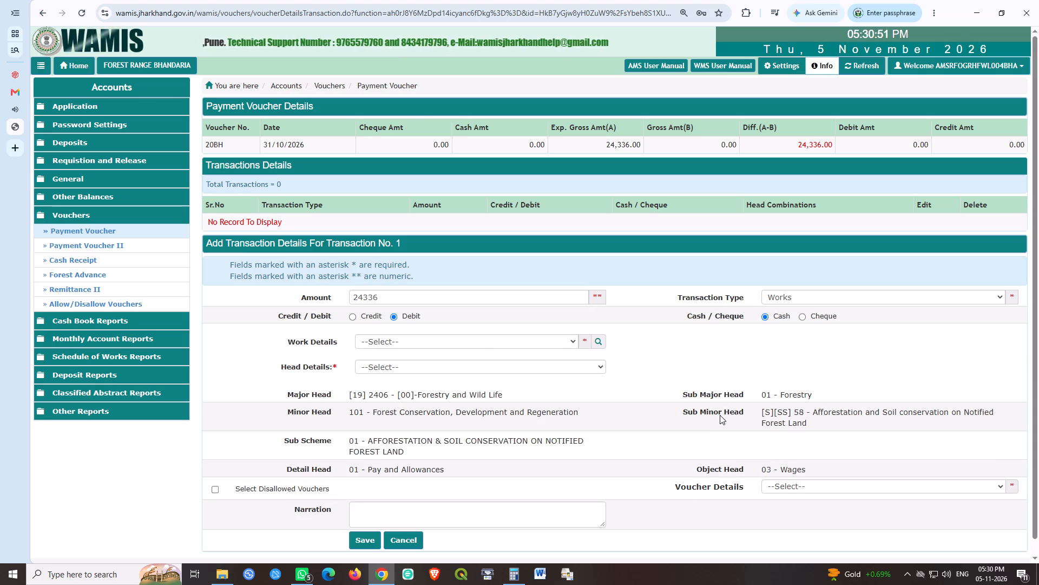
pyautogui.click(528, 346)
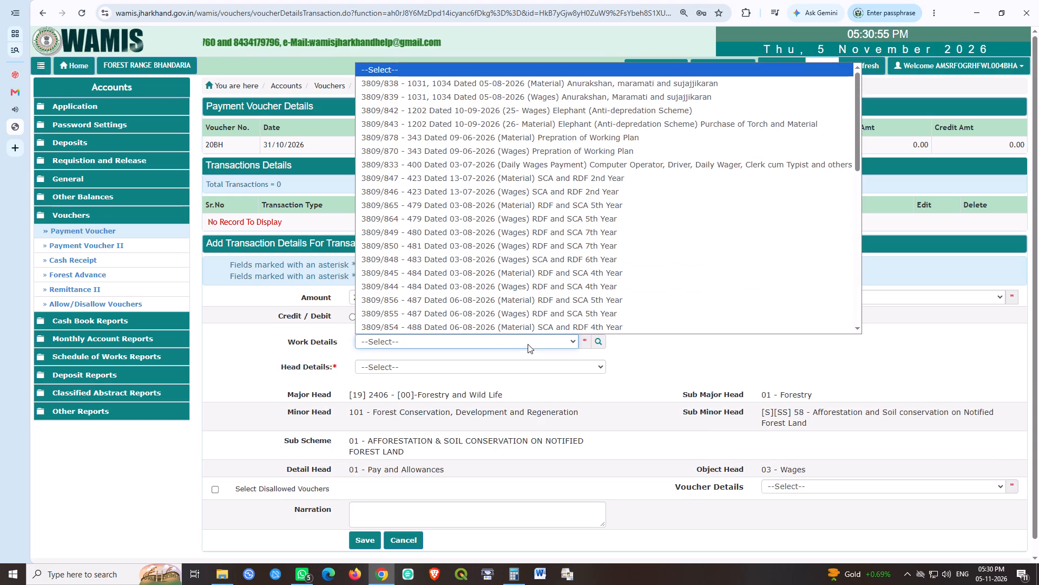
pyautogui.click(441, 283)
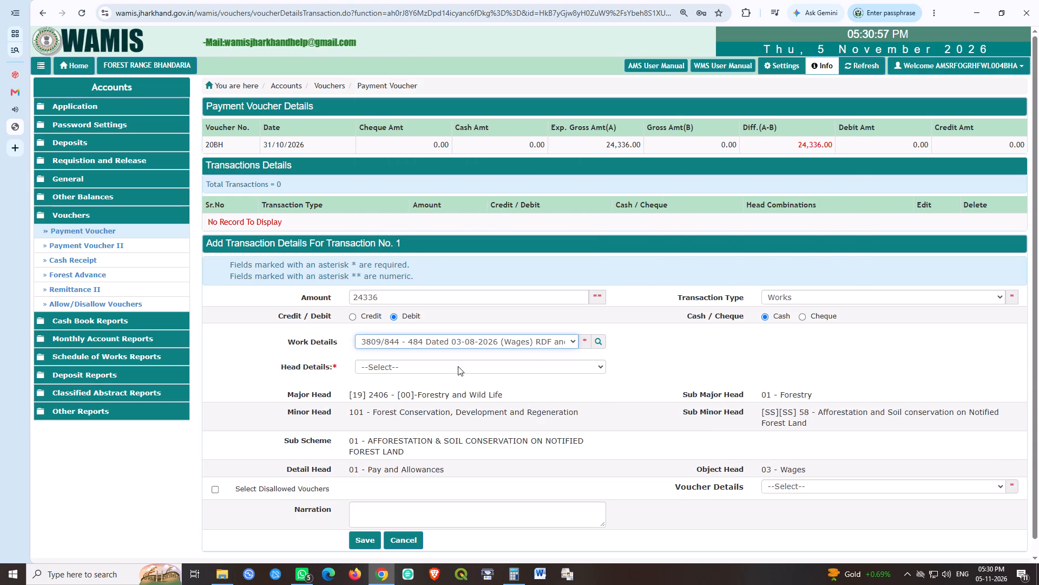
pyautogui.click(458, 366)
pyautogui.click(404, 390)
pyautogui.click(653, 383)
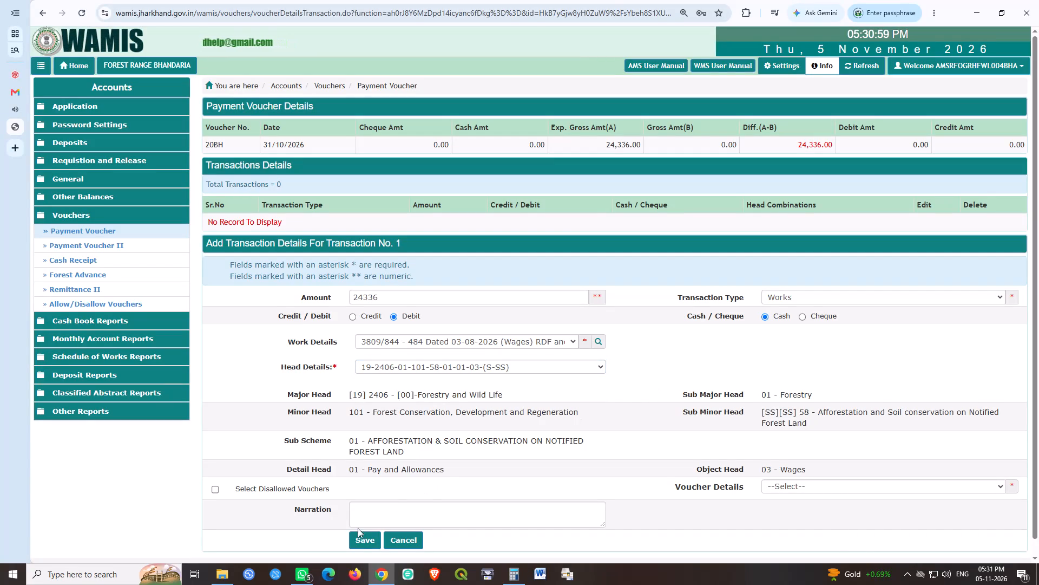
pyautogui.click(357, 541)
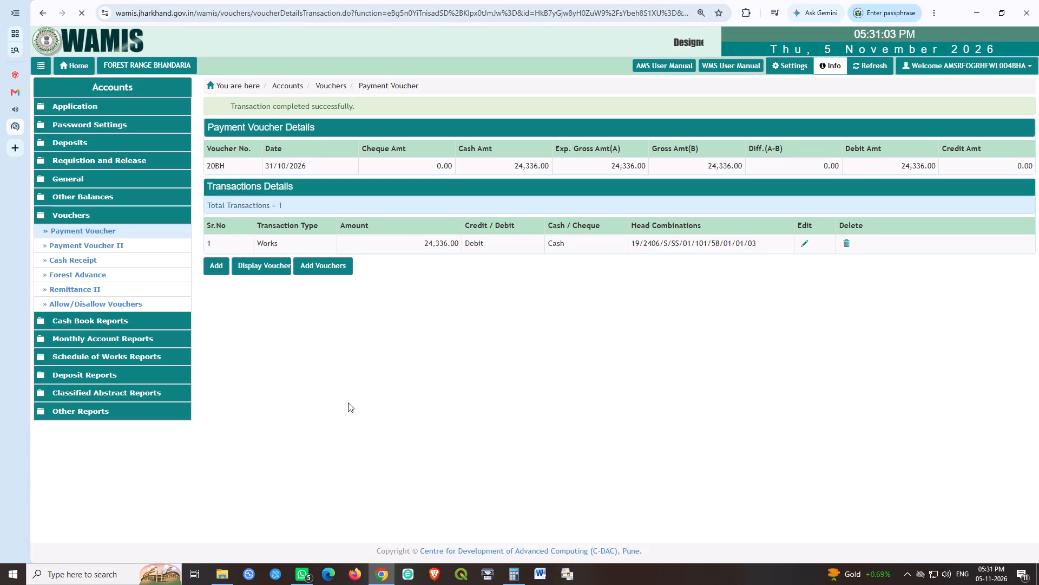
# Create another payment voucher, renumbered 53BH, with an expected gross amount of 51480.
pyautogui.click(325, 274)
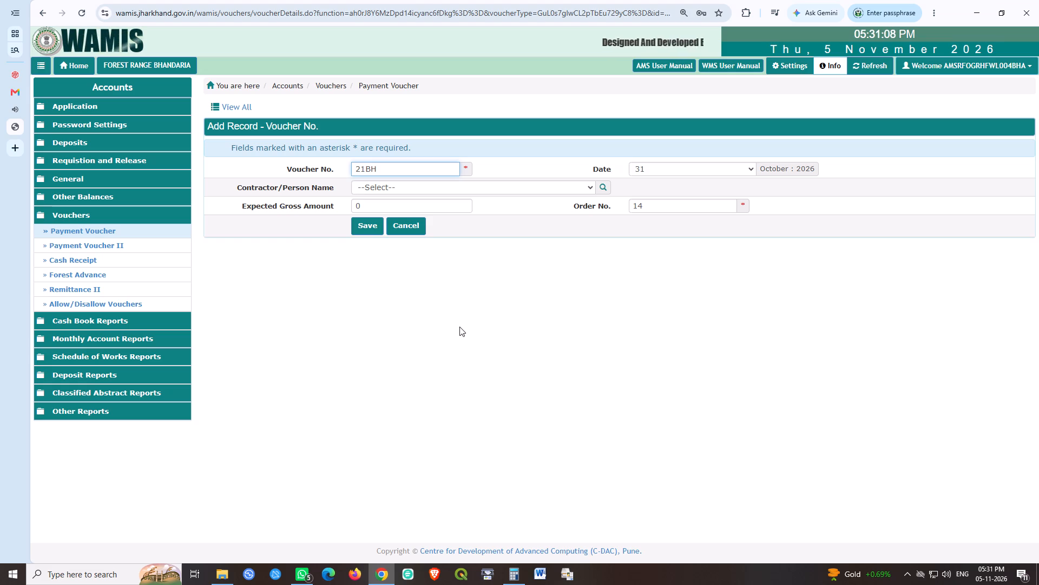
pyautogui.hotkey('shift', 'Right')
pyautogui.hotkey('shift', 'Right')
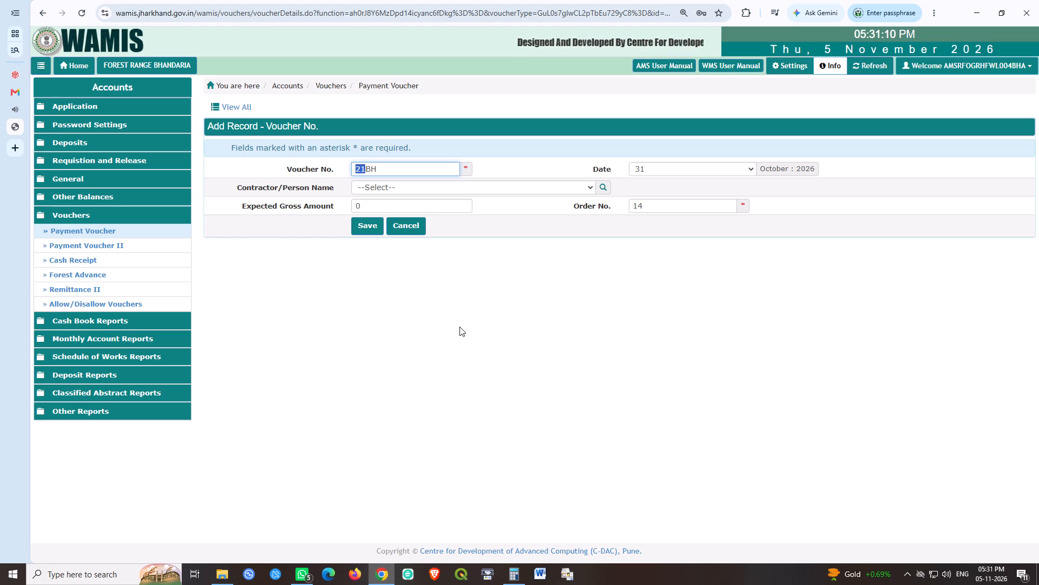
pyautogui.write('53')
pyautogui.press('Tab')
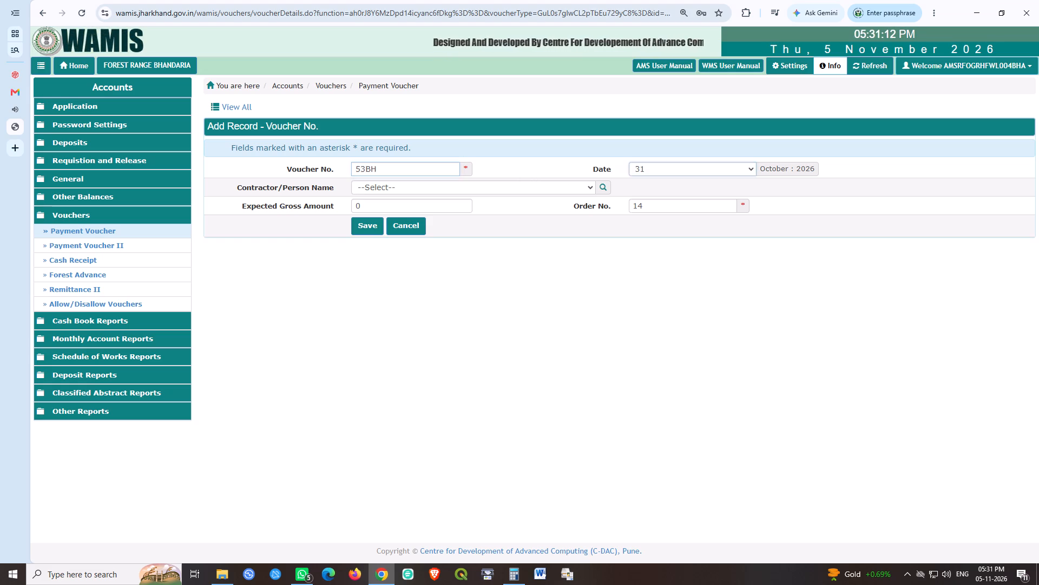
pyautogui.press('Tab')
pyautogui.press('Tab')
pyautogui.write('51484')
pyautogui.press('BackSpace')
pyautogui.press('BackSpace')
pyautogui.press('BackSpace')
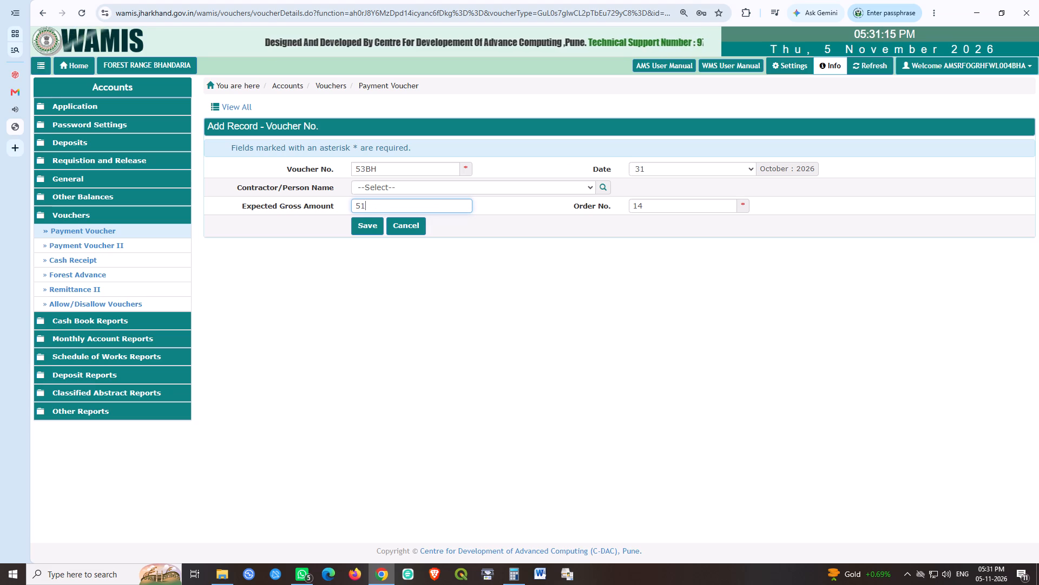
pyautogui.write('480')
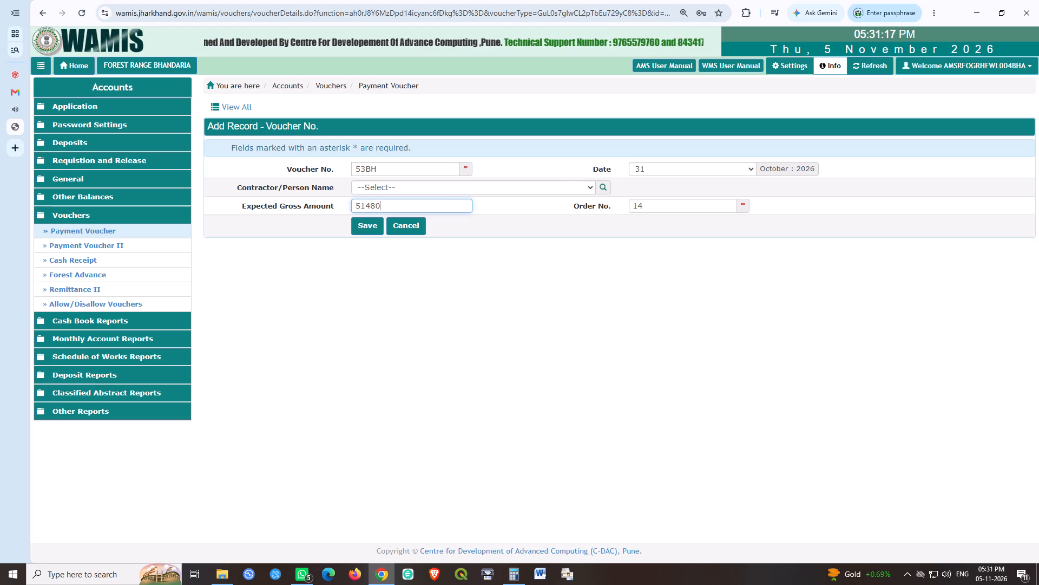
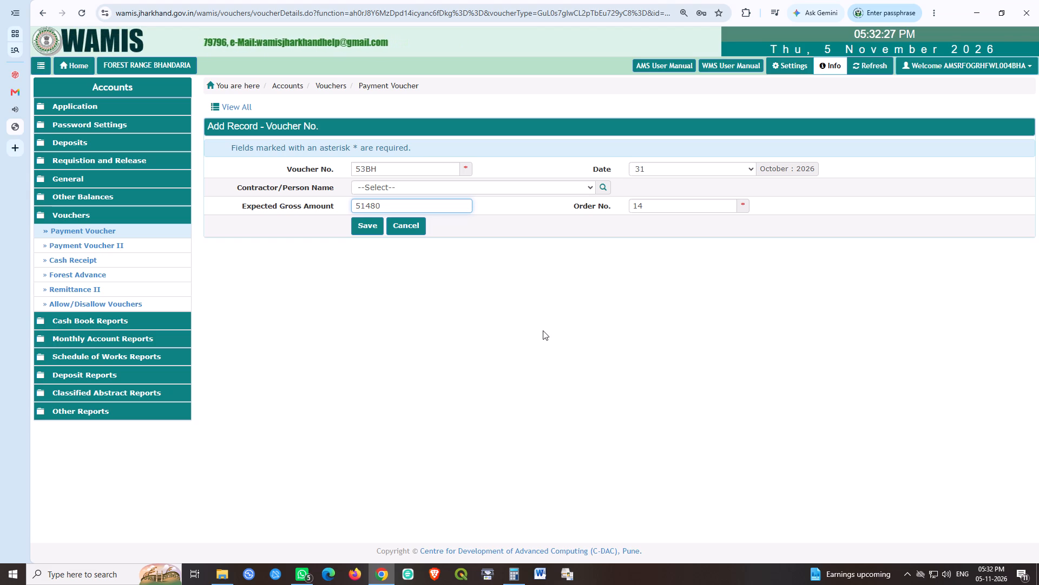
# Save the new payment voucher record 53BH.
pyautogui.click(371, 229)
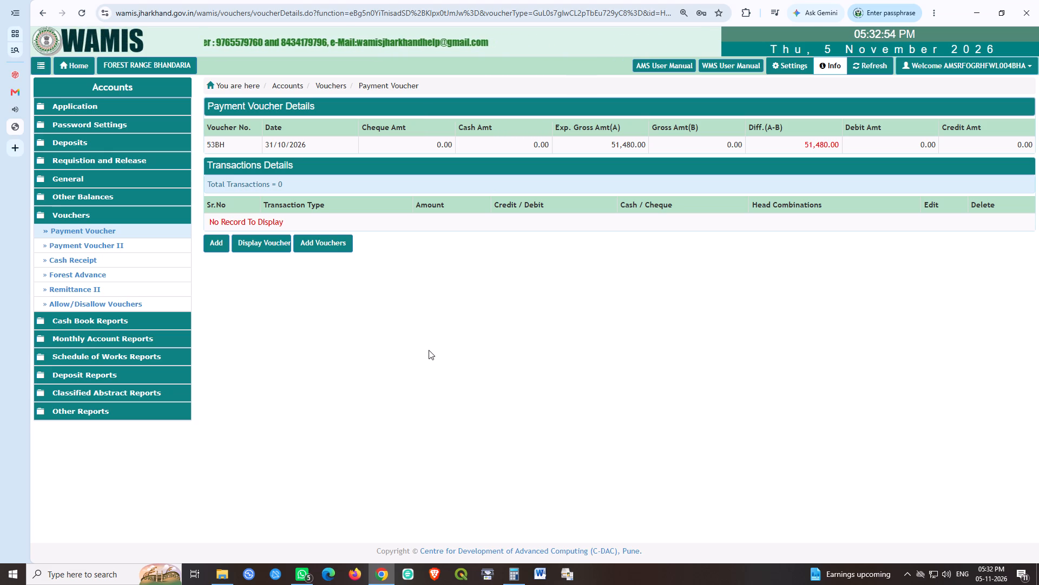
pyautogui.click(219, 246)
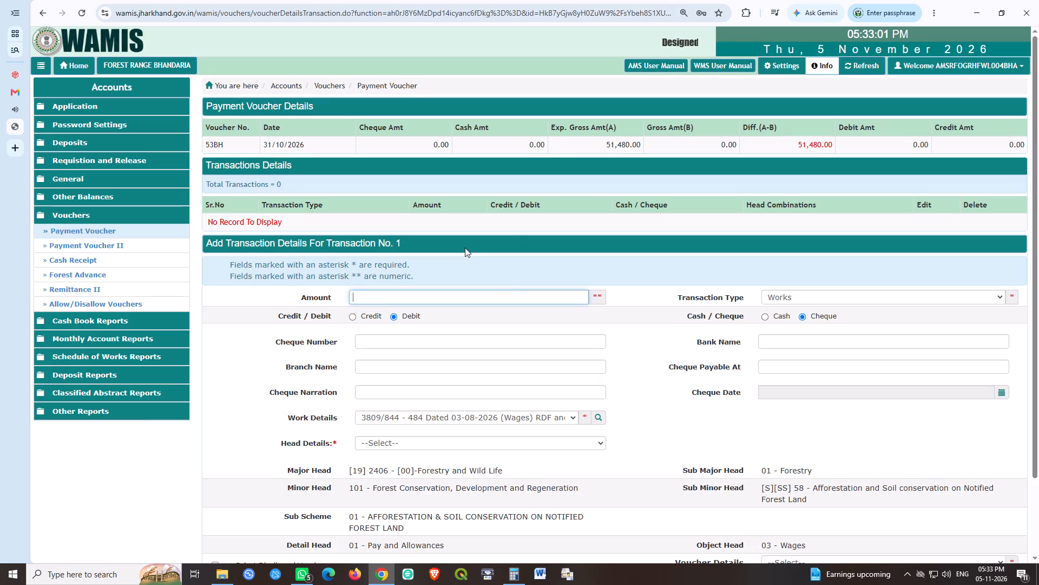
pyautogui.write('51480')
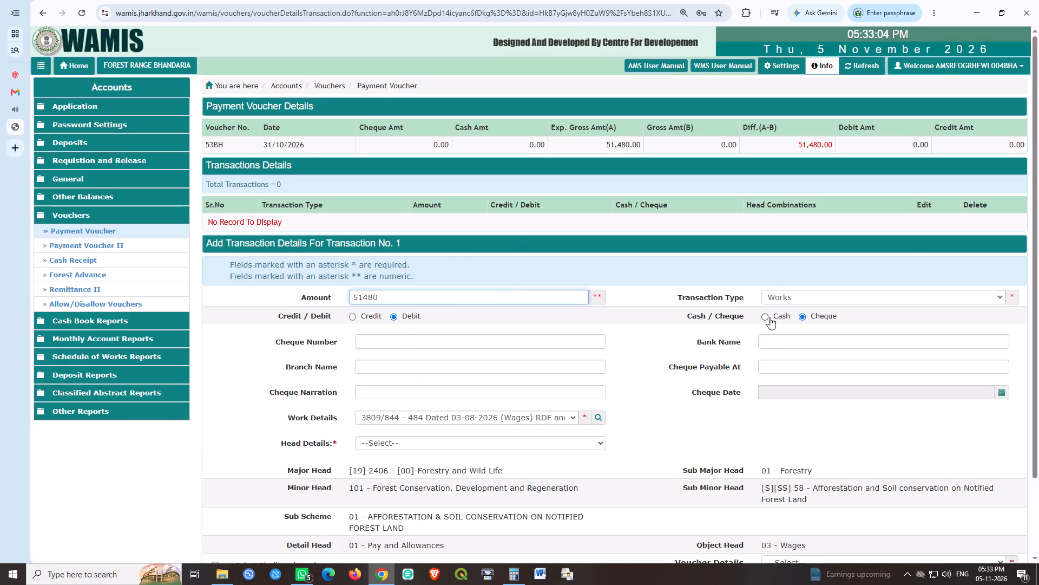
pyautogui.click(770, 317)
pyautogui.click(494, 344)
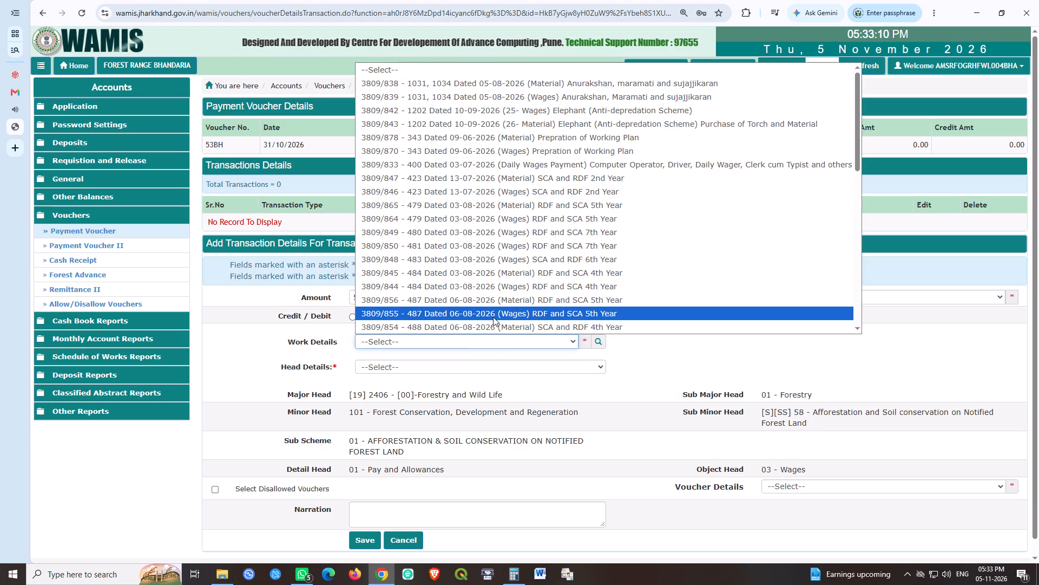
pyautogui.scroll(1, 493, 317)
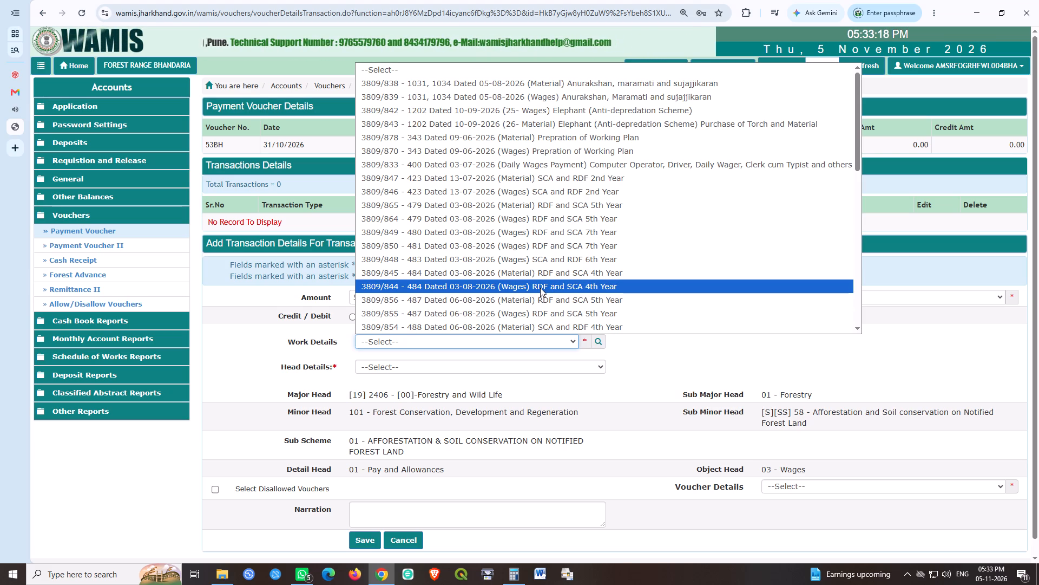
pyautogui.click(436, 289)
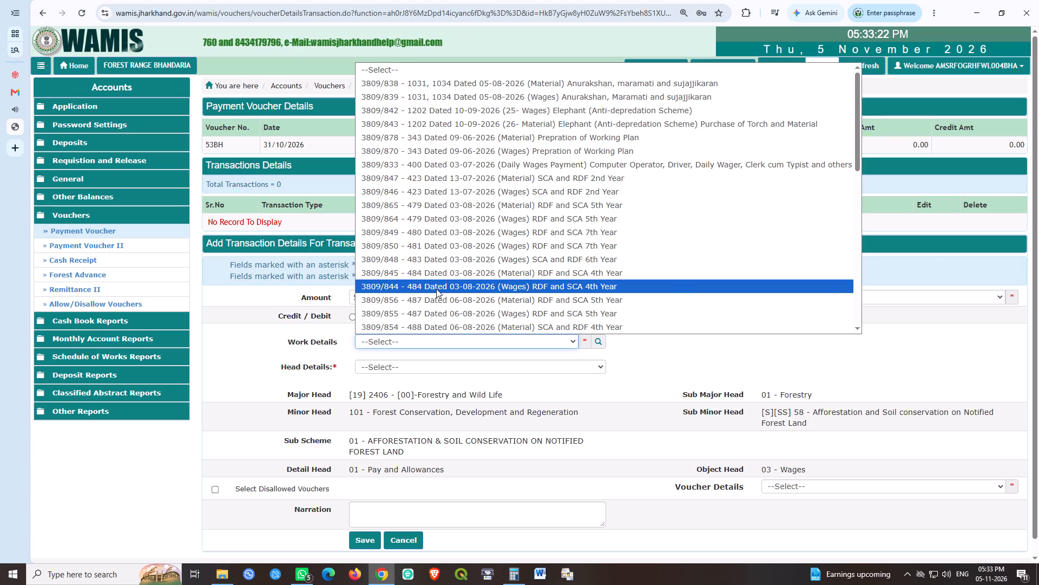
pyautogui.click(669, 365)
pyautogui.click(519, 365)
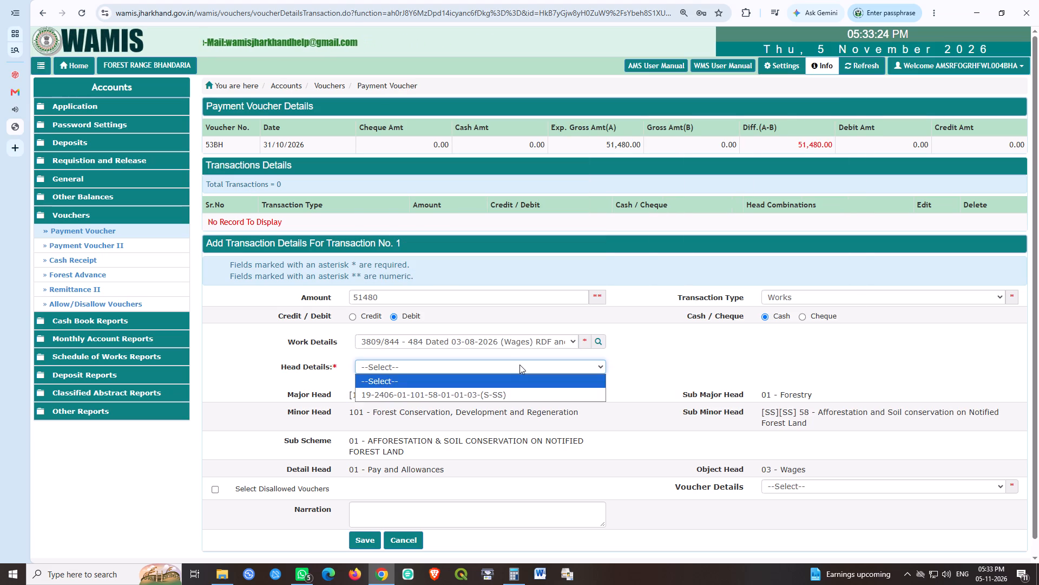
pyautogui.doubleClick(519, 365)
pyautogui.click(440, 394)
pyautogui.click(622, 387)
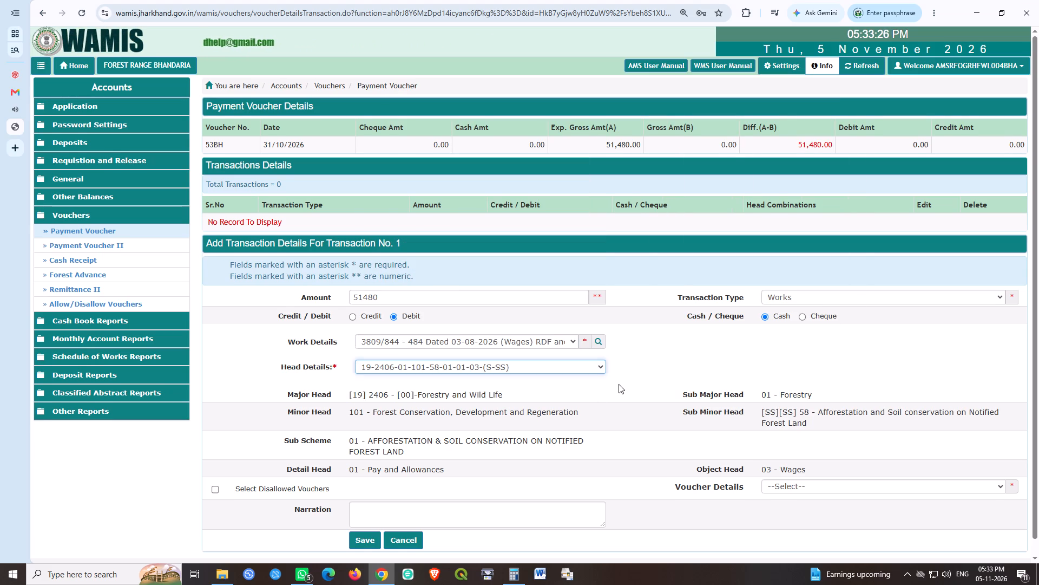
pyautogui.scroll(-2, 598, 407)
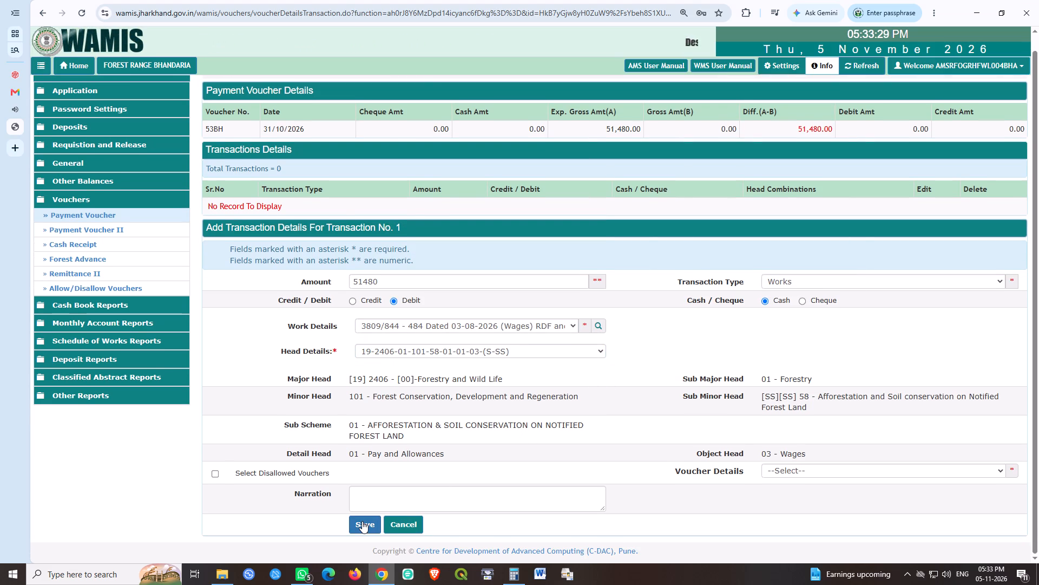
pyautogui.click(362, 521)
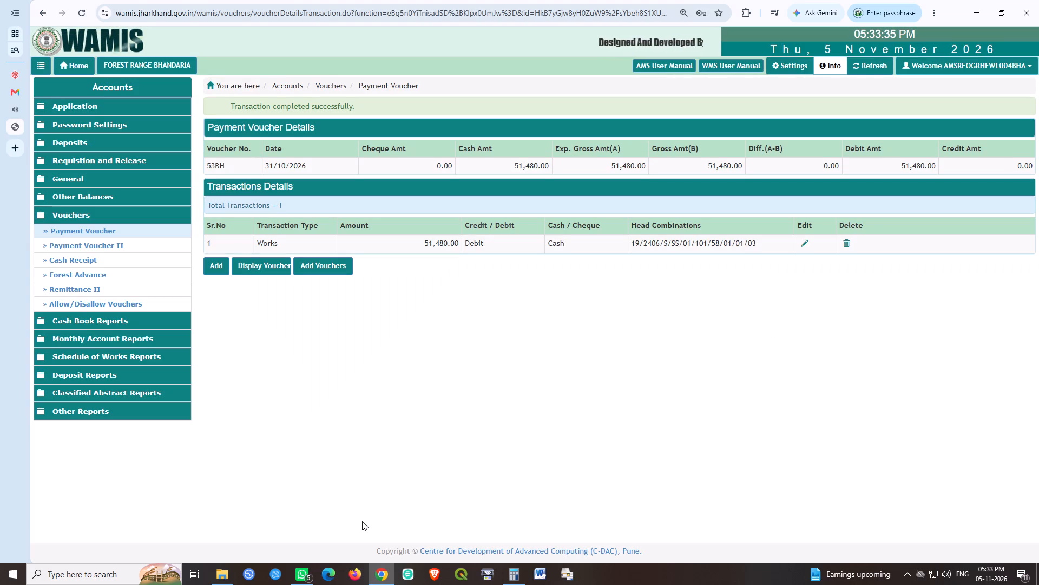
# Create and save a new payment voucher numbered 2BH(P) with an expected gross amount of 25000.
pyautogui.click(341, 263)
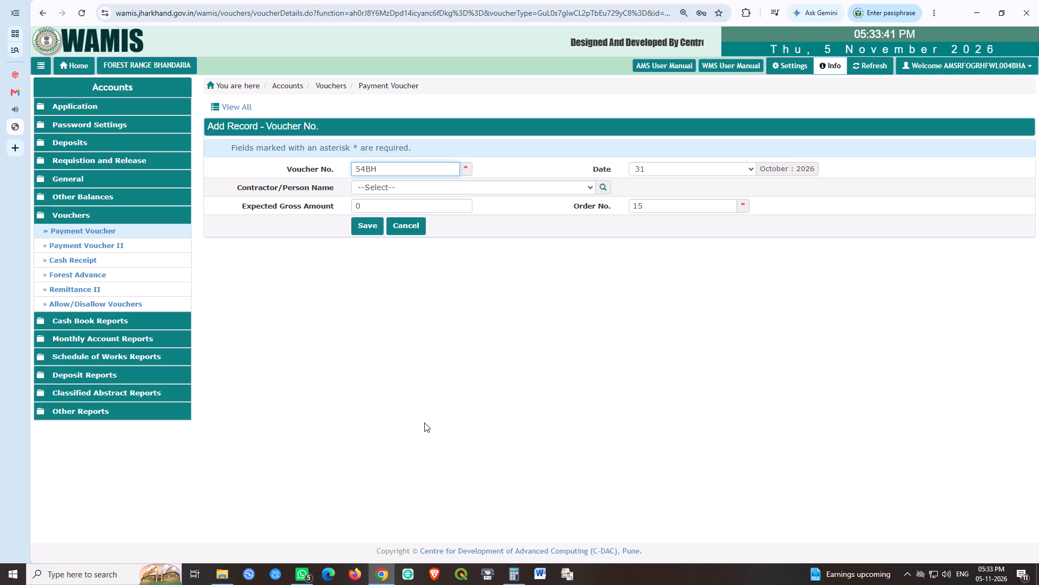
pyautogui.hotkey('shift', 'Right')
pyautogui.hotkey('shift', 'Right')
pyautogui.press('2')
pyautogui.press('Right')
pyautogui.press('Right')
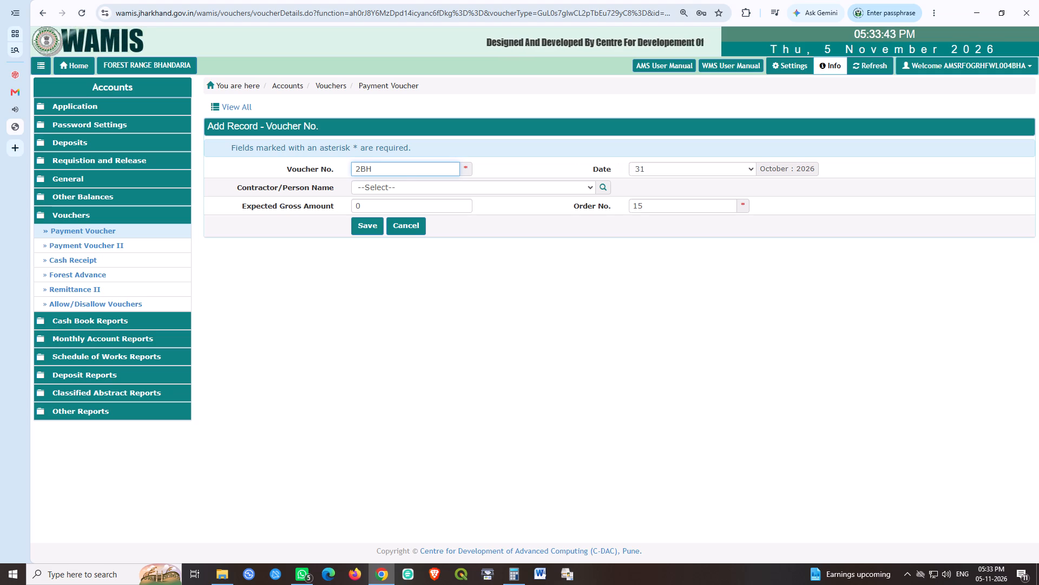
pyautogui.write('(P)')
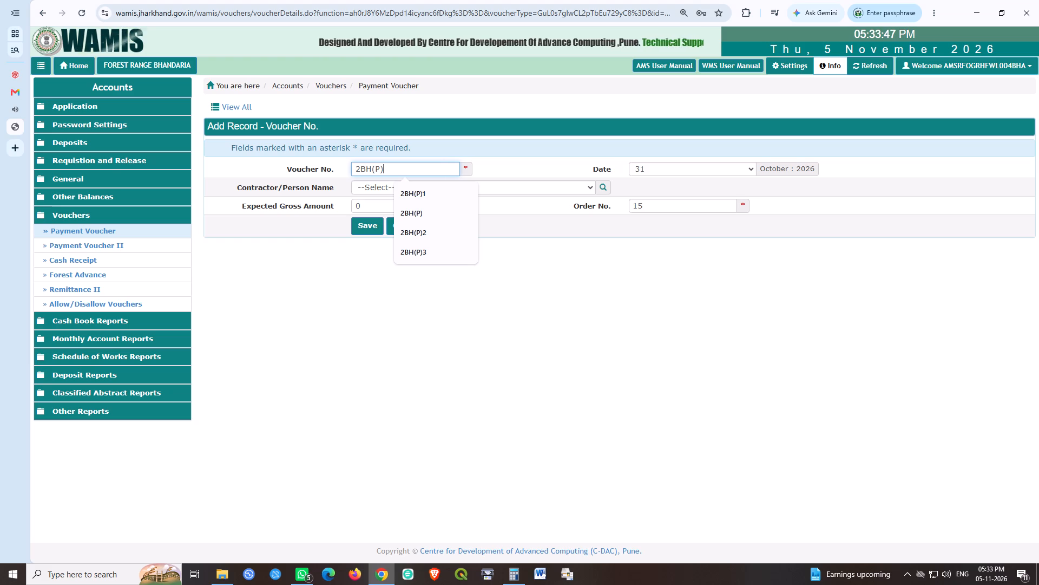
pyautogui.press('Tab')
pyautogui.press('Tab')
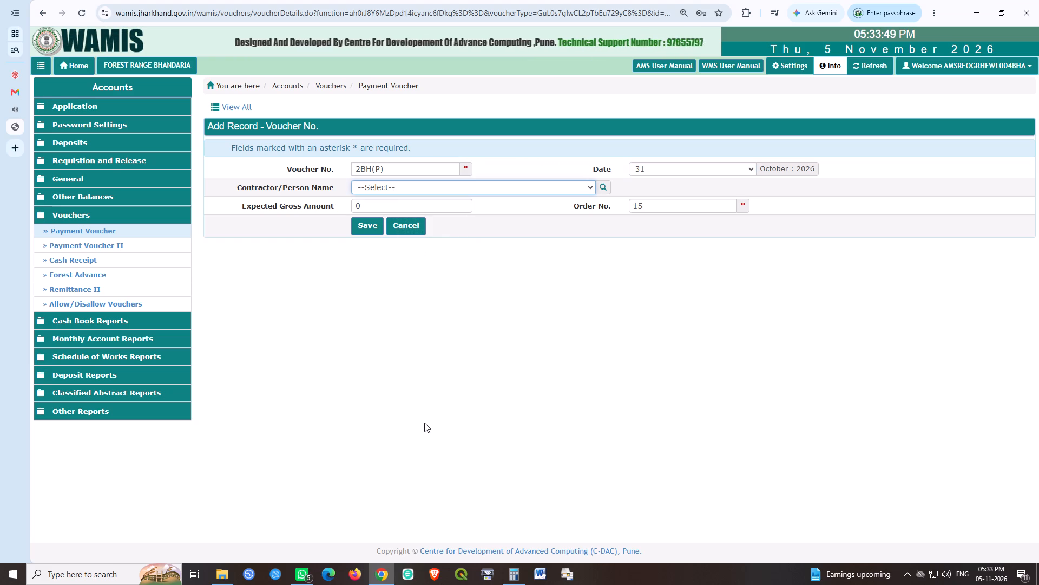
pyautogui.press('Tab')
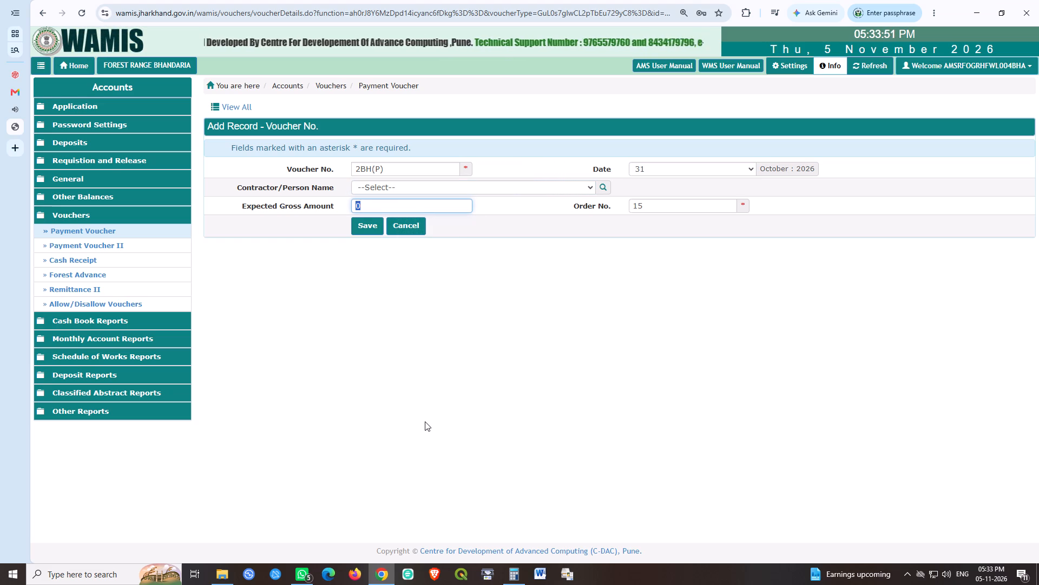
pyautogui.write('2500')
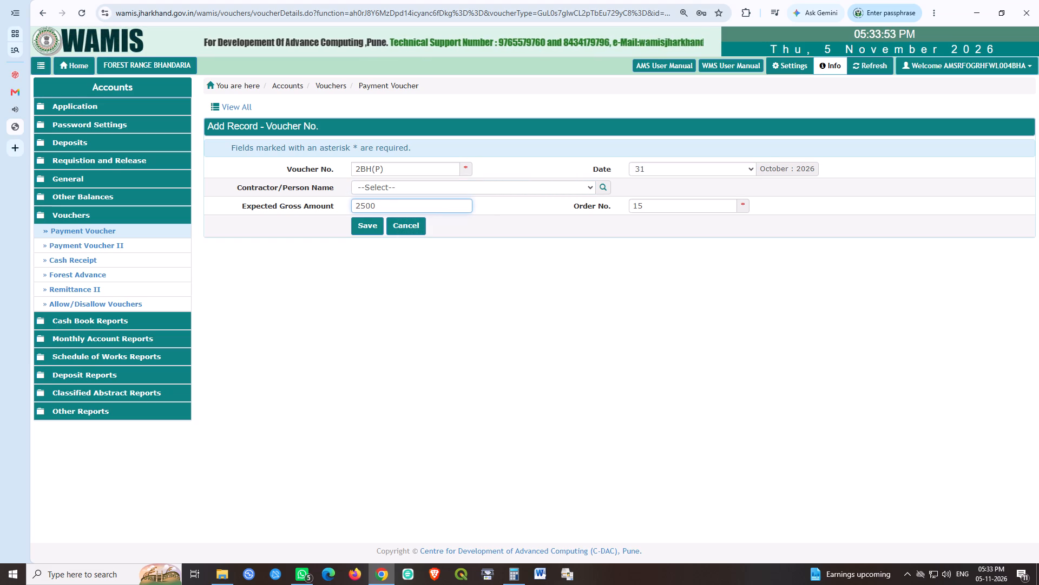
pyautogui.press('0')
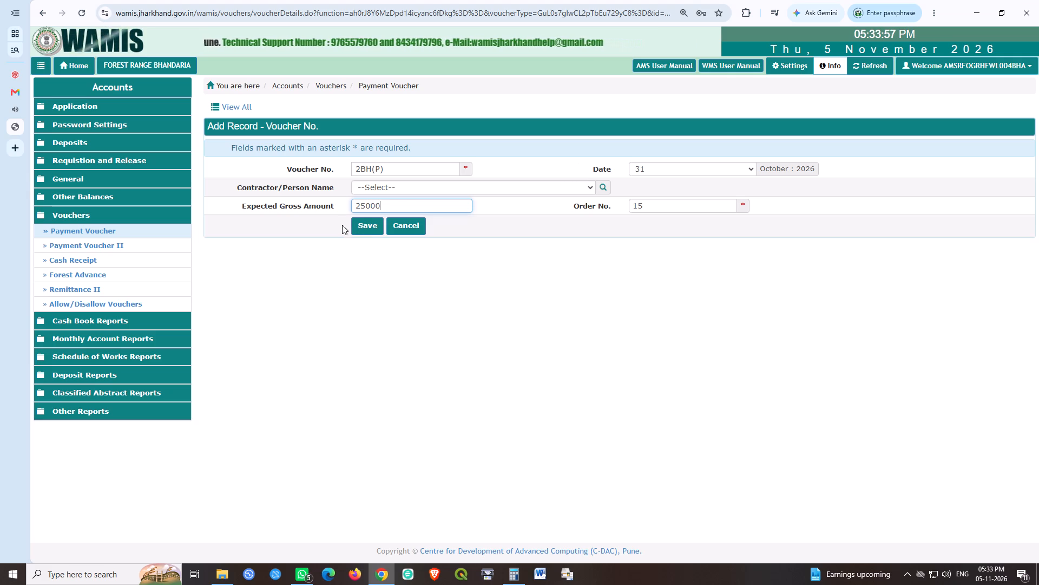
pyautogui.click(367, 225)
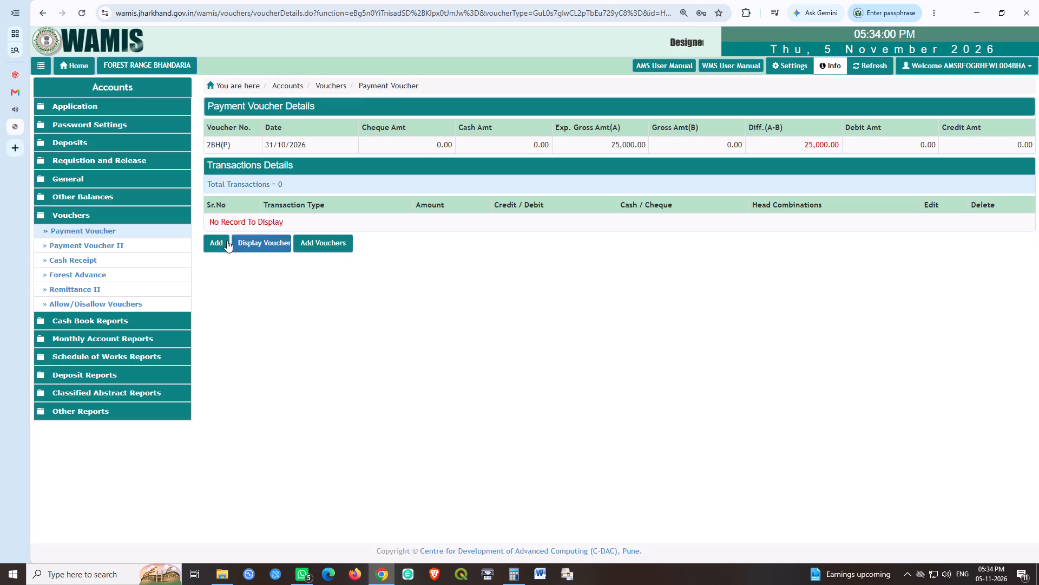
pyautogui.click(227, 240)
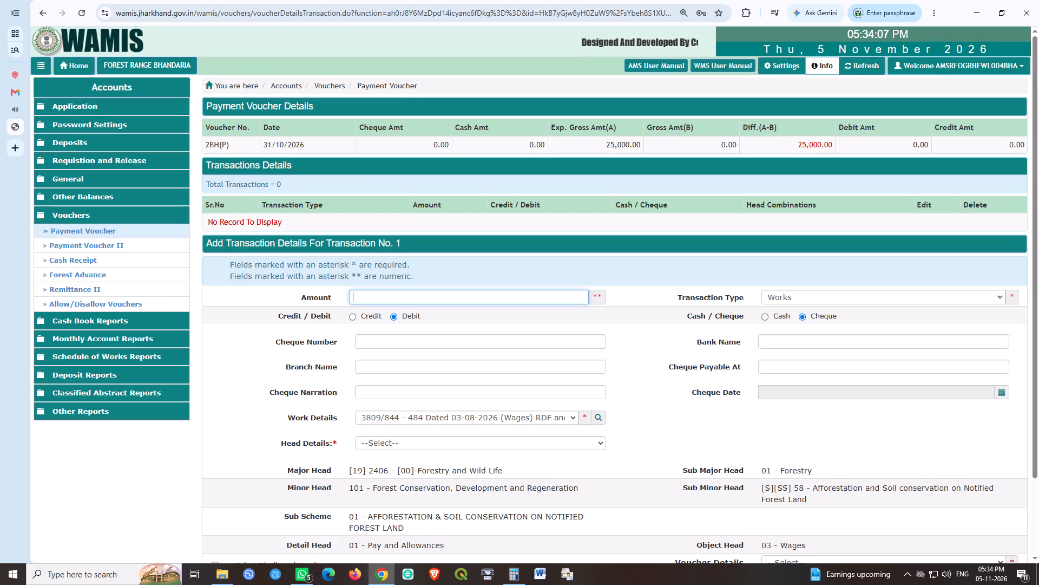
pyautogui.write('25000')
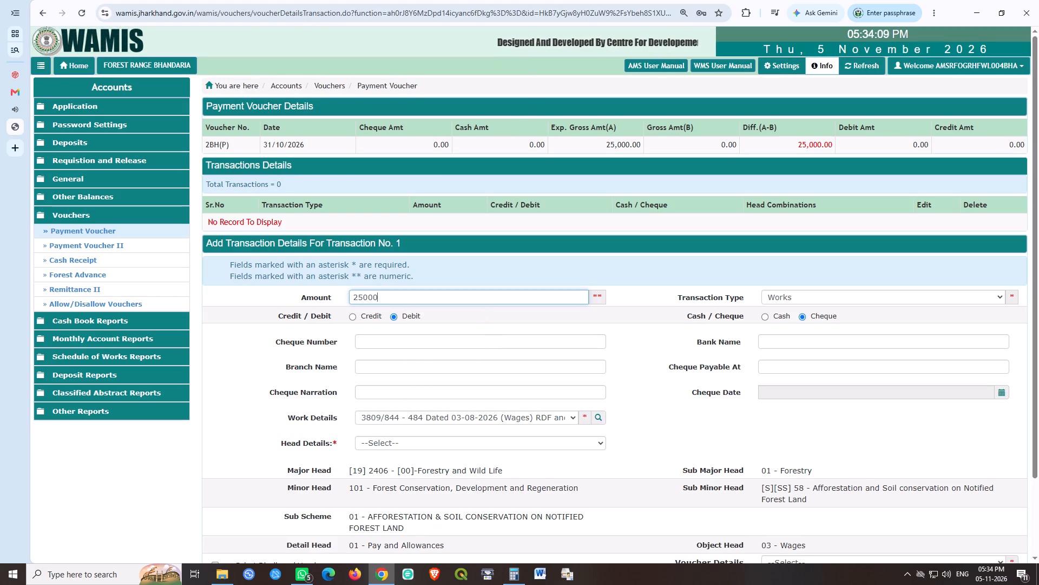
pyautogui.press('Tab')
pyautogui.press('Tab')
pyautogui.press('Tab')
pyautogui.press('Left')
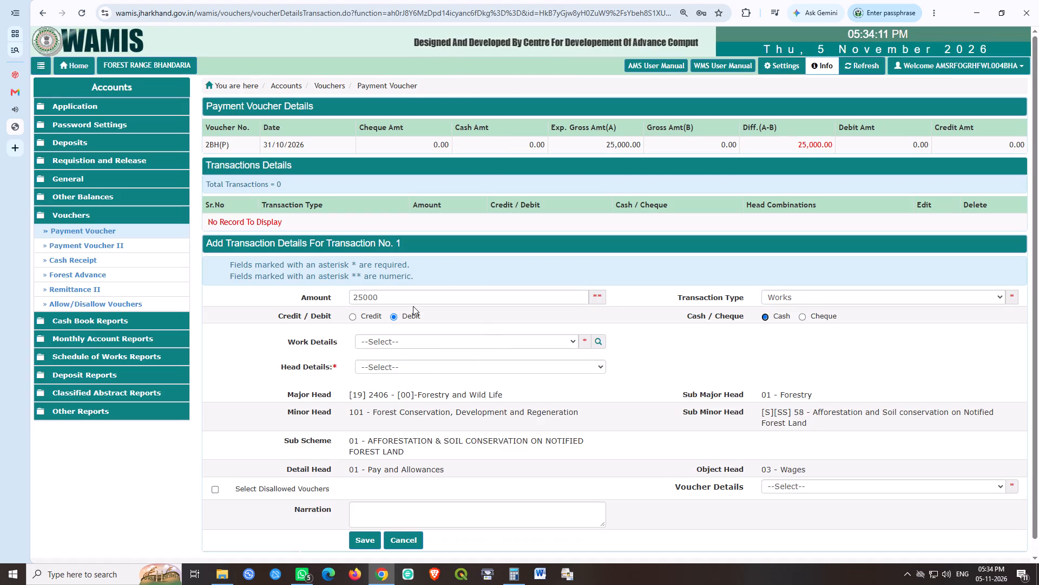
pyautogui.click(508, 344)
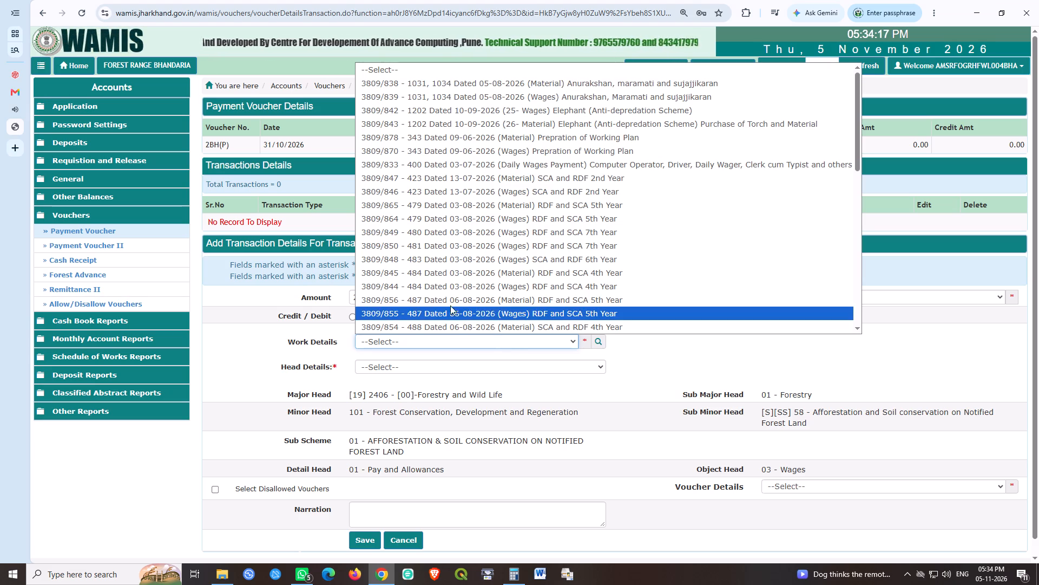
pyautogui.click(440, 269)
pyautogui.click(460, 369)
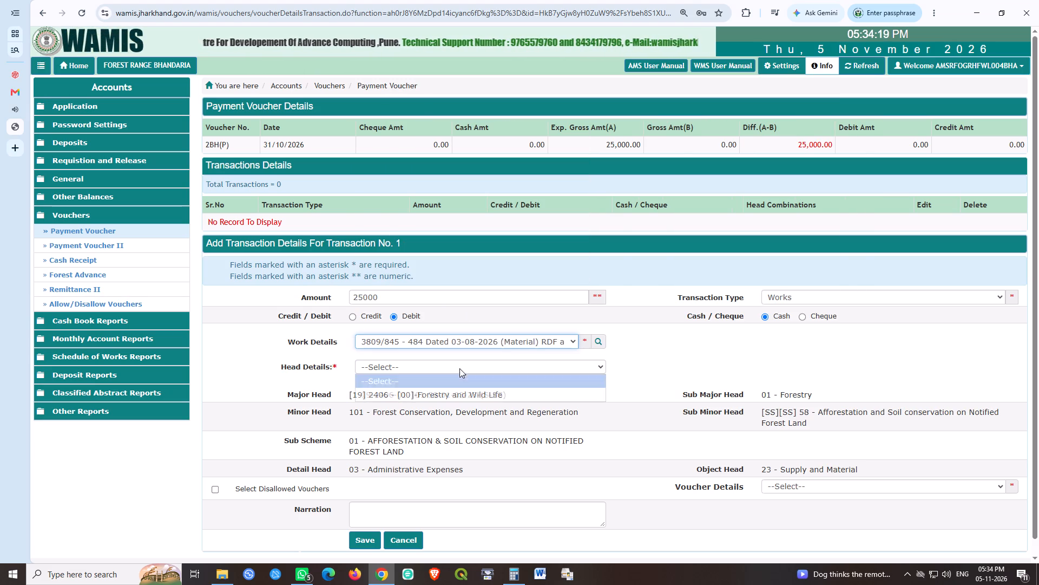
pyautogui.click(440, 394)
pyautogui.click(678, 384)
pyautogui.scroll(-1, 595, 415)
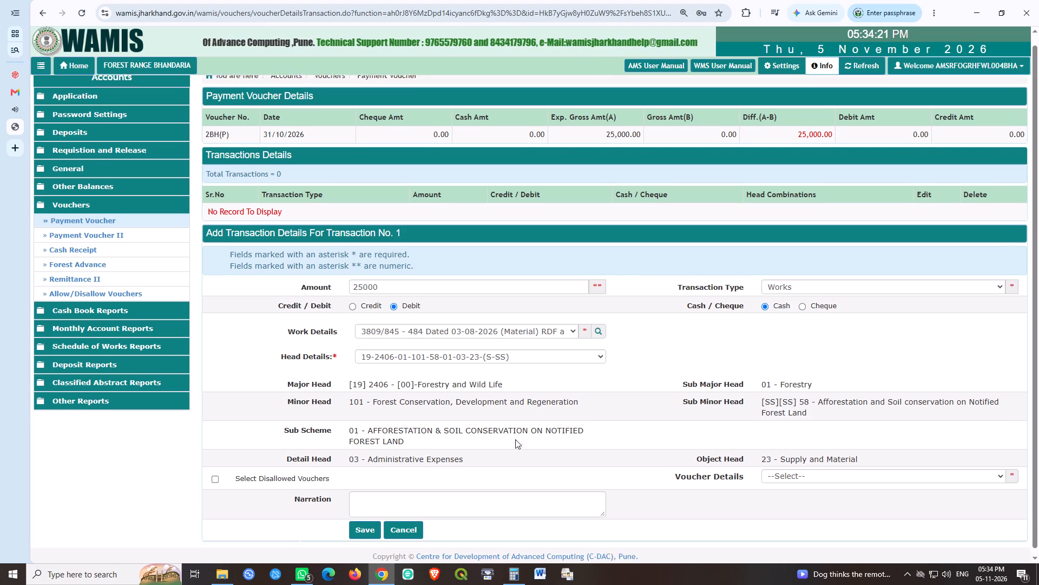
pyautogui.click(359, 529)
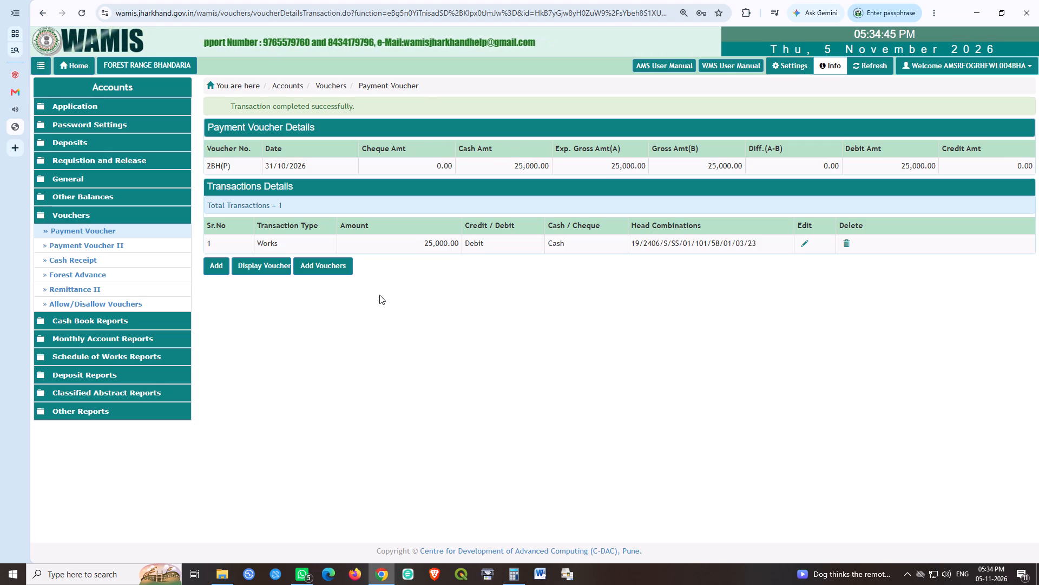
# Start another payment voucher record and set its voucher number to 21BH.
pyautogui.click(333, 268)
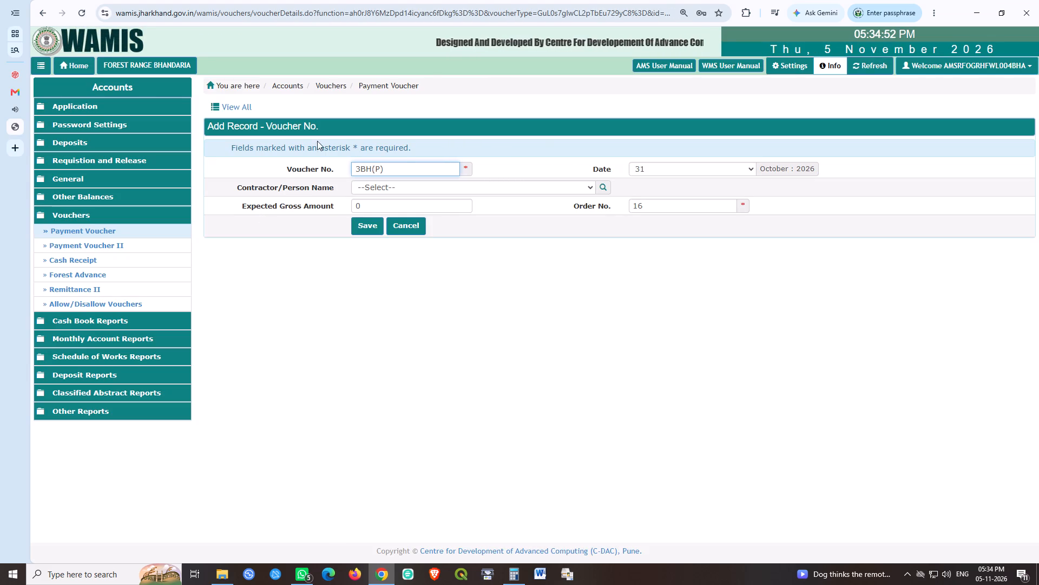
pyautogui.hotkey('shift', 'Right')
pyautogui.hotkey('shift', 'Right')
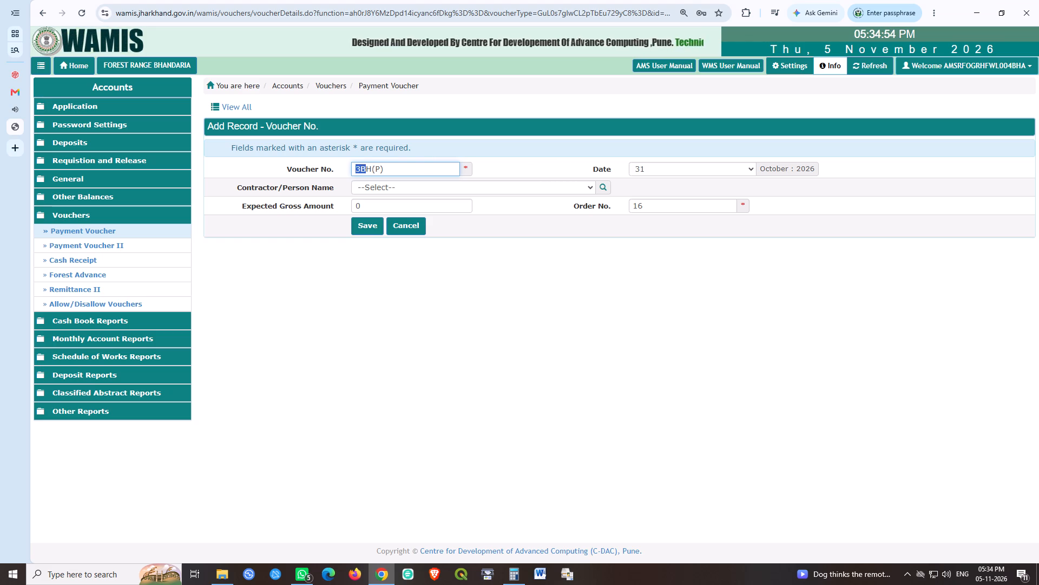
pyautogui.press('Left')
pyautogui.hotkey('shift', 'Right')
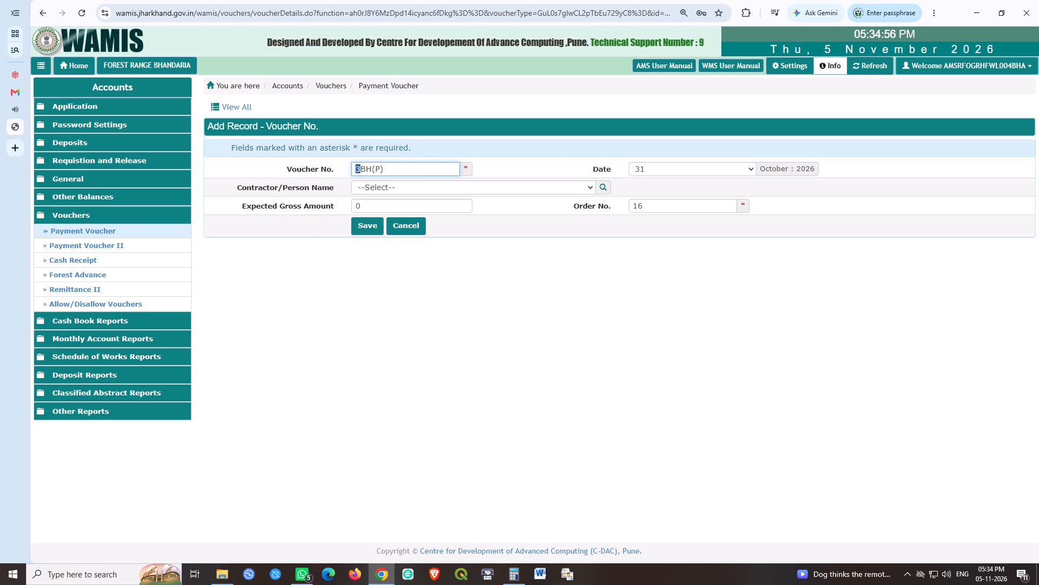
pyautogui.write('21')
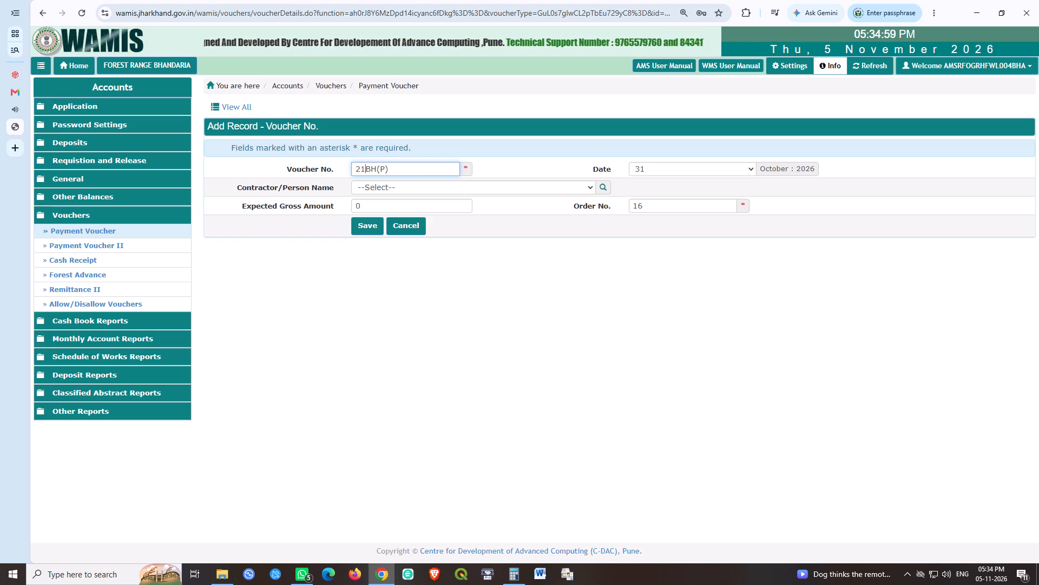
pyautogui.press('Right')
pyautogui.press('Right')
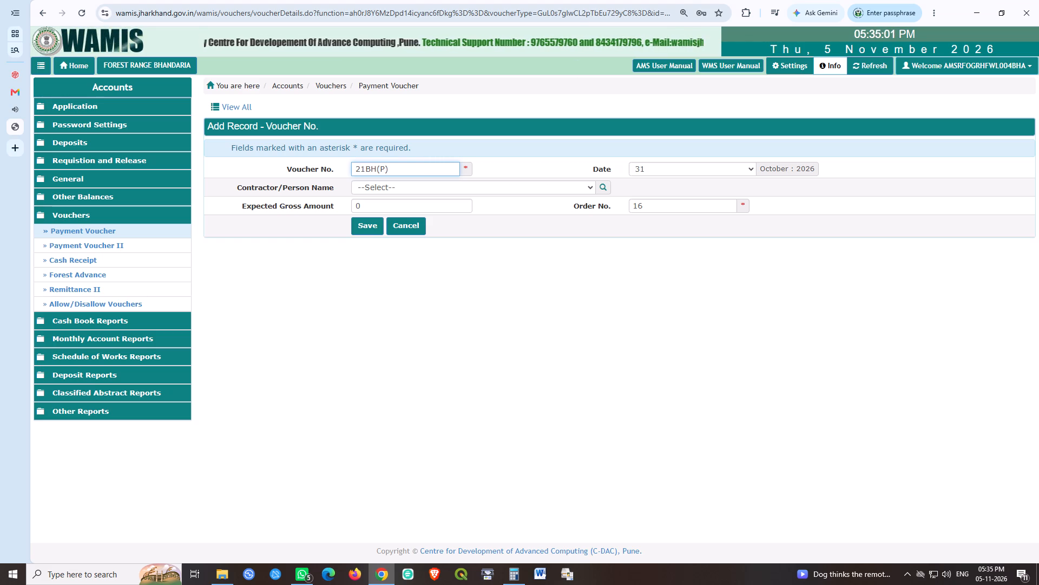
pyautogui.press('Delete')
pyautogui.press('Delete')
pyautogui.press('Delete')
pyautogui.press('Delete')
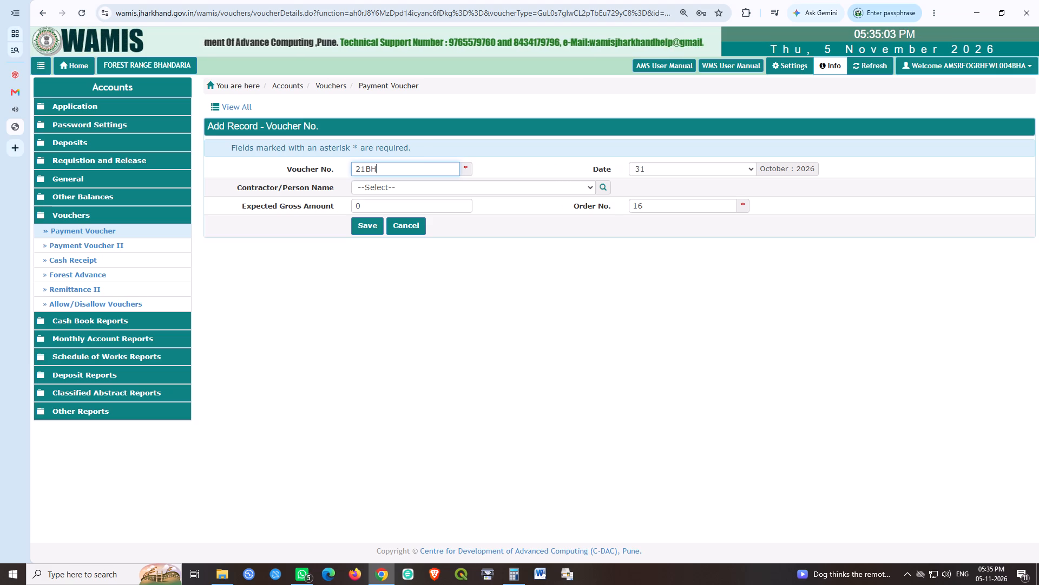
# Set the expected gross amount of voucher 21BH to 24336 and save the record.
pyautogui.press('Tab')
pyautogui.press('Tab')
pyautogui.press('Tab')
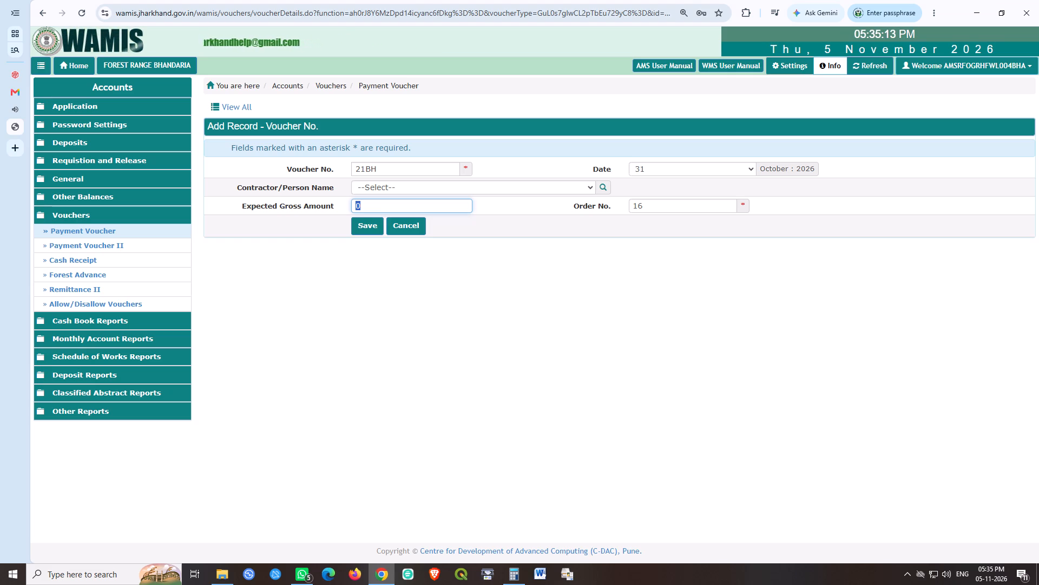
pyautogui.write('24336')
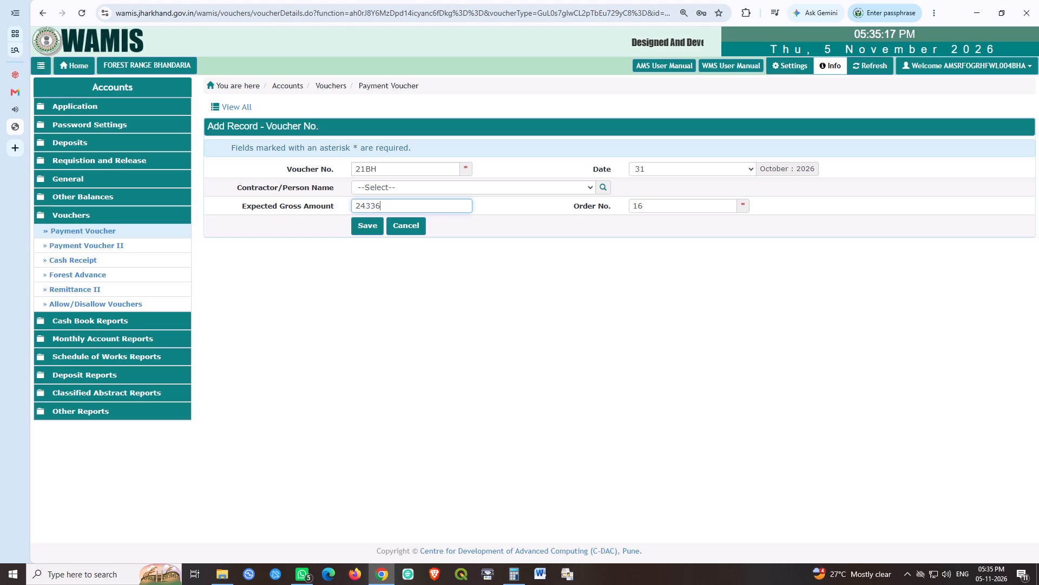
pyautogui.press('Tab')
pyautogui.press('Tab')
pyautogui.click(363, 230)
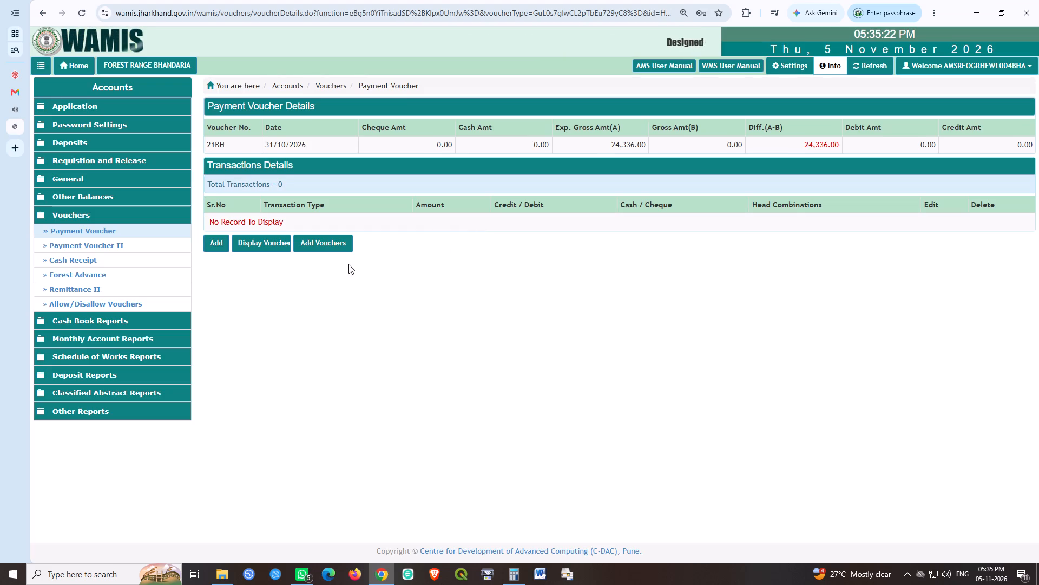
pyautogui.click(206, 243)
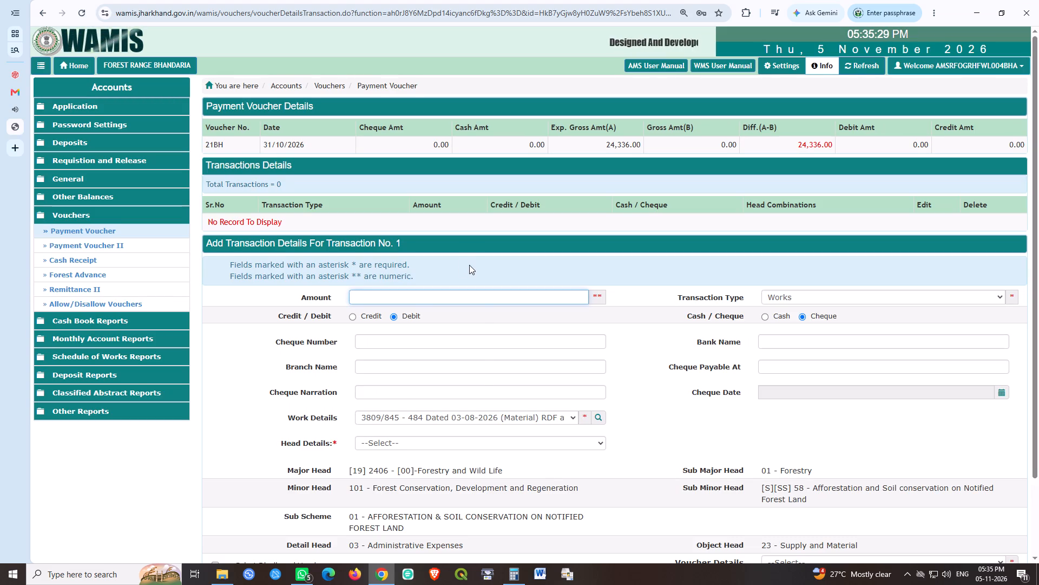
pyautogui.write('24336')
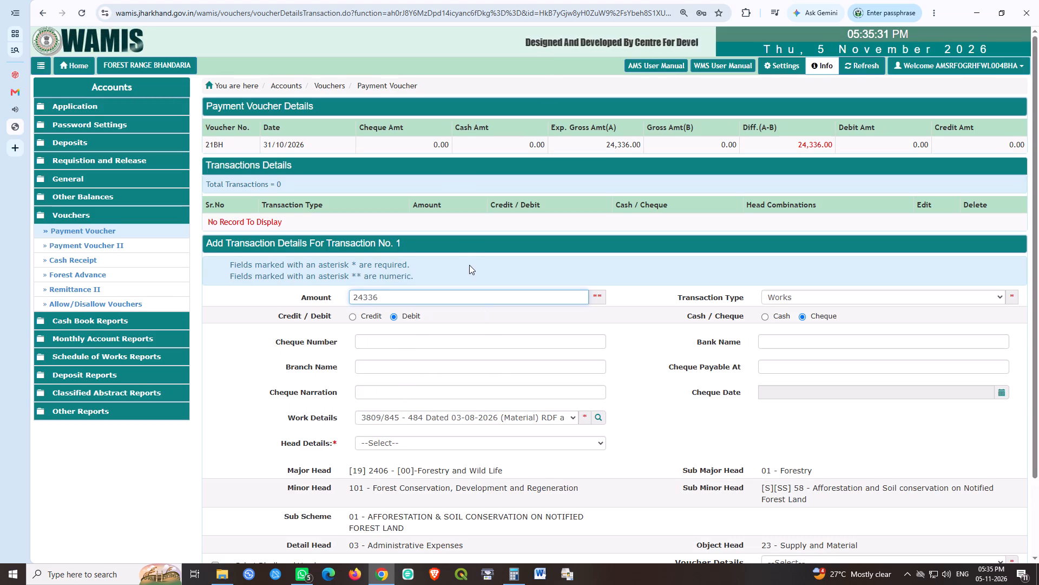
pyautogui.click(765, 321)
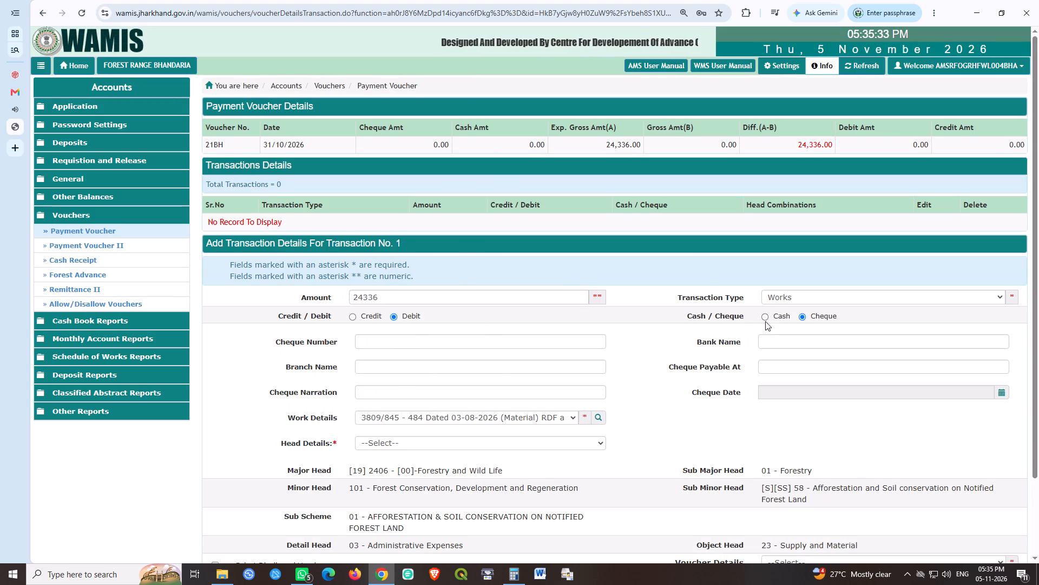
pyautogui.click(762, 317)
pyautogui.click(517, 347)
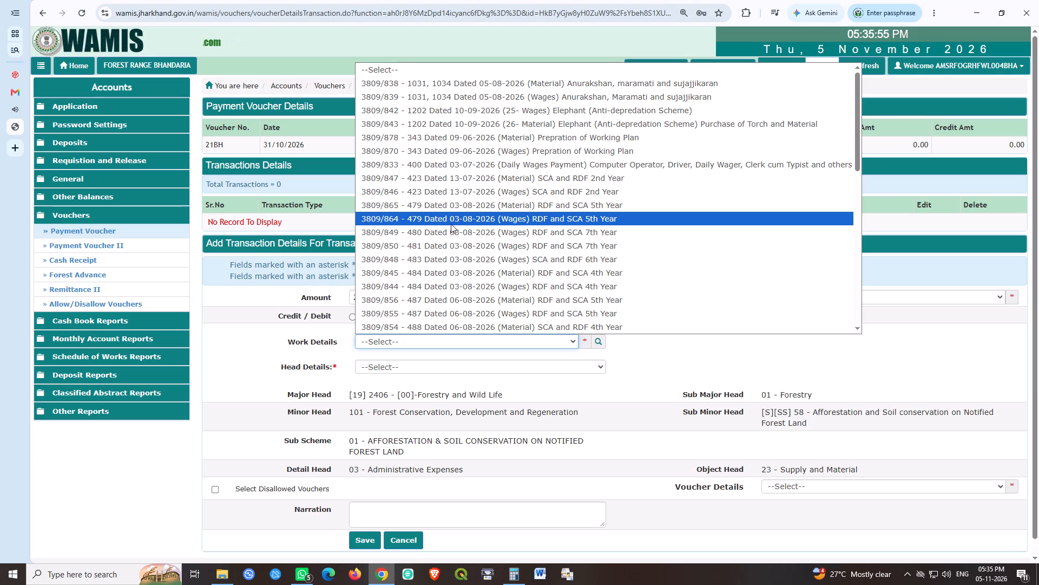
pyautogui.click(438, 286)
pyautogui.click(431, 370)
pyautogui.click(425, 393)
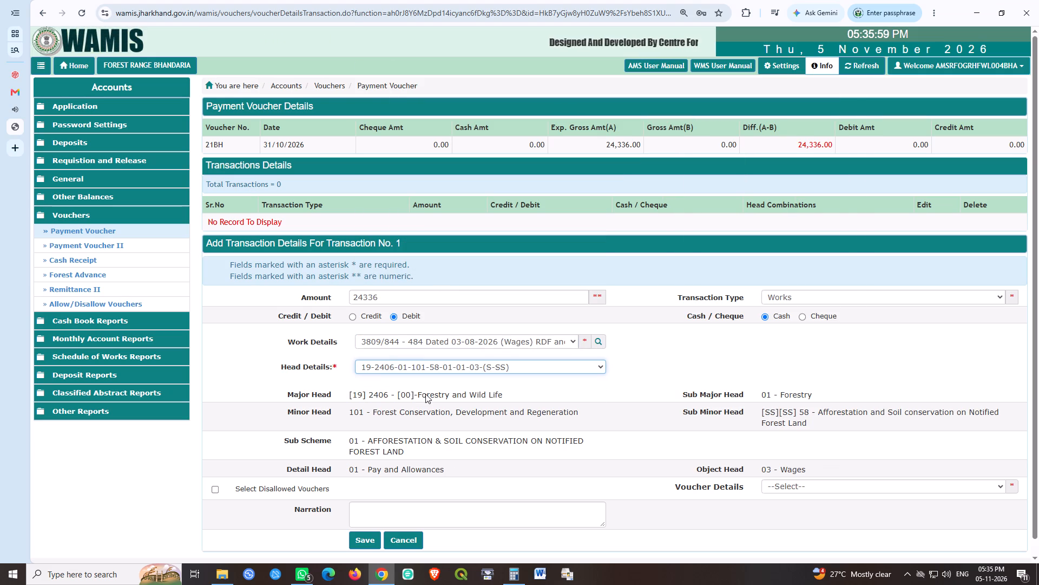
pyautogui.click(639, 363)
pyautogui.scroll(-3, 643, 361)
pyautogui.click(359, 527)
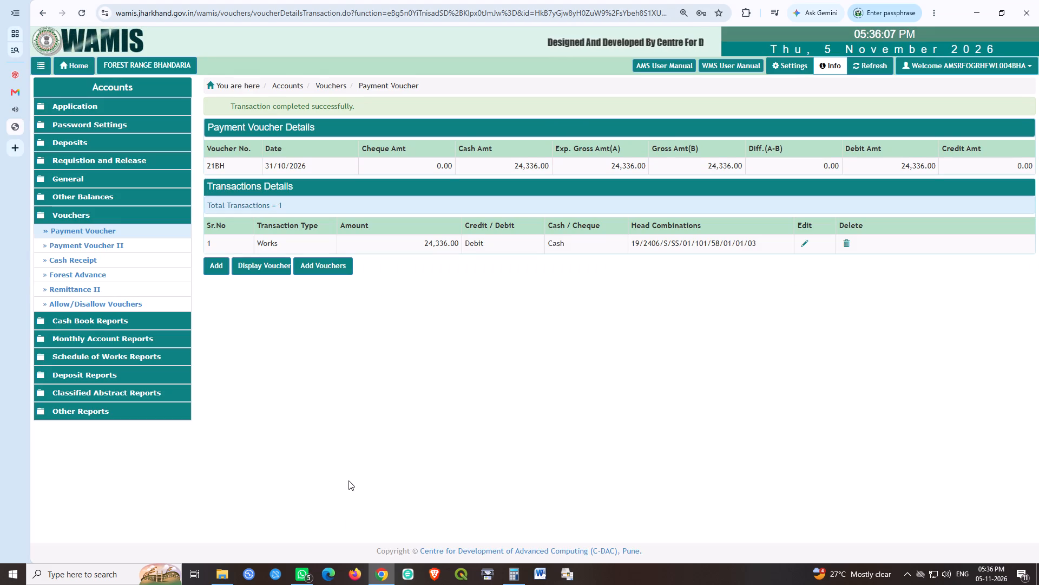
# Create and save a new payment voucher numbered 34BH with an expected gross amount of 57174.
pyautogui.click(325, 257)
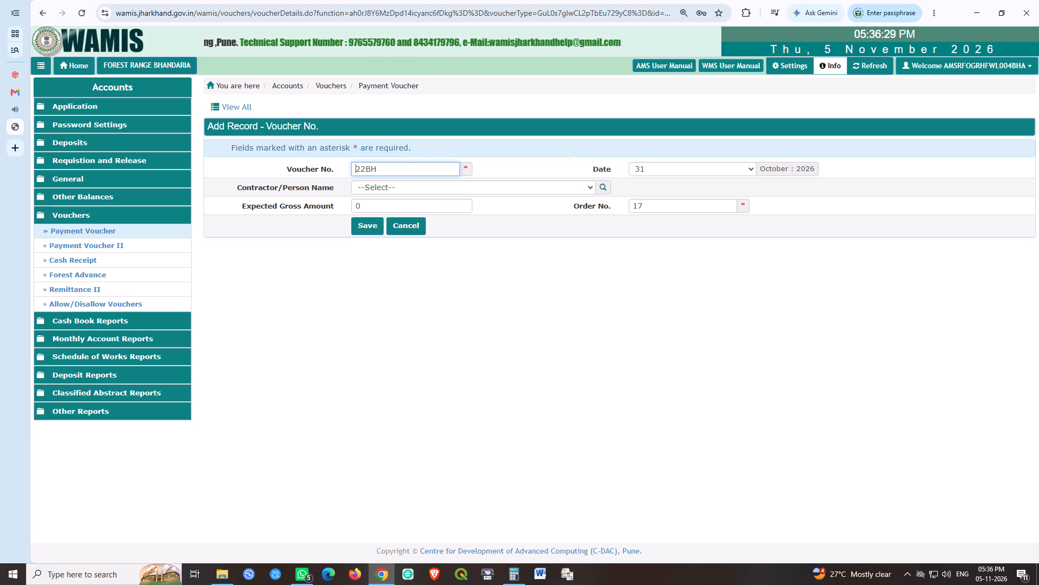
pyautogui.hotkey('shift', 'Right')
pyautogui.hotkey('shift', 'Right')
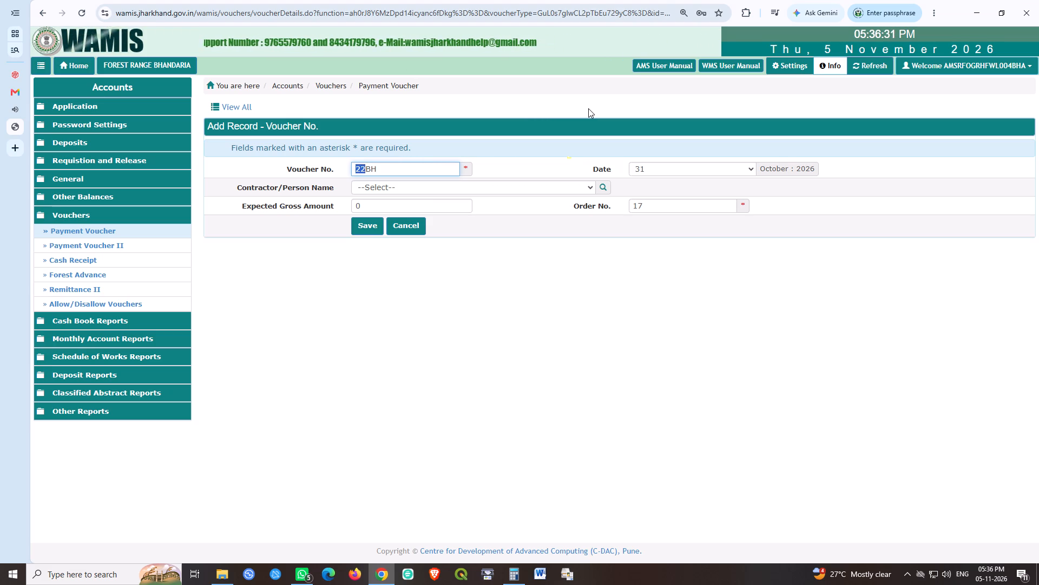
pyautogui.write('34')
pyautogui.press('Right')
pyautogui.press('Right')
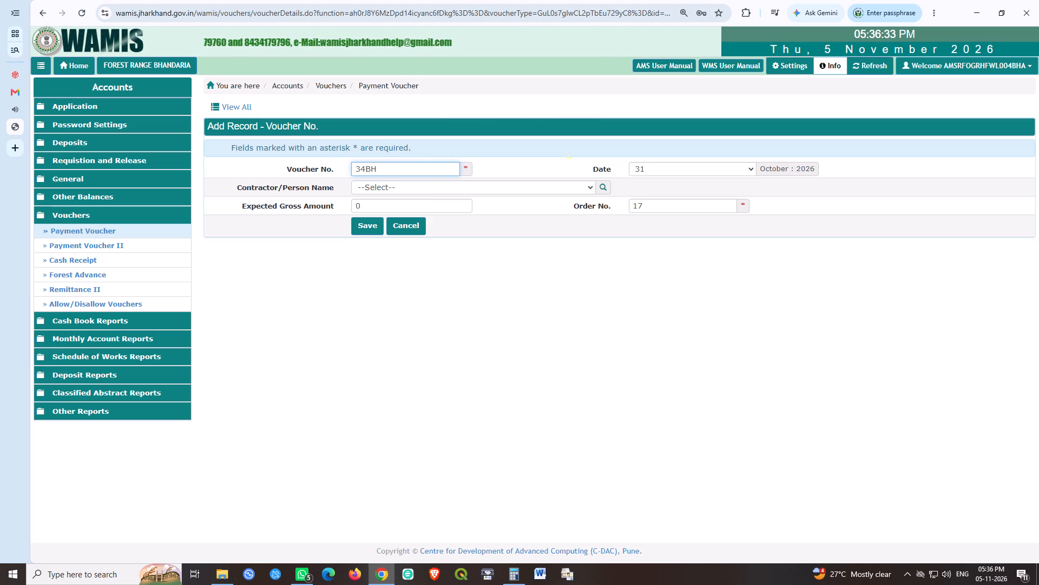
pyautogui.press('Tab')
pyautogui.press('Tab')
pyautogui.press('Tab')
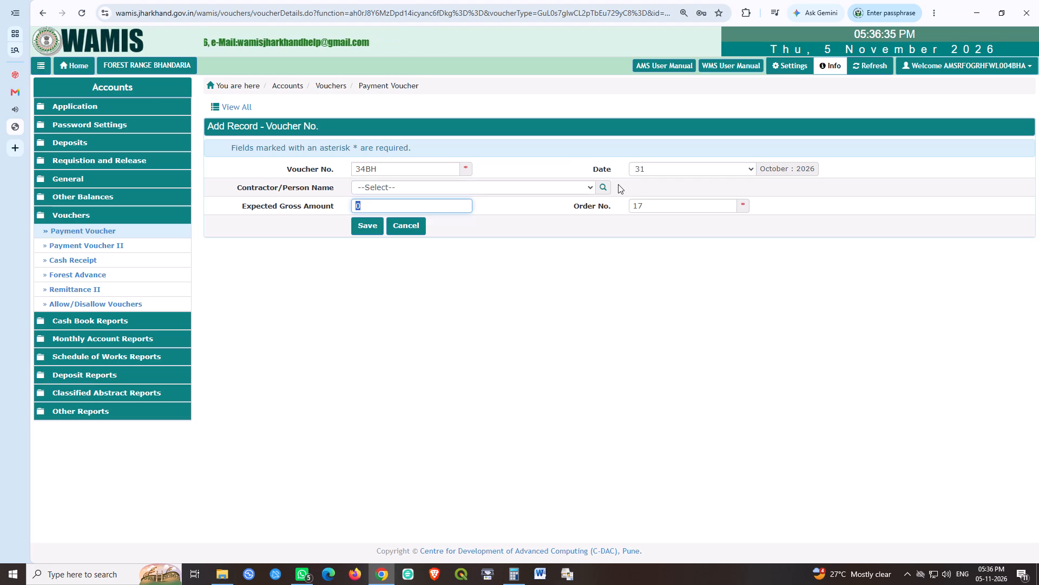
pyautogui.write('57174')
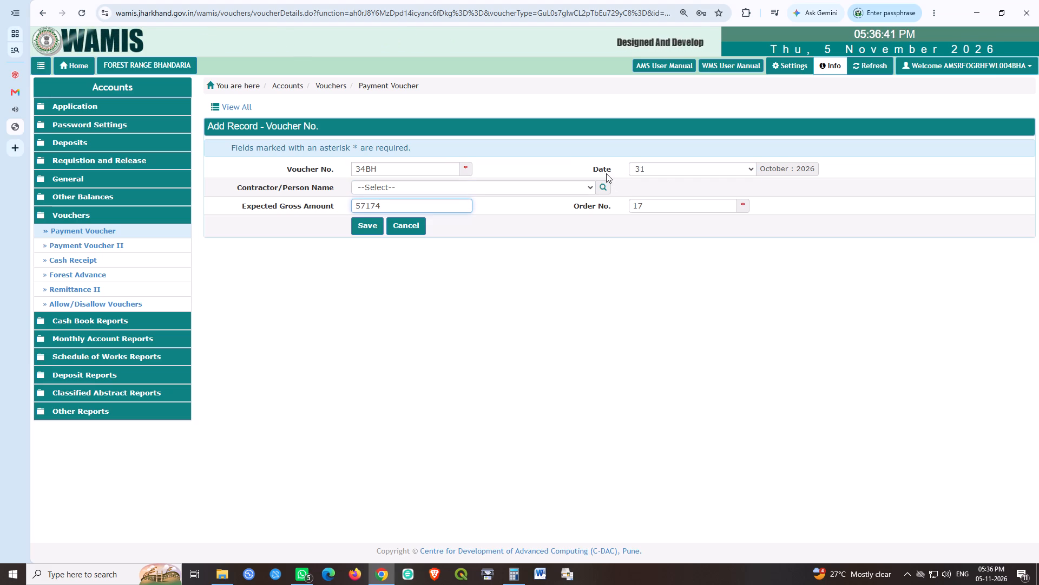
pyautogui.click(426, 276)
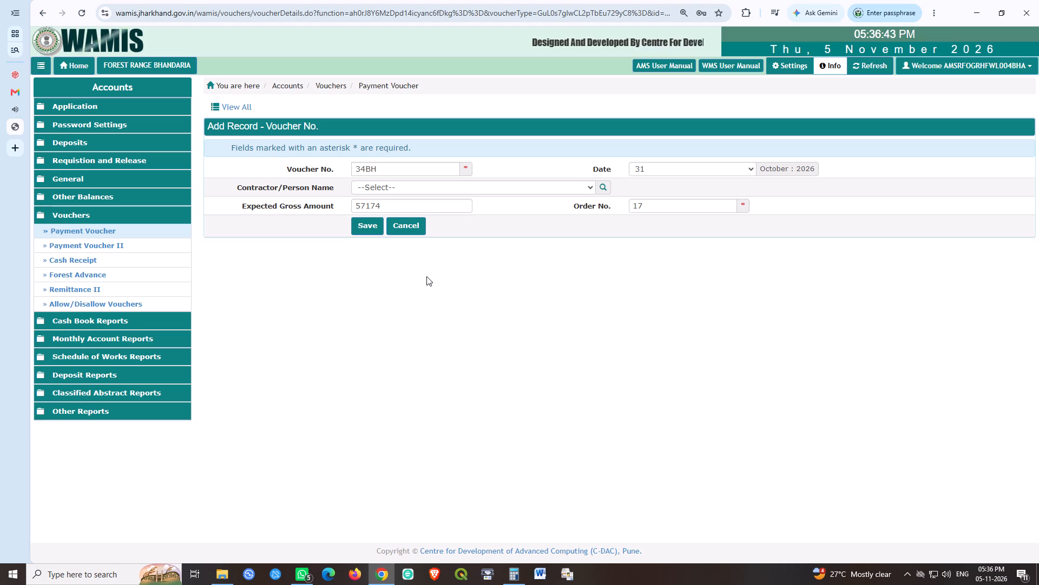
pyautogui.click(359, 220)
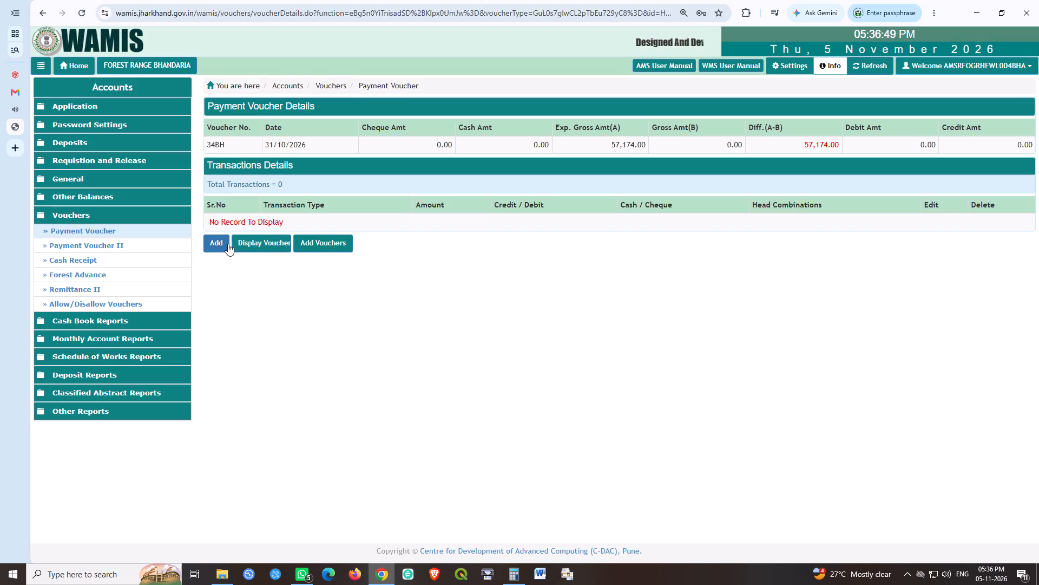
pyautogui.click(214, 245)
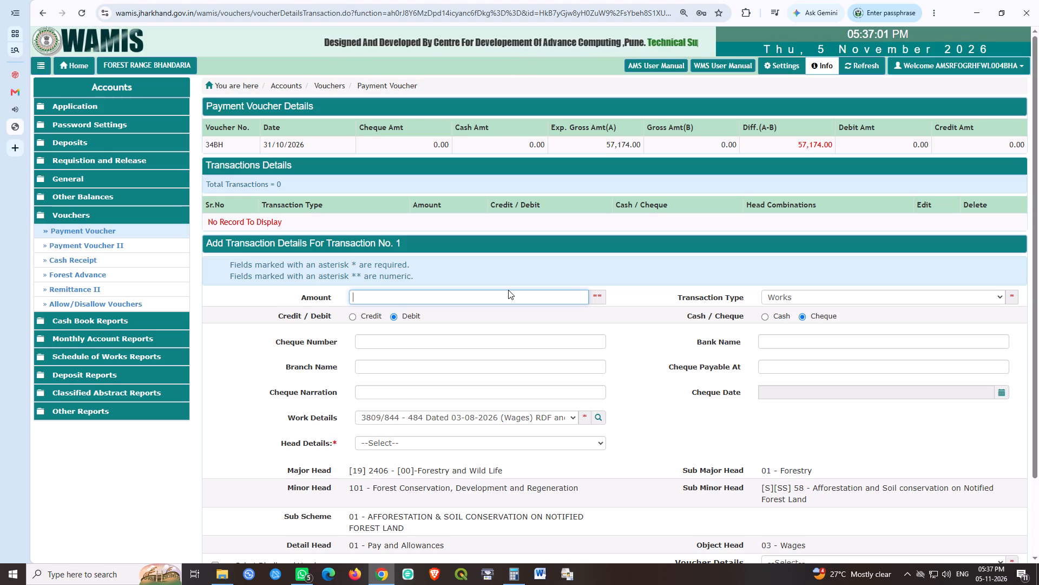
pyautogui.write('57174')
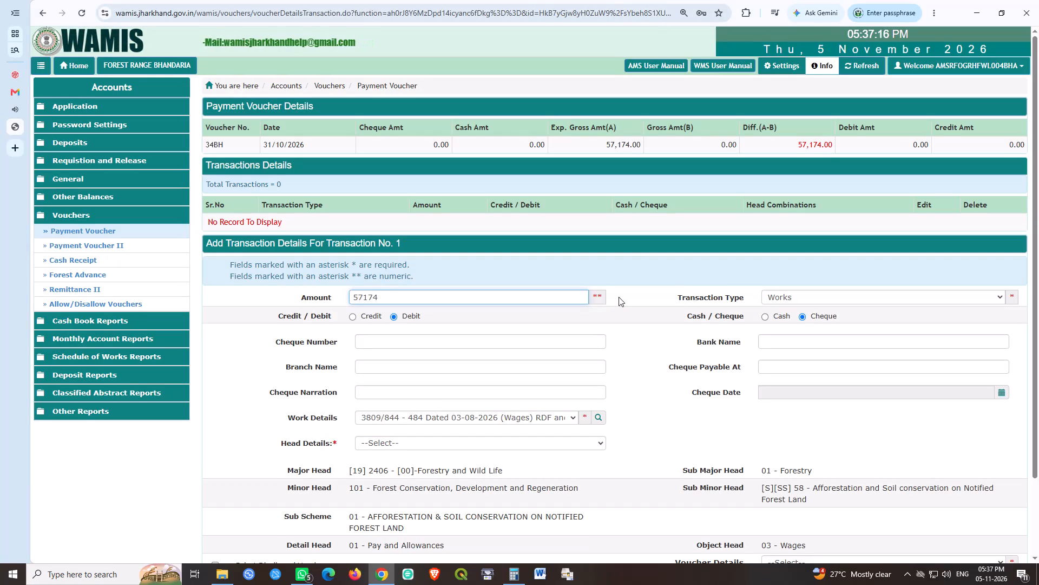
pyautogui.click(771, 319)
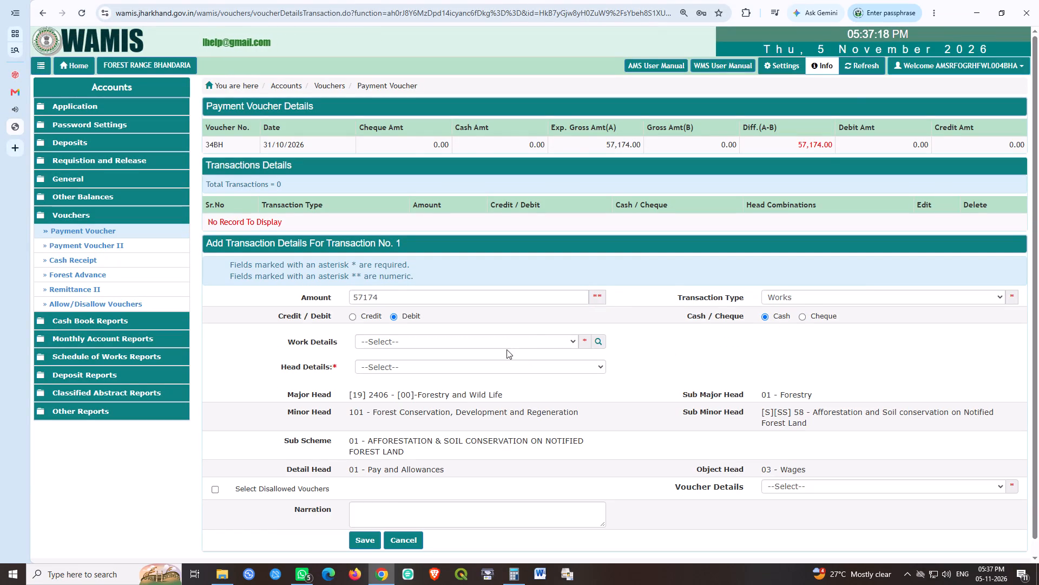
pyautogui.click(509, 341)
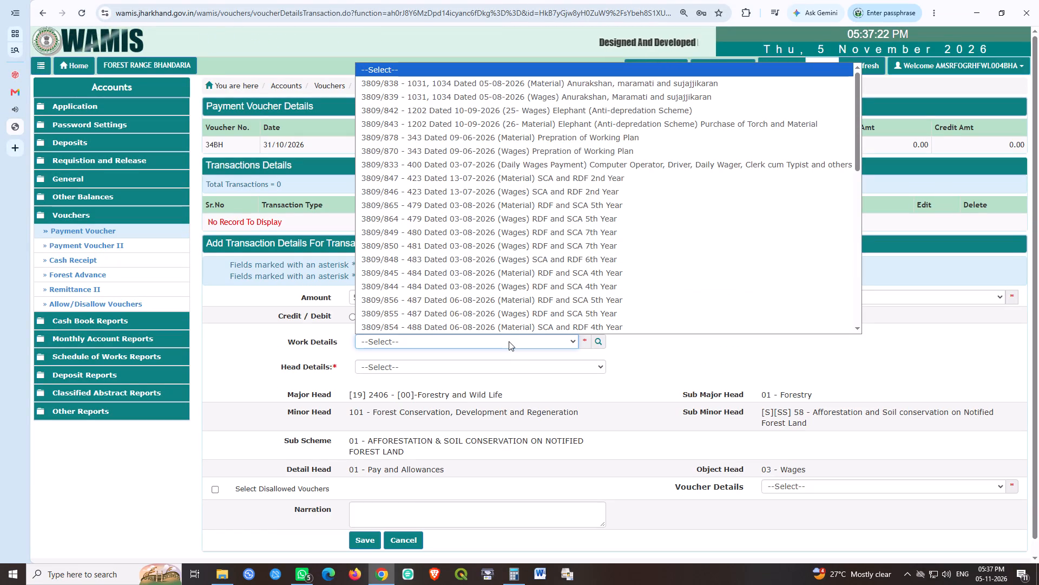
pyautogui.click(437, 285)
pyautogui.click(382, 367)
pyautogui.click(394, 393)
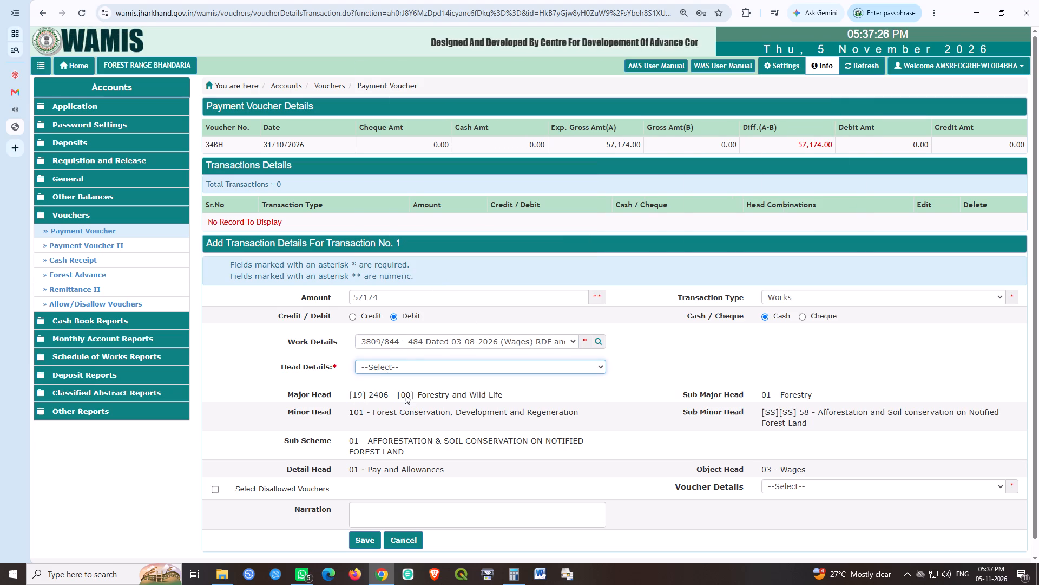
pyautogui.click(369, 536)
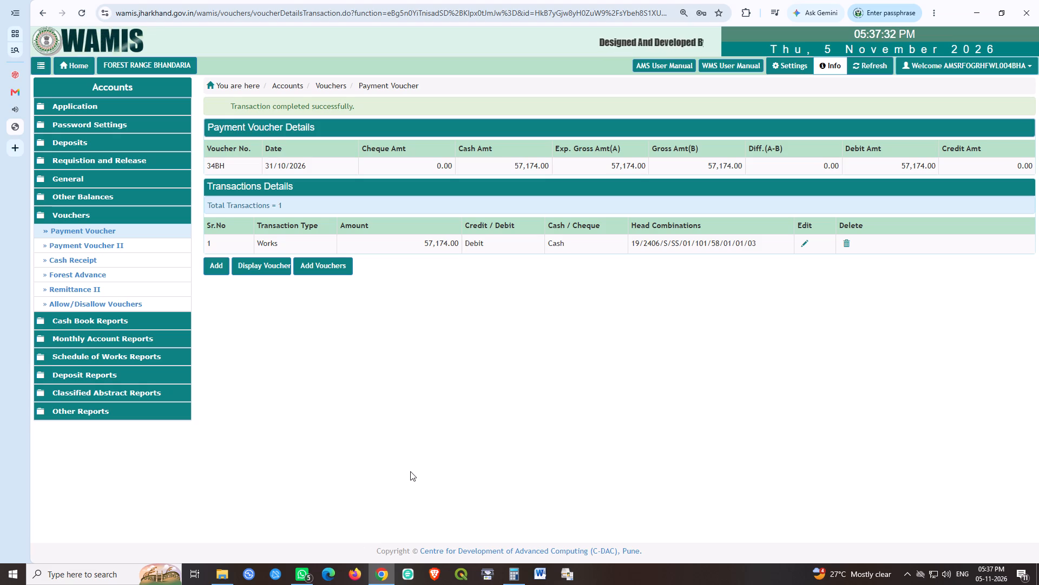
# Create and save a new payment voucher numbered 35BH with an expected gross amount of 60840.
pyautogui.click(331, 269)
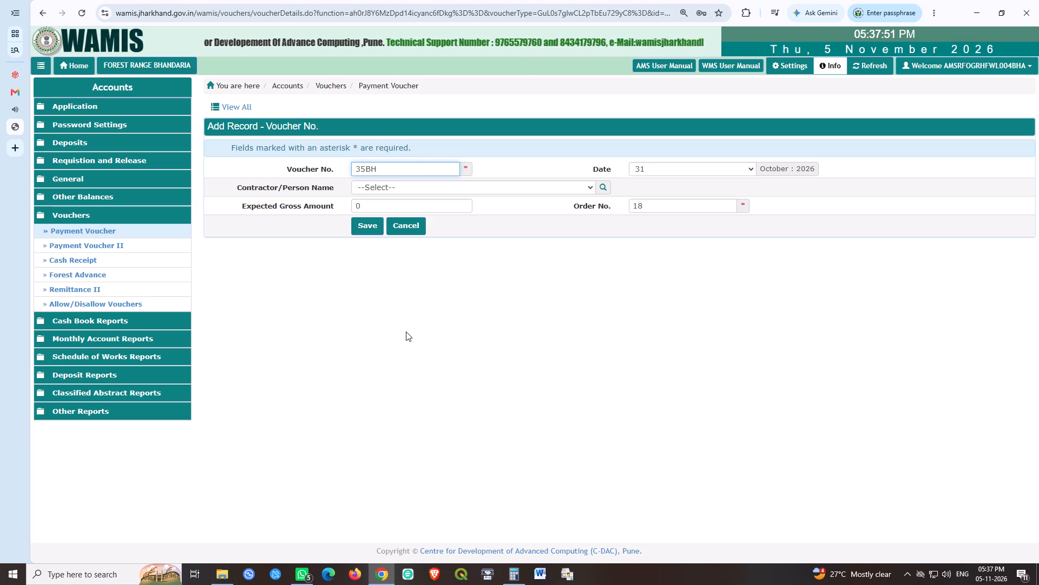
pyautogui.press('Tab')
pyautogui.press('Tab')
pyautogui.press('Tab')
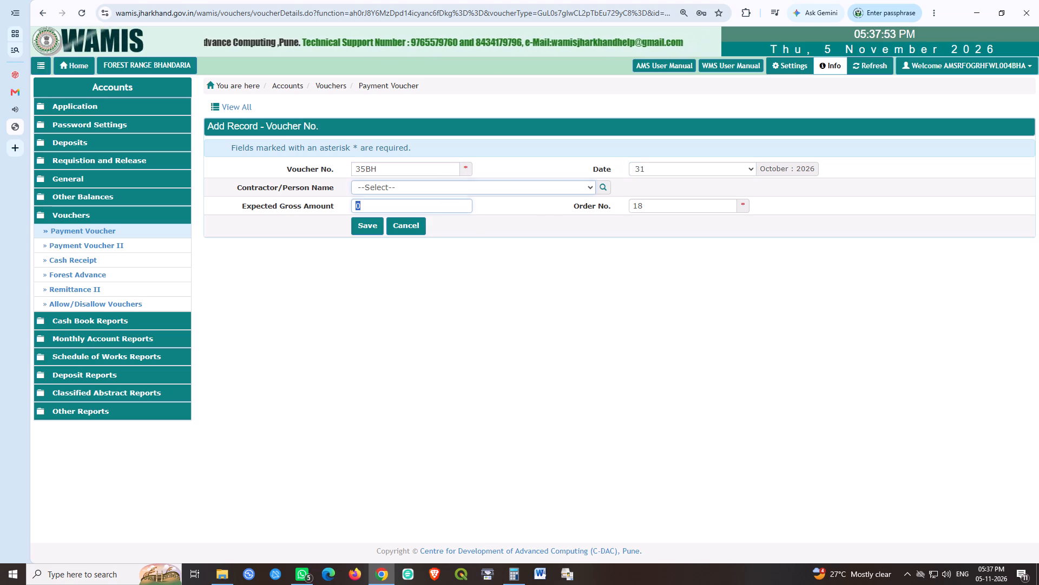
pyautogui.write('60840')
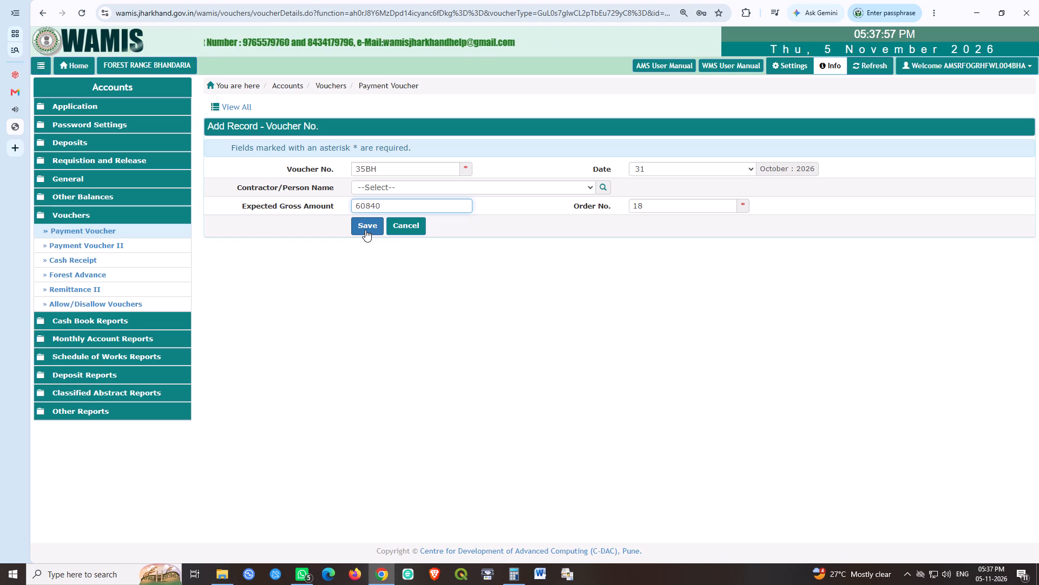
pyautogui.click(365, 228)
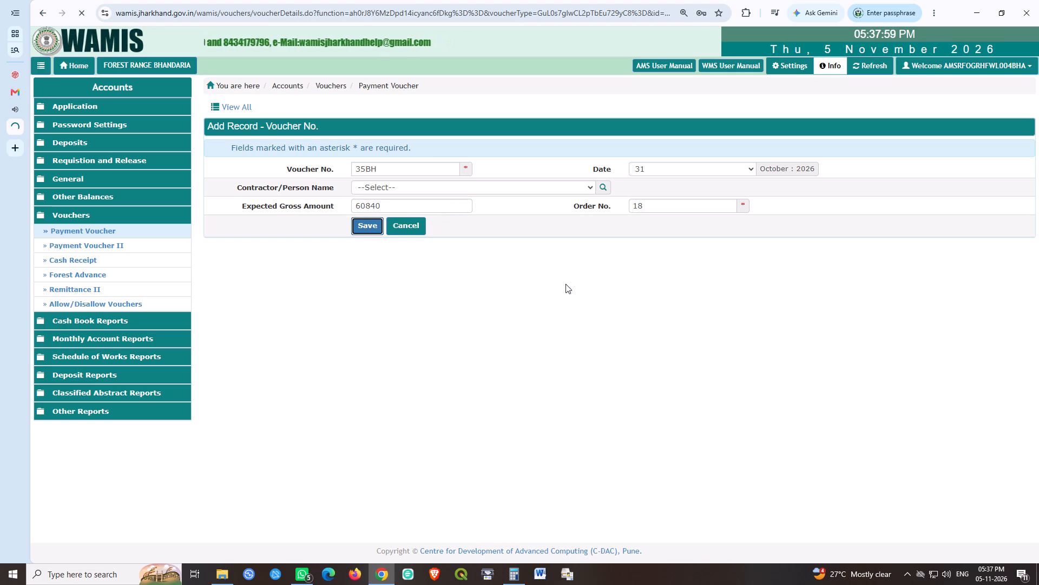
pyautogui.click(212, 239)
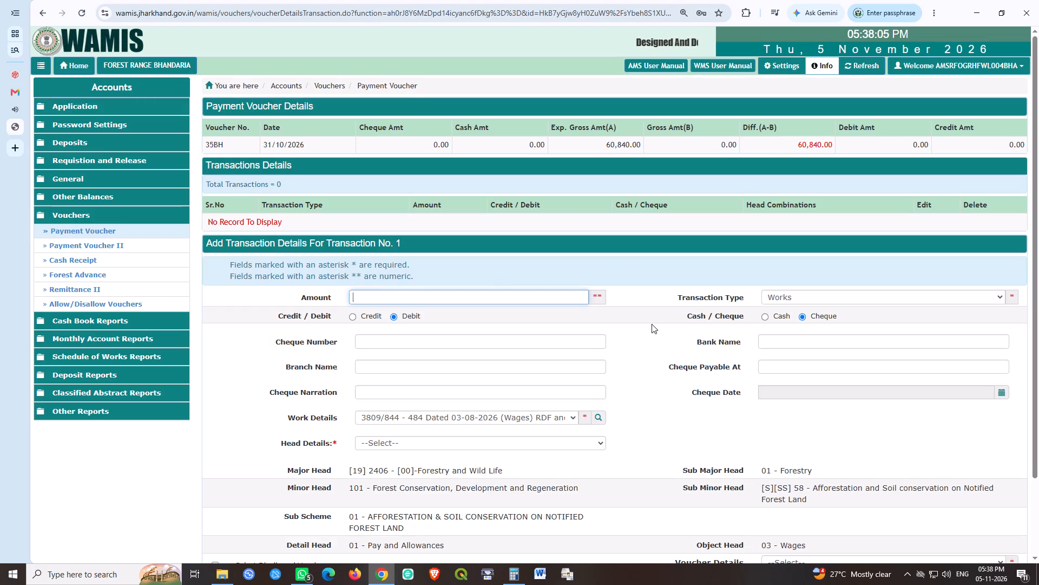
pyautogui.write('60840')
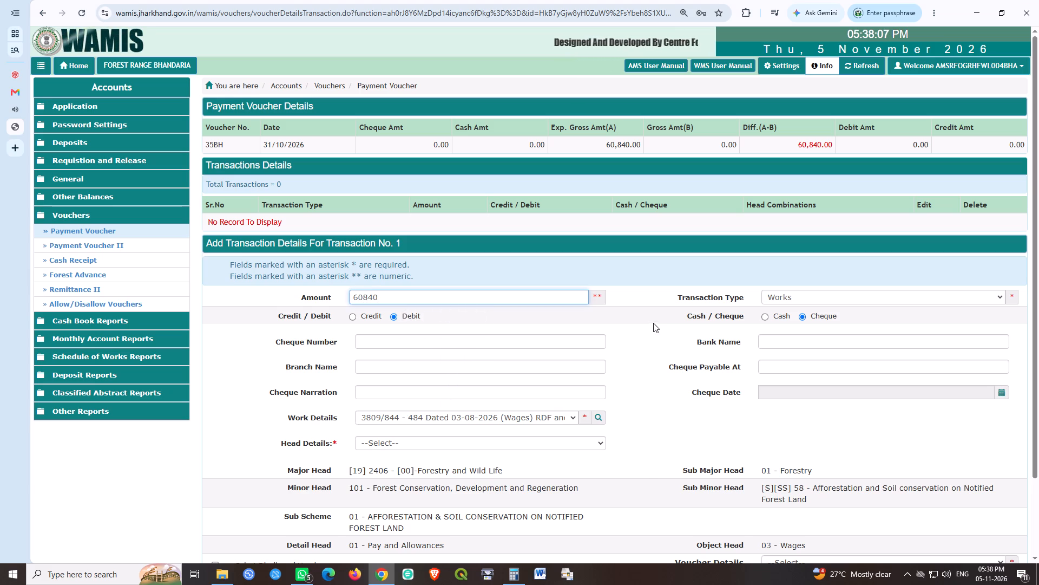
pyautogui.click(768, 315)
pyautogui.click(423, 336)
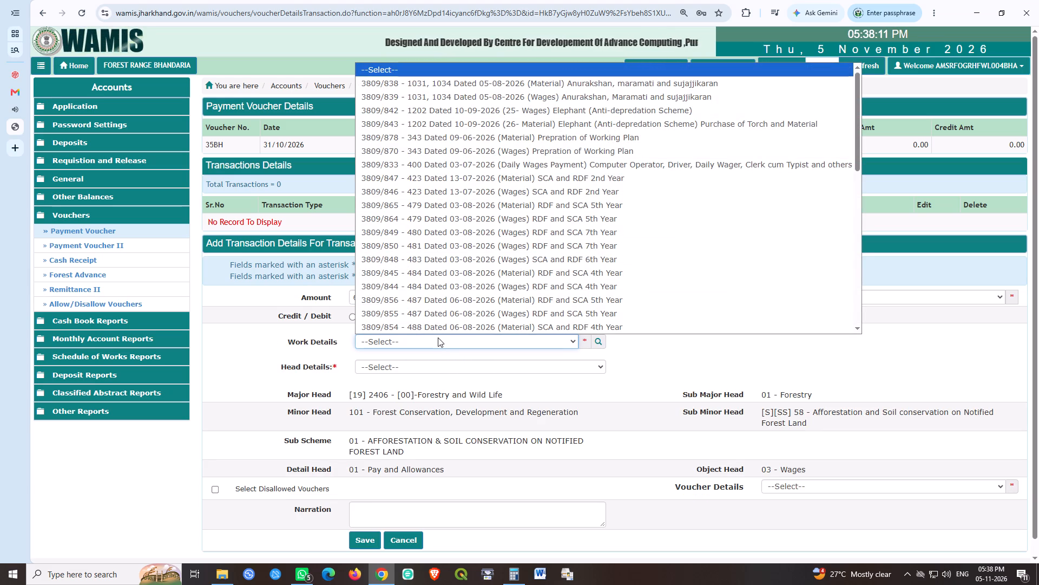
pyautogui.click(424, 288)
pyautogui.click(402, 365)
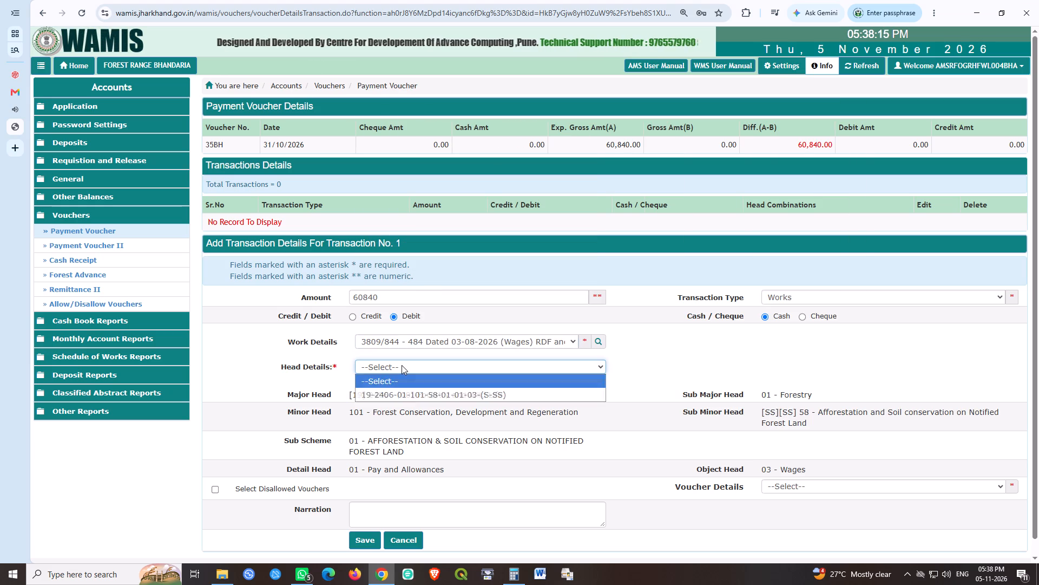
pyautogui.click(403, 399)
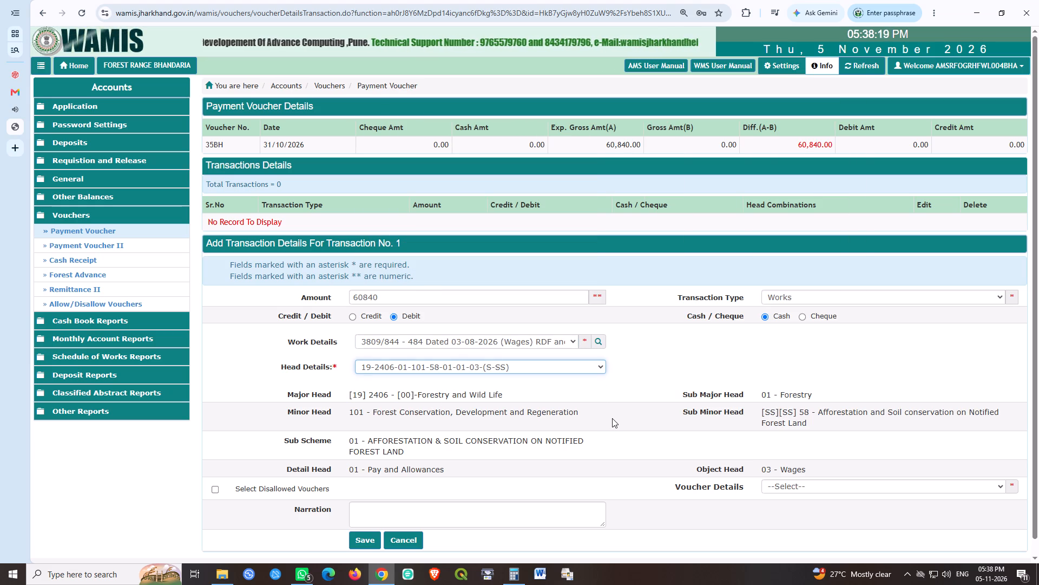
pyautogui.click(610, 428)
pyautogui.scroll(-2, 555, 452)
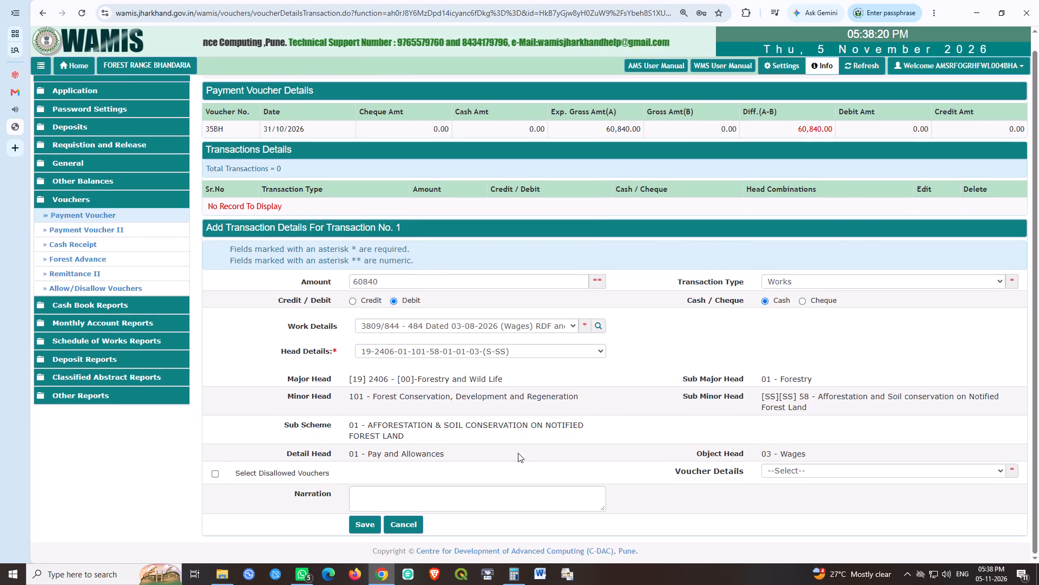
pyautogui.click(360, 522)
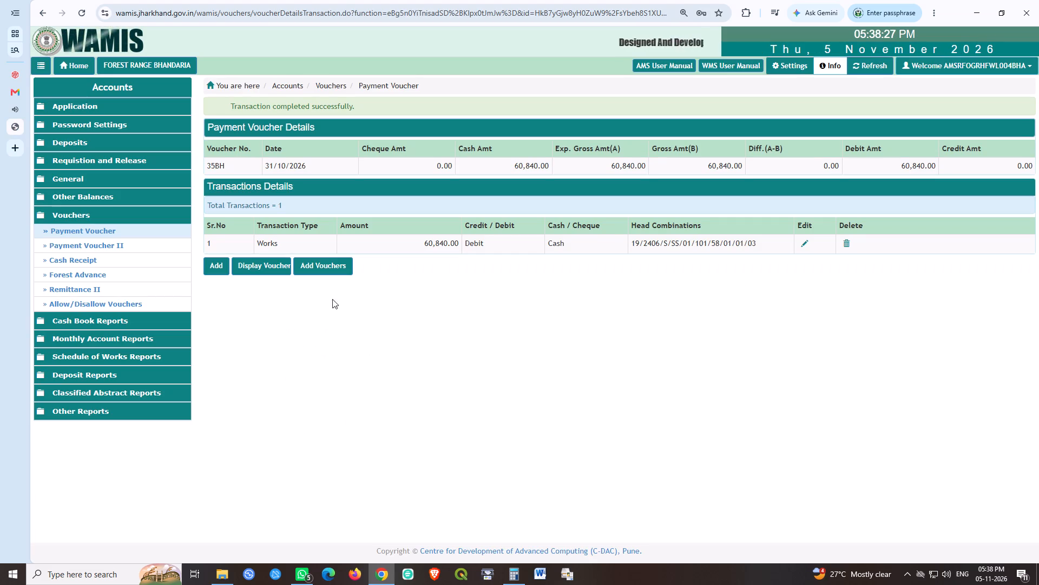
# Create and save a new payment voucher numbered 49BH with an expected gross amount of 51480.
pyautogui.click(332, 267)
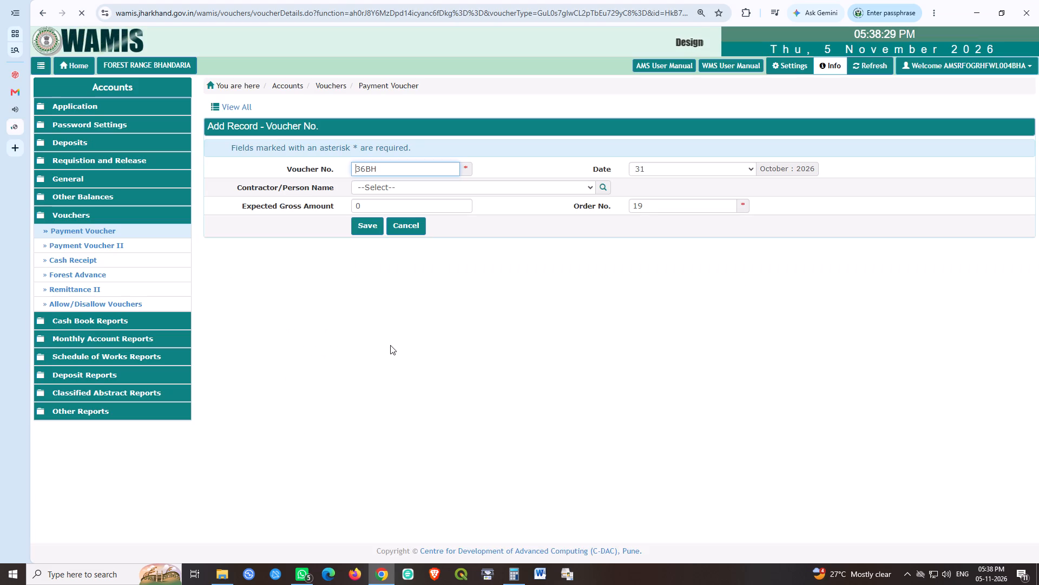
pyautogui.hotkey('shift', 'Right')
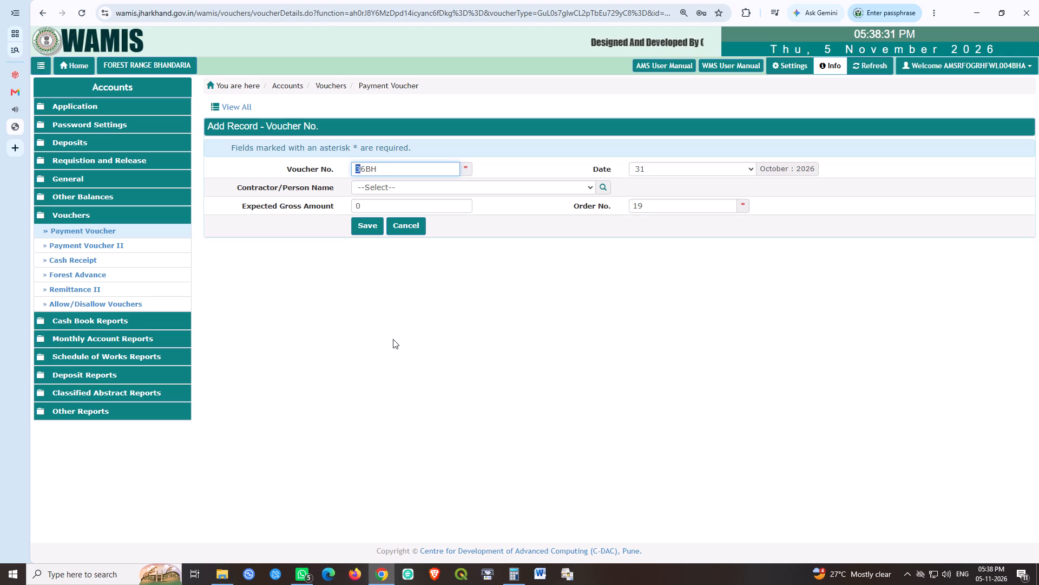
pyautogui.hotkey('shift', 'Right')
pyautogui.write('49')
pyautogui.press('Tab')
pyautogui.press('Tab')
pyautogui.press('Tab')
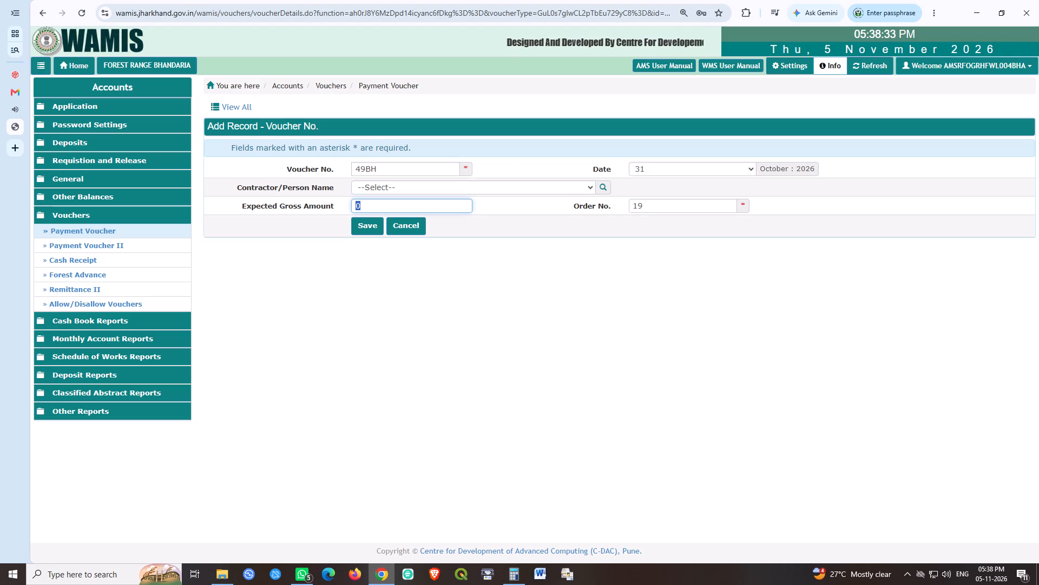
pyautogui.write('51480')
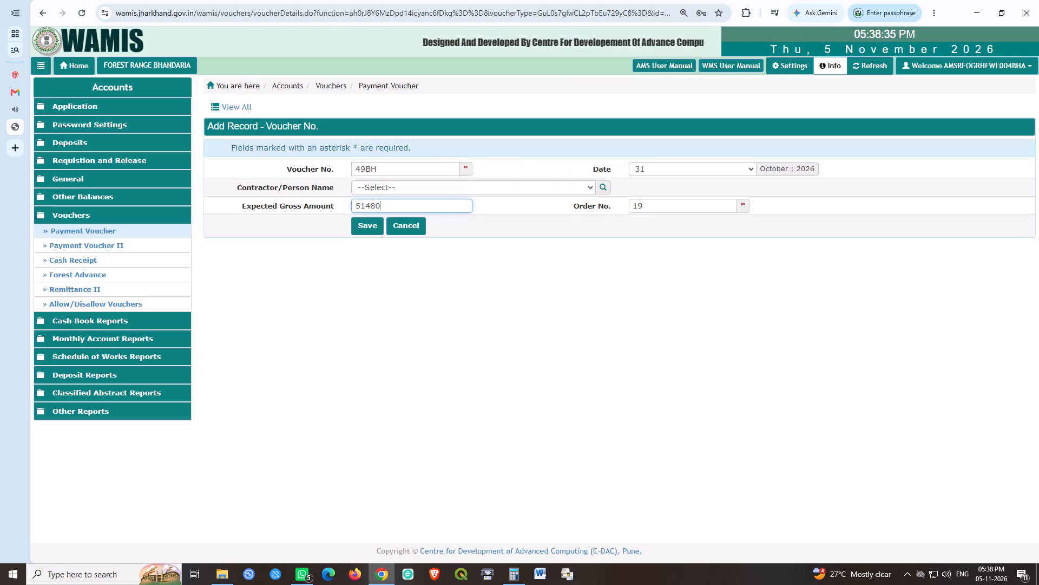
pyautogui.click(391, 304)
pyautogui.click(362, 229)
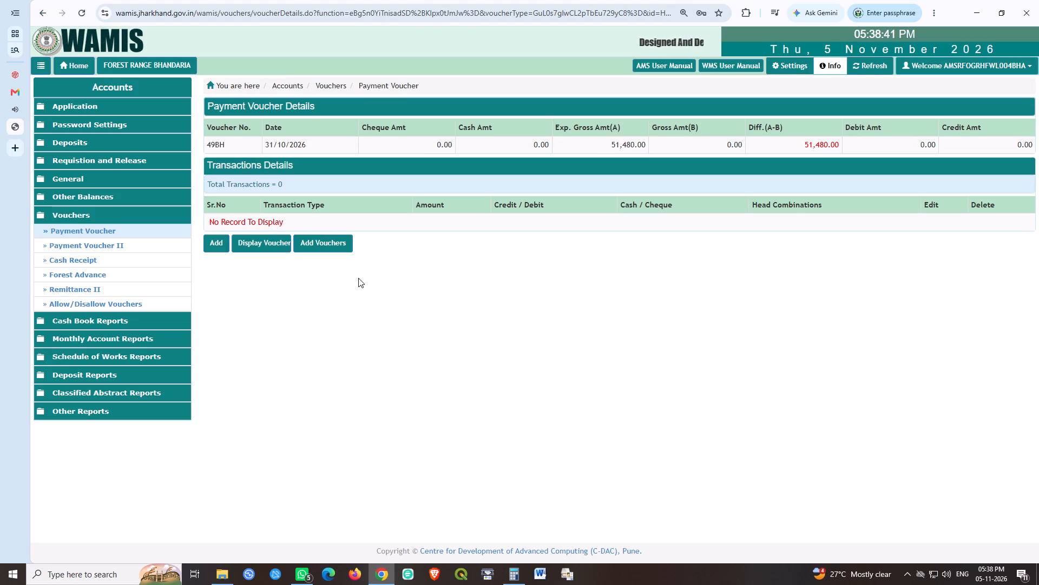
pyautogui.click(220, 244)
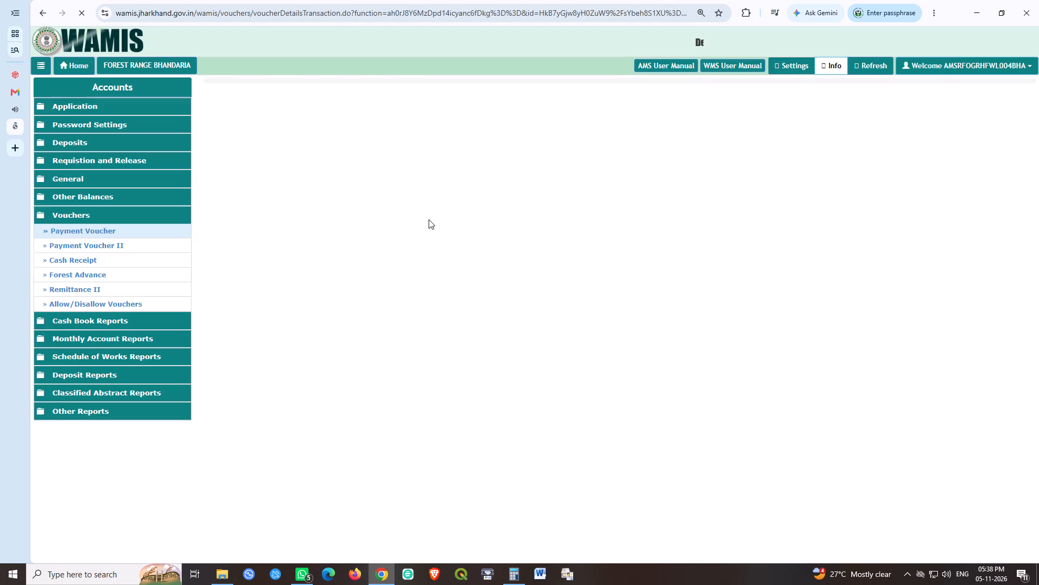
pyautogui.write('51')
pyautogui.write('480')
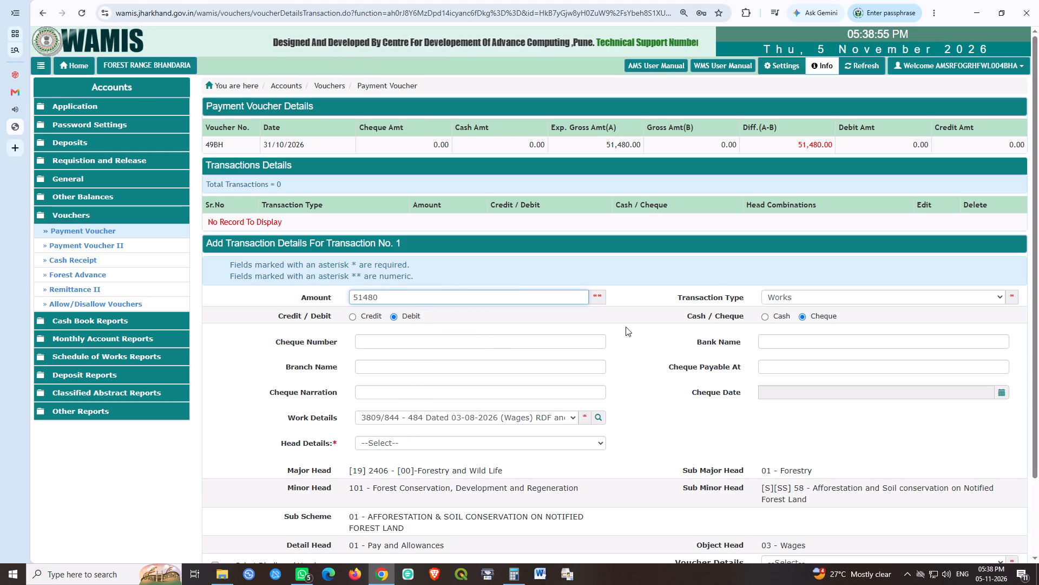
pyautogui.click(646, 322)
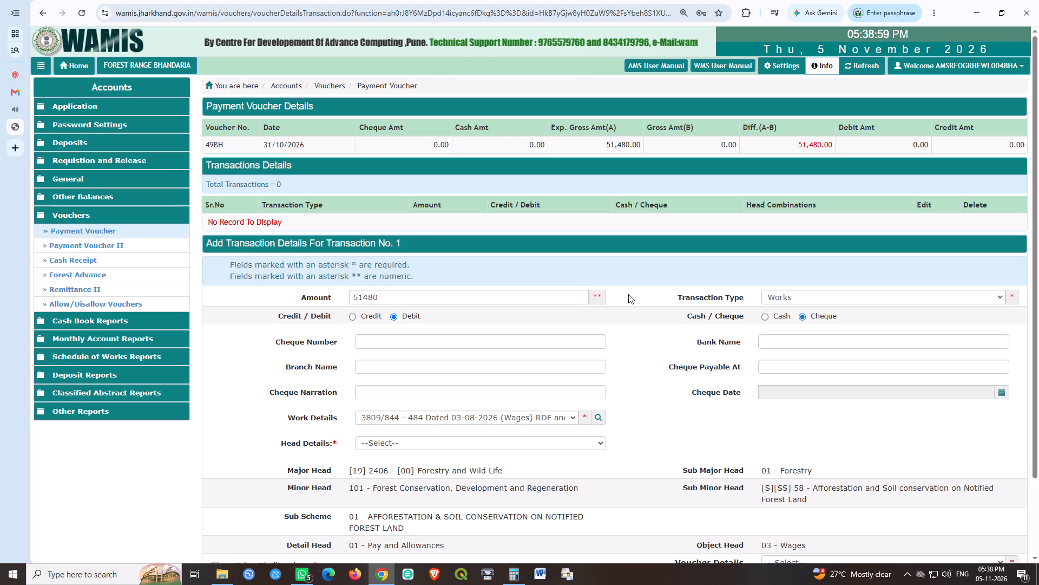
pyautogui.click(780, 312)
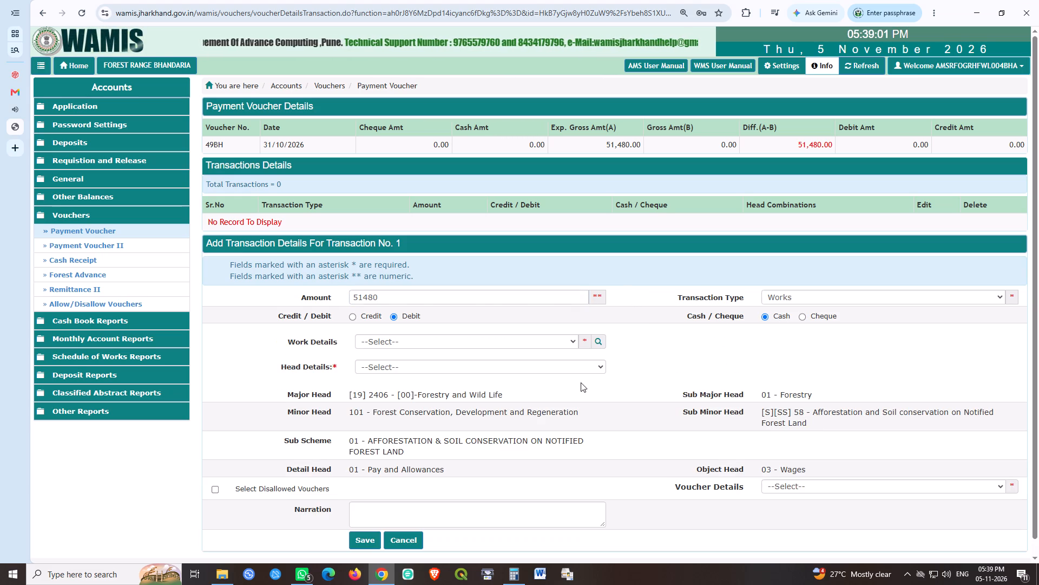
pyautogui.click(448, 344)
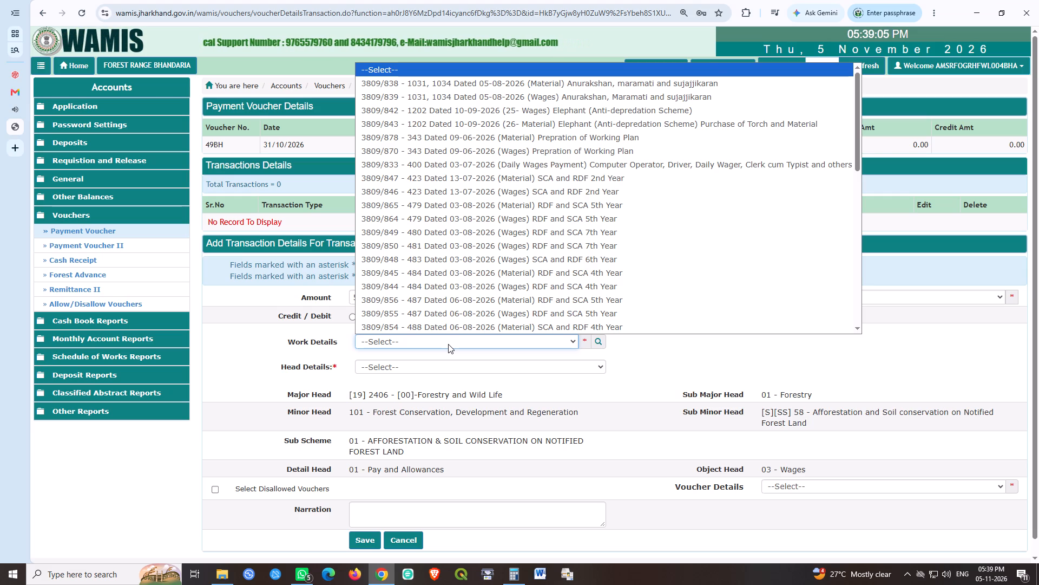
pyautogui.click(432, 291)
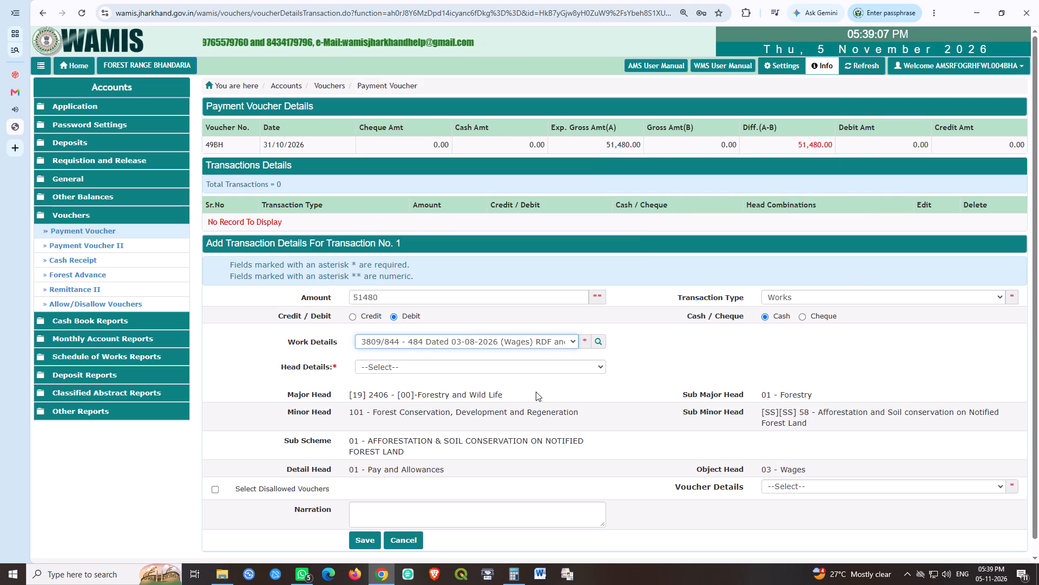
pyautogui.click(547, 374)
pyautogui.click(515, 346)
pyautogui.click(432, 373)
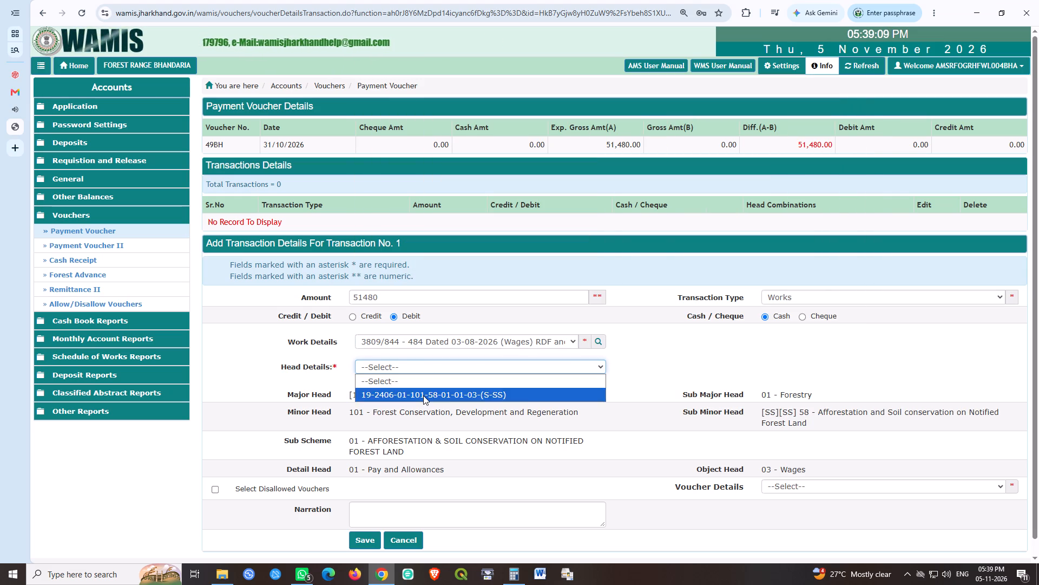
pyautogui.click(423, 395)
pyautogui.click(367, 539)
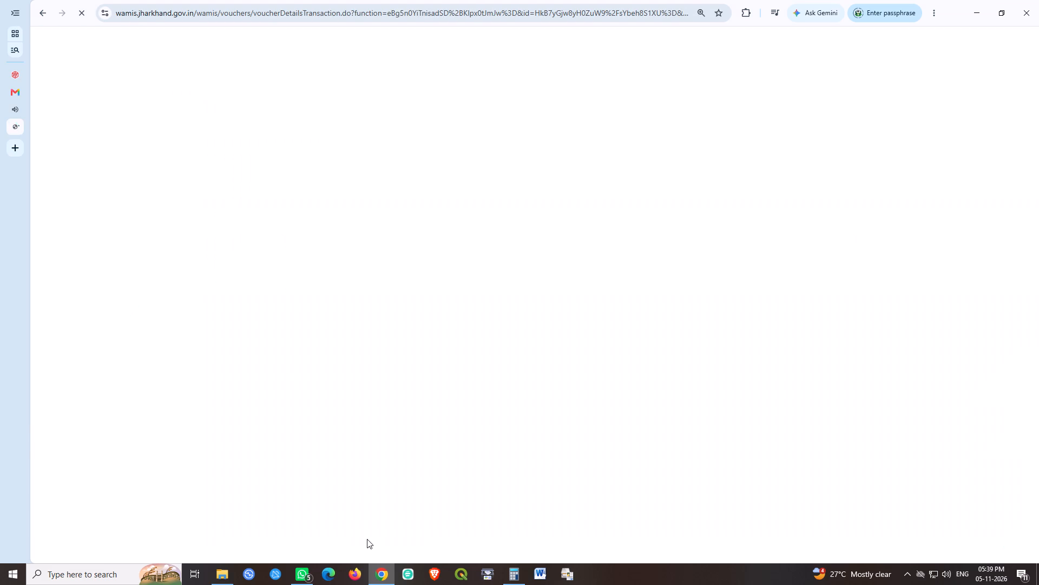
# Create and save a new payment voucher numbered 2BH(P)1 with an expected gross amount of 25000.
pyautogui.click(339, 262)
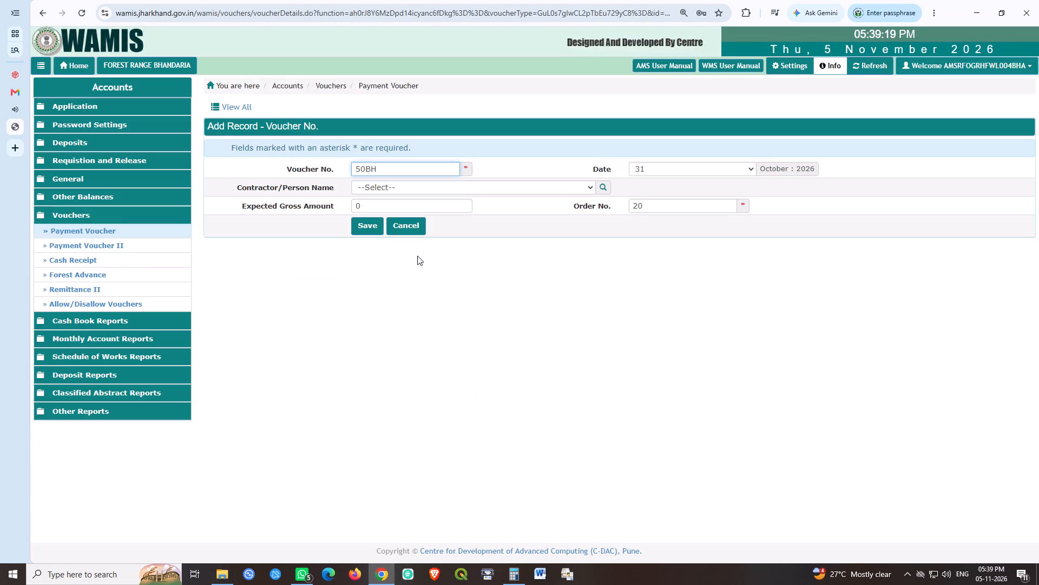
pyautogui.hotkey('shift', 'Right')
pyautogui.hotkey('shift', 'Right')
pyautogui.press('2')
pyautogui.press('Right')
pyautogui.press('Right')
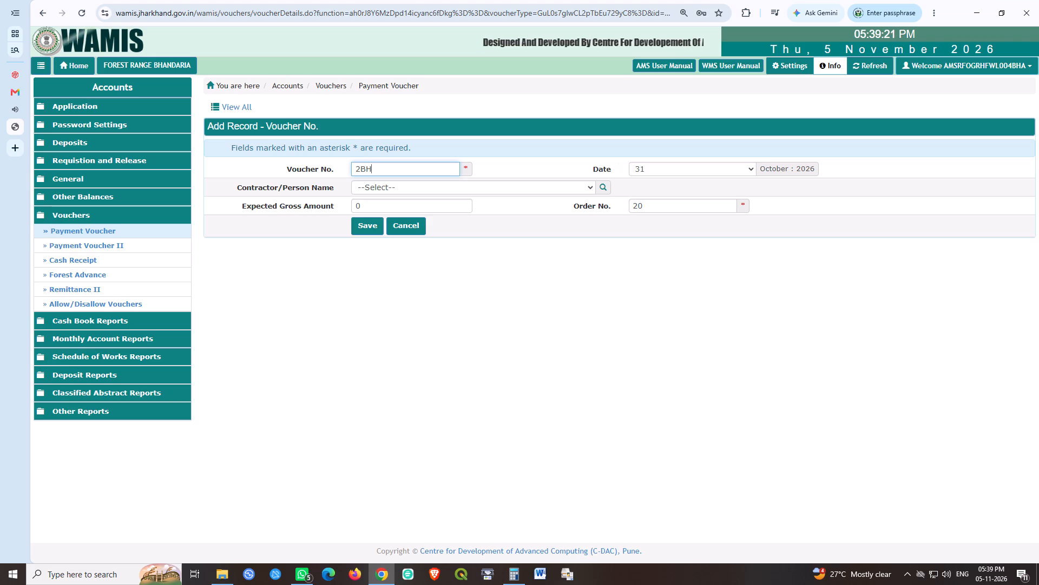
pyautogui.write('(P)')
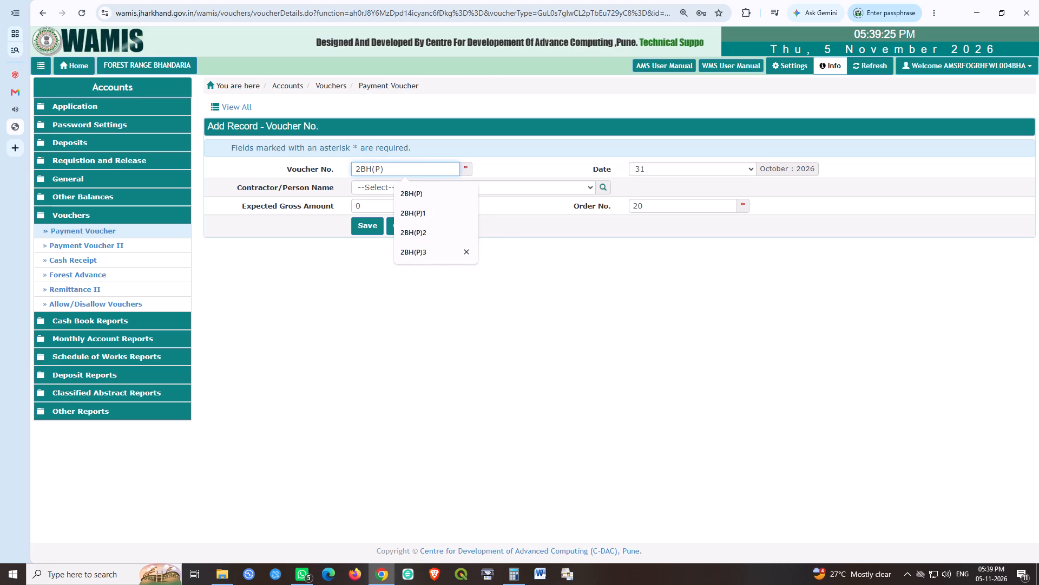
pyautogui.press('1')
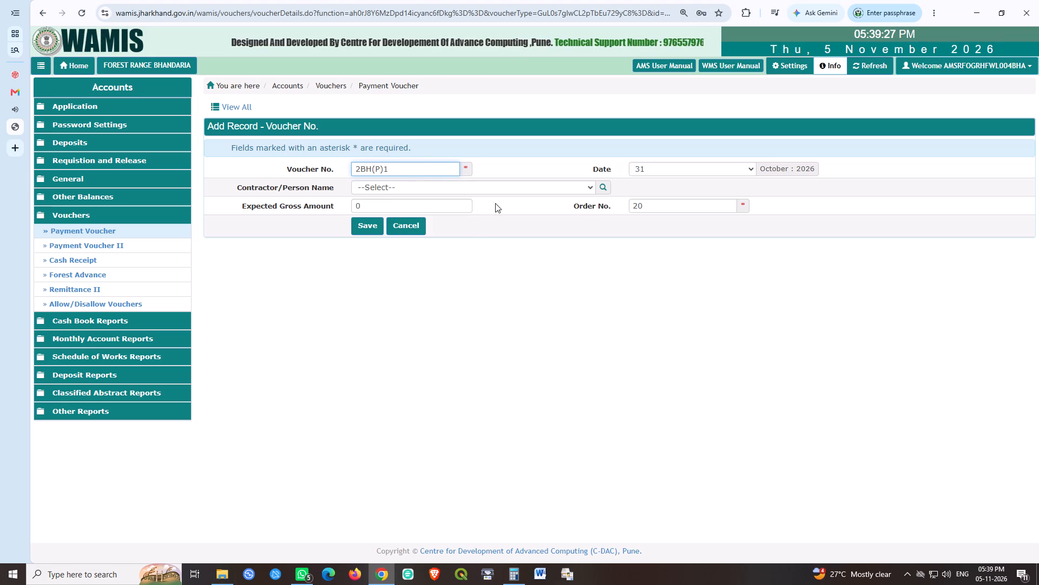
pyautogui.moveTo(392, 213); pyautogui.dragTo(332, 207)
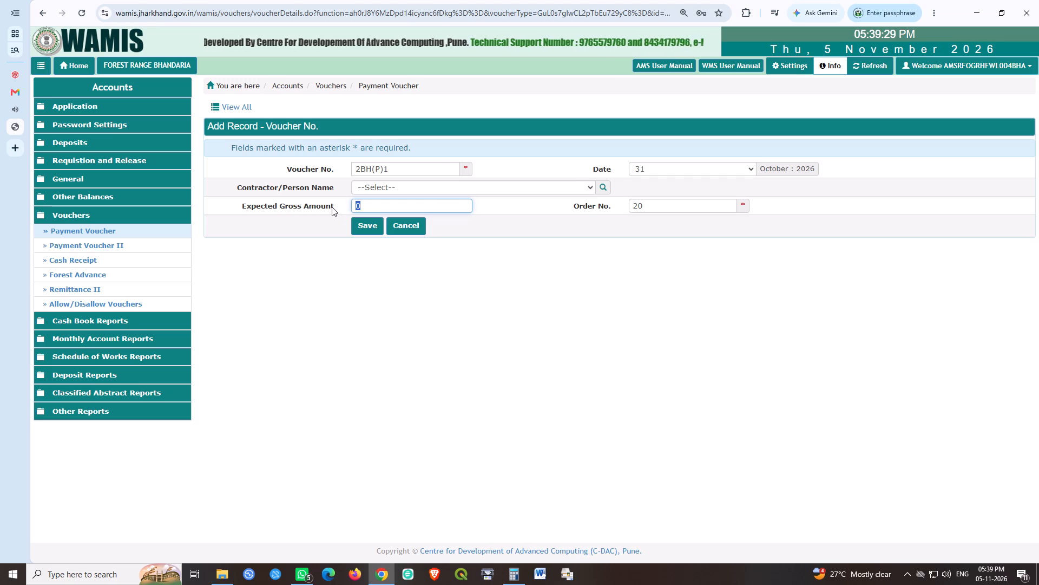
pyautogui.write('25000')
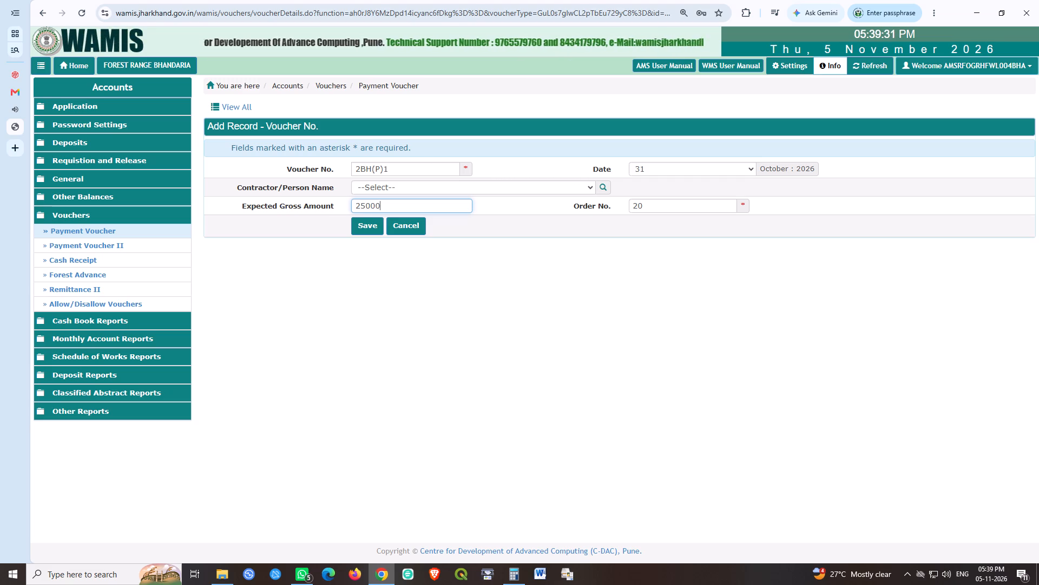
pyautogui.click(478, 268)
pyautogui.click(365, 229)
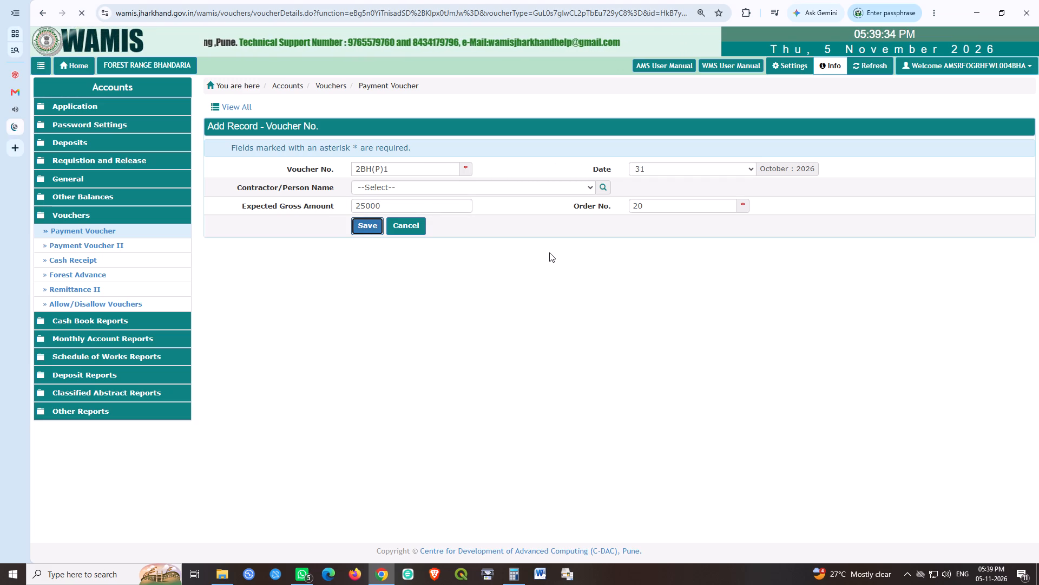
# Fill in a cash debit works transaction of 25000 on voucher 2BH(P)1 and open the choice of works.
pyautogui.click(220, 240)
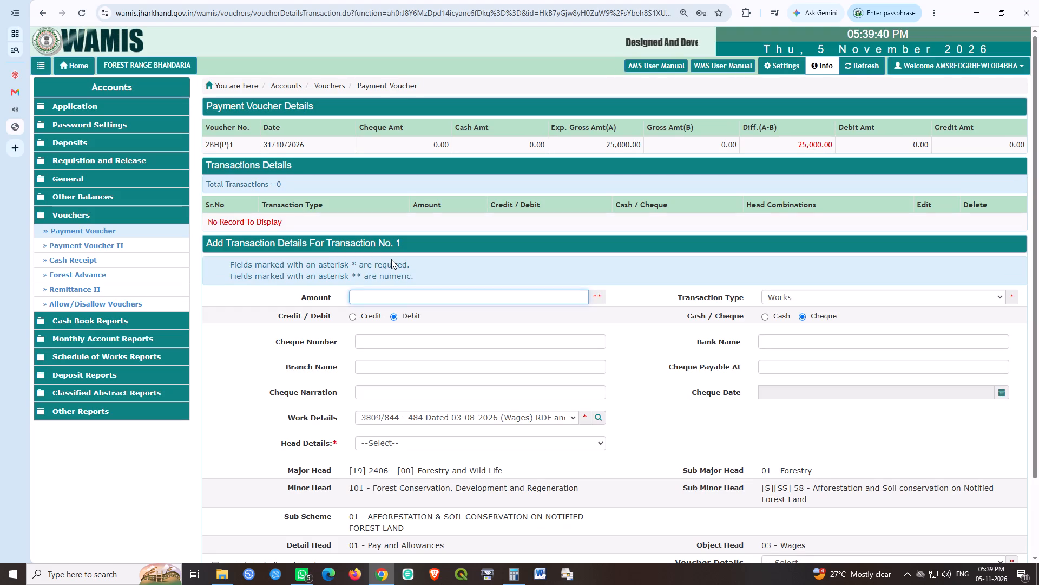
pyautogui.write('25')
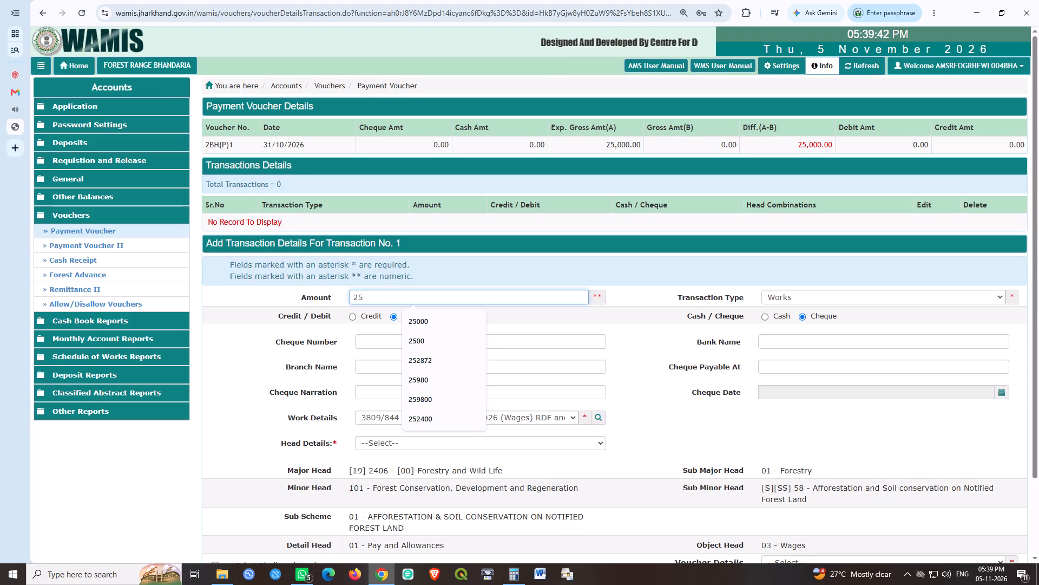
pyautogui.write('000')
pyautogui.click(767, 314)
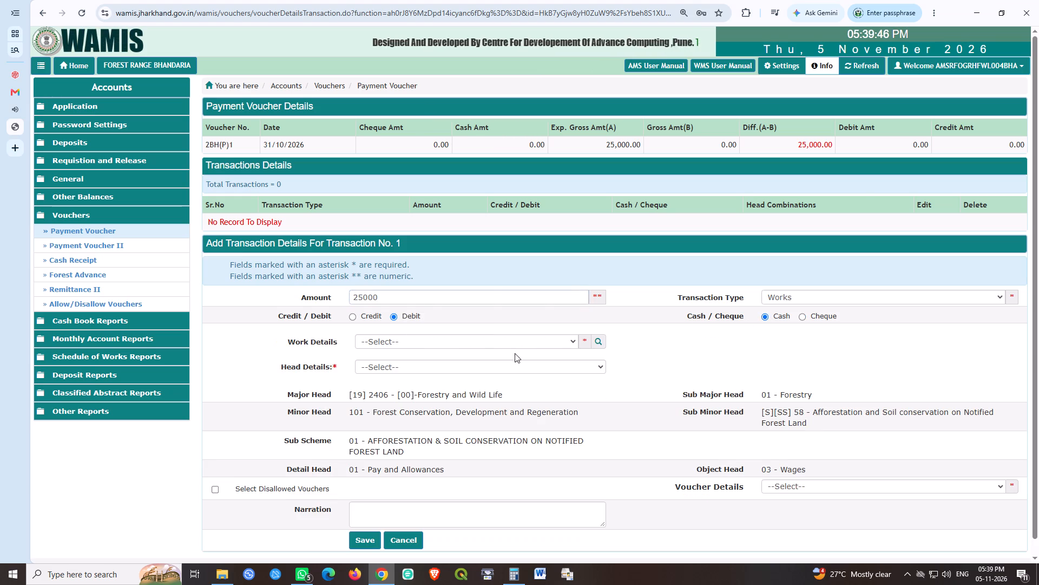
pyautogui.click(474, 347)
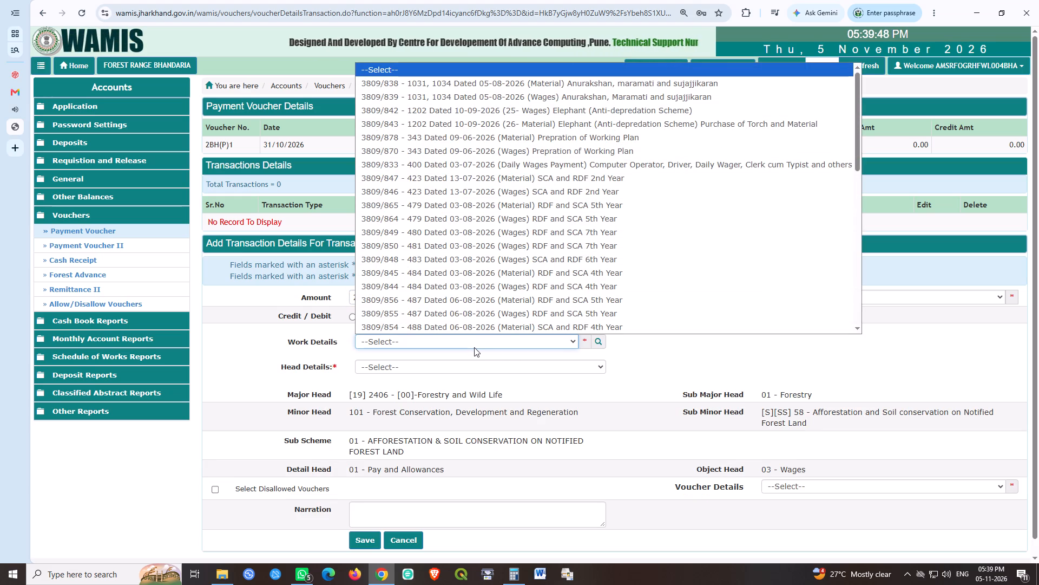
pyautogui.click(443, 288)
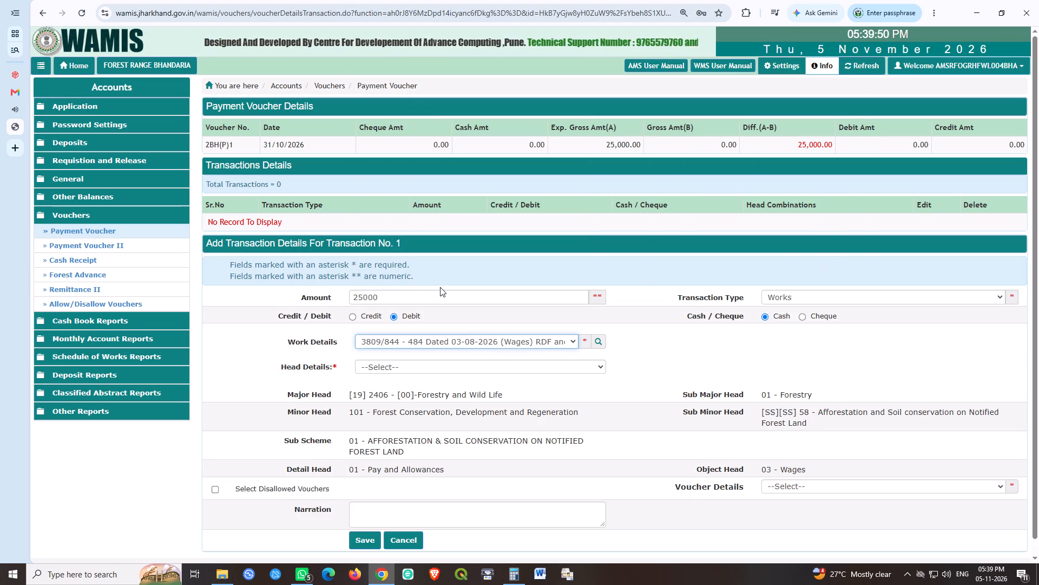
pyautogui.click(516, 344)
pyautogui.click(437, 274)
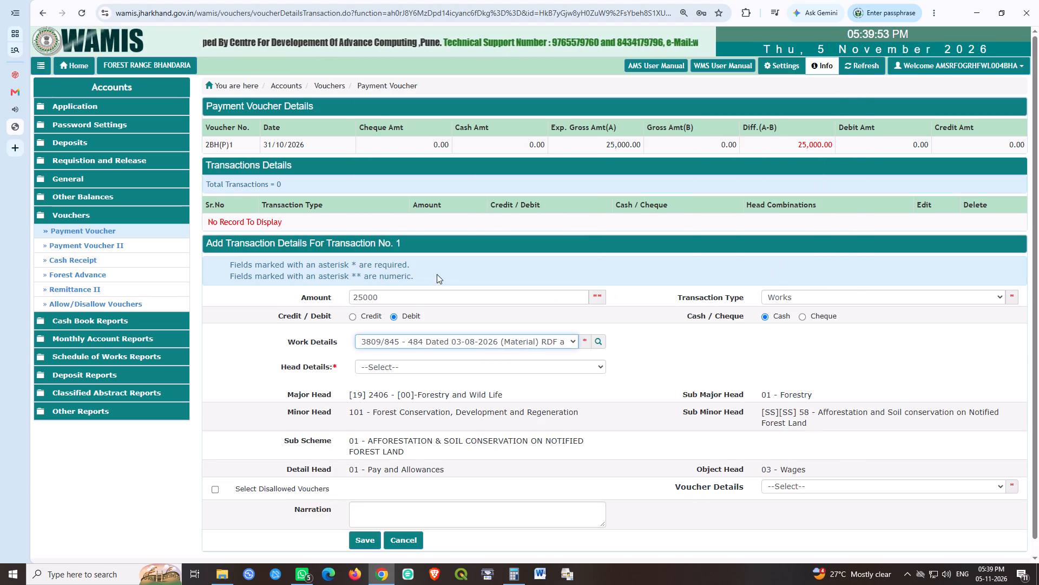
pyautogui.click(655, 363)
pyautogui.click(484, 367)
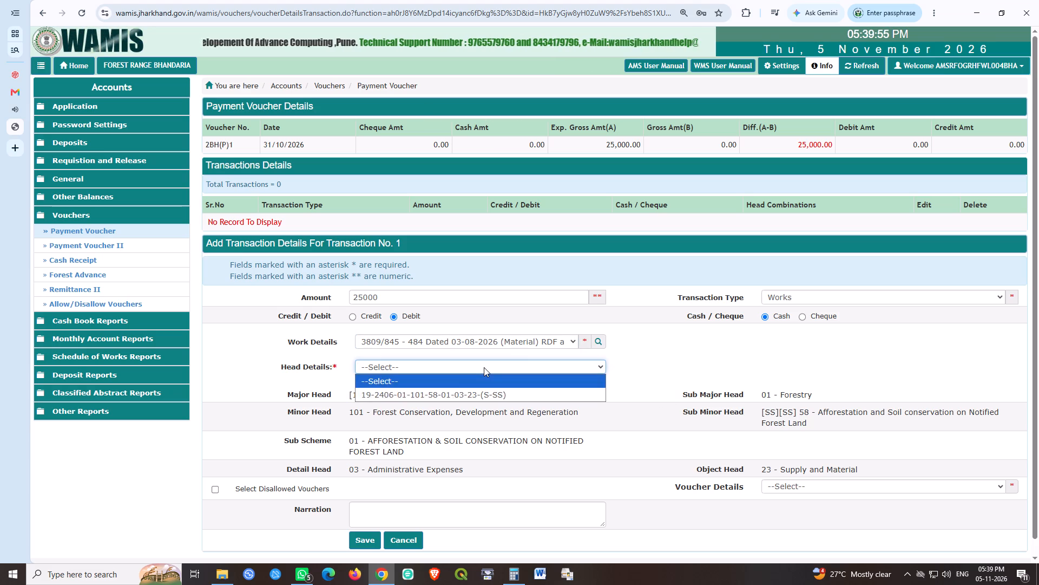
pyautogui.click(462, 391)
pyautogui.click(585, 386)
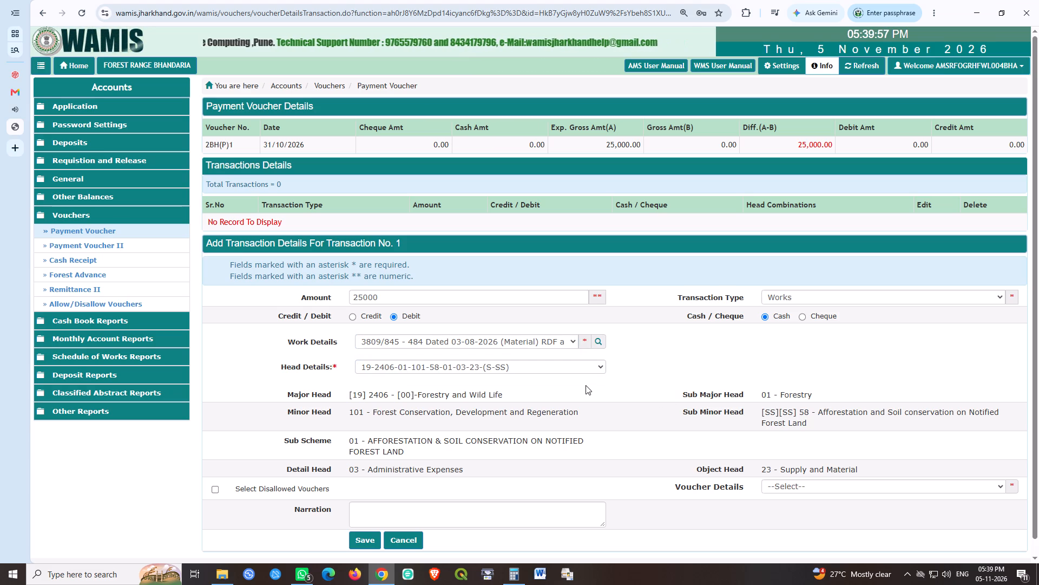
pyautogui.click(622, 394)
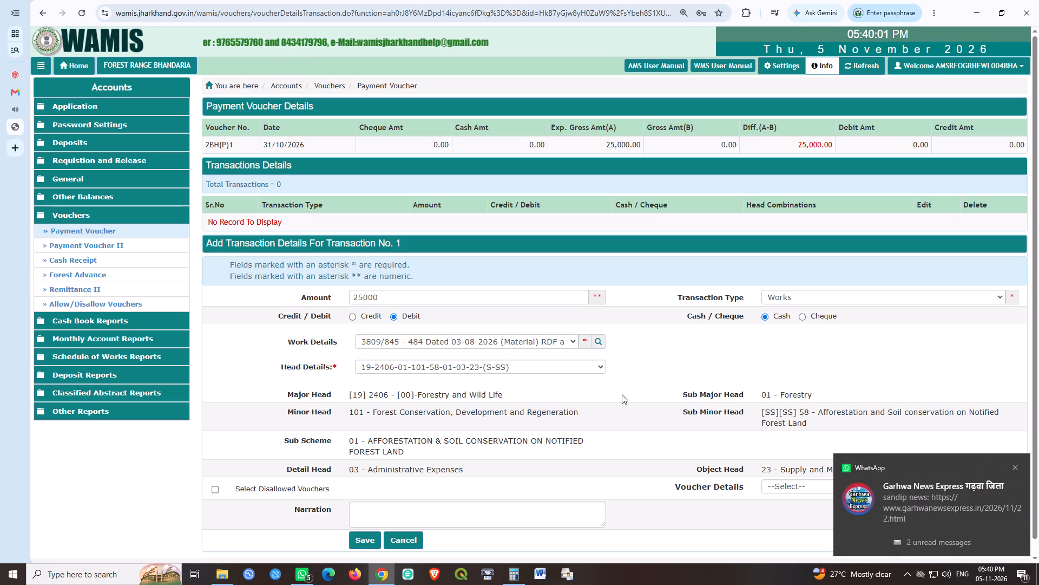
pyautogui.click(1015, 469)
pyautogui.click(620, 461)
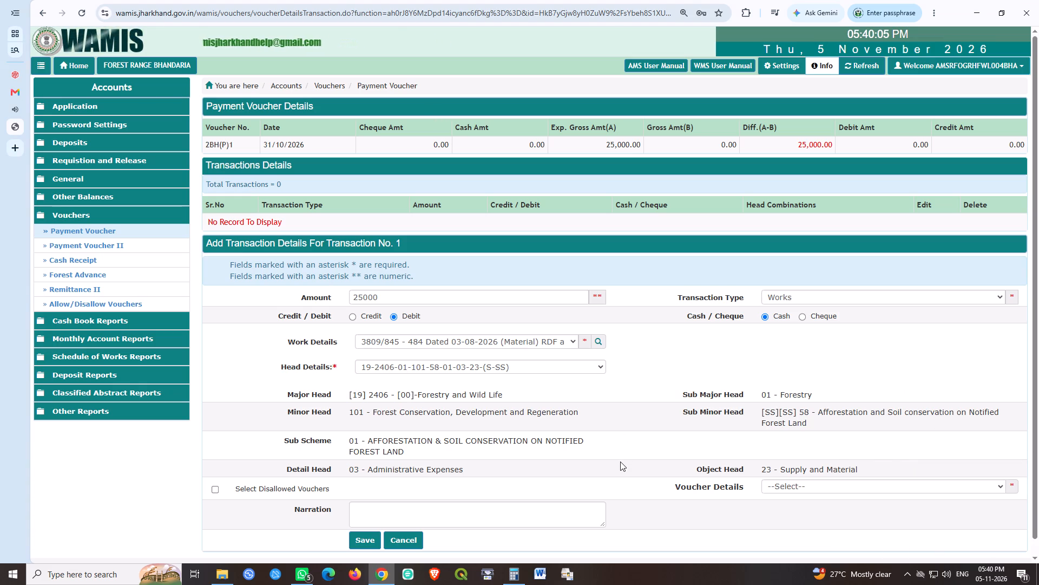
pyautogui.click(360, 540)
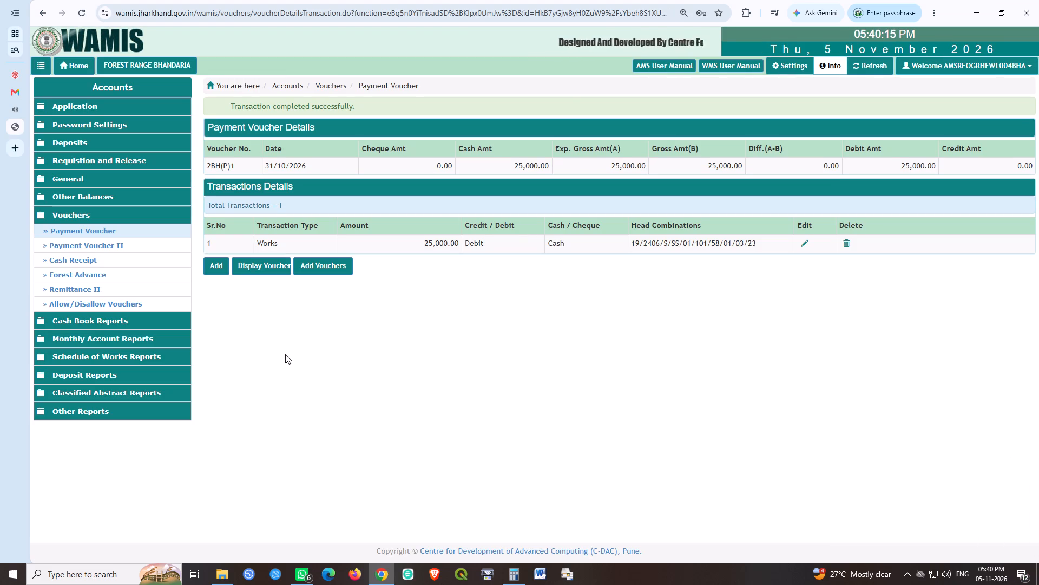
# Start another new payment voucher and select the leading digit of its voucher number for editing.
pyautogui.click(333, 271)
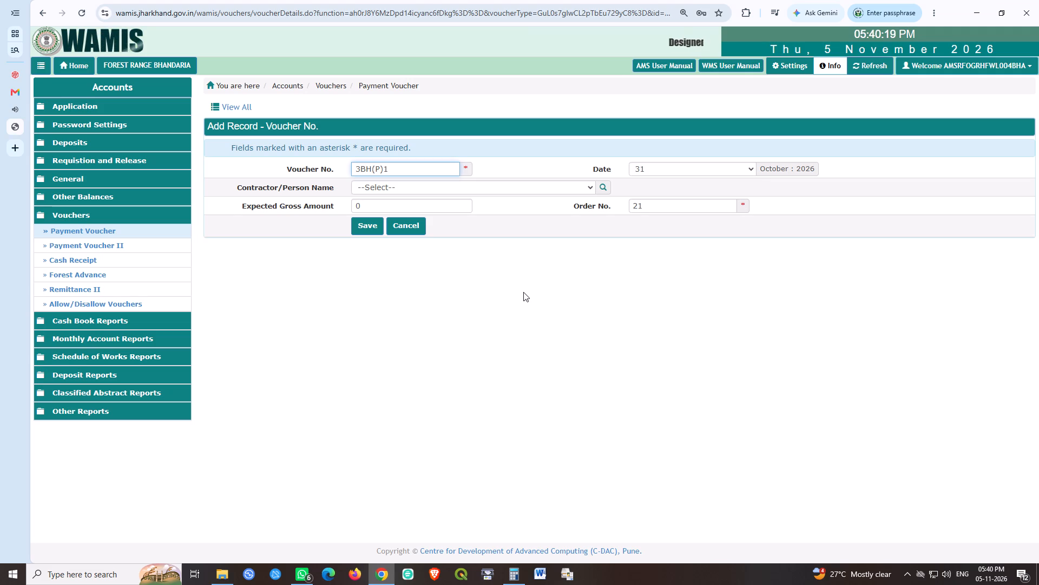
pyautogui.hotkey('shift', 'Right')
pyautogui.hotkey('shift', 'Right')
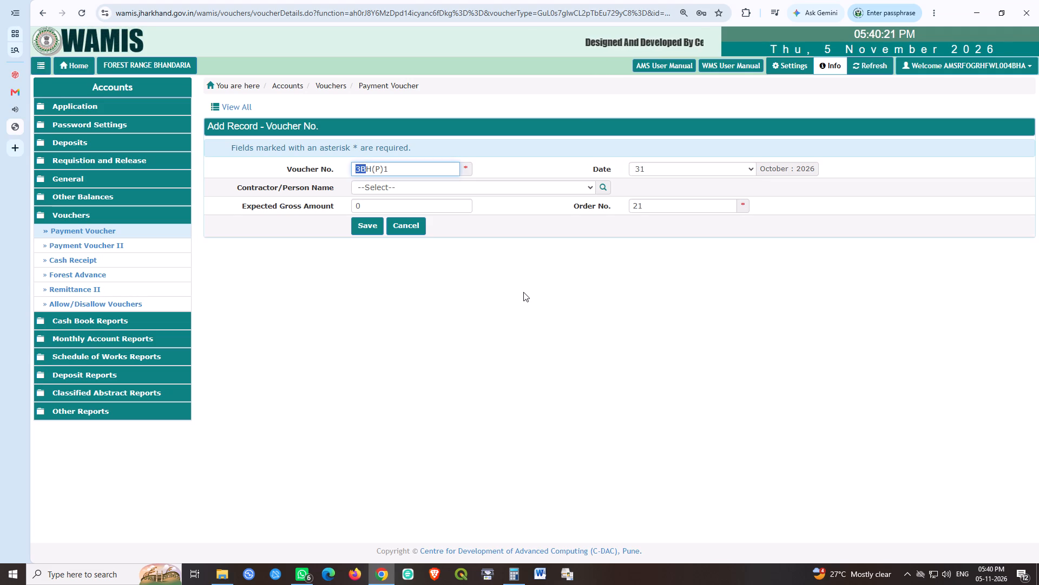
pyautogui.hotkey('shift', 'Left')
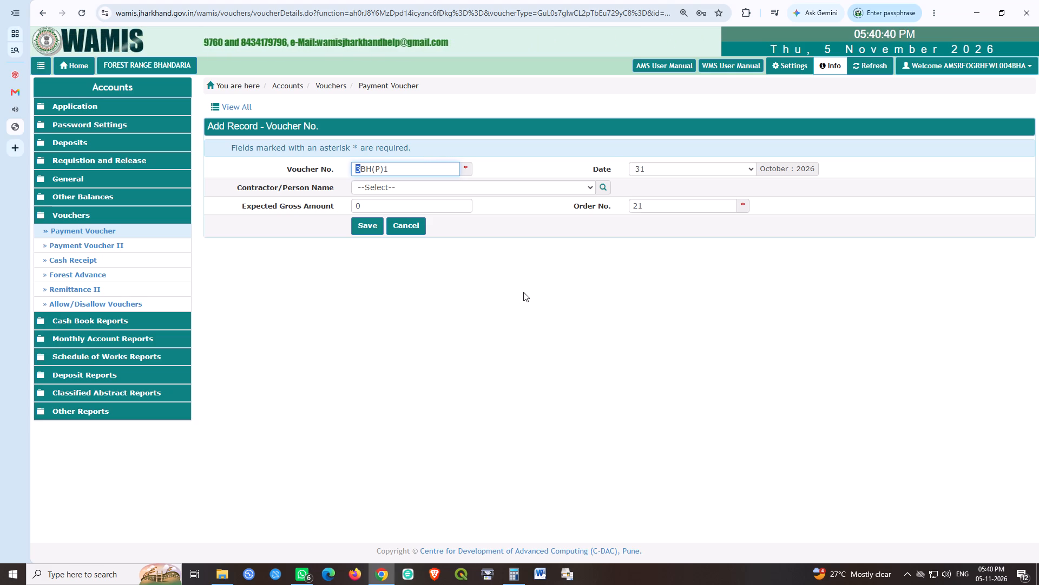
# Number the new payment voucher 22BH, set its expected gross amount to 12168, and save it.
pyautogui.write('22')
pyautogui.press('Right')
pyautogui.press('Right')
pyautogui.hotkey('shift', 'Right')
pyautogui.hotkey('shift', 'Right')
pyautogui.hotkey('shift', 'Right')
pyautogui.hotkey('shift', 'Right')
pyautogui.hotkey('shift', 'Right')
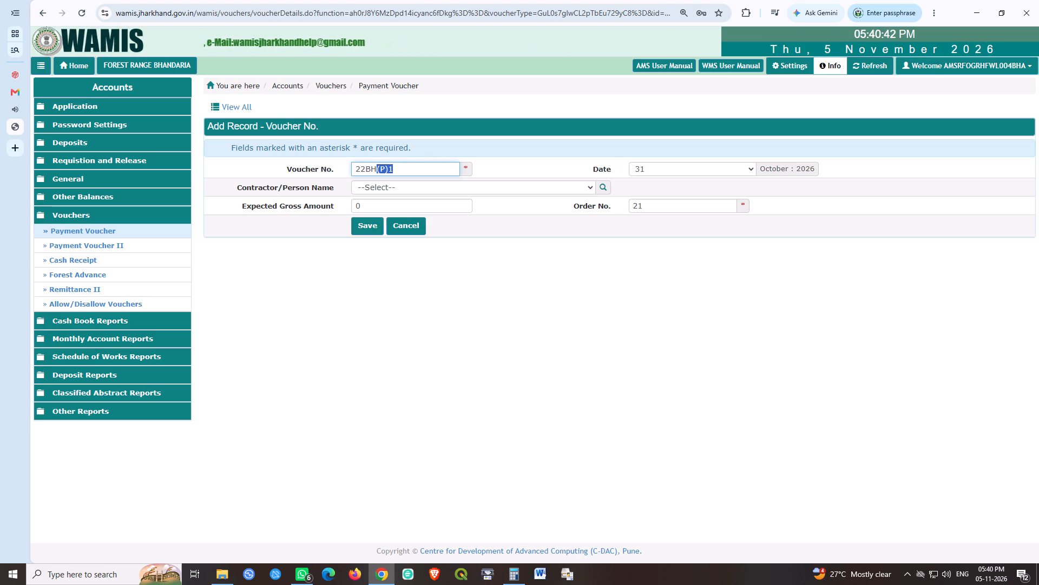
pyautogui.press('Delete')
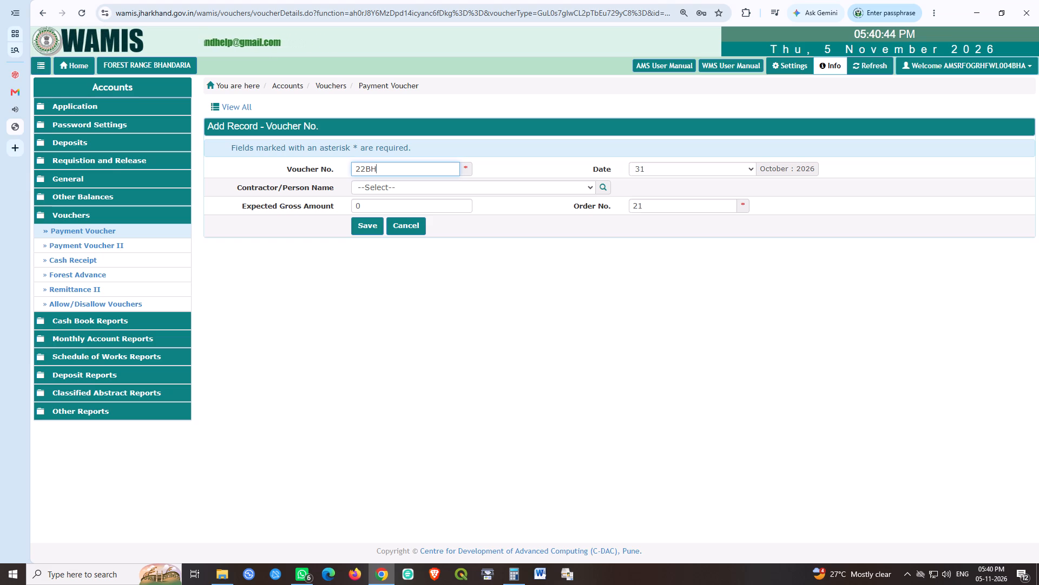
pyautogui.press('Tab')
pyautogui.press('Tab')
pyautogui.press('Tab')
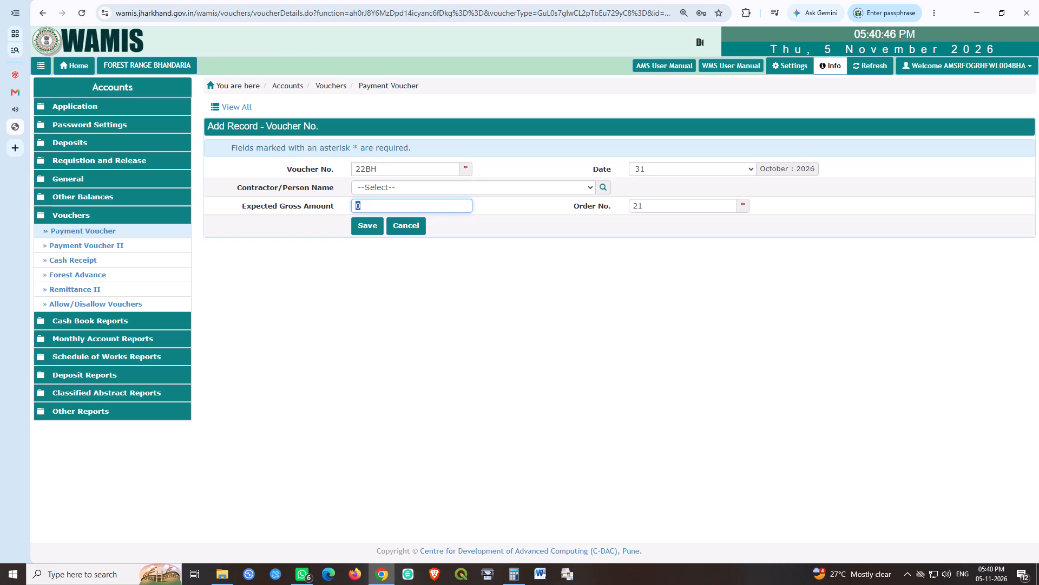
pyautogui.write('12168')
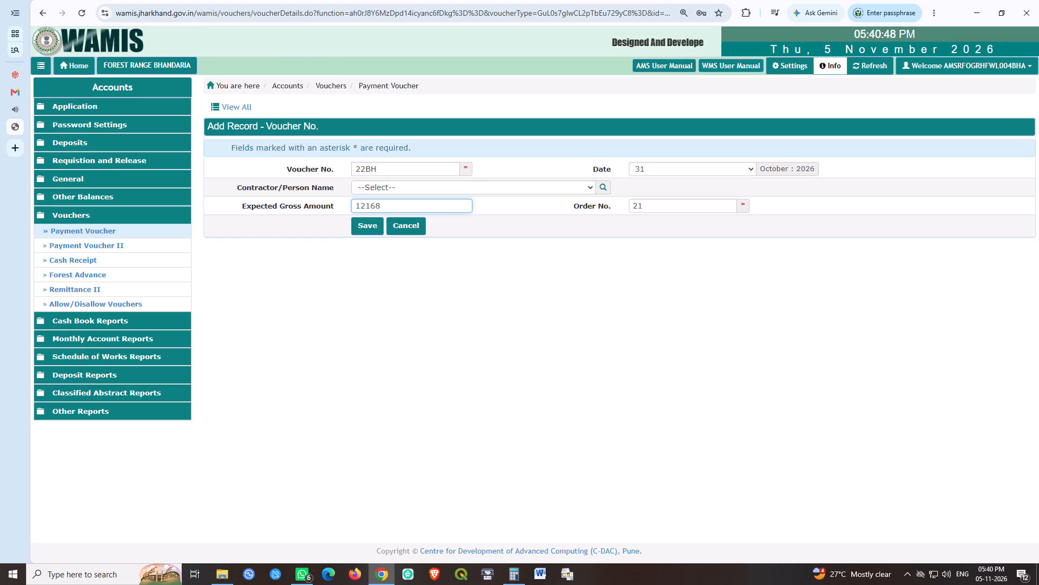
pyautogui.press('Tab')
pyautogui.press('Tab')
pyautogui.press('space')
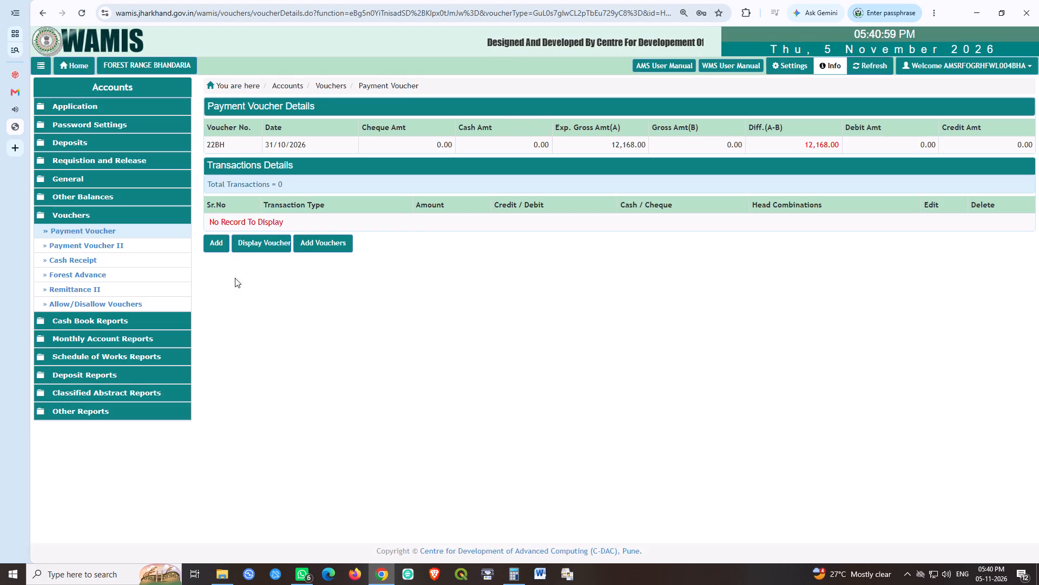
pyautogui.click(216, 246)
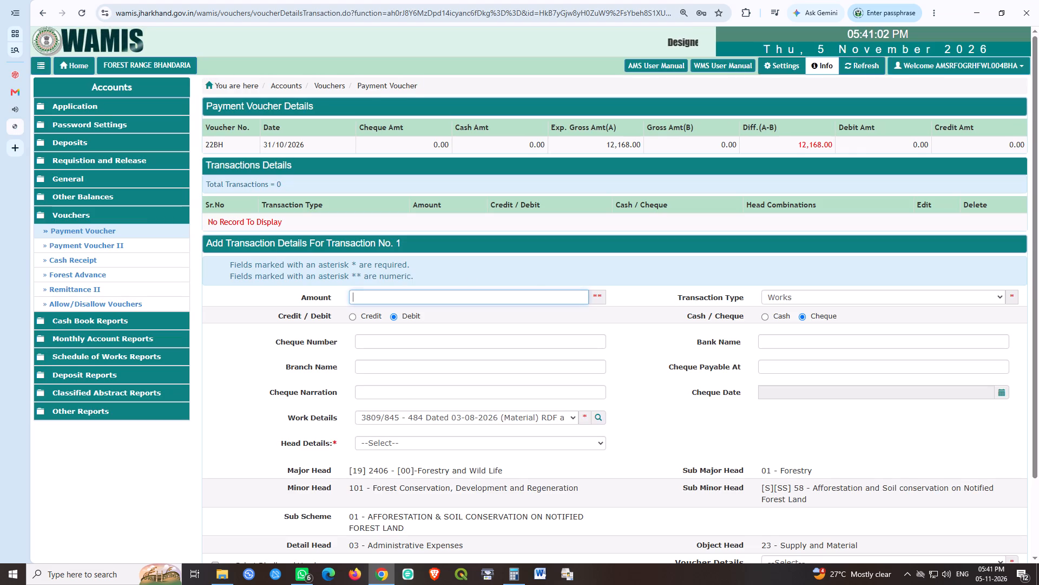
pyautogui.write('12168')
pyautogui.press('Tab')
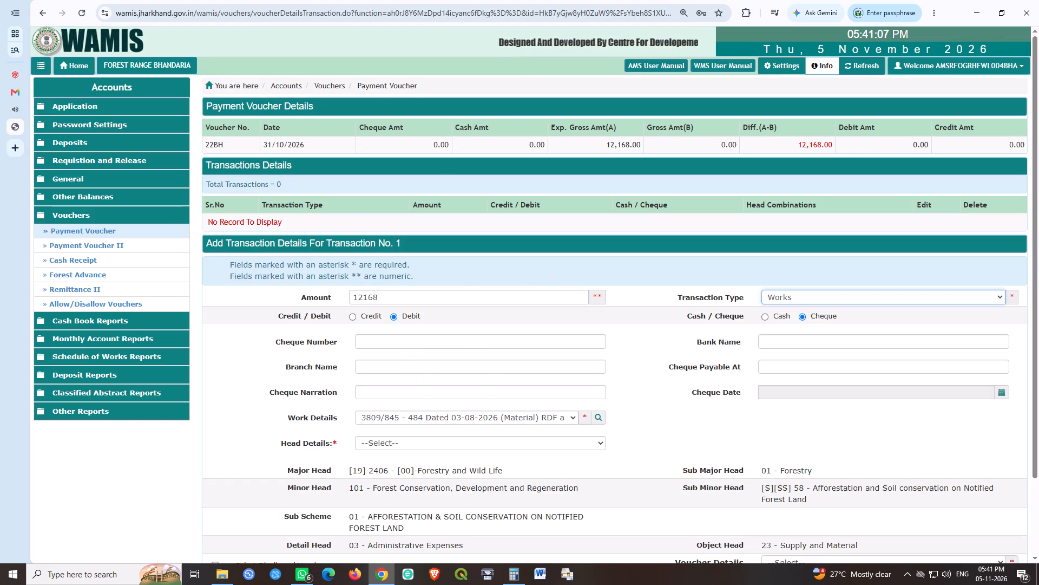
pyautogui.press('Tab')
pyautogui.press('Tab')
pyautogui.press('Left')
pyautogui.click(434, 334)
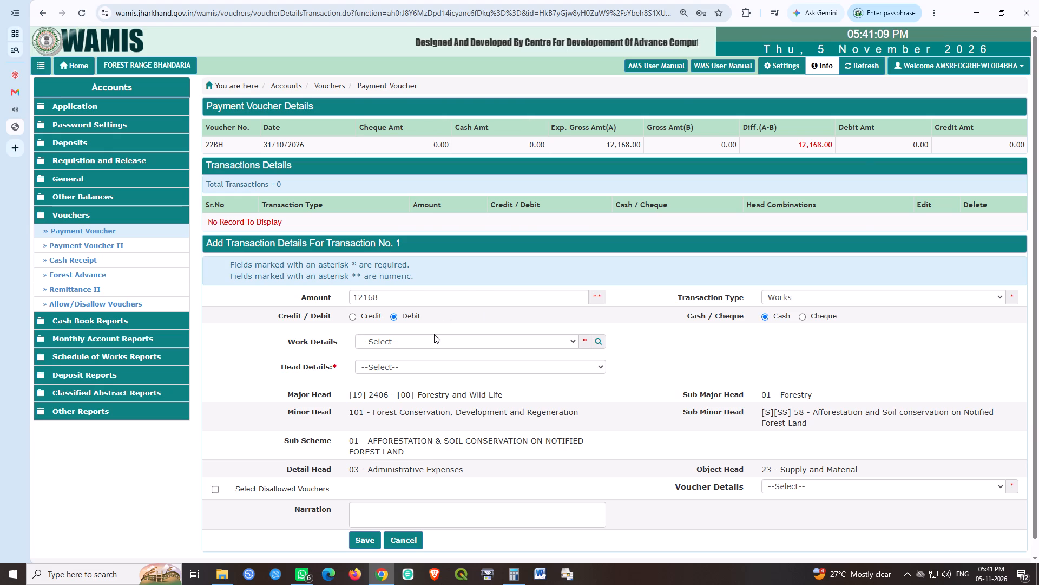
pyautogui.click(434, 336)
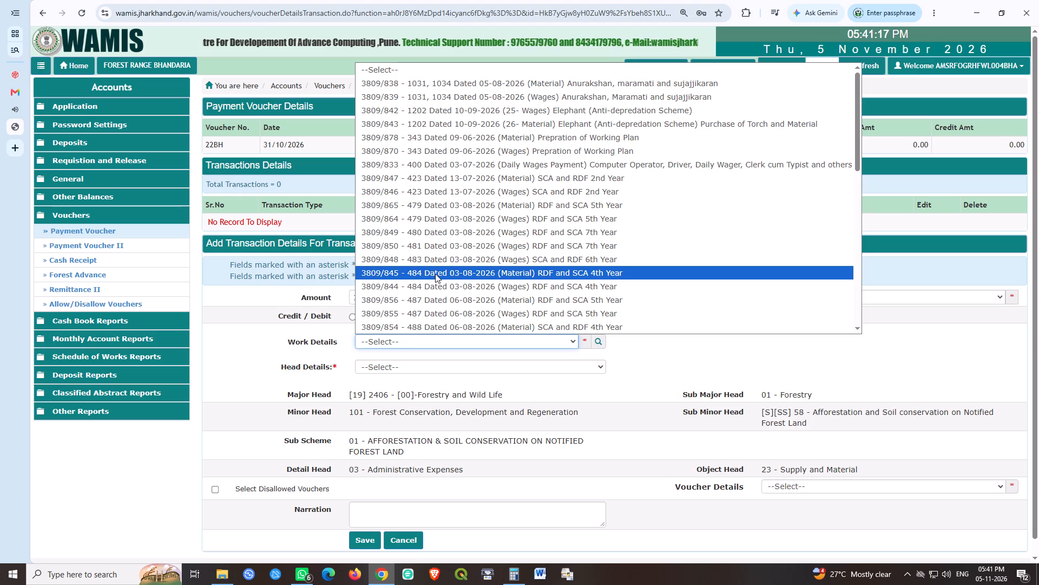
pyautogui.click(436, 223)
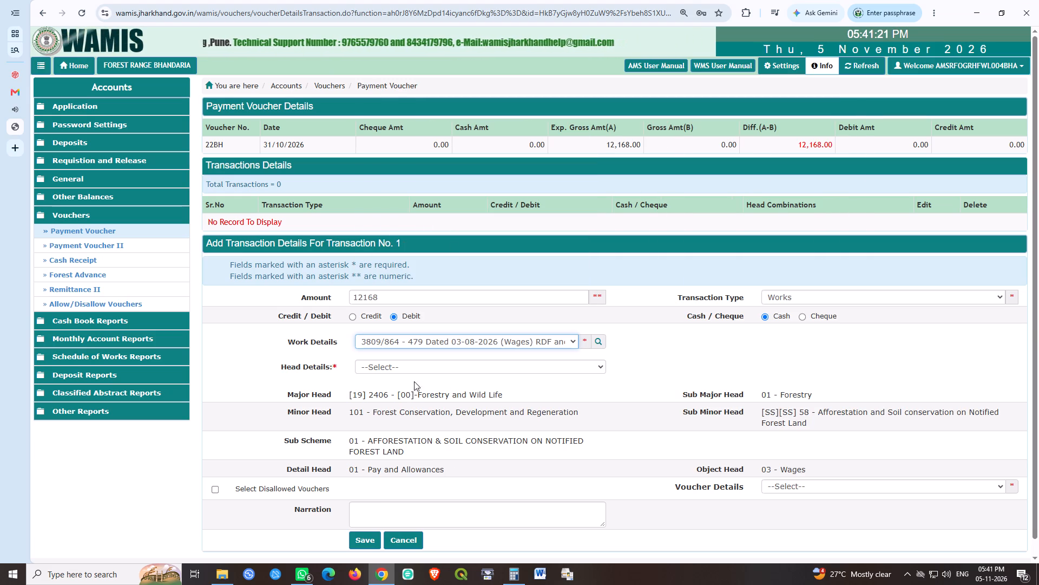
pyautogui.click(392, 373)
pyautogui.click(398, 398)
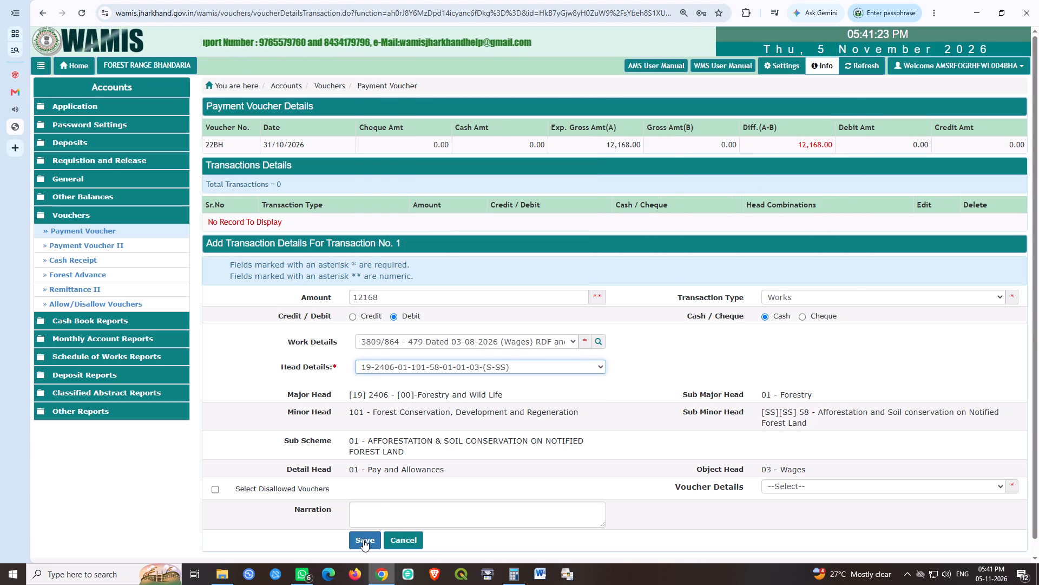
pyautogui.click(363, 540)
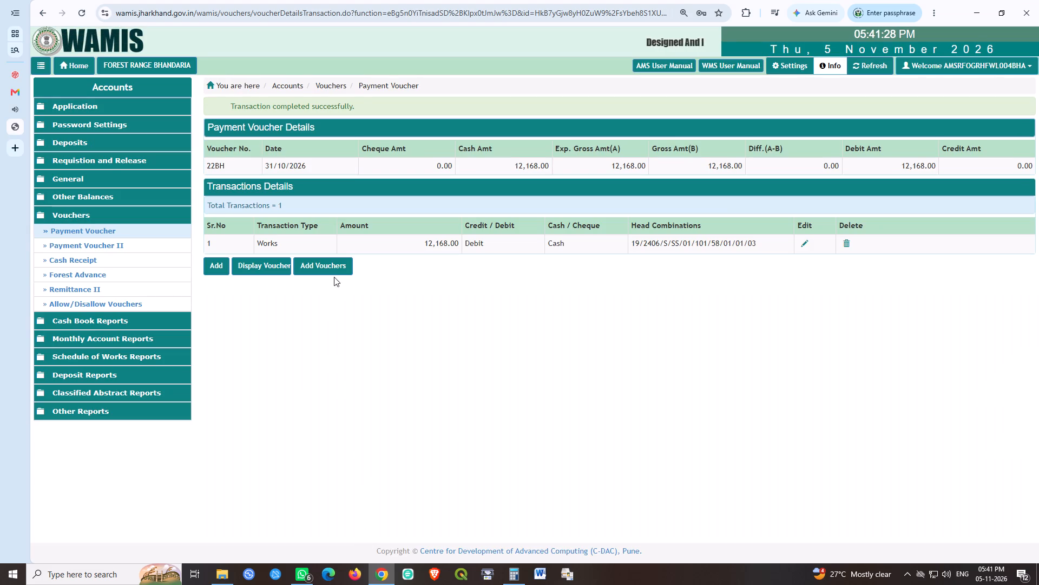
# Create and save a new payment voucher numbered 43BH with an expected gross amount of 60840.
pyautogui.click(336, 267)
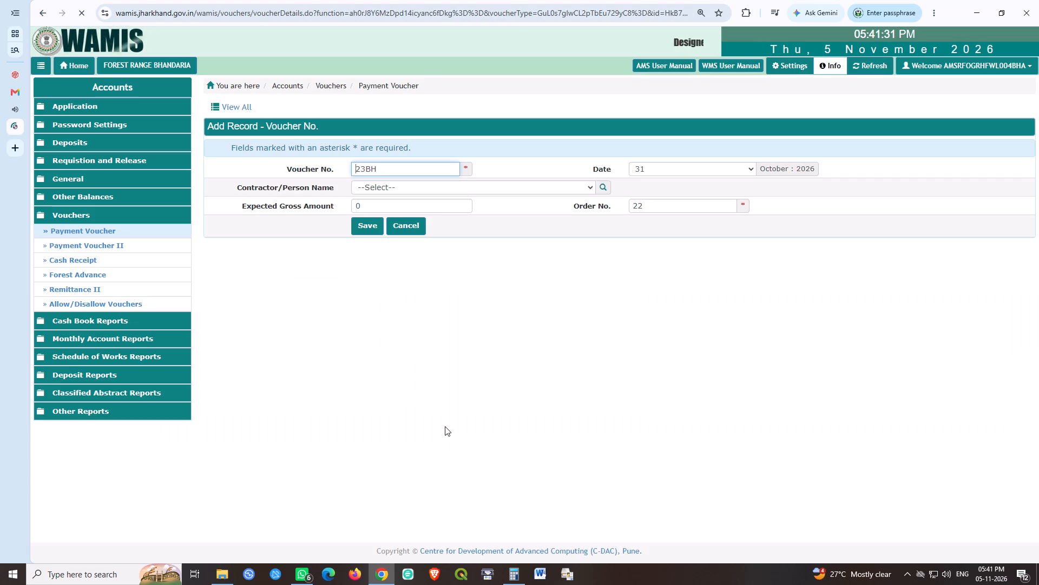
pyautogui.hotkey('shift', 'Right')
pyautogui.press('4')
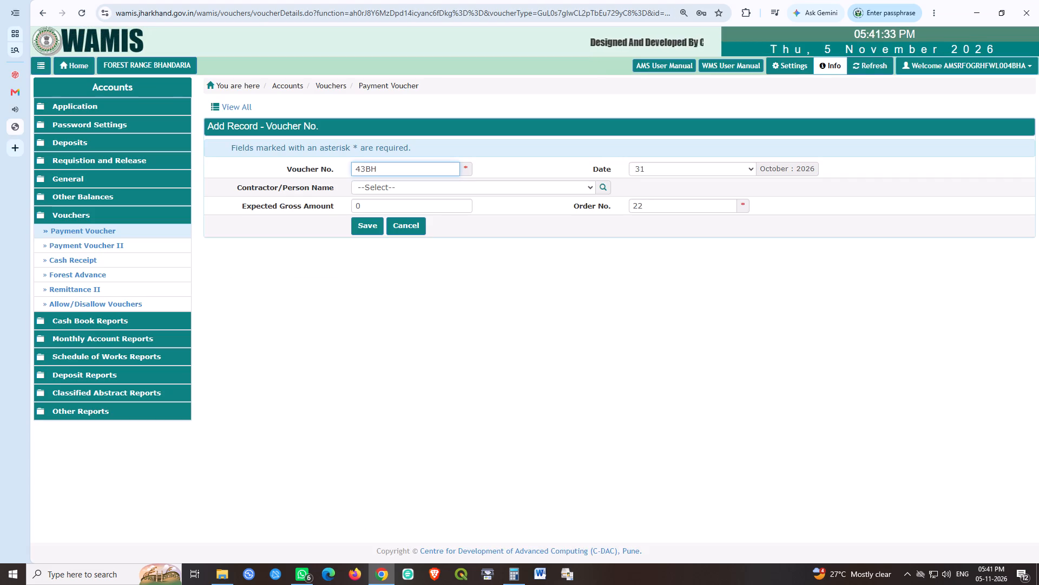
pyautogui.press('Tab')
pyautogui.press('Tab')
pyautogui.press('Tab')
pyautogui.write('60840')
pyautogui.press('Tab')
pyautogui.press('Tab')
pyautogui.press('space')
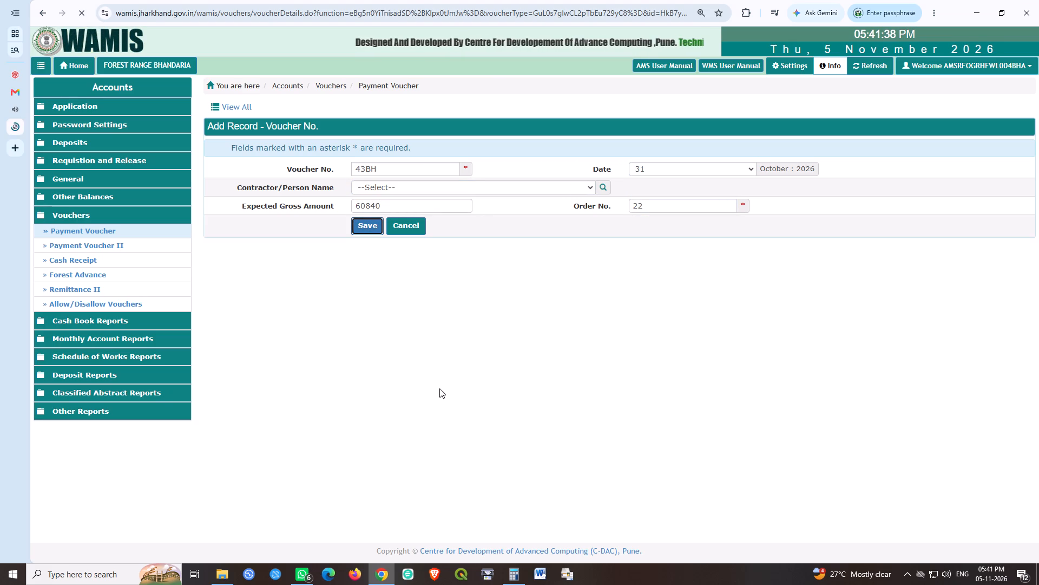
pyautogui.click(216, 239)
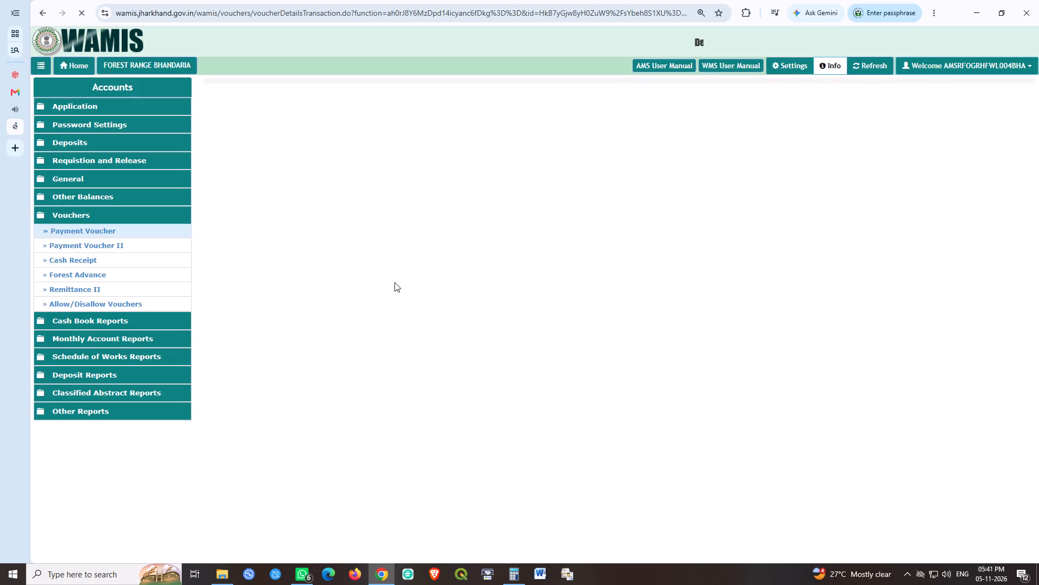
pyautogui.write('60840')
pyautogui.click(776, 320)
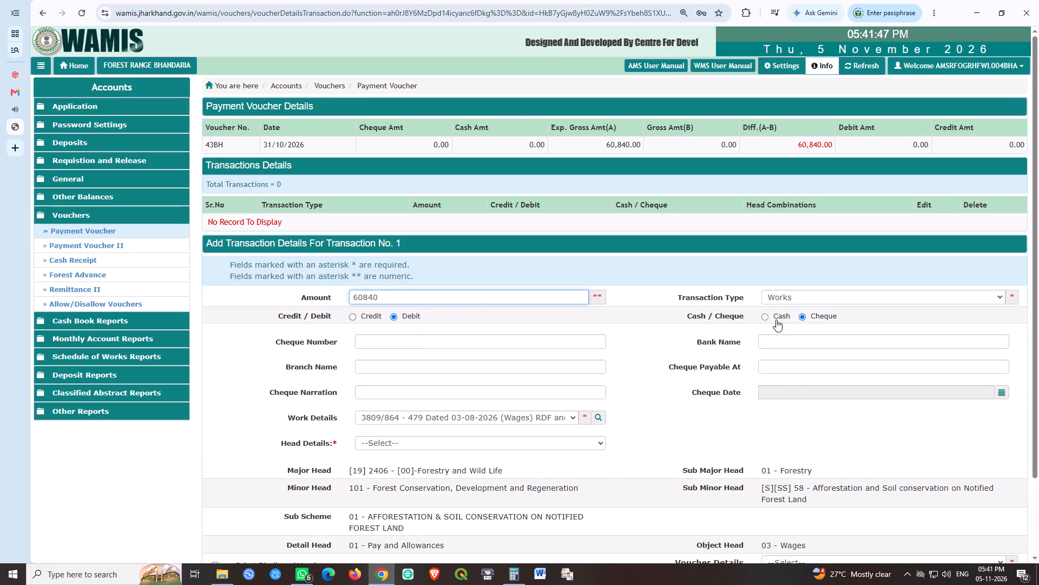
pyautogui.click(386, 344)
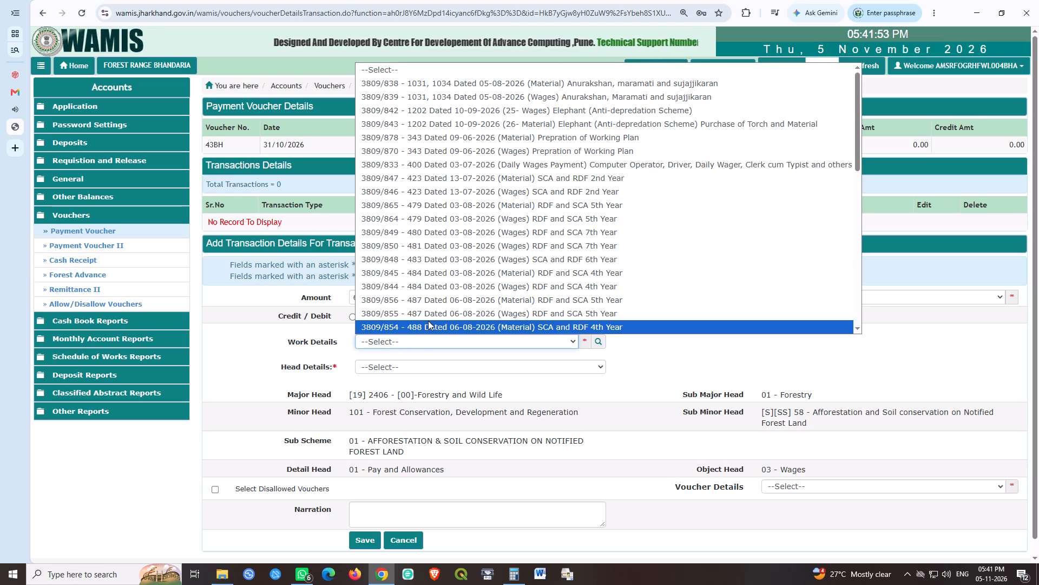
pyautogui.click(449, 223)
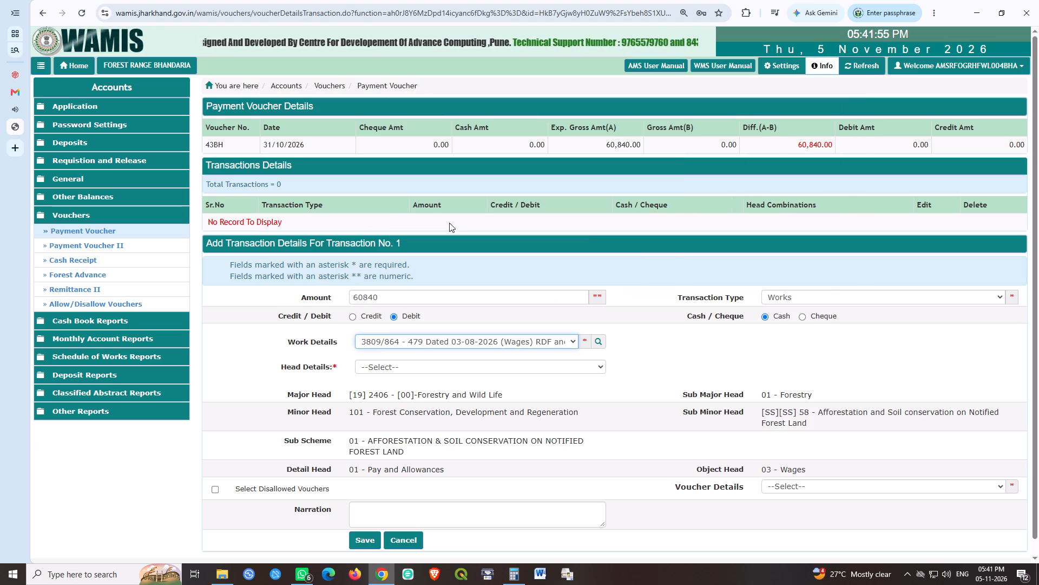
pyautogui.click(406, 365)
pyautogui.click(399, 391)
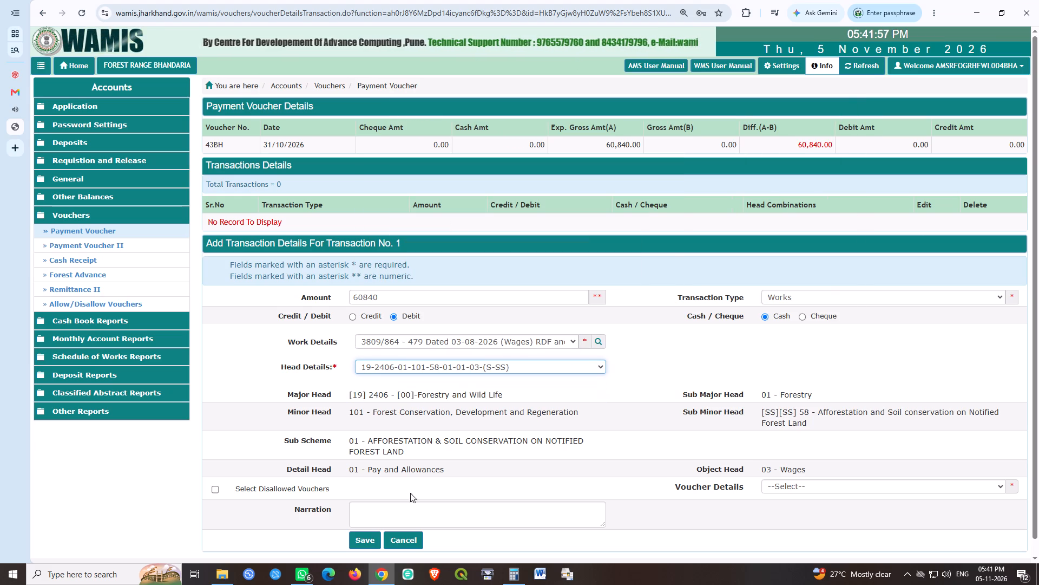
pyautogui.click(363, 534)
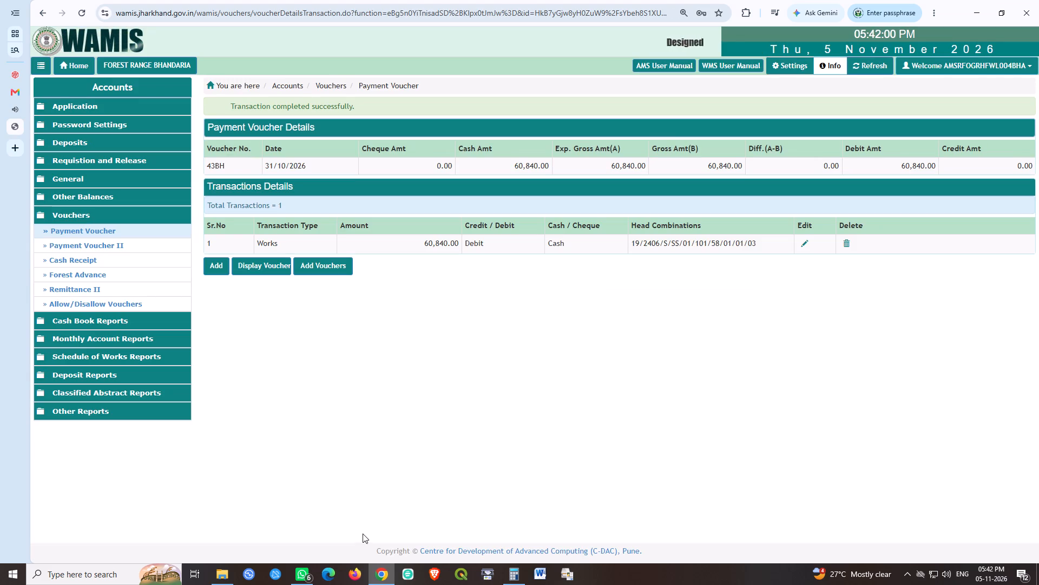
# Create and save a new payment voucher 44BH with an expected gross amount of 45650.
pyautogui.click(332, 268)
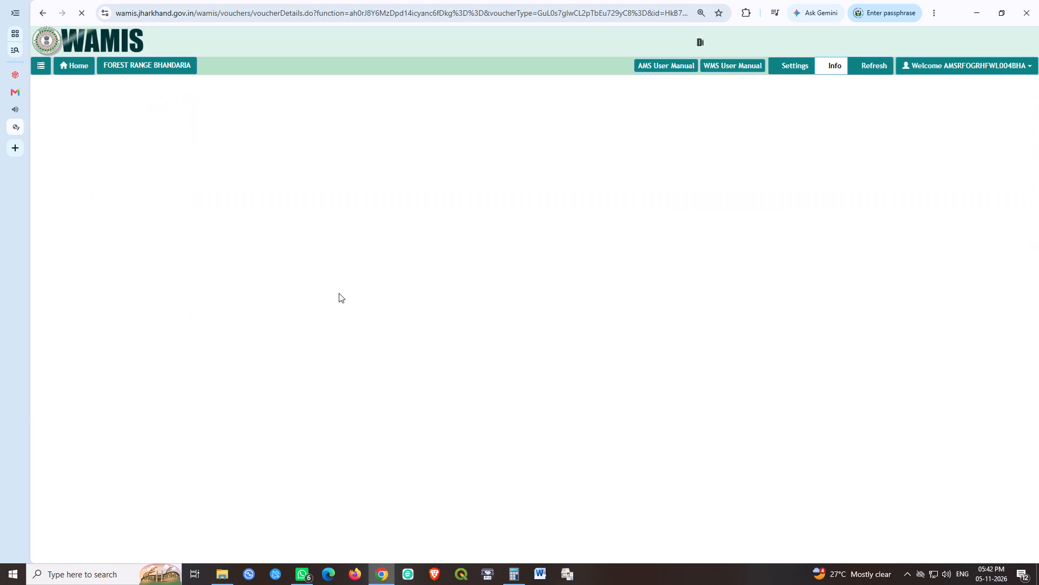
pyautogui.press('Tab')
pyautogui.press('Tab')
pyautogui.press('Tab')
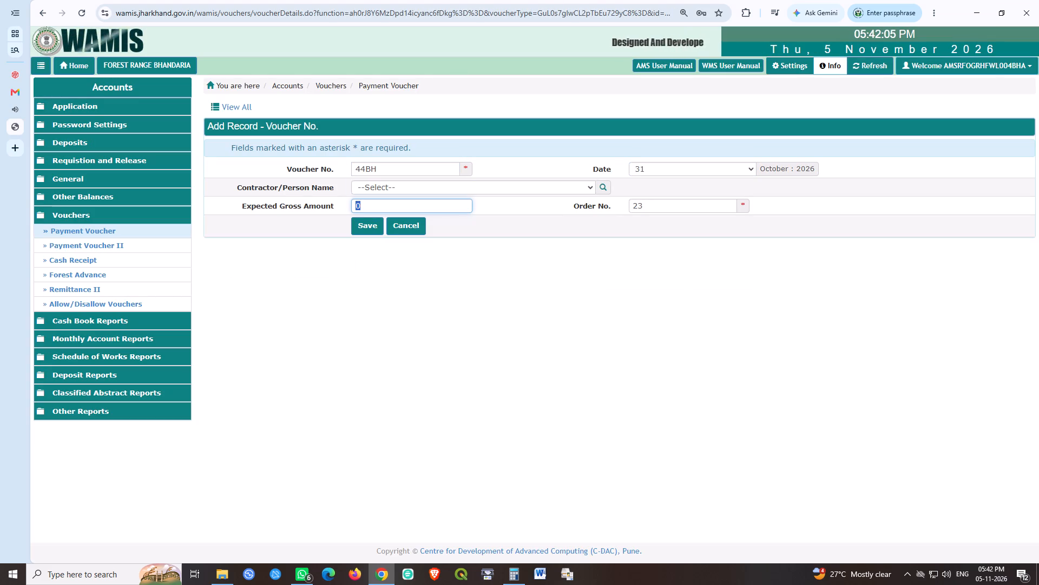
pyautogui.write('45650')
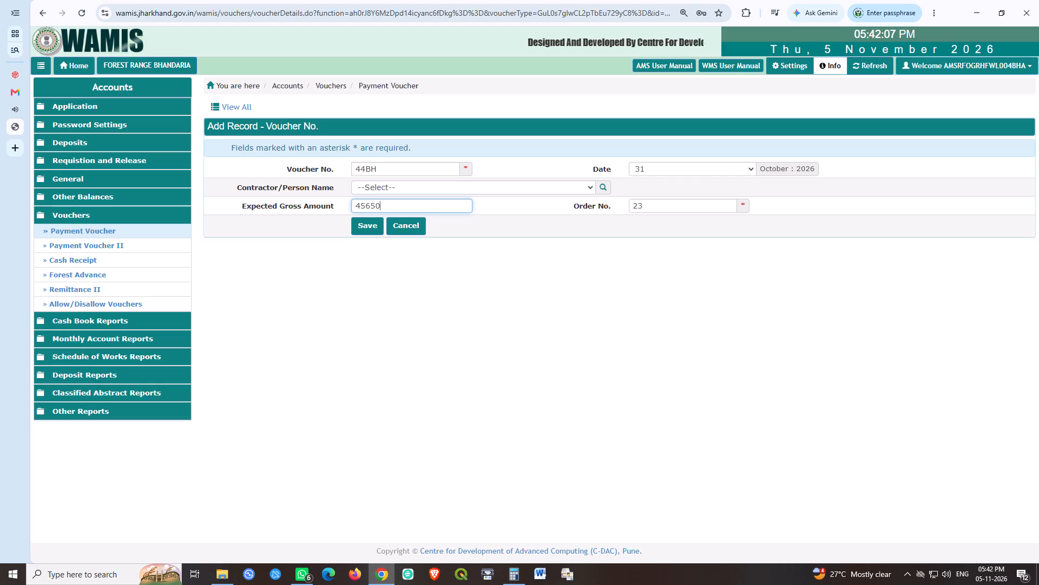
pyautogui.click(363, 224)
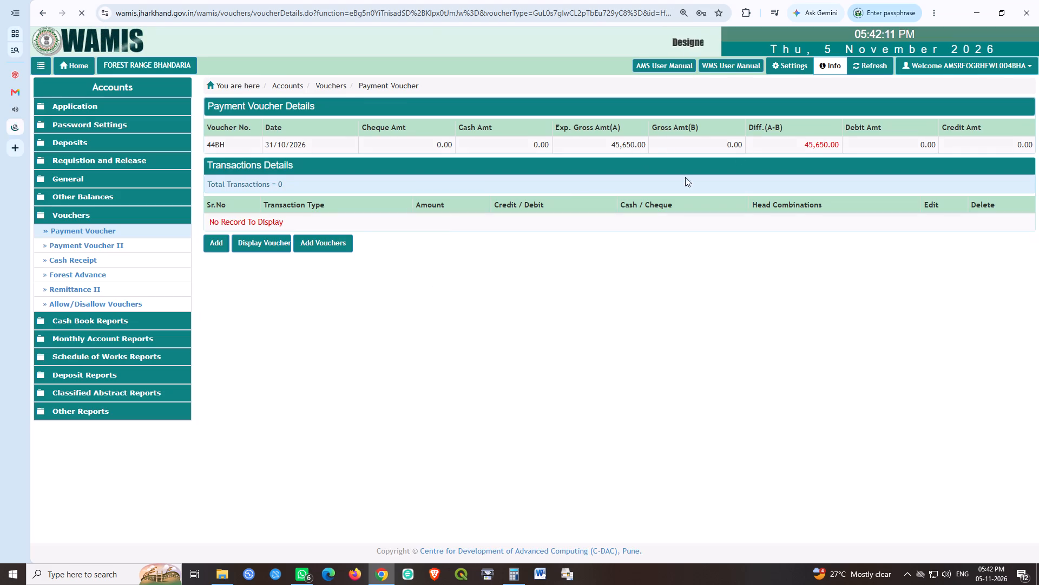
pyautogui.click(206, 245)
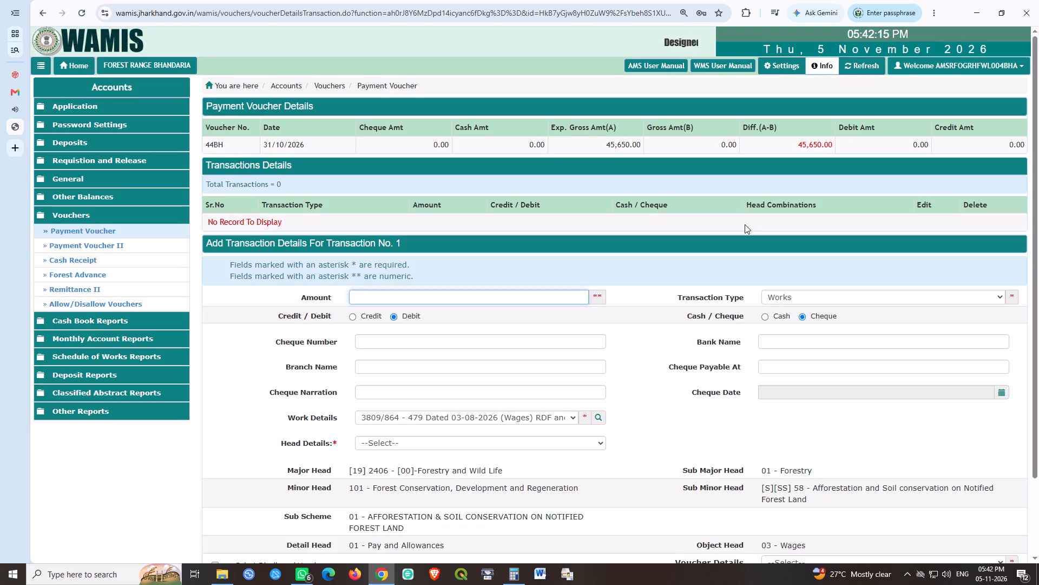
pyautogui.write('45650')
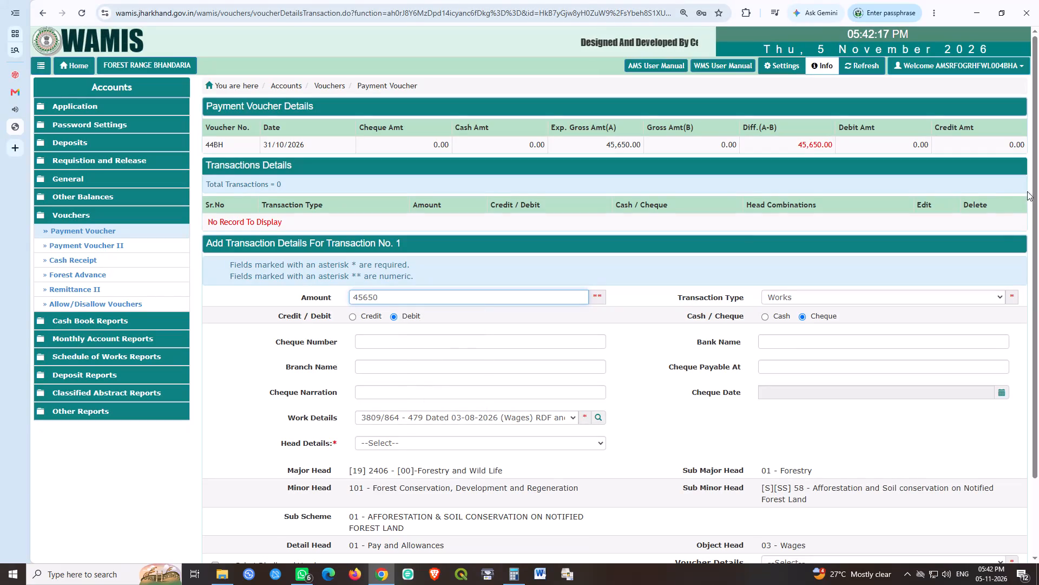
pyautogui.click(782, 318)
pyautogui.click(464, 336)
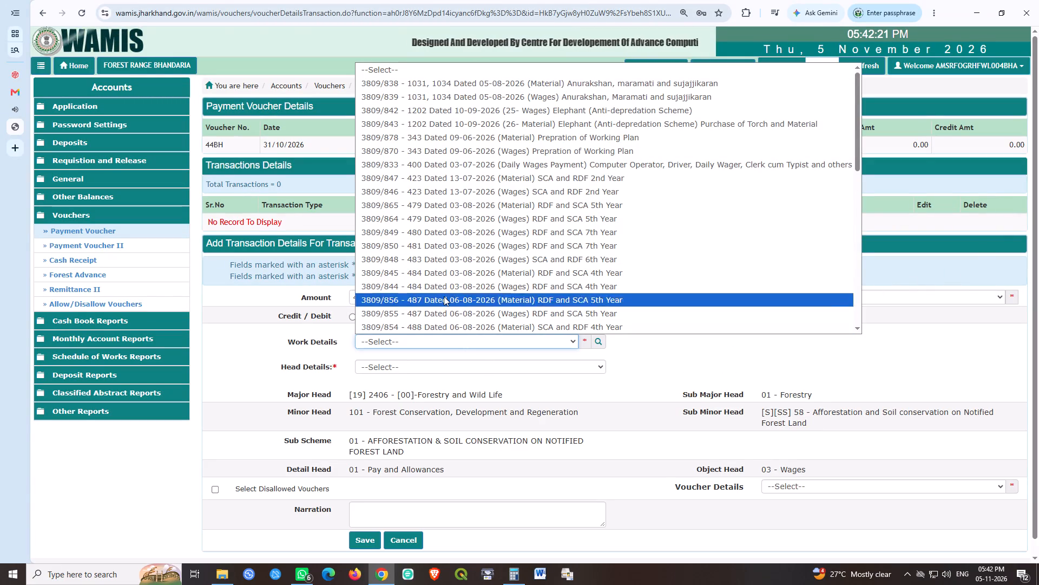
pyautogui.click(460, 217)
pyautogui.click(461, 369)
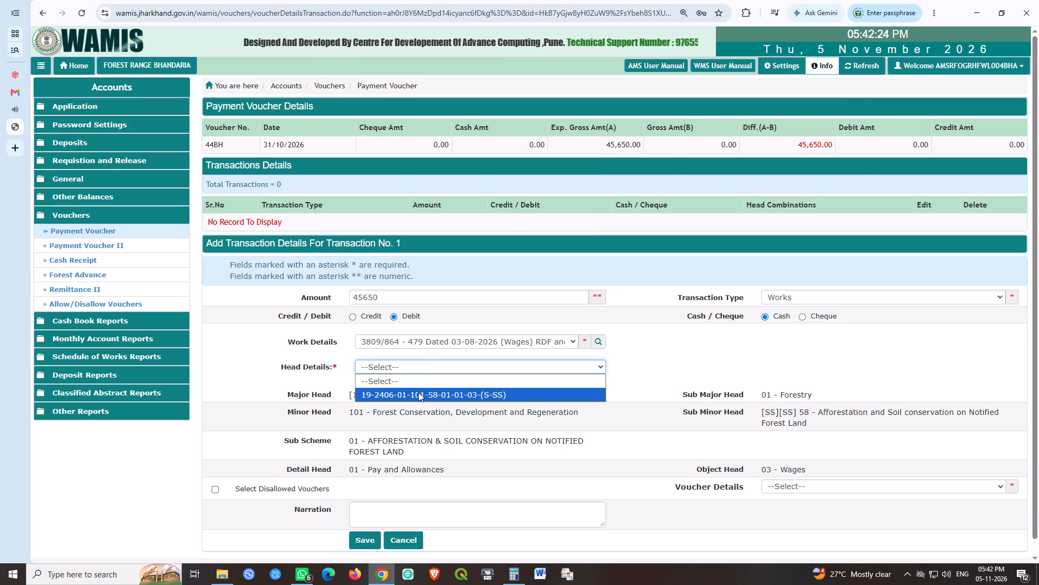
pyautogui.click(418, 392)
pyautogui.click(351, 545)
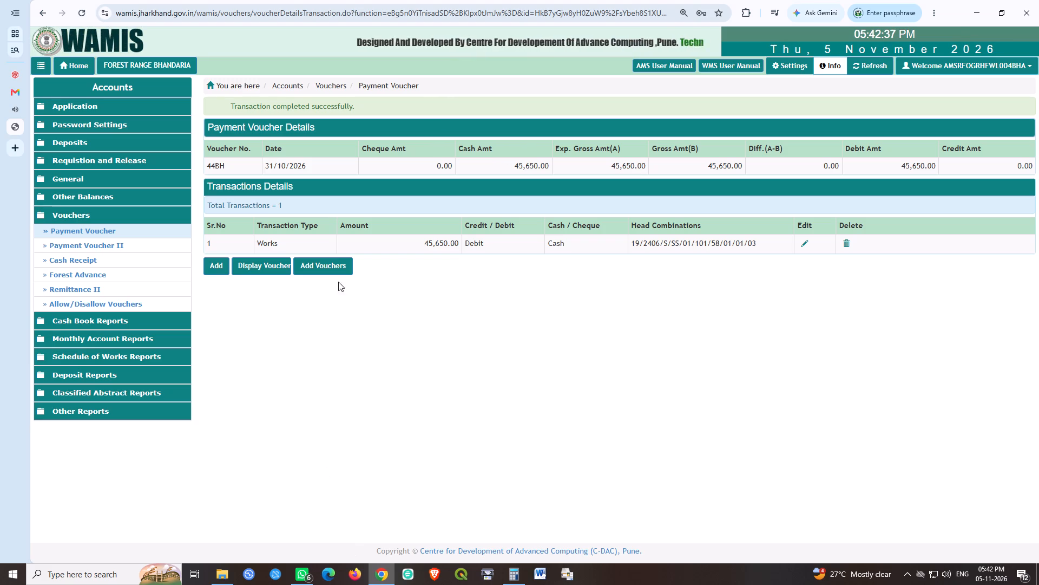
# Create a new payment voucher, number it 7BH, set its expected gross amount to 60840, and save it.
pyautogui.click(336, 263)
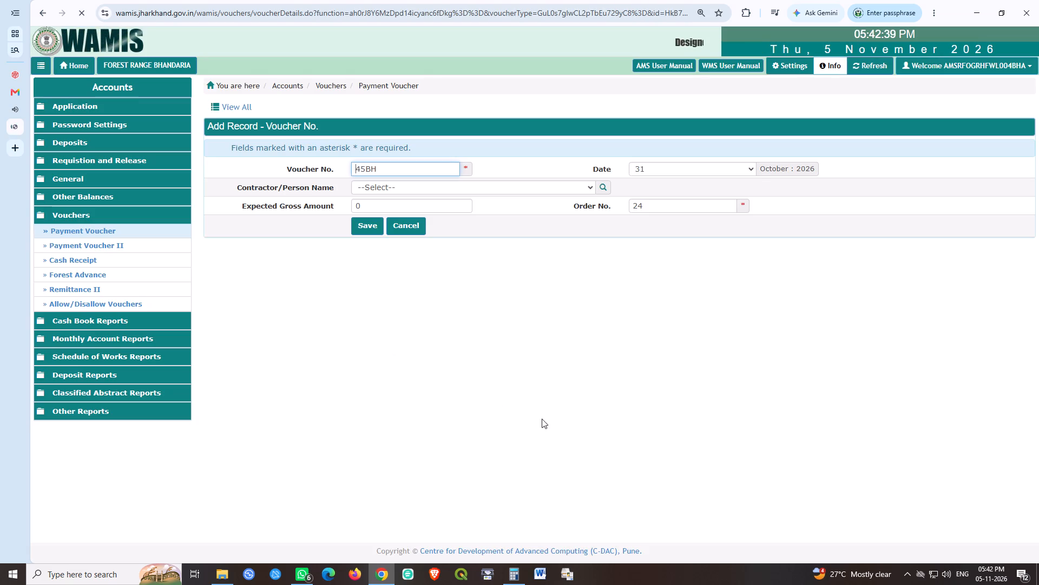
pyautogui.hotkey('shift', 'Right')
pyautogui.hotkey('shift', 'Right')
pyautogui.press('7')
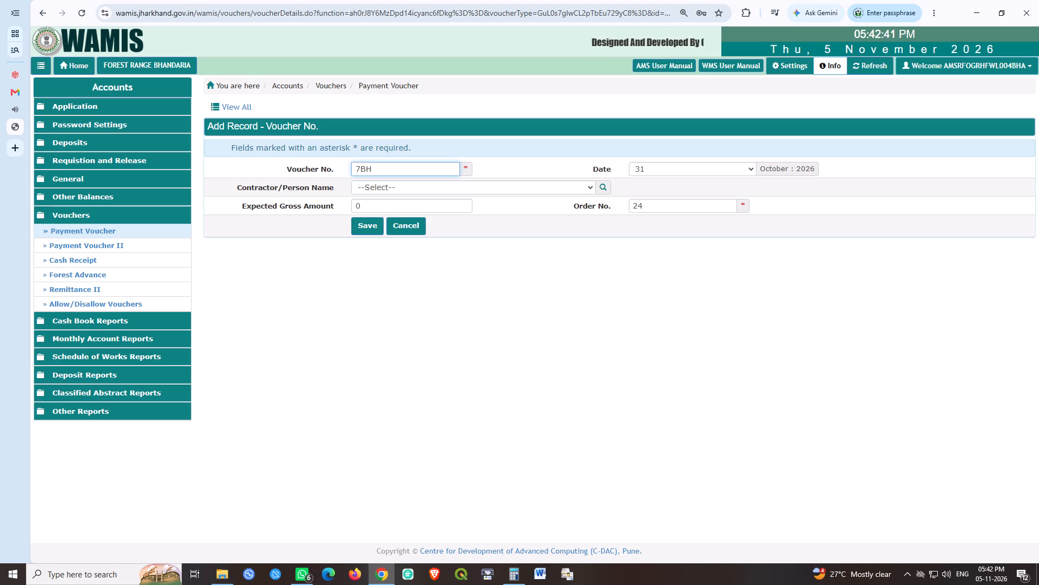
pyautogui.press('Tab')
pyautogui.press('Tab')
pyautogui.press('Tab')
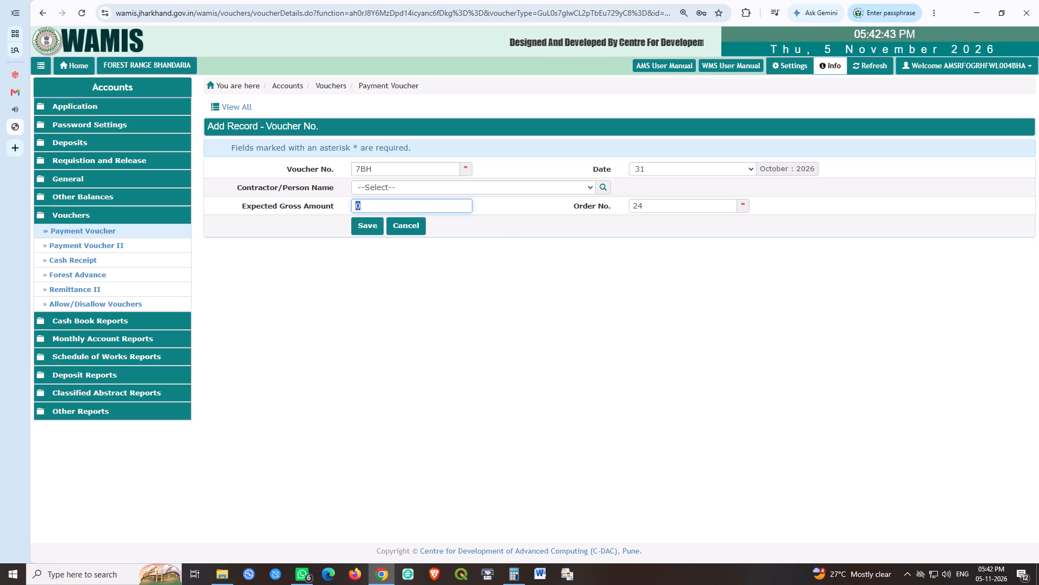
pyautogui.write('60840')
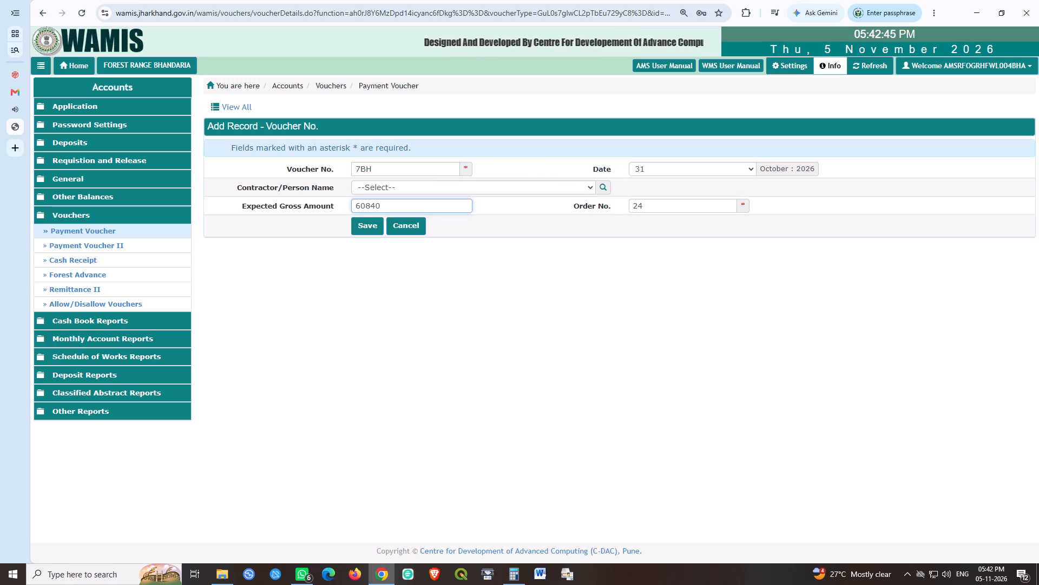
pyautogui.click(366, 226)
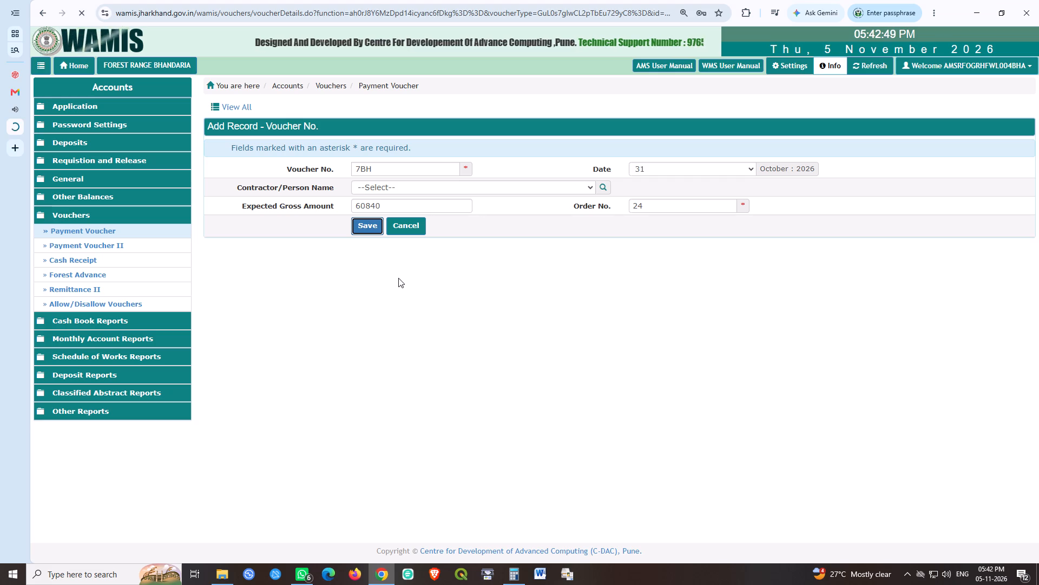
pyautogui.click(219, 245)
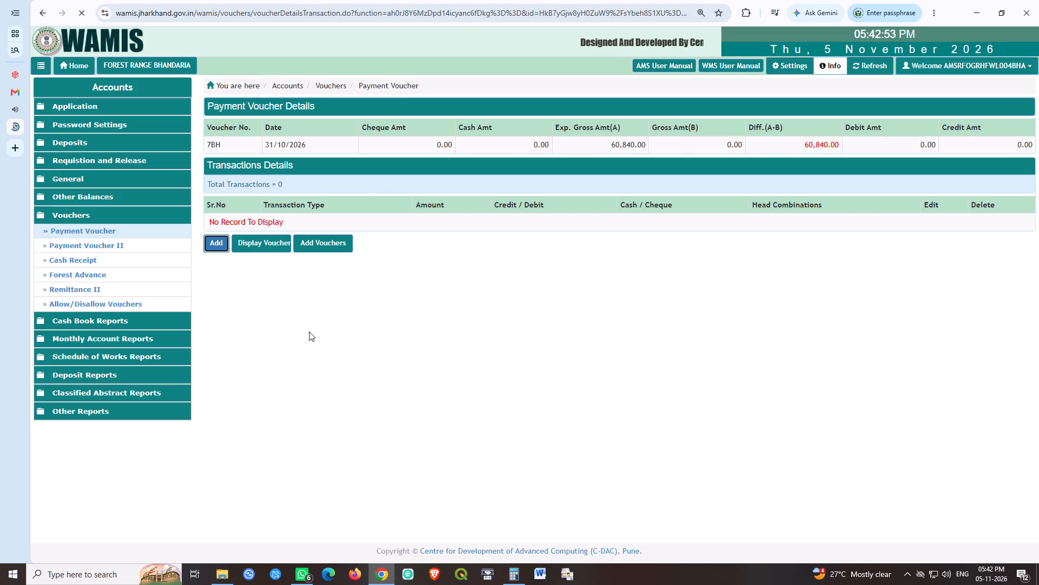
pyautogui.write('60840')
pyautogui.press('Tab')
pyautogui.press('Tab')
pyautogui.press('Tab')
pyautogui.press('Left')
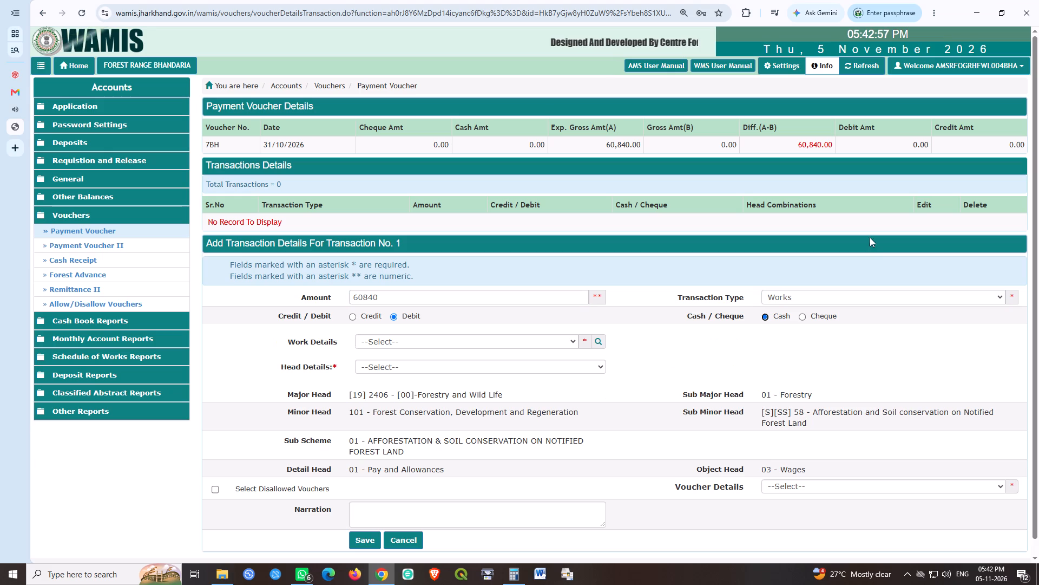
pyautogui.click(405, 344)
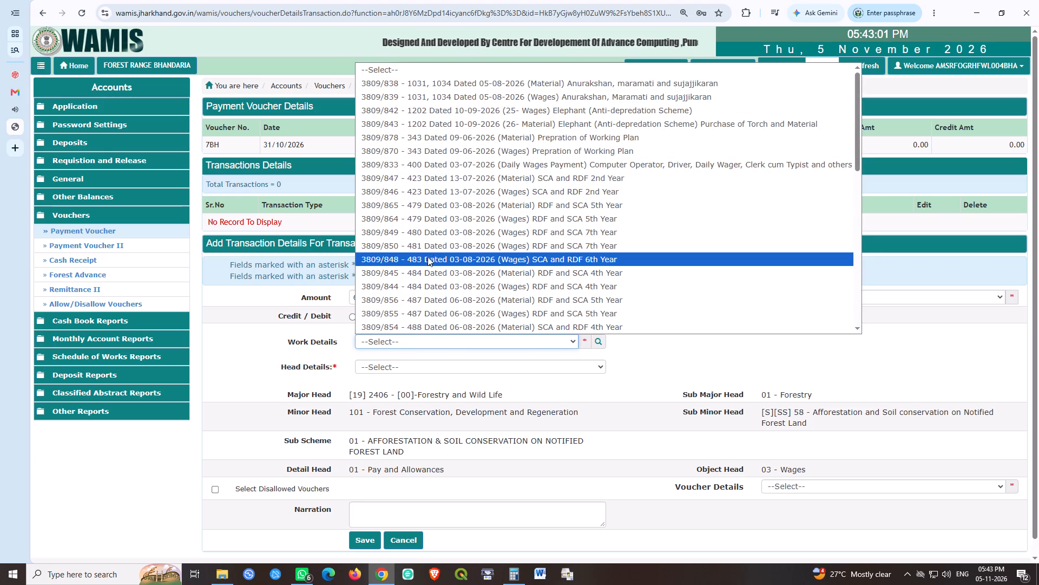
pyautogui.click(429, 263)
pyautogui.click(394, 363)
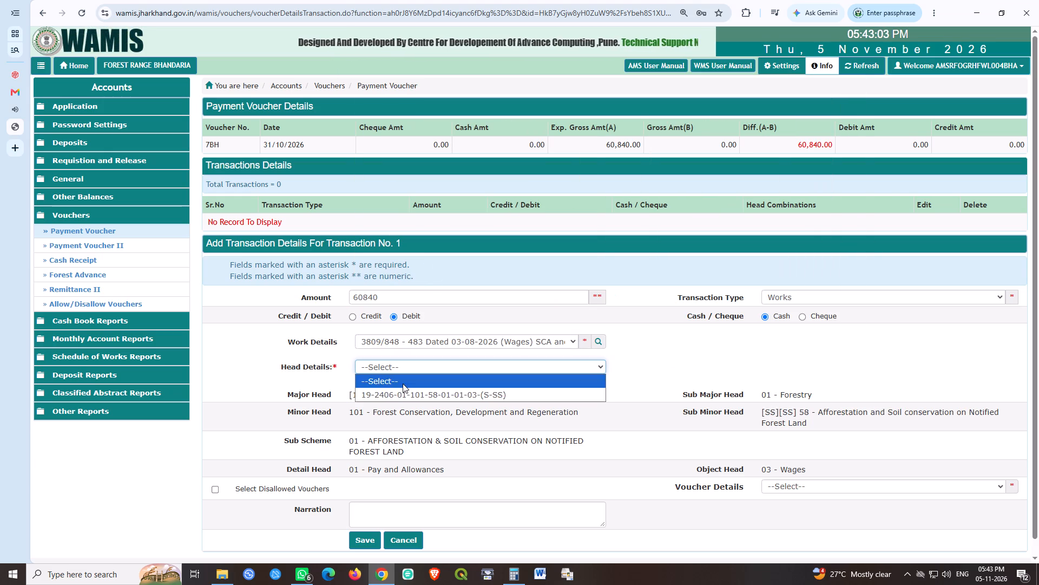
pyautogui.click(397, 392)
pyautogui.click(361, 536)
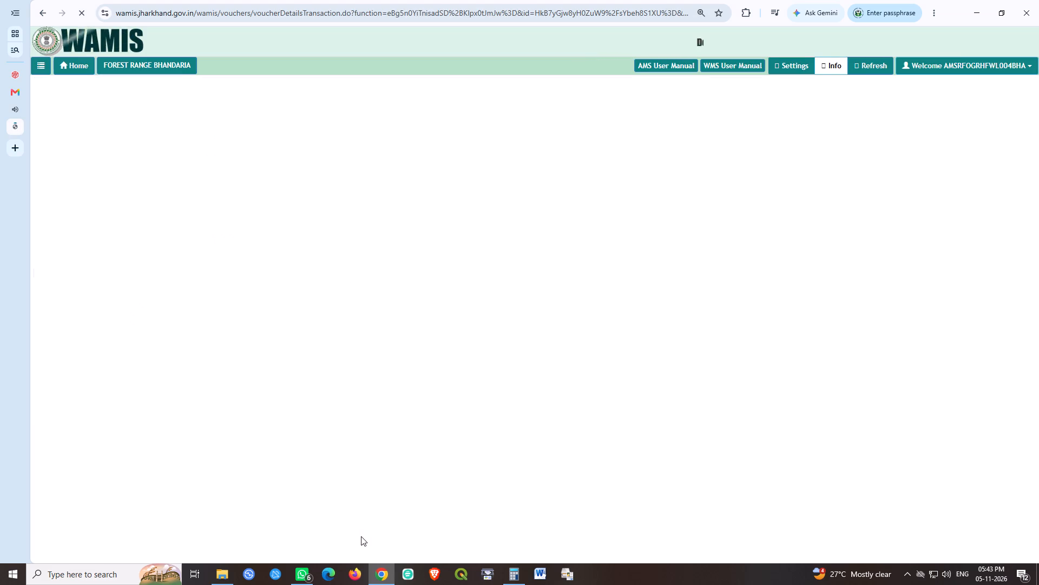
# Create and save a new payment voucher 8BH with an expected gross amount of 45650.
pyautogui.click(337, 267)
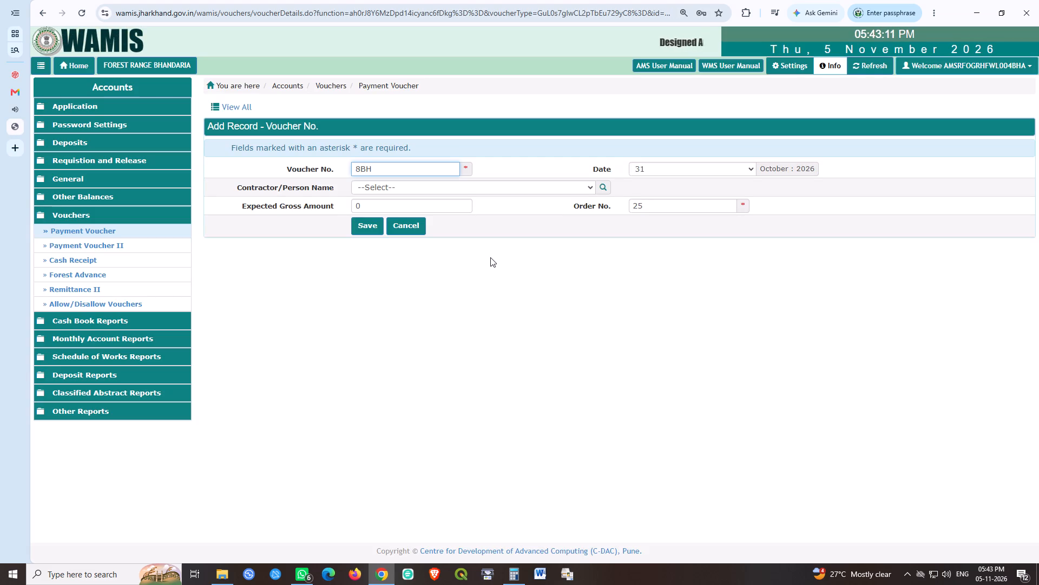
pyautogui.press('Tab')
pyautogui.press('Tab')
pyautogui.press('Tab')
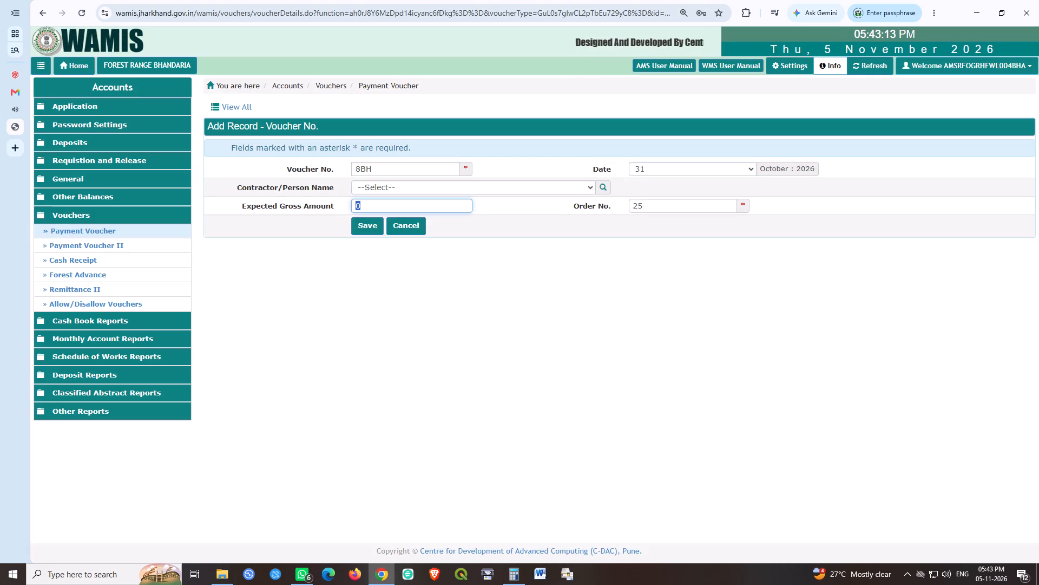
pyautogui.write('45650')
pyautogui.press('Tab')
pyautogui.press('Tab')
pyautogui.press('Tab')
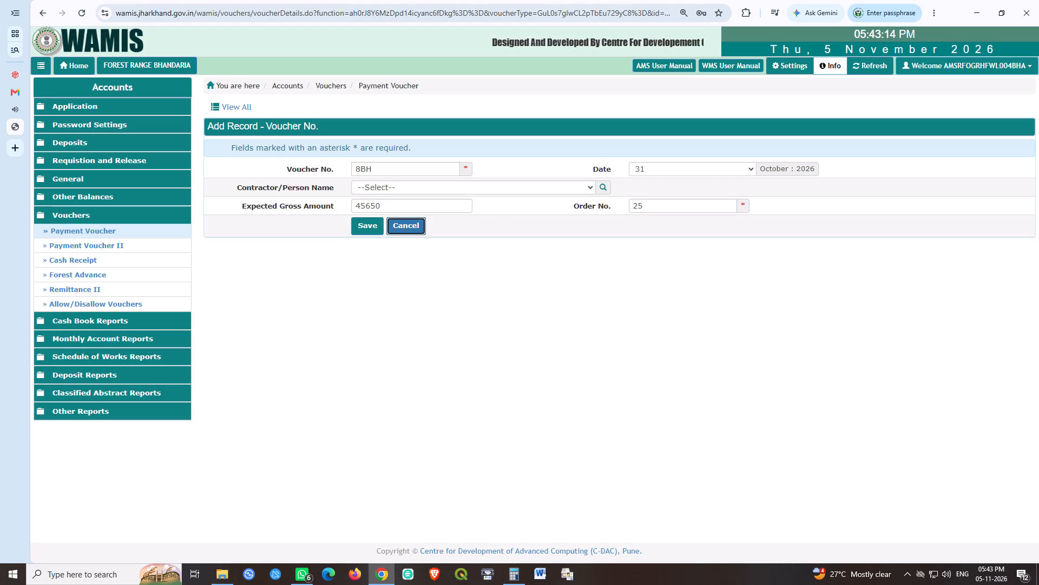
pyautogui.hotkey('shift', 'Tab')
pyautogui.press('space')
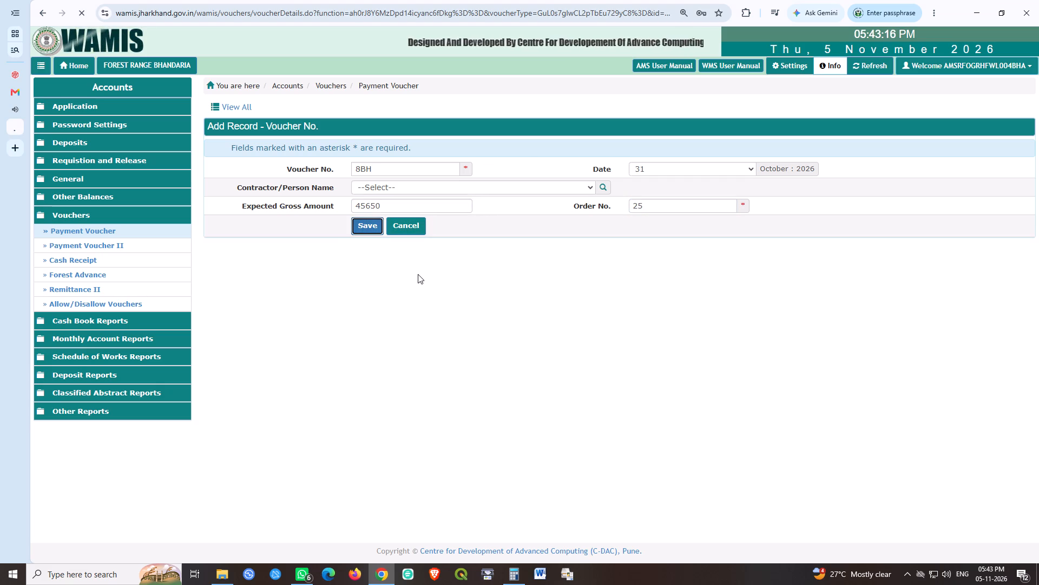
pyautogui.click(219, 243)
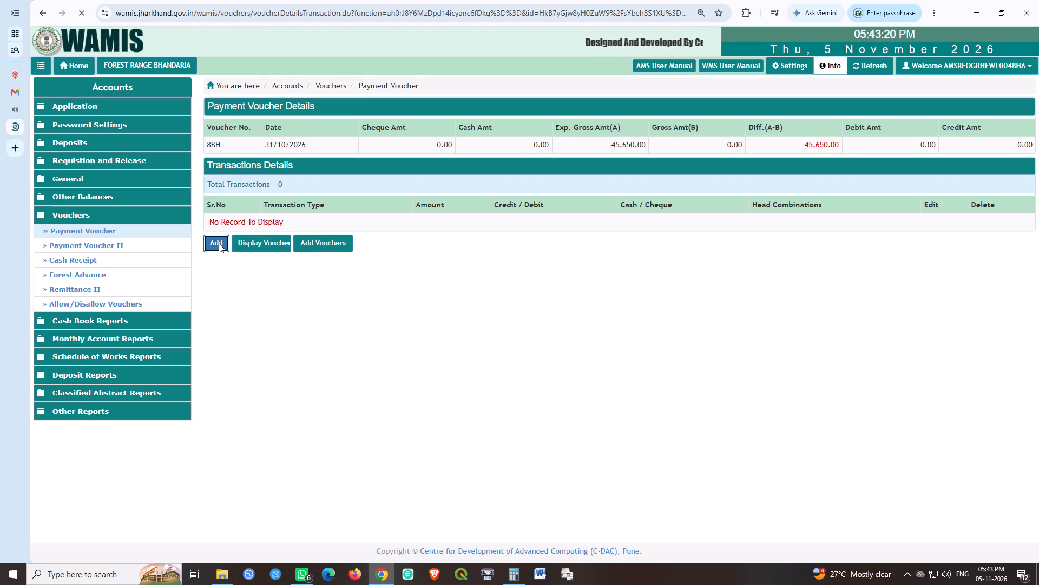
pyautogui.write('45650')
pyautogui.press('Tab')
pyautogui.press('Tab')
pyautogui.press('Tab')
pyautogui.press('Left')
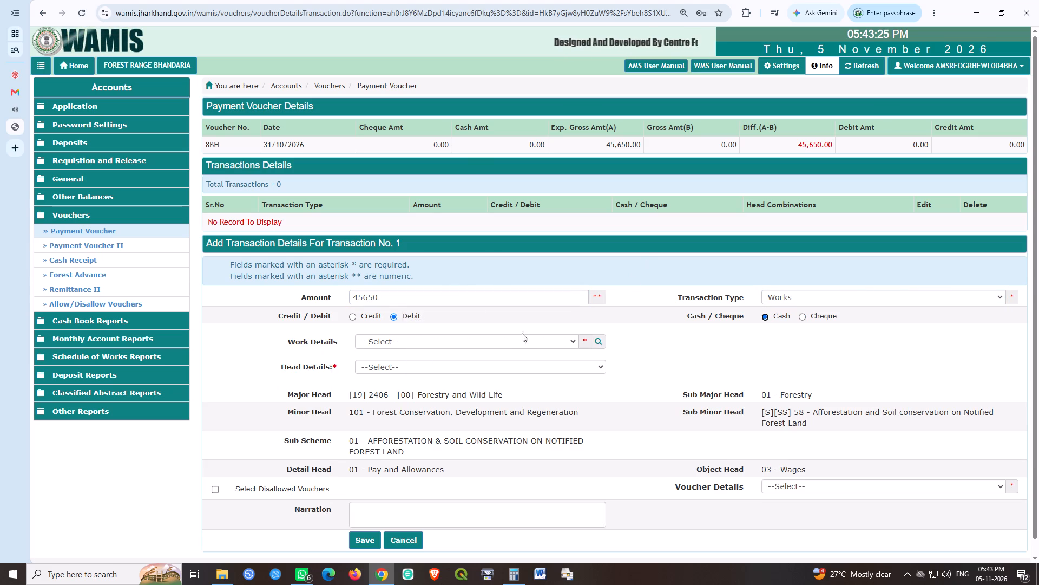
pyautogui.click(465, 346)
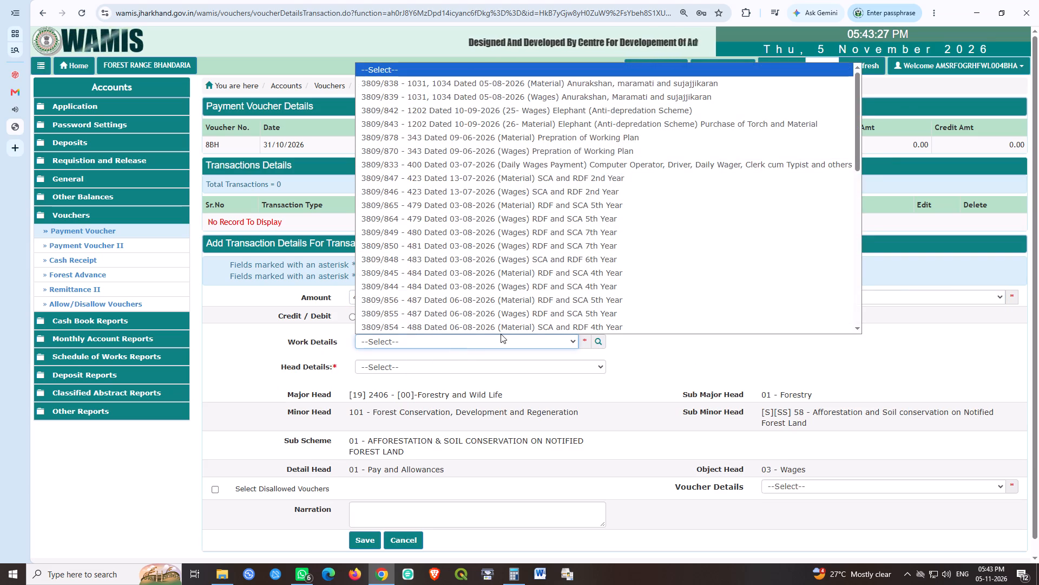
pyautogui.click(436, 263)
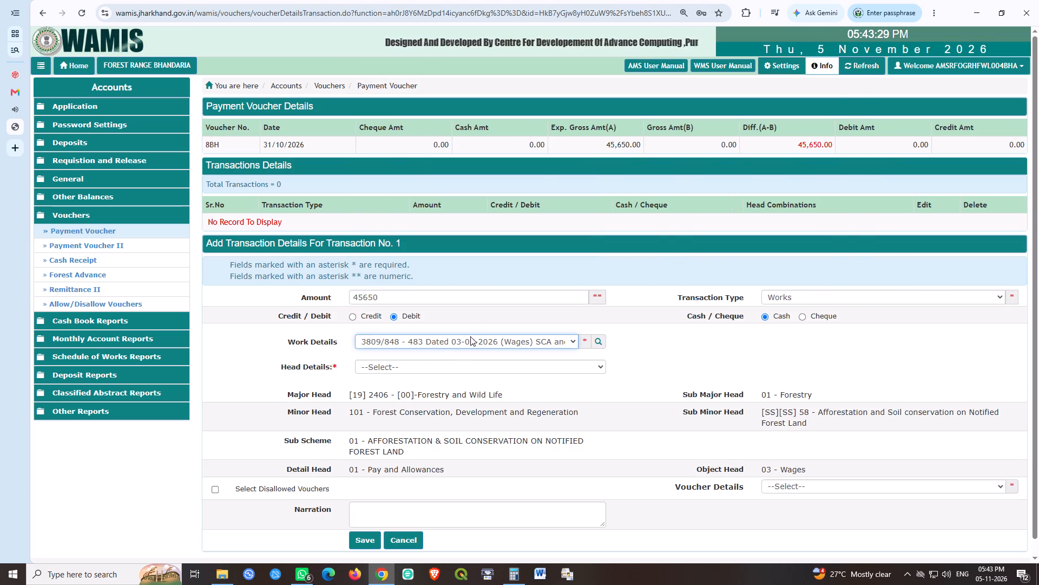
pyautogui.click(390, 367)
pyautogui.click(403, 392)
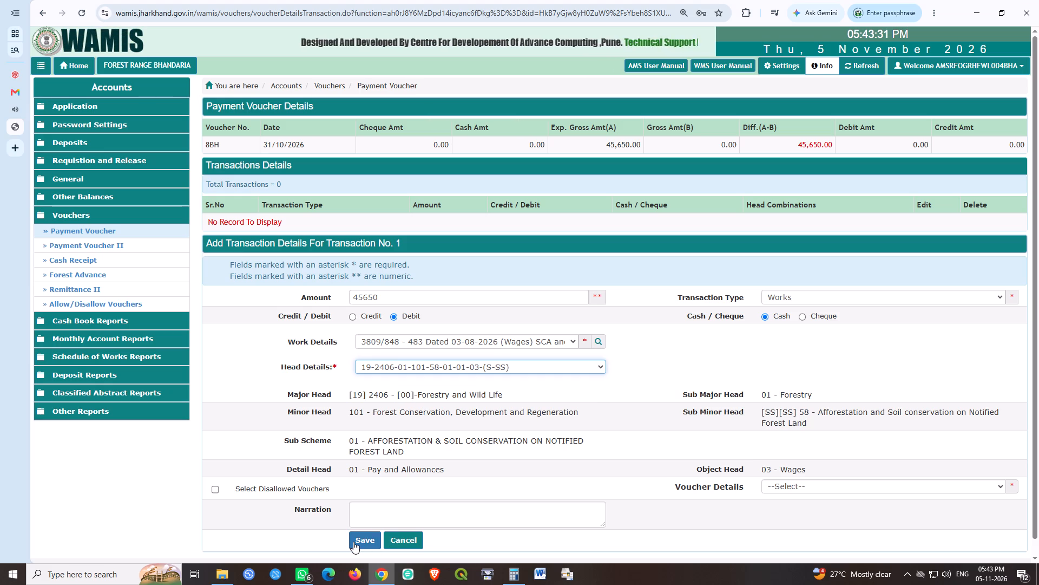
pyautogui.click(353, 542)
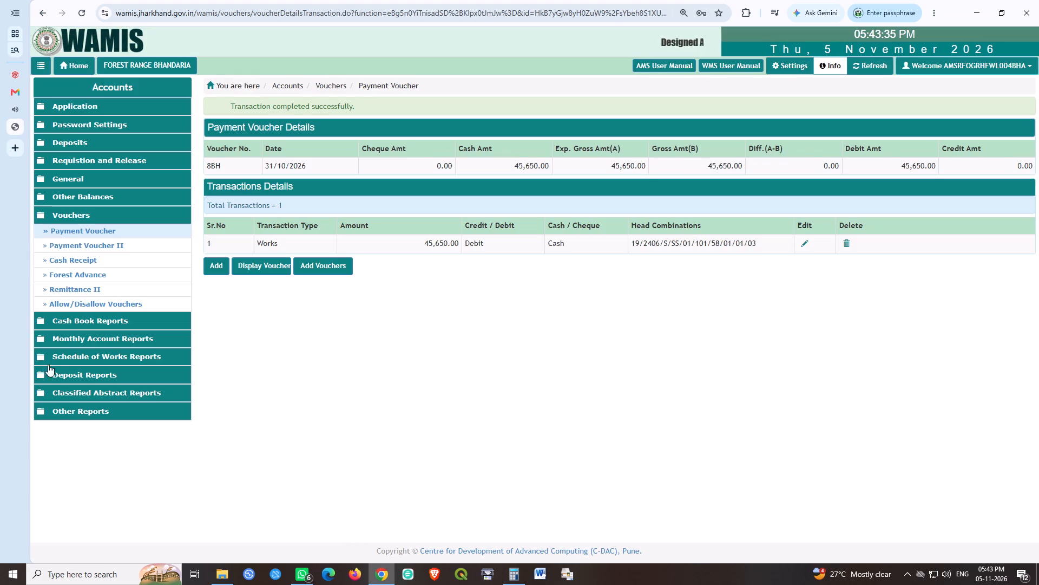
# Create a new payment voucher, number it 23BH, set its expected gross amount to 12168, and save it.
pyautogui.click(321, 274)
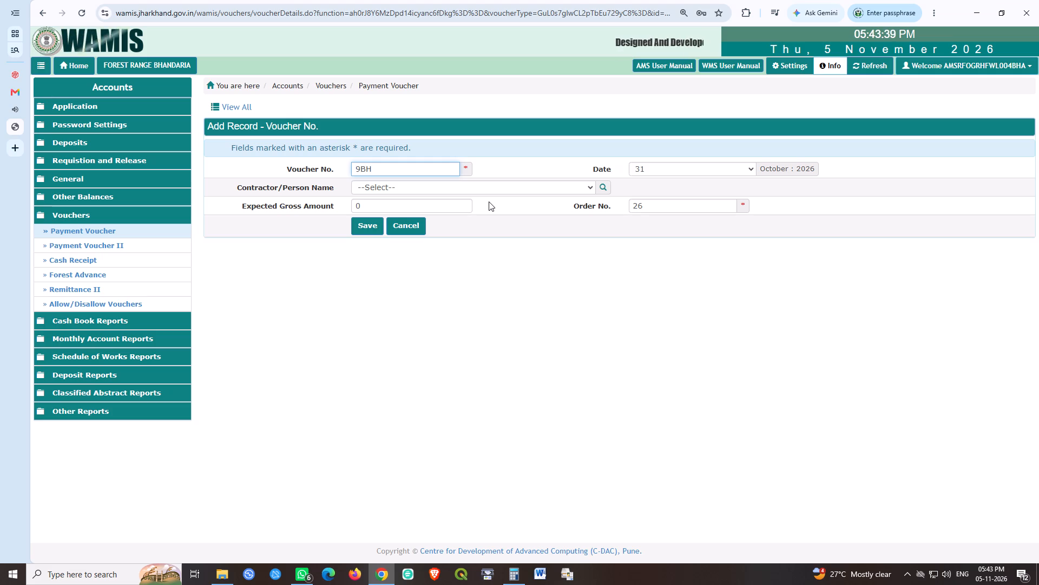
pyautogui.hotkey('shift', 'Right')
pyautogui.write('23')
pyautogui.press('Tab')
pyautogui.press('Tab')
pyautogui.press('Tab')
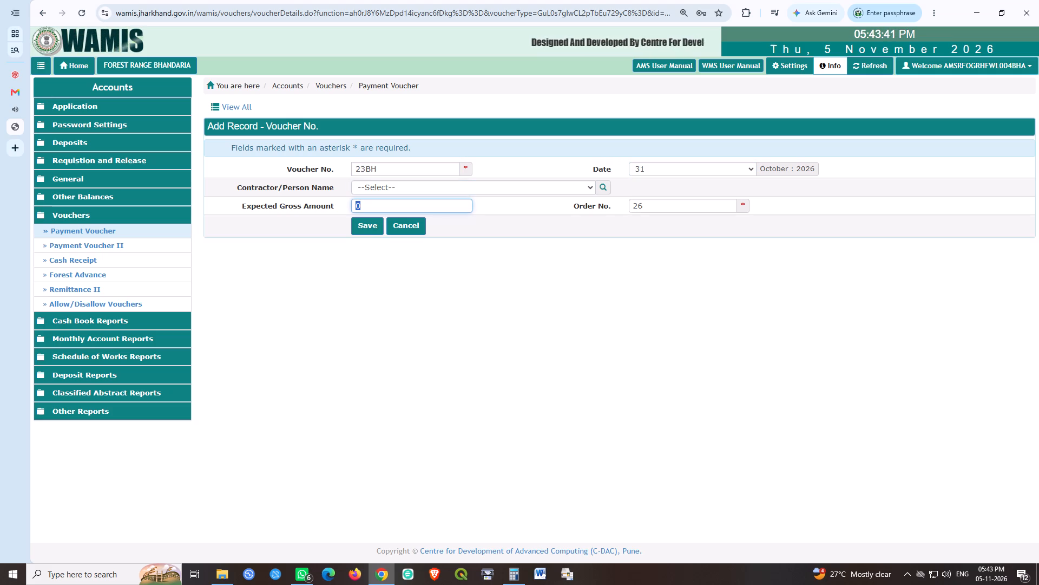
pyautogui.write('12168')
pyautogui.press('Tab')
pyautogui.press('Tab')
pyautogui.press('space')
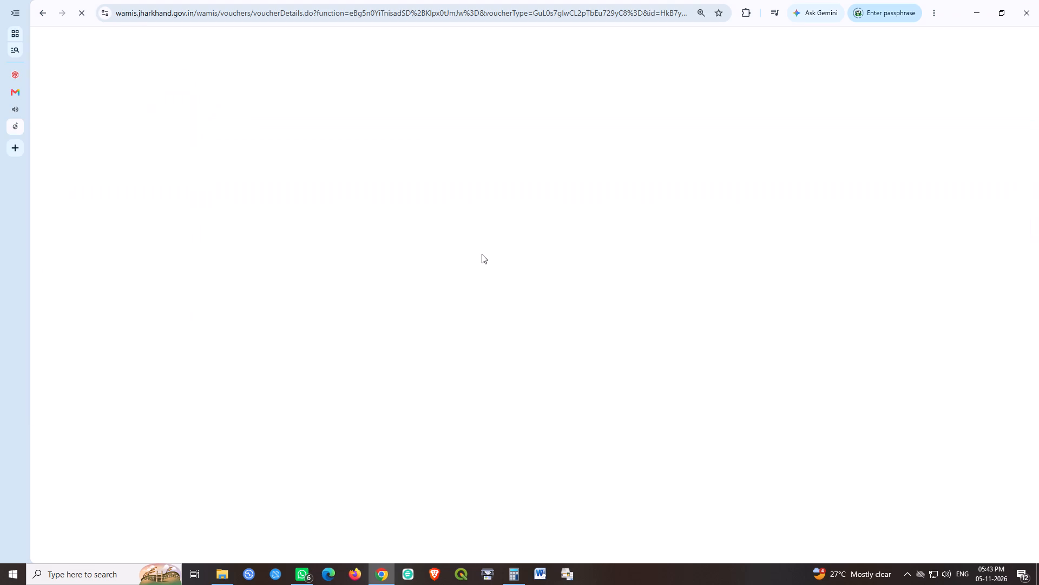
pyautogui.click(207, 241)
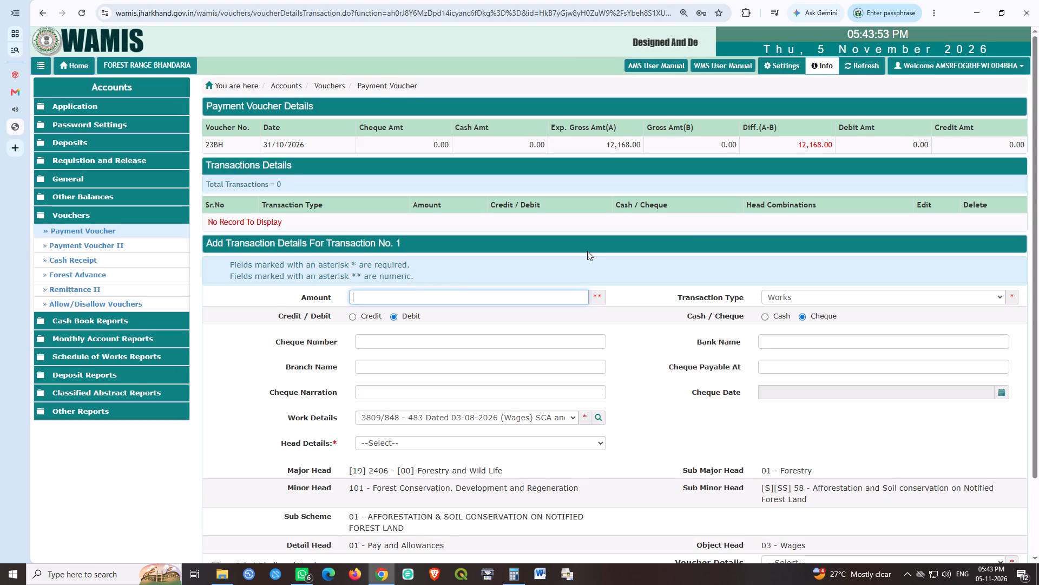
pyautogui.write('121')
pyautogui.write('68')
pyautogui.press('Tab')
pyautogui.press('Tab')
pyautogui.press('Left')
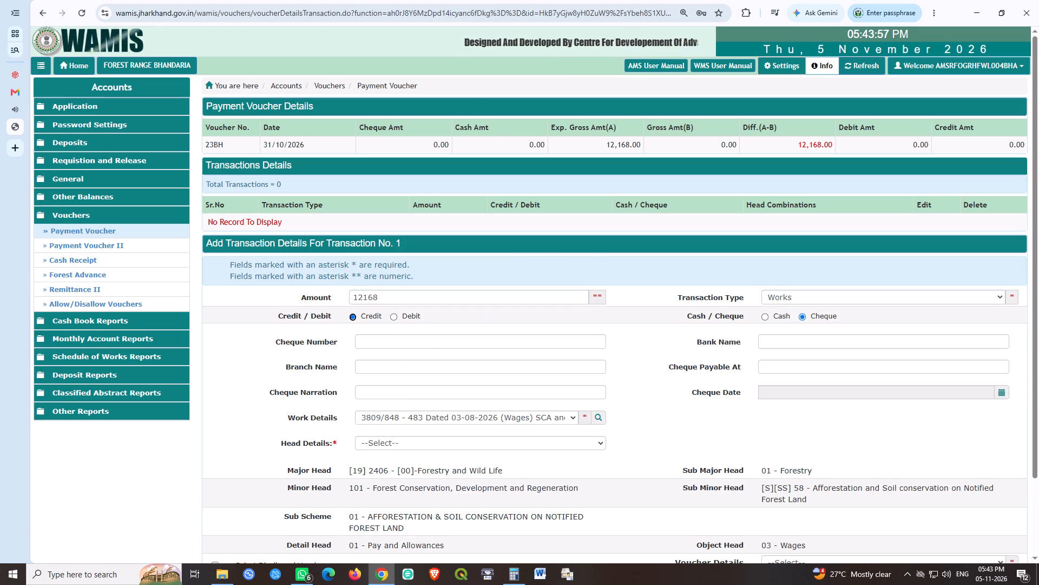
pyautogui.press('Right')
pyautogui.press('Tab')
pyautogui.press('Left')
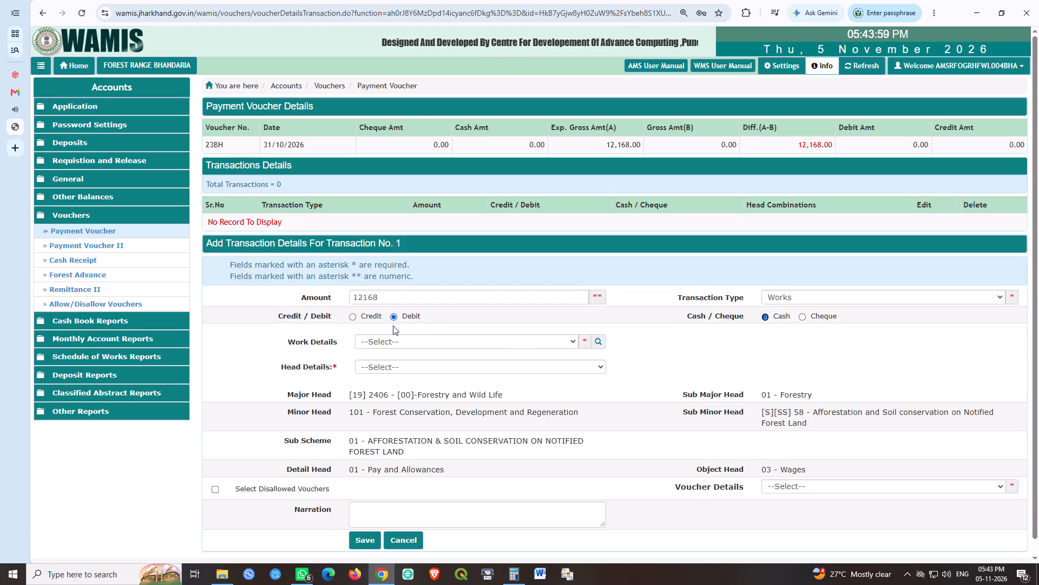
pyautogui.click(373, 339)
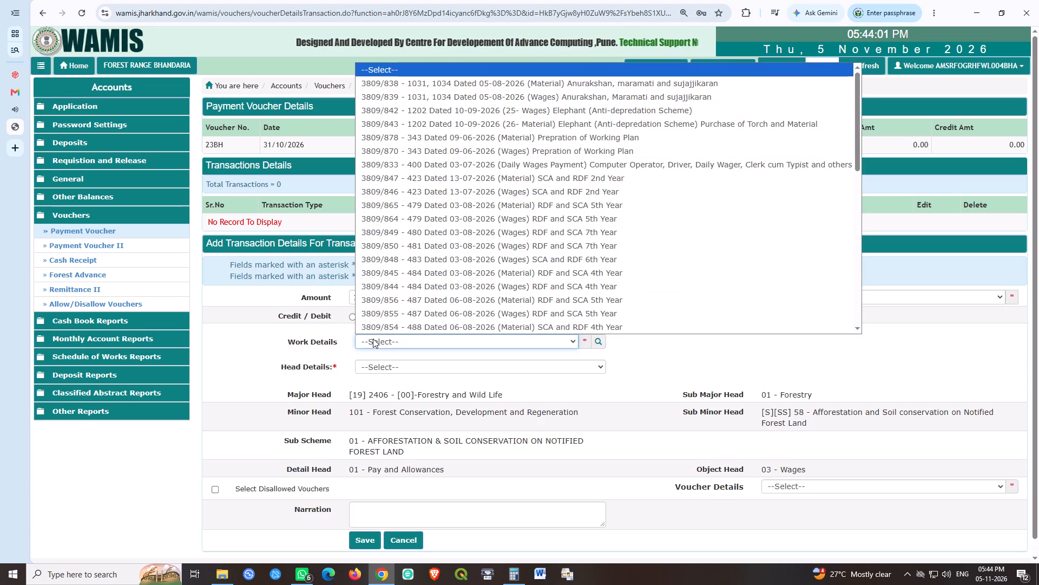
pyautogui.click(448, 253)
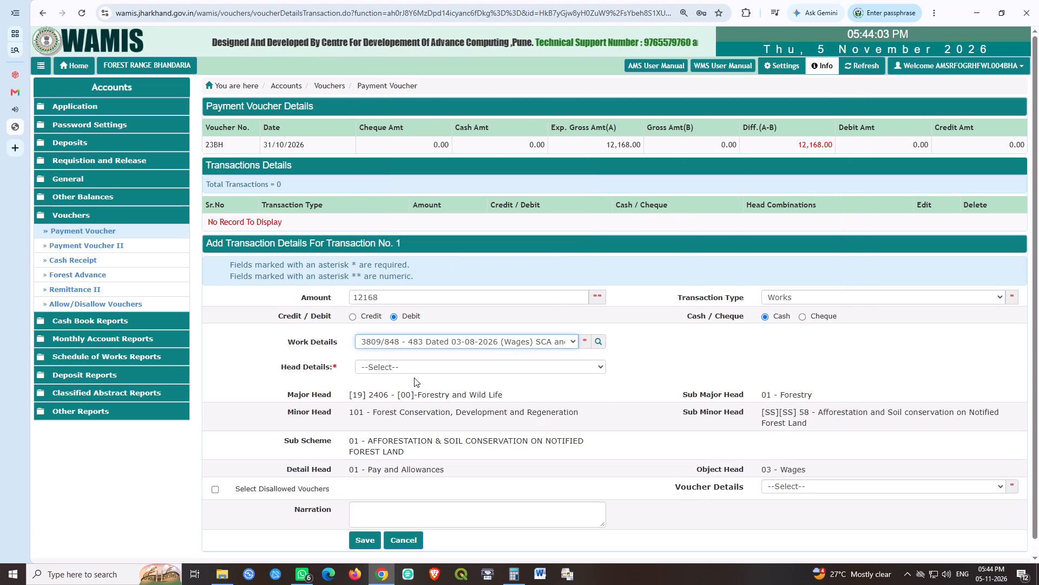
pyautogui.click(412, 366)
pyautogui.click(407, 388)
pyautogui.click(365, 543)
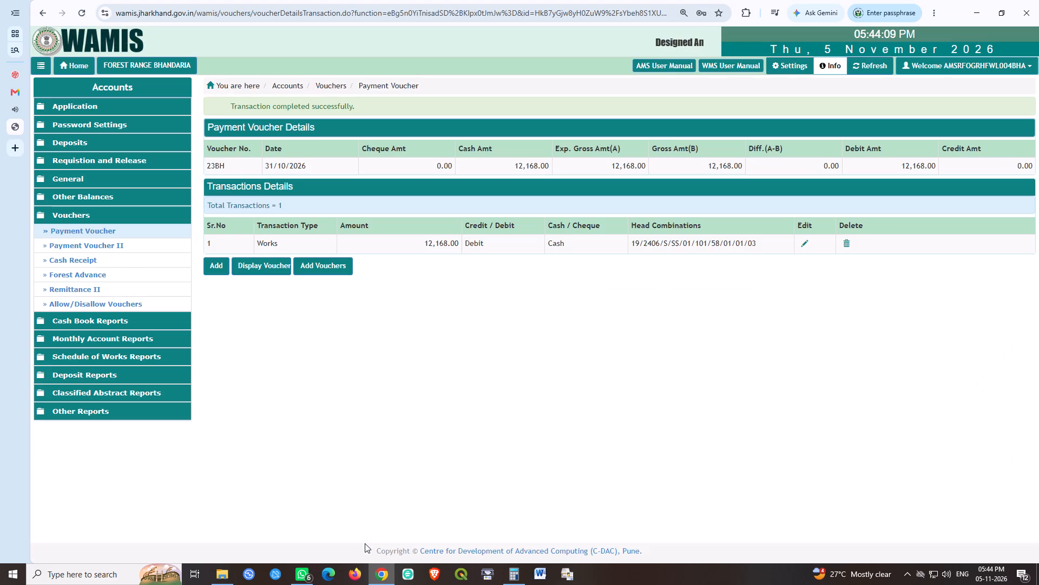
# Create and save a new payment voucher 24BH with an expected gross amount of 12168.
pyautogui.click(334, 273)
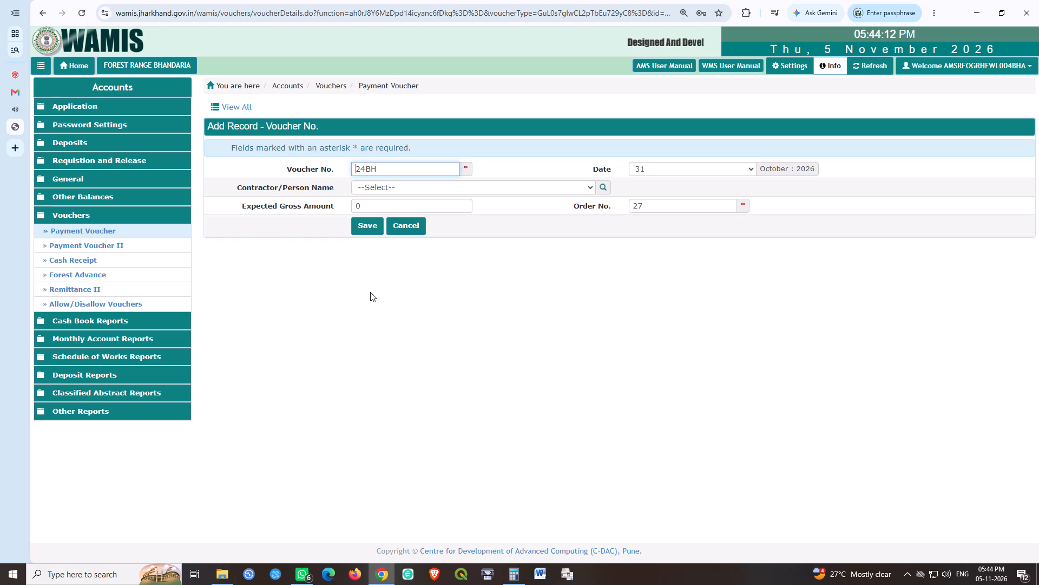
pyautogui.press('Tab')
pyautogui.press('Tab')
pyautogui.press('Tab')
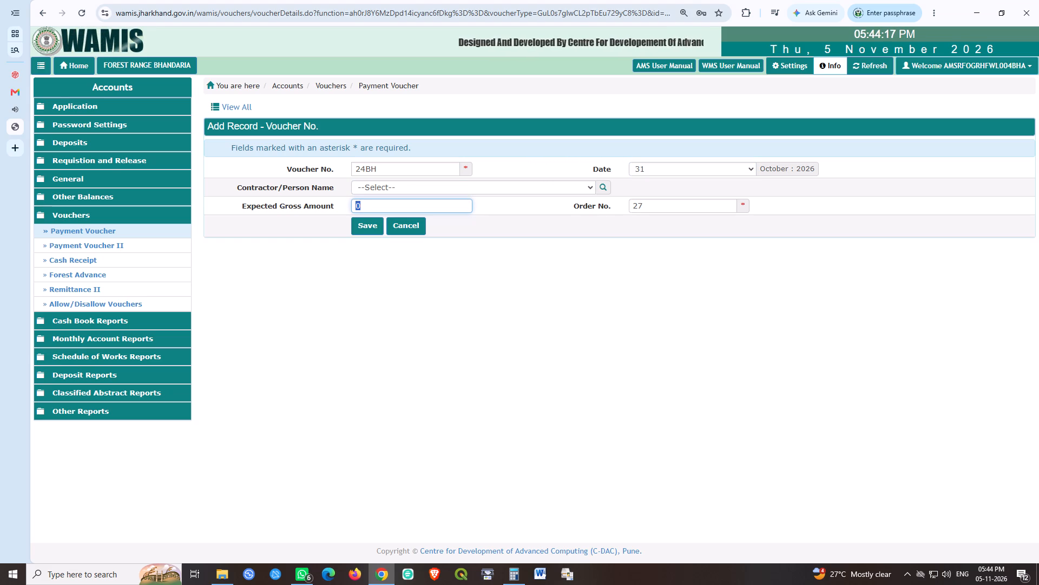
pyautogui.write('121')
pyautogui.write('68')
pyautogui.press('Tab')
pyautogui.press('Tab')
pyautogui.press('space')
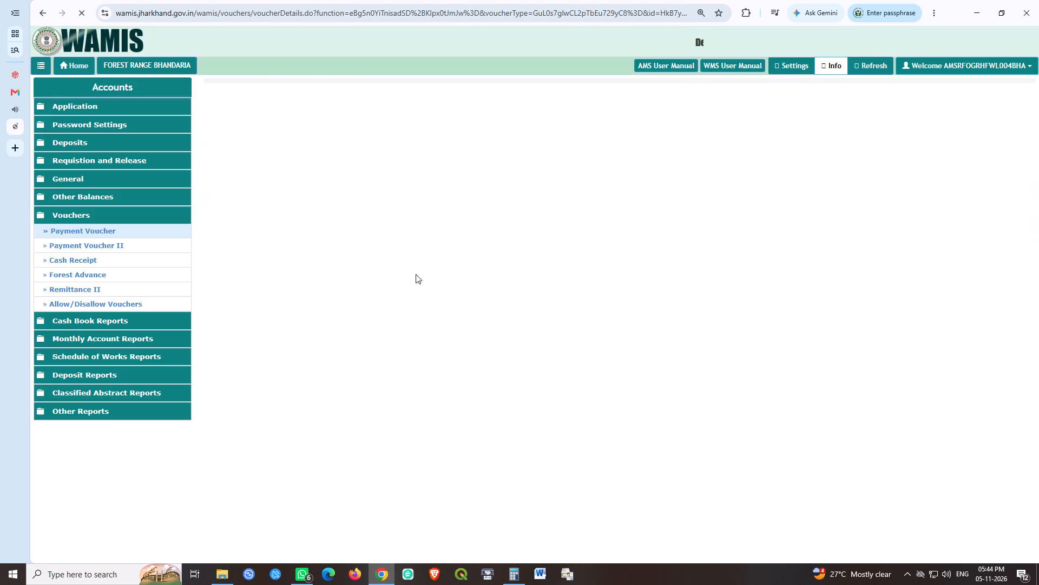
pyautogui.click(228, 238)
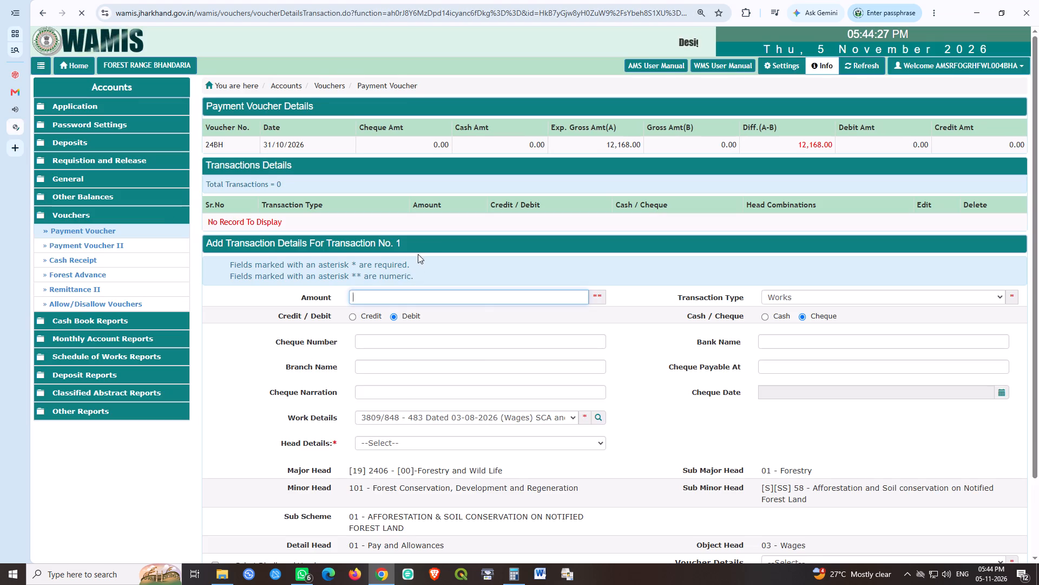
pyautogui.write('12168')
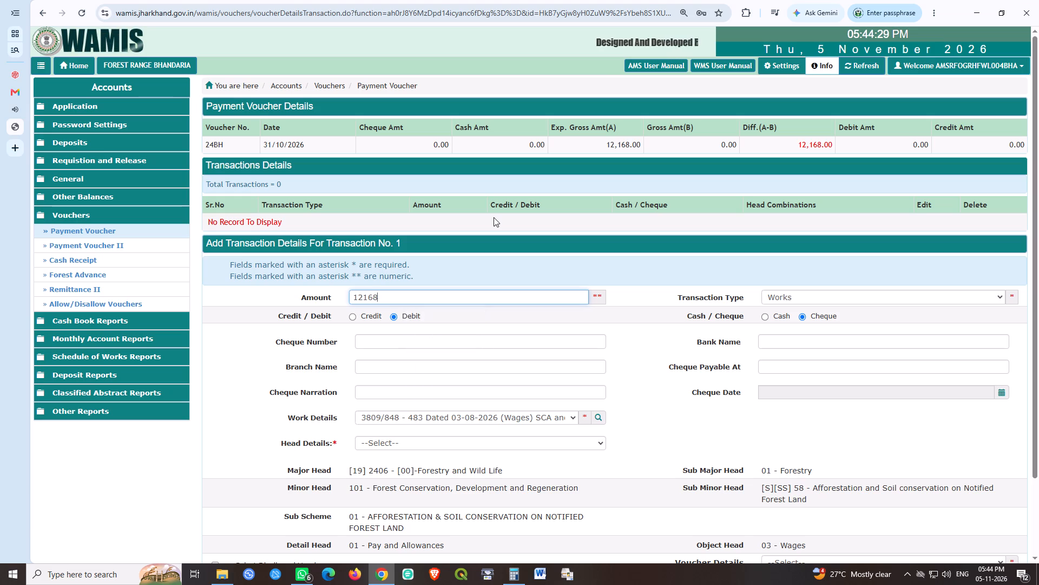
pyautogui.click(774, 317)
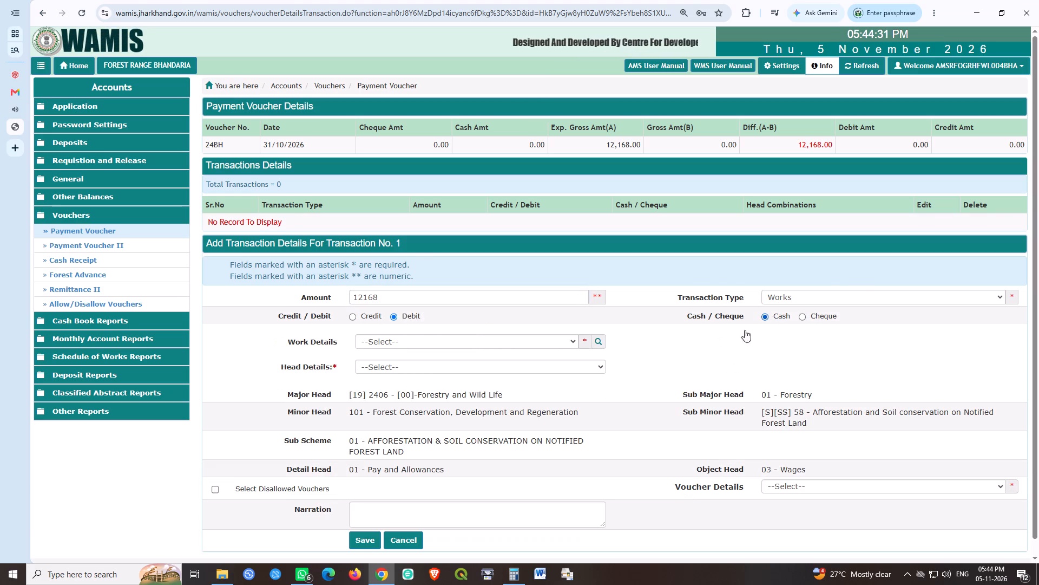
pyautogui.click(455, 332)
pyautogui.click(437, 337)
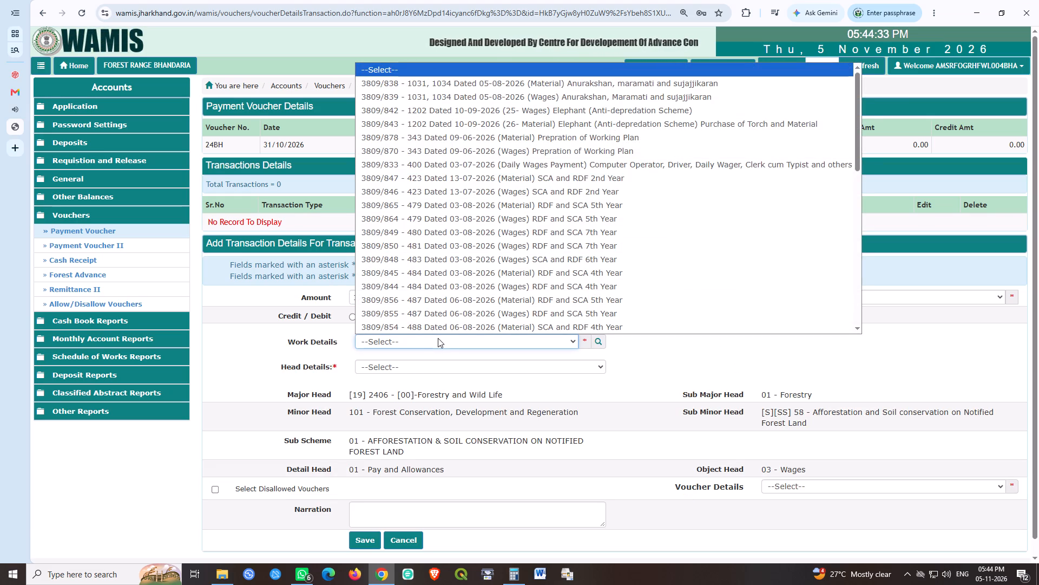
pyautogui.click(443, 247)
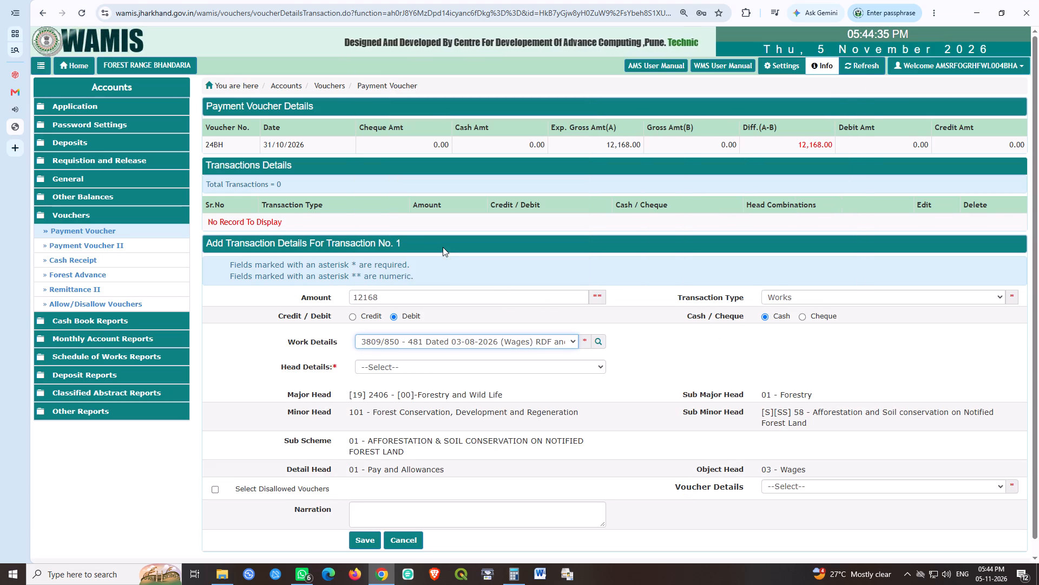
pyautogui.click(430, 361)
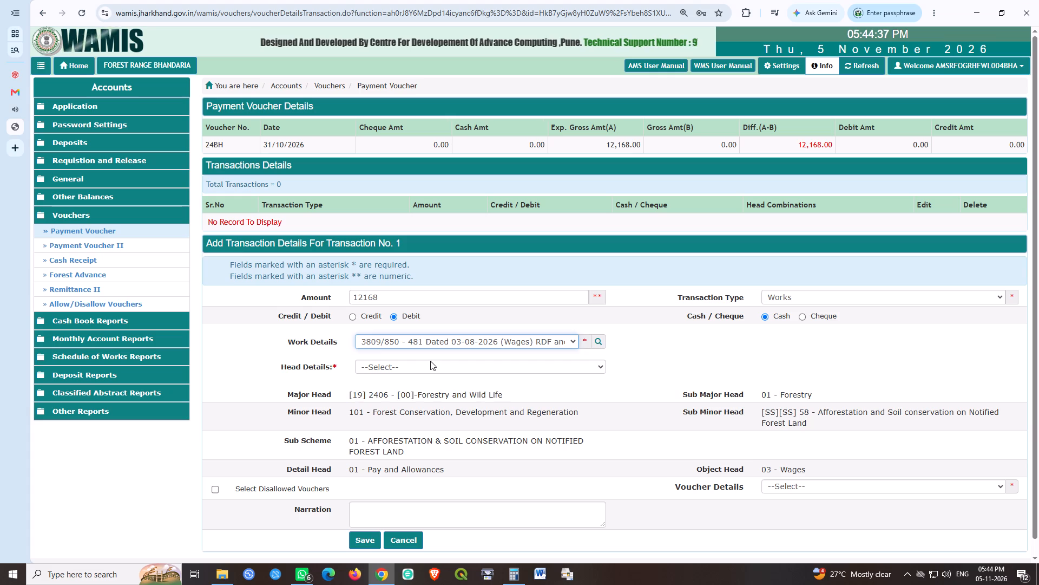
pyautogui.click(424, 401)
pyautogui.click(358, 543)
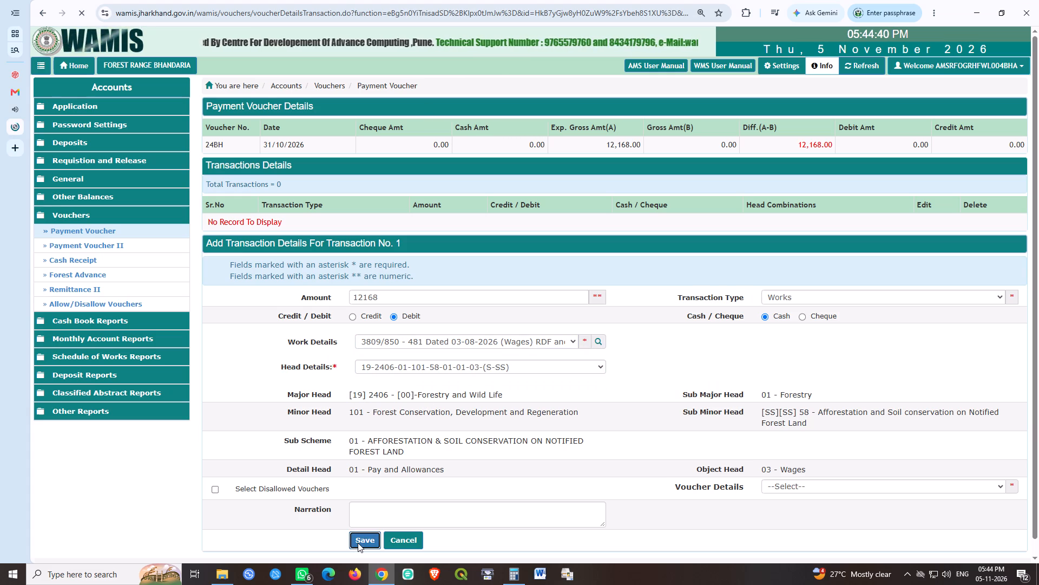
# Create a new payment voucher, number it 47BH, set its expected gross amount to 60840, and save it.
pyautogui.click(352, 269)
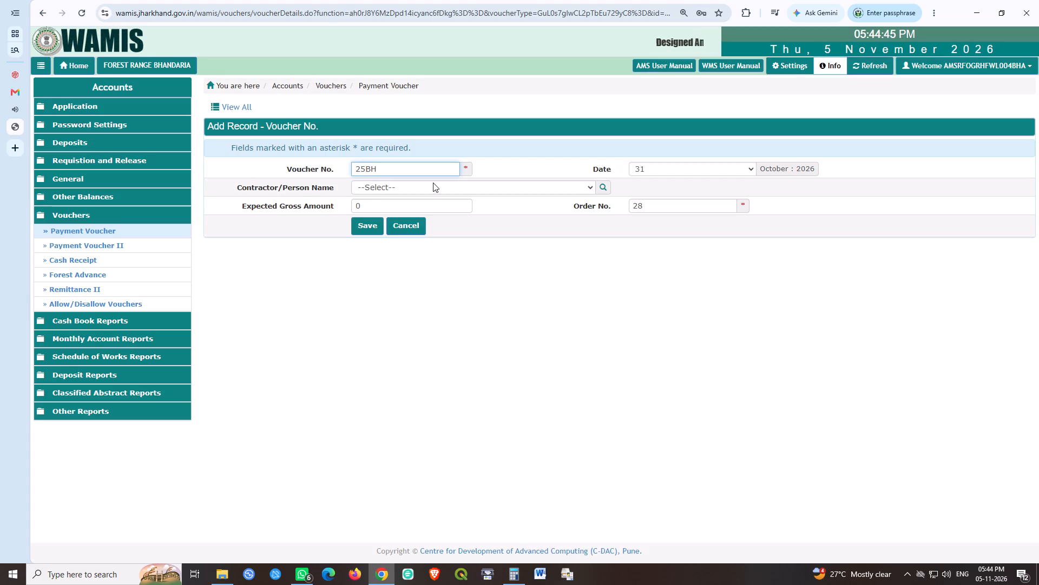
pyautogui.hotkey('shift', 'Right')
pyautogui.hotkey('shift', 'Right')
pyautogui.write('47')
pyautogui.press('Tab')
pyautogui.press('Tab')
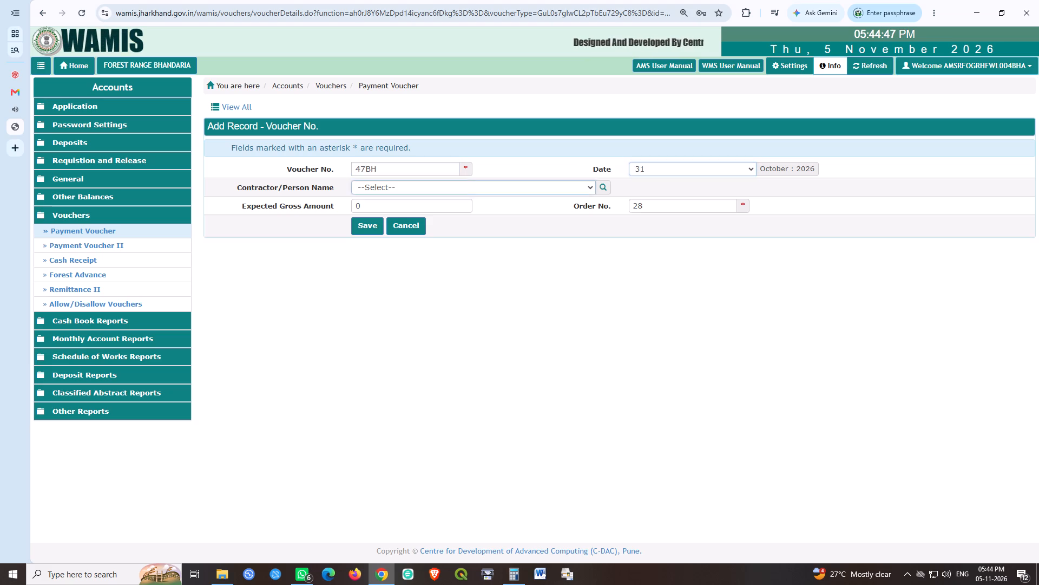
pyautogui.press('Tab')
pyautogui.write('60840')
pyautogui.press('Tab')
pyautogui.press('Tab')
pyautogui.press('space')
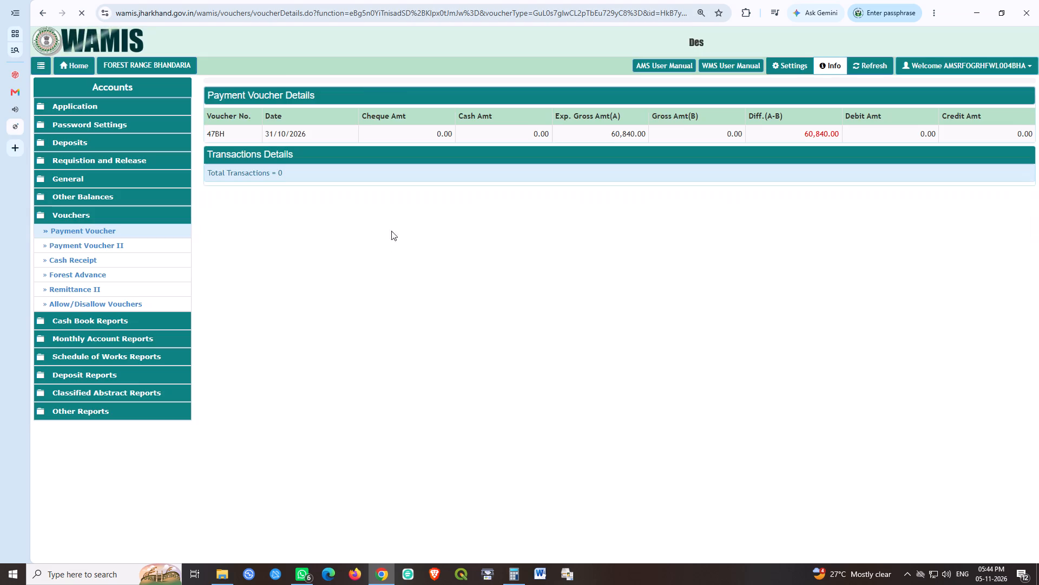
pyautogui.click(214, 245)
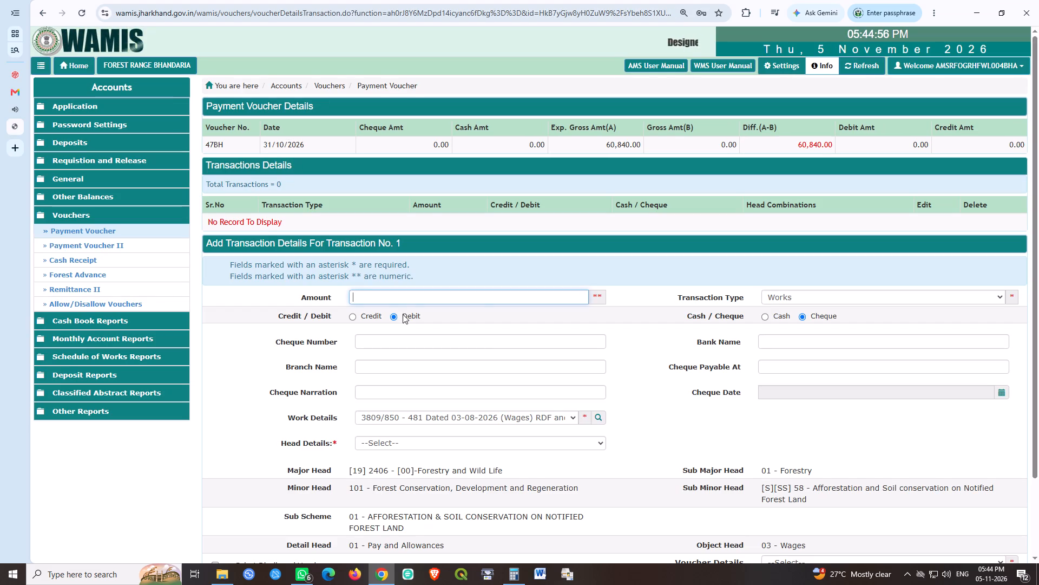
pyautogui.write('60840')
pyautogui.press('Tab')
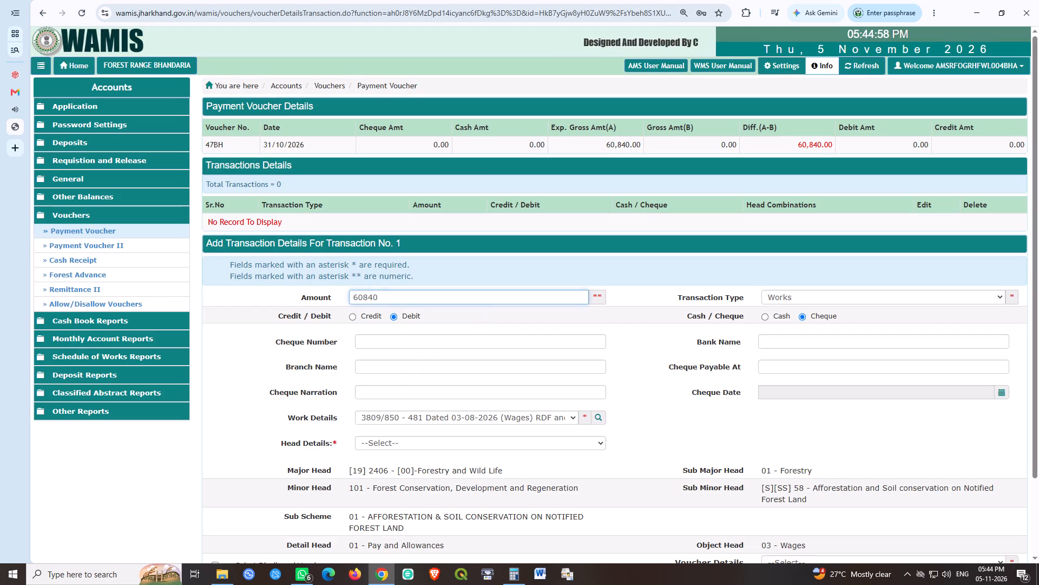
pyautogui.press('Tab')
pyautogui.press('Tab')
pyautogui.press('Left')
pyautogui.click(361, 345)
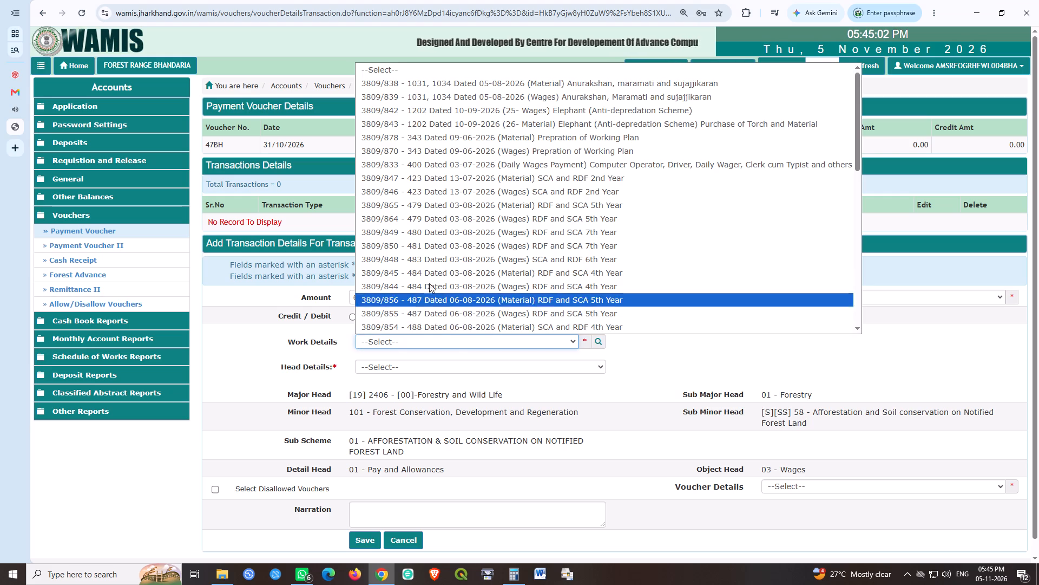
pyautogui.click(431, 248)
pyautogui.click(419, 359)
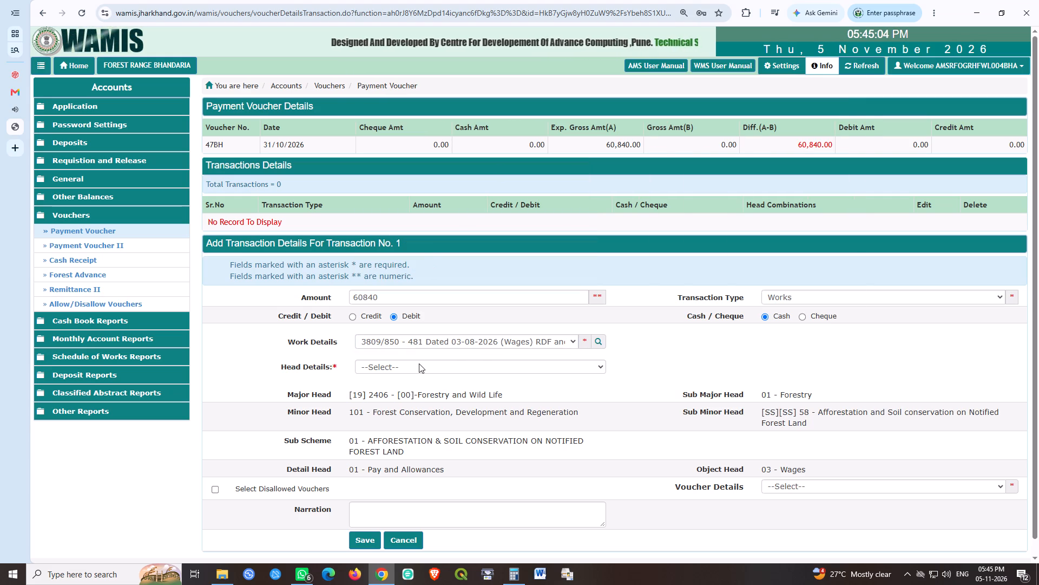
pyautogui.click(419, 363)
pyautogui.click(418, 392)
pyautogui.click(362, 540)
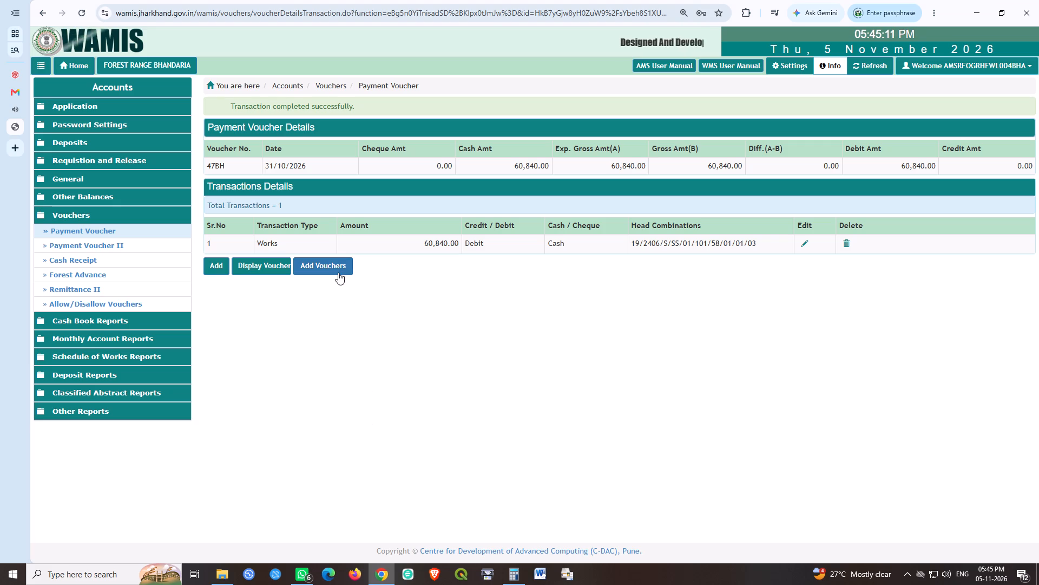
# Create and save a new payment voucher 48BH with an expected gross amount of 45650.
pyautogui.click(339, 271)
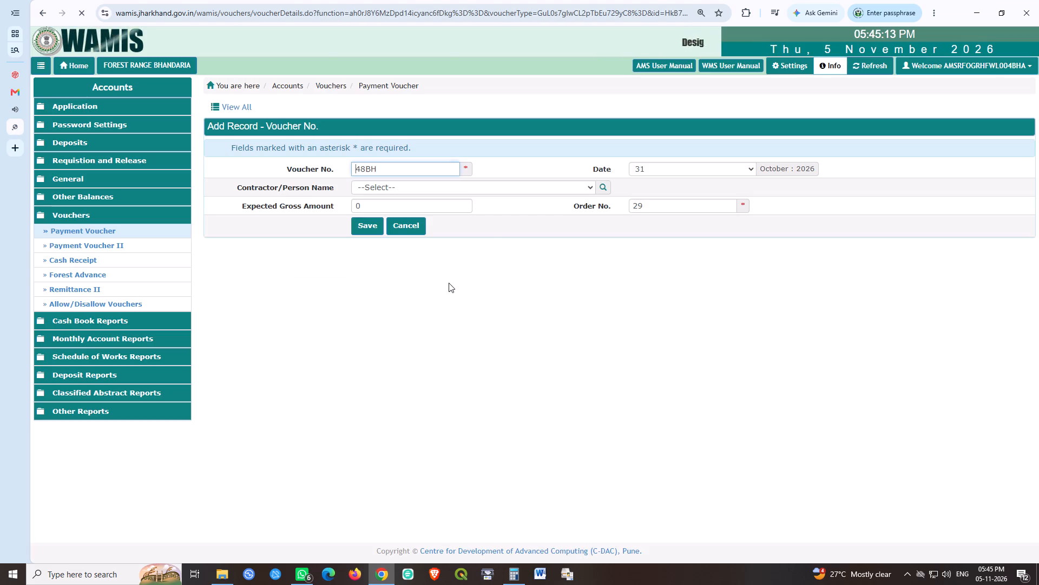
pyautogui.press('Tab')
pyautogui.press('Tab')
pyautogui.press('Tab')
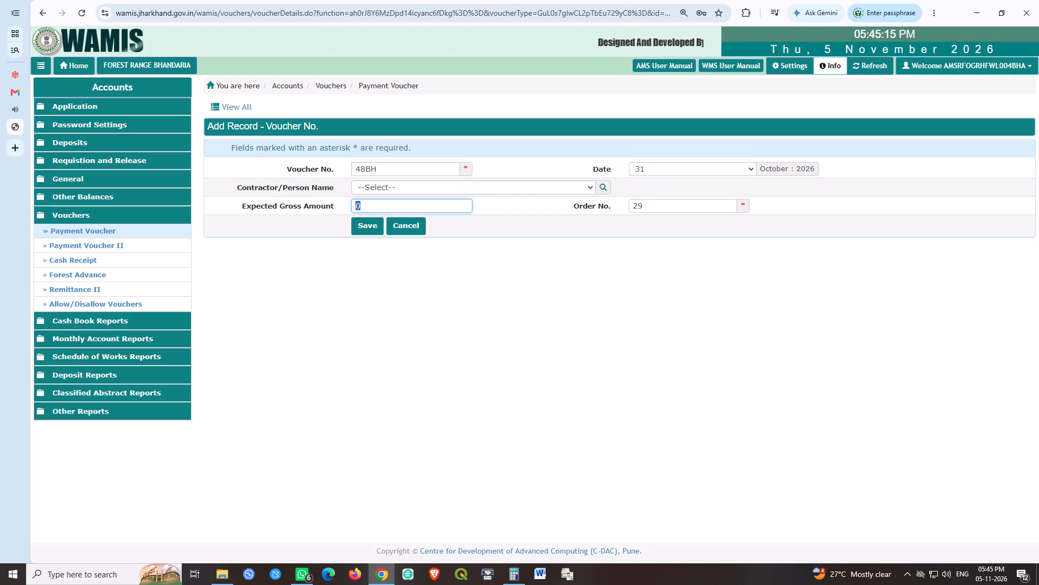
pyautogui.write('45650')
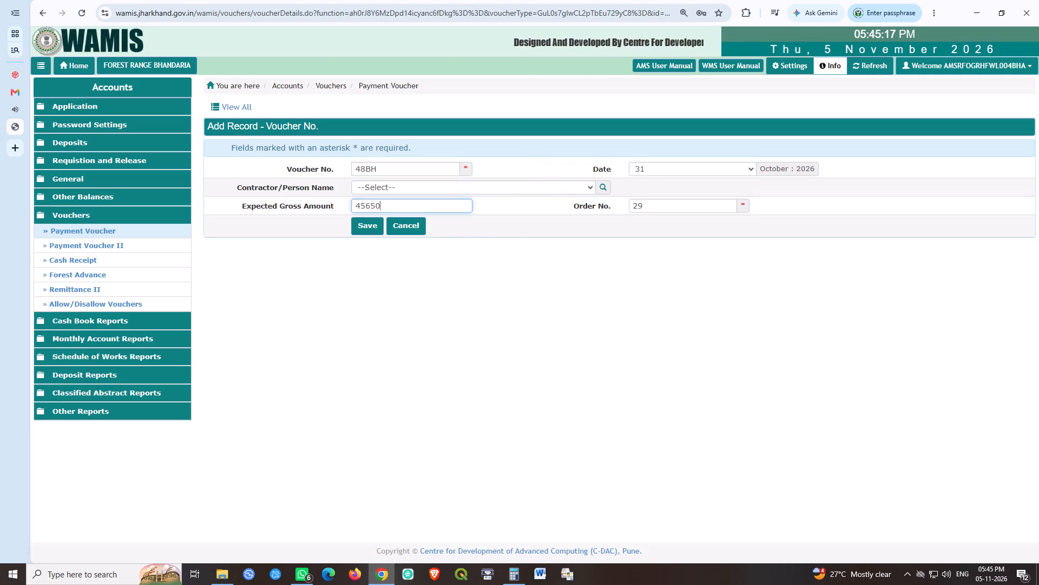
pyautogui.click(361, 227)
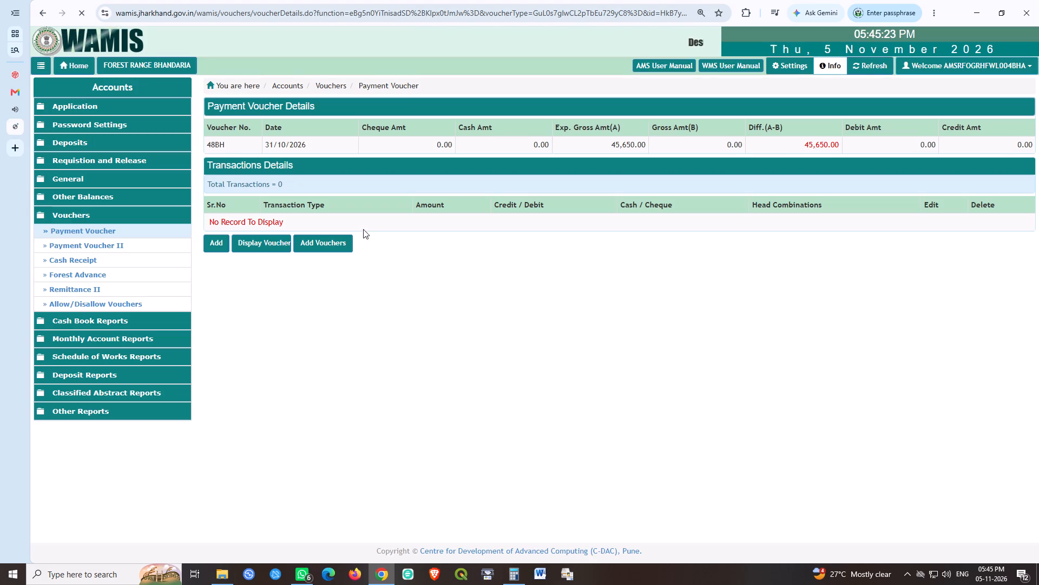
pyautogui.click(211, 242)
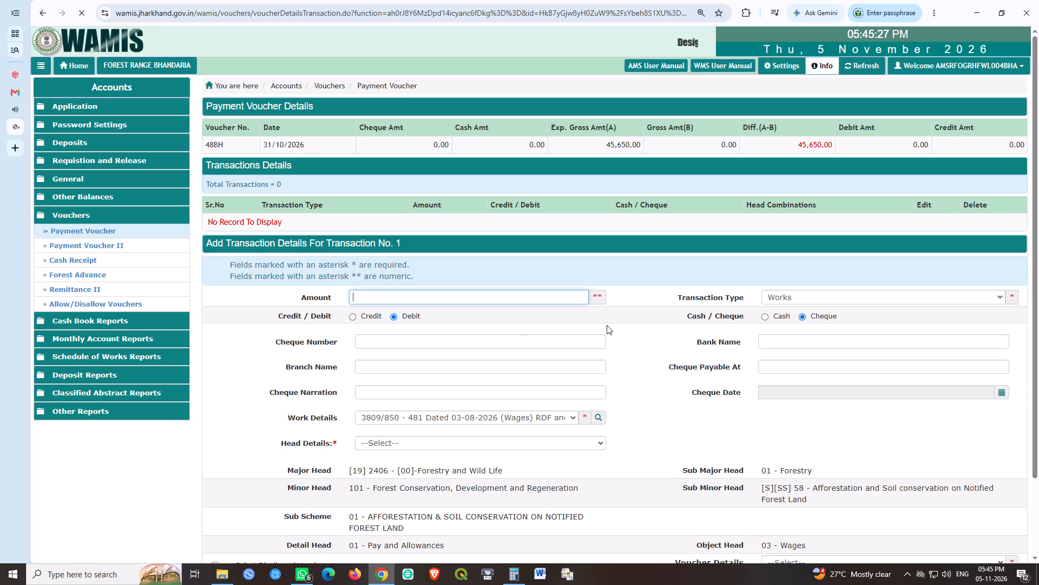
pyautogui.write('45650')
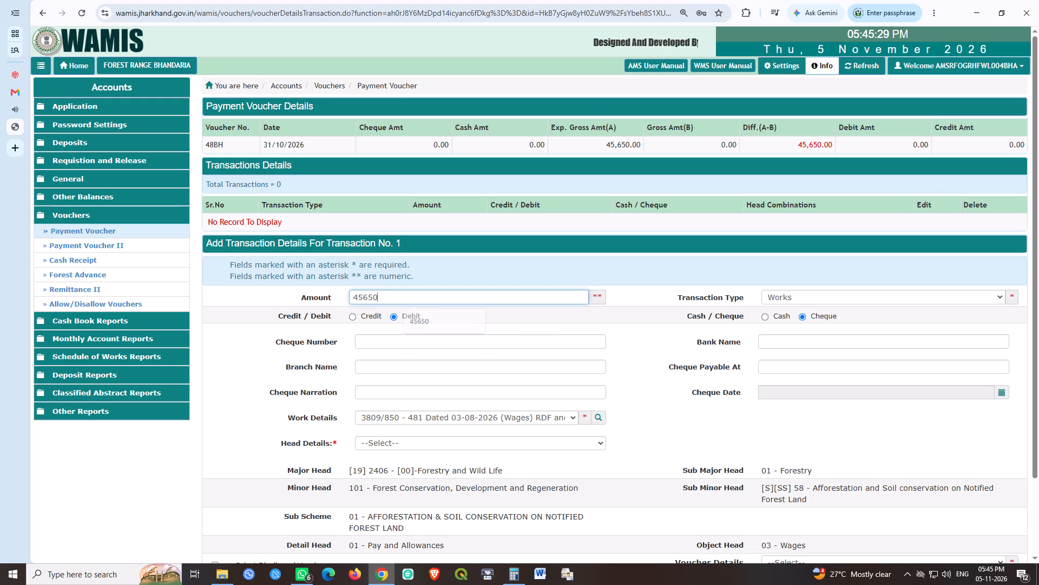
pyautogui.press('Tab')
pyautogui.press('Tab')
pyautogui.press('Tab')
pyautogui.press('Tab')
pyautogui.press('Left')
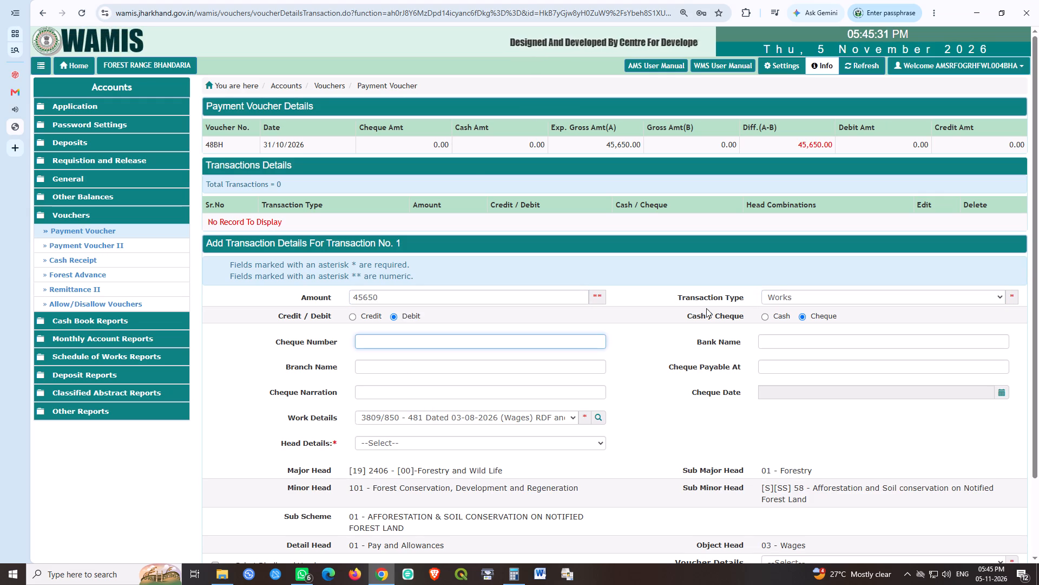
pyautogui.hotkey('shift', 'Tab')
pyautogui.press('Left')
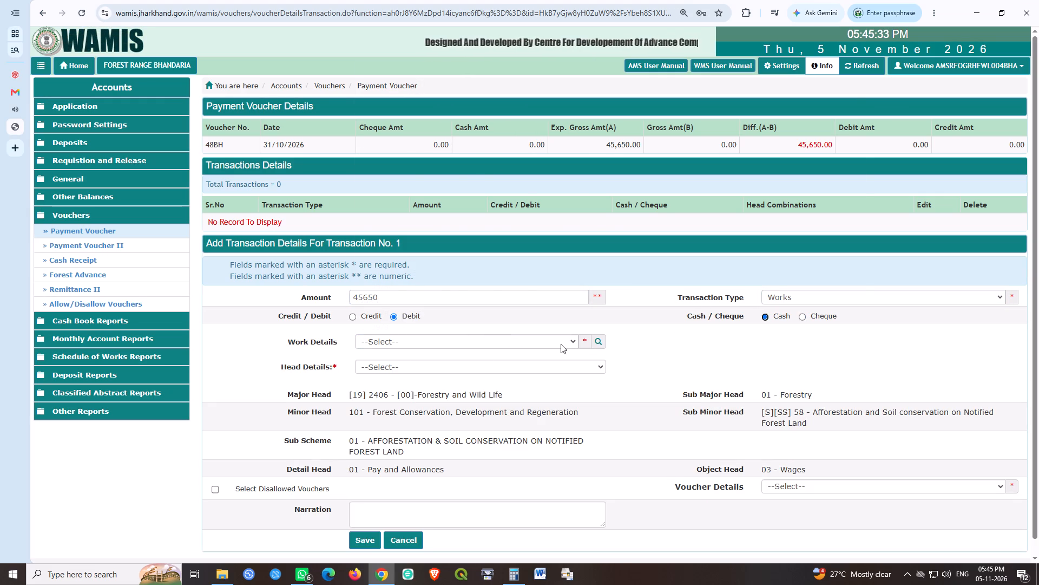
pyautogui.click(561, 344)
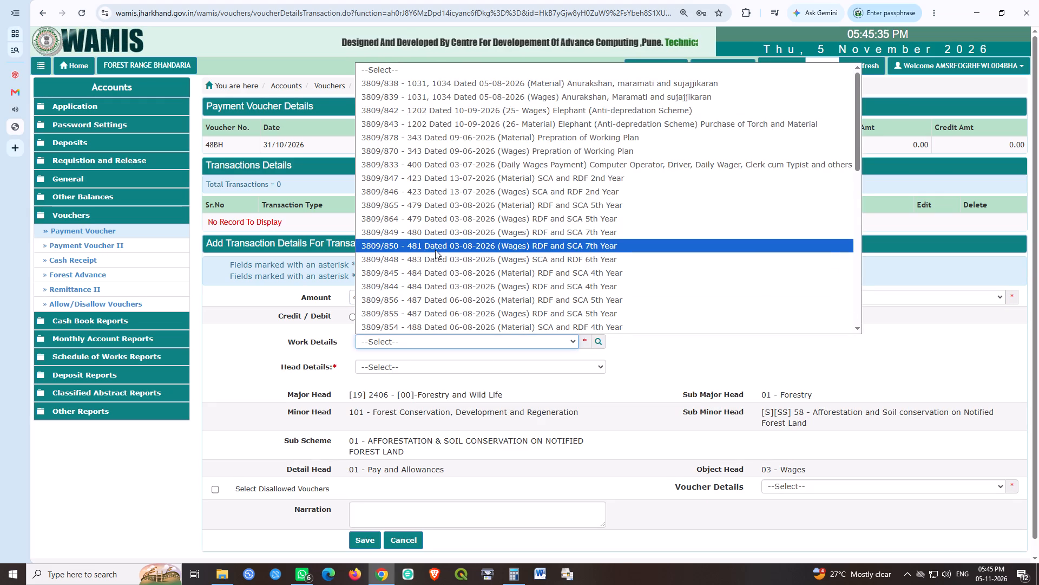
pyautogui.click(435, 250)
pyautogui.click(386, 370)
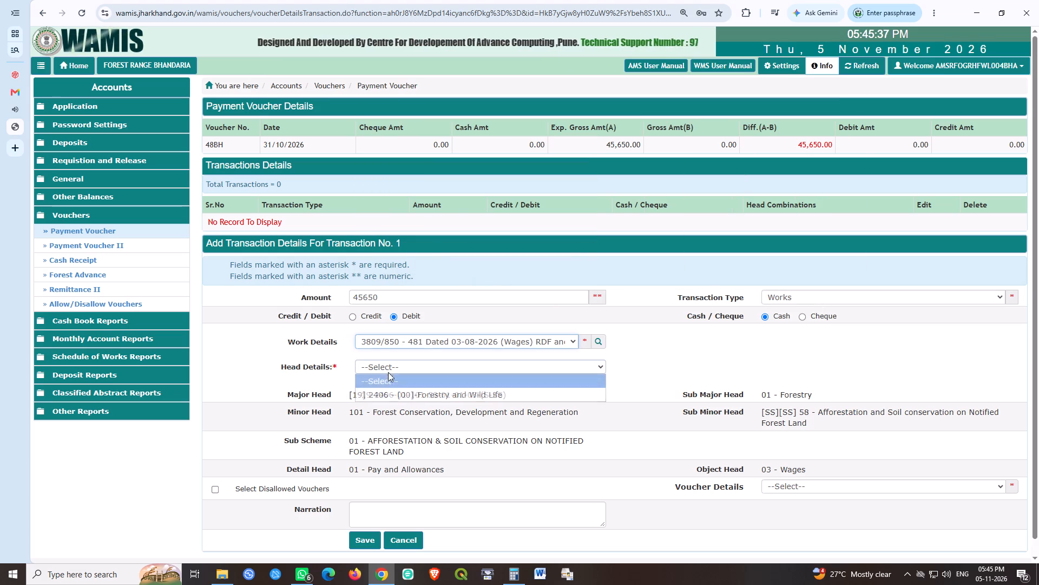
pyautogui.click(400, 389)
pyautogui.click(359, 541)
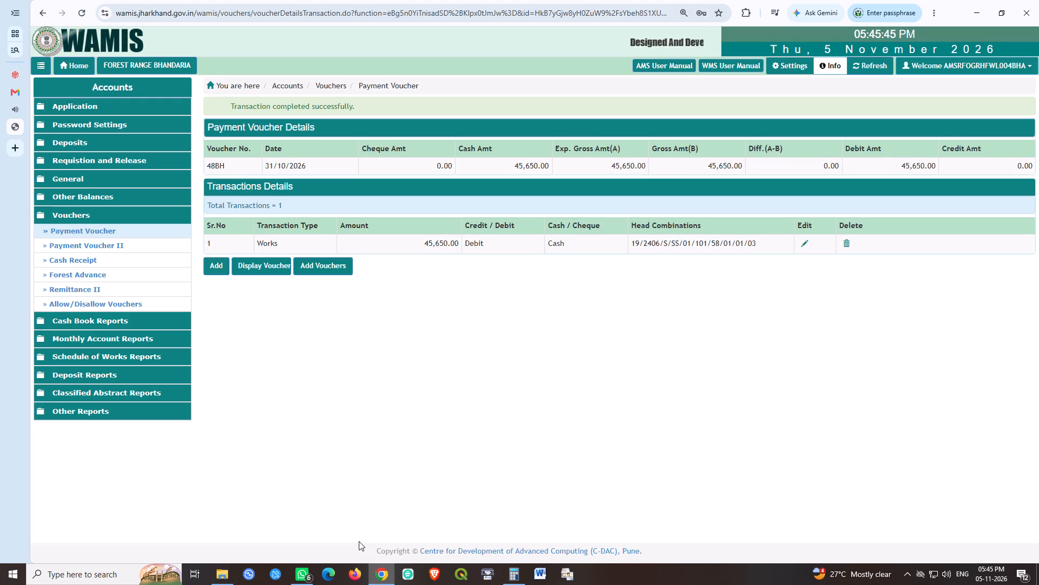
# Create a new payment voucher, number it 30BH, set its expected gross amount to 24336, and save it.
pyautogui.click(330, 269)
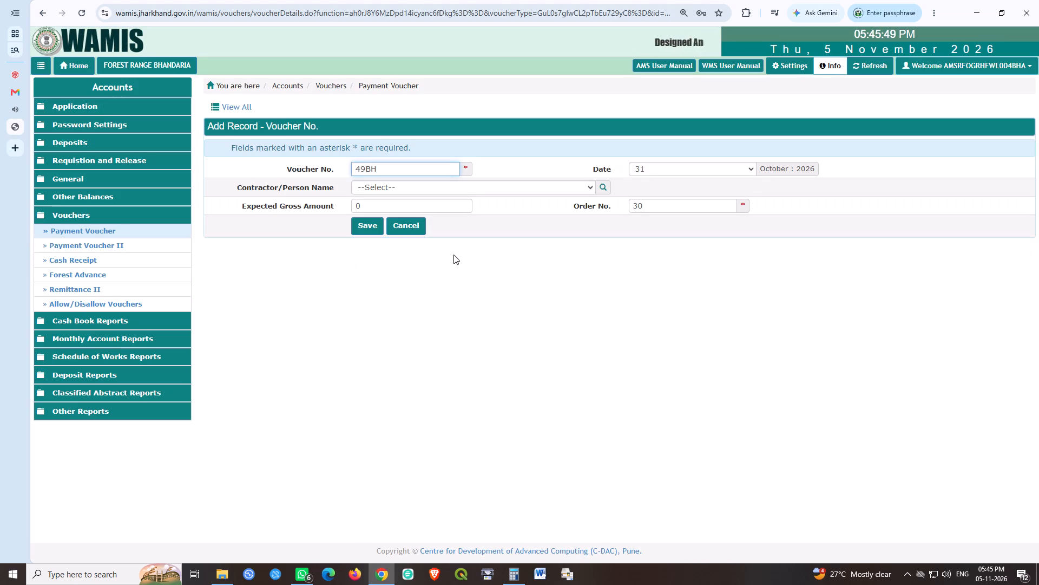
pyautogui.hotkey('shift', 'Right')
pyautogui.hotkey('shift', 'Right')
pyautogui.write('30')
pyautogui.press('Tab')
pyautogui.press('Tab')
pyautogui.press('Tab')
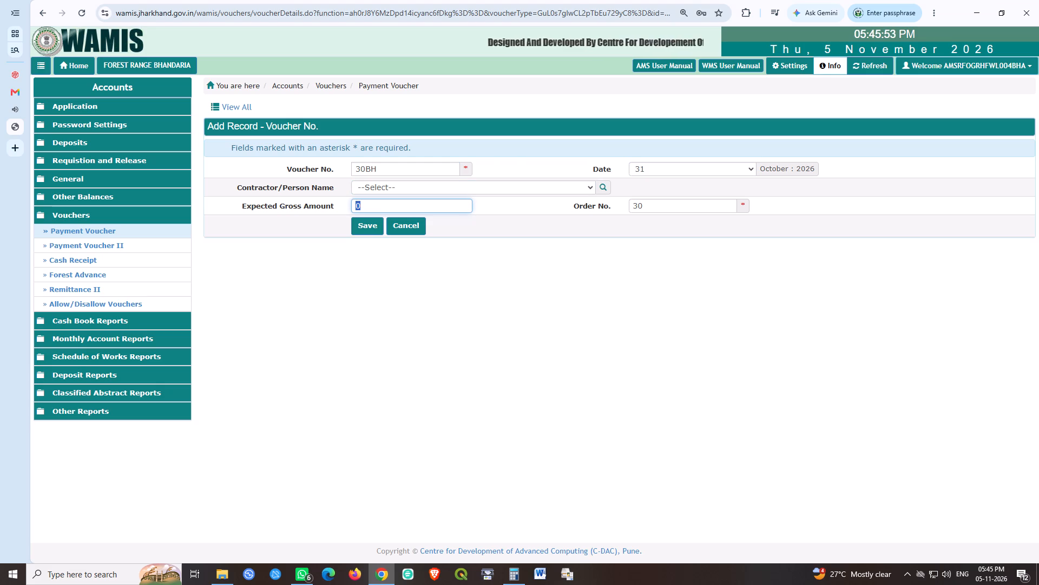
pyautogui.write('24336')
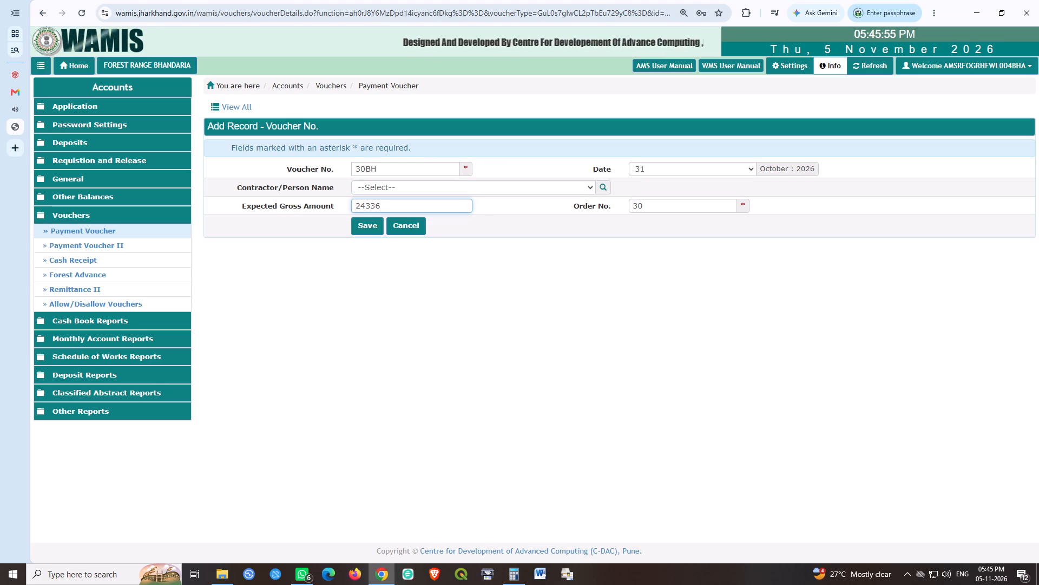
pyautogui.press('Tab')
pyautogui.press('Tab')
pyautogui.press('space')
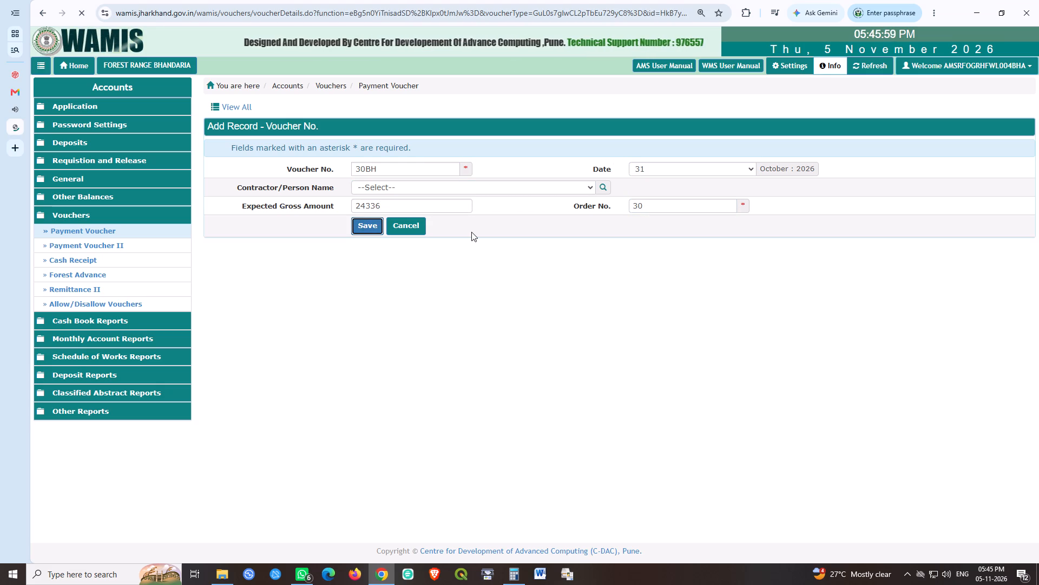
pyautogui.click(220, 243)
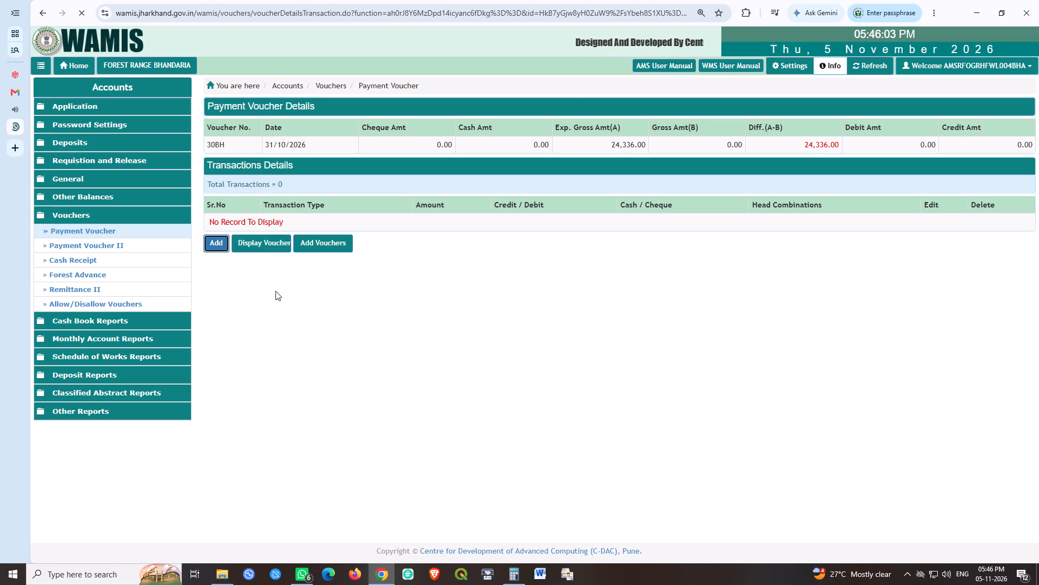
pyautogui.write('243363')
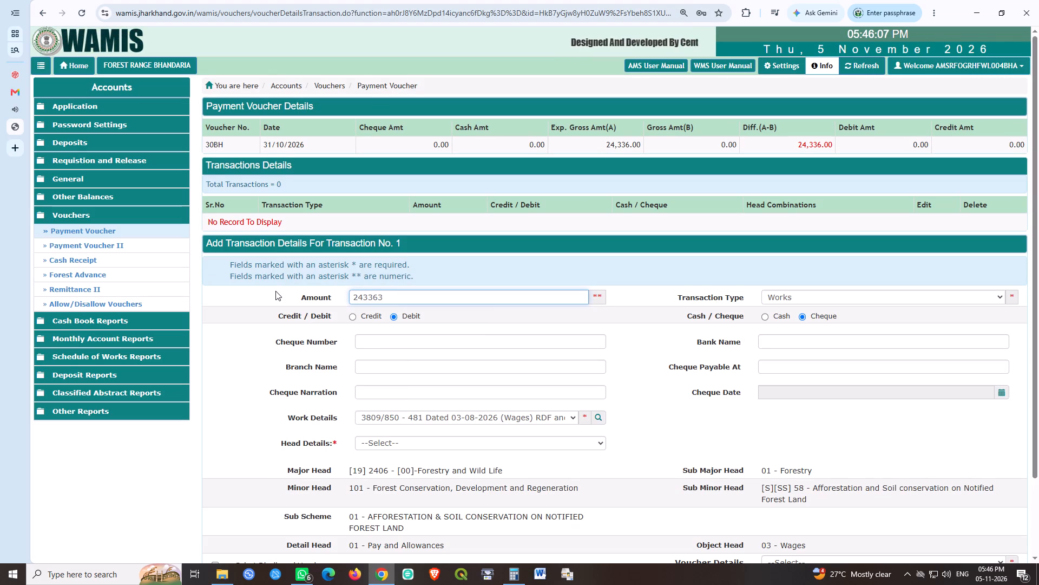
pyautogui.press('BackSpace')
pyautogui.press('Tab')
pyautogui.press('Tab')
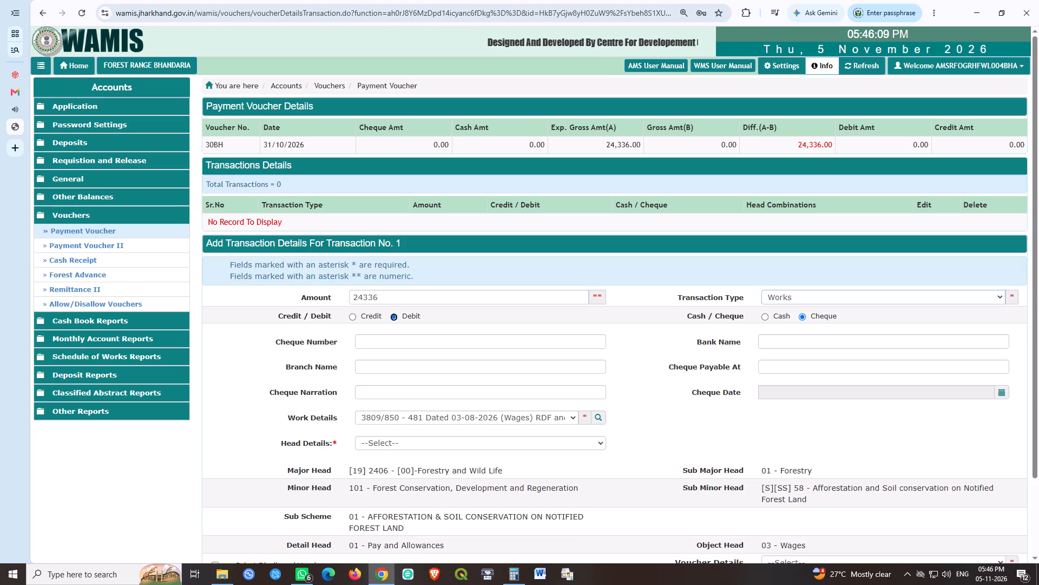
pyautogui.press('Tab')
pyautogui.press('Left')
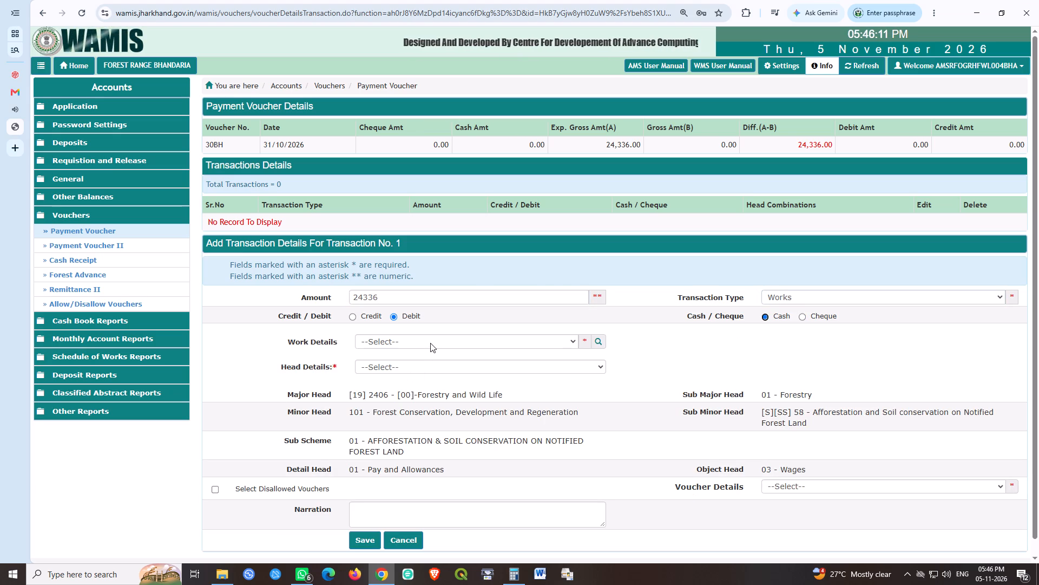
pyautogui.click(430, 343)
pyautogui.scroll(-1, 444, 288)
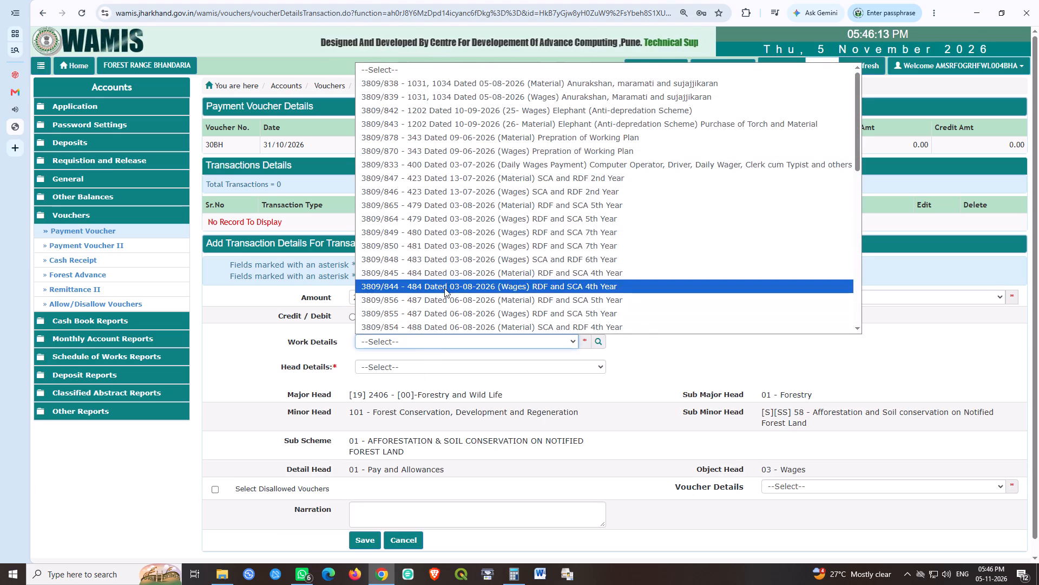
pyautogui.click(442, 277)
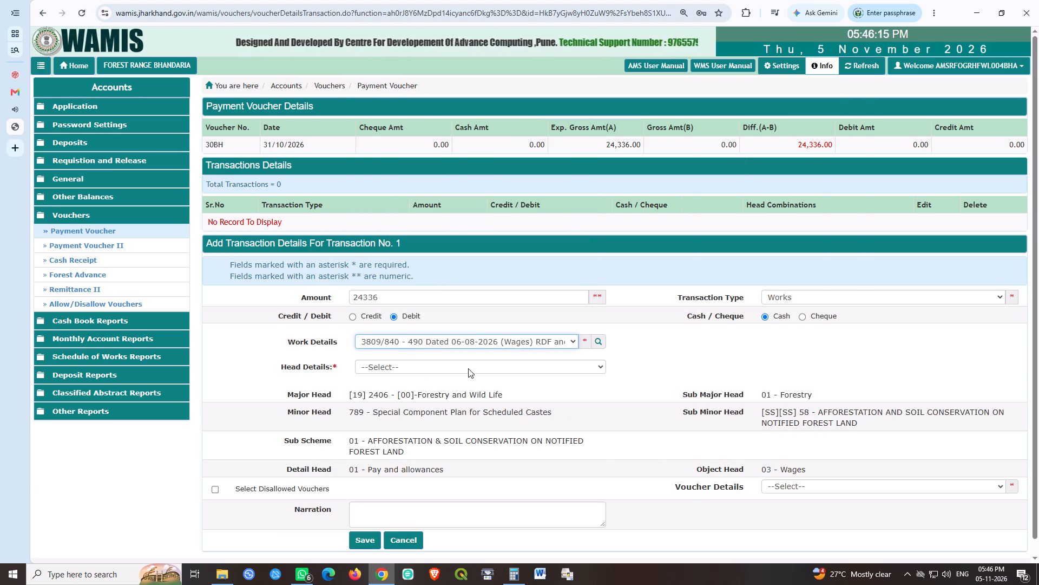
pyautogui.click(461, 369)
pyautogui.click(418, 396)
pyautogui.click(367, 543)
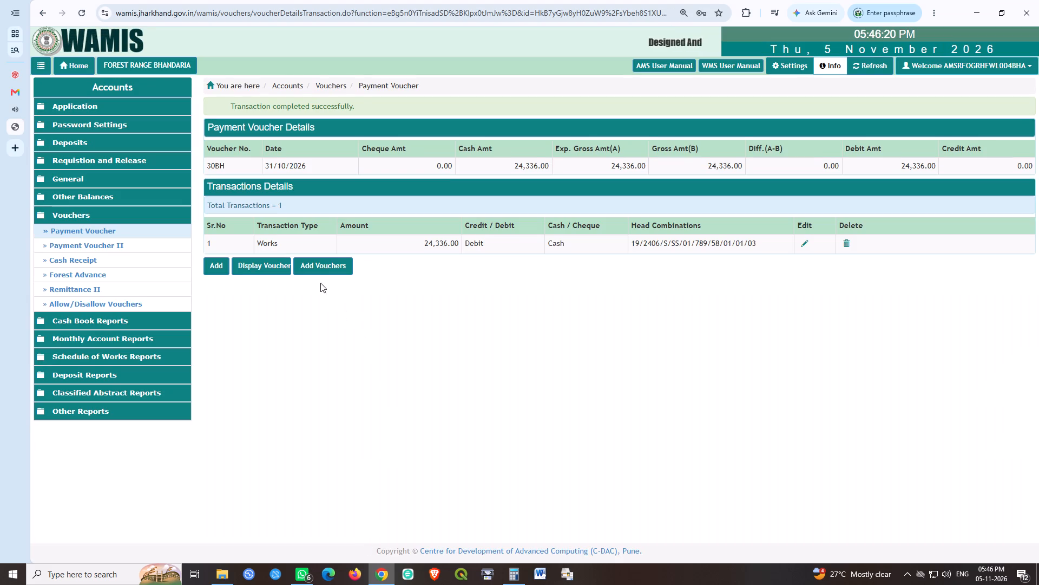
# Create a new payment voucher, number it 38BH, set its expected gross amount to 60840, and save it.
pyautogui.click(320, 272)
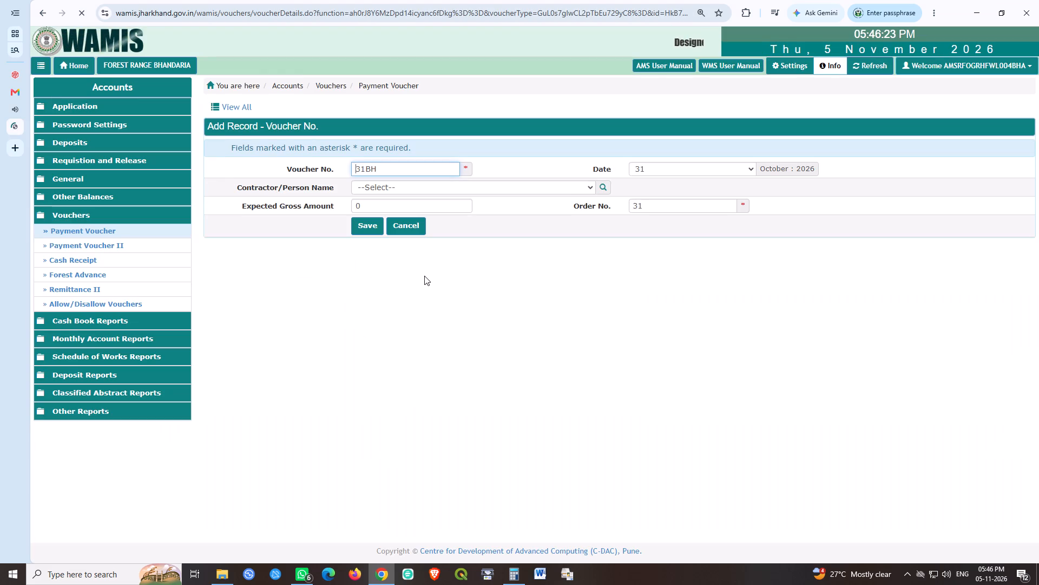
pyautogui.press('Right')
pyautogui.hotkey('shift', 'Right')
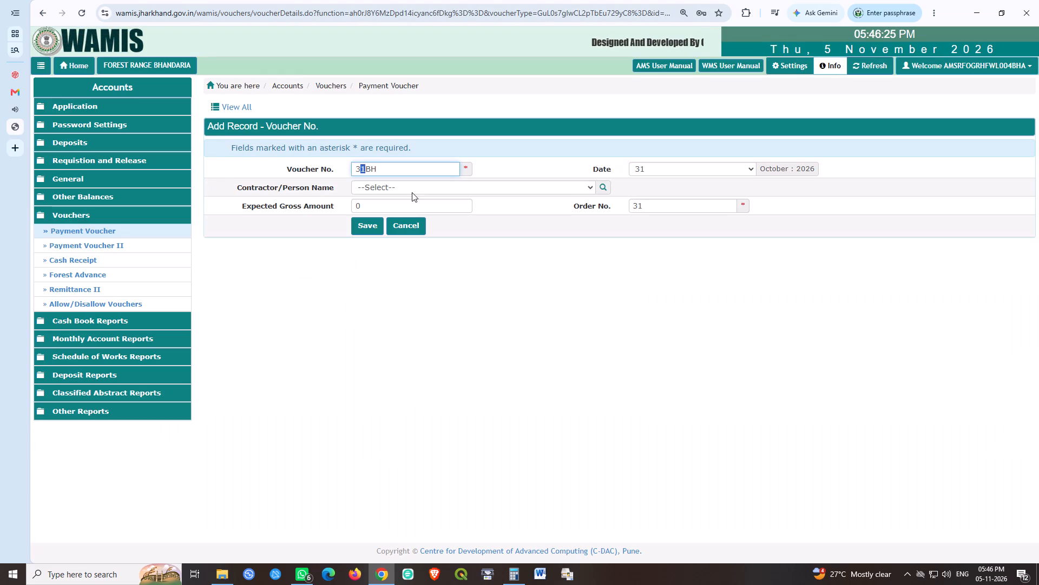
pyautogui.press('8')
pyautogui.press('Tab')
pyautogui.press('Tab')
pyautogui.press('Tab')
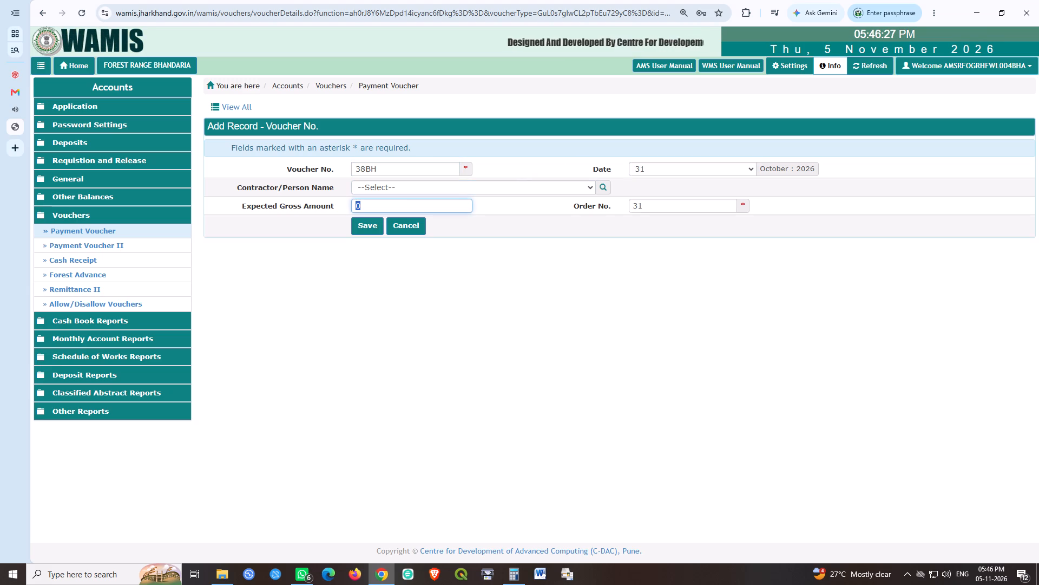
pyautogui.write('60840')
pyautogui.press('Tab')
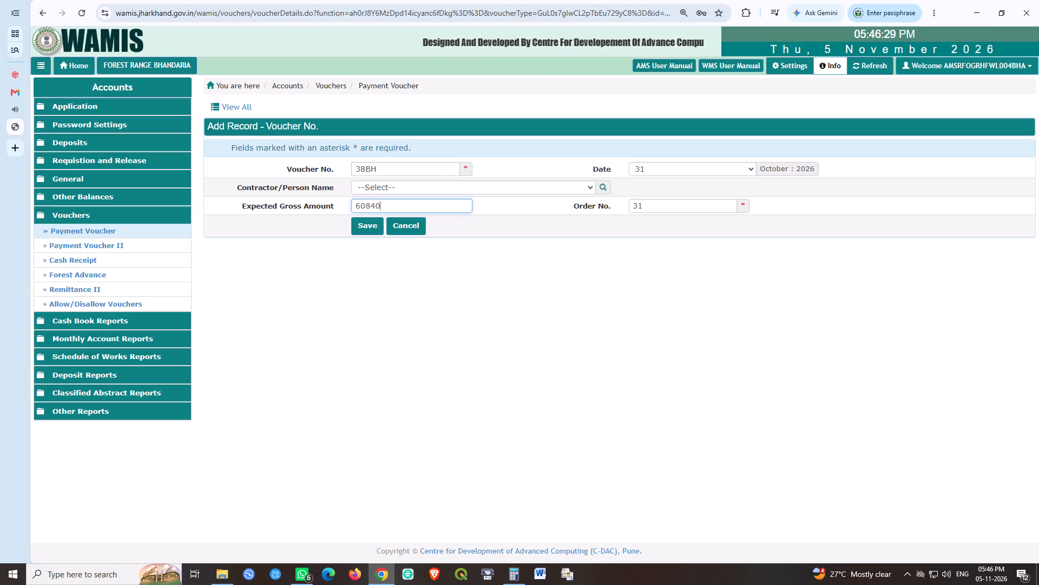
pyautogui.press('Tab')
pyautogui.press('space')
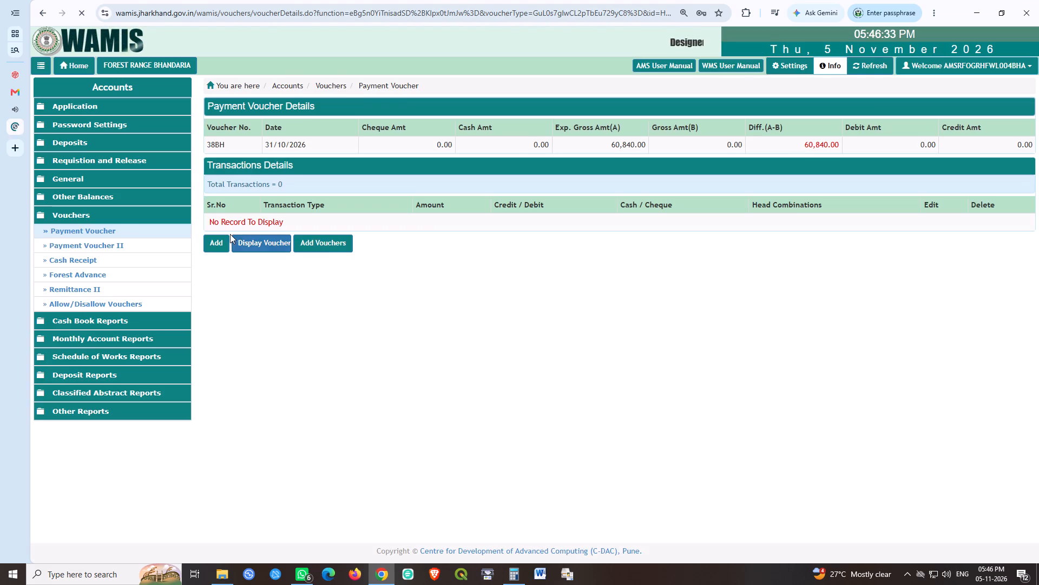
pyautogui.click(214, 237)
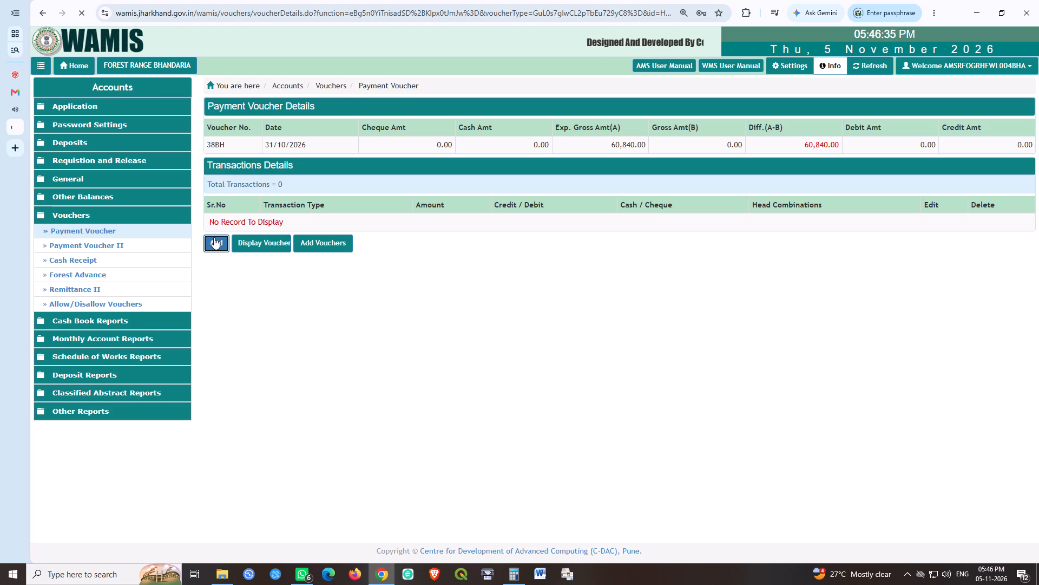
pyautogui.write('60840')
pyautogui.press('Tab')
pyautogui.press('Tab')
pyautogui.press('Tab')
pyautogui.press('Left')
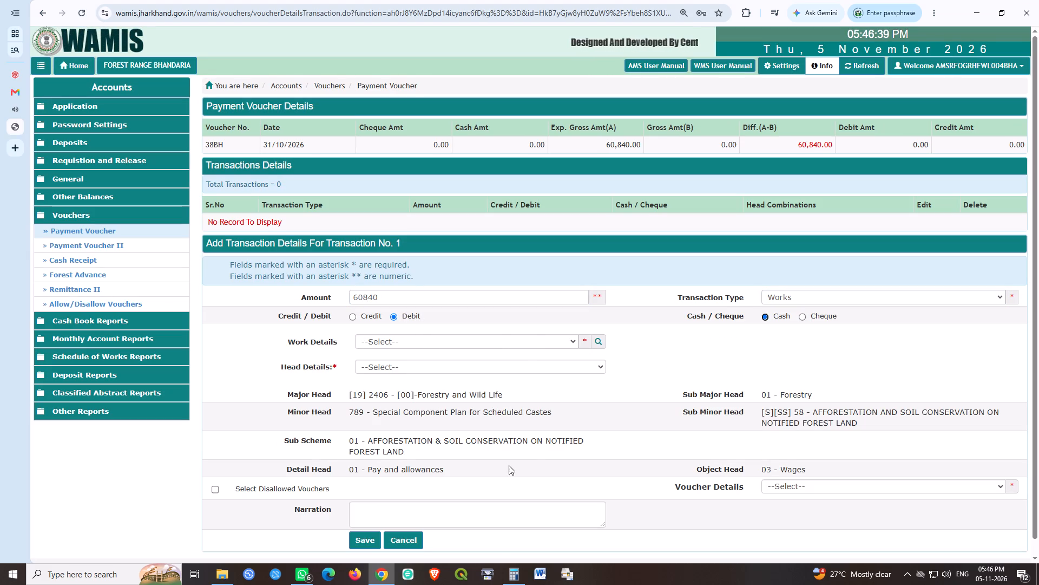
pyautogui.click(530, 341)
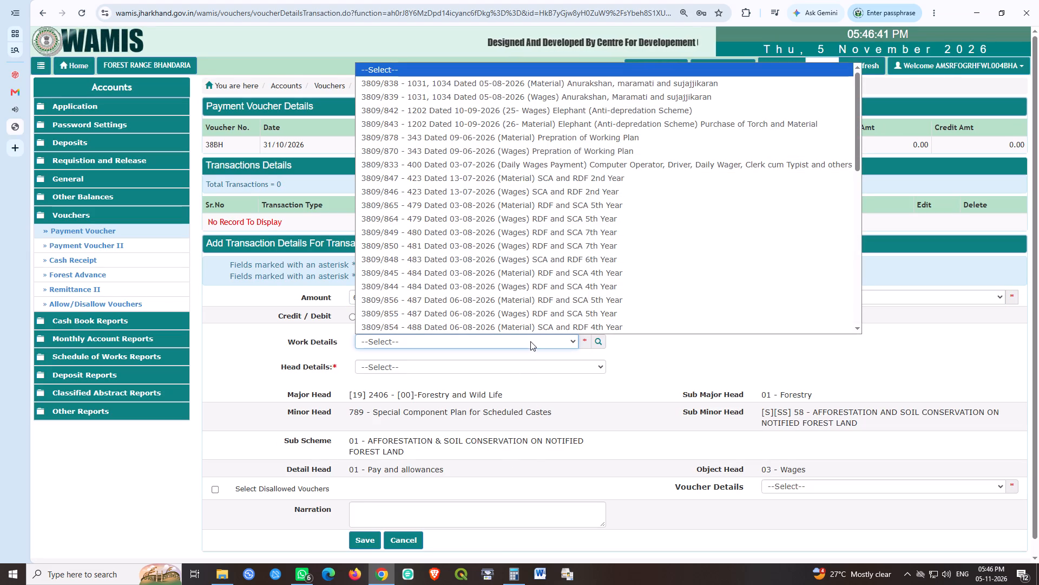
pyautogui.scroll(-1, 460, 243)
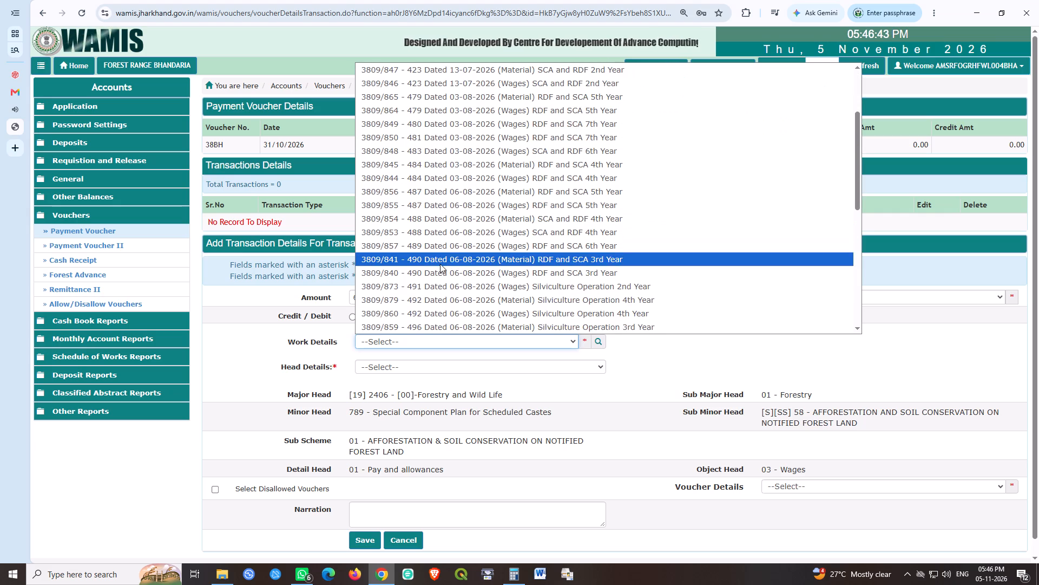
pyautogui.click(430, 271)
pyautogui.click(385, 363)
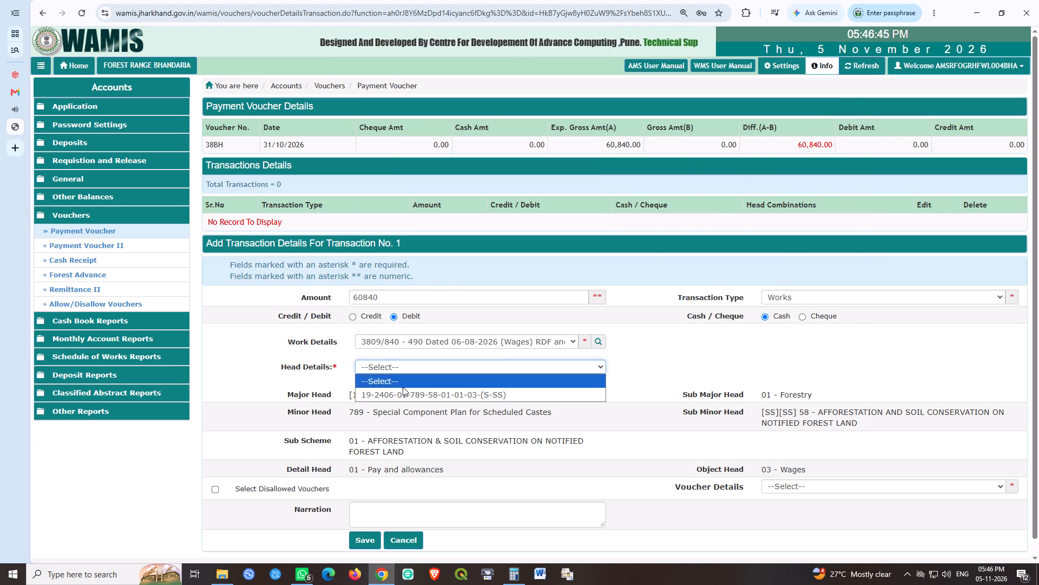
pyautogui.click(399, 389)
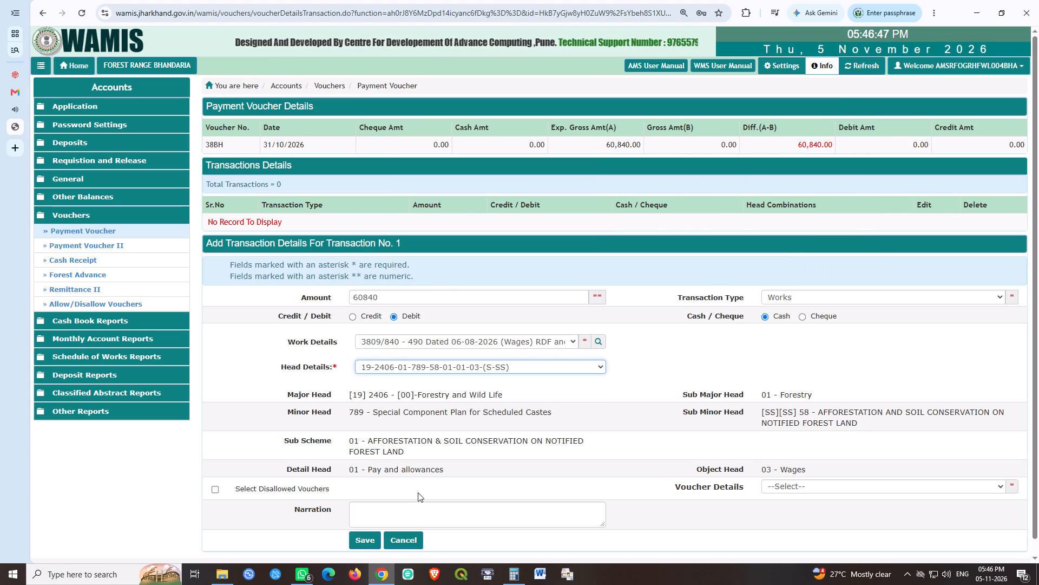
pyautogui.click(369, 539)
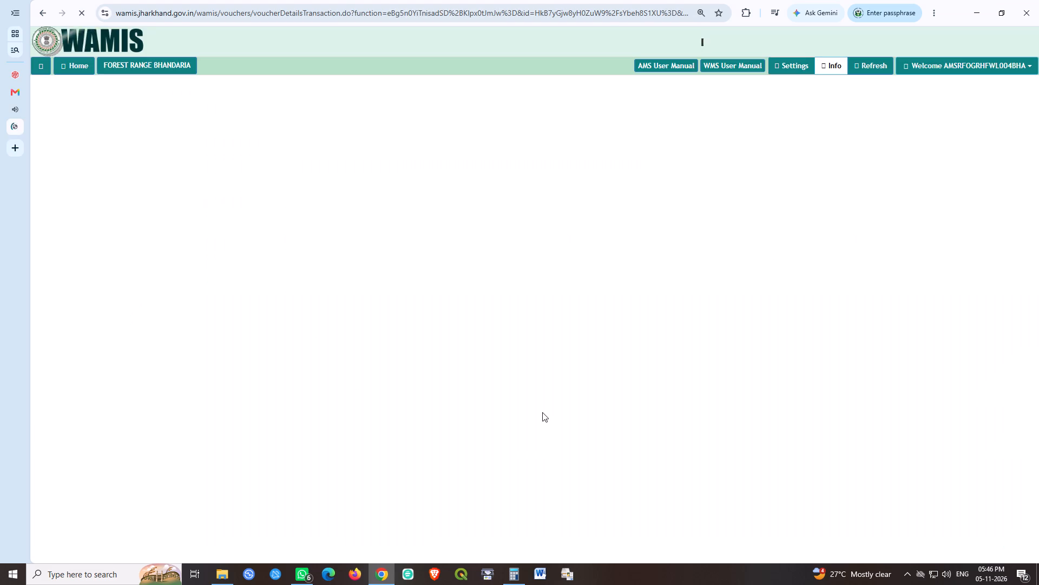
# Create and save a new payment voucher 39BH with an expected gross amount of 49608.
pyautogui.click(332, 264)
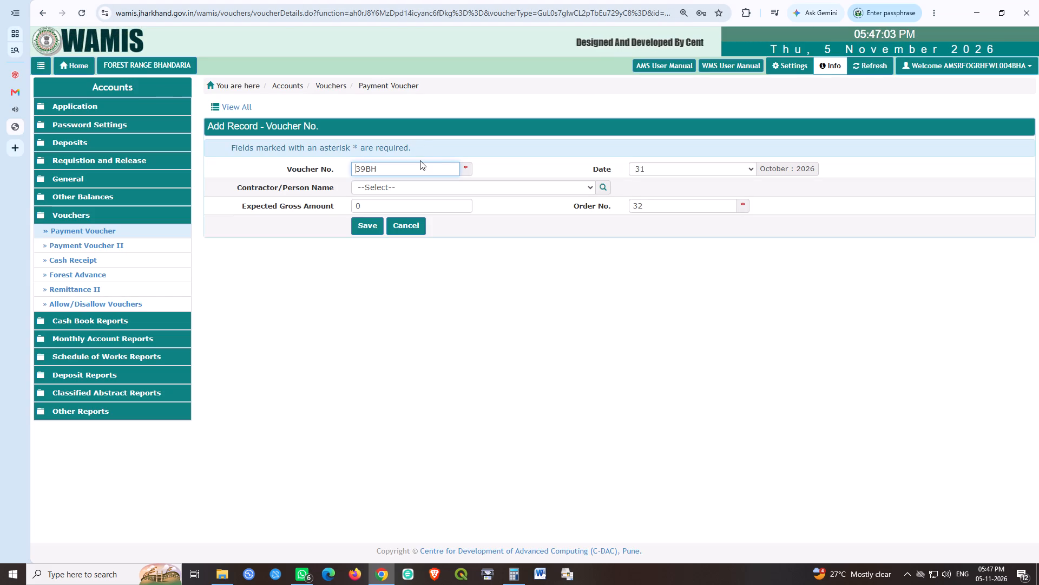
pyautogui.press('Tab')
pyautogui.press('Tab')
pyautogui.press('Tab')
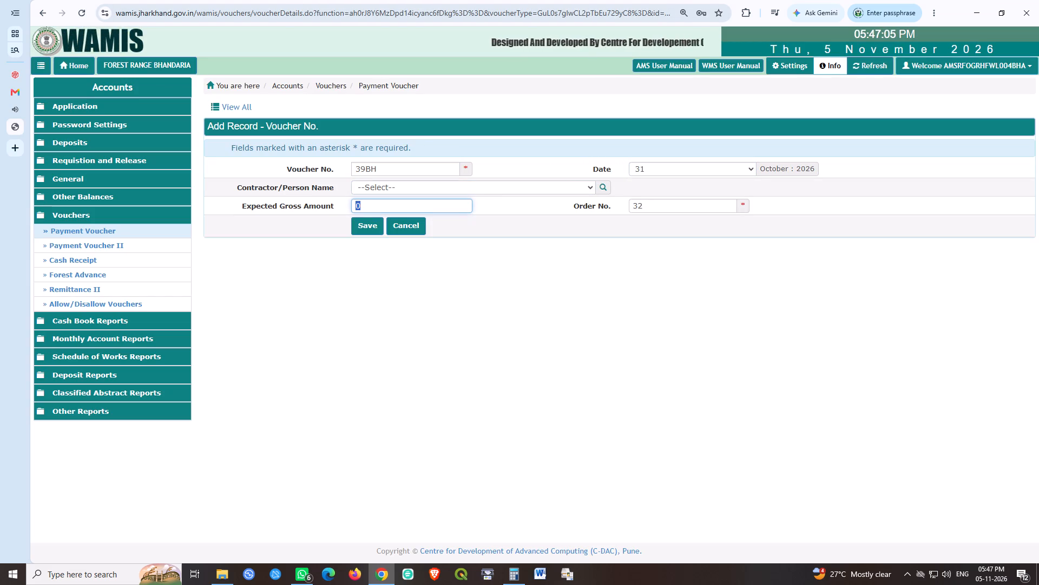
pyautogui.write('49608')
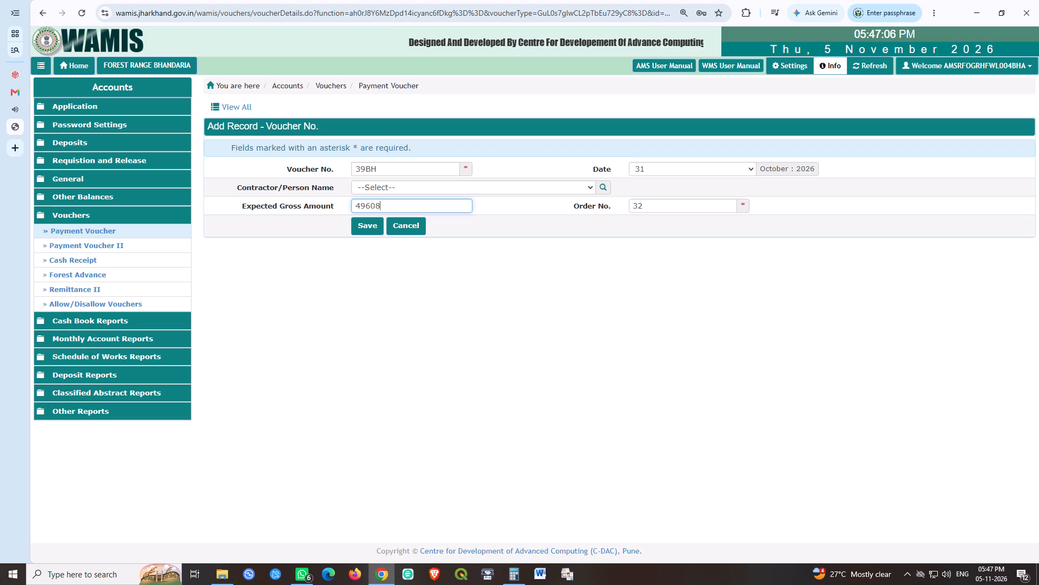
pyautogui.press('Tab')
pyautogui.press('Tab')
pyautogui.press('space')
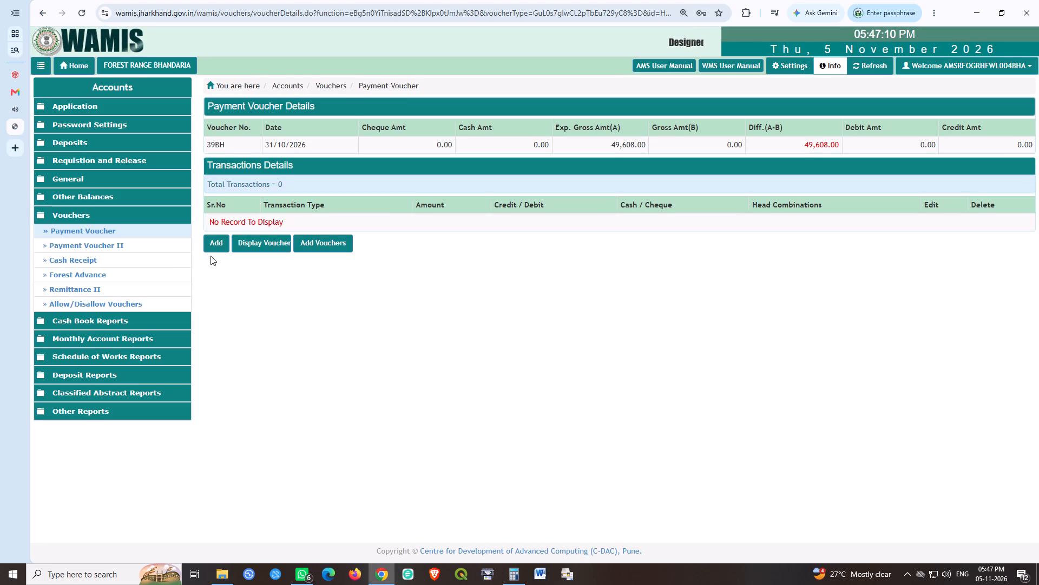
pyautogui.click(219, 242)
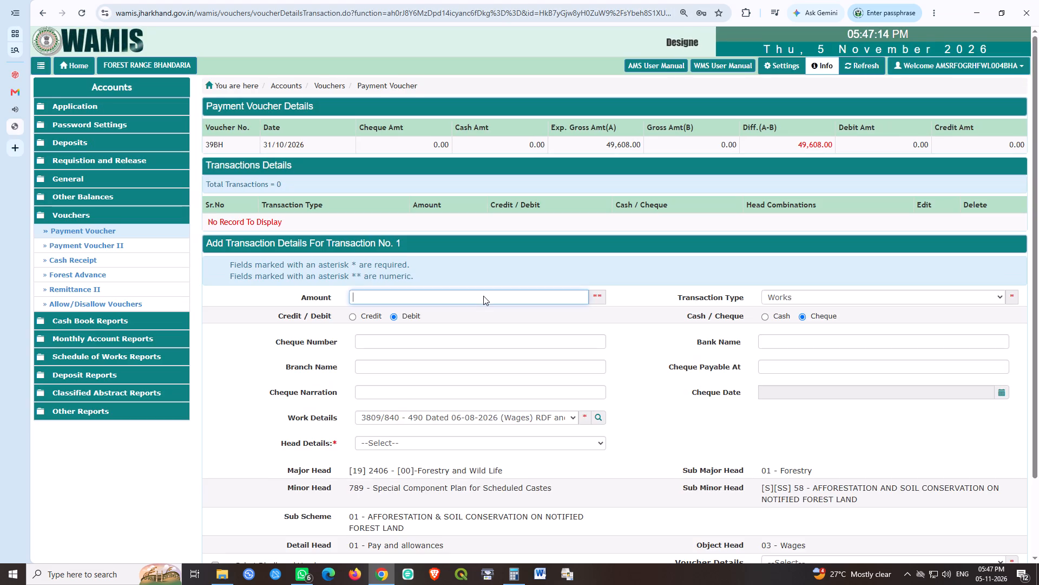
pyautogui.write('49608')
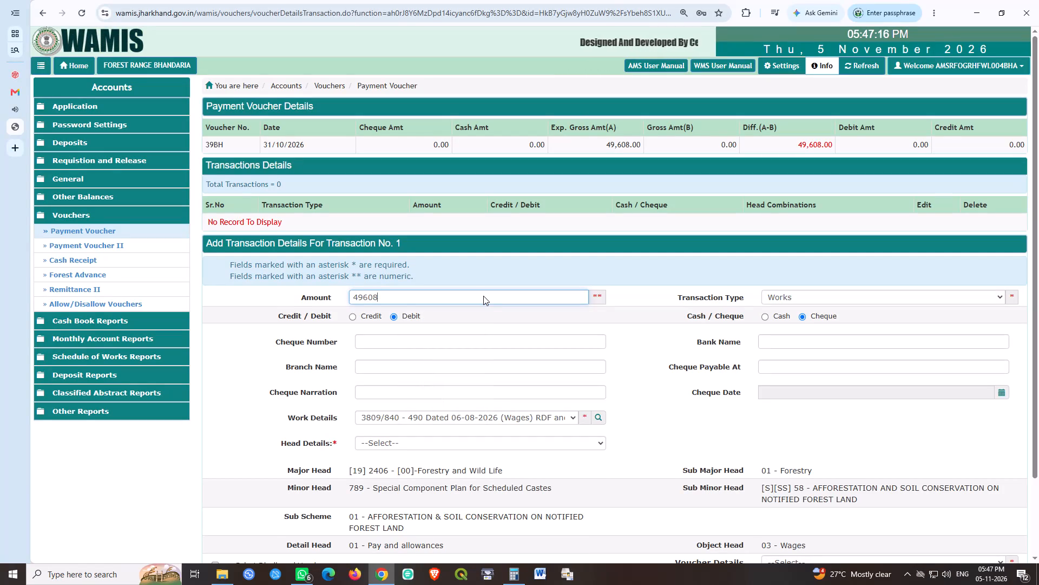
pyautogui.press('Tab')
pyautogui.press('Tab')
pyautogui.press('Tab')
pyautogui.press('Left')
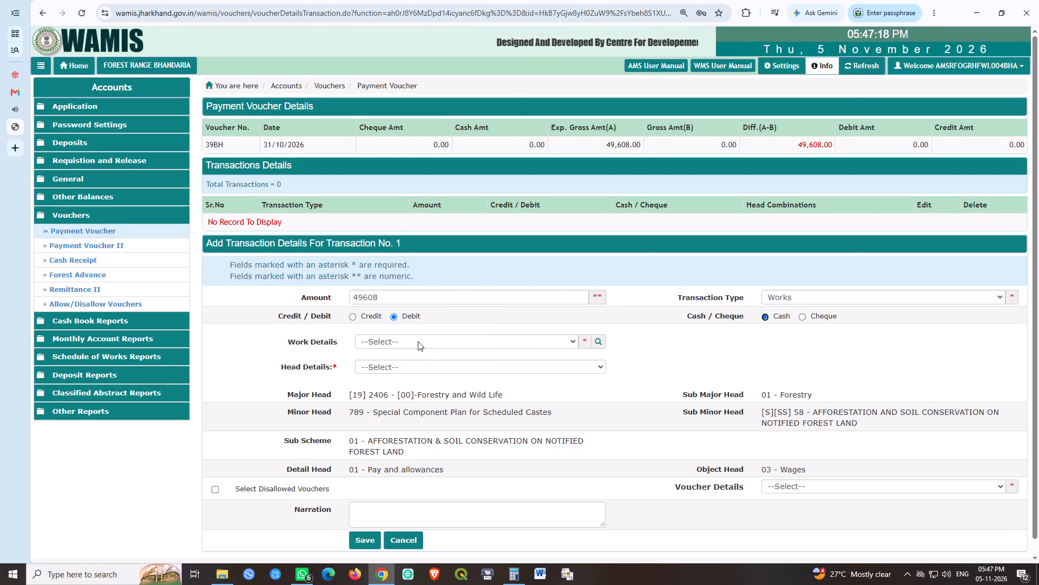
pyautogui.click(418, 341)
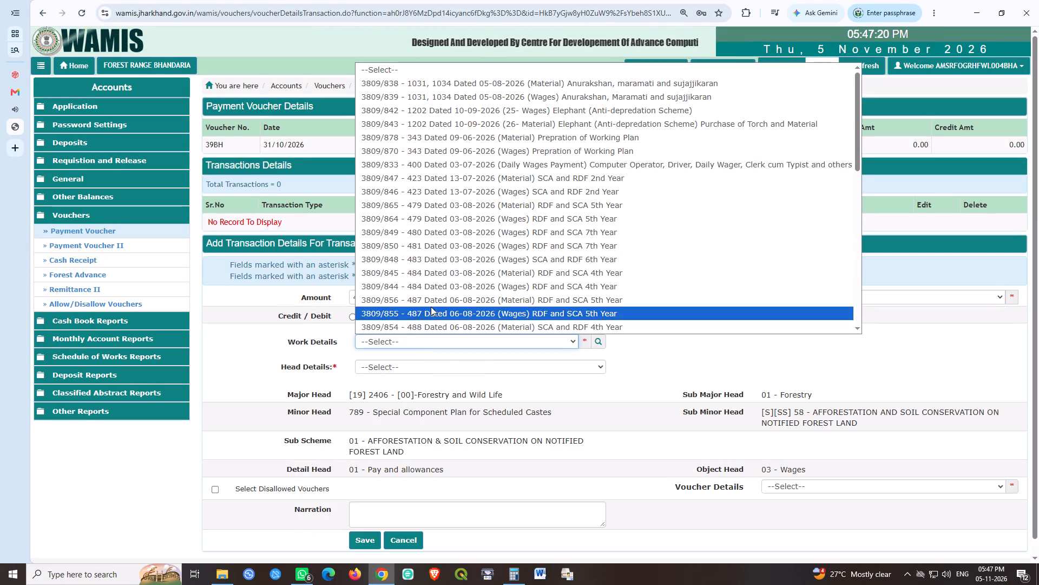
pyautogui.scroll(-1, 438, 254)
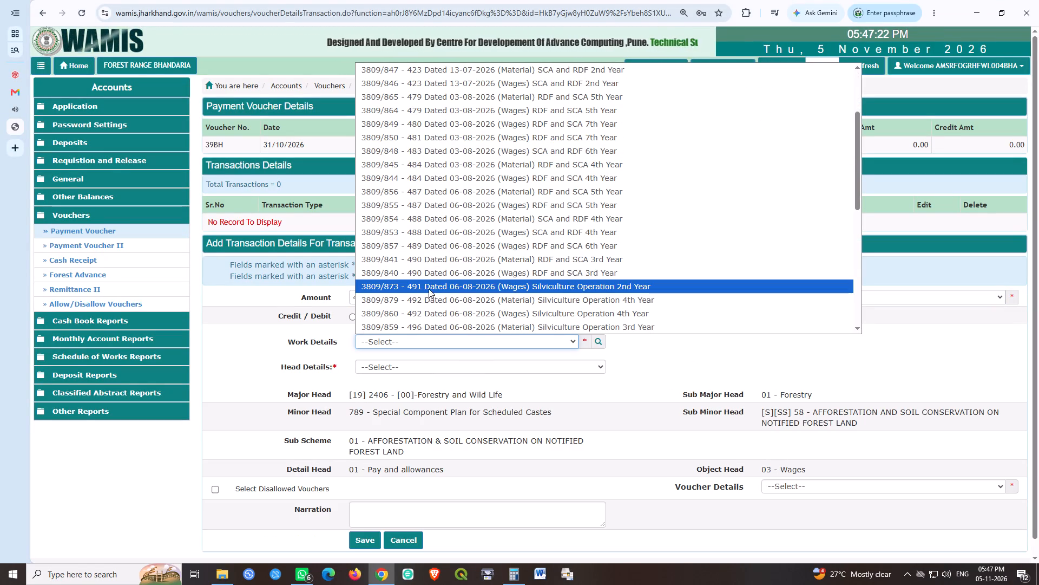
pyautogui.click(432, 277)
pyautogui.click(414, 370)
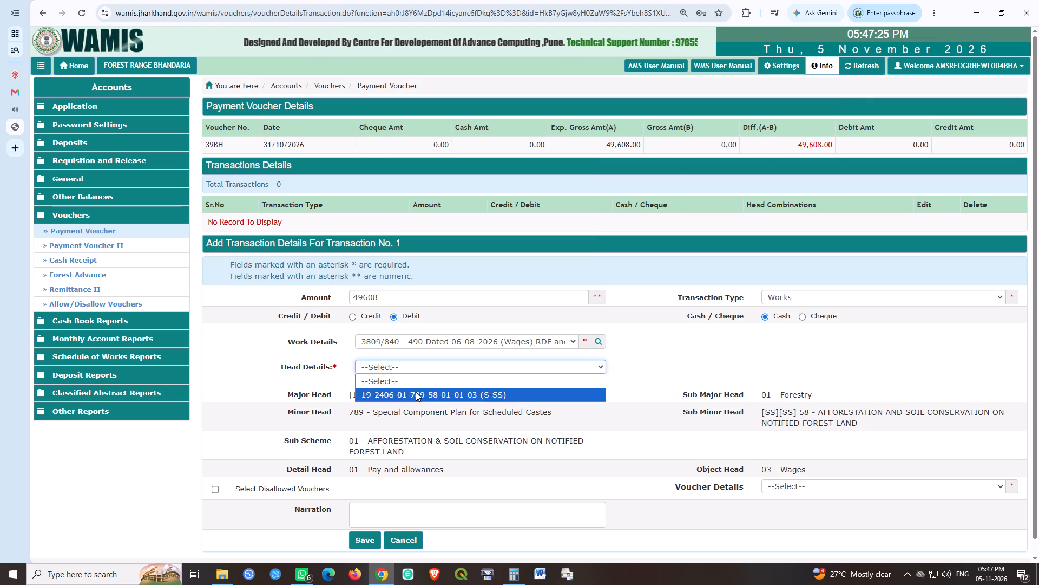
pyautogui.click(416, 392)
pyautogui.click(361, 539)
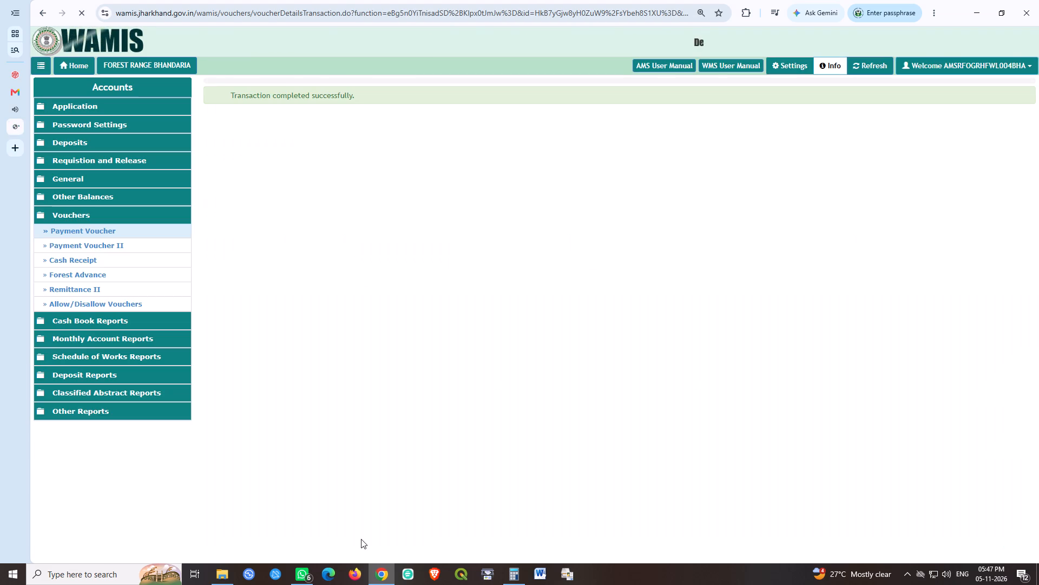
# Create and save a new payment voucher 40BH with an expected gross amount of 7566.
pyautogui.click(337, 264)
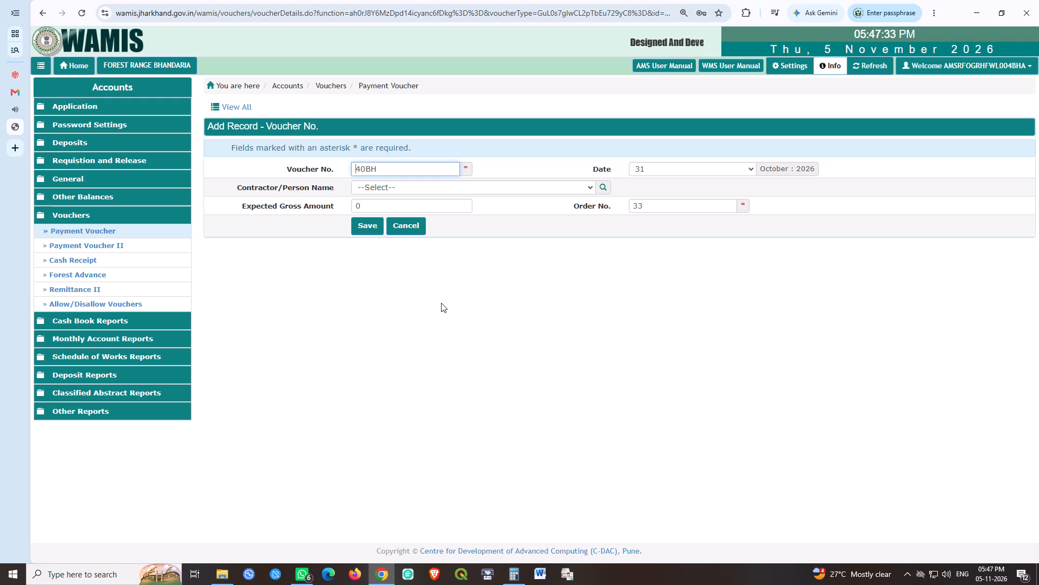
pyautogui.press('Tab')
pyautogui.press('Tab')
pyautogui.press('Tab')
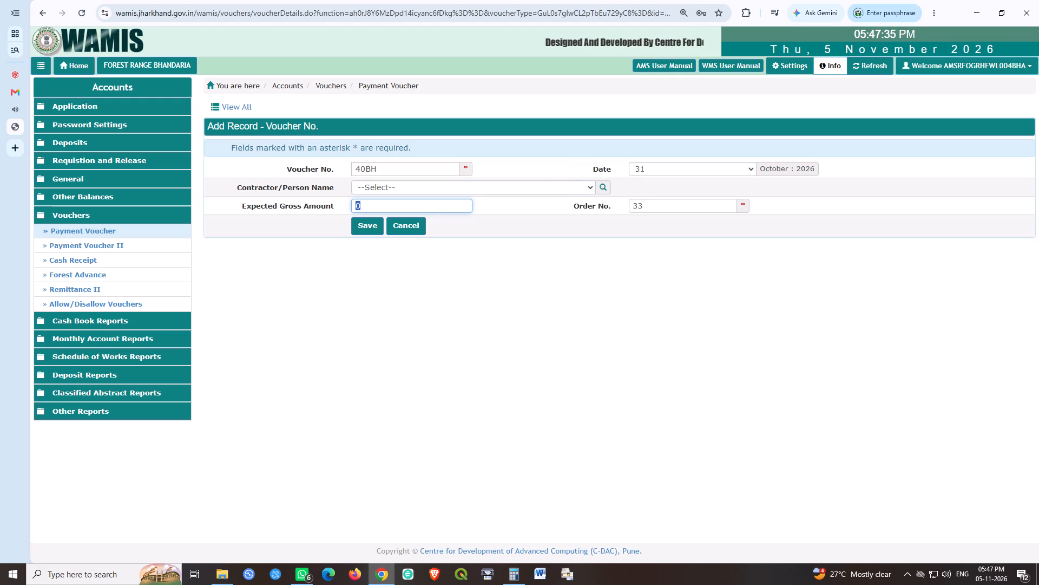
pyautogui.write('7566')
pyautogui.press('Tab')
pyautogui.press('Tab')
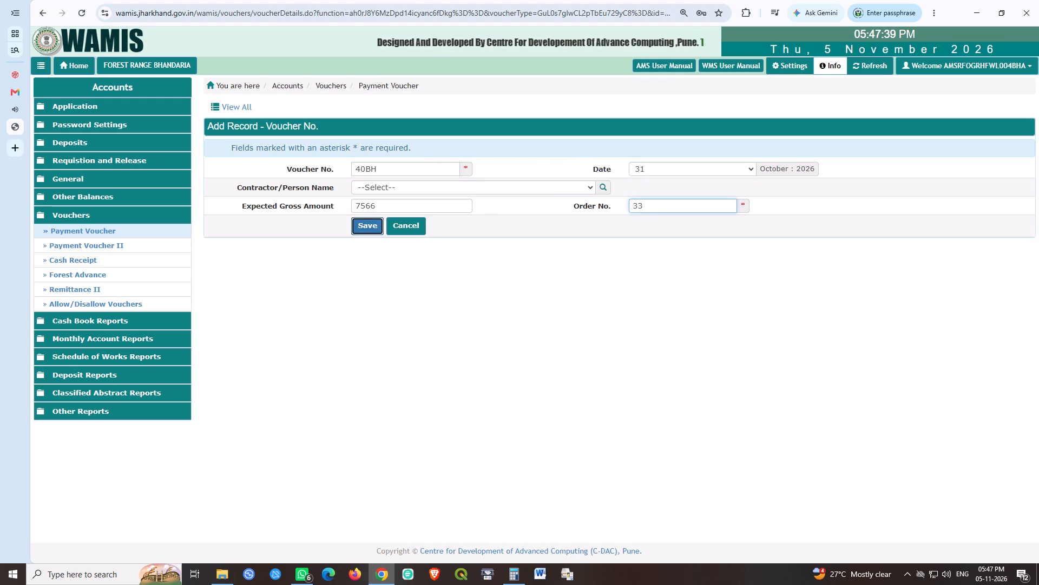
pyautogui.press('space')
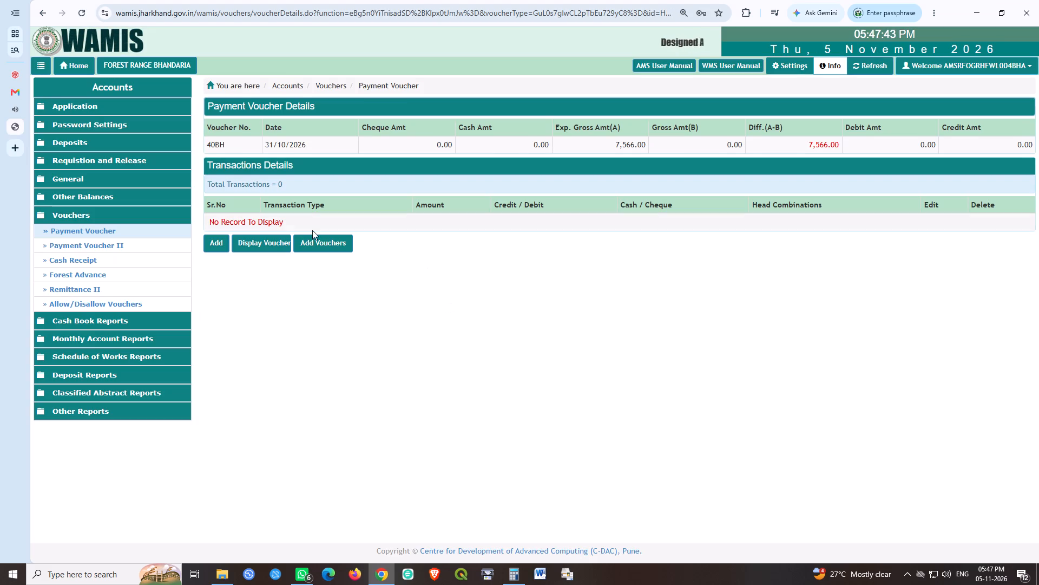
pyautogui.click(214, 240)
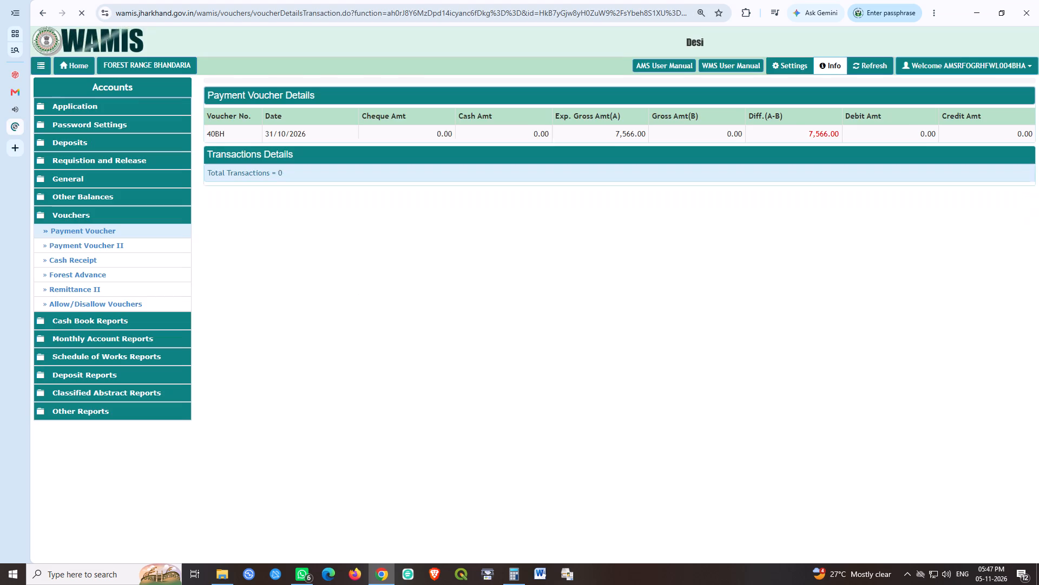
pyautogui.write('7566')
pyautogui.press('Tab')
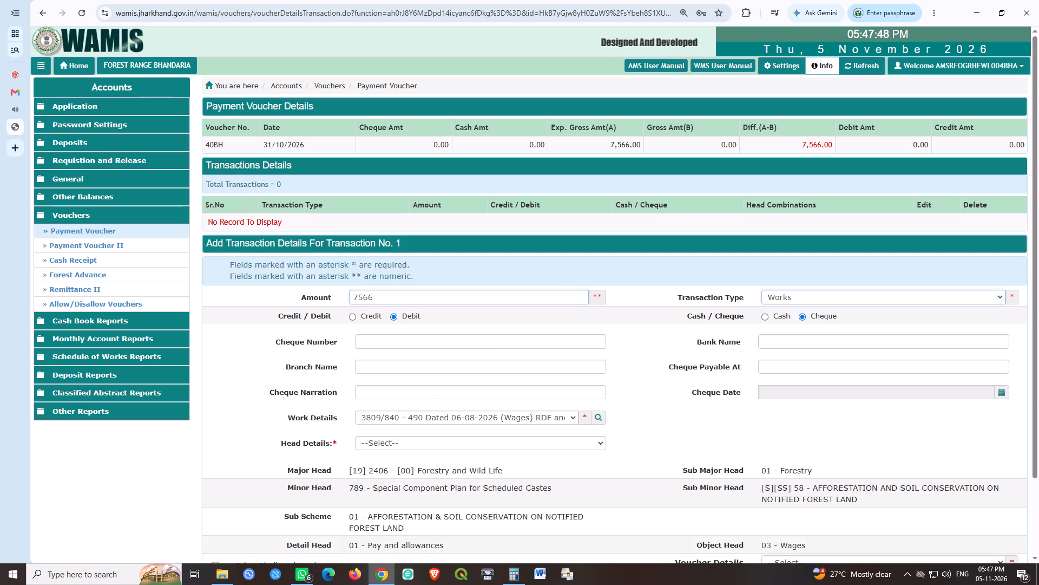
pyautogui.press('Tab')
pyautogui.press('Tab')
pyautogui.press('Left')
pyautogui.click(476, 340)
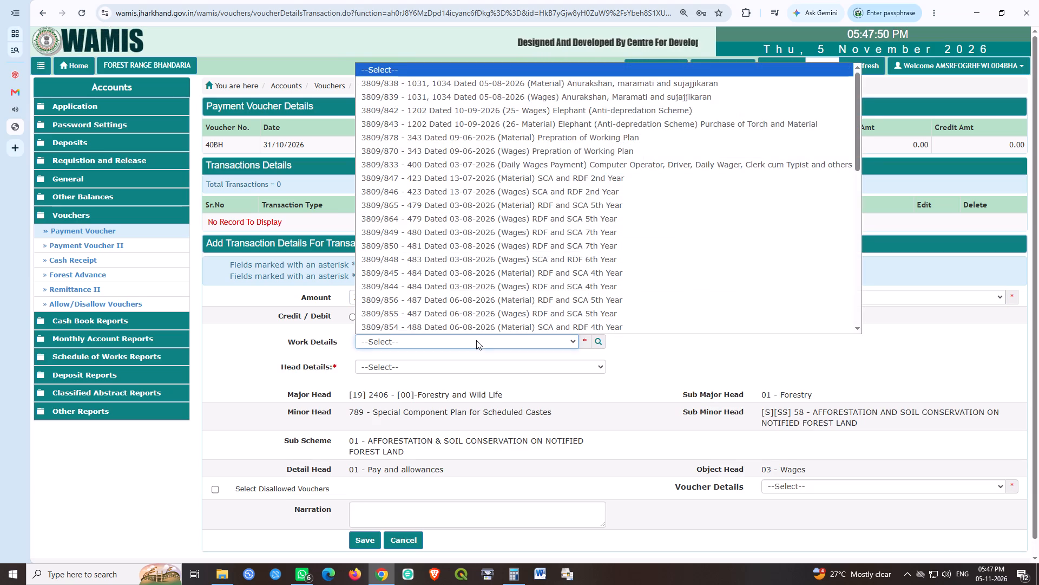
pyautogui.scroll(-1, 467, 296)
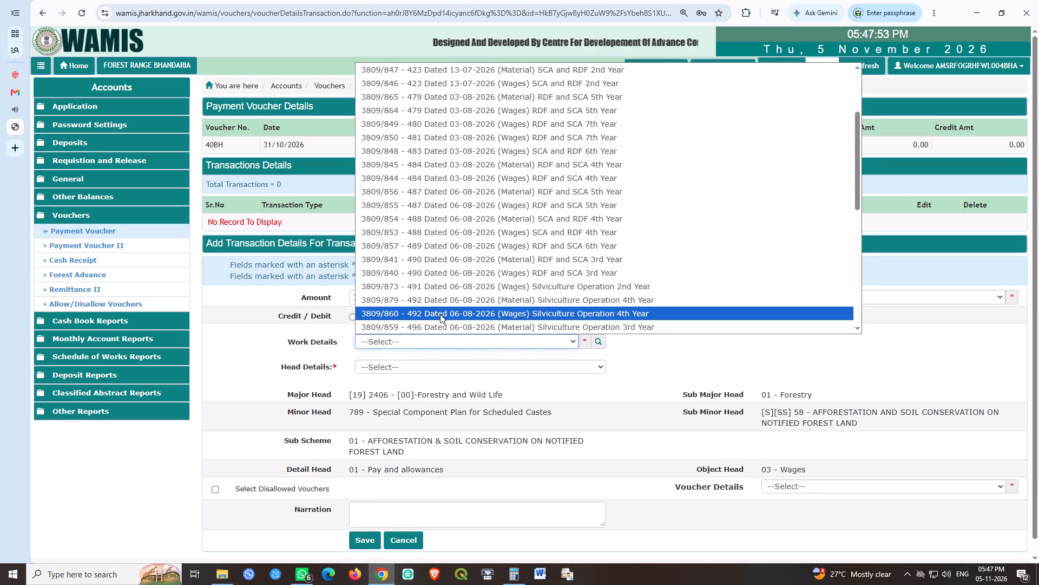
pyautogui.click(448, 269)
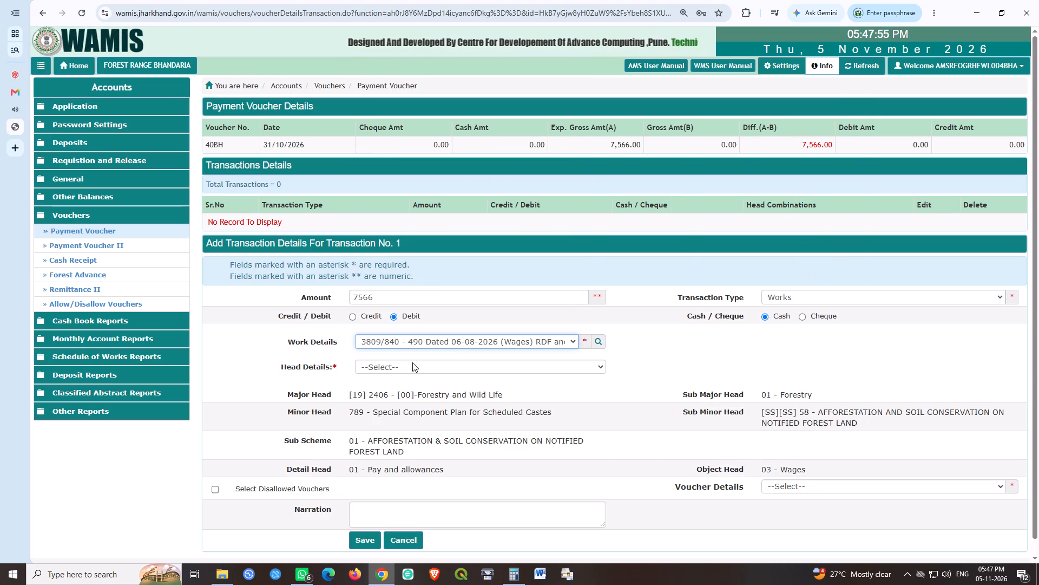
pyautogui.click(412, 362)
pyautogui.click(425, 394)
pyautogui.click(356, 541)
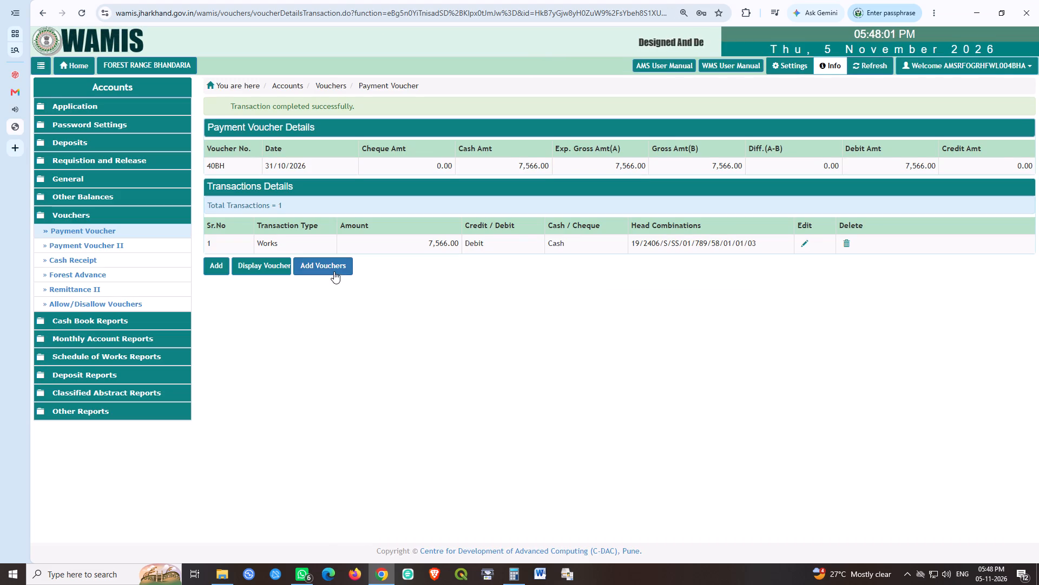
# Create a new payment voucher, number it 50BH, set its expected gross amount to 102960, and save it.
pyautogui.click(334, 271)
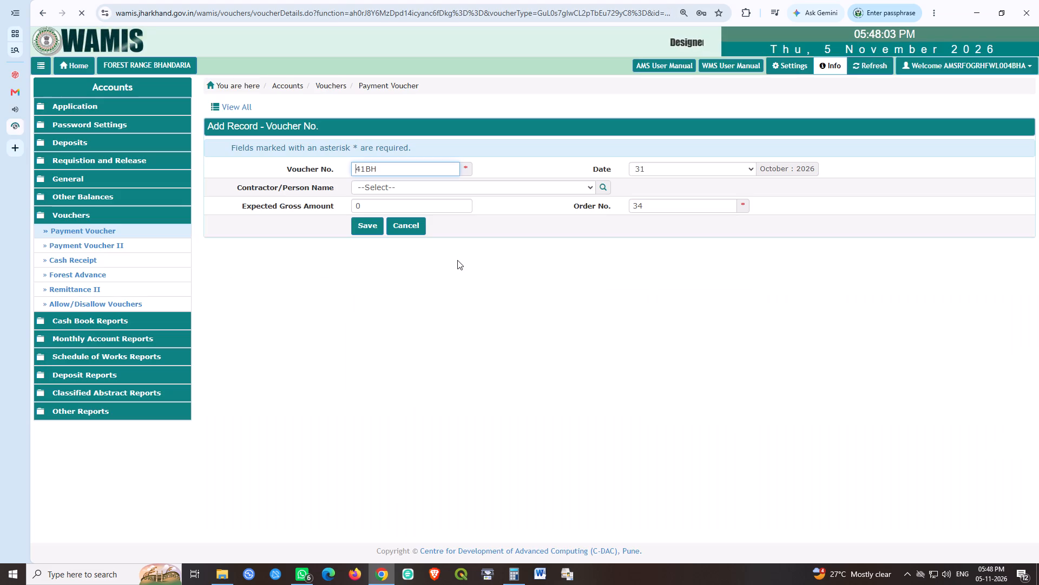
pyautogui.hotkey('shift', 'Right')
pyautogui.hotkey('shift', 'Right')
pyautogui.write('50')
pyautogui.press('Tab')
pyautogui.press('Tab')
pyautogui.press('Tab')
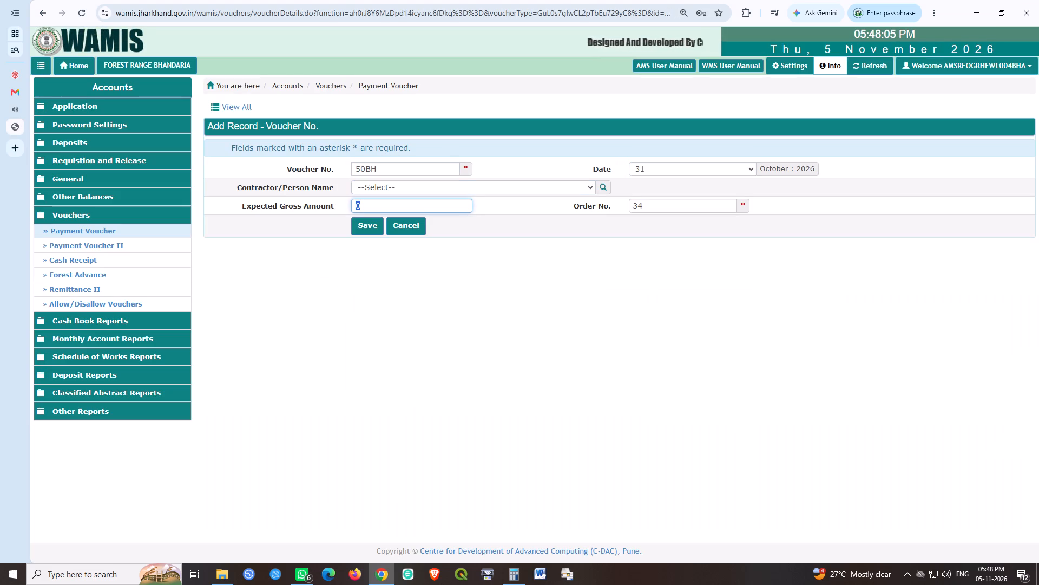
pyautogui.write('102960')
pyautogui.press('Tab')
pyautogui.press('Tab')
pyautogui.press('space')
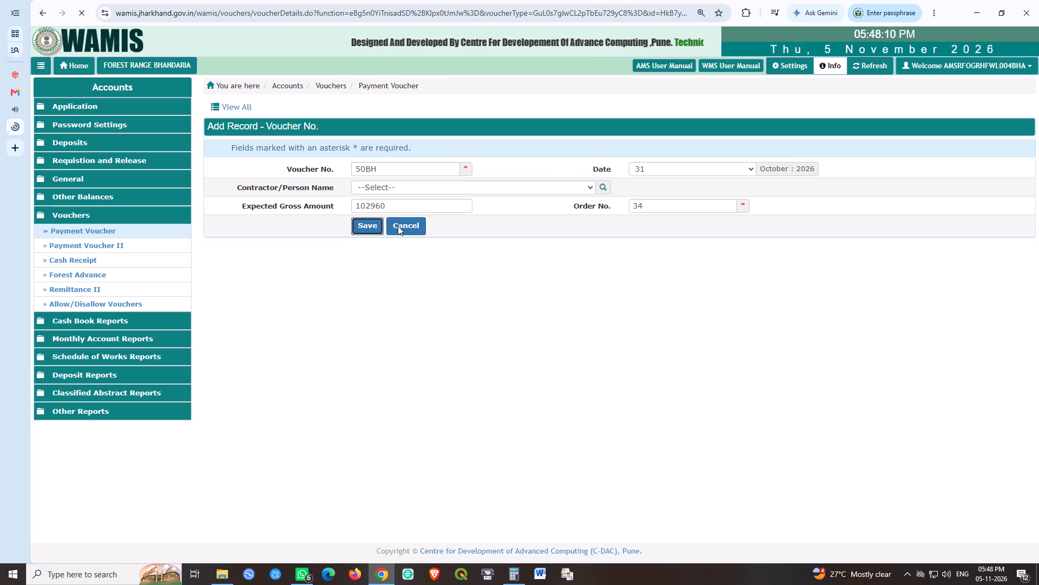
pyautogui.click(206, 245)
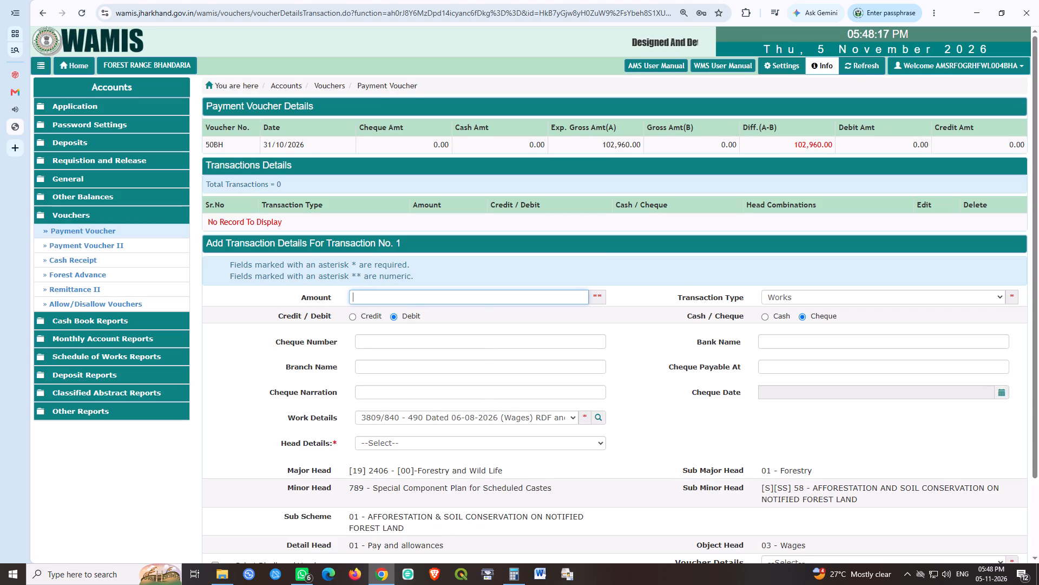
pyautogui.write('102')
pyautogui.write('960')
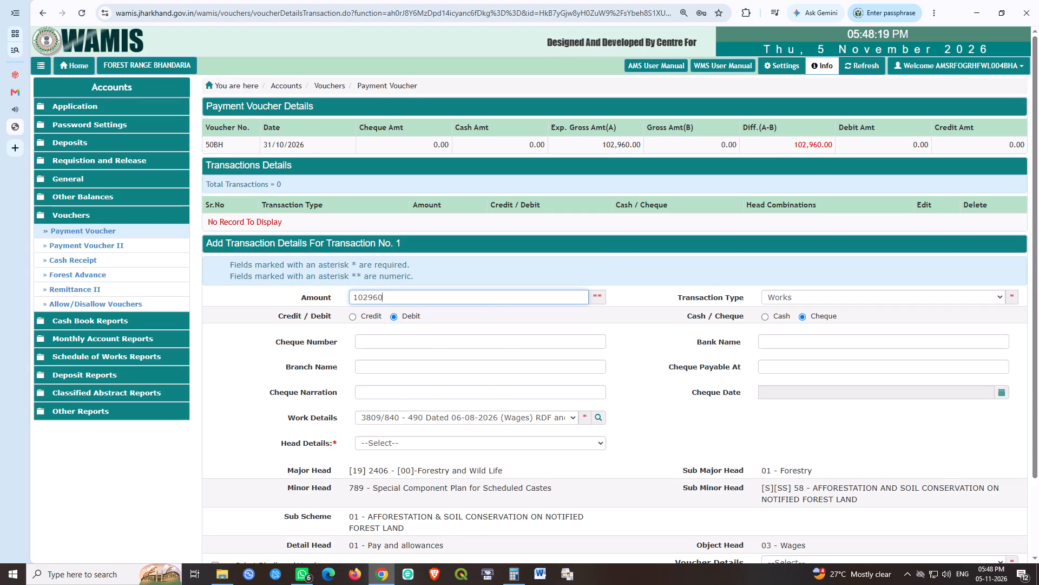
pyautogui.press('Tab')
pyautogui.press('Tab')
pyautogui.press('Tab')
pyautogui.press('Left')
pyautogui.click(433, 346)
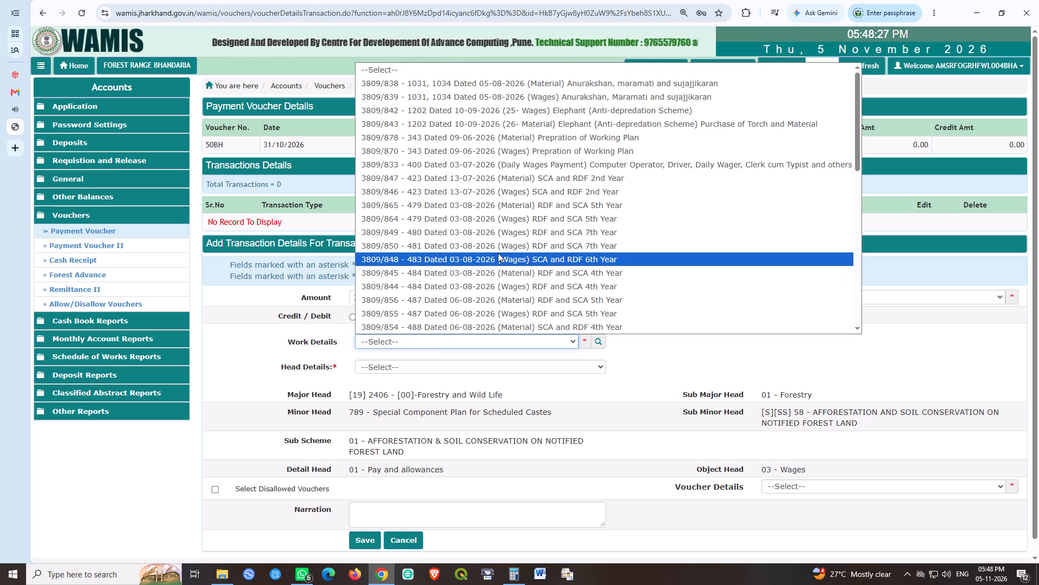
pyautogui.scroll(-1, 498, 253)
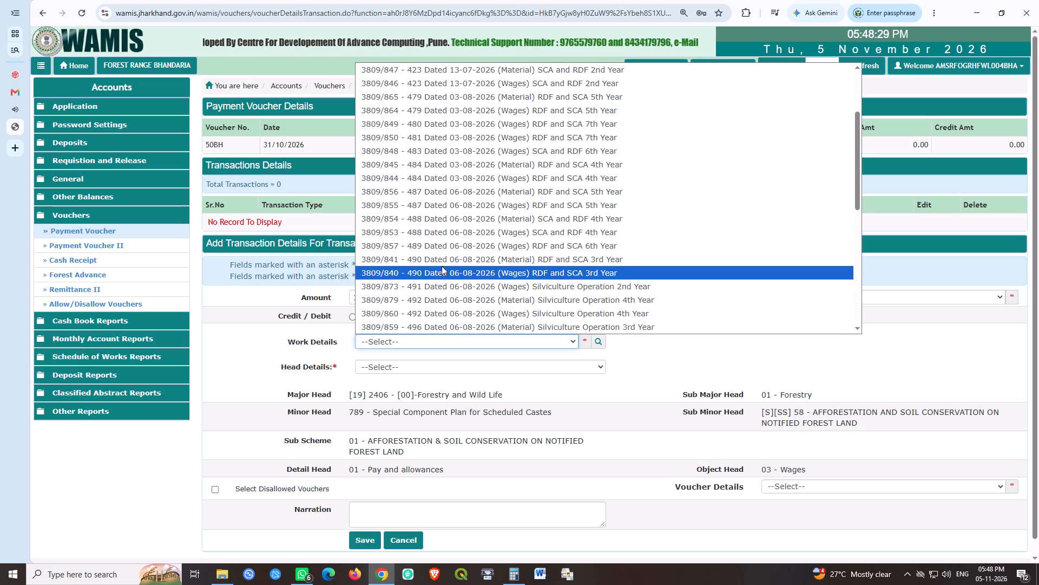
pyautogui.click(435, 271)
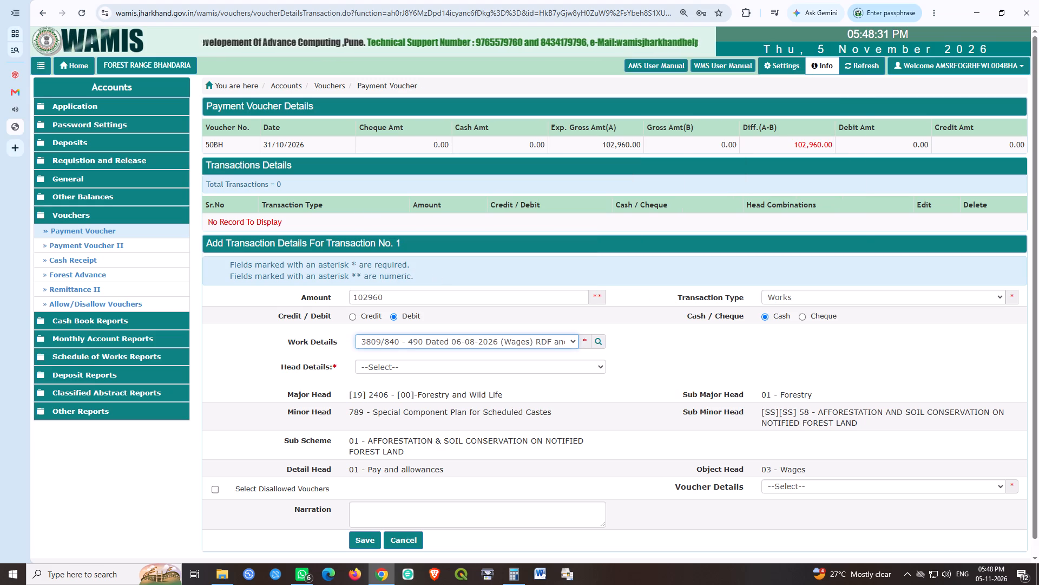
pyautogui.click(497, 369)
pyautogui.click(449, 396)
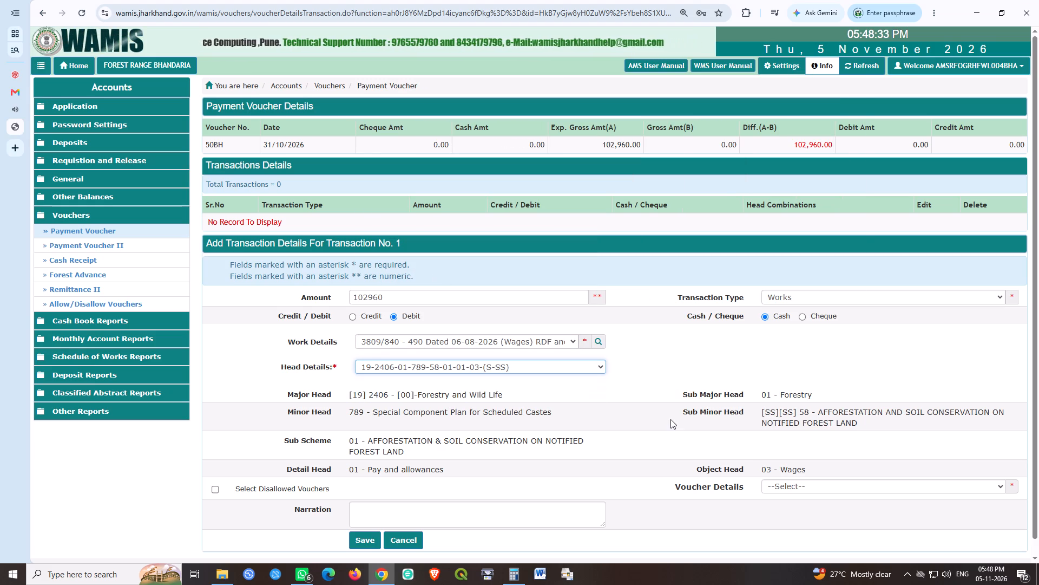
pyautogui.click(670, 419)
pyautogui.click(366, 538)
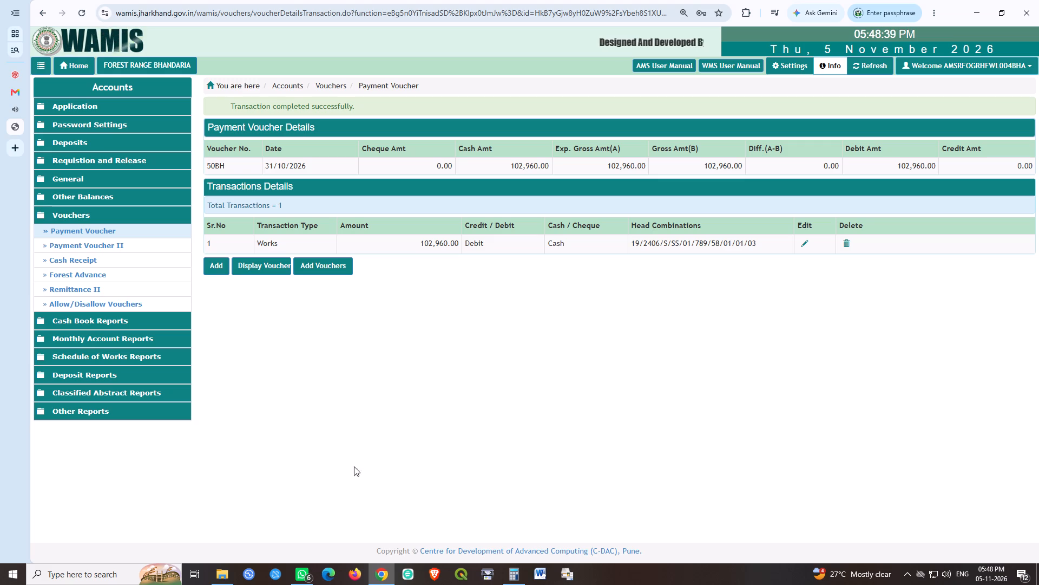
# Create a new payment voucher, number it 2BH(P)2, set its expected gross amount to 49865, and save it.
pyautogui.click(320, 265)
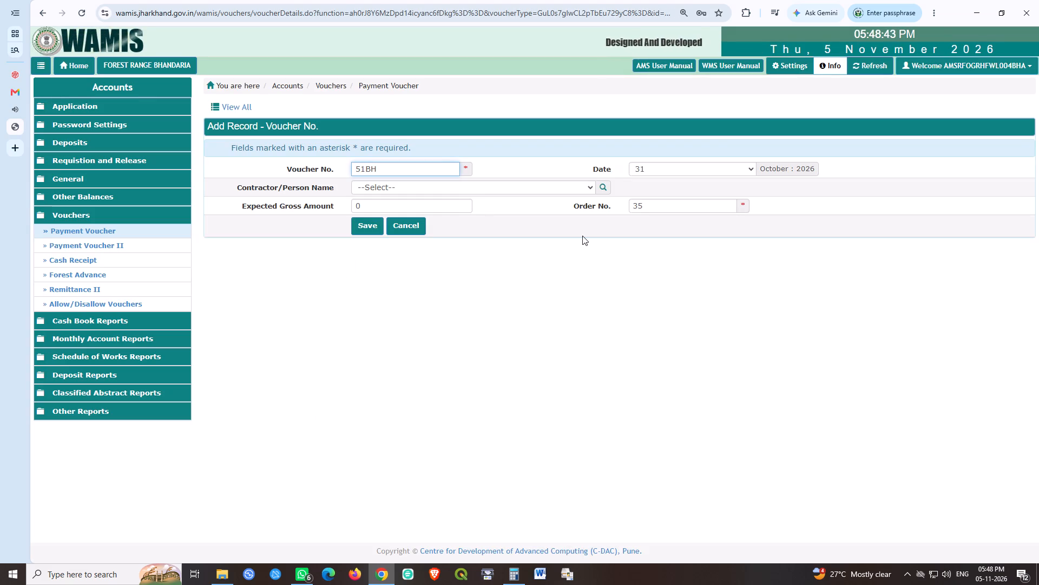
pyautogui.hotkey('shift', 'Right')
pyautogui.hotkey('shift', 'Right')
pyautogui.press('2')
pyautogui.press('Right')
pyautogui.press('Right')
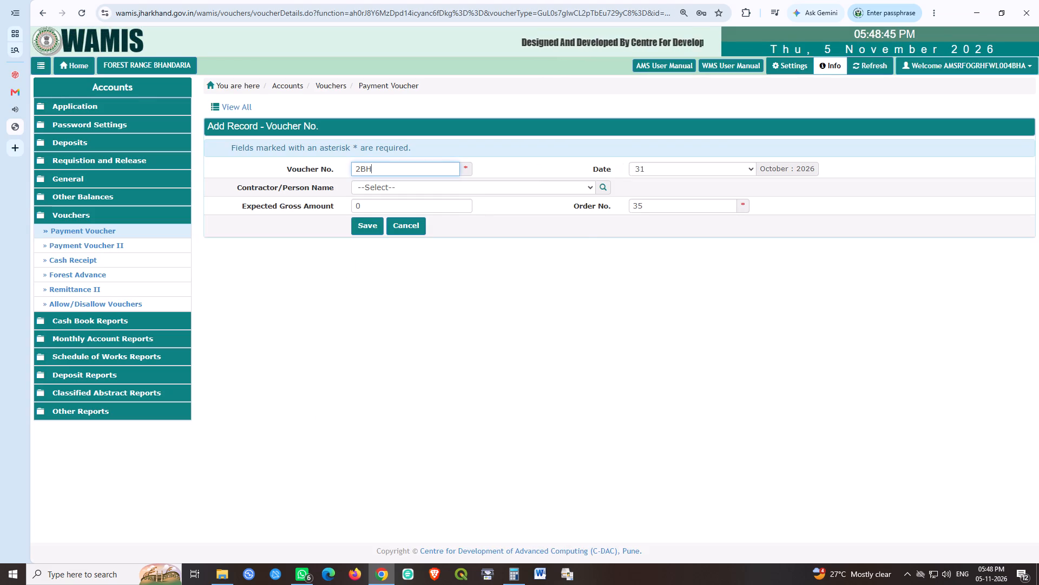
pyautogui.hotkey('shift', '(')
pyautogui.press('Down')
pyautogui.press('Return')
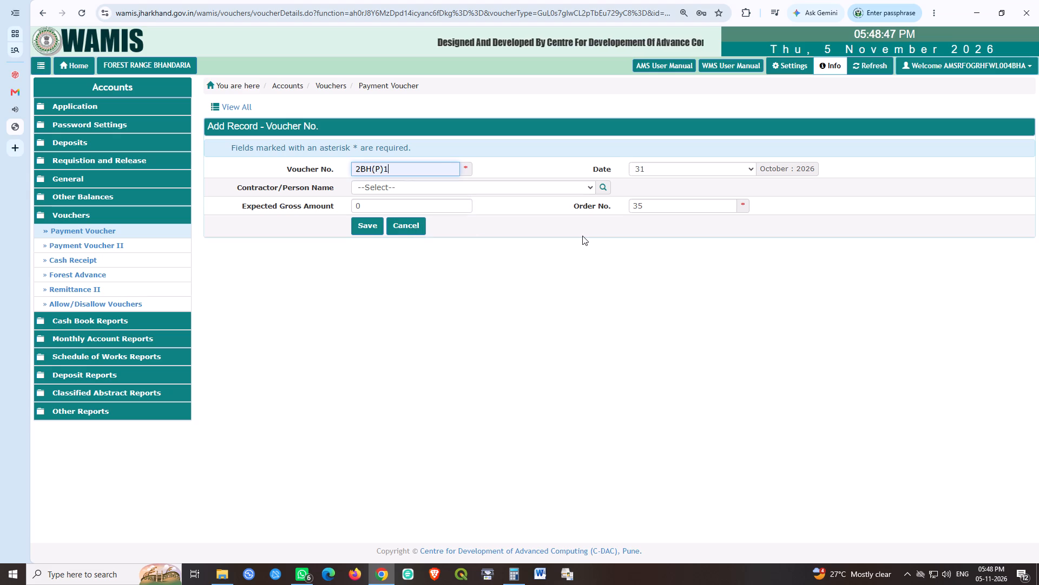
pyautogui.hotkey('shift', 'Left')
pyautogui.press('2')
pyautogui.press('Tab')
pyautogui.press('Tab')
pyautogui.press('Tab')
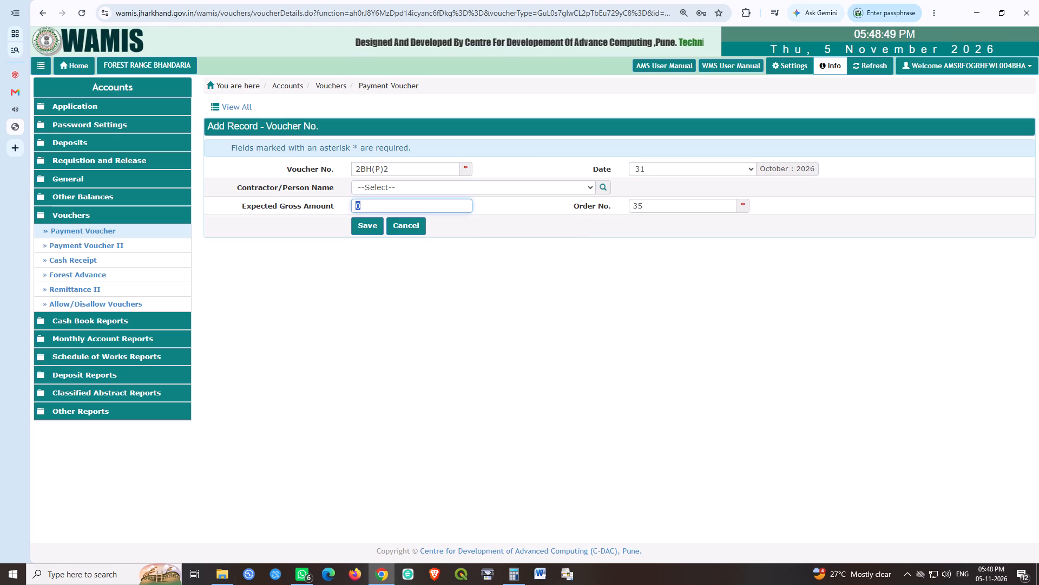
pyautogui.write('49865')
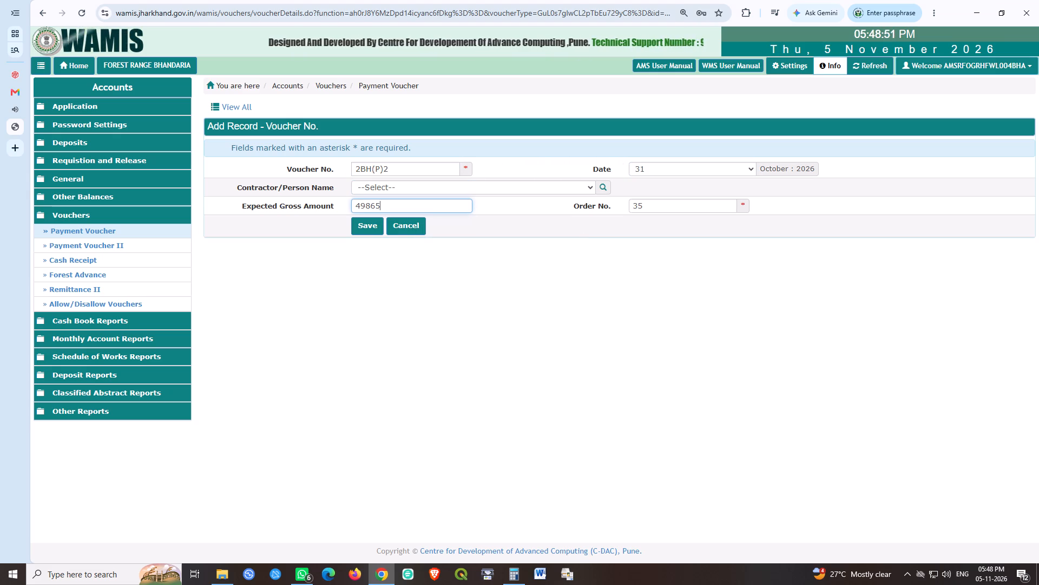
pyautogui.press('Tab')
pyautogui.press('Tab')
pyautogui.press('space')
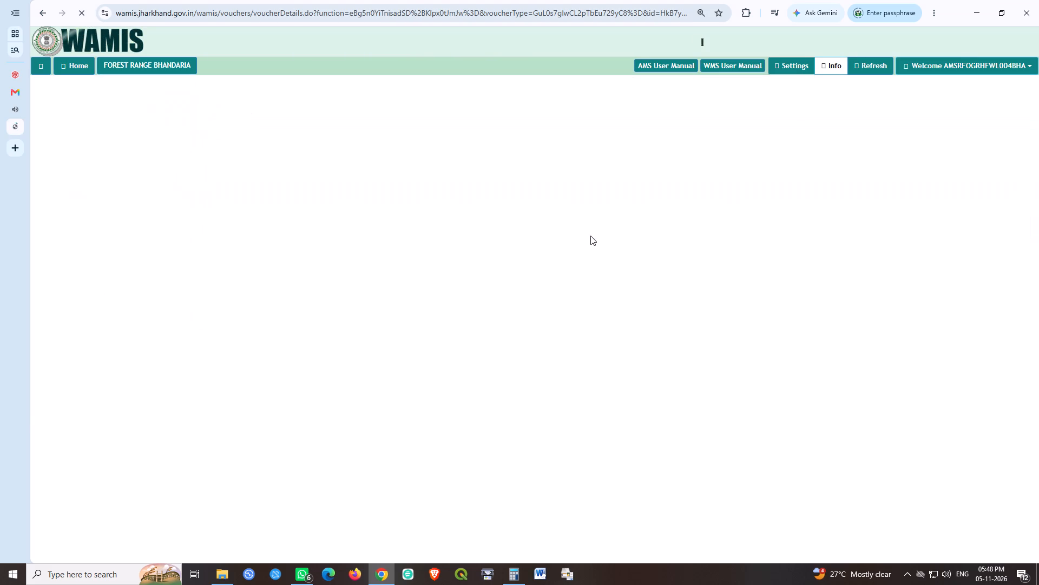
pyautogui.click(220, 243)
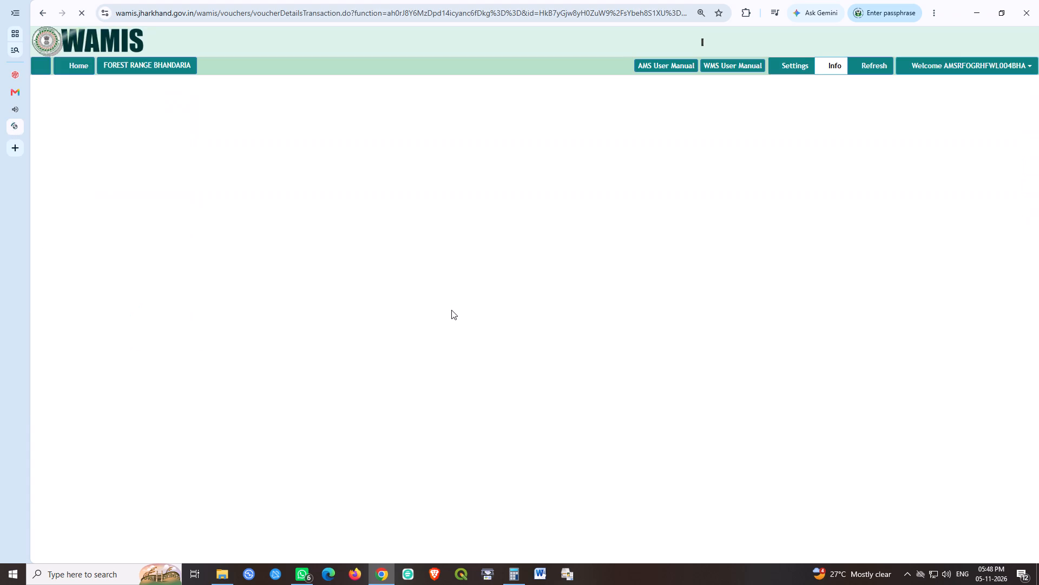
pyautogui.write('49865')
pyautogui.press('Tab')
pyautogui.press('Tab')
pyautogui.press('Tab')
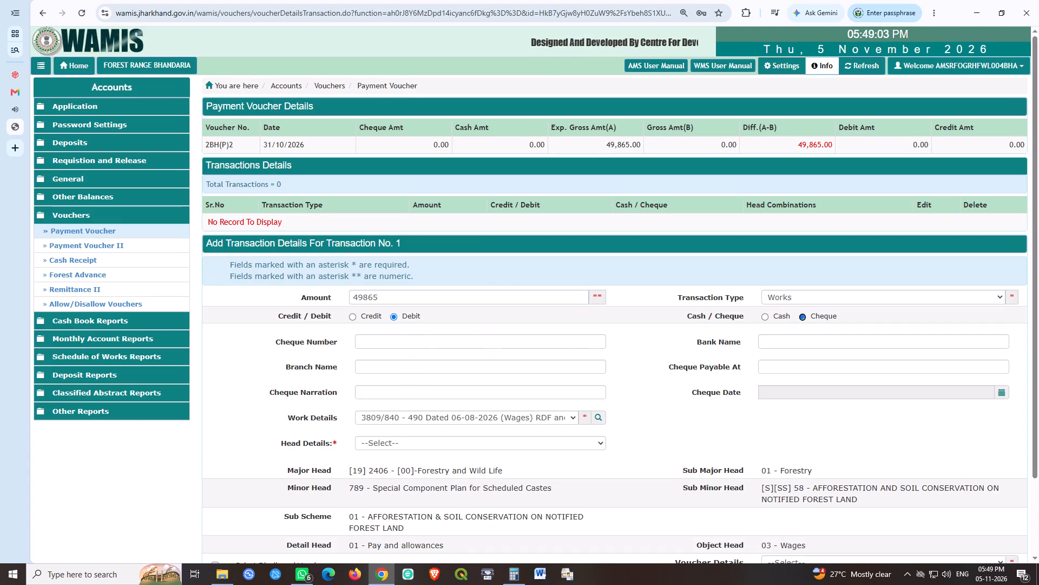
pyautogui.press('Left')
pyautogui.click(448, 337)
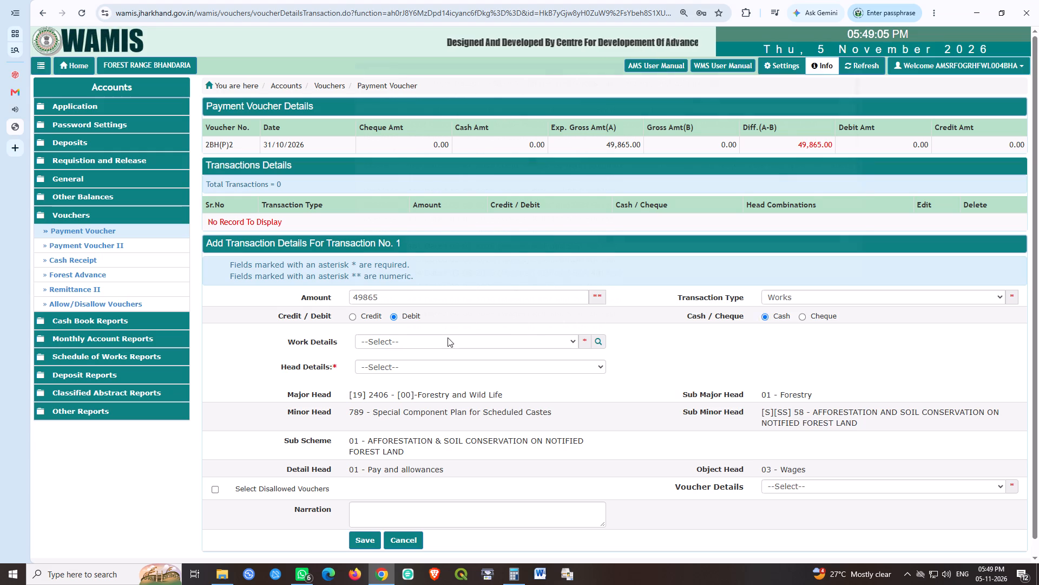
pyautogui.scroll(-1, 462, 260)
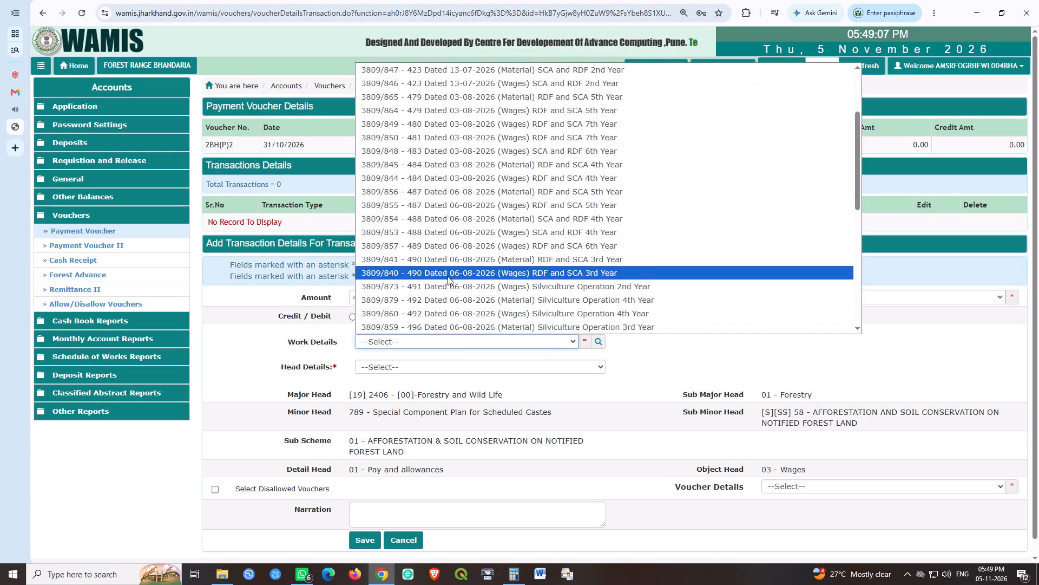
pyautogui.click(444, 257)
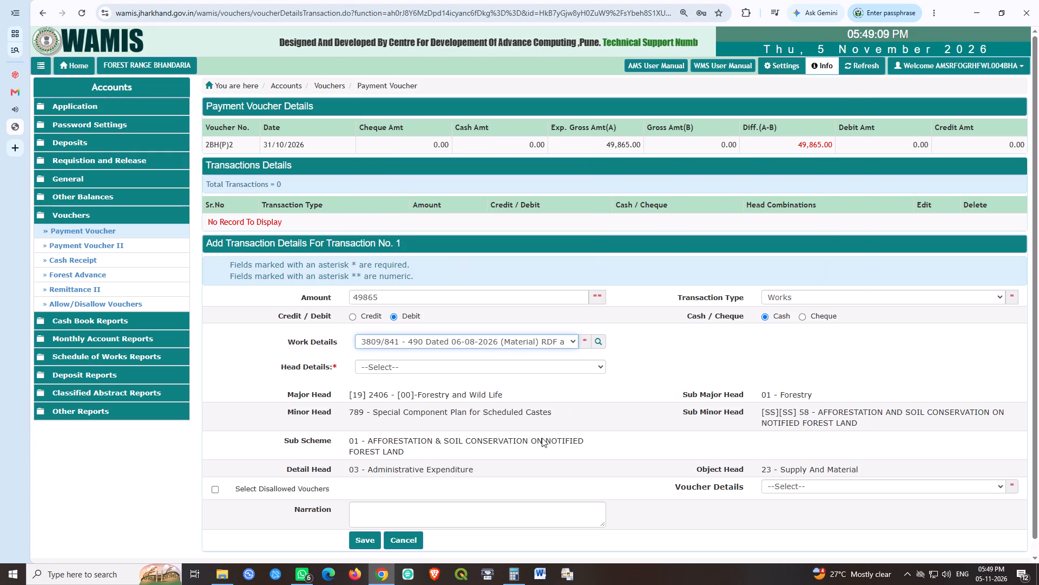
pyautogui.click(474, 362)
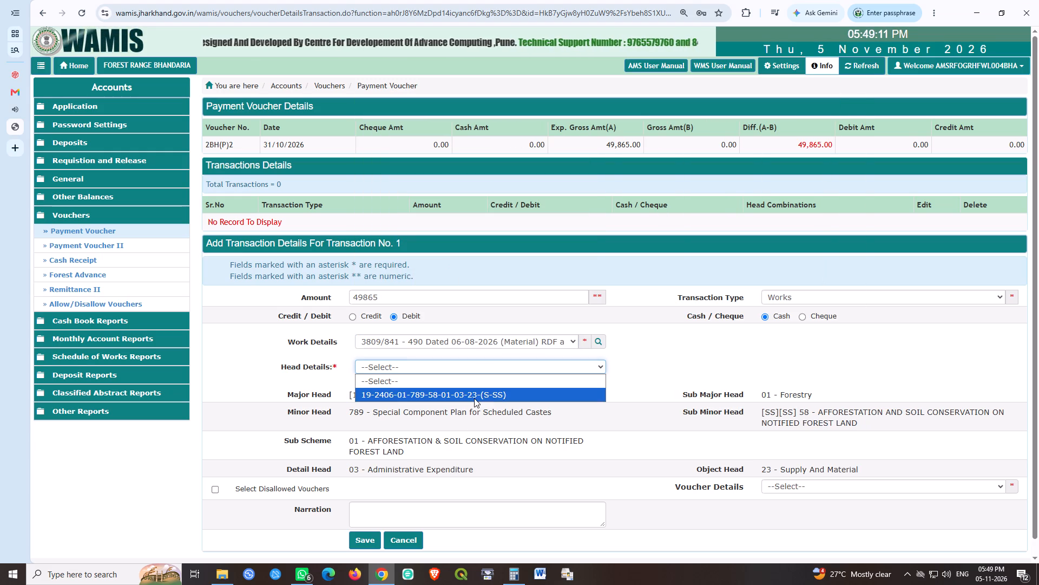
pyautogui.click(474, 398)
pyautogui.click(362, 542)
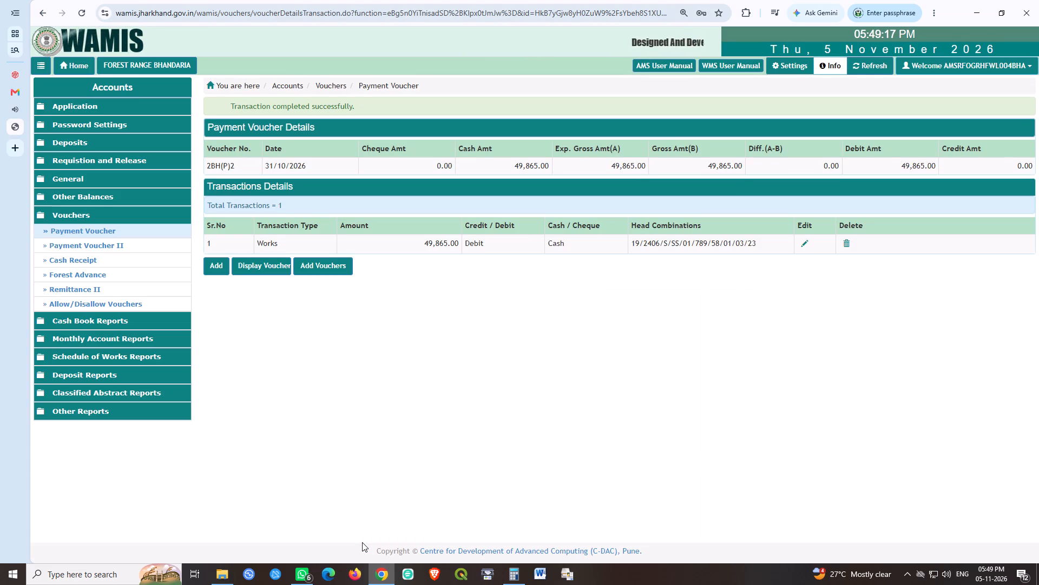
# Create a new payment voucher, number it 16BH, set its expected gross amount to 60840, and save it.
pyautogui.click(332, 265)
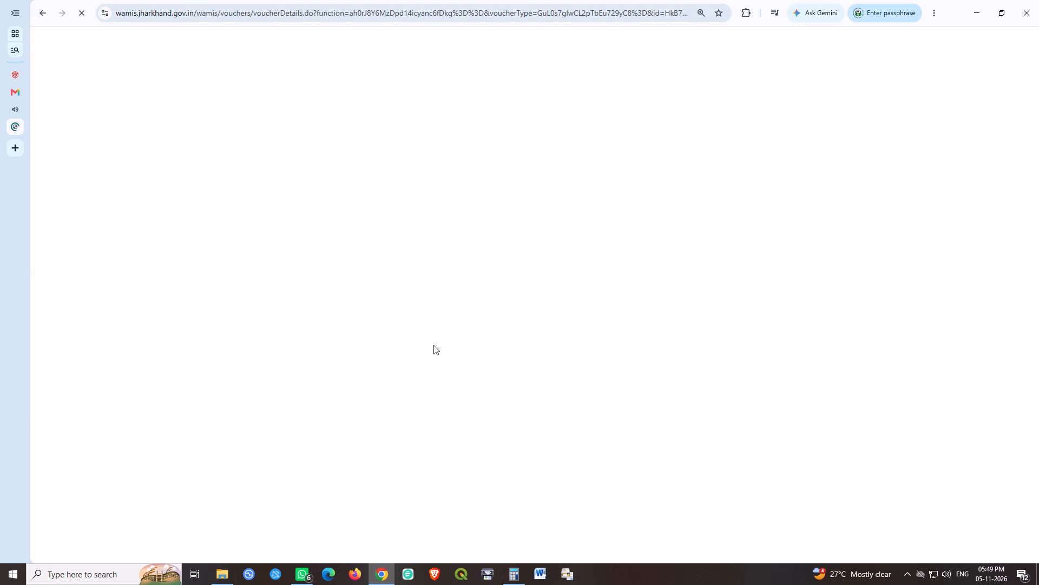
pyautogui.hotkey('shift', 'Right')
pyautogui.write('16')
pyautogui.press('Right')
pyautogui.press('Right')
pyautogui.hotkey('shift', 'Right')
pyautogui.hotkey('shift', 'Right')
pyautogui.hotkey('shift', 'Right')
pyautogui.hotkey('shift', 'Right')
pyautogui.press('Delete')
pyautogui.press('Tab')
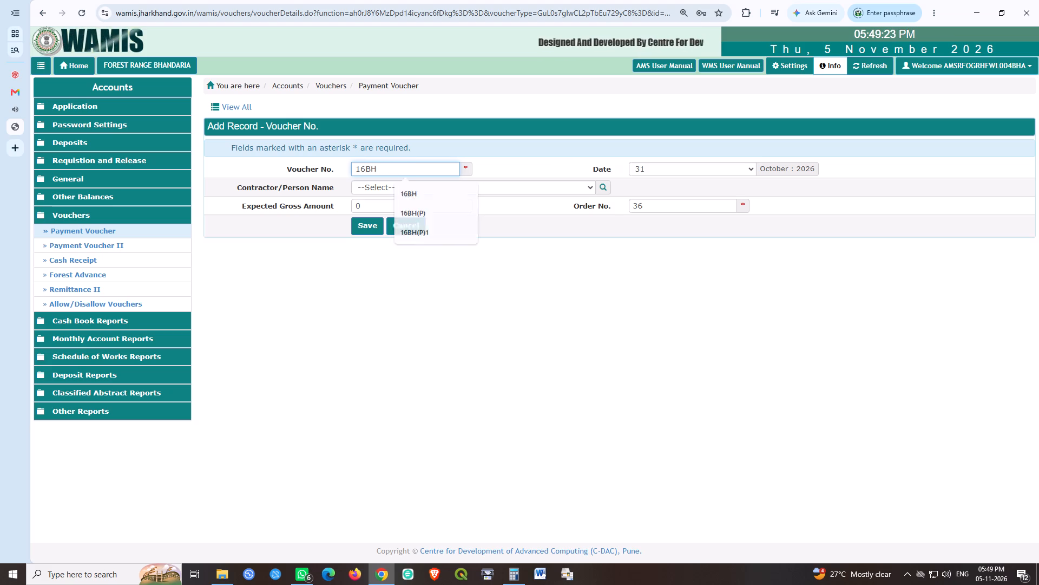
pyautogui.press('Tab')
pyautogui.press('Tab')
pyautogui.write('60840')
pyautogui.press('Tab')
pyautogui.press('Tab')
pyautogui.press('space')
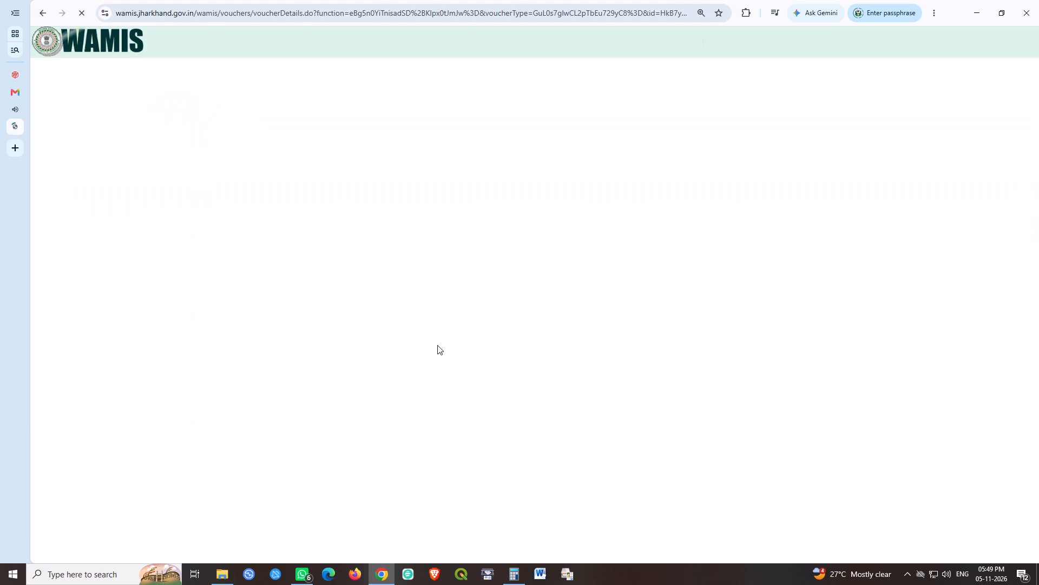
pyautogui.click(206, 243)
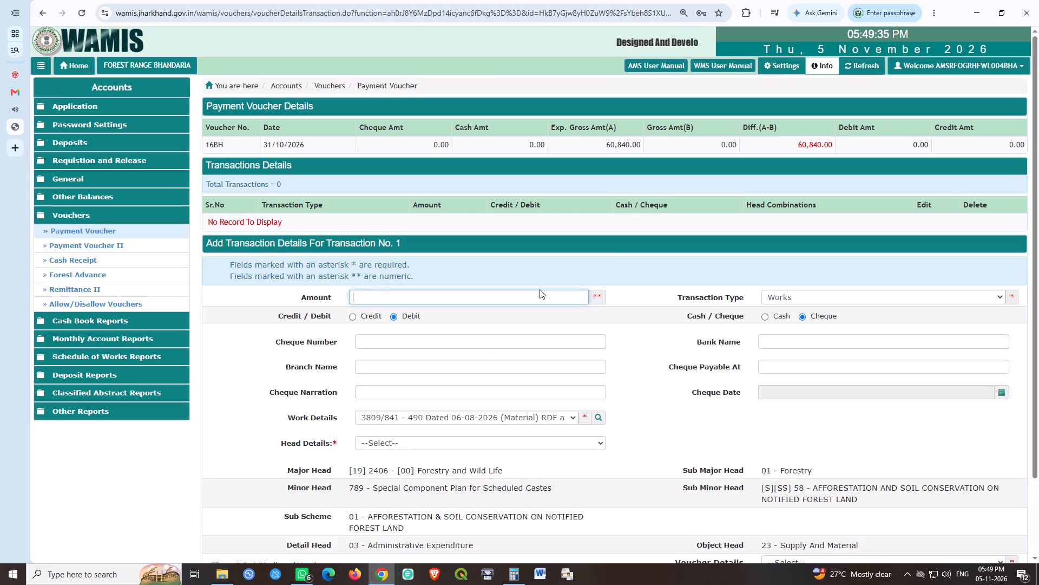
pyautogui.write('60840')
pyautogui.press('Tab')
pyautogui.press('Tab')
pyautogui.press('Tab')
pyautogui.press('Left')
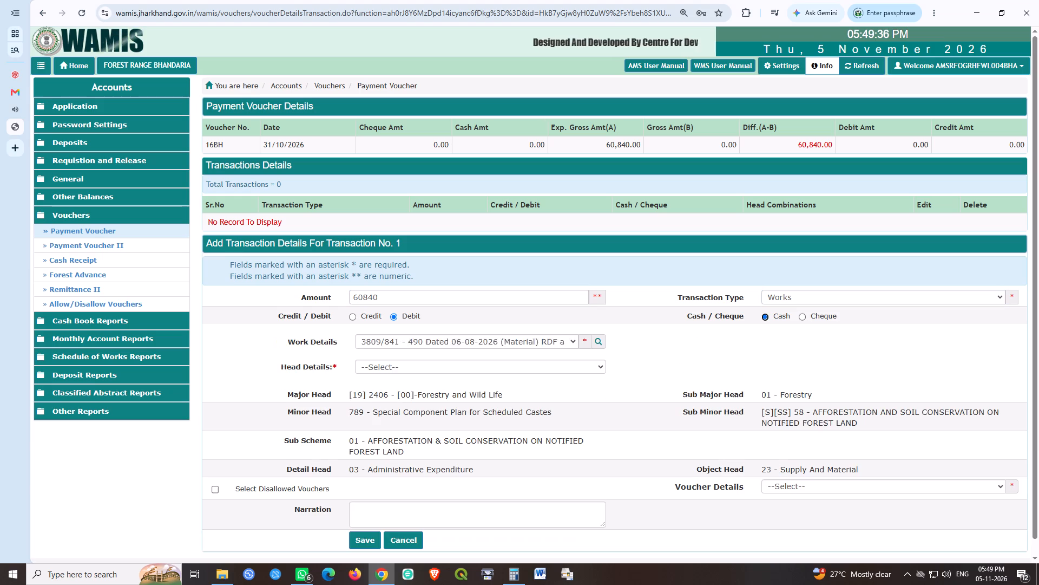
pyautogui.click(448, 346)
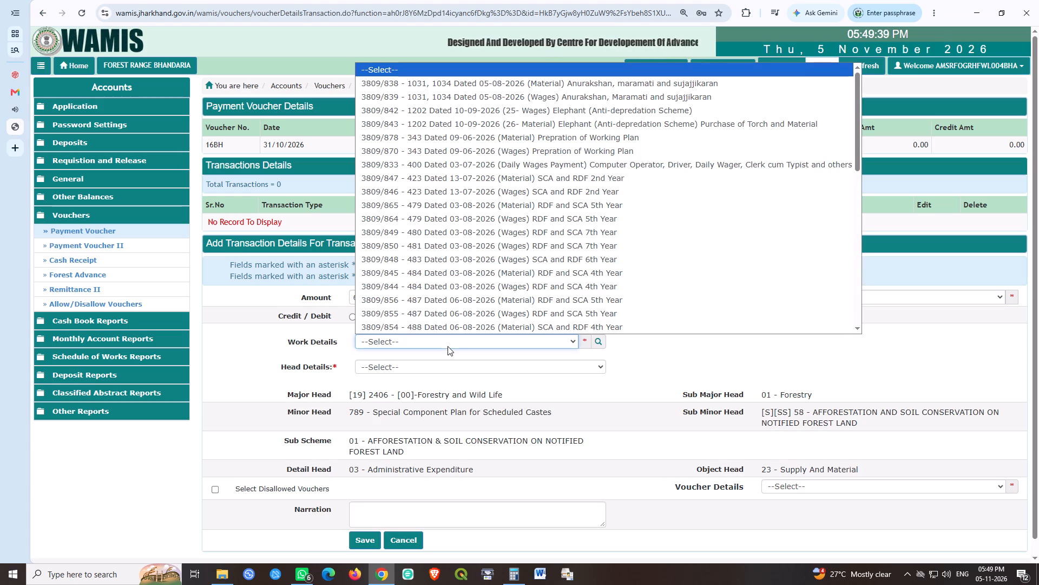
pyautogui.scroll(-1, 443, 328)
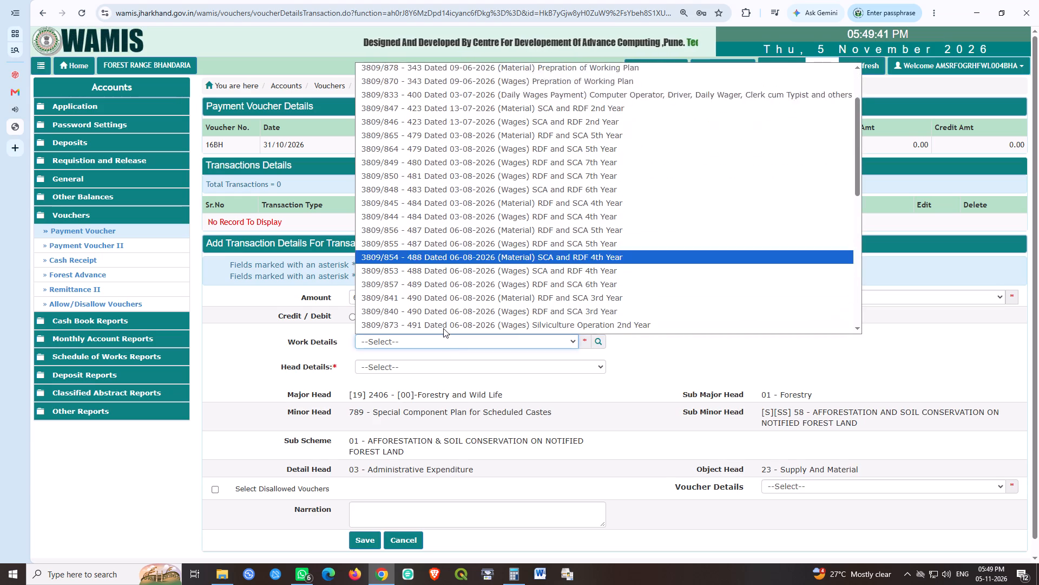
pyautogui.click(437, 237)
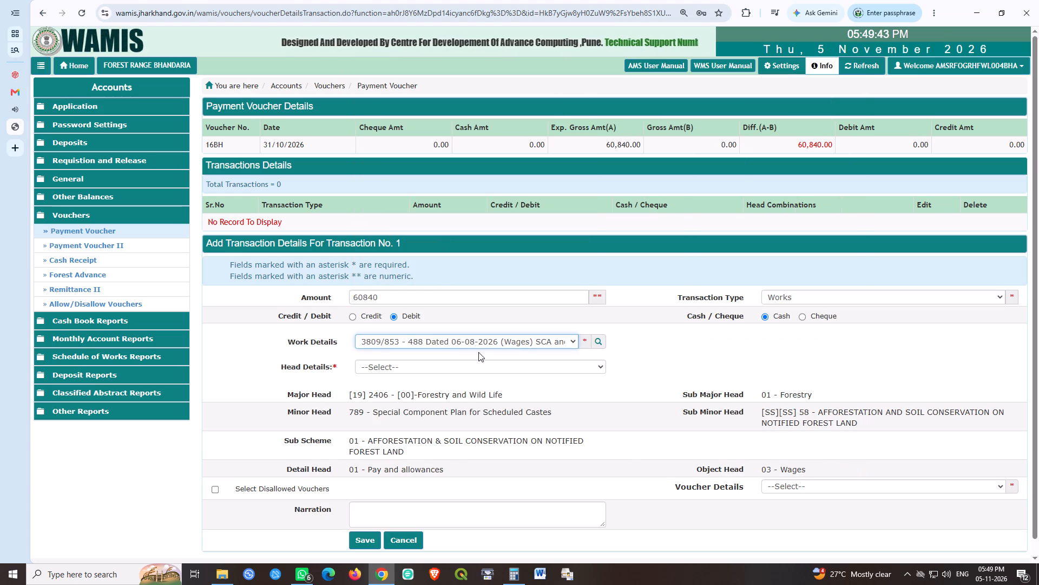
pyautogui.click(497, 364)
pyautogui.click(452, 394)
pyautogui.click(623, 406)
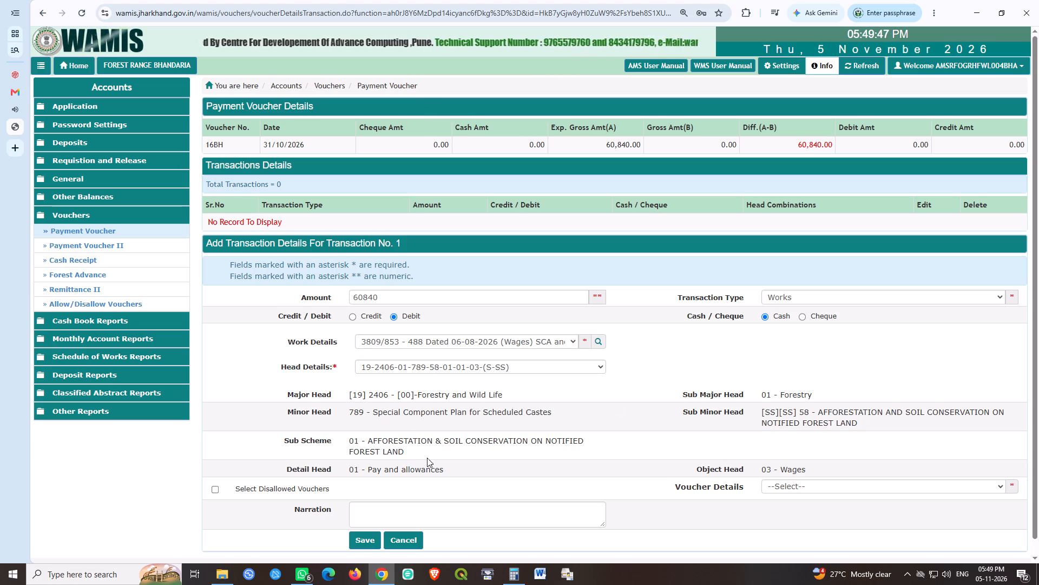
pyautogui.click(356, 535)
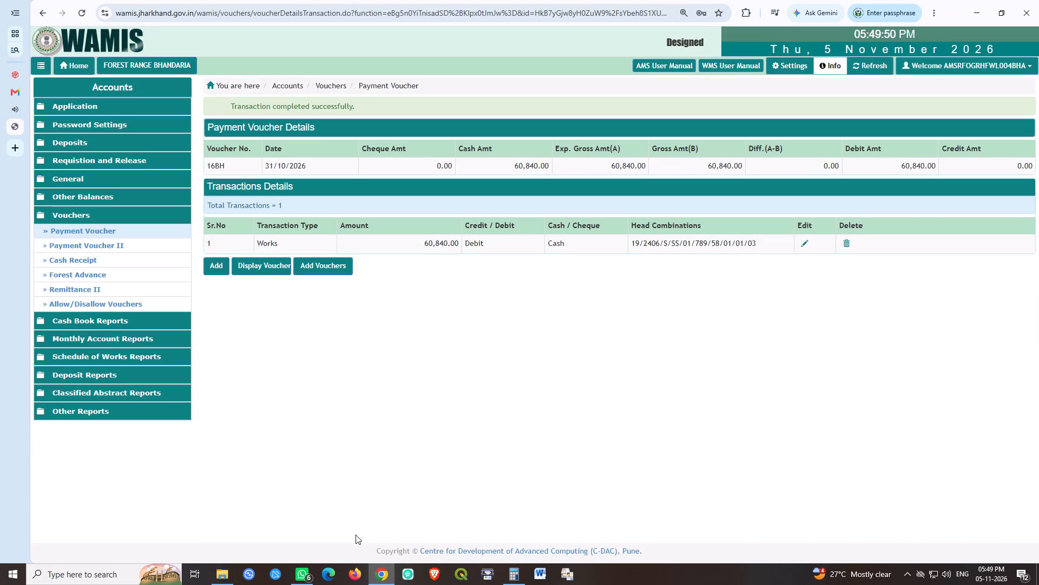
# Create a new payment voucher, keep the number 17BH, set its expected gross amount to 57174, and save it.
pyautogui.click(328, 257)
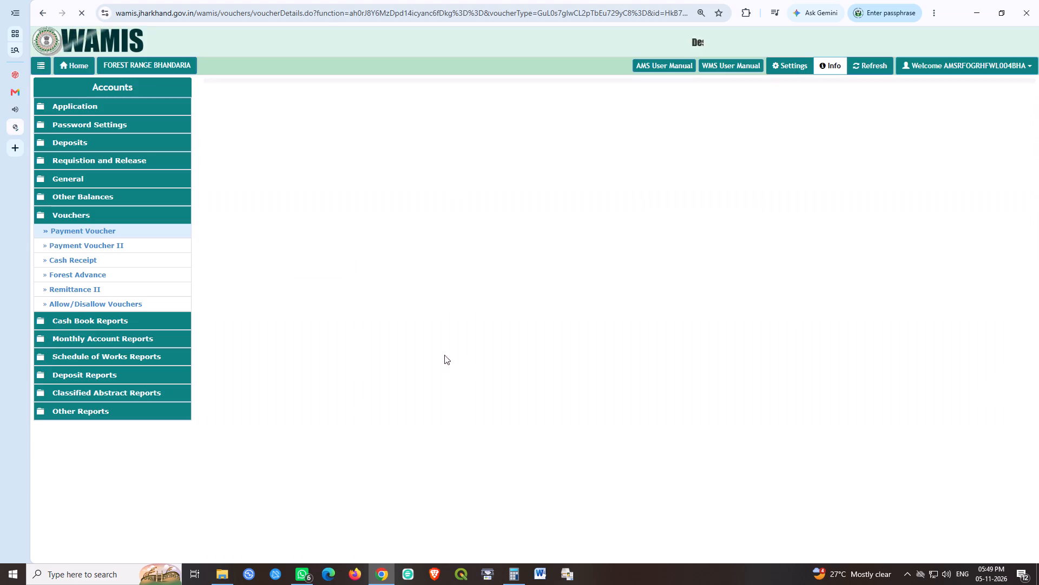
pyautogui.press('Tab')
pyautogui.press('Tab')
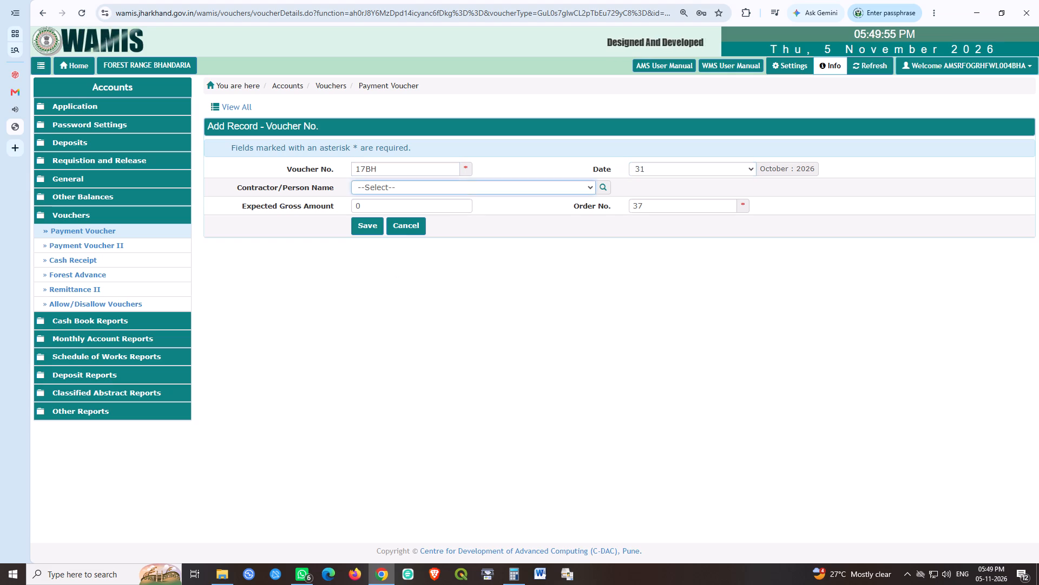
pyautogui.press('Tab')
pyautogui.write('57174')
pyautogui.press('Tab')
pyautogui.press('Tab')
pyautogui.press('space')
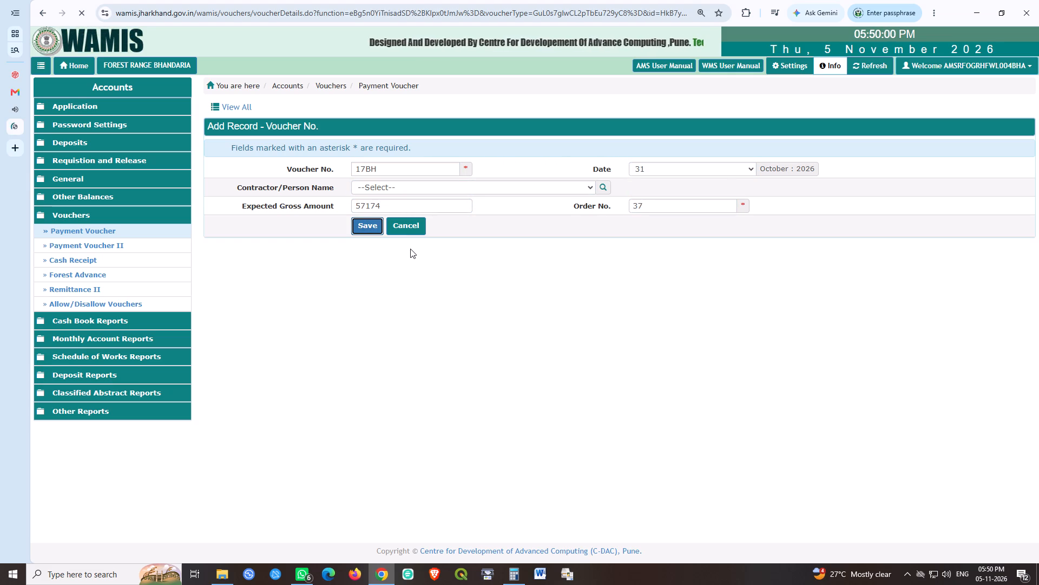
pyautogui.click(220, 242)
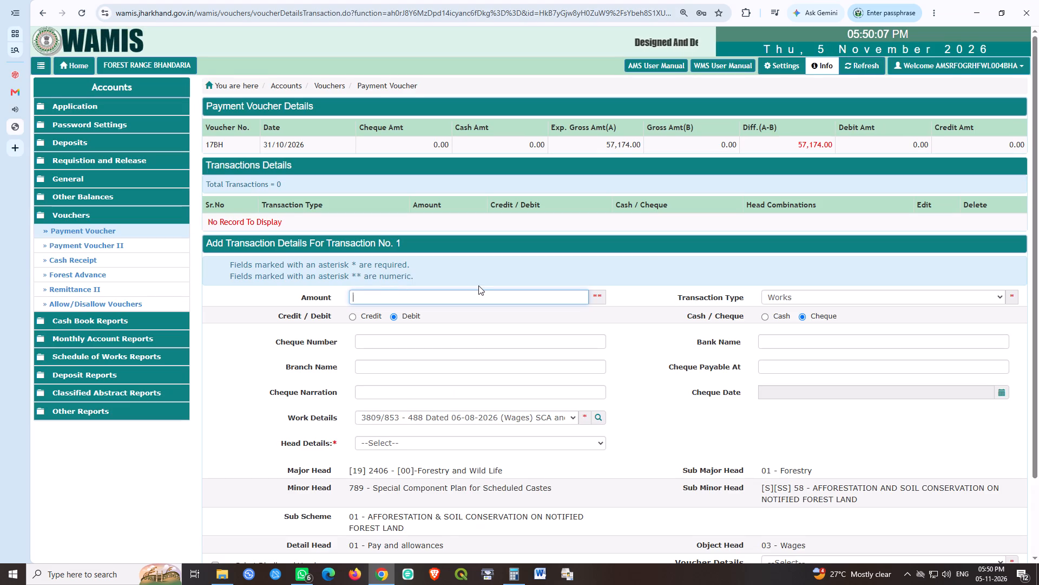
pyautogui.write('57174')
pyautogui.press('Tab')
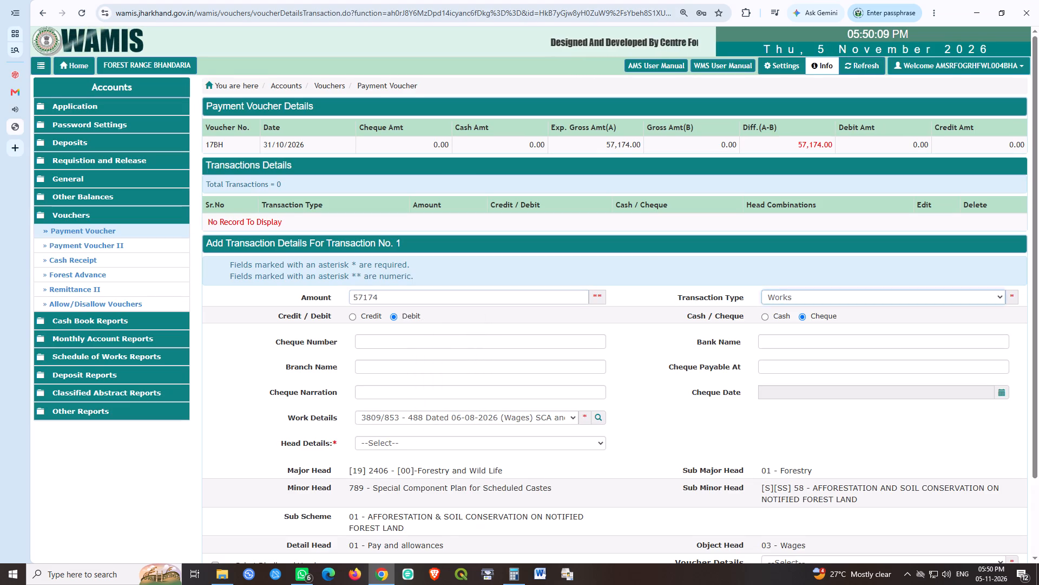
pyautogui.press('Tab')
pyautogui.press('Tab')
pyautogui.press('Left')
pyautogui.click(428, 346)
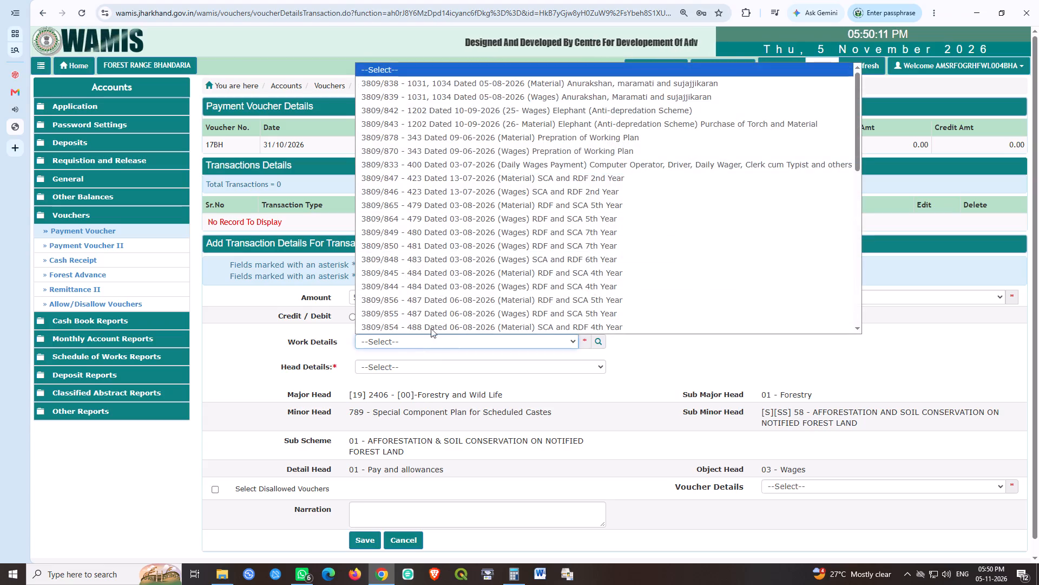
pyautogui.scroll(-1, 443, 263)
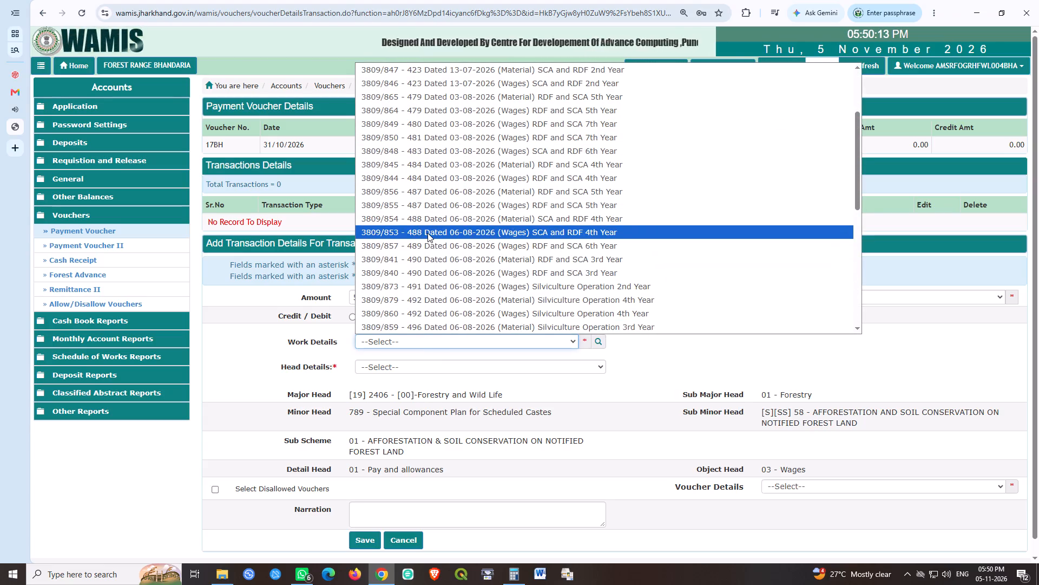
pyautogui.click(428, 233)
pyautogui.click(406, 368)
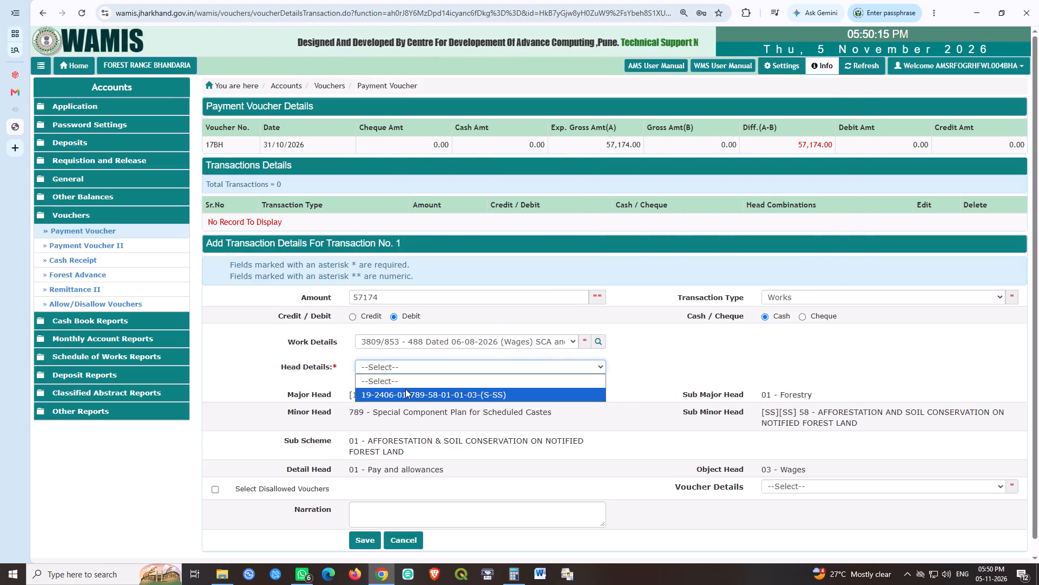
pyautogui.click(405, 389)
pyautogui.click(363, 545)
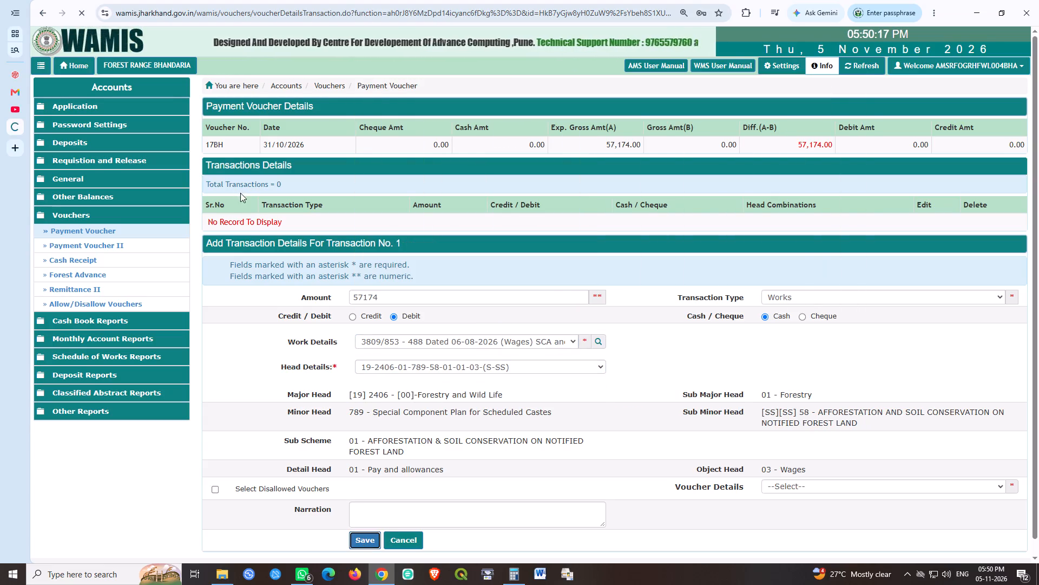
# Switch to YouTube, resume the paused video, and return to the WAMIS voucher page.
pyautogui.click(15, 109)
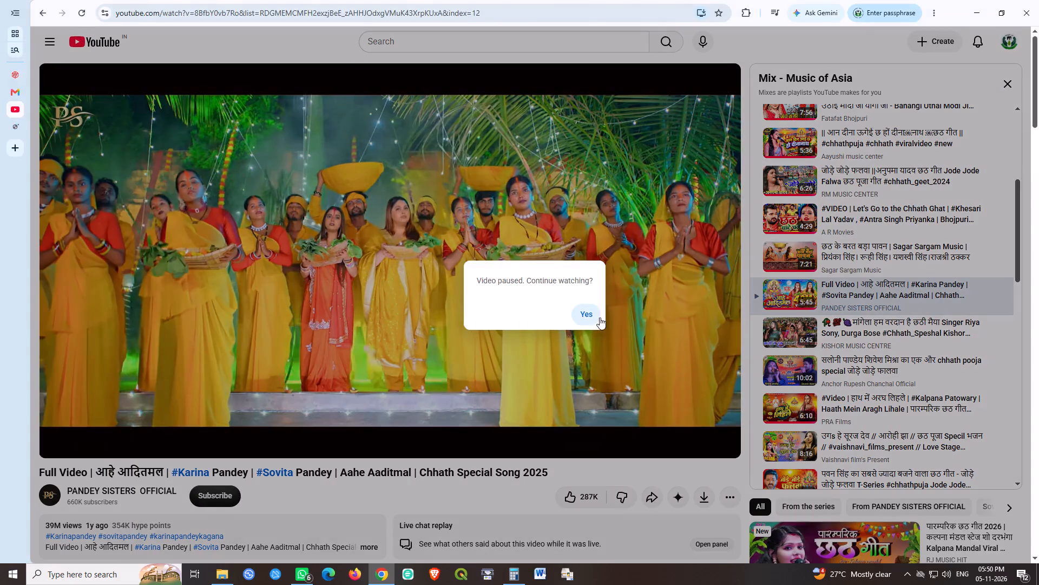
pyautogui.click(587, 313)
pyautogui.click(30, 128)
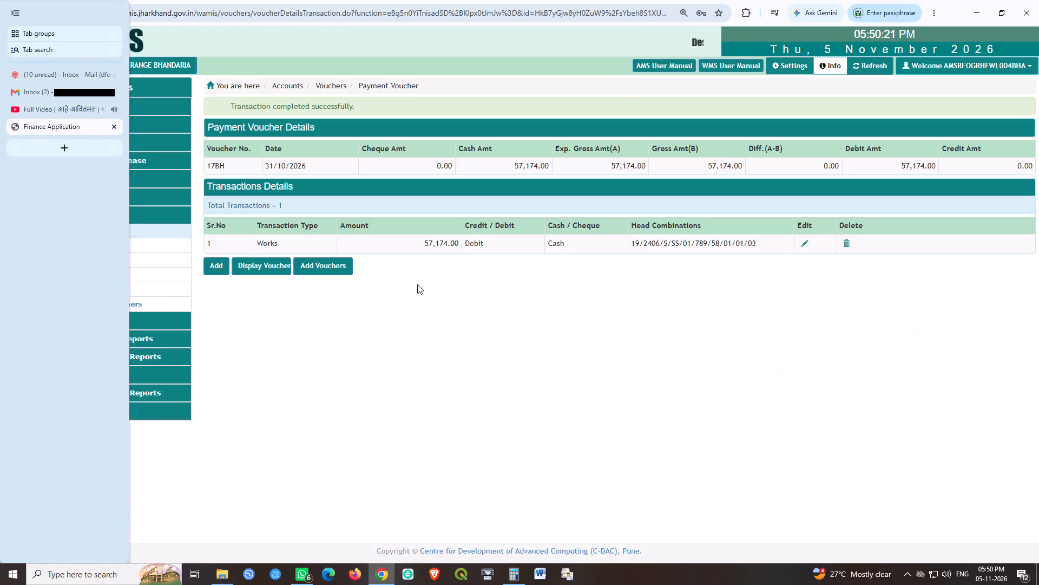
# Create a new payment voucher, number it 32BH, set its expected gross amount to 24336, and save it.
pyautogui.click(313, 265)
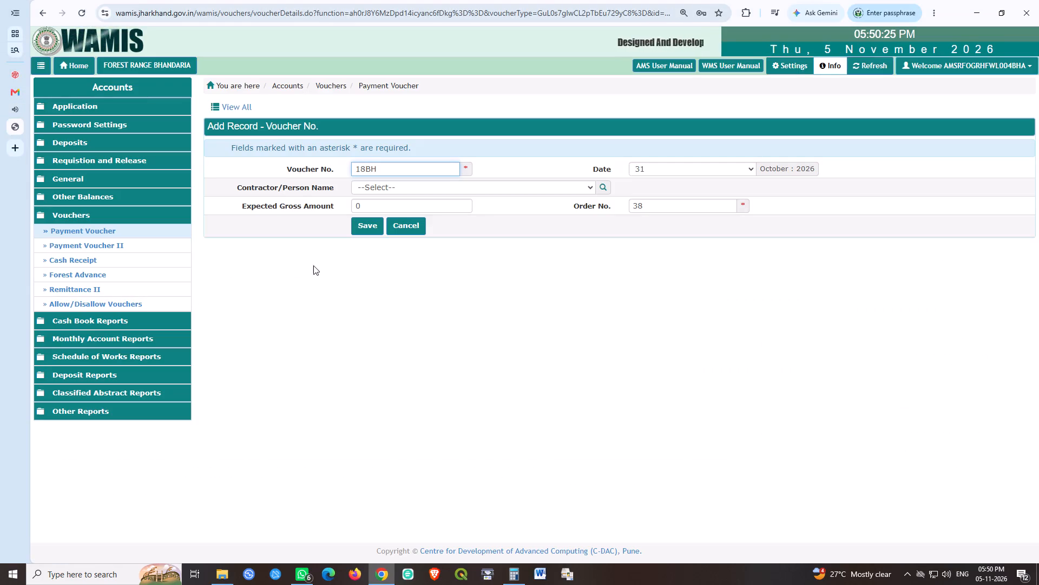
pyautogui.hotkey('shift', 'Right')
pyautogui.hotkey('shift', 'Right')
pyautogui.write('32')
pyautogui.press('Tab')
pyautogui.press('Tab')
pyautogui.press('Tab')
pyautogui.write('24336')
pyautogui.press('Tab')
pyautogui.press('Tab')
pyautogui.press('space')
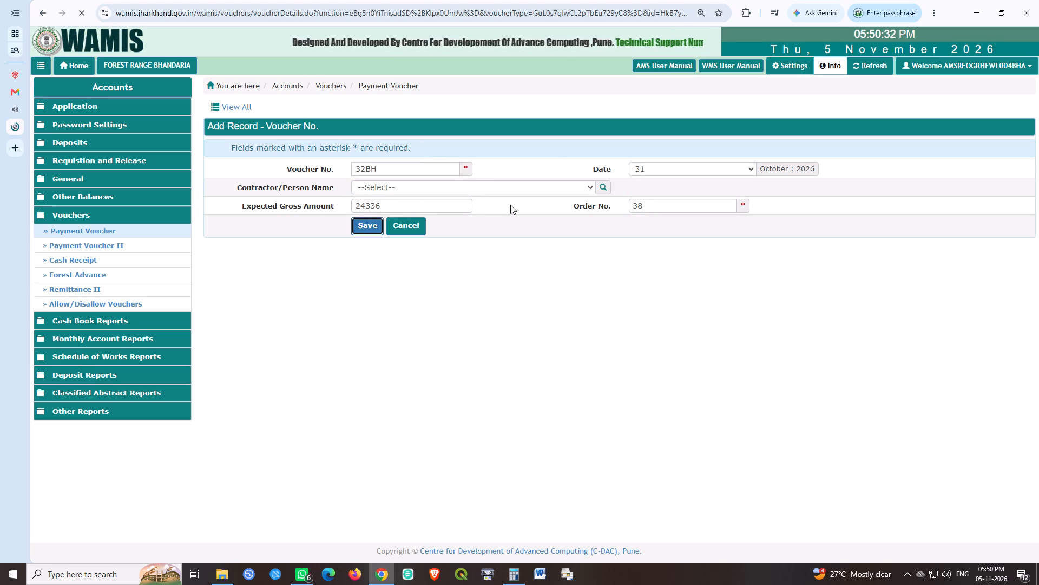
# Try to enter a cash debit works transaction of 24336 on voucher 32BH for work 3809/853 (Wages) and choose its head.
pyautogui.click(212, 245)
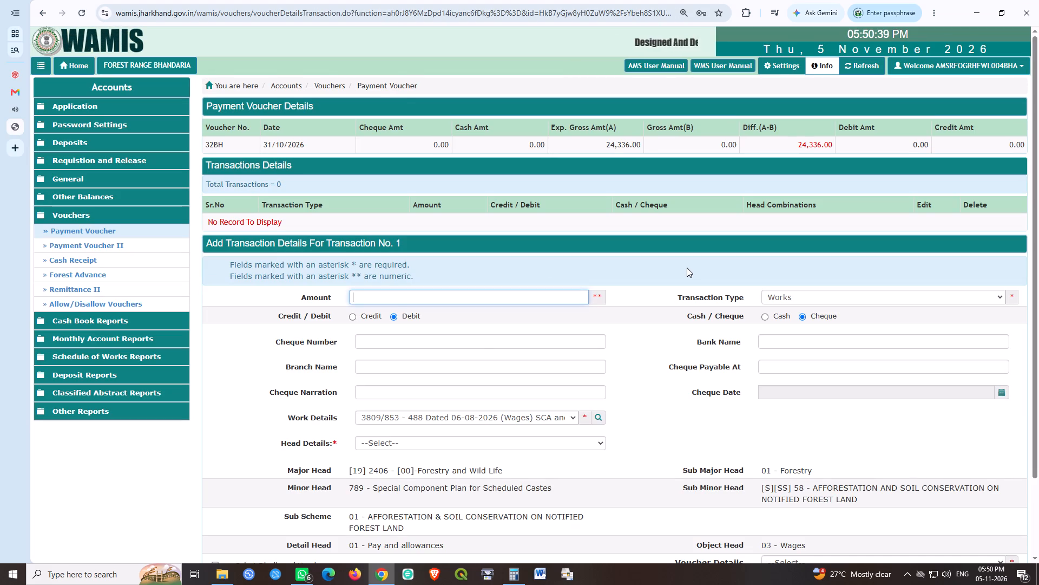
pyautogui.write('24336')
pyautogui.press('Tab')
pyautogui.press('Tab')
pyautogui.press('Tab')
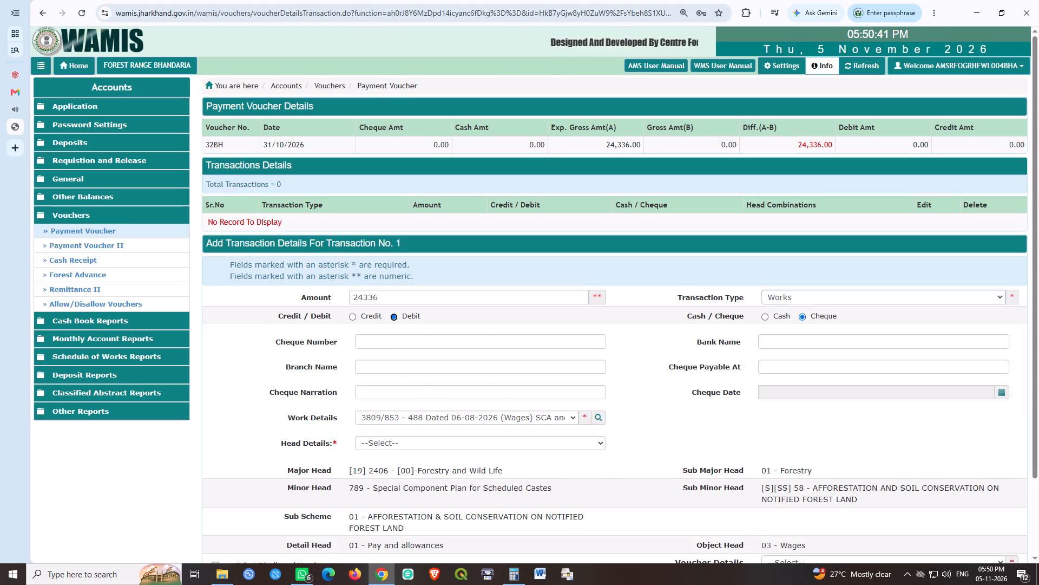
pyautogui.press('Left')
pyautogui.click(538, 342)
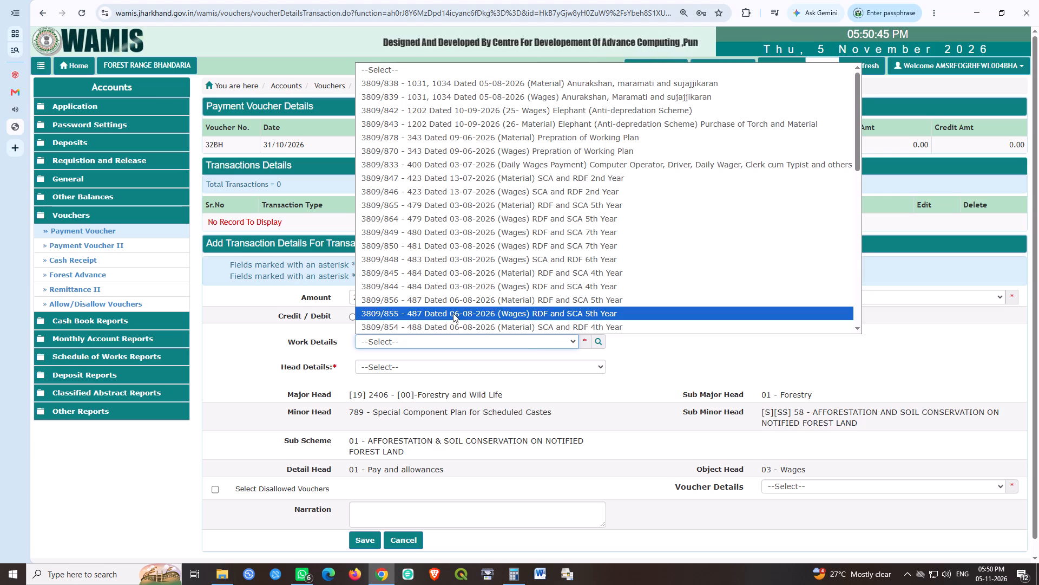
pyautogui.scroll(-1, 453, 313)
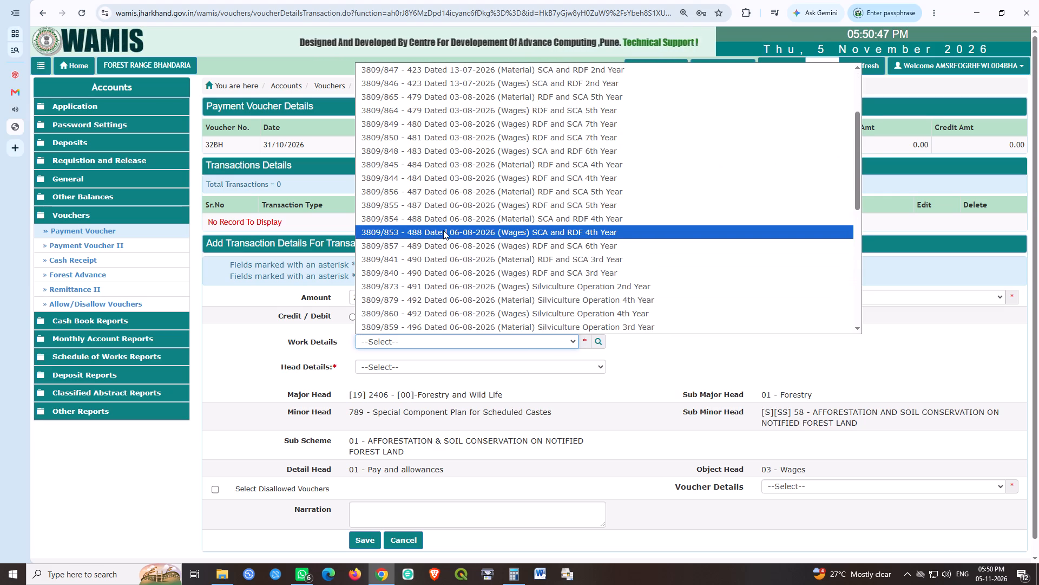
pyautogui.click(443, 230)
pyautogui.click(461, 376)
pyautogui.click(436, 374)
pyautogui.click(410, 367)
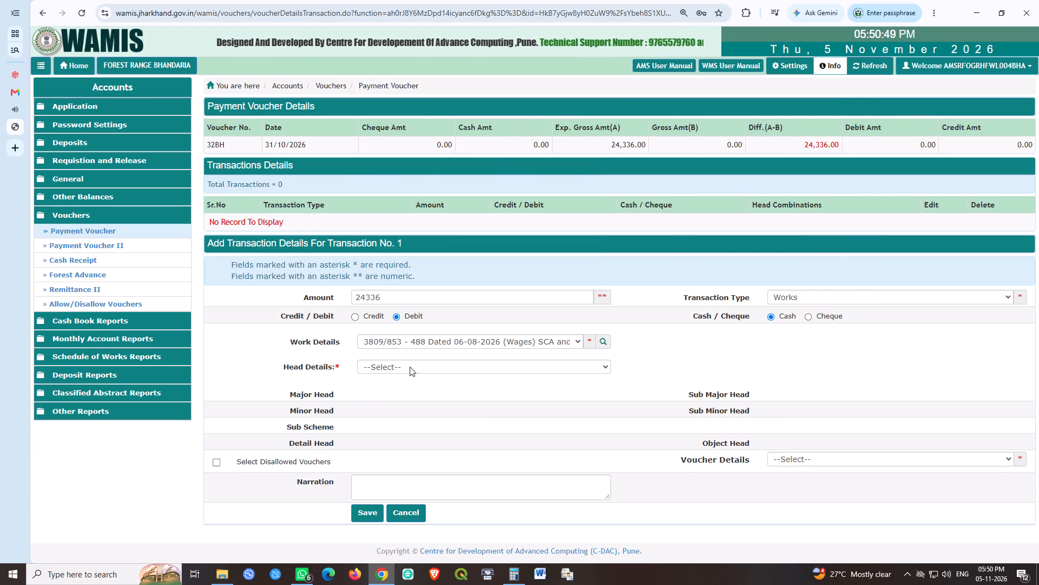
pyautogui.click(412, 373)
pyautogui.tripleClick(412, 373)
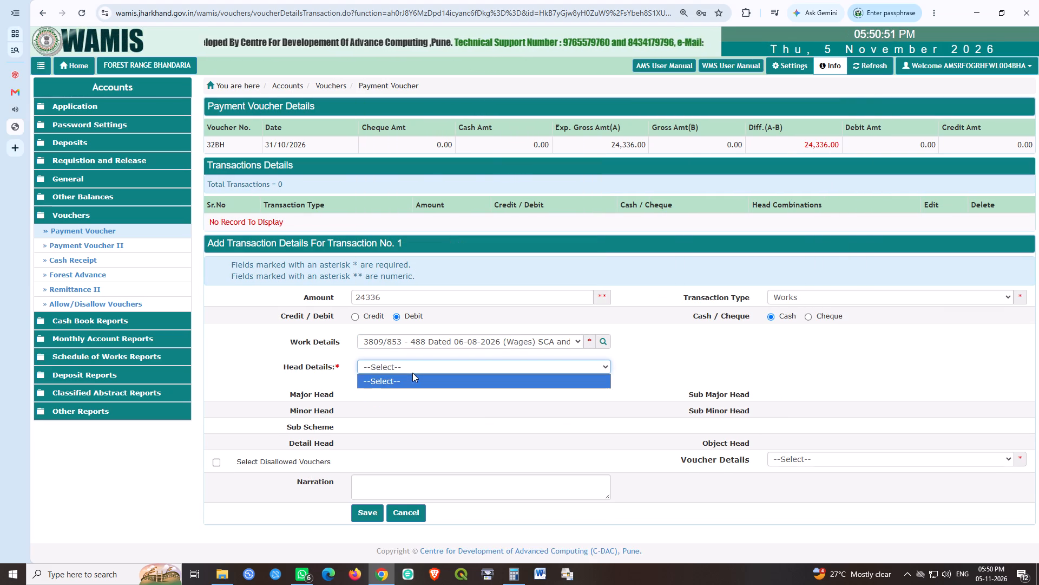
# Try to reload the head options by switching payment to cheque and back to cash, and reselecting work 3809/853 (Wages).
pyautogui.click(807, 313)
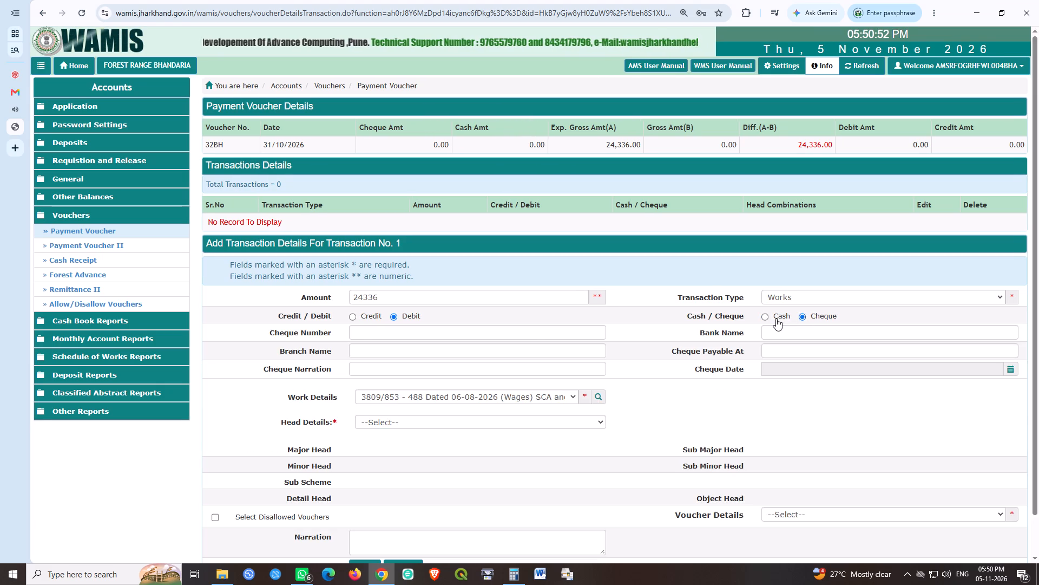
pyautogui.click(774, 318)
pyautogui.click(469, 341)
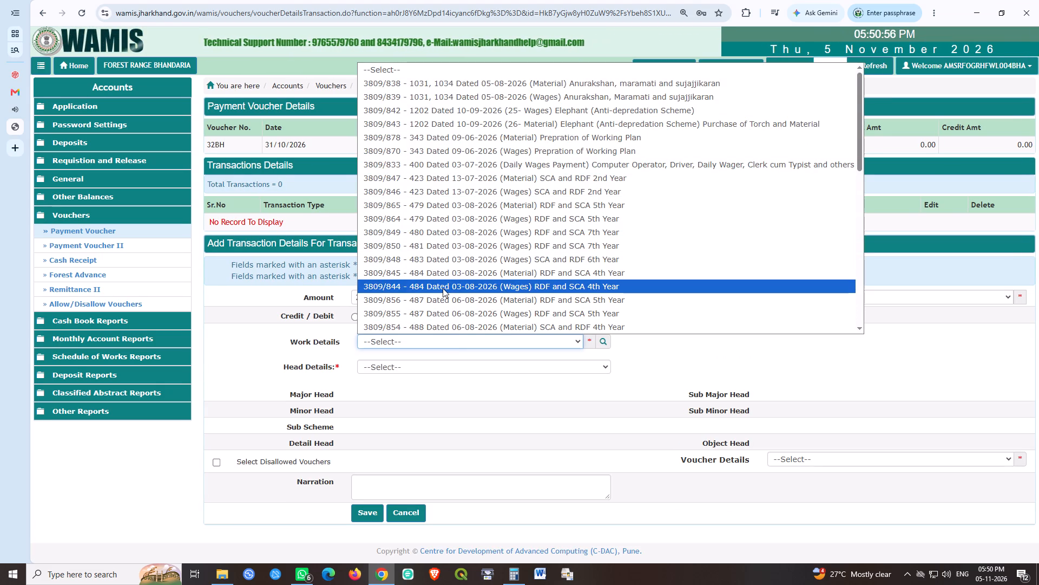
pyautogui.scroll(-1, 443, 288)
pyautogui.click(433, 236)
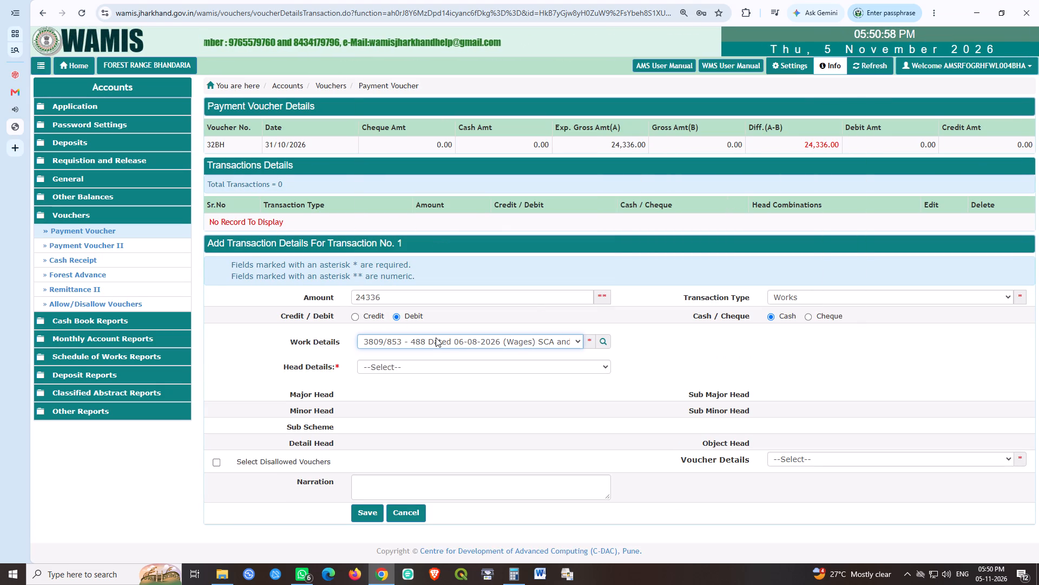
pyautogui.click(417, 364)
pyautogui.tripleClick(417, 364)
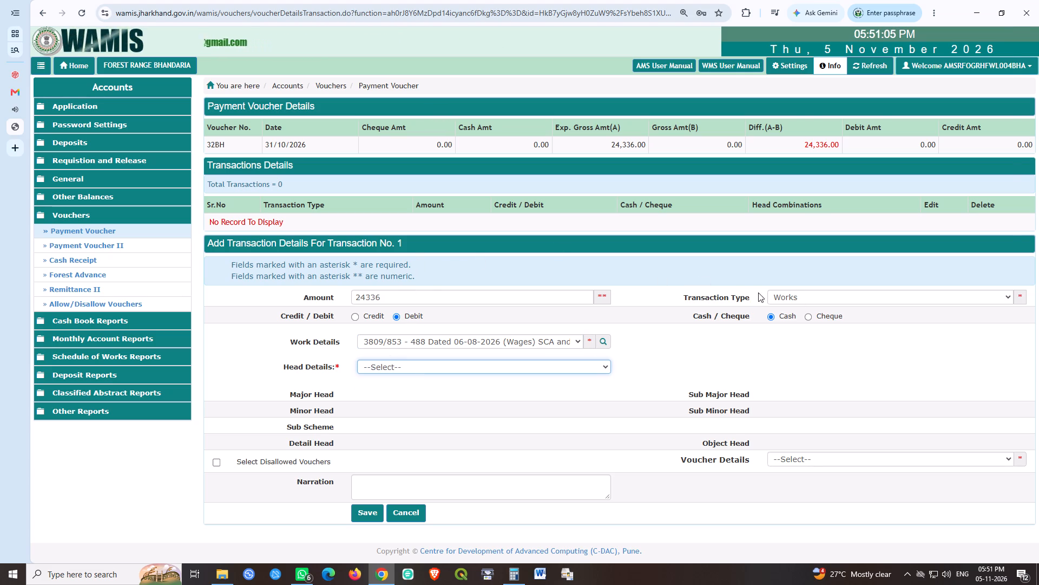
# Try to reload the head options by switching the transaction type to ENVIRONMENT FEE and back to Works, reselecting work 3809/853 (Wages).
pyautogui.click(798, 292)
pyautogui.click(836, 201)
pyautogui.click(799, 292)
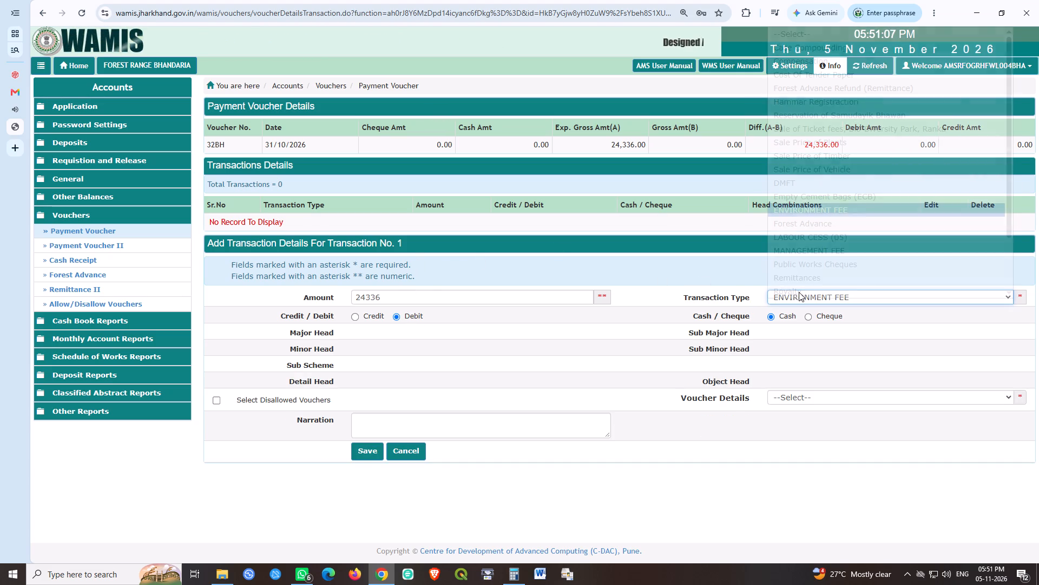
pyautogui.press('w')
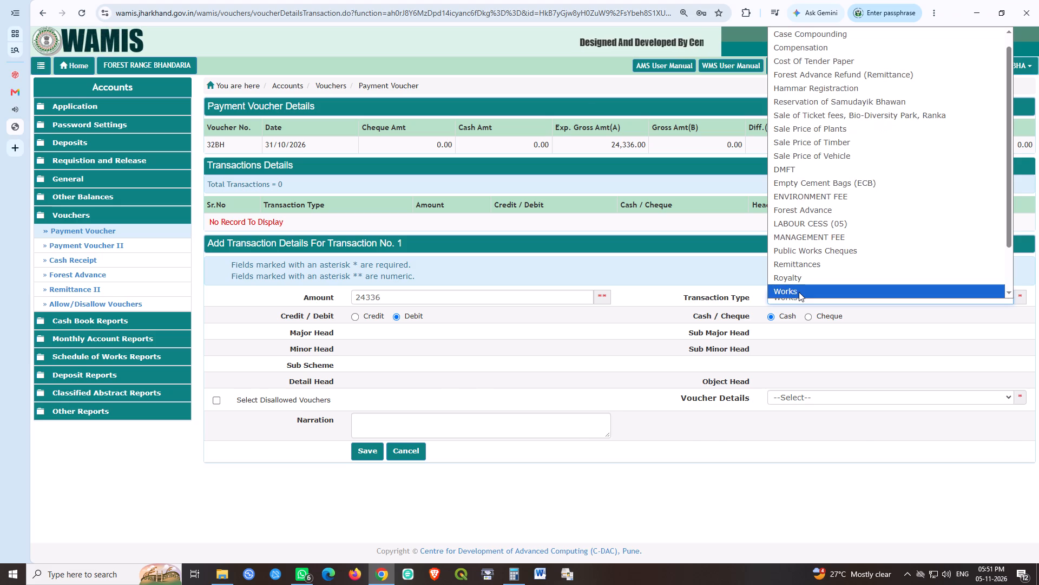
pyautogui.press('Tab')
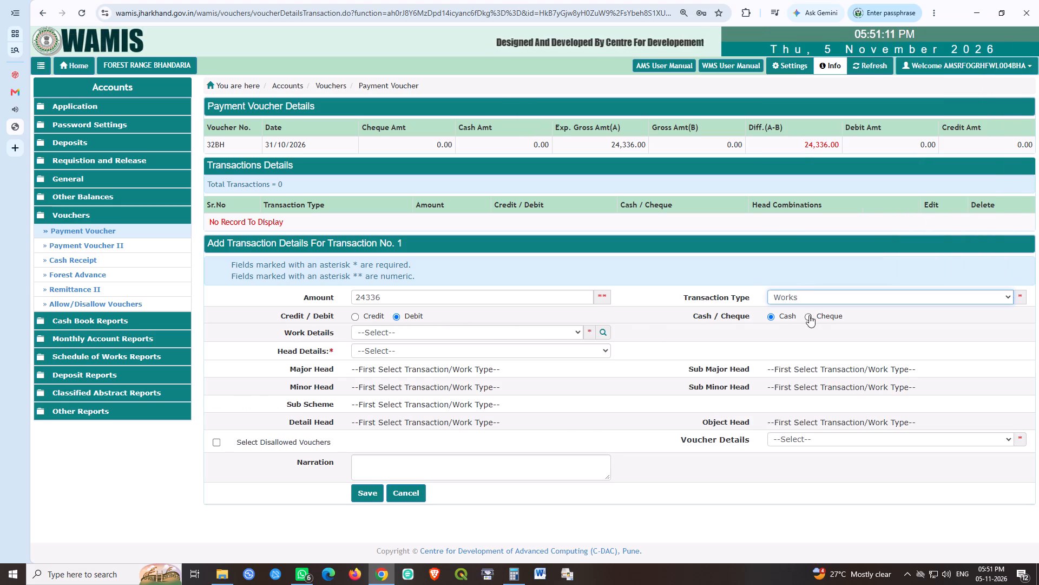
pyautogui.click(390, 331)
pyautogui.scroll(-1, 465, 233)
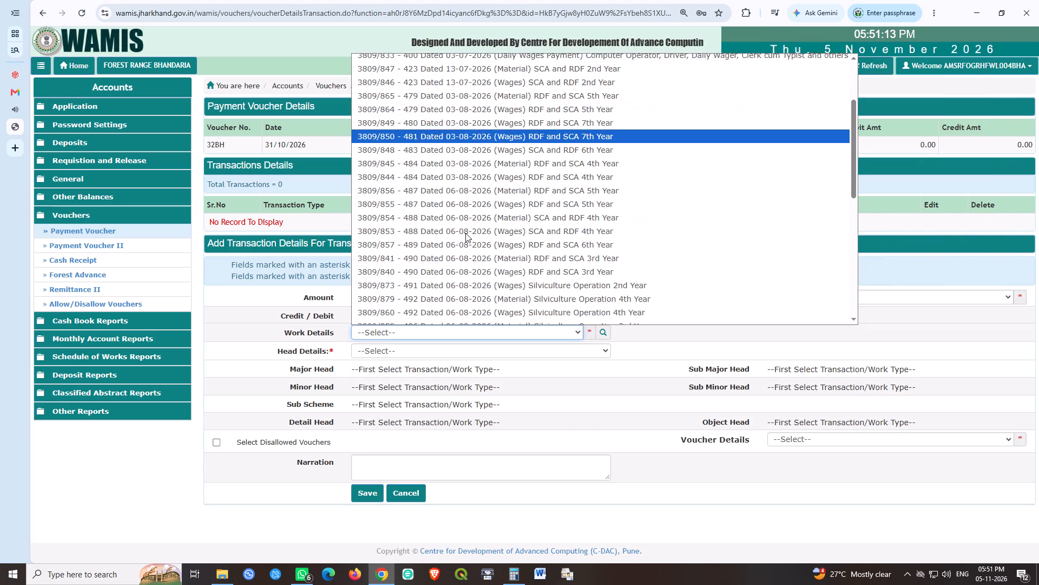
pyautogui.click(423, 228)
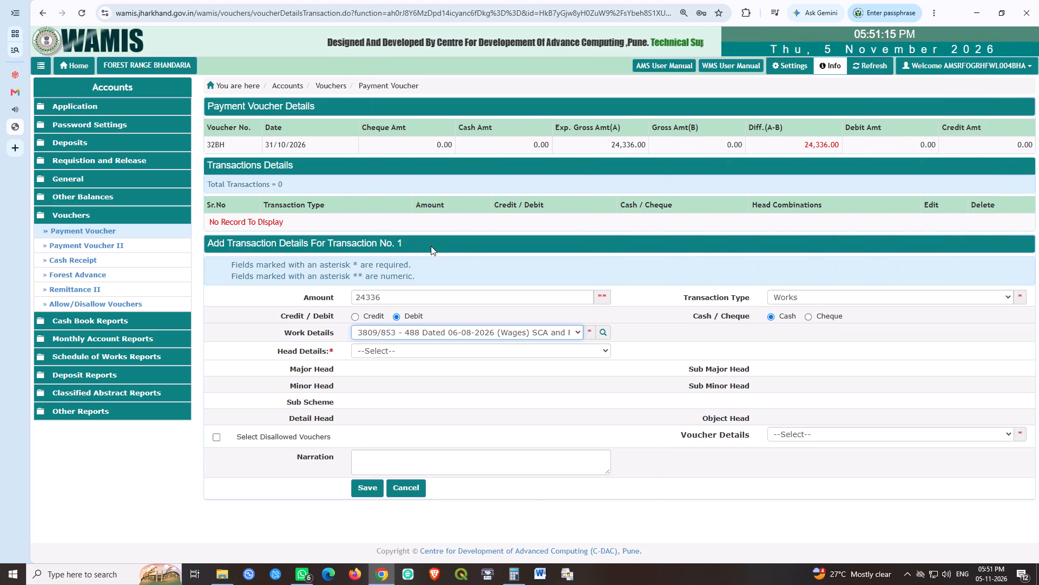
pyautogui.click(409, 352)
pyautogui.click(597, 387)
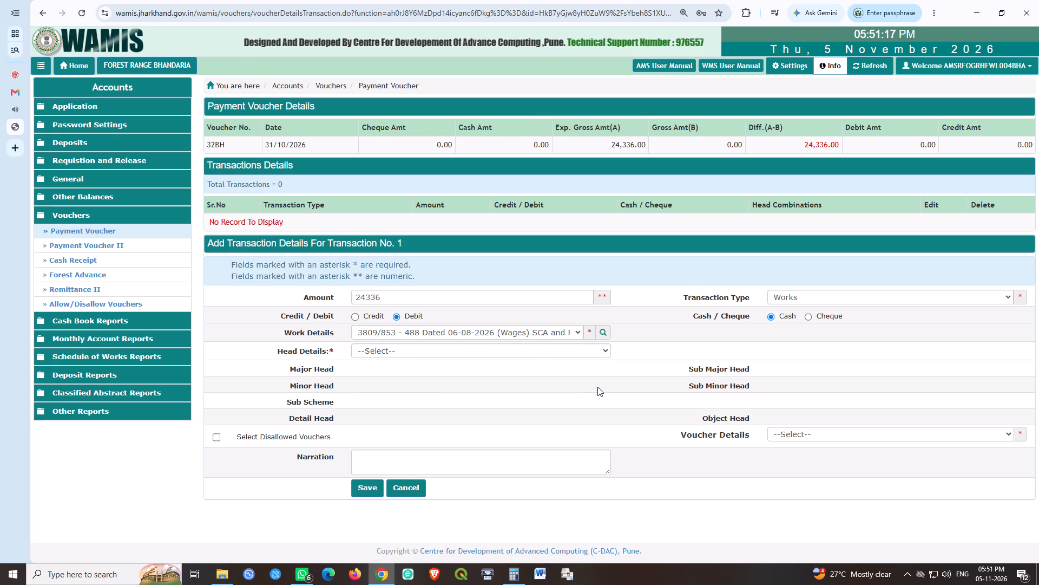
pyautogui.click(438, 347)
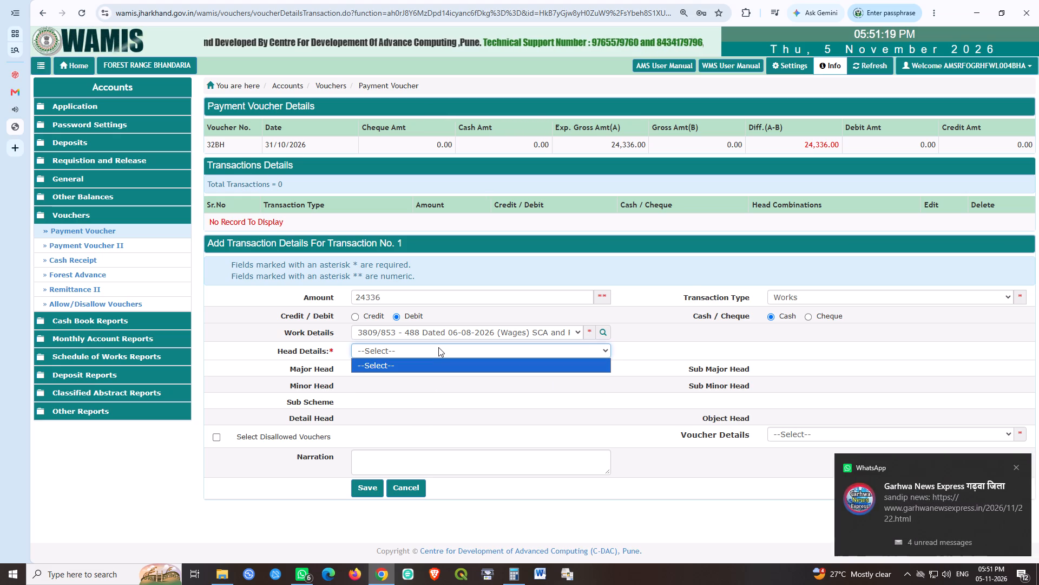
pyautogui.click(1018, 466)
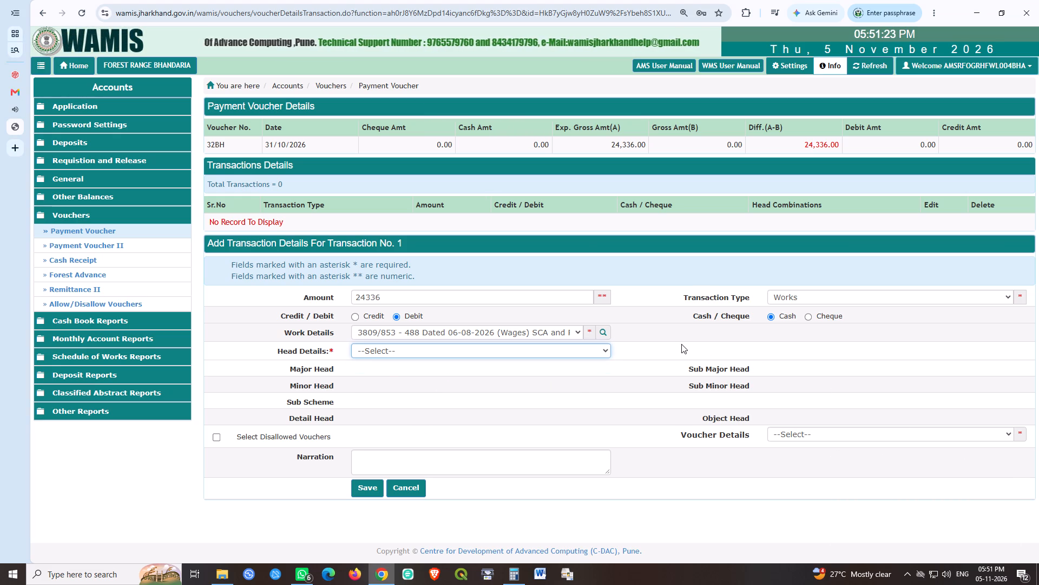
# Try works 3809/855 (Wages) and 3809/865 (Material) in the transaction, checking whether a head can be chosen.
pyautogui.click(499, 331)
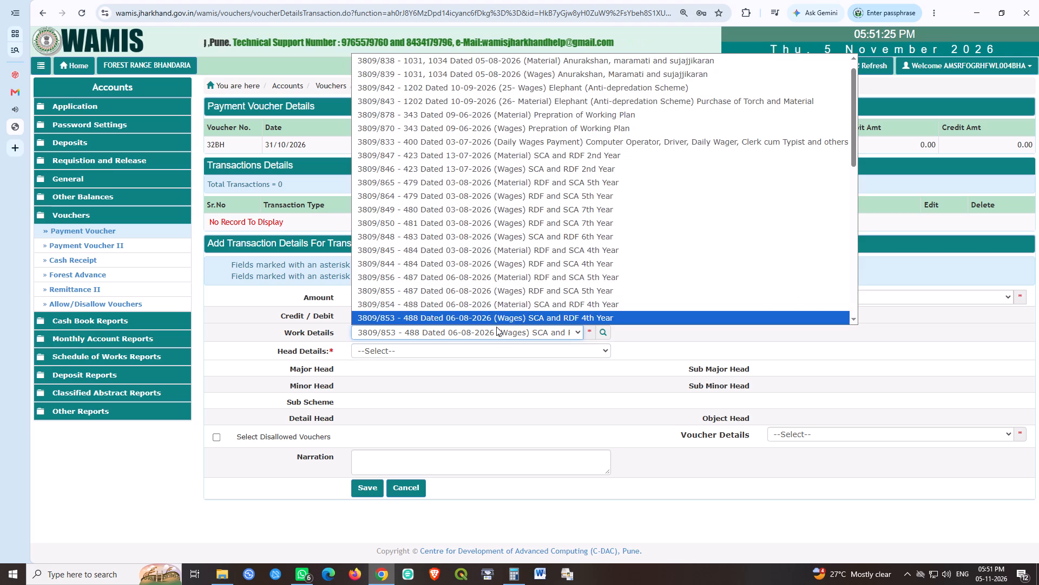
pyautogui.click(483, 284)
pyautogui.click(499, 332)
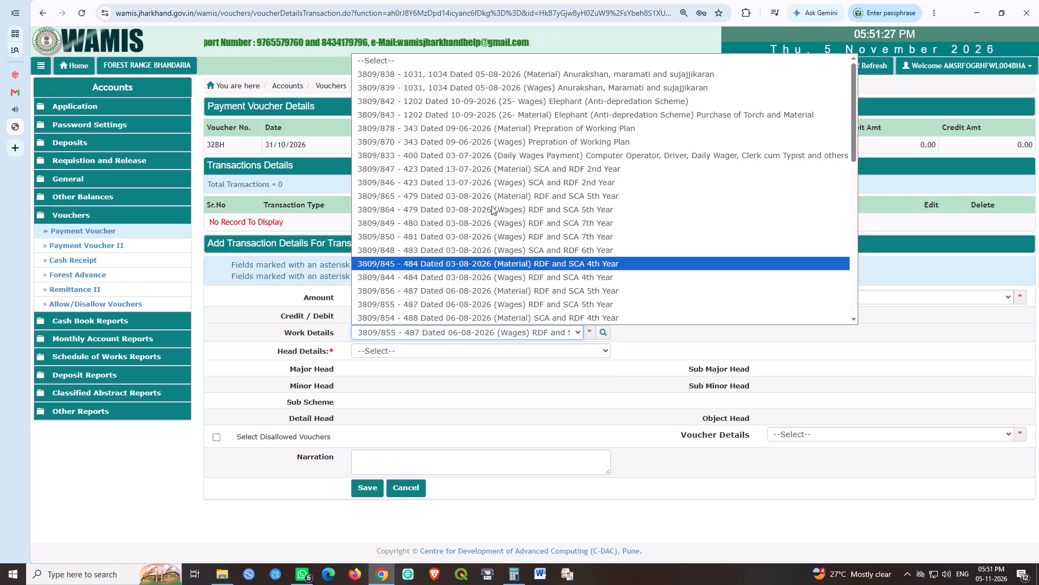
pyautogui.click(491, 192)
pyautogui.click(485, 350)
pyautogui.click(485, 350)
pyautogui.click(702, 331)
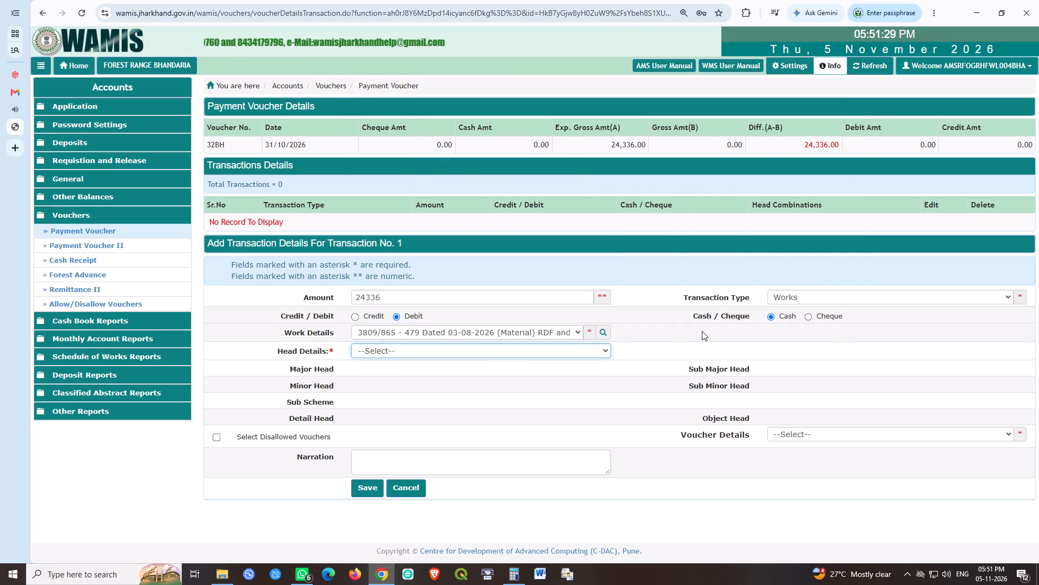
# Leave the unsaved transaction and reopen the Payment Voucher page.
pyautogui.click(97, 226)
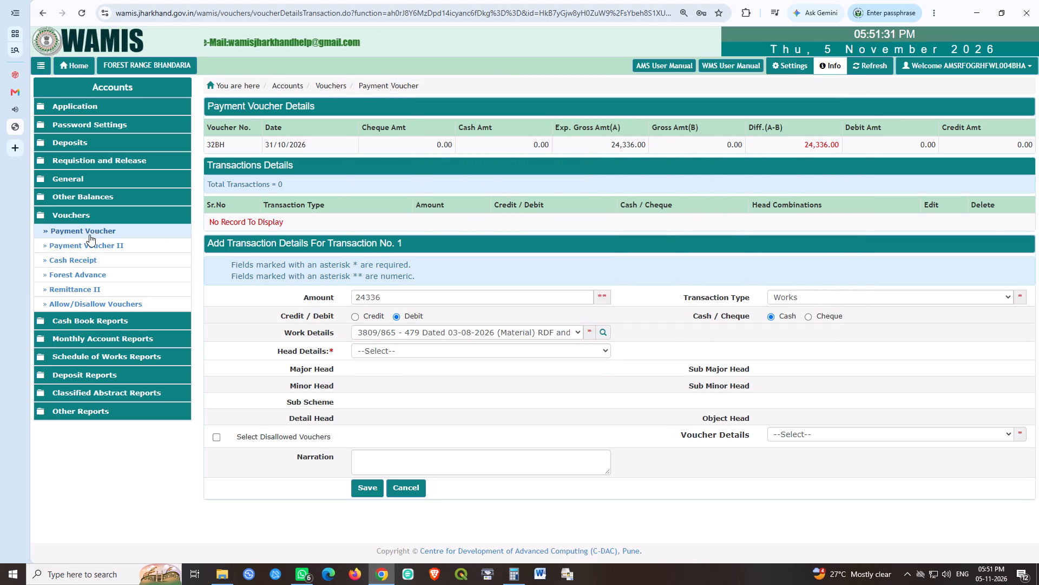
pyautogui.click(89, 235)
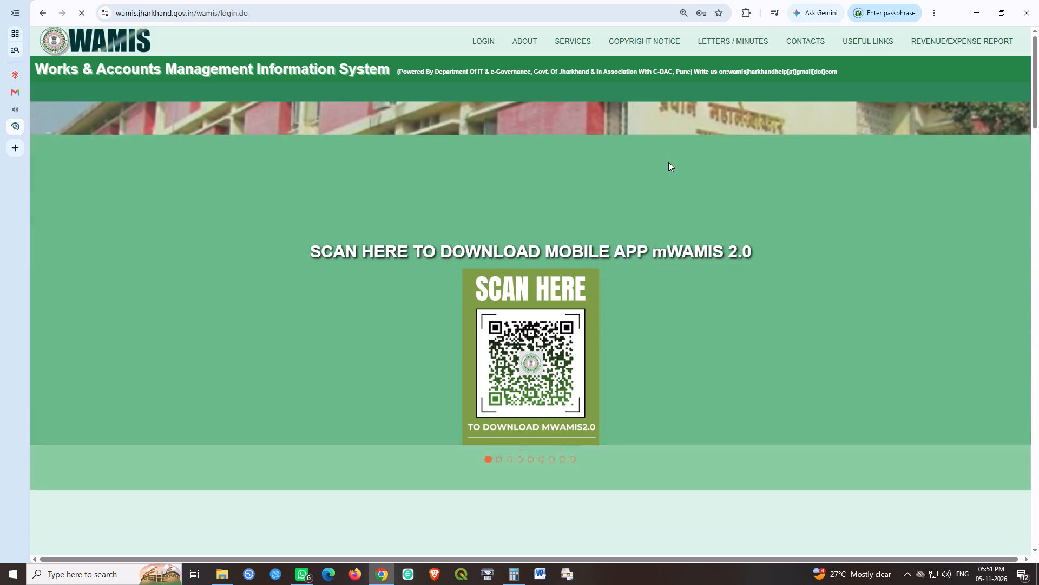
# Log back in to WAMIS with the saved Forest Range Bhandaria account, entering the displayed security code.
pyautogui.click(494, 46)
pyautogui.click(502, 133)
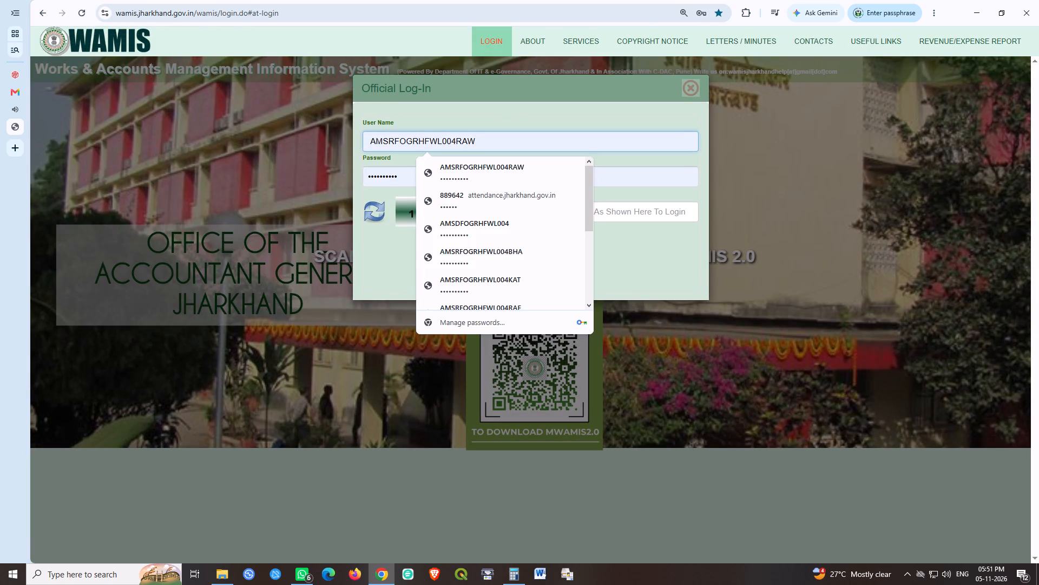
pyautogui.click(505, 253)
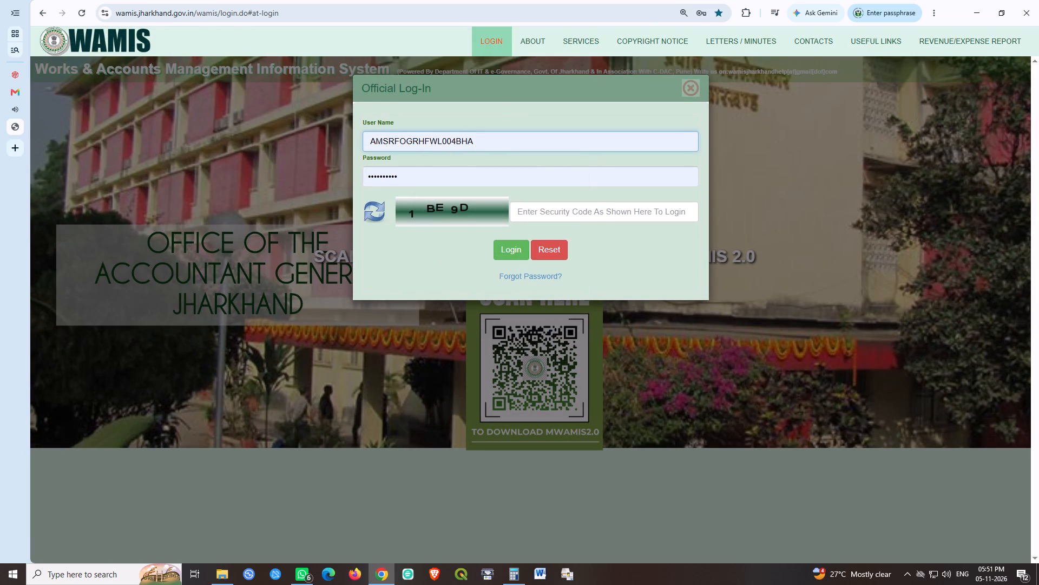
pyautogui.click(587, 216)
pyautogui.press('1')
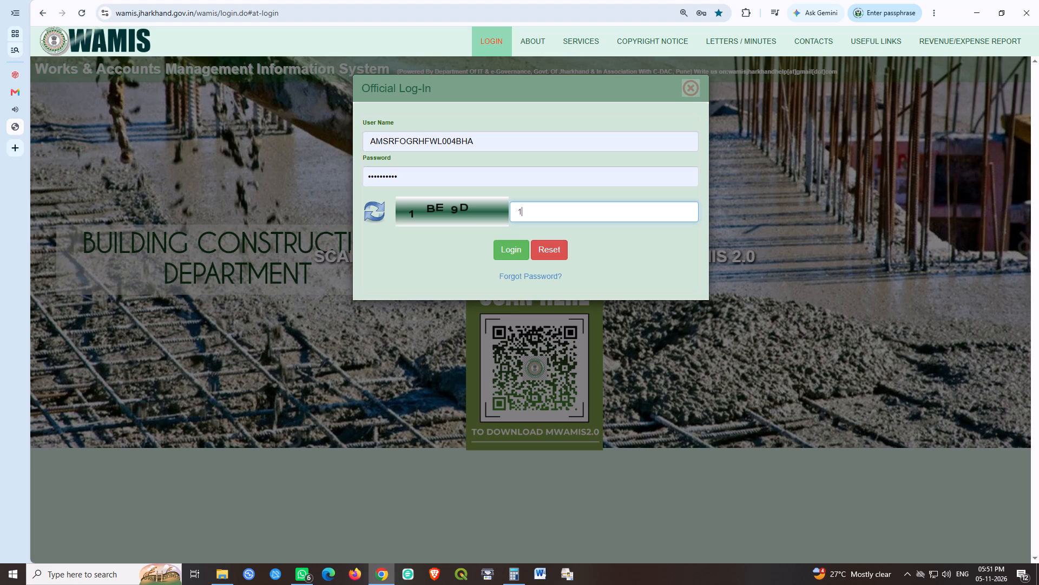
pyautogui.write('BE')
pyautogui.write('9D')
pyautogui.click(499, 248)
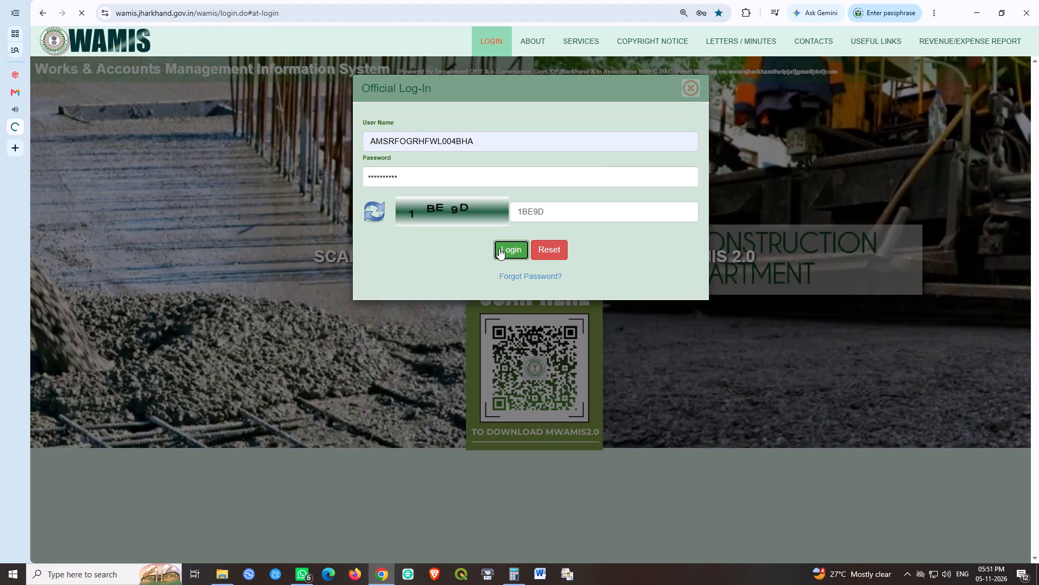
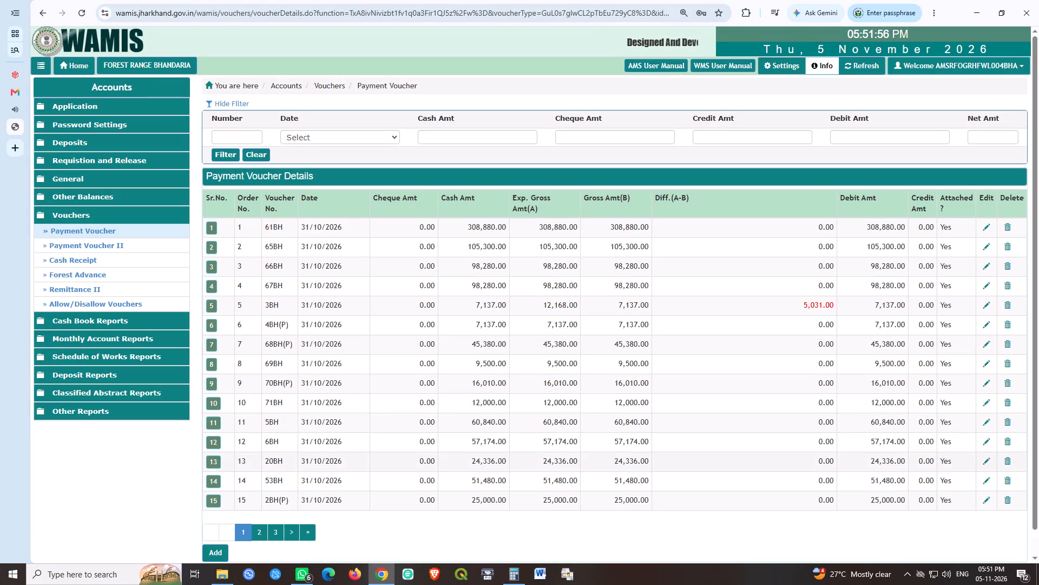
pyautogui.click(308, 529)
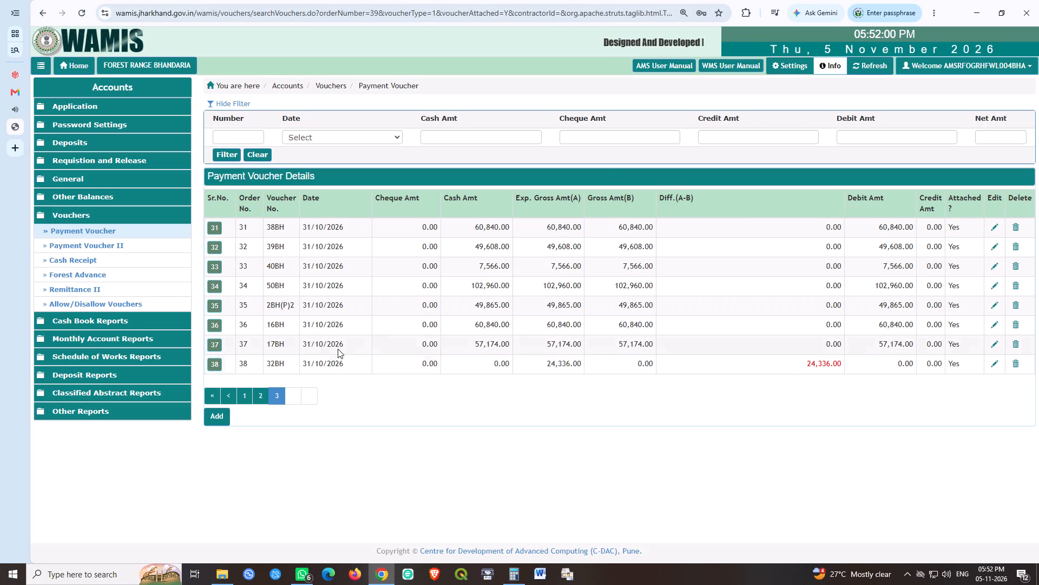
pyautogui.click(217, 365)
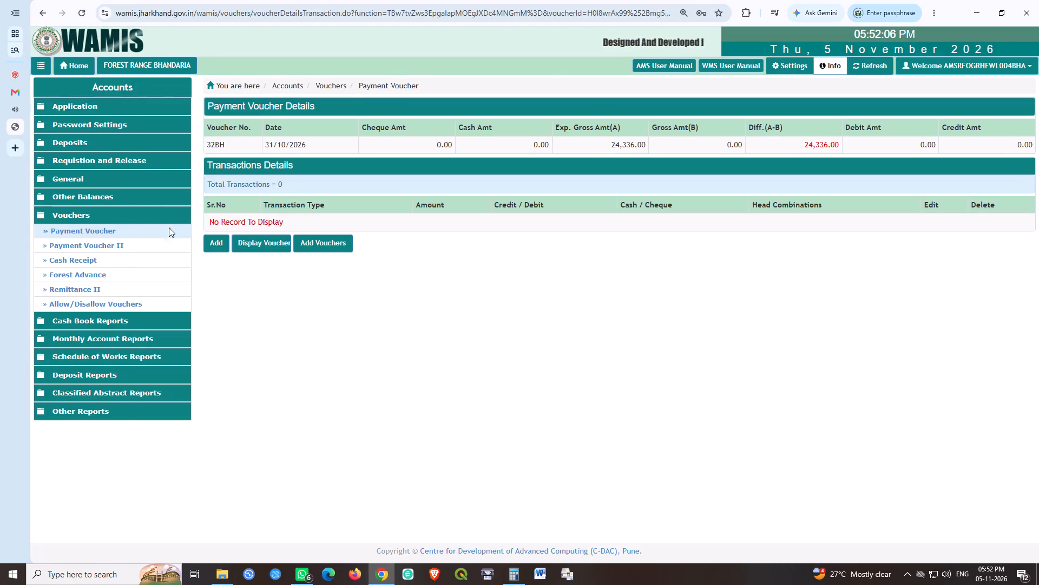
pyautogui.click(213, 251)
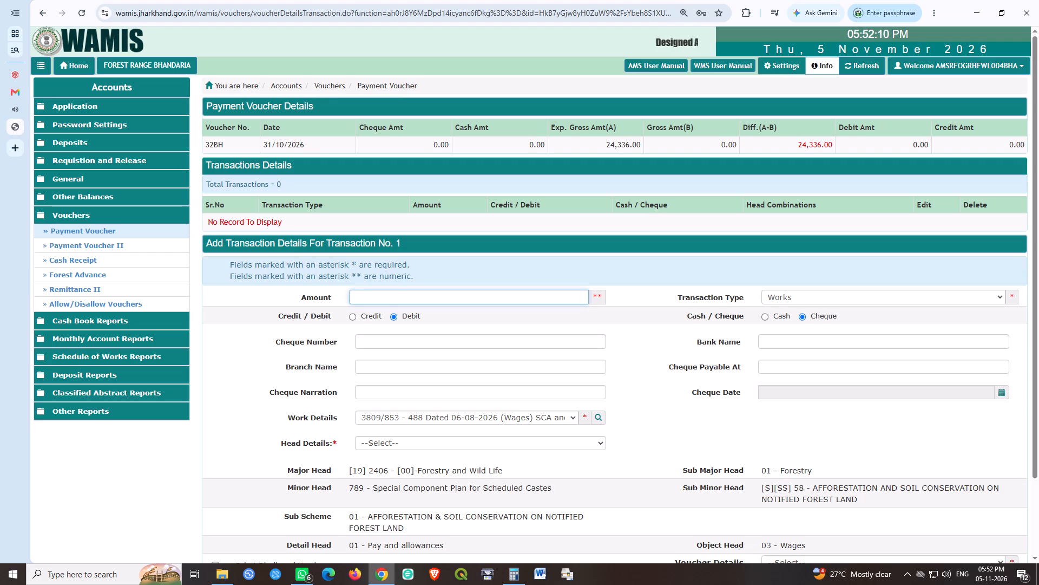
pyautogui.write('24336')
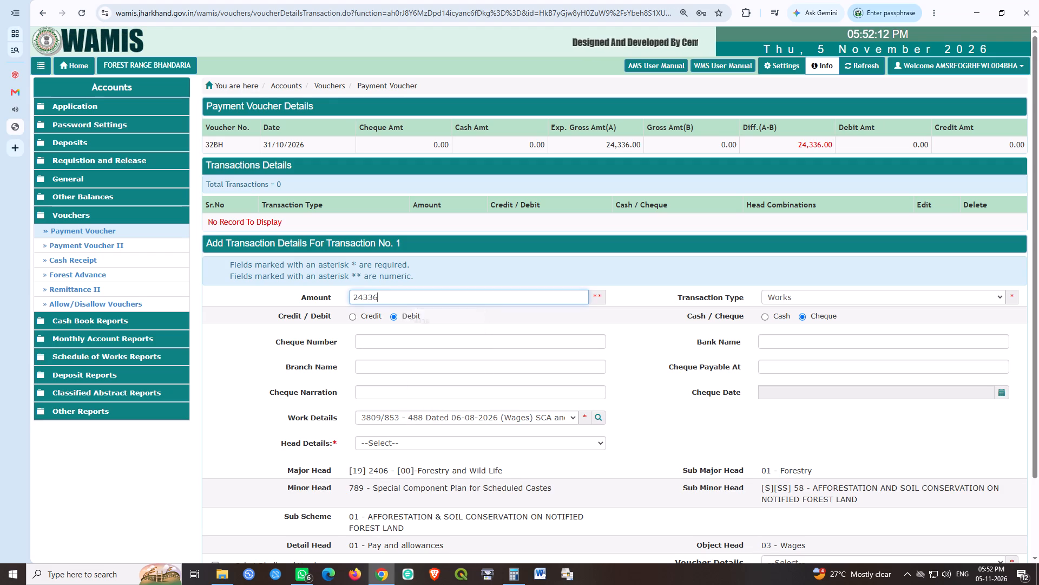
pyautogui.press('Tab')
pyautogui.press('Tab')
pyautogui.press('Tab')
pyautogui.press('Left')
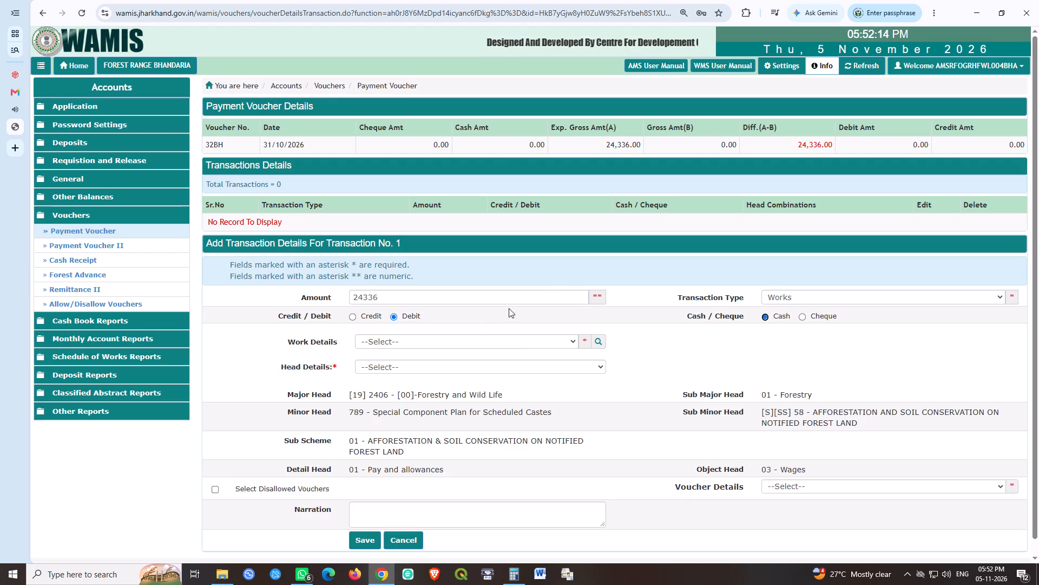
pyautogui.click(433, 341)
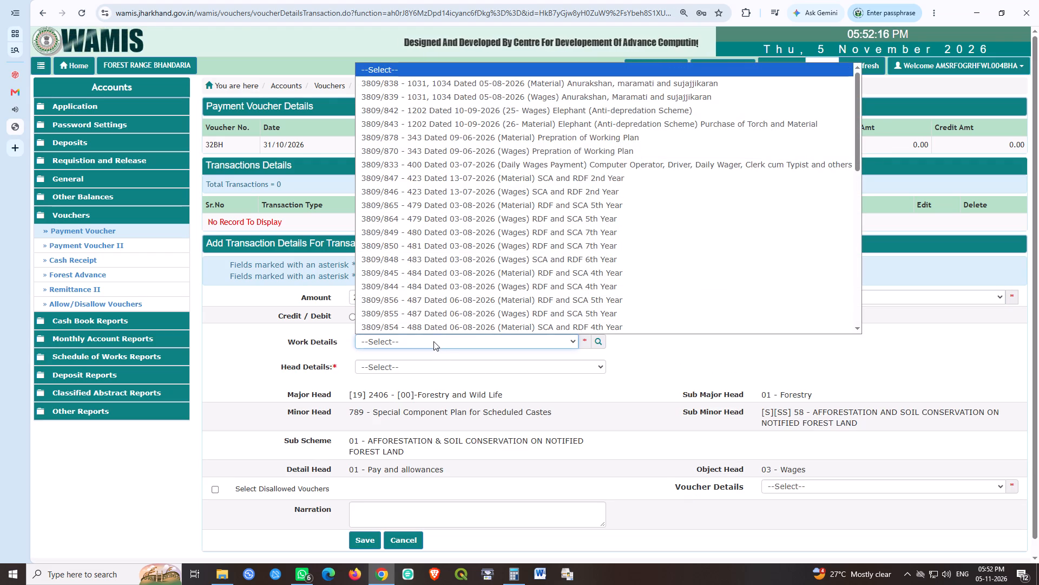
pyautogui.scroll(-1, 458, 264)
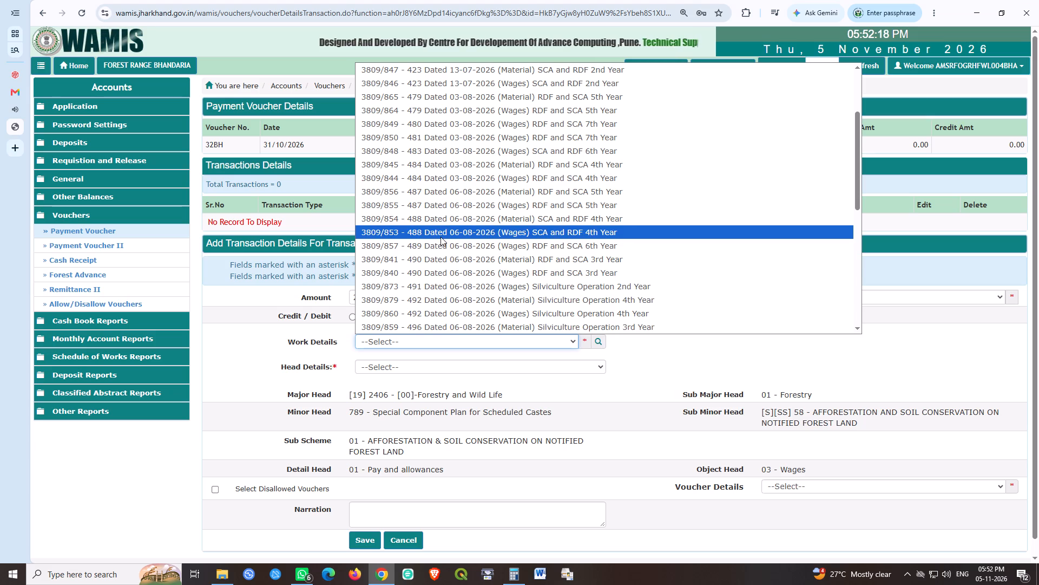
pyautogui.click(440, 237)
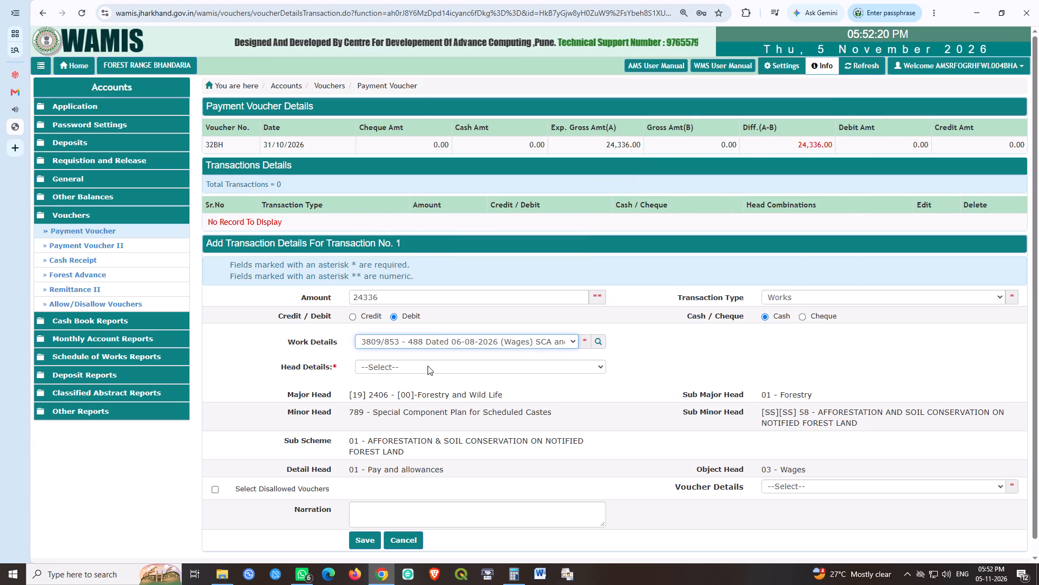
pyautogui.click(428, 366)
pyautogui.click(422, 391)
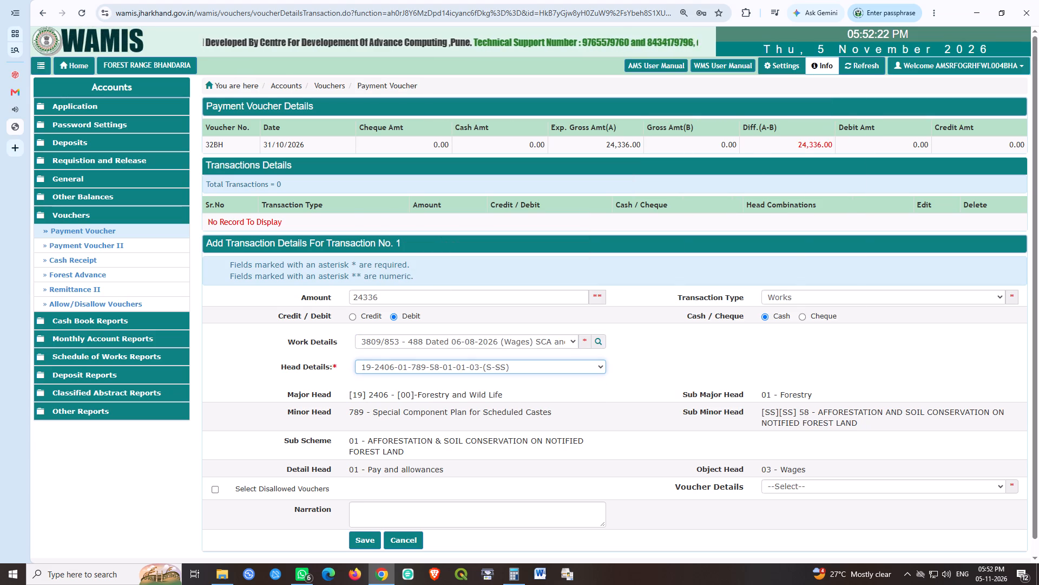
pyautogui.click(367, 531)
pyautogui.click(366, 537)
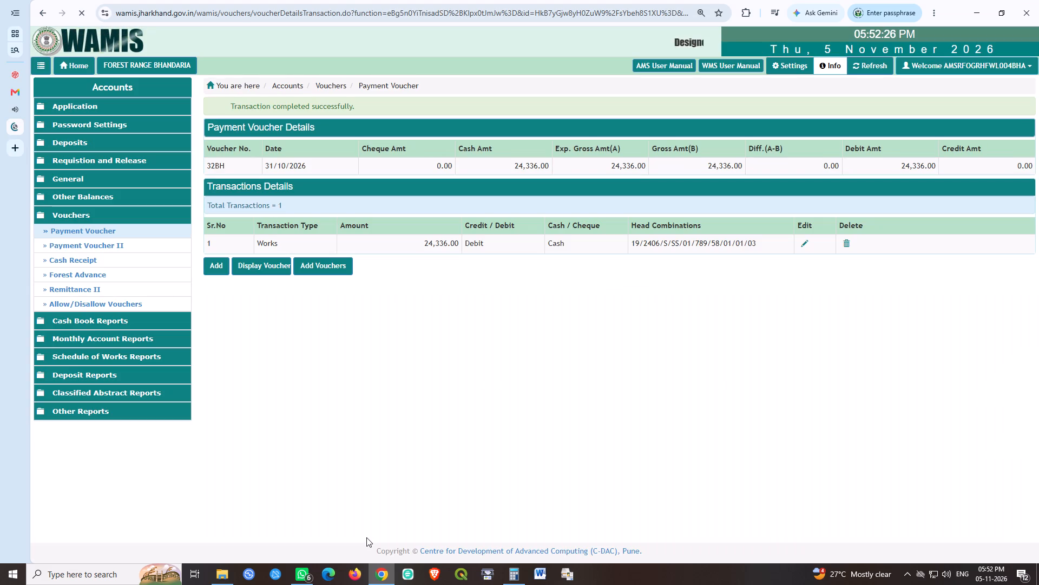
# Create a new payment voucher, number it 52BH, set its expected gross amount to 51480, and save it.
pyautogui.click(330, 266)
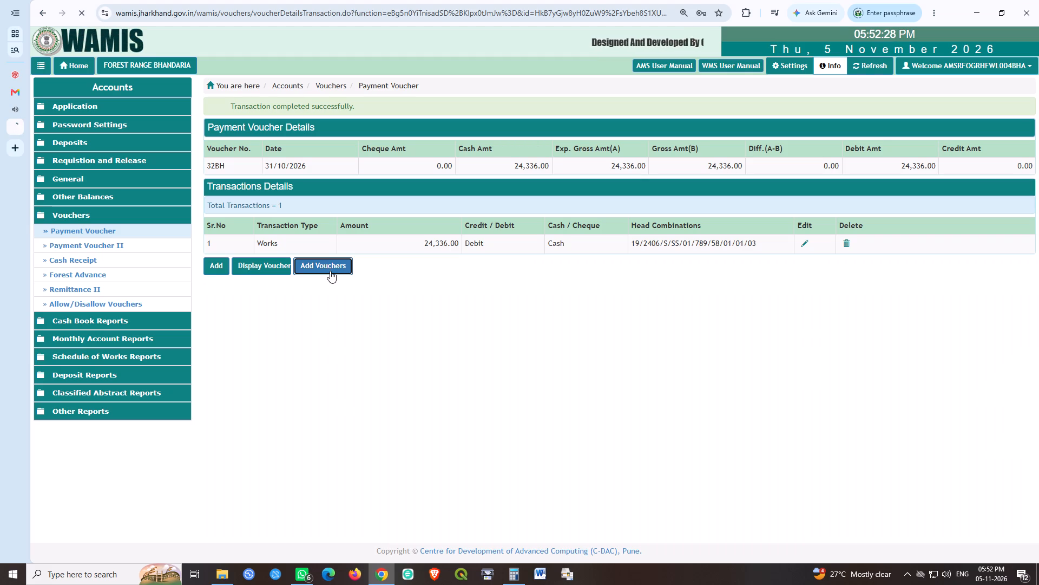
pyautogui.hotkey('shift', 'Right')
pyautogui.hotkey('shift', 'Right')
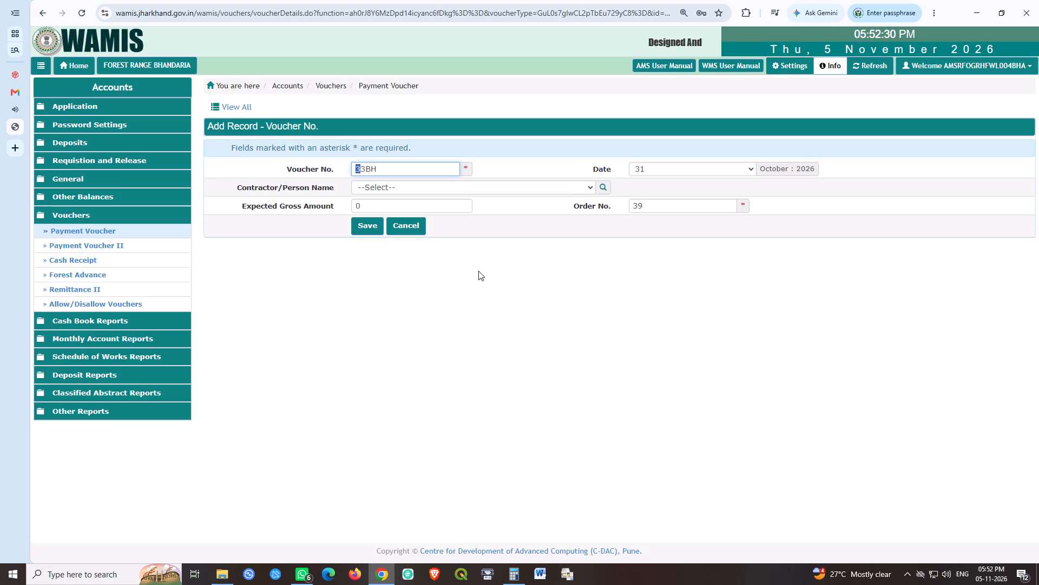
pyautogui.write('52')
pyautogui.press('Tab')
pyautogui.press('Tab')
pyautogui.press('Tab')
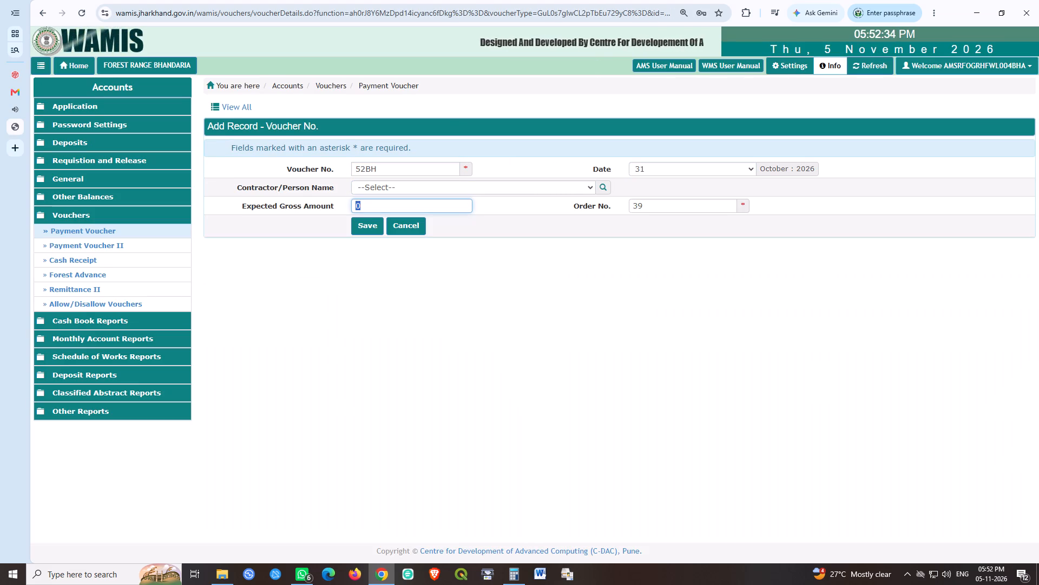
pyautogui.write('51480')
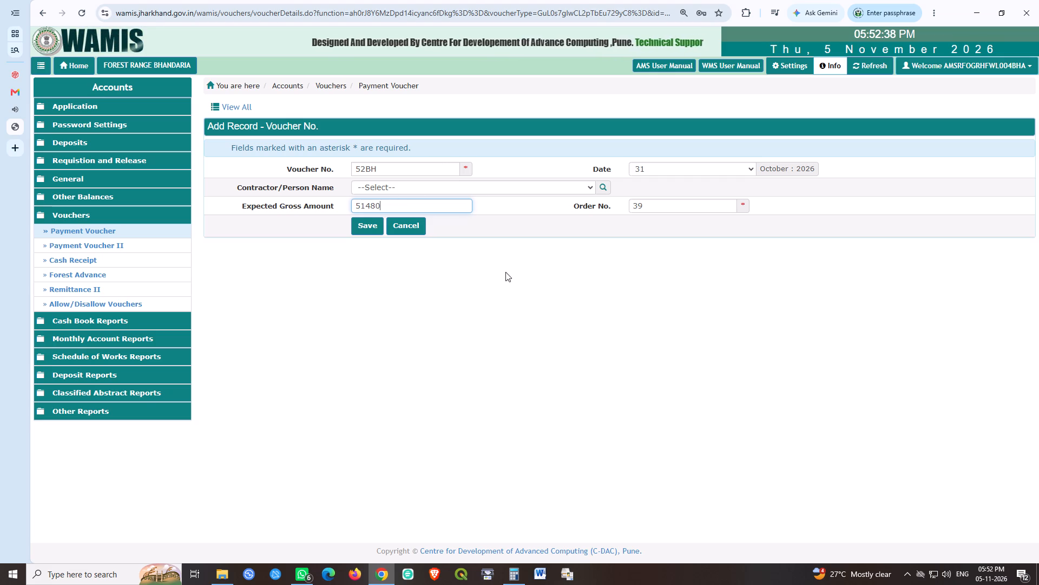
pyautogui.click(371, 230)
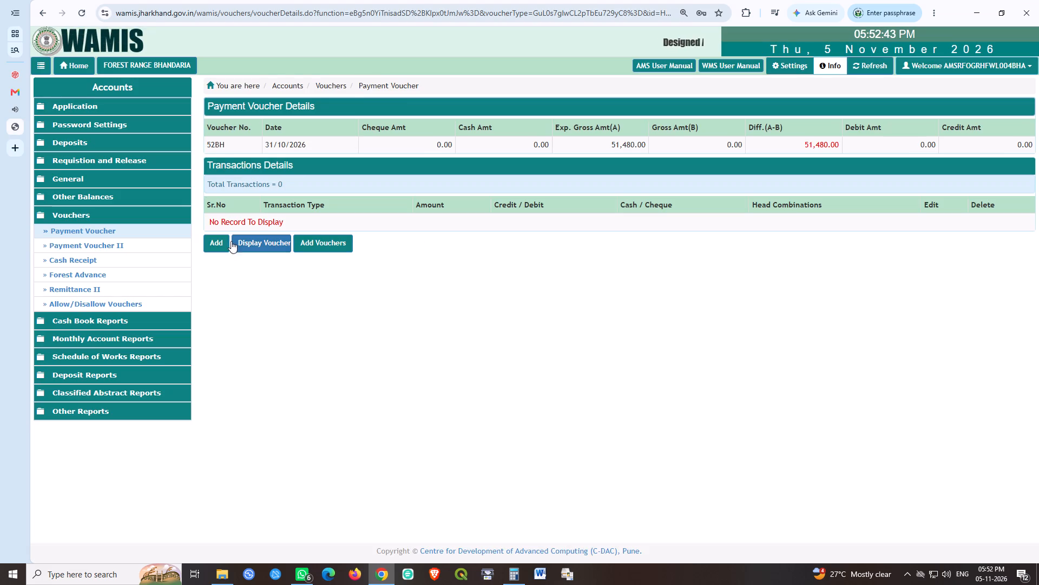
pyautogui.click(222, 241)
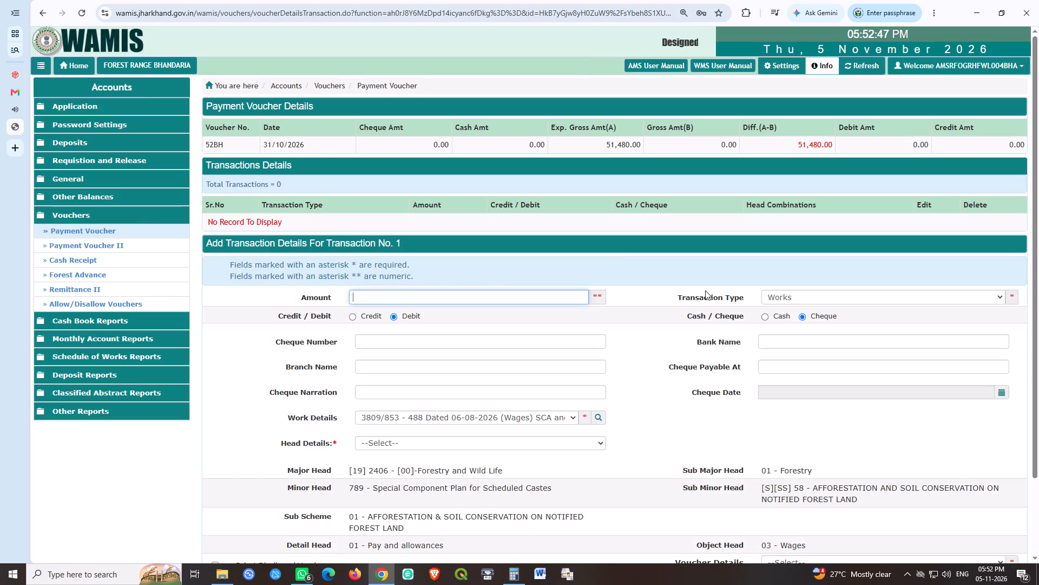
pyautogui.write('51480')
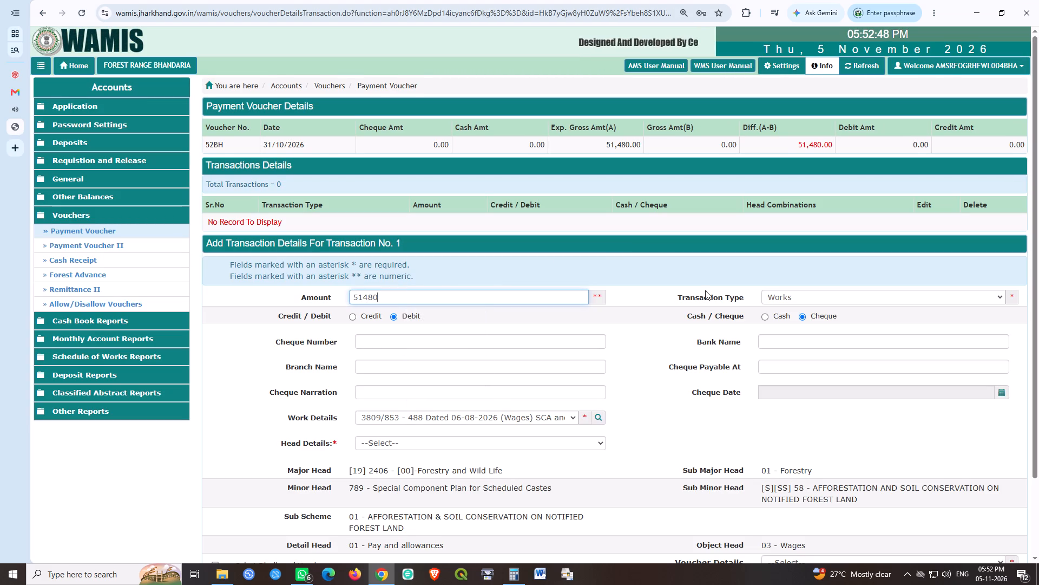
pyautogui.press('Tab')
pyautogui.press('Tab')
pyautogui.press('Tab')
pyautogui.press('Left')
pyautogui.click(500, 345)
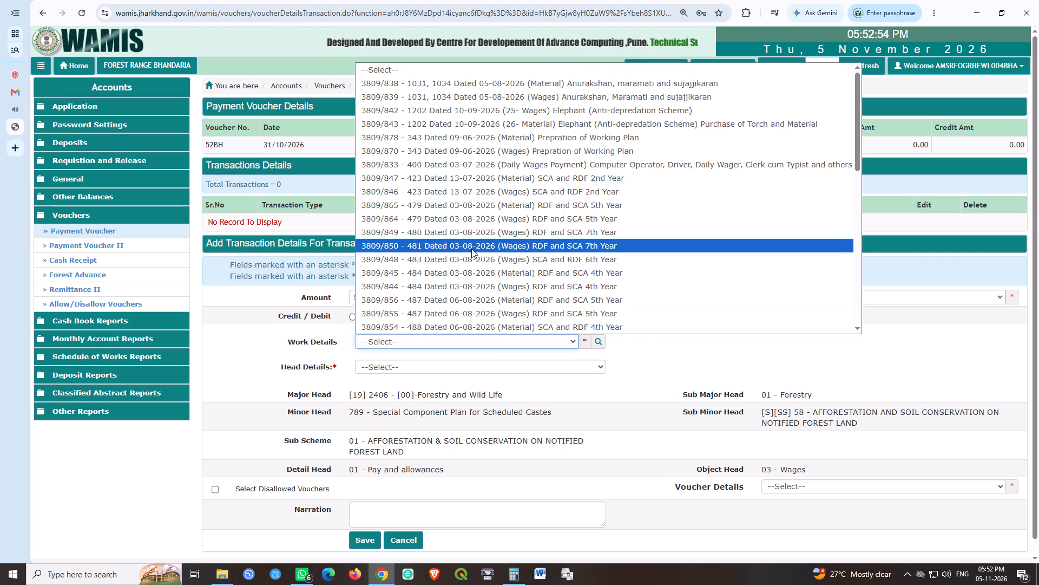
pyautogui.scroll(-1, 471, 249)
pyautogui.click(430, 236)
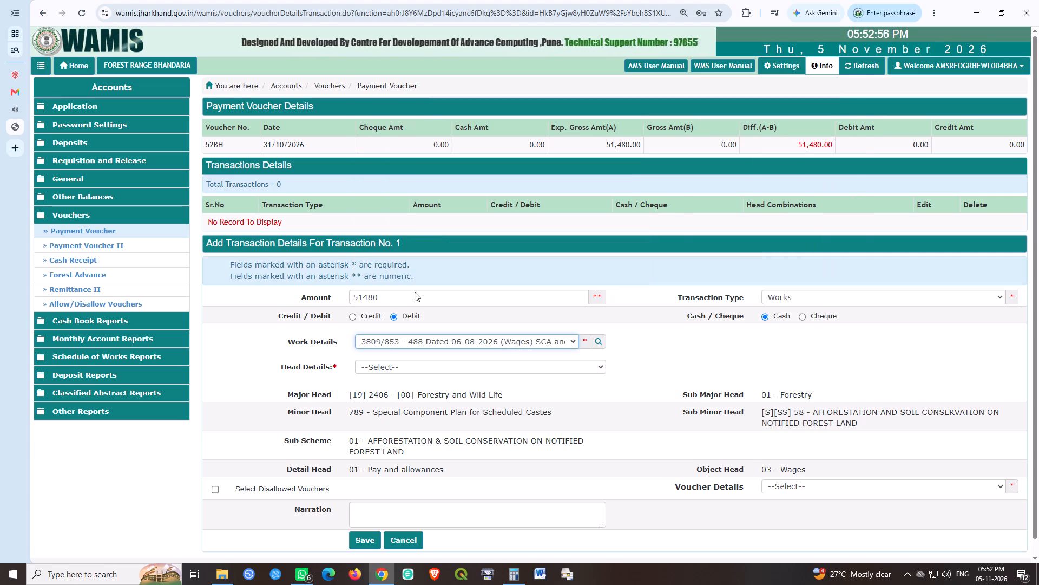
pyautogui.click(394, 368)
pyautogui.click(416, 394)
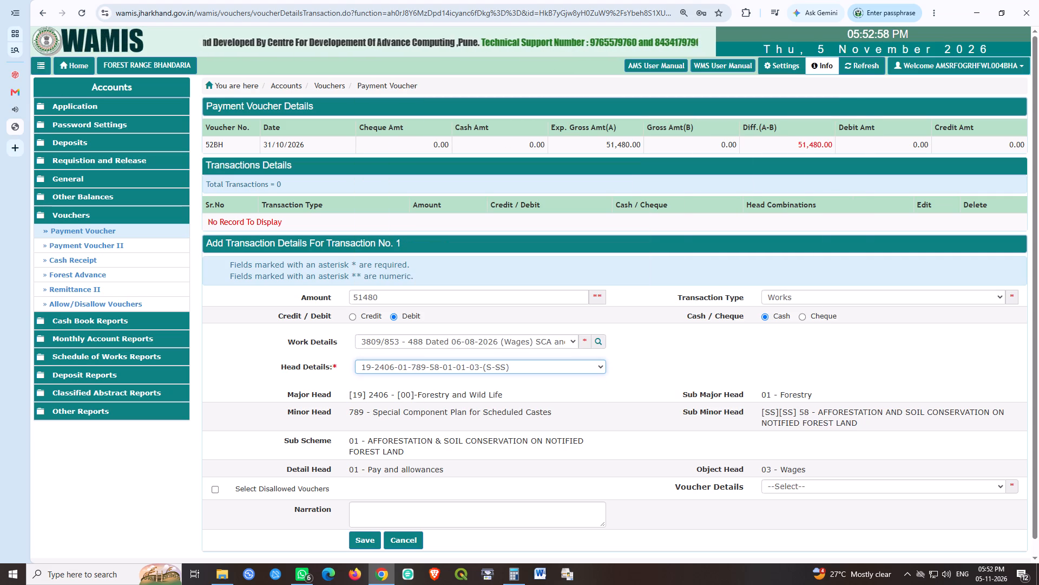
pyautogui.click(354, 535)
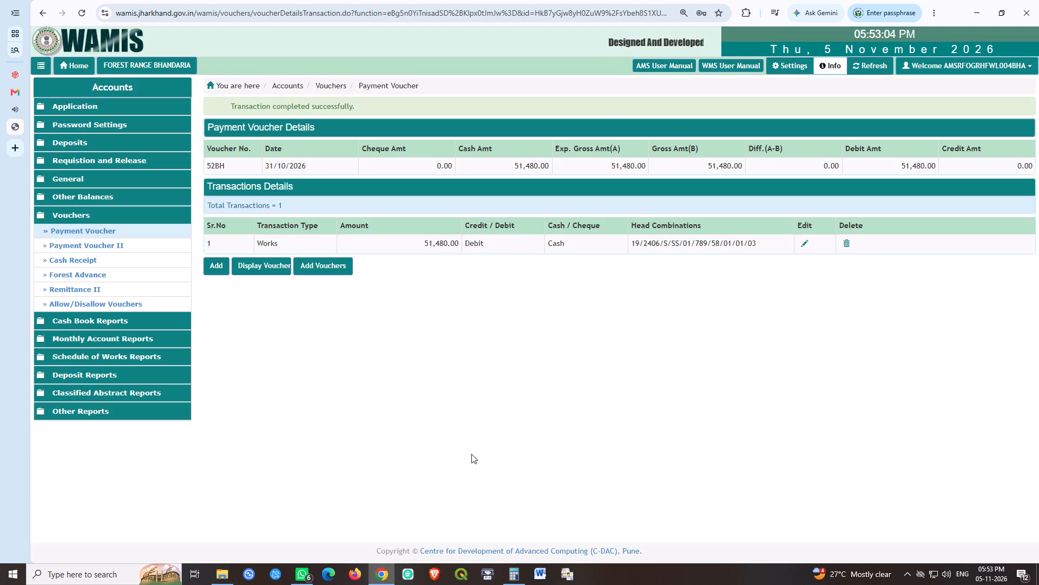
# Start a new payment voucher with an expected gross amount of 25000 and try to save it as 2BH(P)2.
pyautogui.click(345, 272)
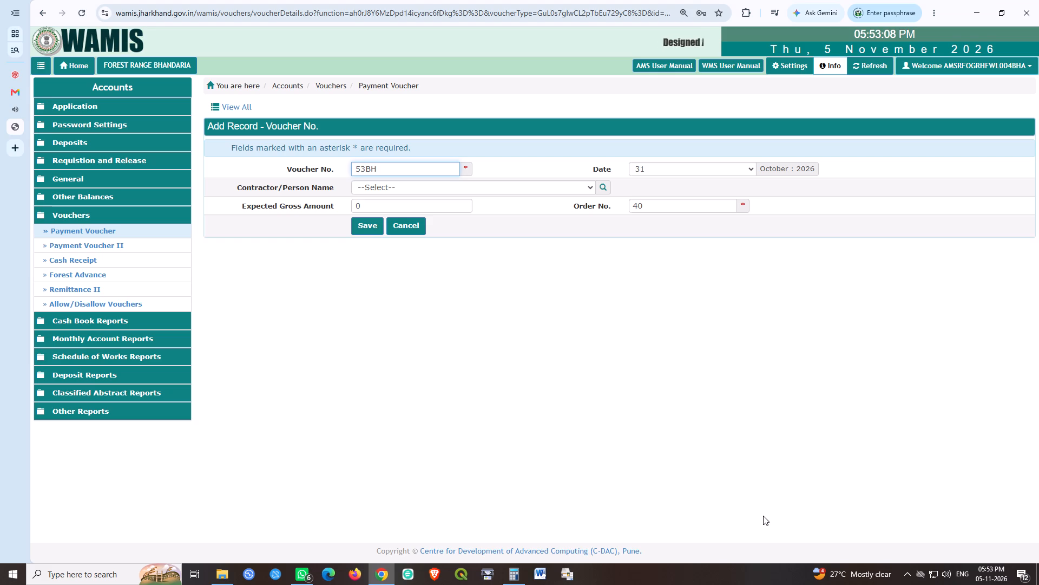
pyautogui.hotkey('shift', 'Right')
pyautogui.hotkey('shift', 'Right')
pyautogui.write('02')
pyautogui.press('Left')
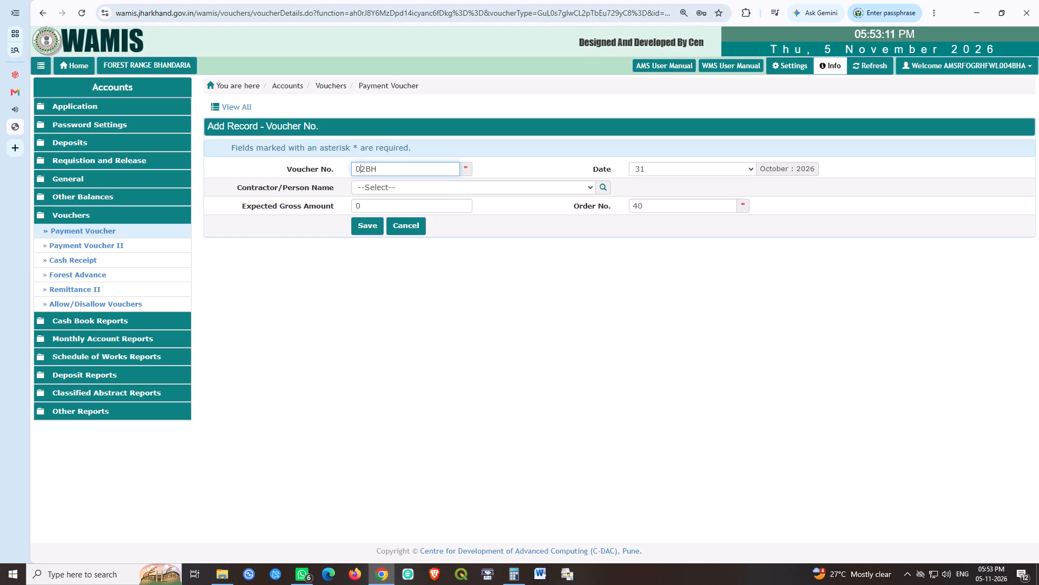
pyautogui.press('BackSpace')
pyautogui.press('Right')
pyautogui.press('Right')
pyautogui.press('Right')
pyautogui.press('Down')
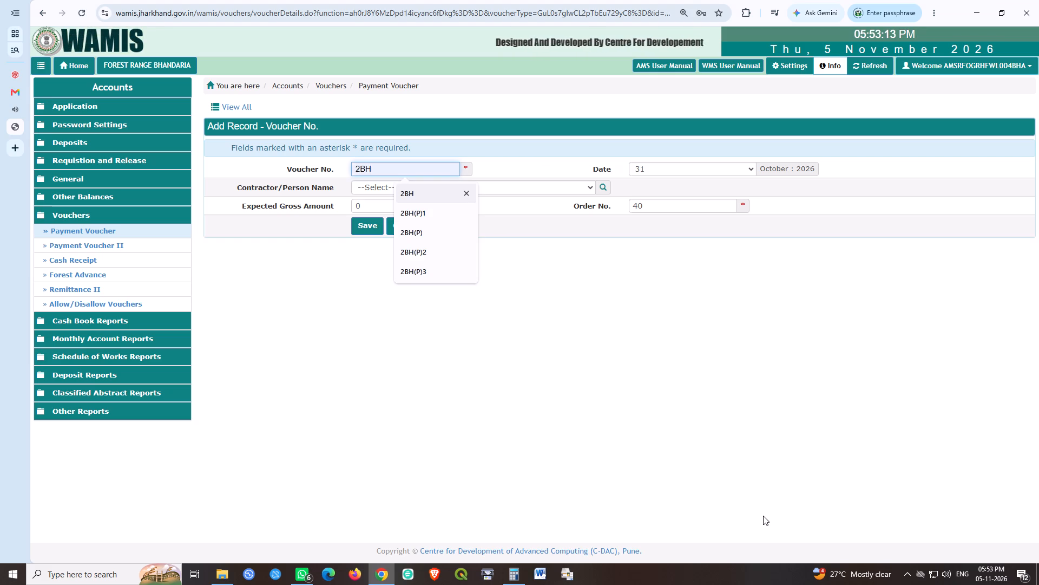
pyautogui.press('Down')
pyautogui.press('Down')
pyautogui.press('Down')
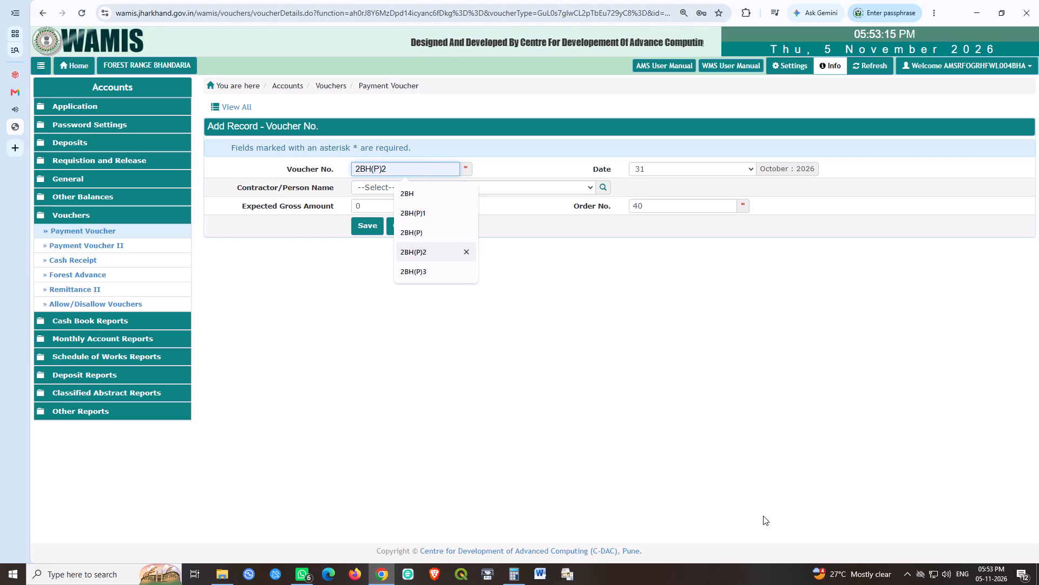
pyautogui.press('Return')
pyautogui.press('Tab')
pyautogui.press('Tab')
pyautogui.press('Tab')
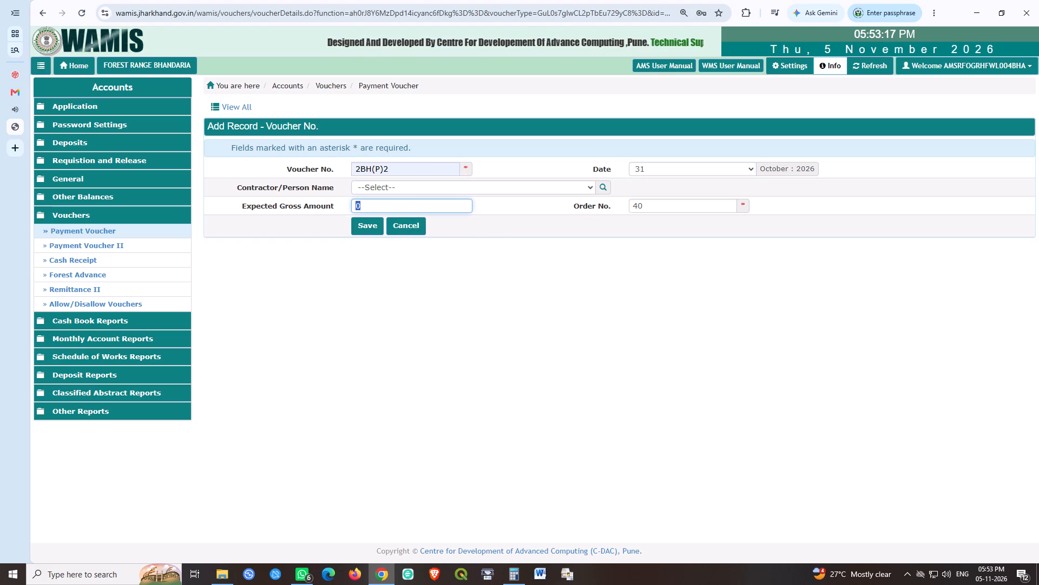
pyautogui.write('2500')
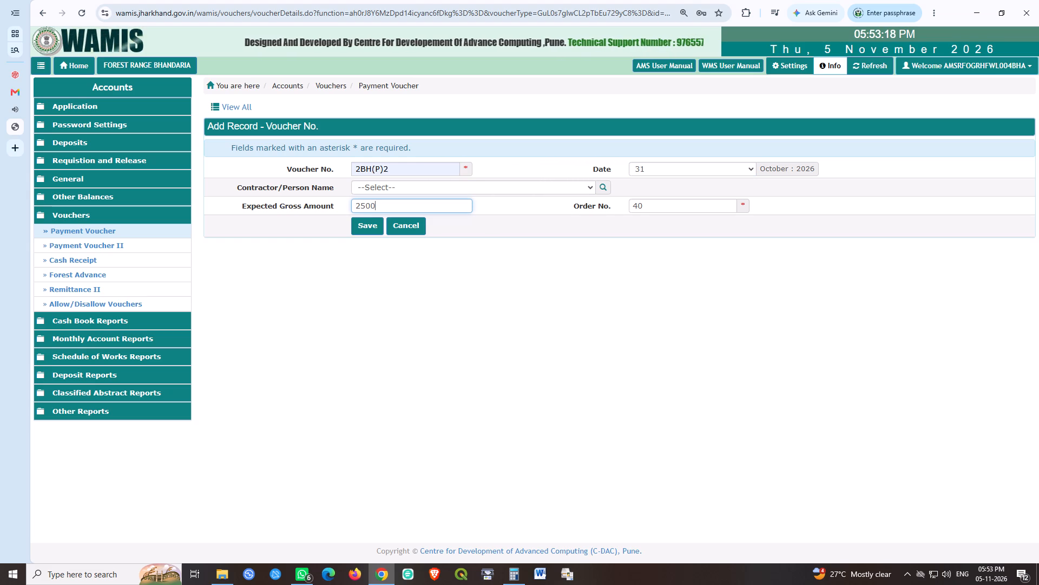
pyautogui.press('0')
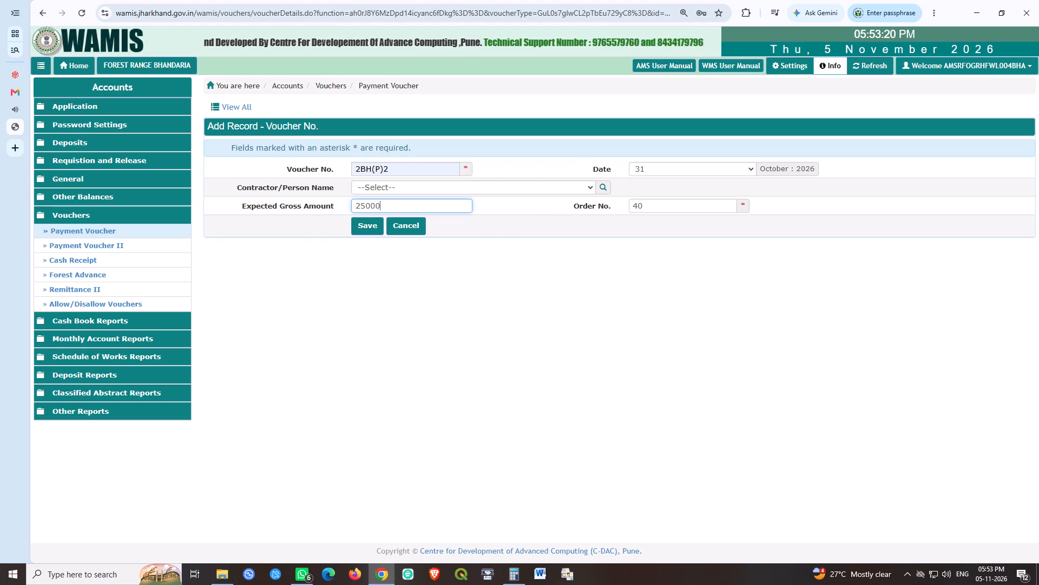
pyautogui.click(364, 232)
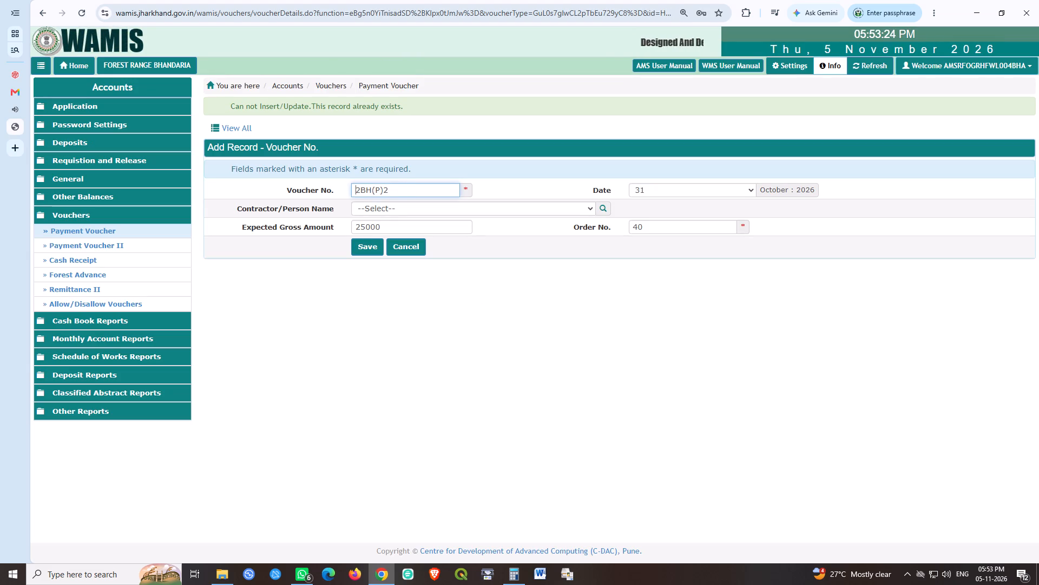
# Change the new voucher's number to 2BH(P)3 and save it.
pyautogui.click(402, 191)
pyautogui.hotkey('shift', 'Left')
pyautogui.press('3')
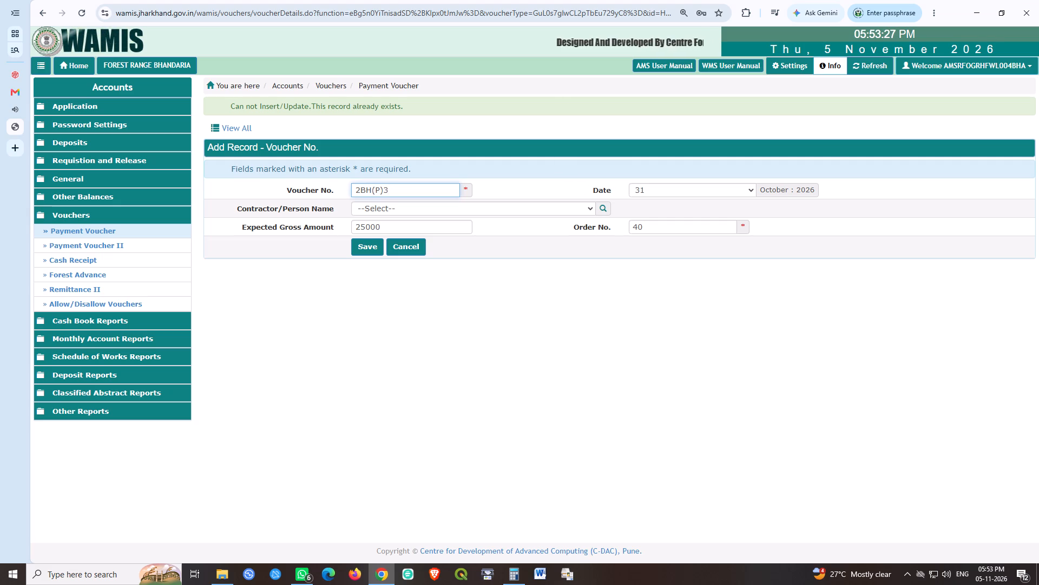
pyautogui.click(360, 236)
pyautogui.click(360, 252)
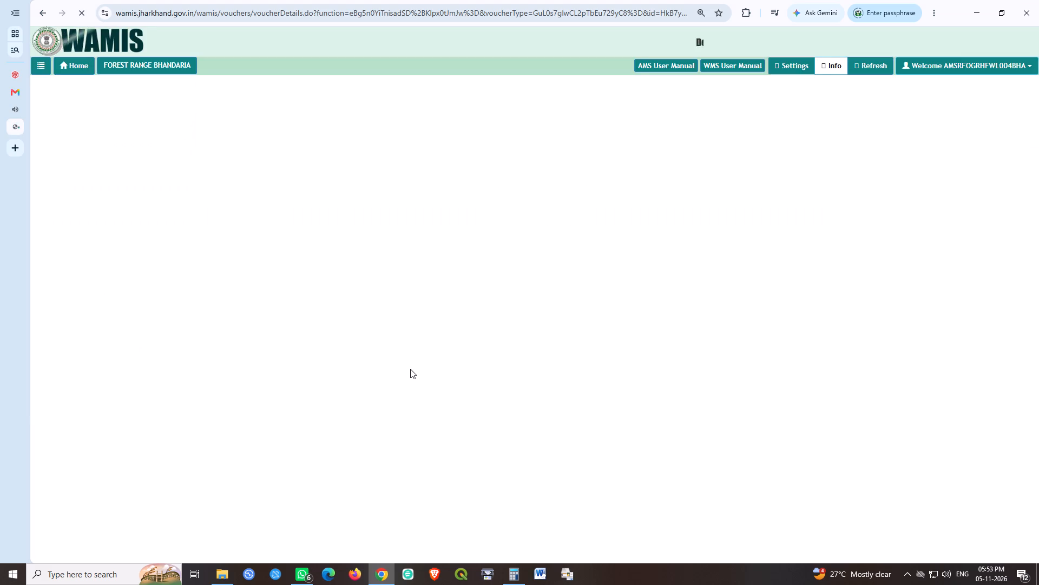
pyautogui.click(213, 239)
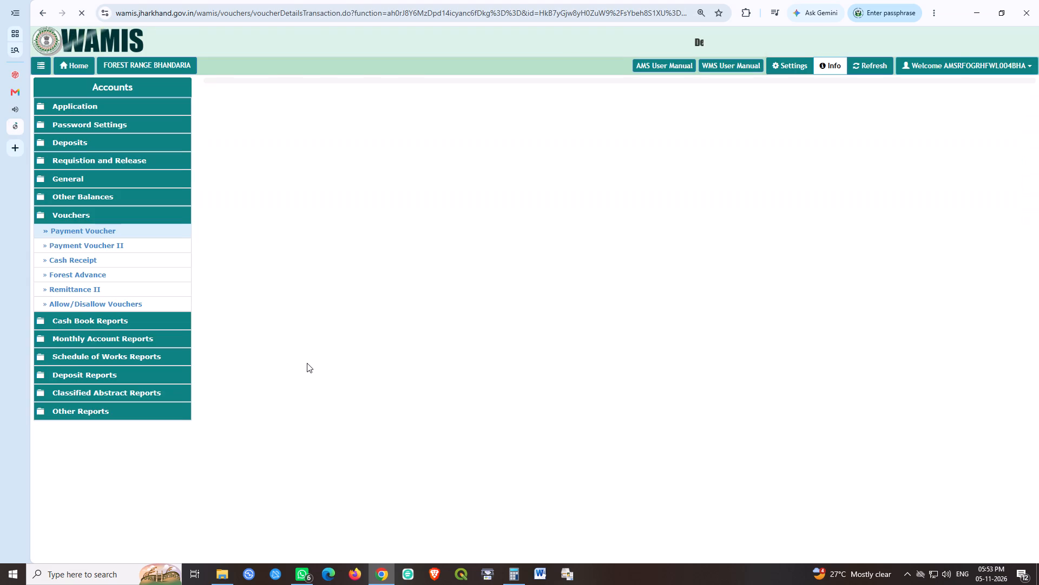
pyautogui.write('25000')
pyautogui.press('Tab')
pyautogui.press('Tab')
pyautogui.press('Tab')
pyautogui.press('Tab')
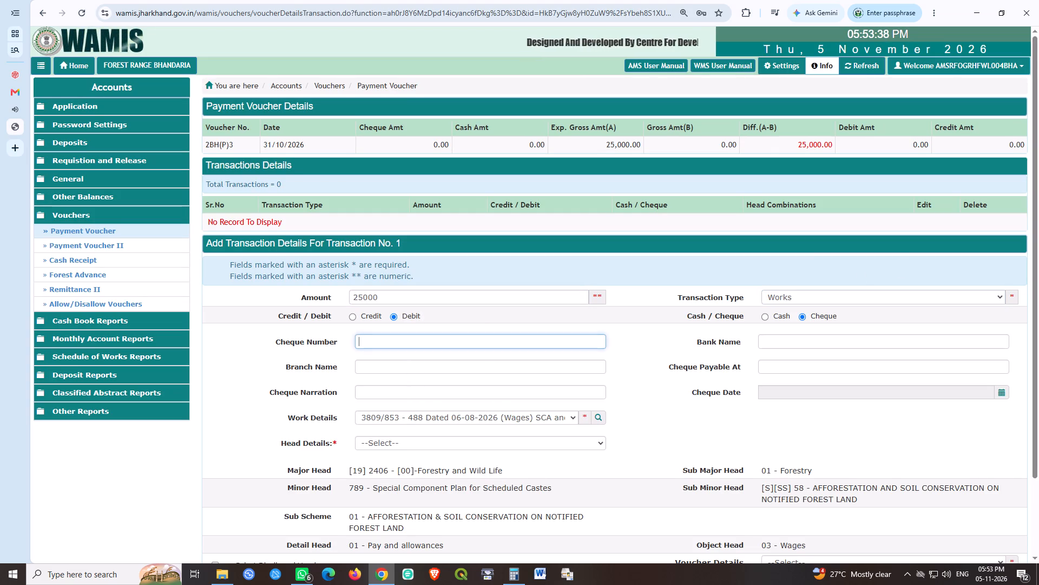
pyautogui.press('Left')
pyautogui.hotkey('shift', 'Tab')
pyautogui.press('Left')
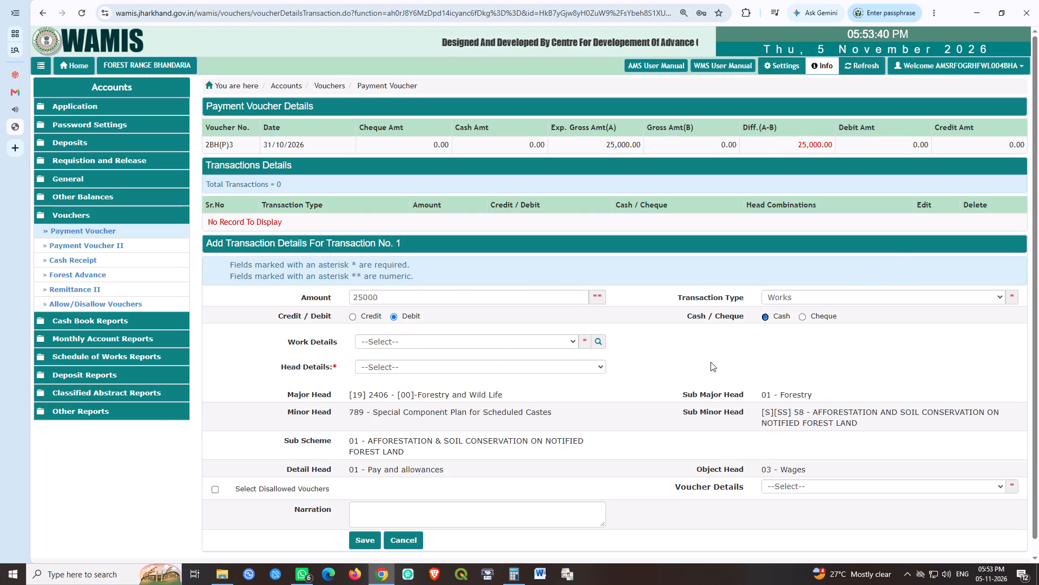
pyautogui.click(488, 341)
pyautogui.scroll(-1, 457, 249)
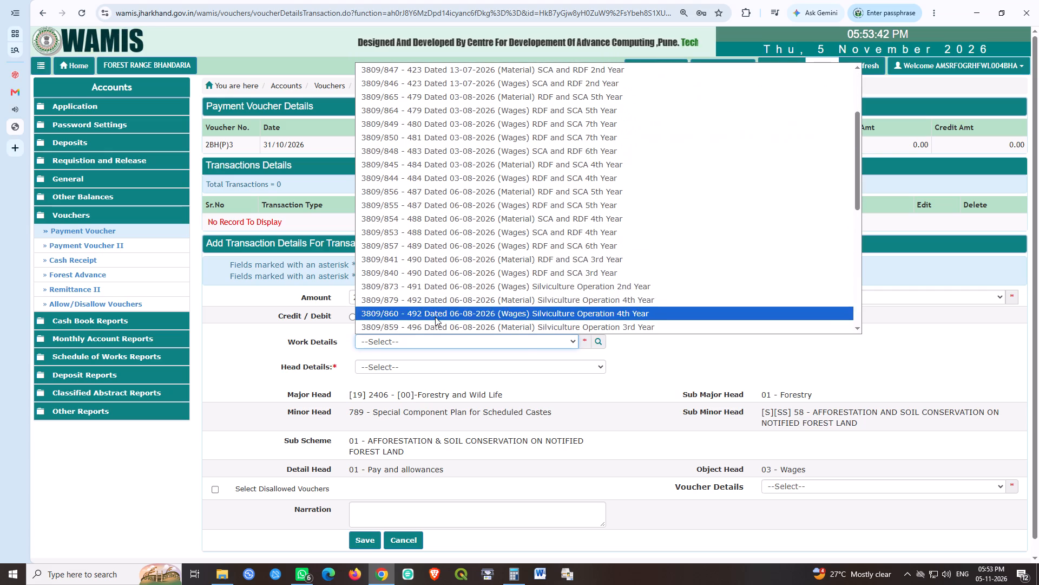
pyautogui.click(439, 218)
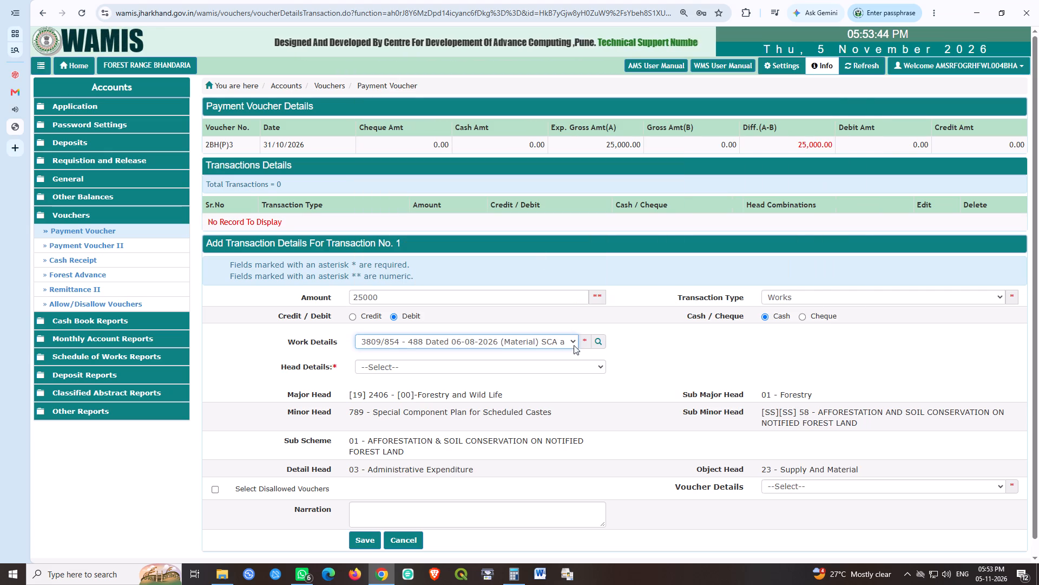
pyautogui.click(566, 366)
pyautogui.click(526, 391)
pyautogui.click(670, 384)
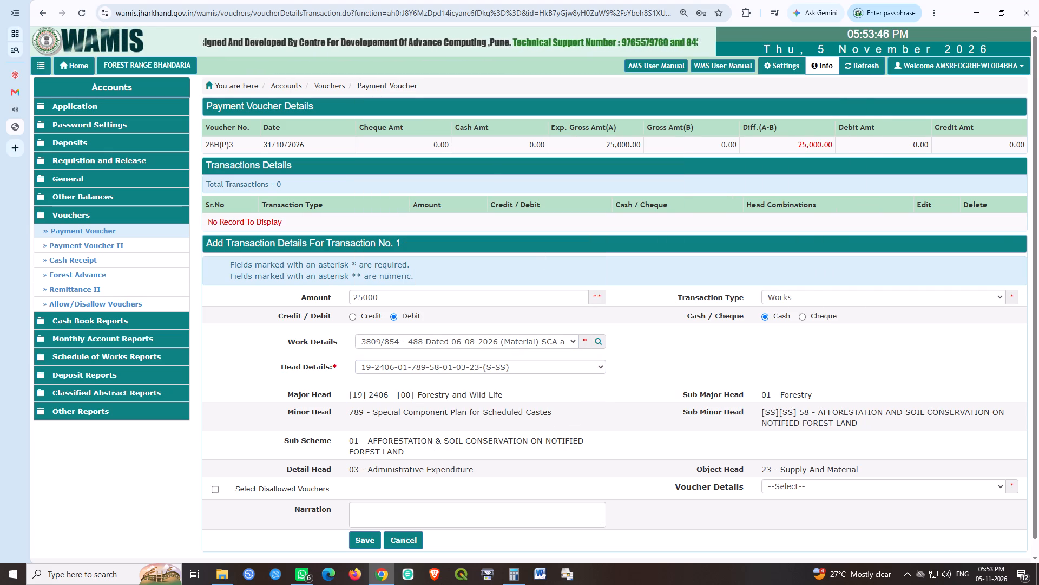
pyautogui.click(365, 538)
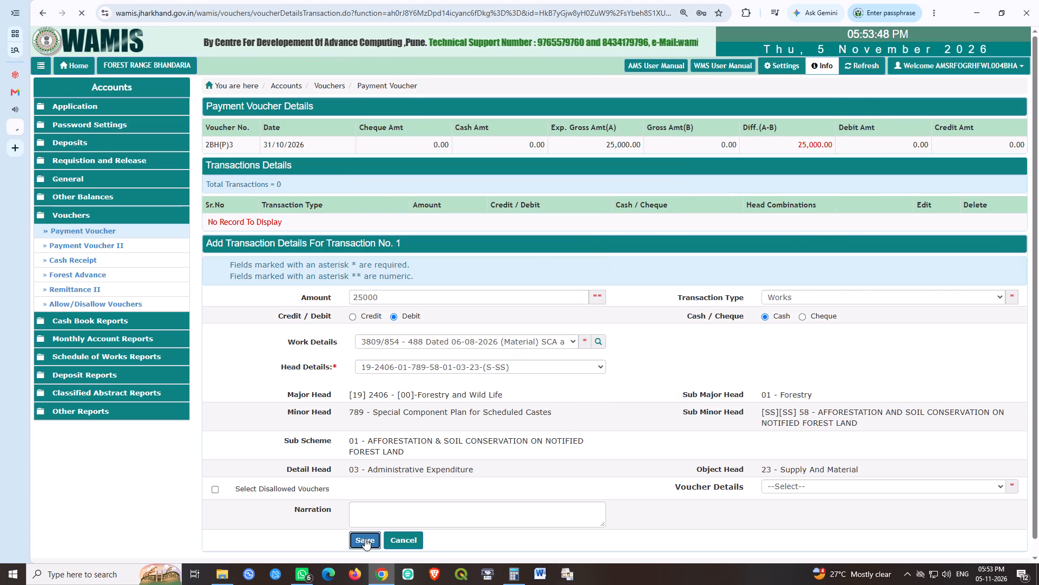
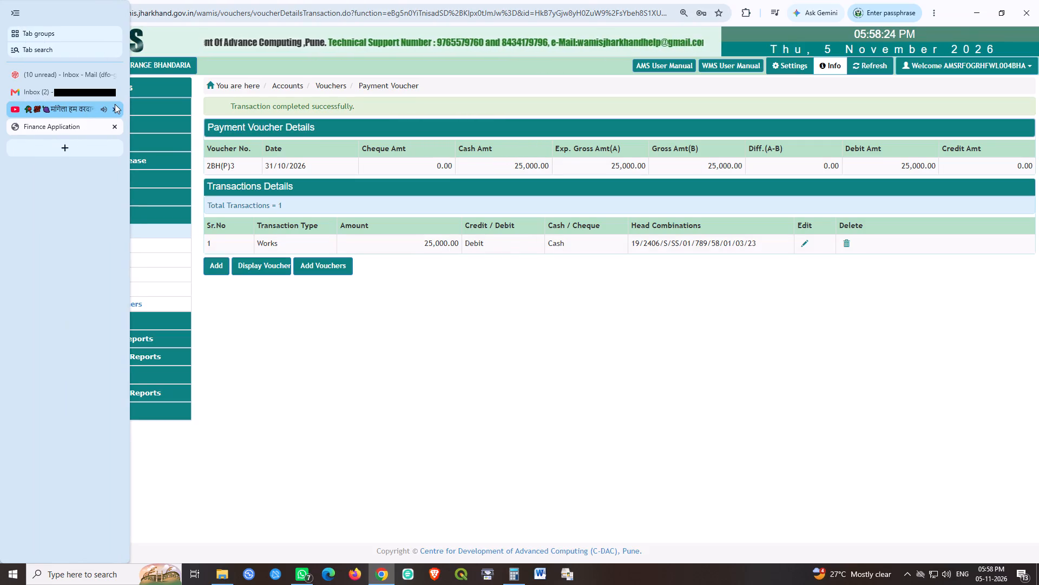
# Close the YouTube tab and return to the voucher page.
pyautogui.click(115, 108)
pyautogui.click(602, 366)
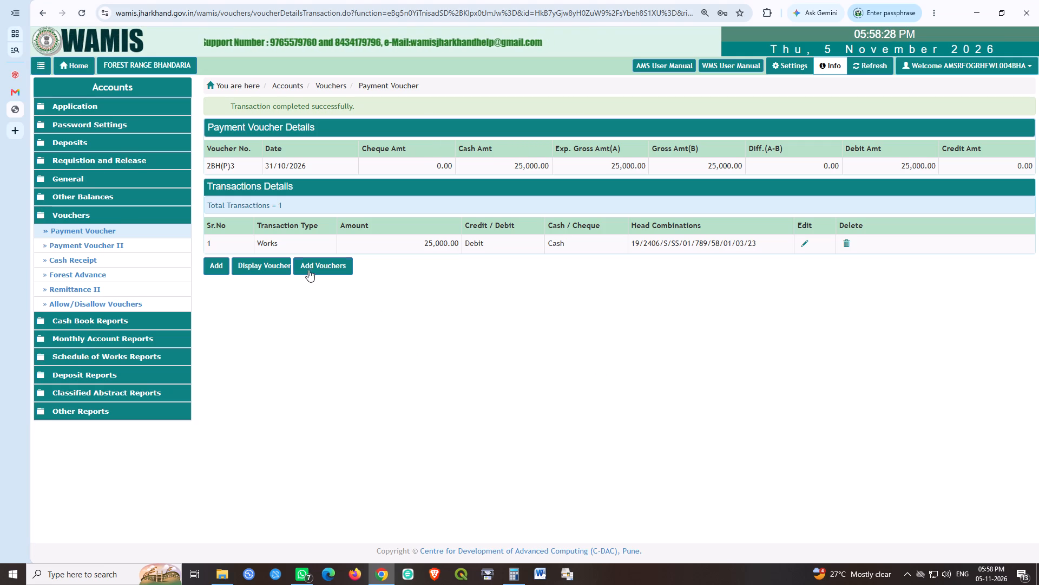
# Create and save payment voucher 14BH dated 31 October 2026 with an expected gross amount of 60840.
pyautogui.click(326, 264)
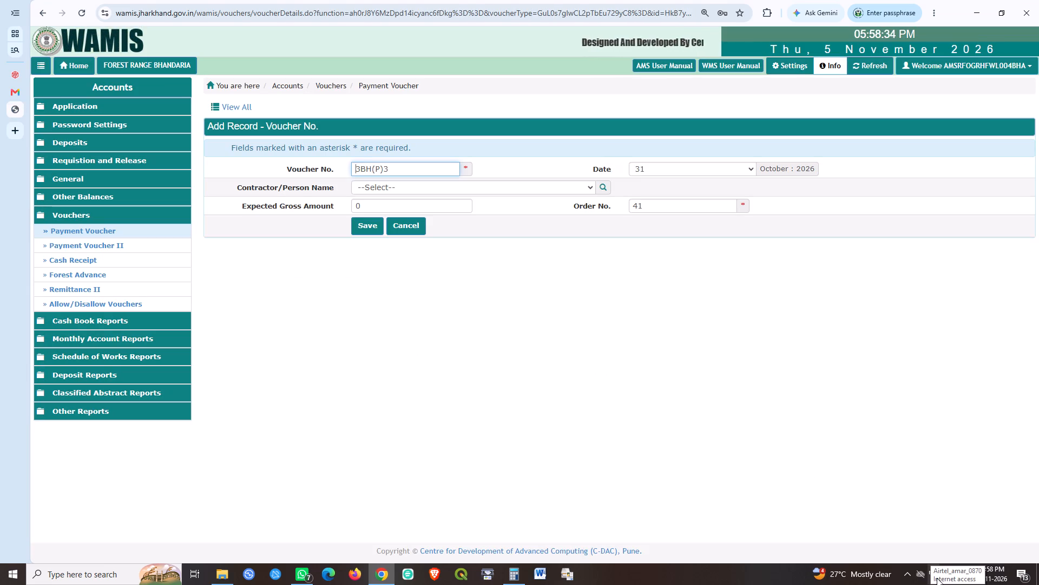
pyautogui.hotkey('shift', 'Right')
pyautogui.write('14')
pyautogui.press('Right')
pyautogui.hotkey('shift', 'Right')
pyautogui.hotkey('shift', 'Right')
pyautogui.hotkey('shift', 'Right')
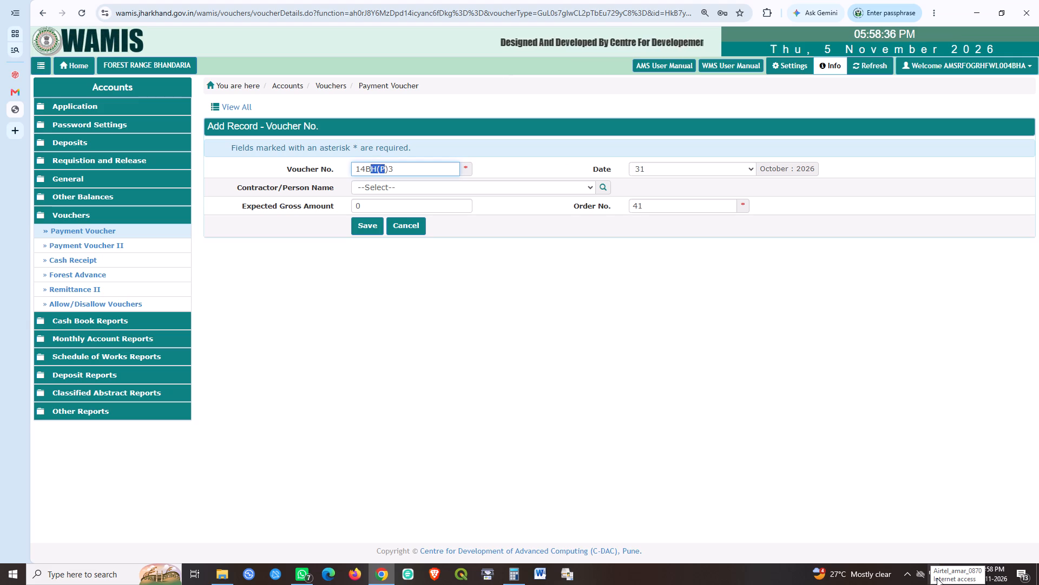
pyautogui.press('Left')
pyautogui.press('Right')
pyautogui.press('Right')
pyautogui.press('Left')
pyautogui.hotkey('shift', 'Right')
pyautogui.hotkey('shift', 'Right')
pyautogui.hotkey('shift', 'Right')
pyautogui.hotkey('shift', 'Right')
pyautogui.hotkey('shift', 'Right')
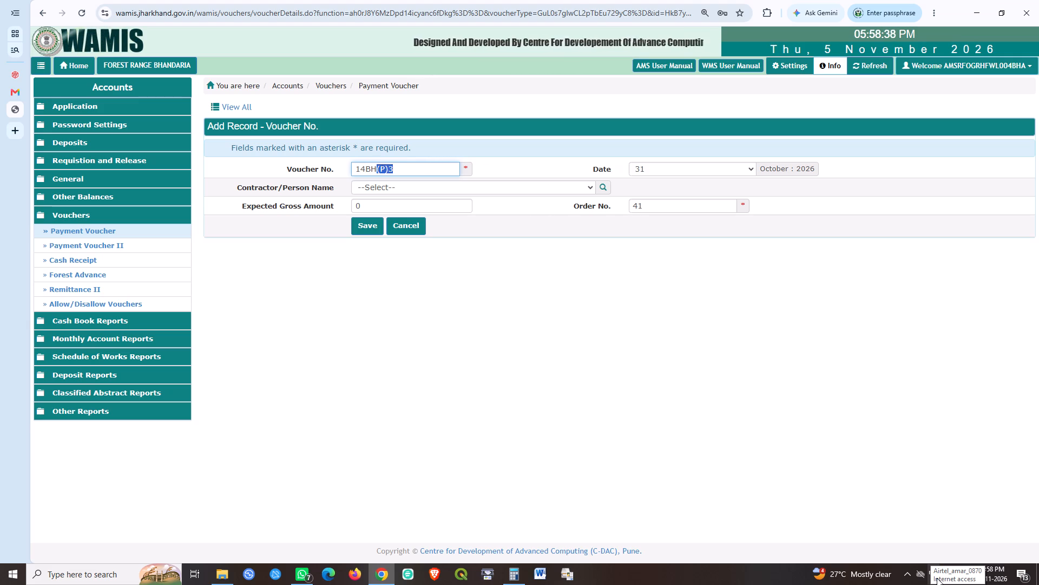
pyautogui.press('Delete')
pyautogui.press('Tab')
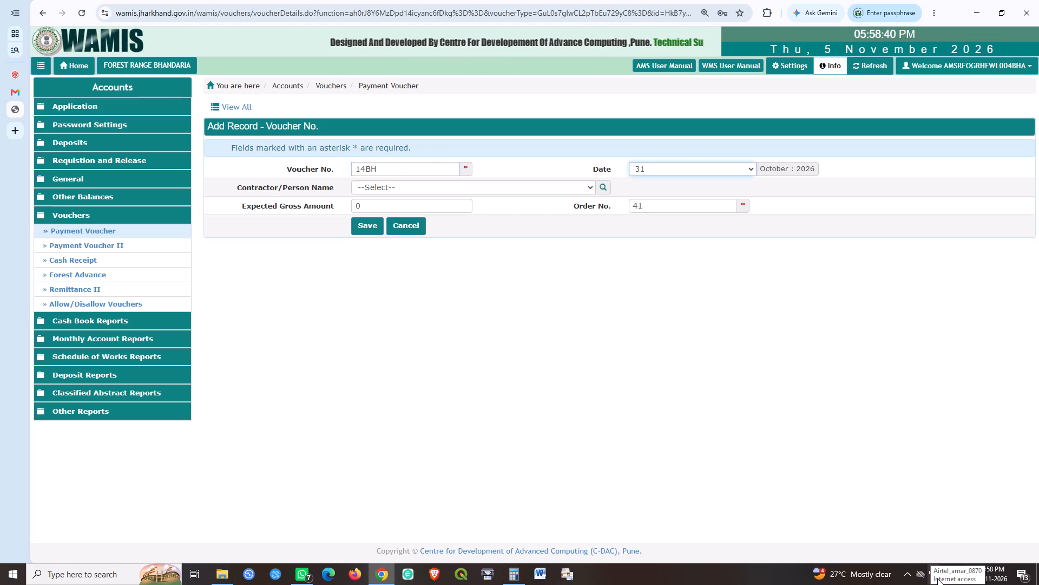
pyautogui.press('Tab')
pyautogui.press('Tab')
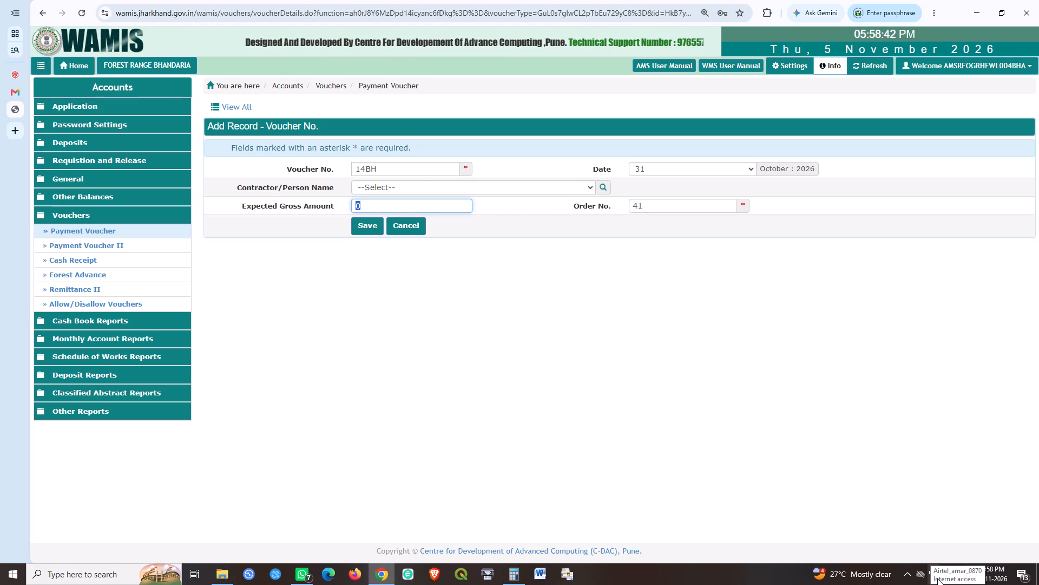
pyautogui.write('608/40')
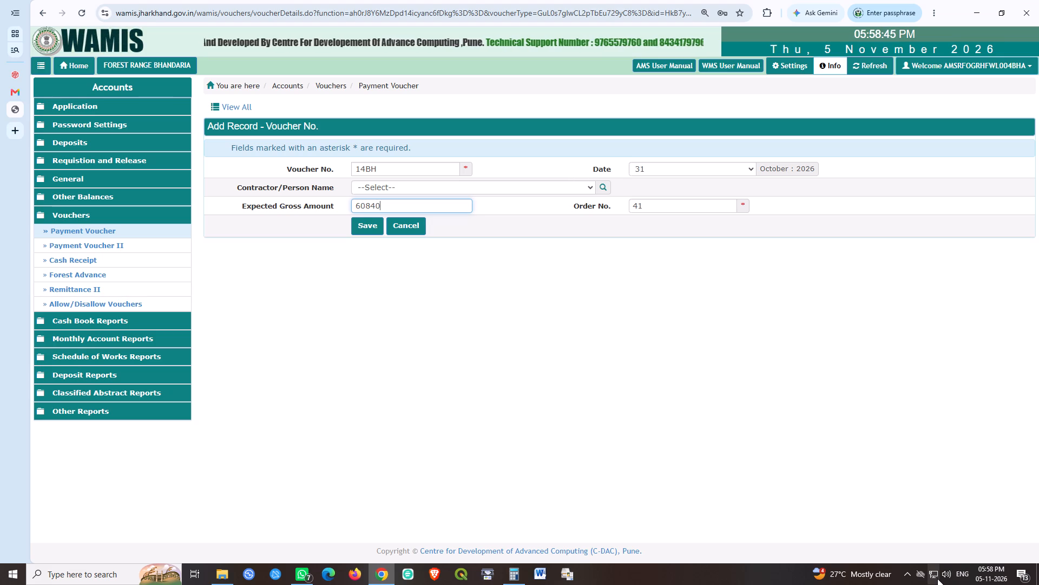
pyautogui.press('Tab')
pyautogui.press('Tab')
pyautogui.press('space')
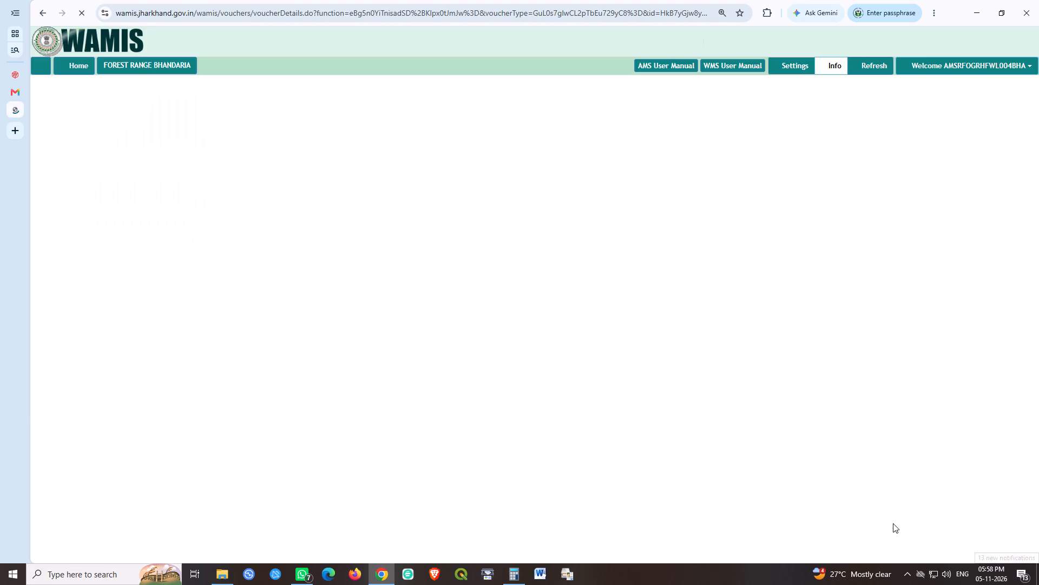
pyautogui.click(217, 250)
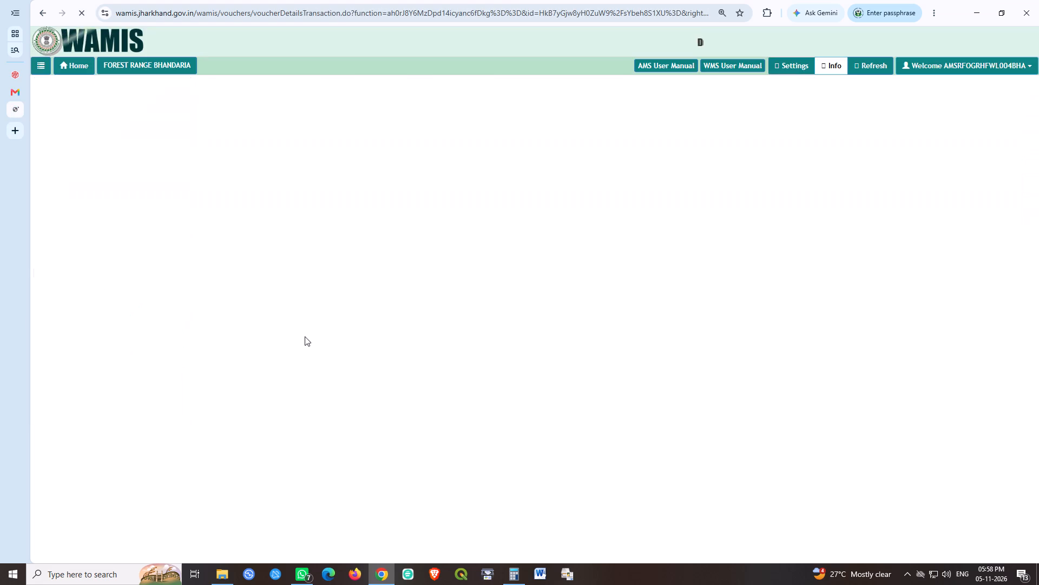
pyautogui.write('60840')
pyautogui.press('Tab')
pyautogui.press('Tab')
pyautogui.press('Tab')
pyautogui.press('Left')
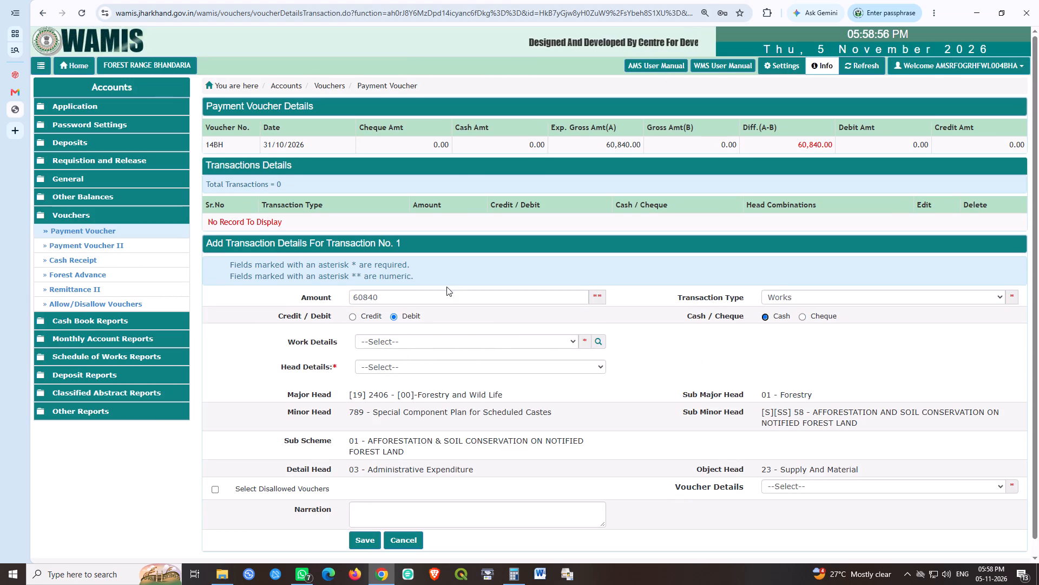
pyautogui.click(436, 349)
pyautogui.click(439, 346)
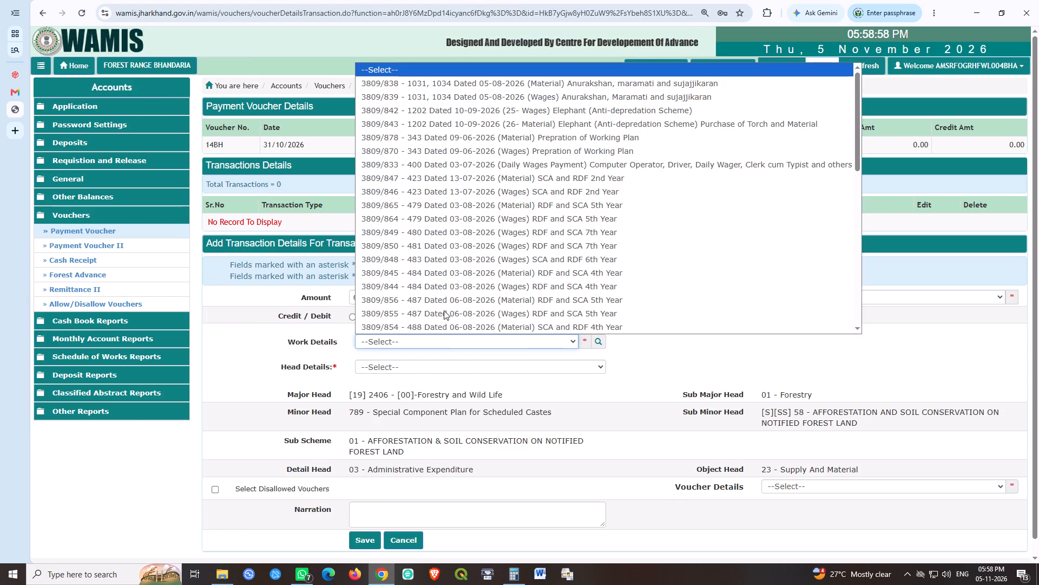
pyautogui.scroll(-1, 459, 253)
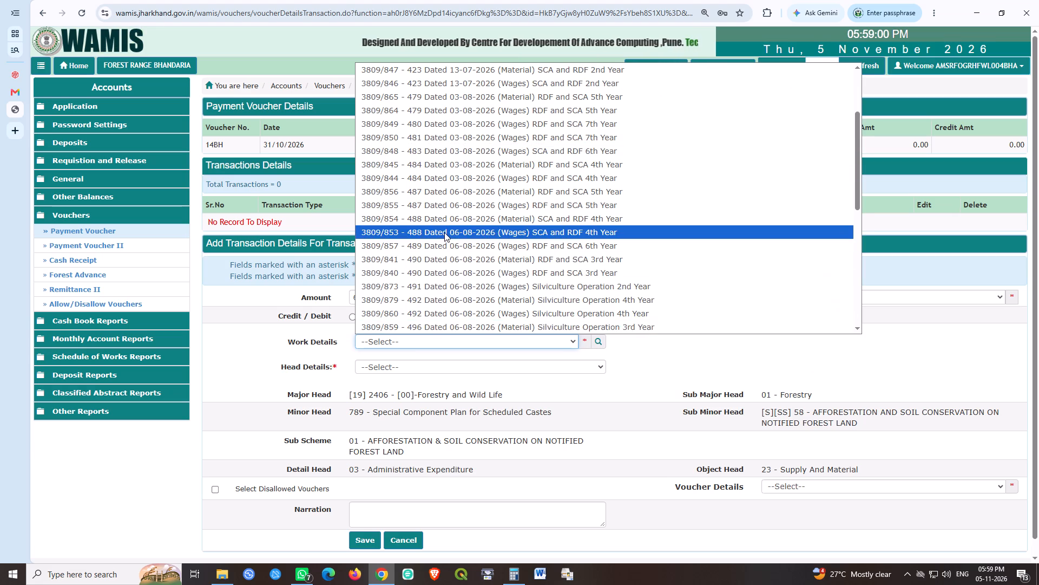
pyautogui.click(444, 232)
pyautogui.click(422, 370)
pyautogui.click(418, 391)
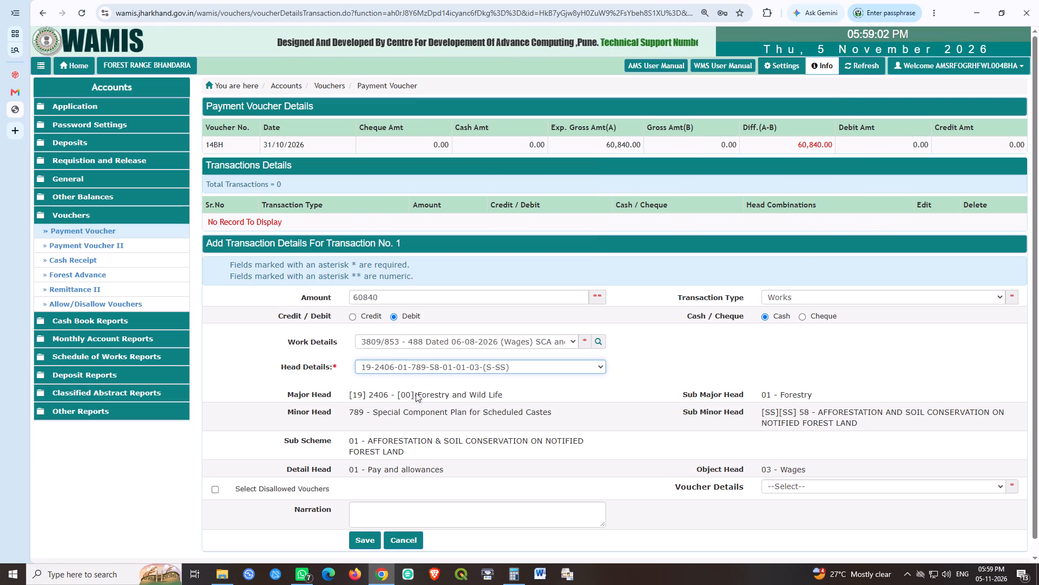
pyautogui.click(364, 540)
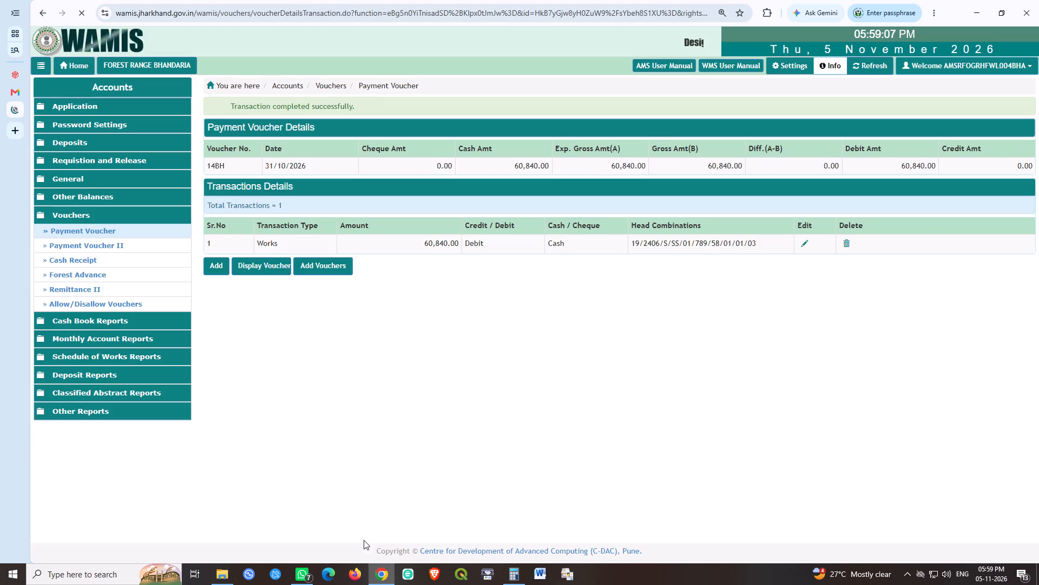
# Create and save payment voucher 15BH dated 31 October 2026 with an expected gross amount of 57174.
pyautogui.click(329, 266)
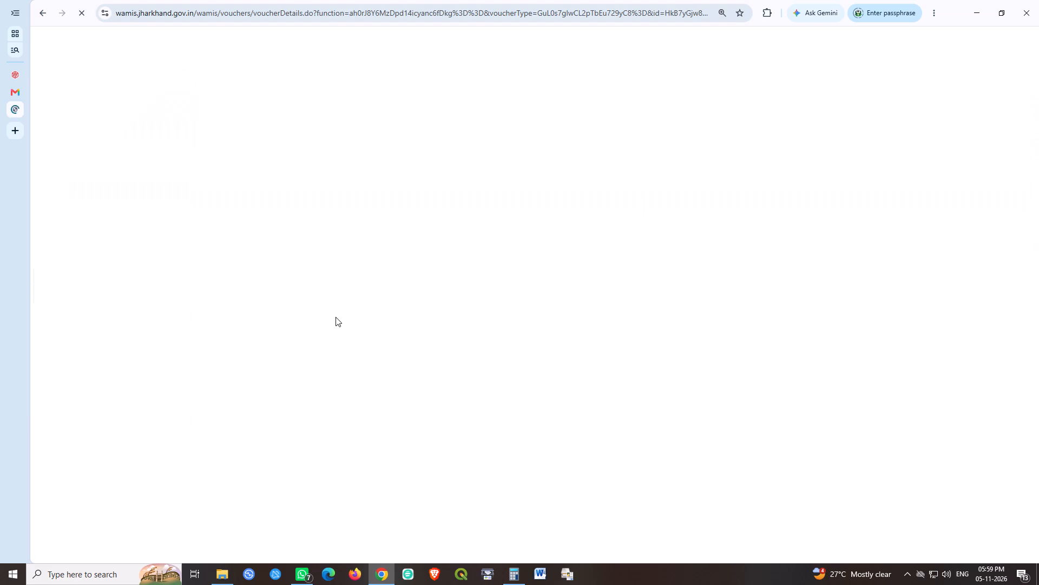
pyautogui.press('Tab')
pyautogui.press('Tab')
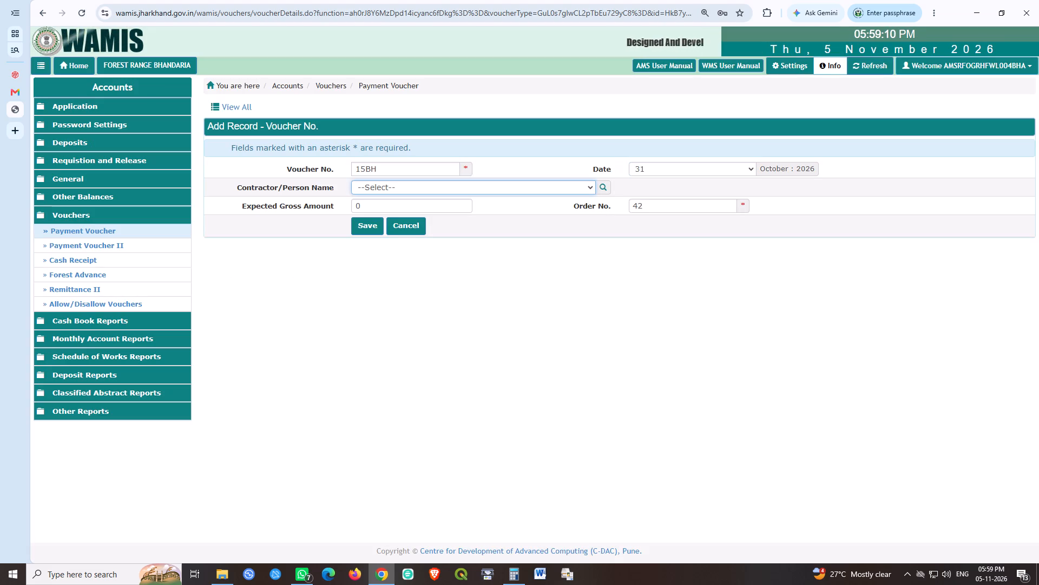
pyautogui.press('Tab')
pyautogui.write('57174')
pyautogui.press('Tab')
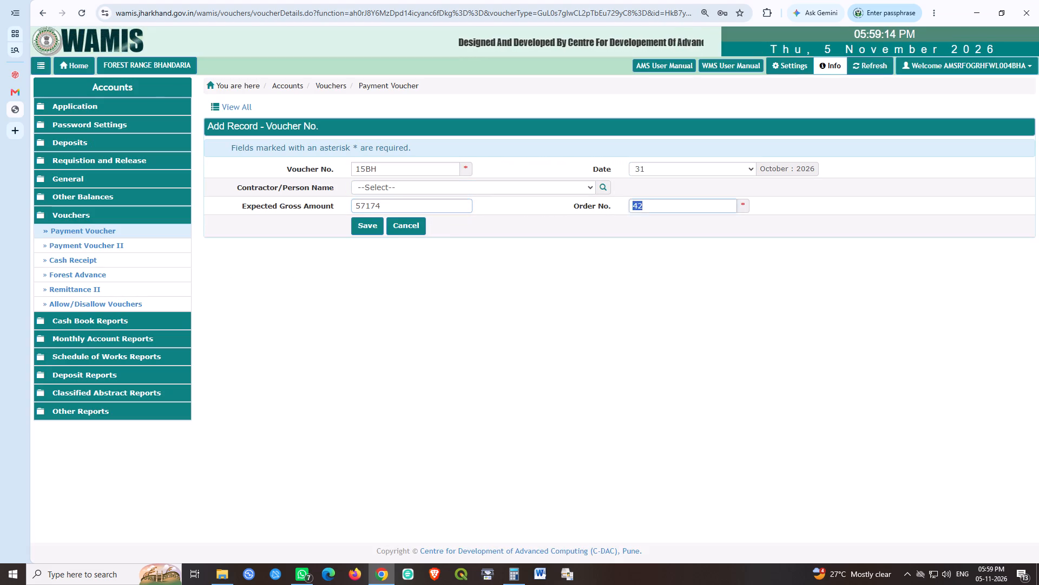
pyautogui.press('Tab')
pyautogui.press('space')
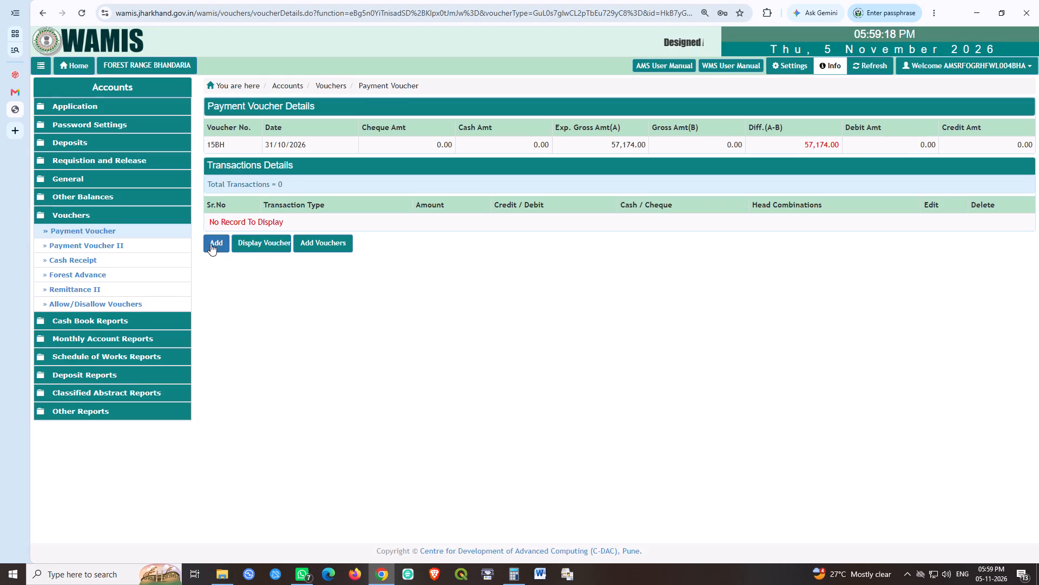
pyautogui.click(211, 244)
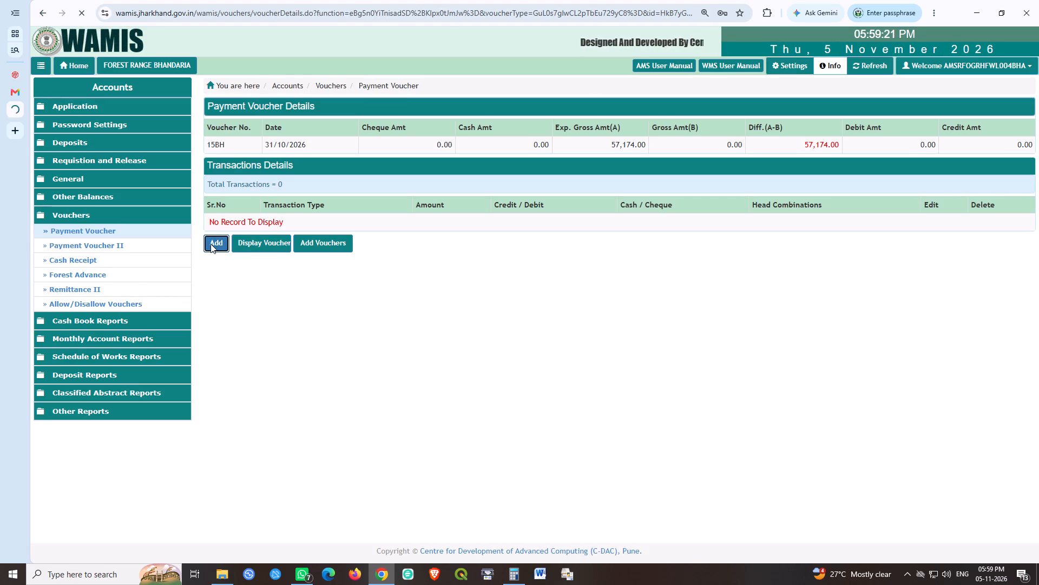
pyautogui.write('57174')
pyautogui.press('Tab')
pyautogui.press('Tab')
pyautogui.press('Tab')
pyautogui.press('Left')
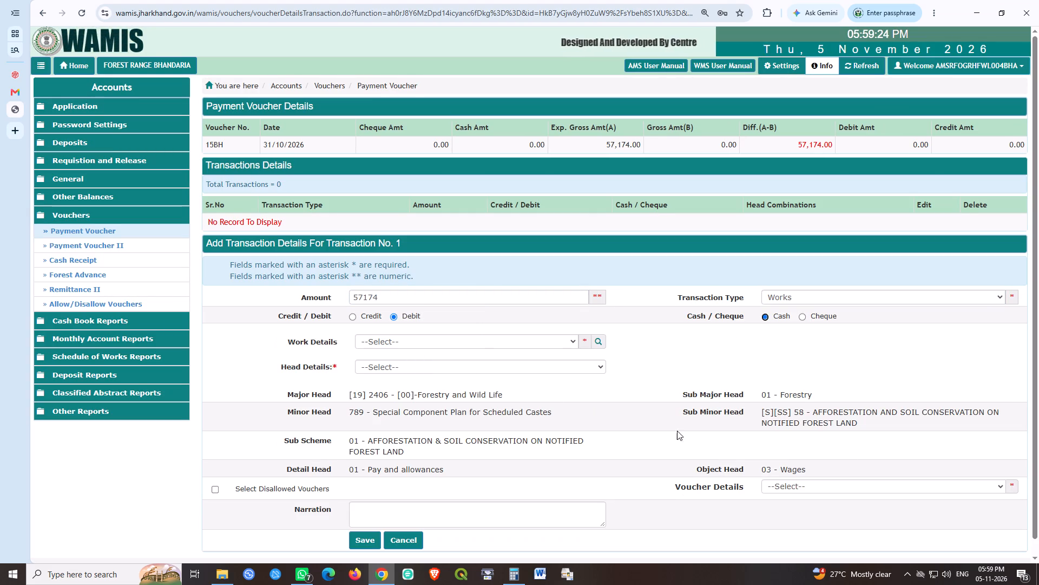
pyautogui.click(475, 344)
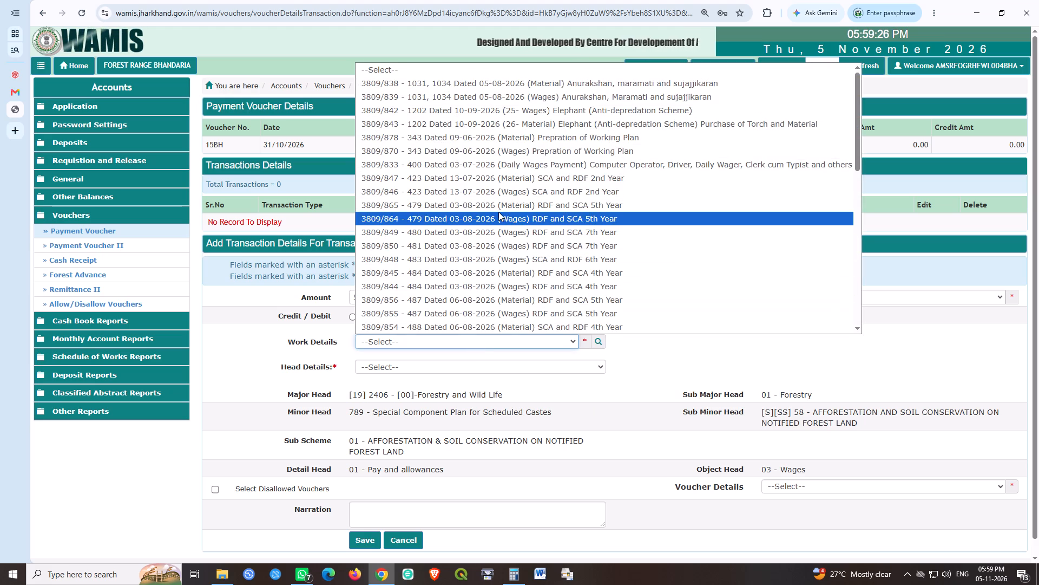
pyautogui.scroll(-1, 498, 212)
pyautogui.click(429, 236)
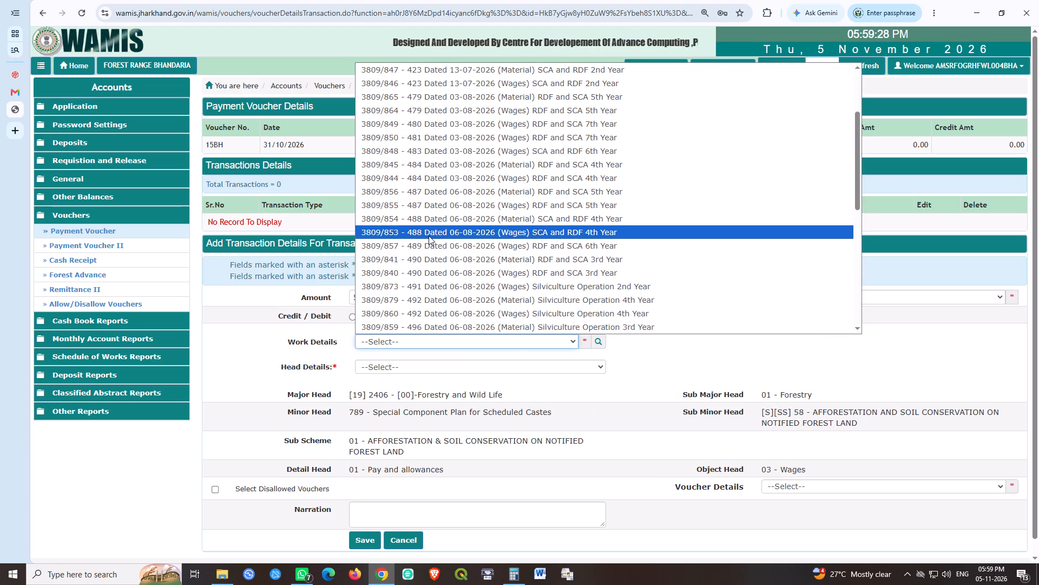
pyautogui.click(404, 370)
pyautogui.click(405, 393)
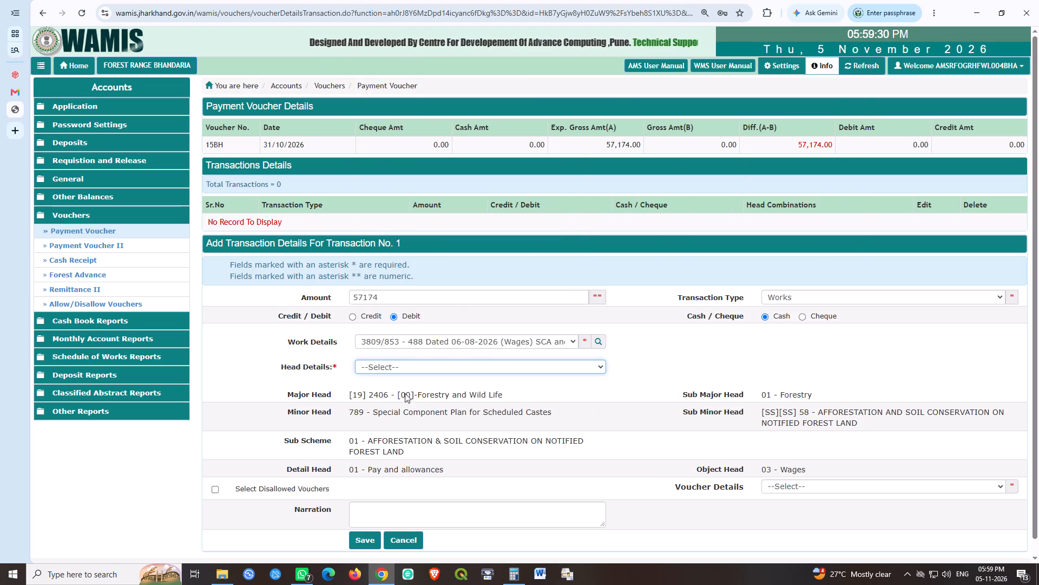
pyautogui.click(354, 542)
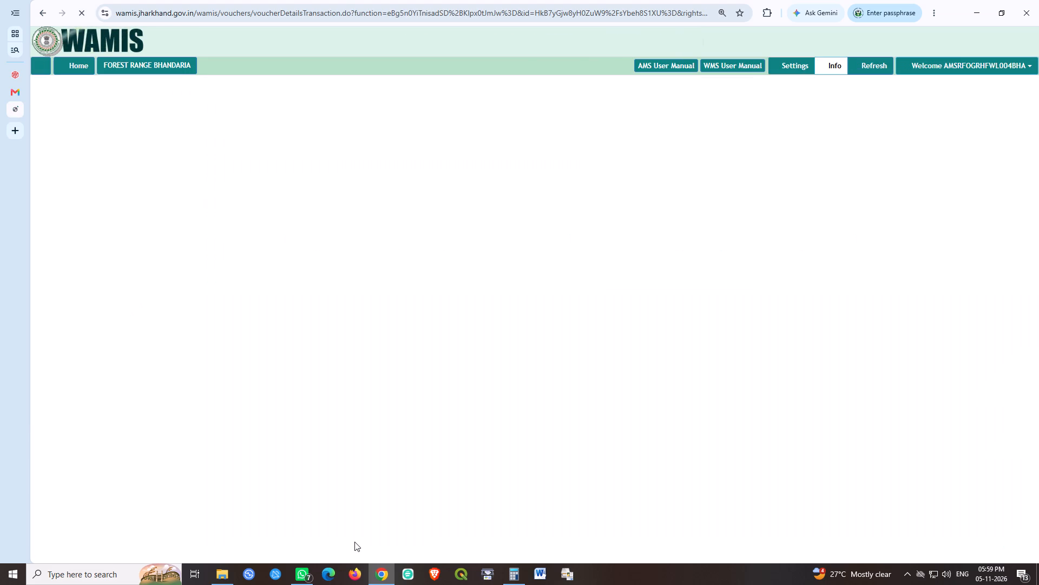
# Create and save payment voucher 31BH dated 31 October 2026 with an expected gross amount of 24336.
pyautogui.click(334, 275)
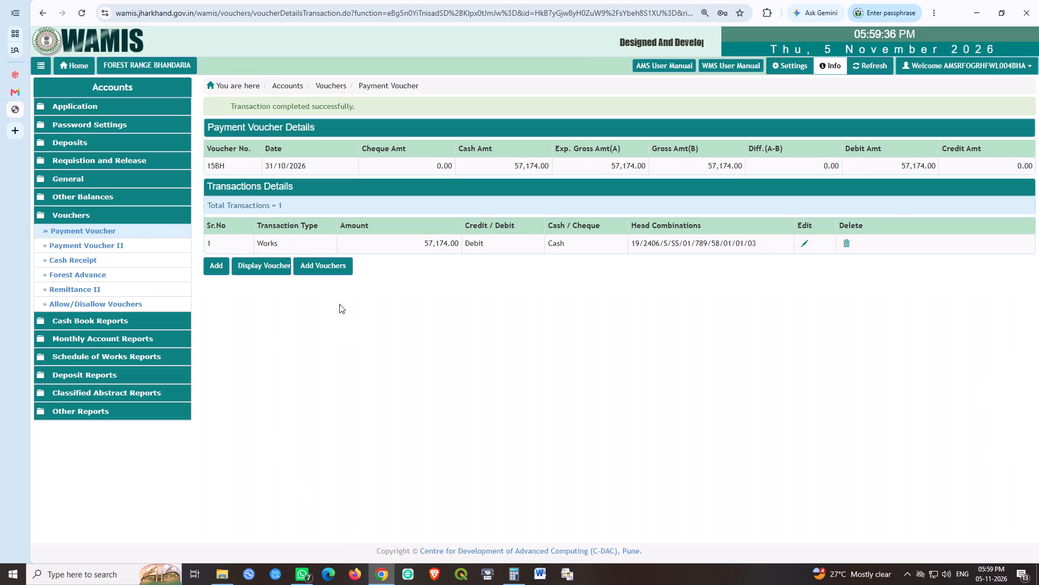
pyautogui.click(330, 269)
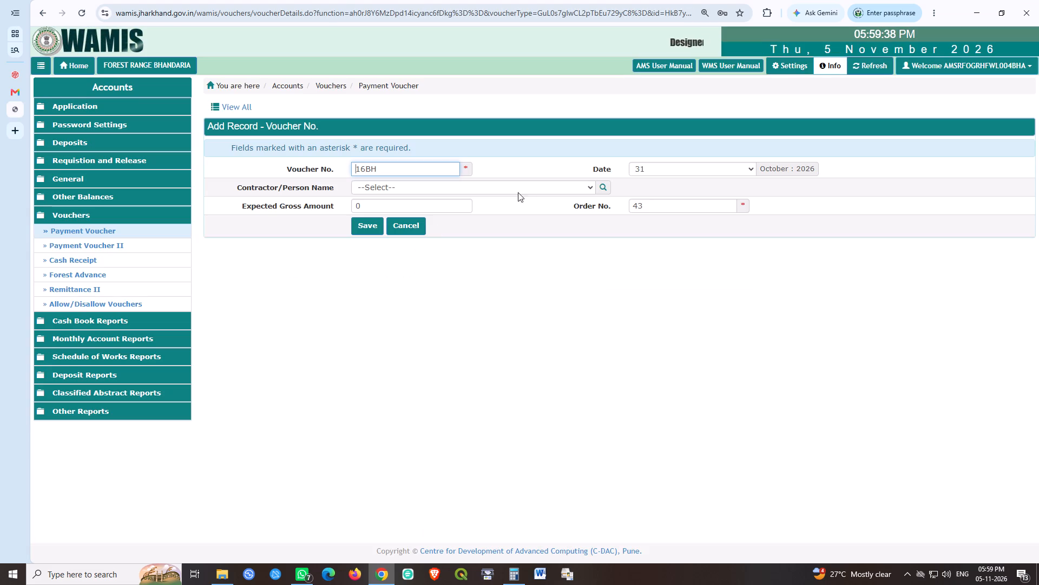
pyautogui.hotkey('shift', 'Right')
pyautogui.hotkey('shift', 'Right')
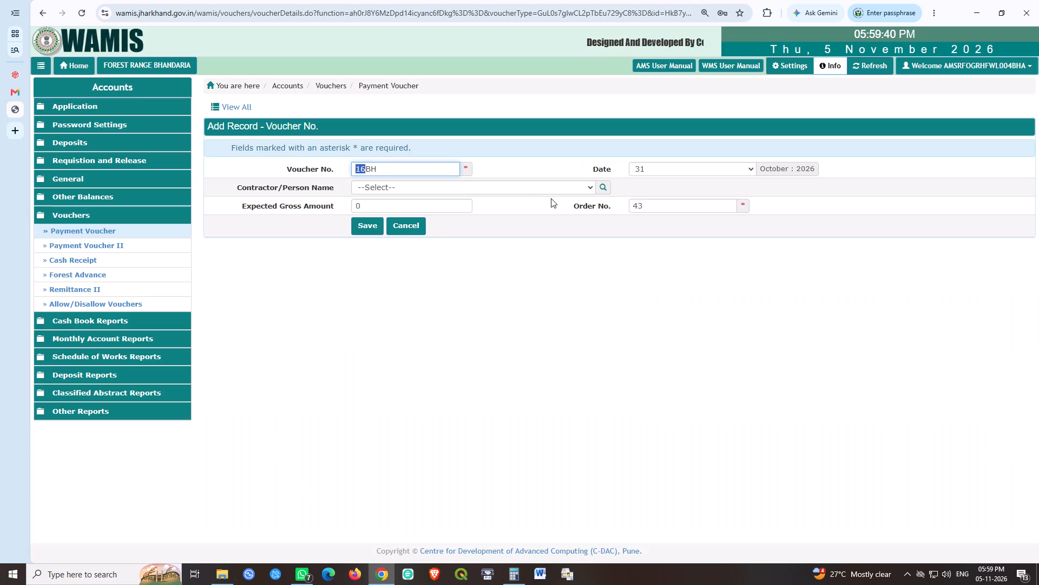
pyautogui.write('31')
pyautogui.press('Tab')
pyautogui.press('Tab')
pyautogui.press('Tab')
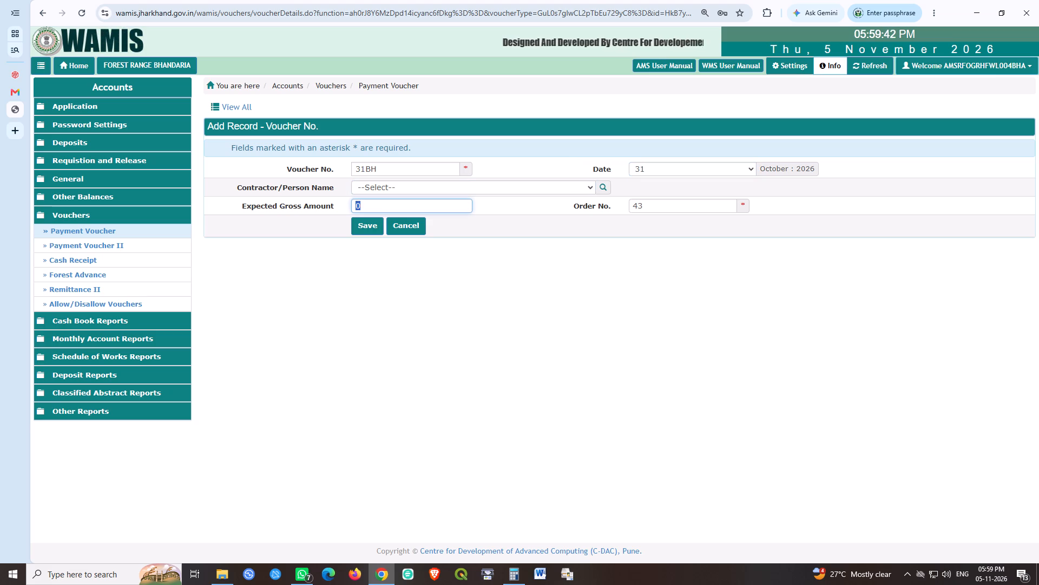
pyautogui.write('24336')
pyautogui.press('Tab')
pyautogui.press('Tab')
pyautogui.press('space')
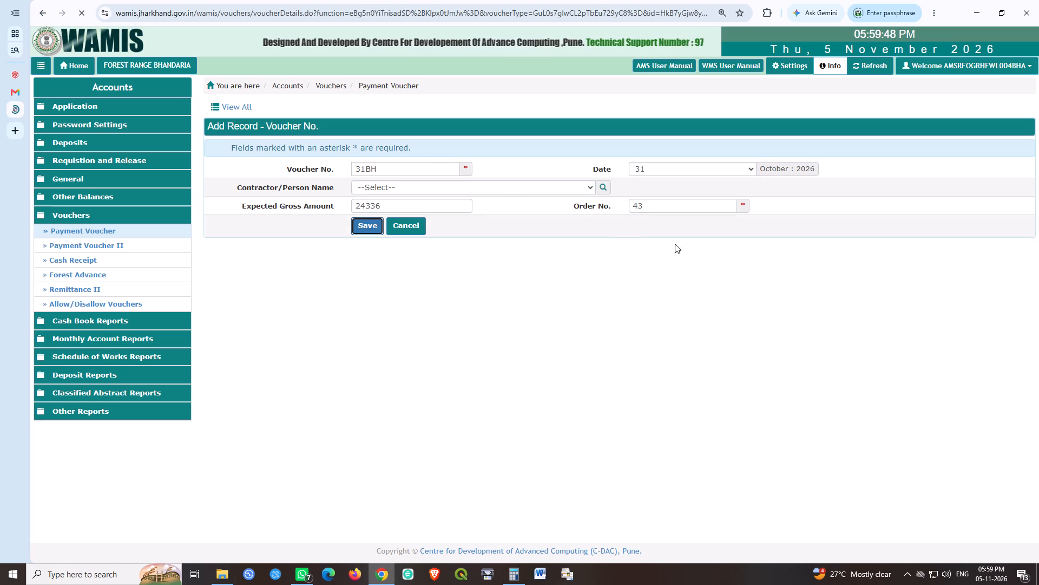
pyautogui.click(213, 233)
pyautogui.click(212, 243)
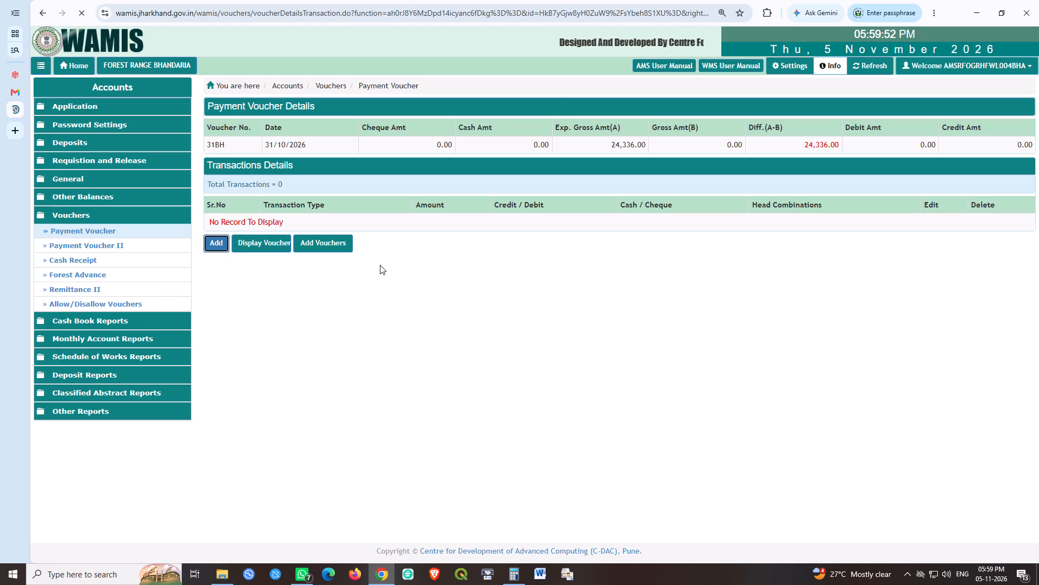
pyautogui.write('24336')
pyautogui.press('Tab')
pyautogui.press('Tab')
pyautogui.press('Tab')
pyautogui.press('Left')
pyautogui.click(437, 337)
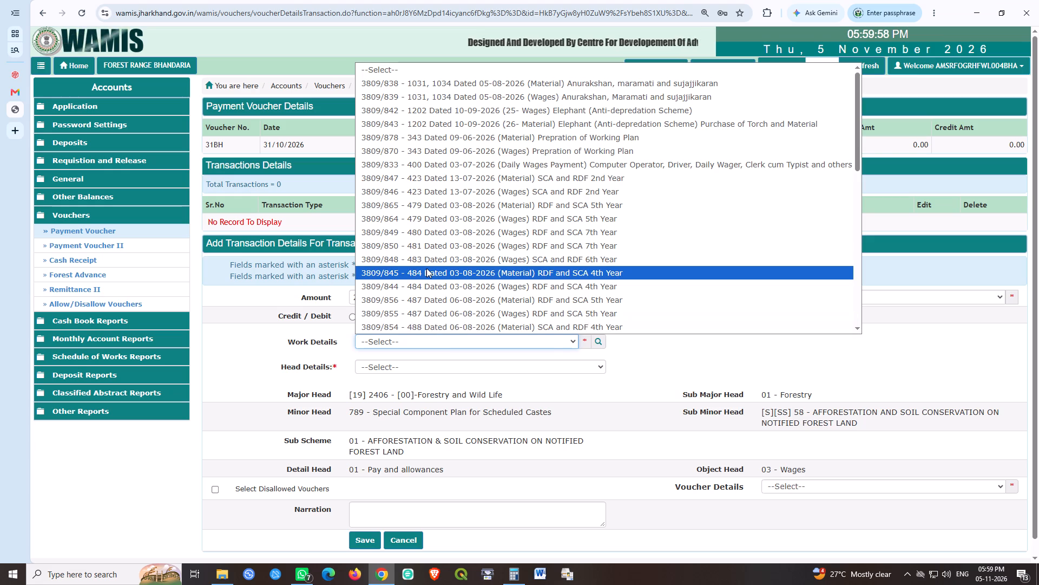
pyautogui.scroll(-1, 426, 268)
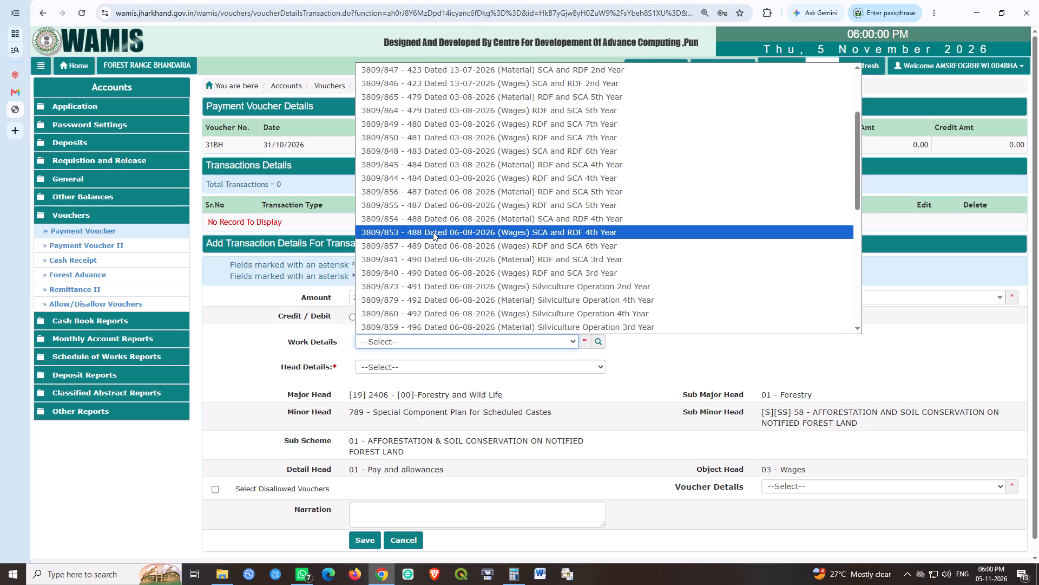
pyautogui.click(433, 232)
pyautogui.click(415, 367)
pyautogui.click(415, 392)
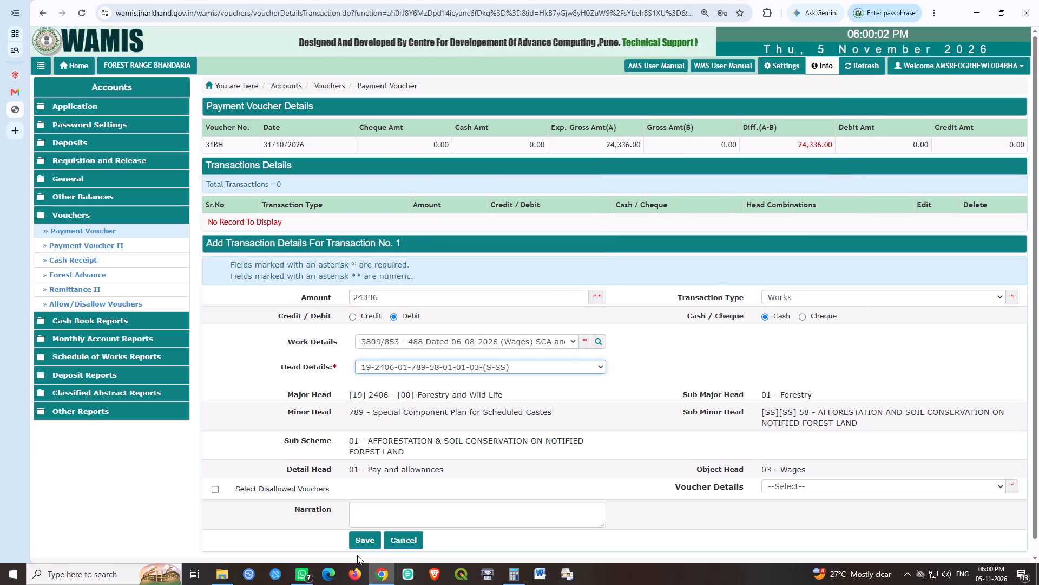
pyautogui.click(360, 545)
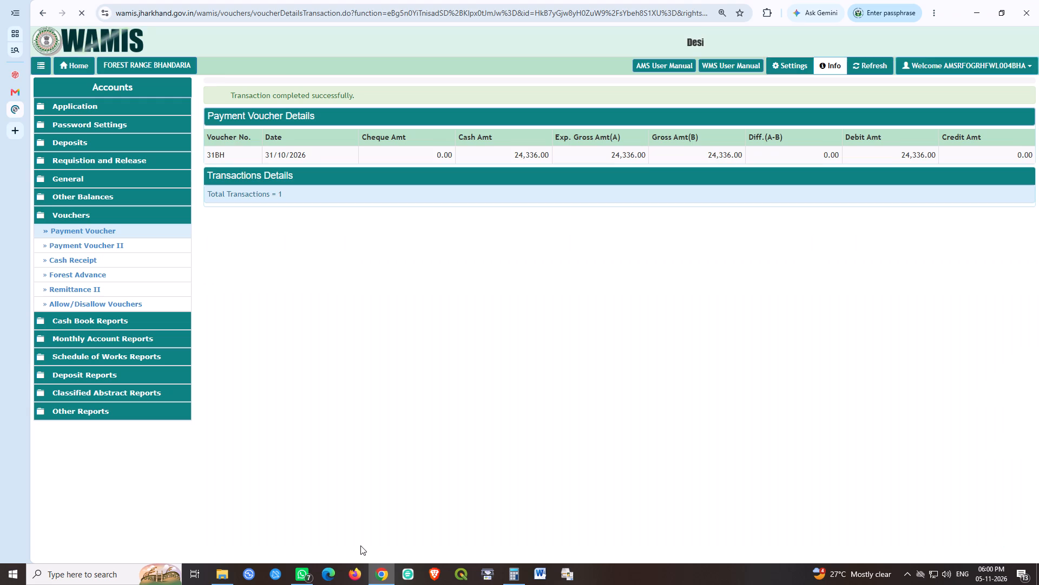
# Create and save payment voucher 51BH dated 31 October 2026 with an expected gross amount of 51480.
pyautogui.click(327, 271)
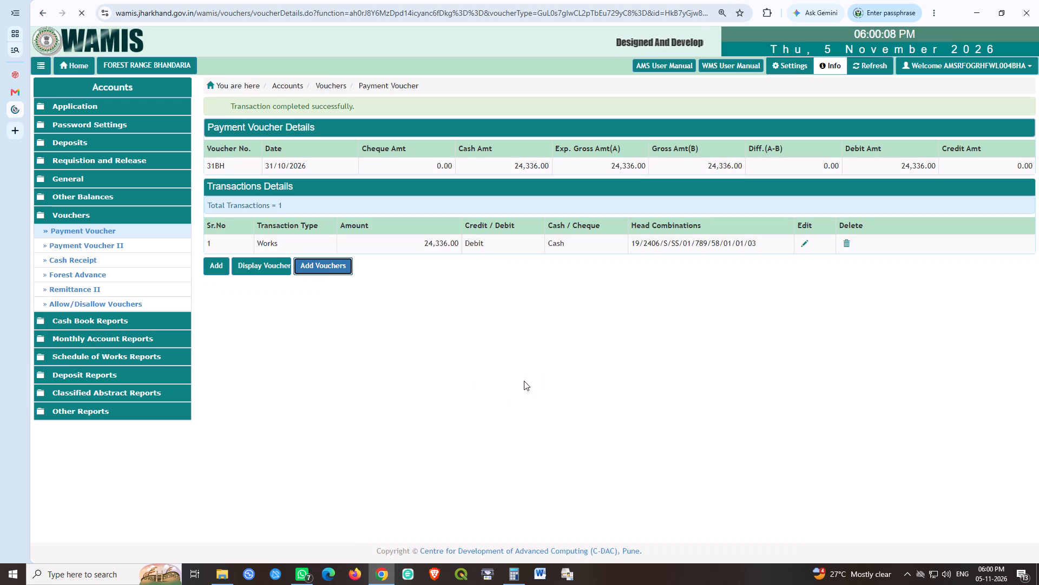
pyautogui.hotkey('shift', 'Right')
pyautogui.hotkey('shift', 'Right')
pyautogui.write('51')
pyautogui.press('Tab')
pyautogui.press('Tab')
pyautogui.press('Tab')
pyautogui.write('51480')
pyautogui.press('Tab')
pyautogui.press('Tab')
pyautogui.press('space')
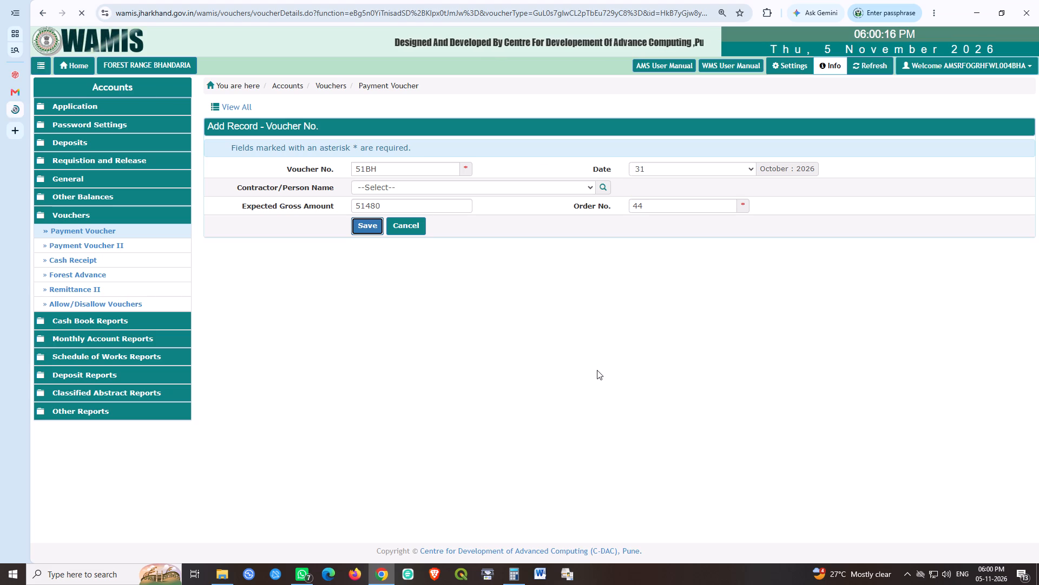
pyautogui.click(217, 243)
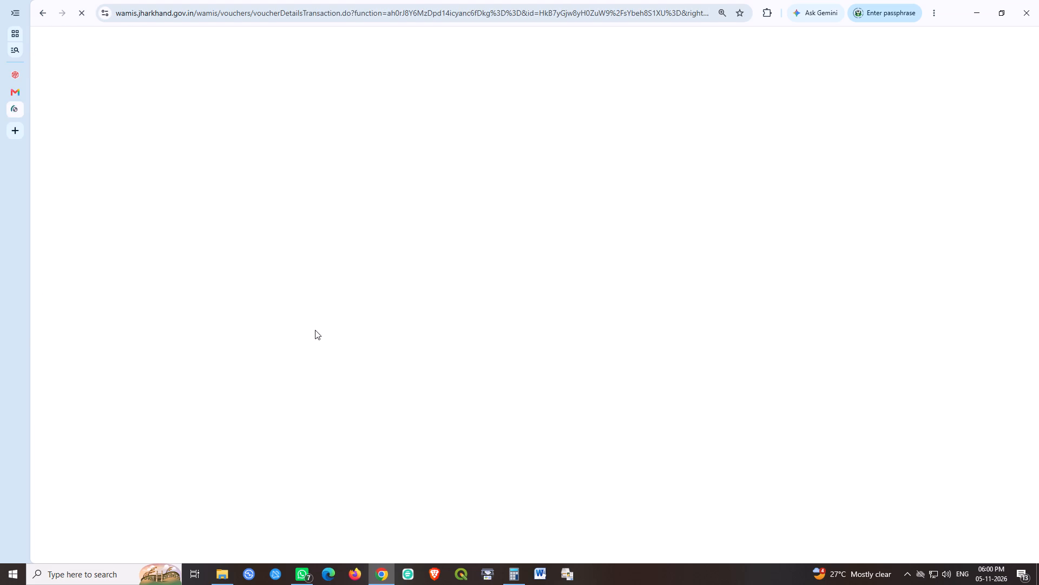
pyautogui.write('51480')
pyautogui.press('Tab')
pyautogui.press('Tab')
pyautogui.press('Tab')
pyautogui.press('Left')
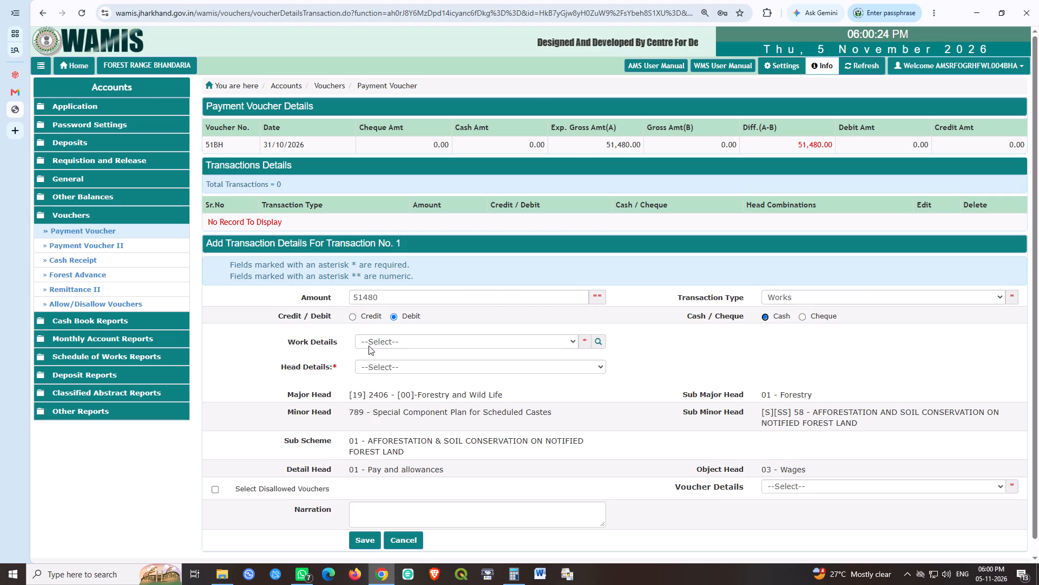
pyautogui.click(392, 342)
pyautogui.scroll(-1, 469, 252)
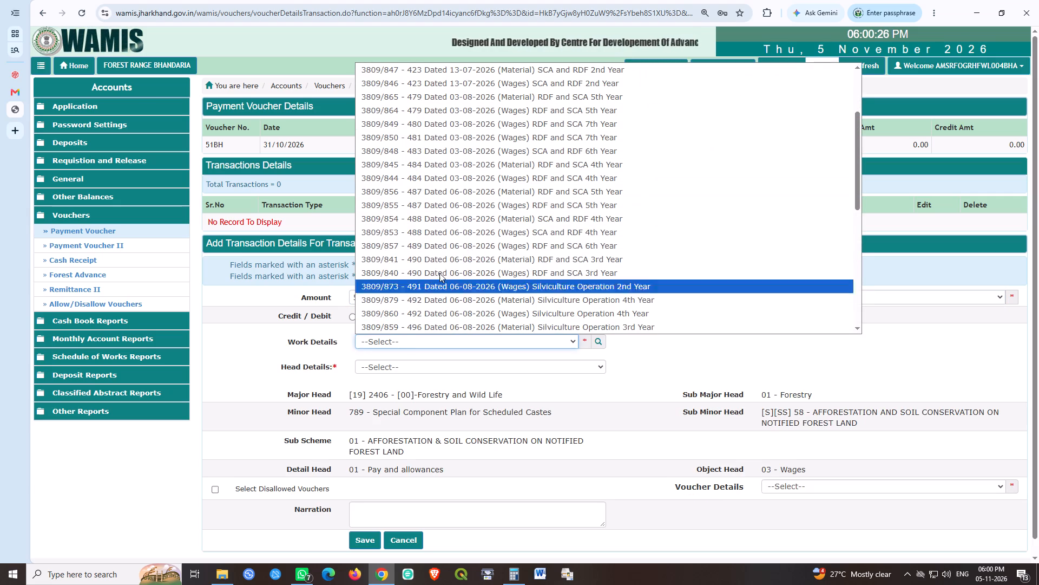
pyautogui.click(436, 226)
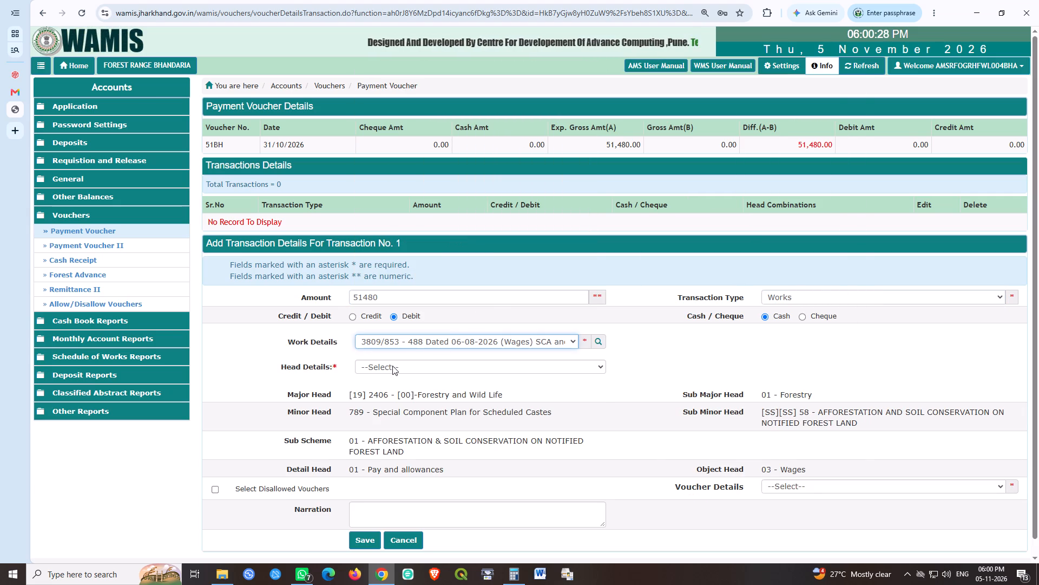
pyautogui.click(392, 366)
pyautogui.click(411, 393)
pyautogui.click(361, 546)
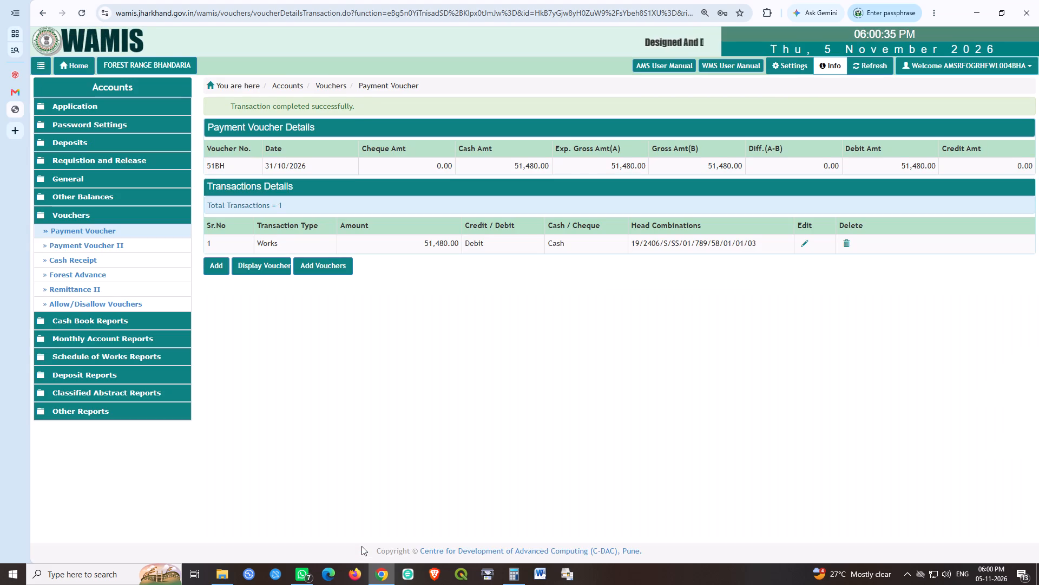
# Create and save payment voucher 2BH(P)4 dated 31 October 2026 with an expected gross amount of 25000.
pyautogui.click(327, 267)
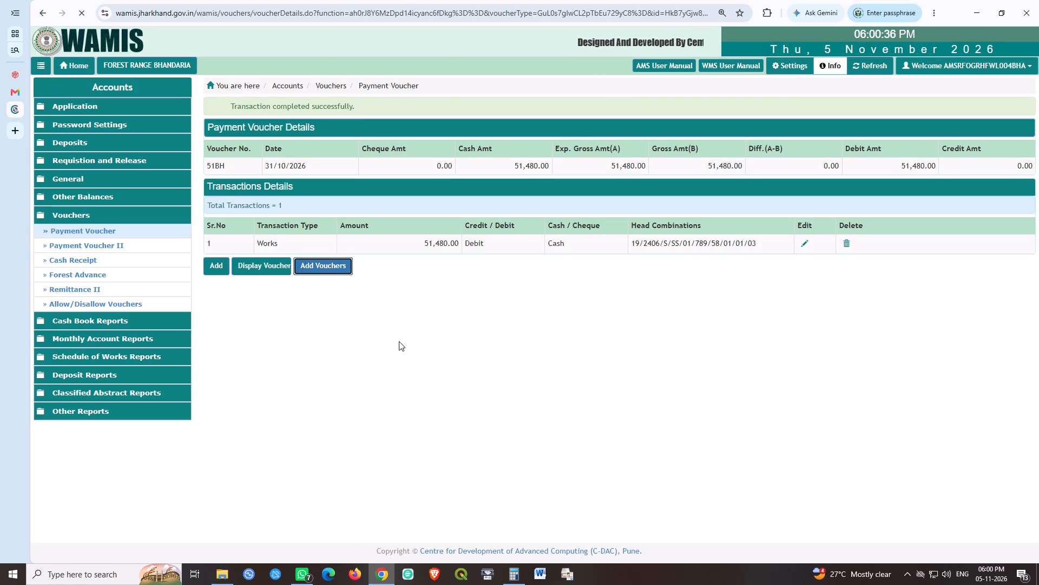
pyautogui.hotkey('shift', 'Right')
pyautogui.hotkey('shift', 'Right')
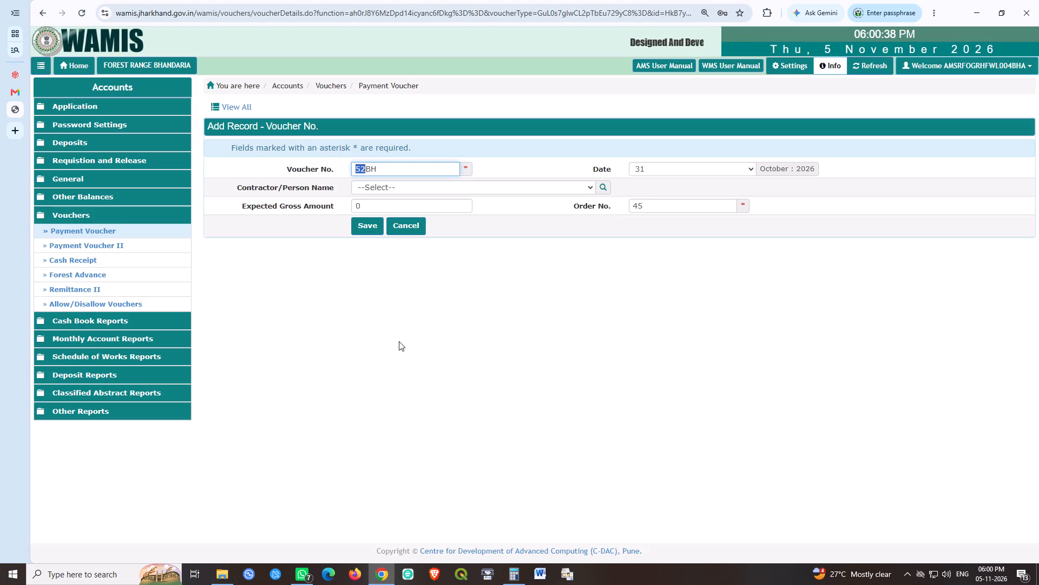
pyautogui.write('02')
pyautogui.press('Right')
pyautogui.press('Right')
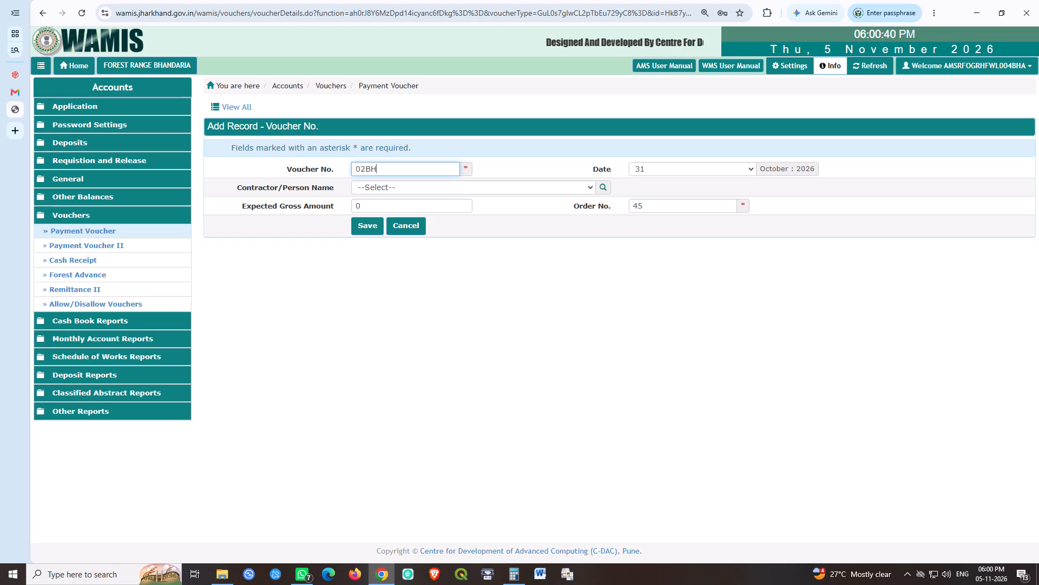
pyautogui.write('(P)')
pyautogui.press('Left')
pyautogui.press('Left')
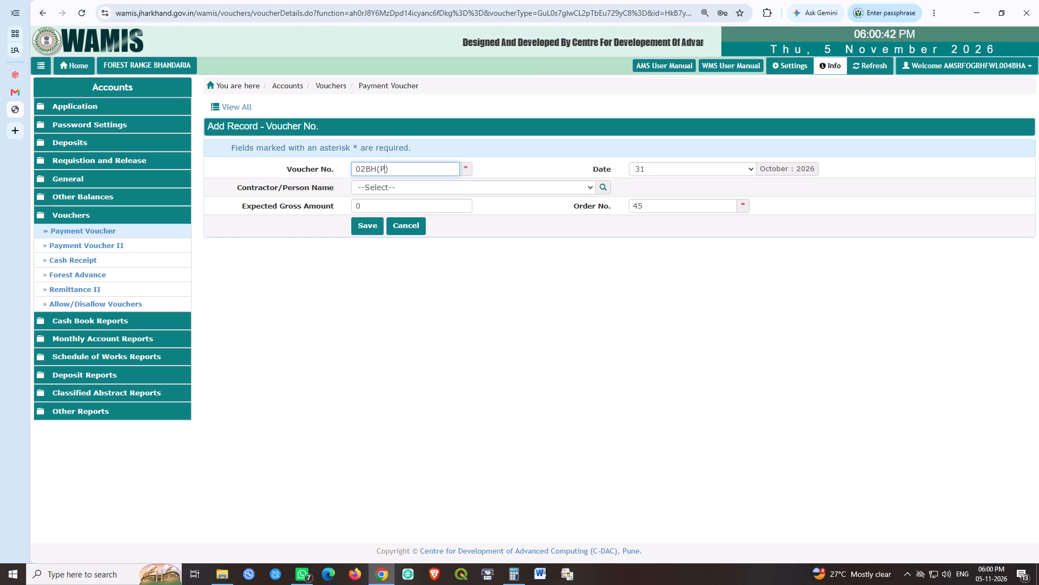
pyautogui.press('Left')
pyautogui.press('Left')
pyautogui.press('Left')
pyautogui.press('Left')
pyautogui.press('BackSpace')
pyautogui.press('Right')
pyautogui.press('Right')
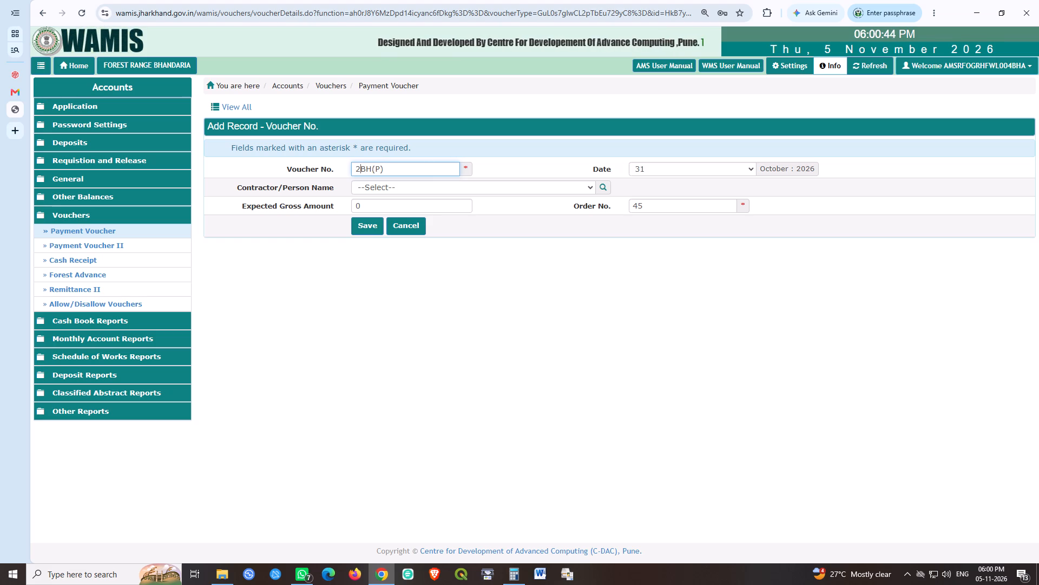
pyautogui.press('Right')
pyautogui.press('Right')
pyautogui.press('Right')
pyautogui.press('Right')
pyautogui.press('4')
pyautogui.press('Tab')
pyautogui.press('Tab')
pyautogui.press('Tab')
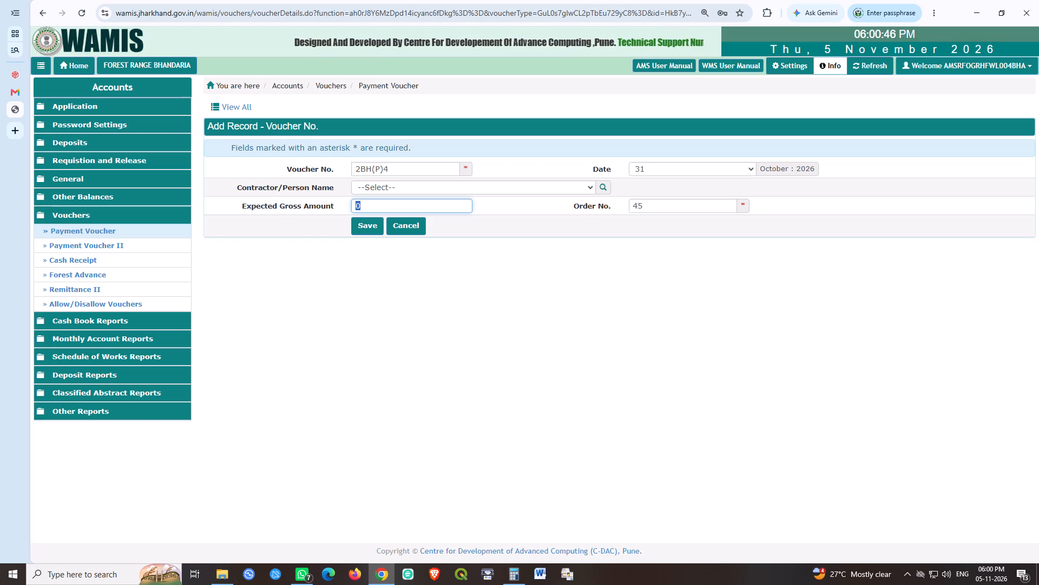
pyautogui.write('25000')
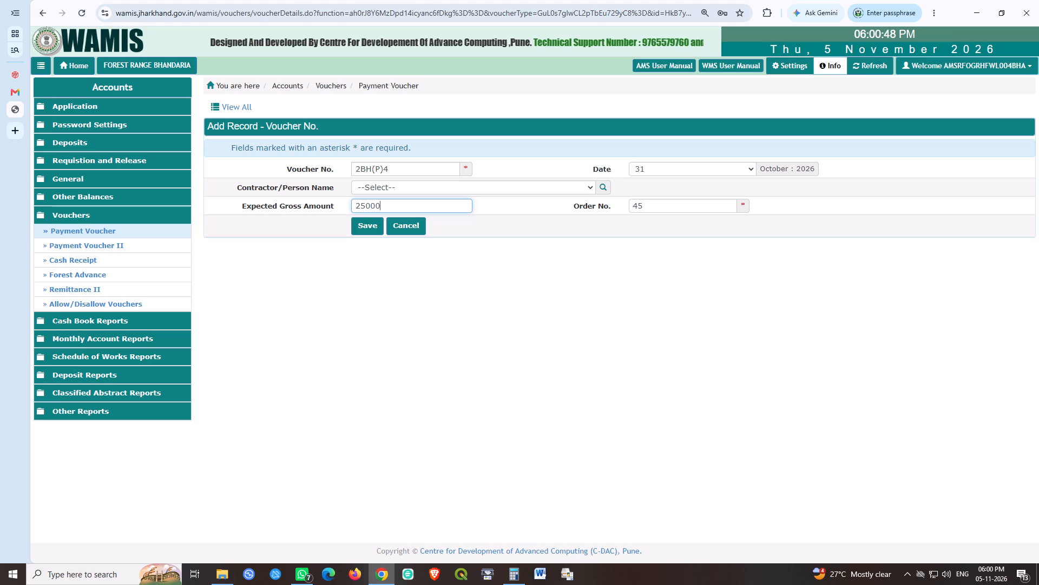
pyautogui.press('Tab')
pyautogui.press('Tab')
pyautogui.press('space')
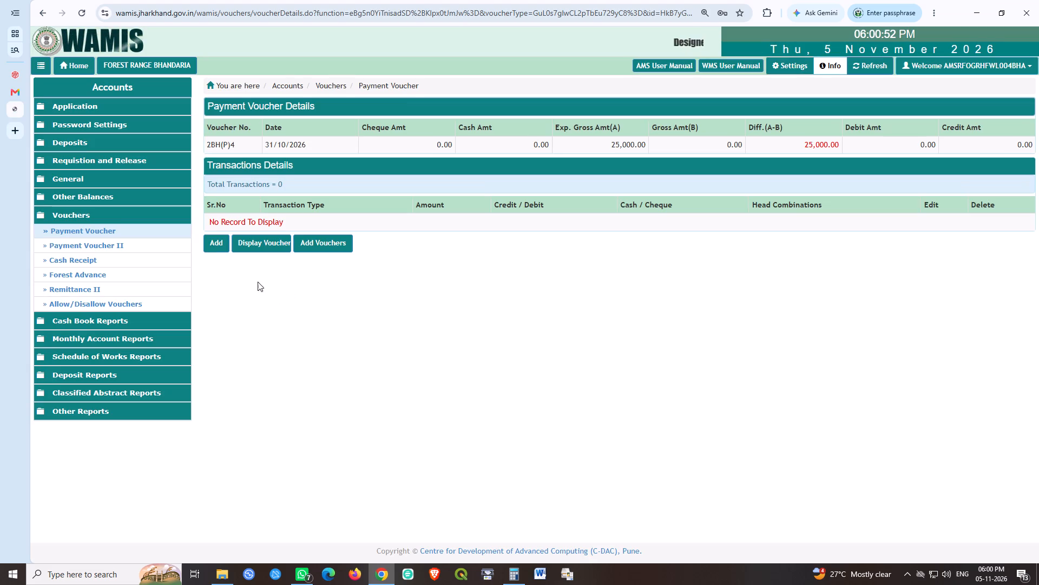
pyautogui.click(215, 254)
pyautogui.click(212, 237)
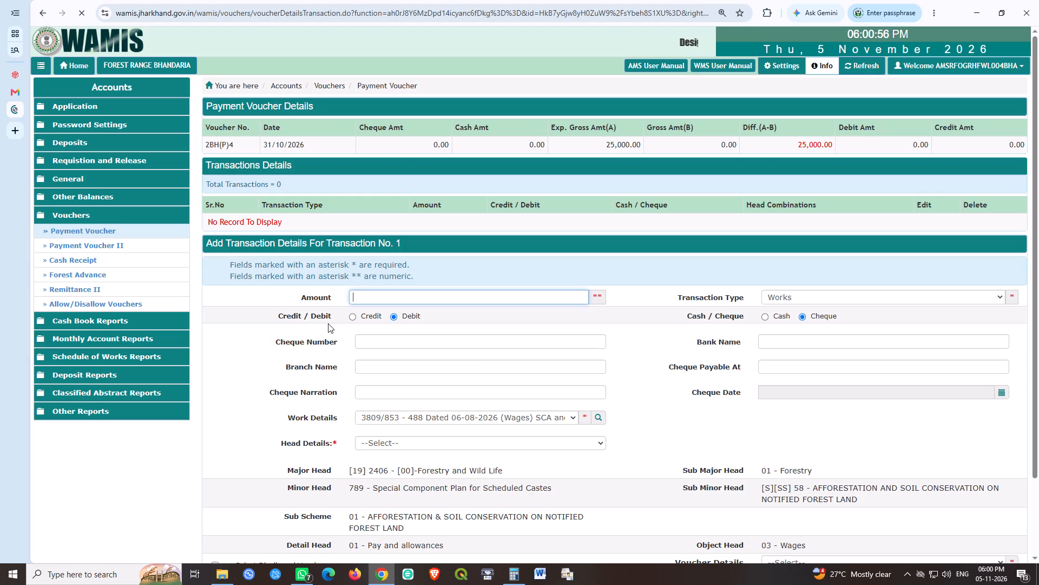
pyautogui.write('25000')
pyautogui.press('Tab')
pyautogui.press('Tab')
pyautogui.press('Tab')
pyautogui.press('Left')
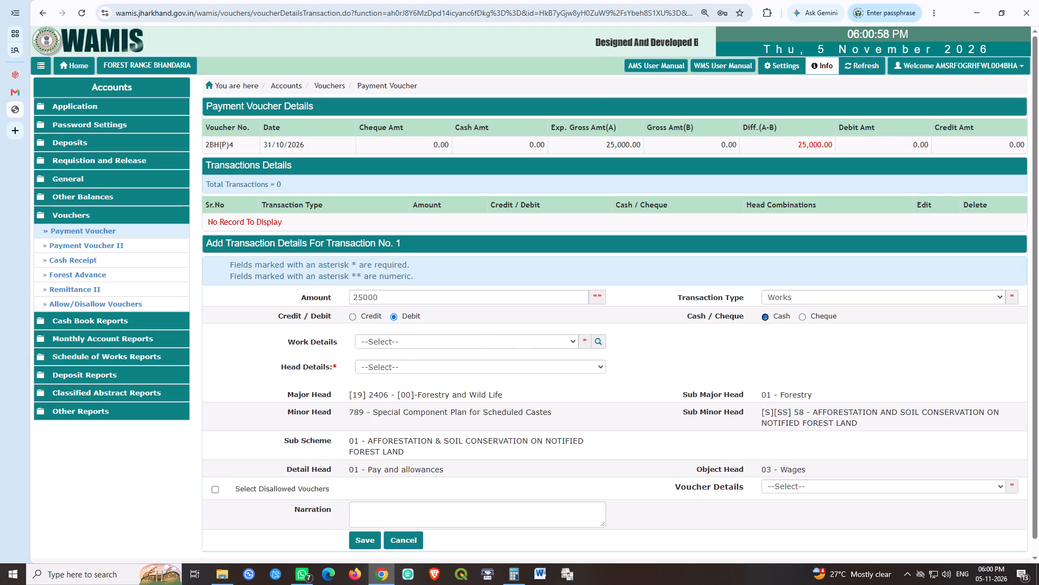
pyautogui.click(369, 341)
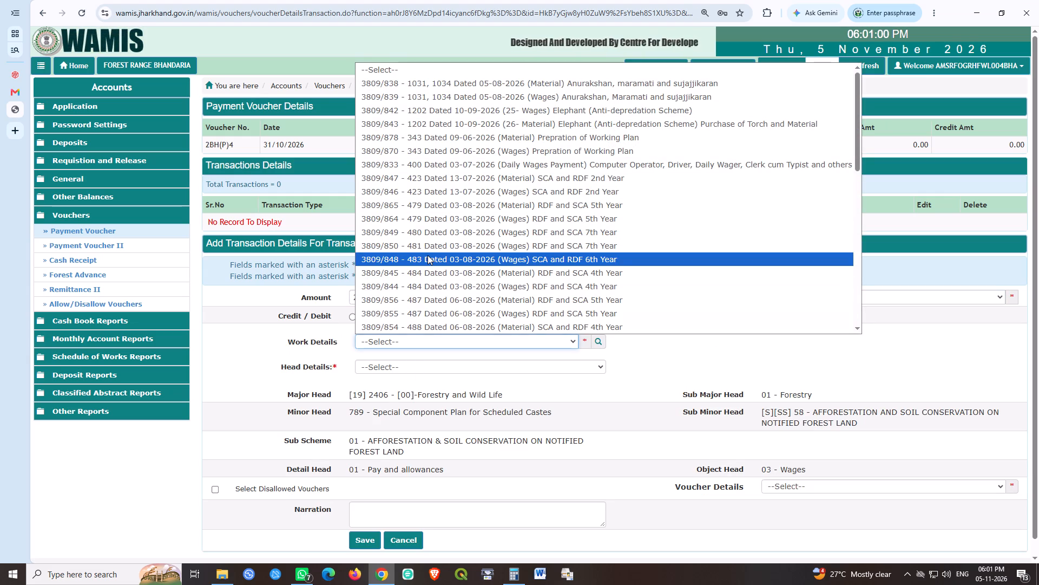
pyautogui.click(432, 324)
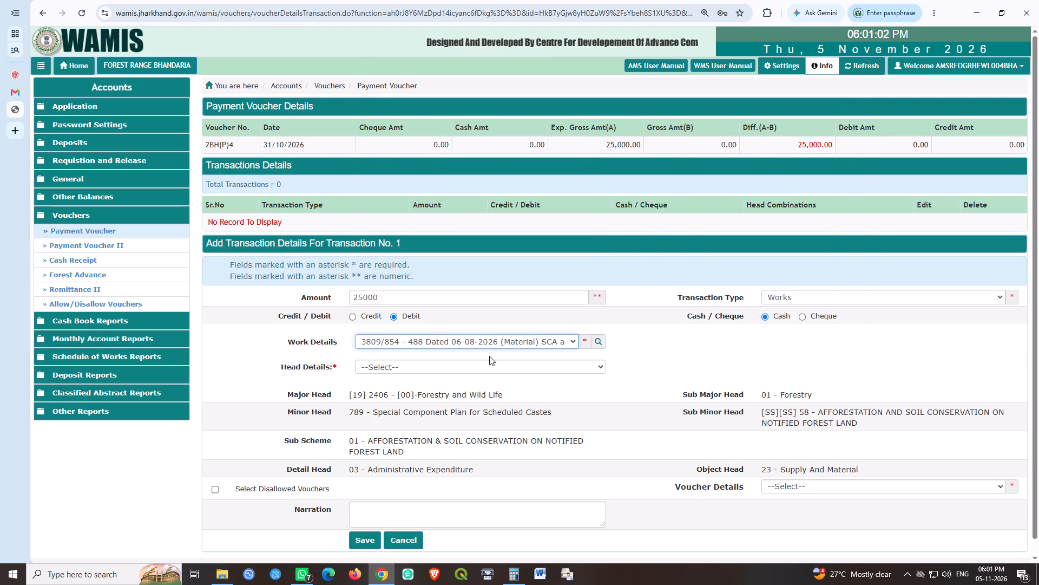
pyautogui.click(432, 365)
pyautogui.click(429, 393)
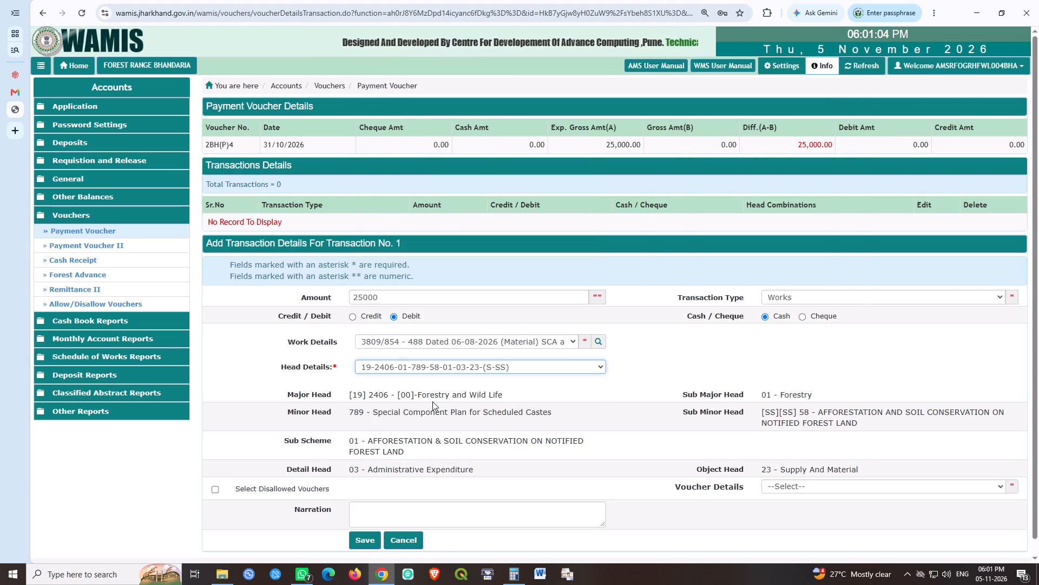
pyautogui.click(366, 540)
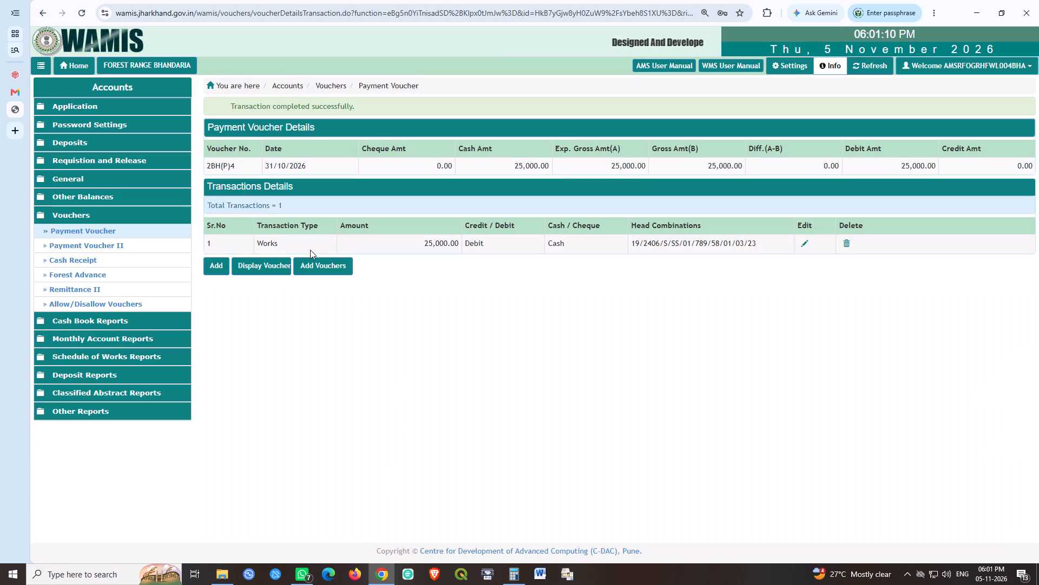
# Create and save payment voucher 18BH dated 31 October 2026 with an expected gross amount of 60840.
pyautogui.click(321, 263)
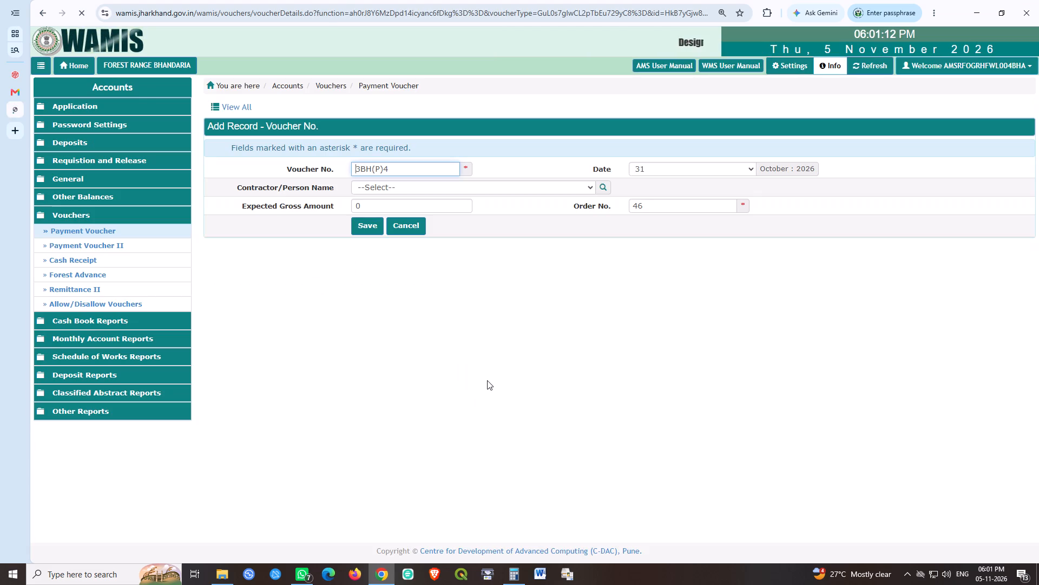
pyautogui.hotkey('shift', 'Right')
pyautogui.write('18')
pyautogui.press('Right')
pyautogui.press('Right')
pyautogui.hotkey('shift', 'Right')
pyautogui.hotkey('shift', 'Right')
pyautogui.hotkey('shift', 'Right')
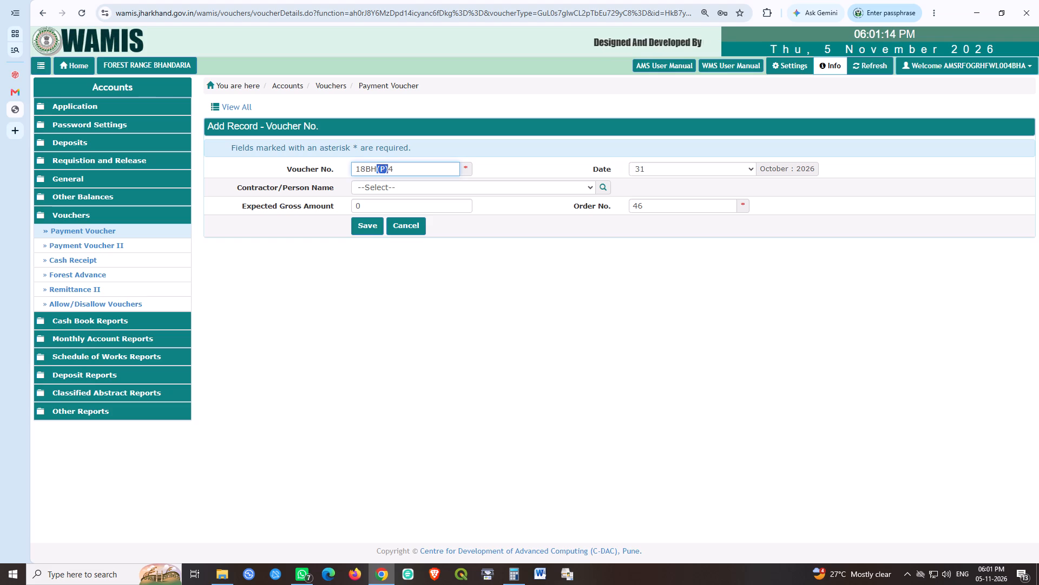
pyautogui.hotkey('shift', 'Right')
pyautogui.press('Delete')
pyautogui.press('Tab')
pyautogui.press('Tab')
pyautogui.press('Tab')
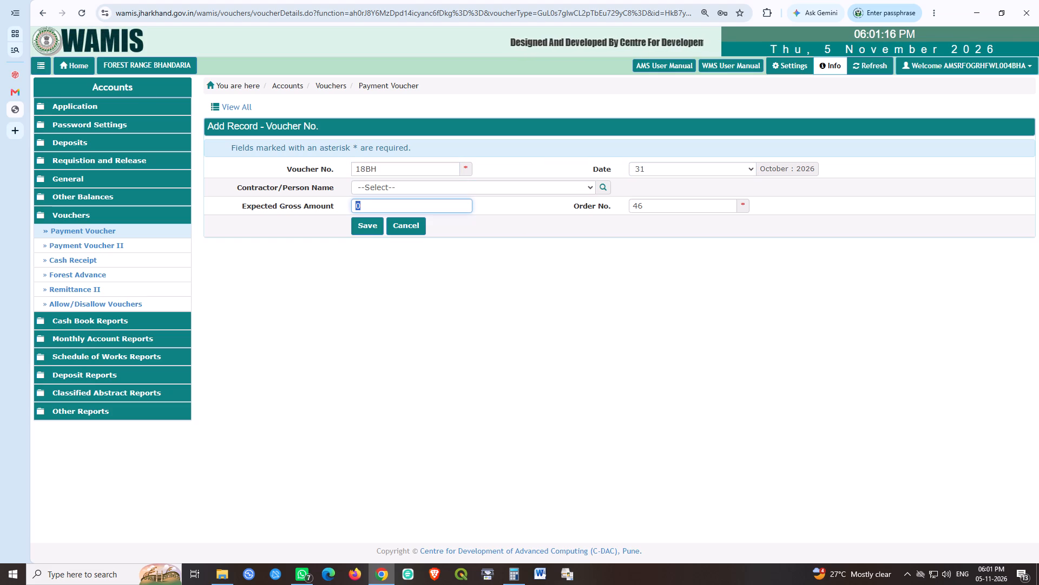
pyautogui.write('60840')
pyautogui.press('Tab')
pyautogui.press('Tab')
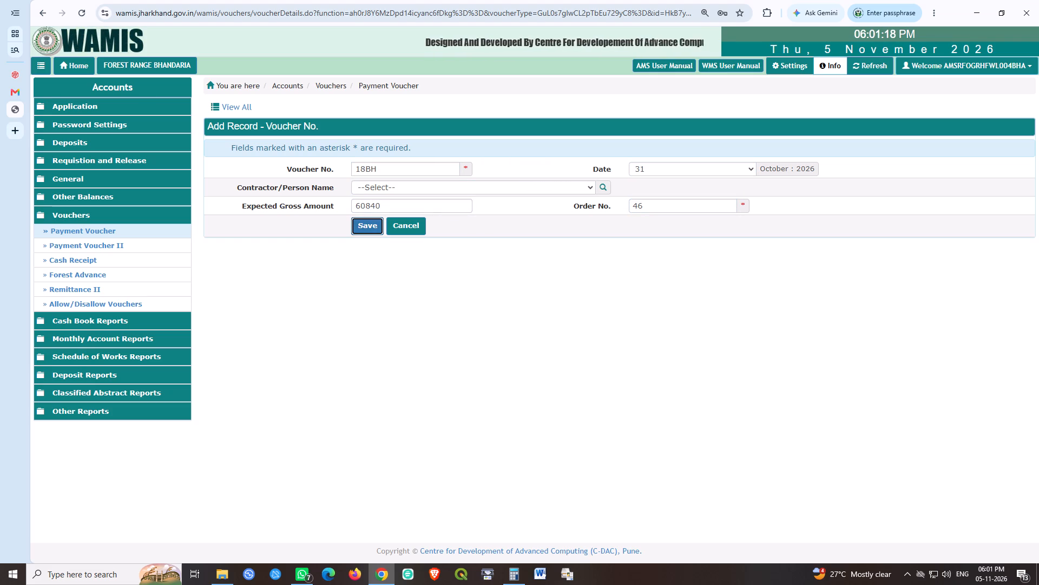
pyautogui.press('space')
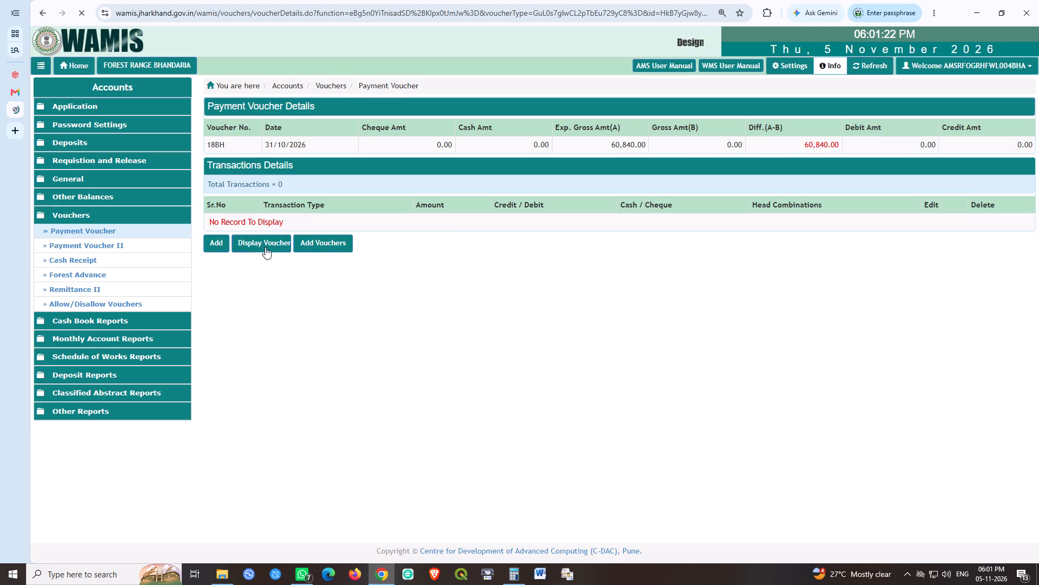
pyautogui.click(212, 244)
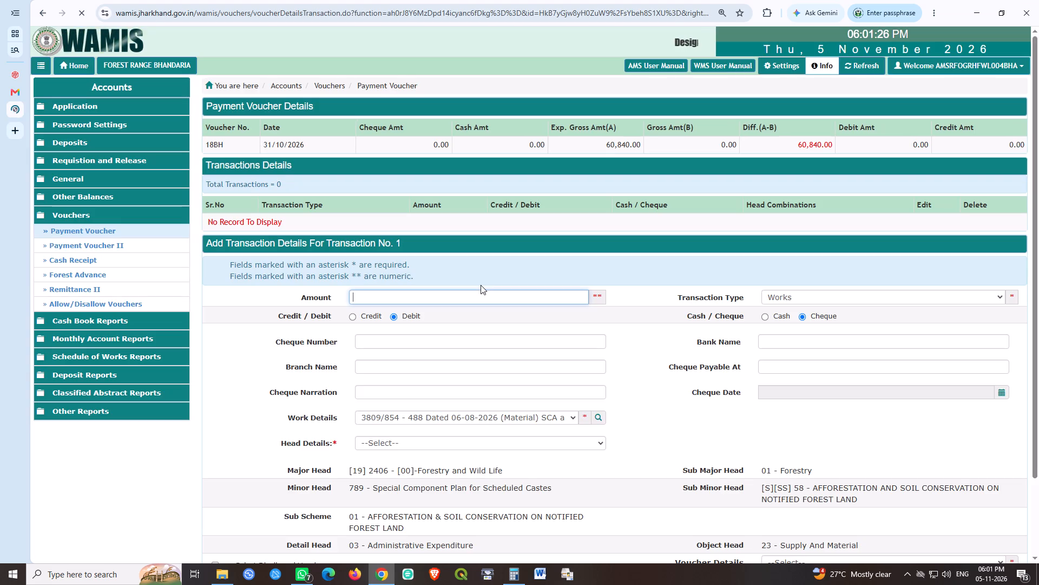
pyautogui.write('60840')
pyautogui.press('Tab')
pyautogui.press('Tab')
pyautogui.press('Tab')
pyautogui.press('Left')
pyautogui.click(428, 335)
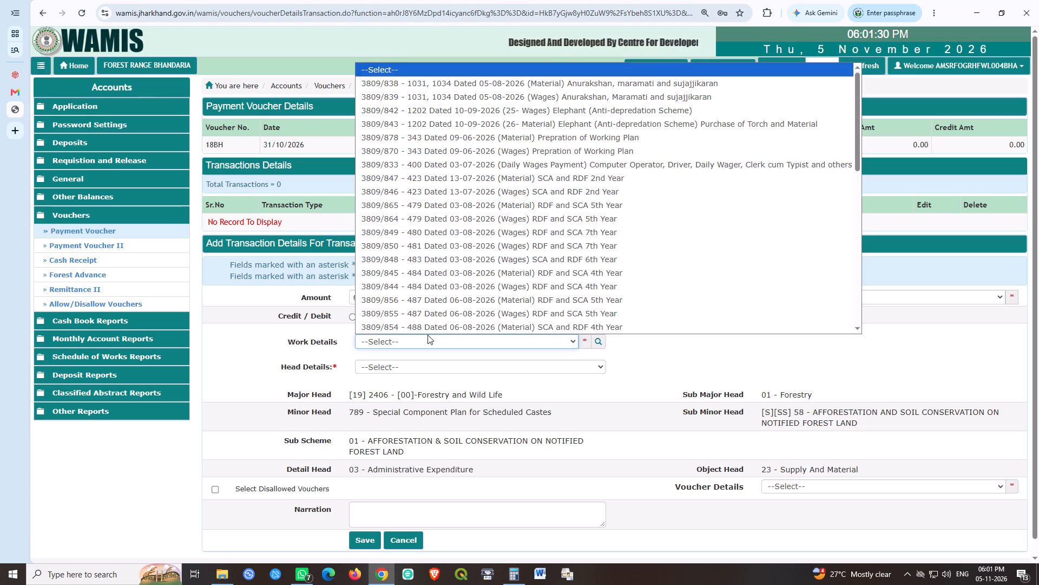
pyautogui.click(446, 316)
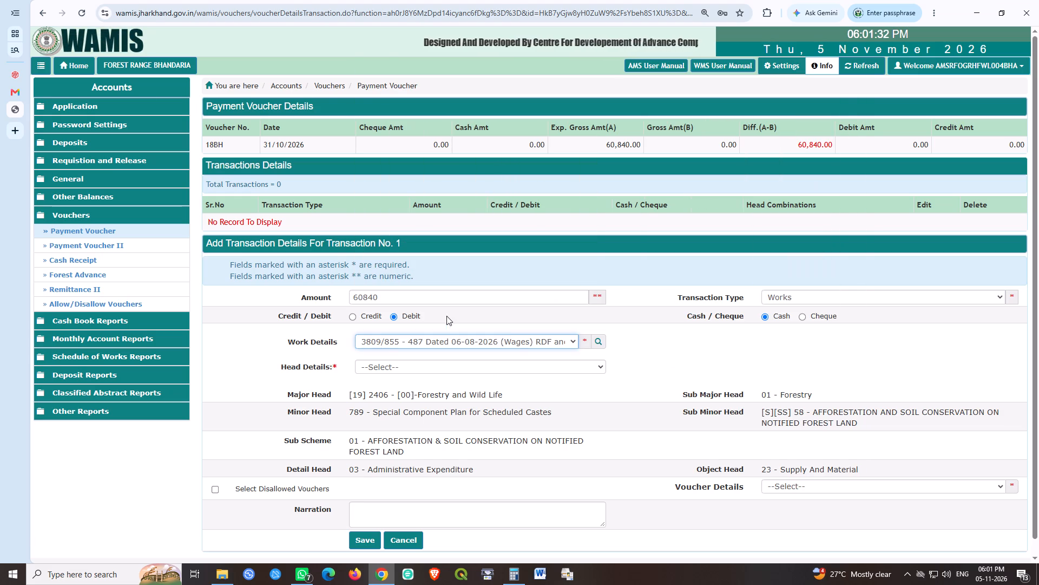
pyautogui.click(403, 365)
pyautogui.click(405, 396)
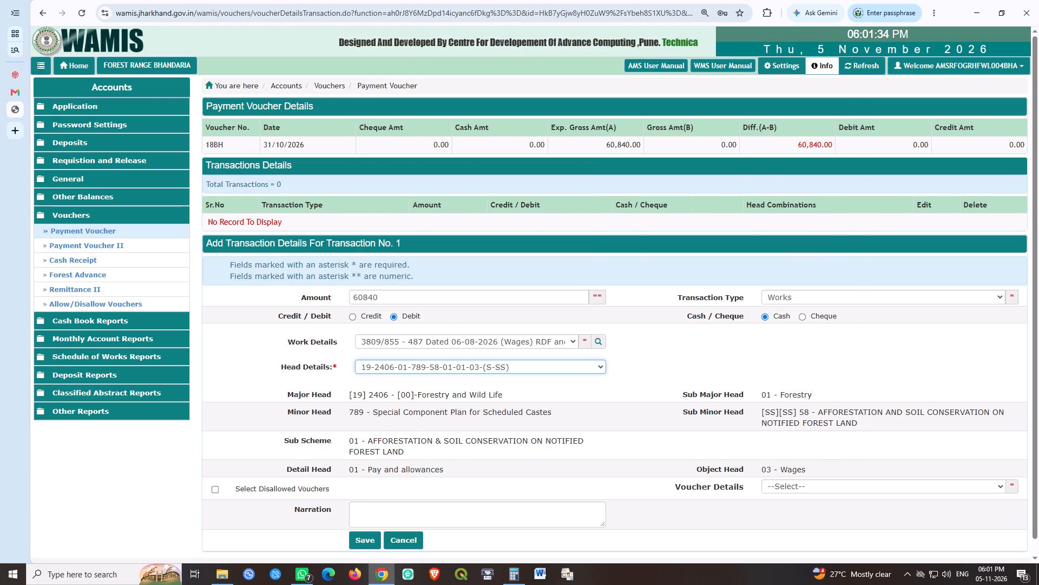
pyautogui.click(354, 543)
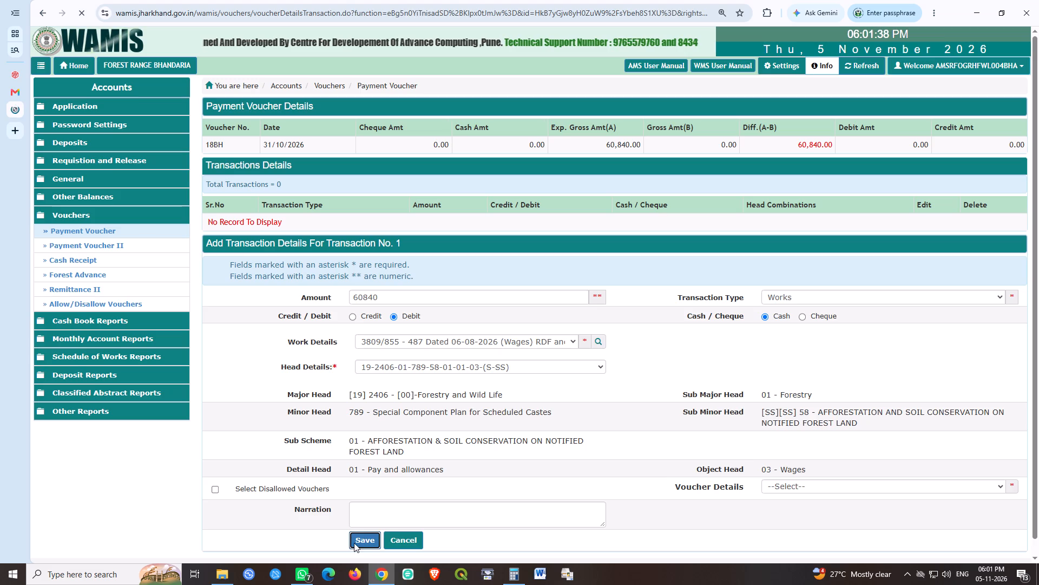
# Create and save payment voucher 19BH dated 31 October 2026 with an expected gross amount of 57174.
pyautogui.click(339, 275)
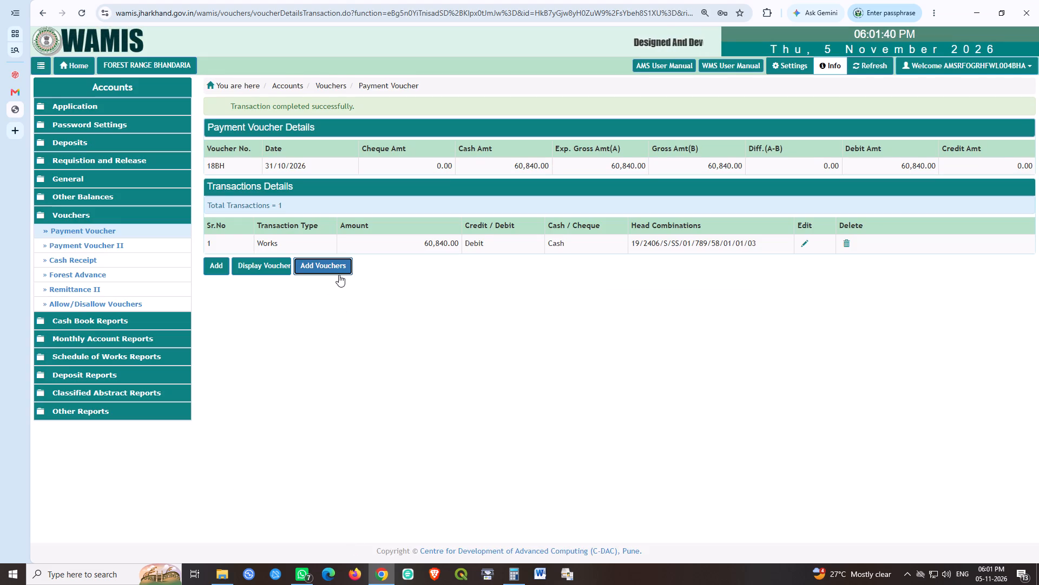
pyautogui.press('Tab')
pyautogui.press('Tab')
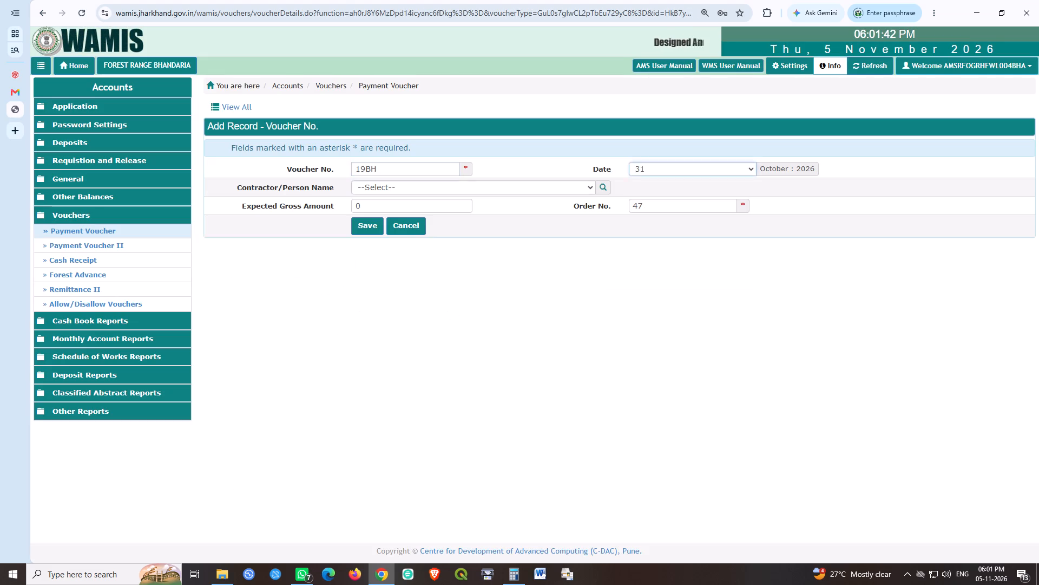
pyautogui.press('Tab')
pyautogui.write('57174')
pyautogui.press('Tab')
pyautogui.press('Tab')
pyautogui.press('space')
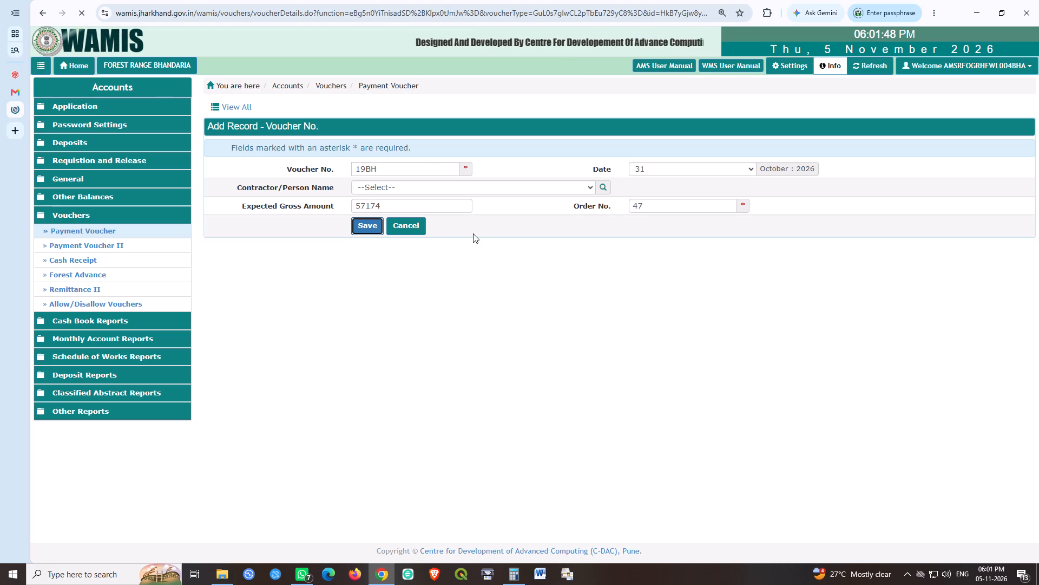
pyautogui.click(203, 239)
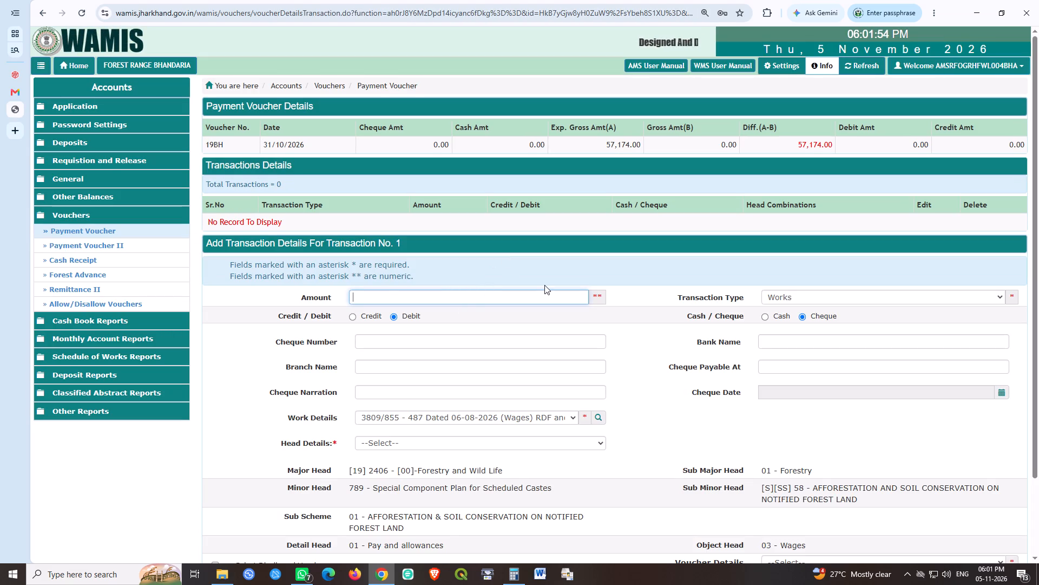
pyautogui.write('57174')
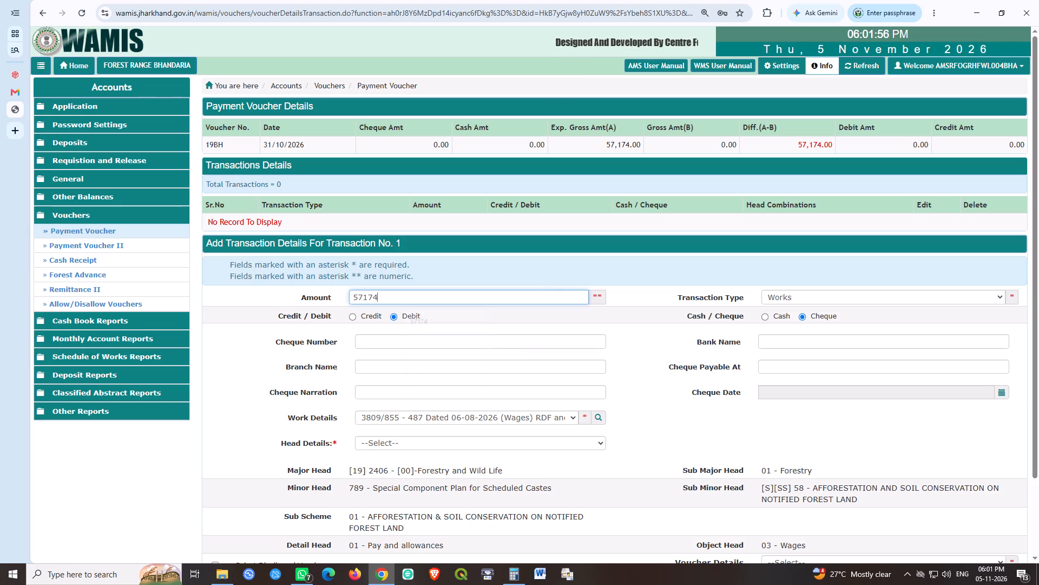
pyautogui.press('Tab')
pyautogui.press('Tab')
pyautogui.press('Tab')
pyautogui.press('Left')
pyautogui.click(499, 337)
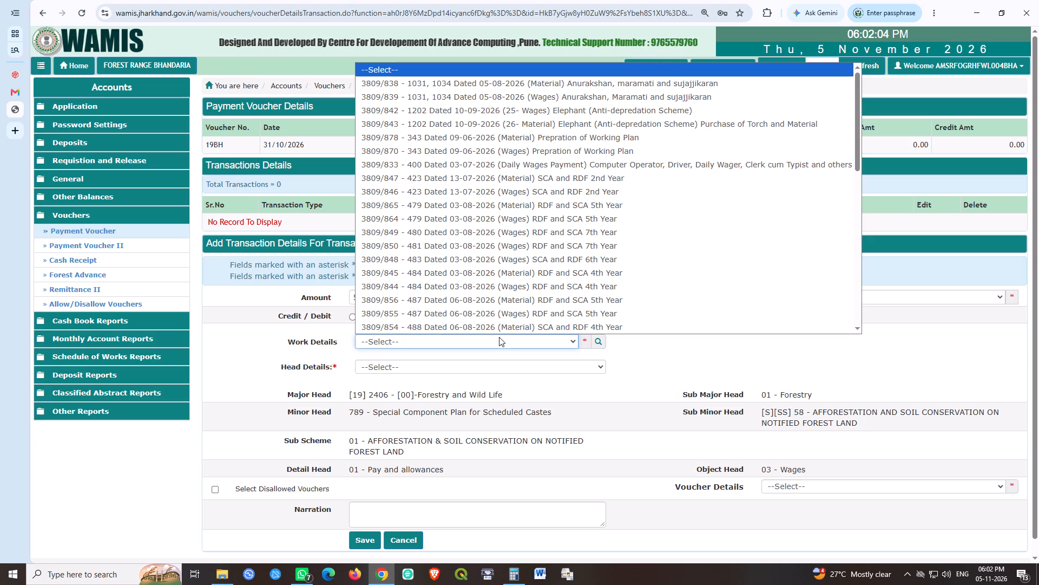
pyautogui.click(482, 316)
pyautogui.click(468, 364)
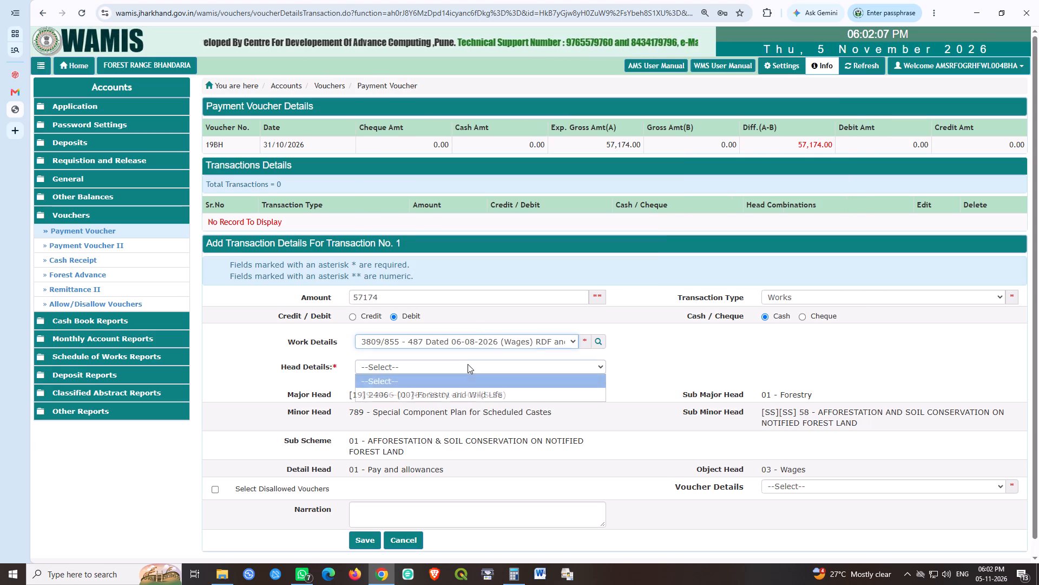
pyautogui.click(451, 393)
pyautogui.click(363, 538)
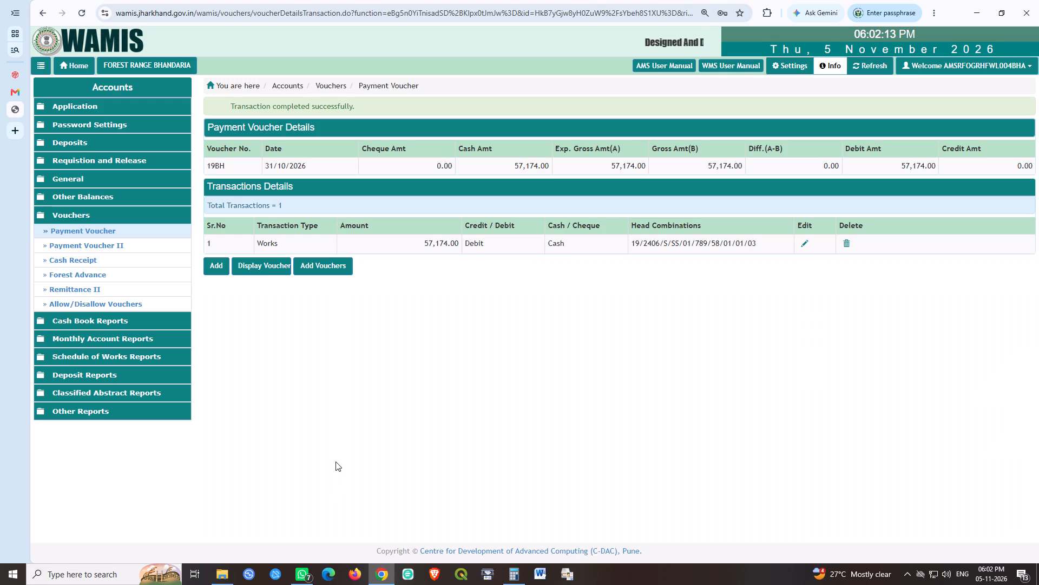
# Create and save payment voucher 33BH dated 31 October 2026 with an expected gross amount of 24336.
pyautogui.click(332, 266)
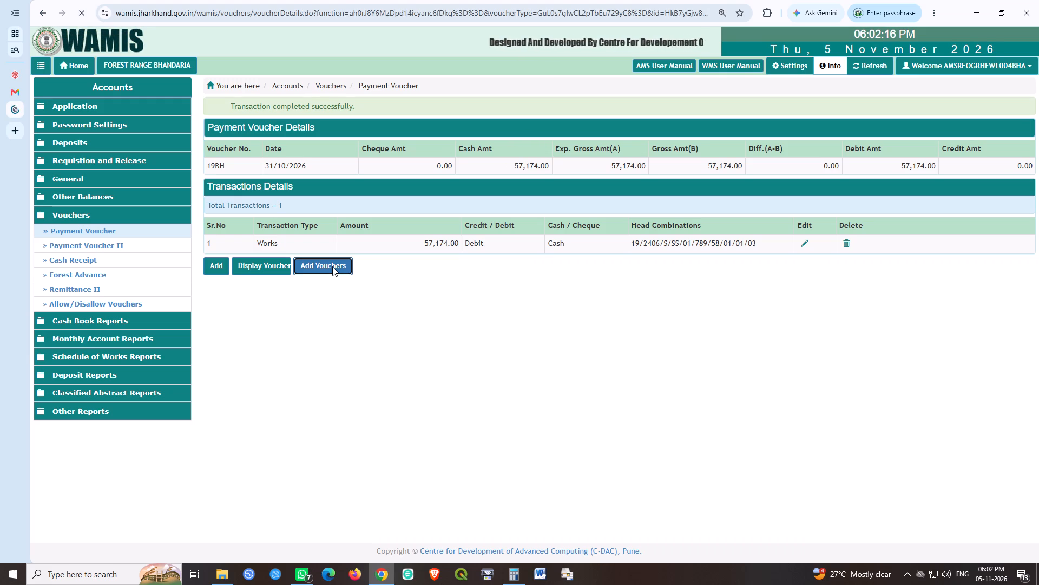
pyautogui.hotkey('shift', 'Right')
pyautogui.hotkey('shift', 'Right')
pyautogui.write('33')
pyautogui.press('Tab')
pyautogui.press('Tab')
pyautogui.press('Tab')
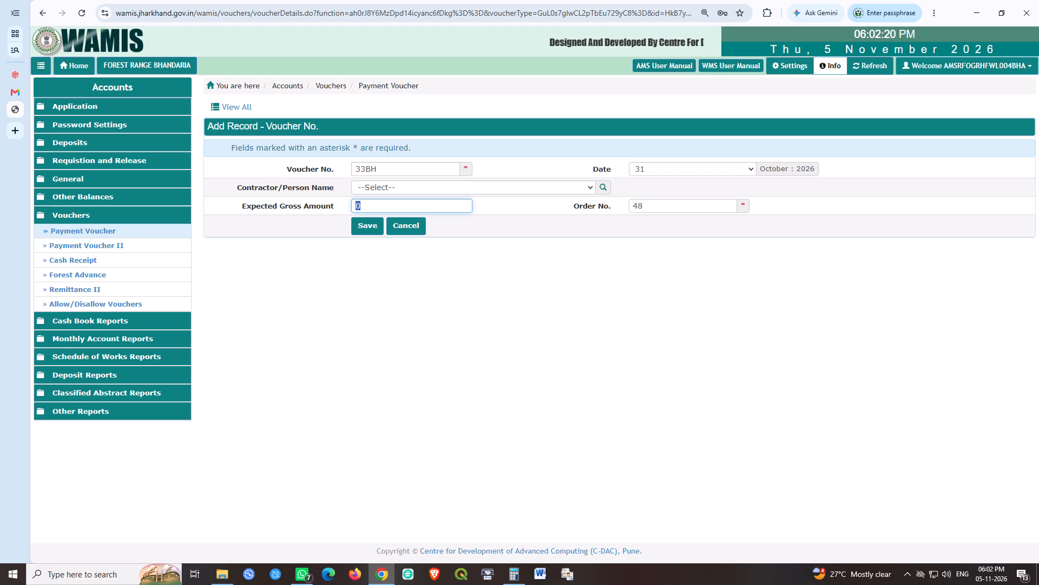
pyautogui.write('24336')
pyautogui.press('Tab')
pyautogui.press('Tab')
pyautogui.press('space')
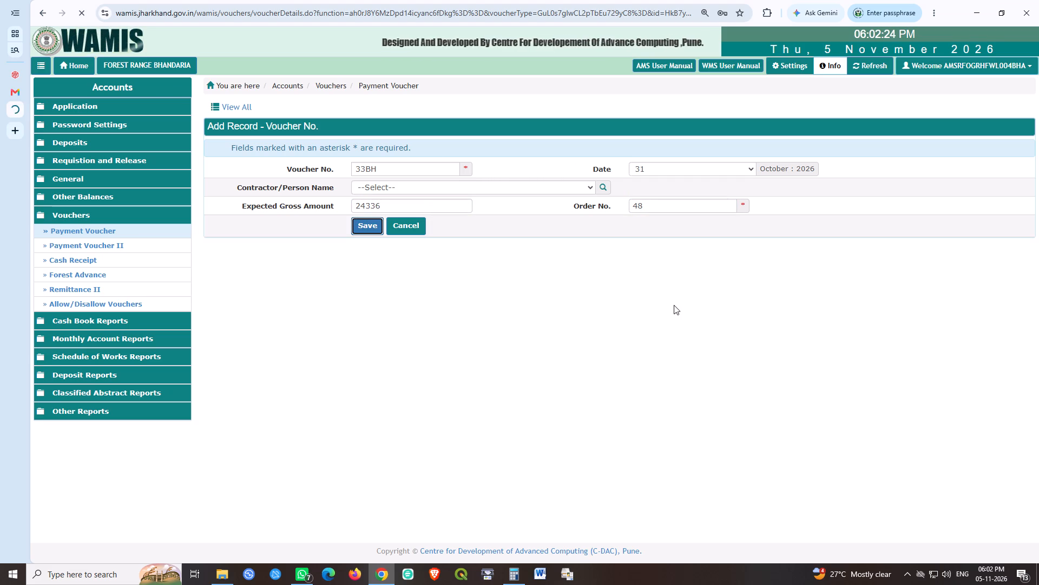
pyautogui.click(215, 240)
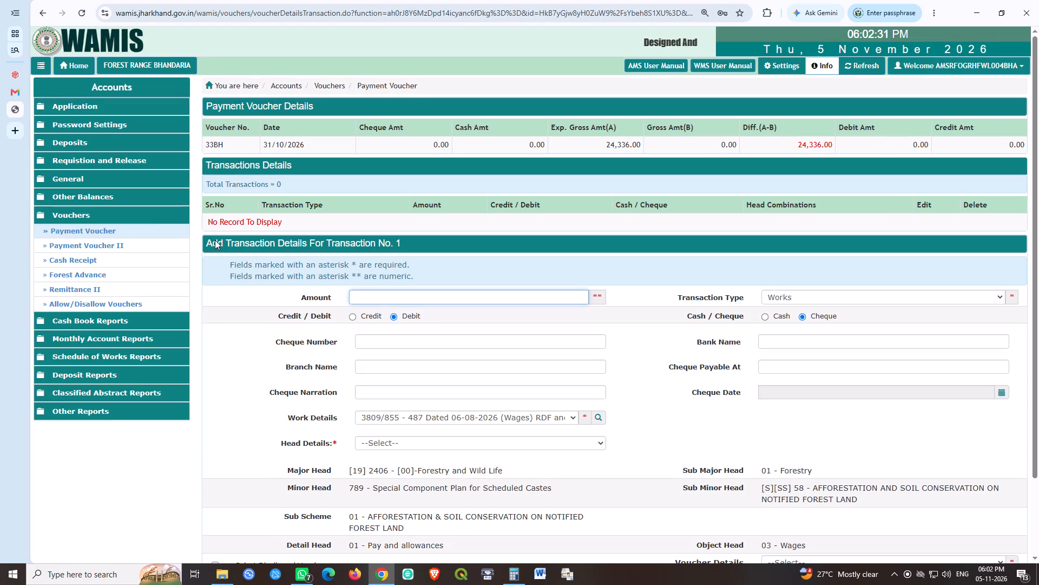
pyautogui.write('24336')
pyautogui.press('Tab')
pyautogui.press('Tab')
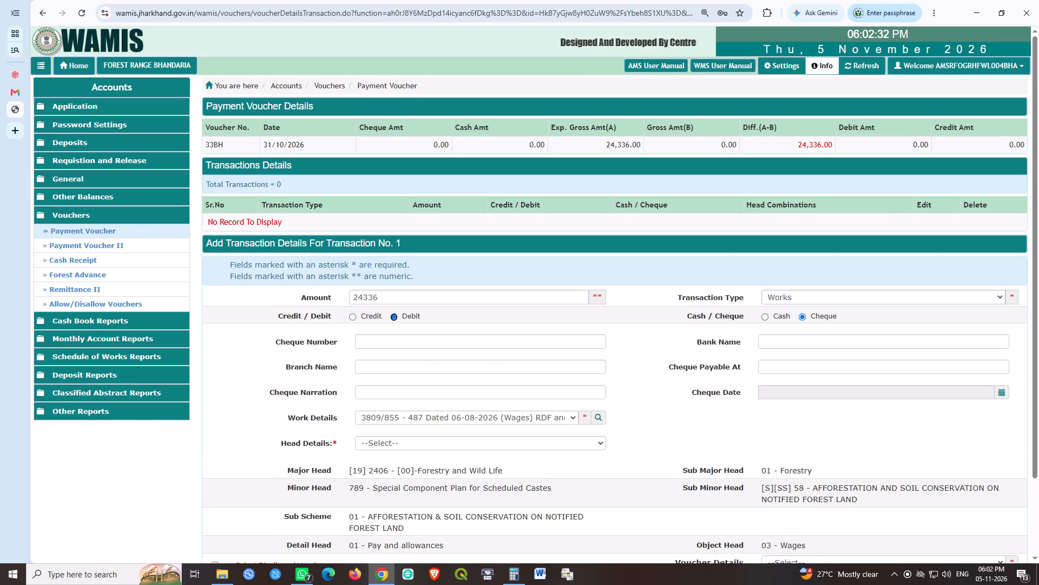
pyautogui.press('Tab')
pyautogui.press('Left')
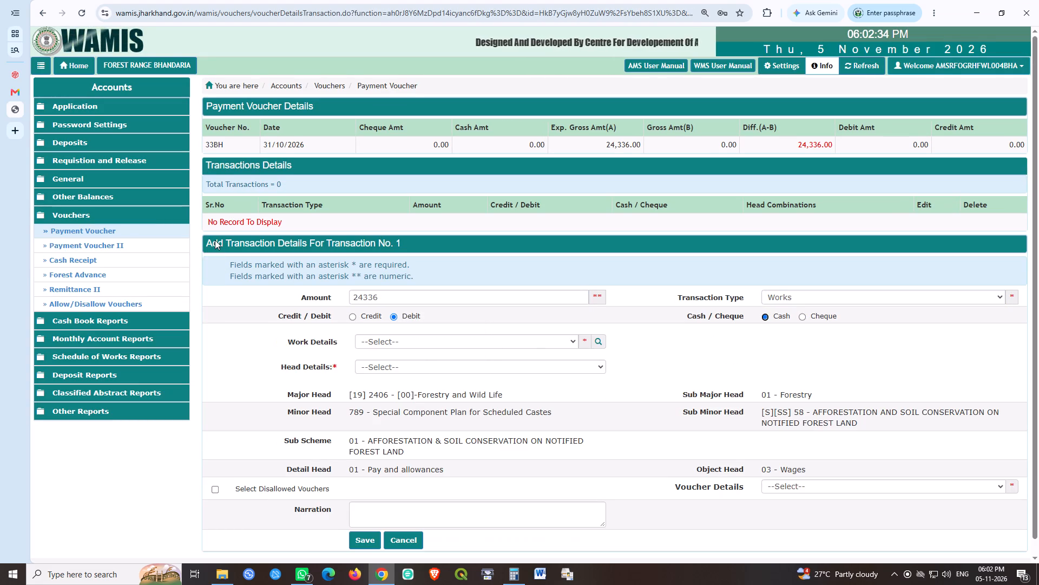
pyautogui.click(415, 344)
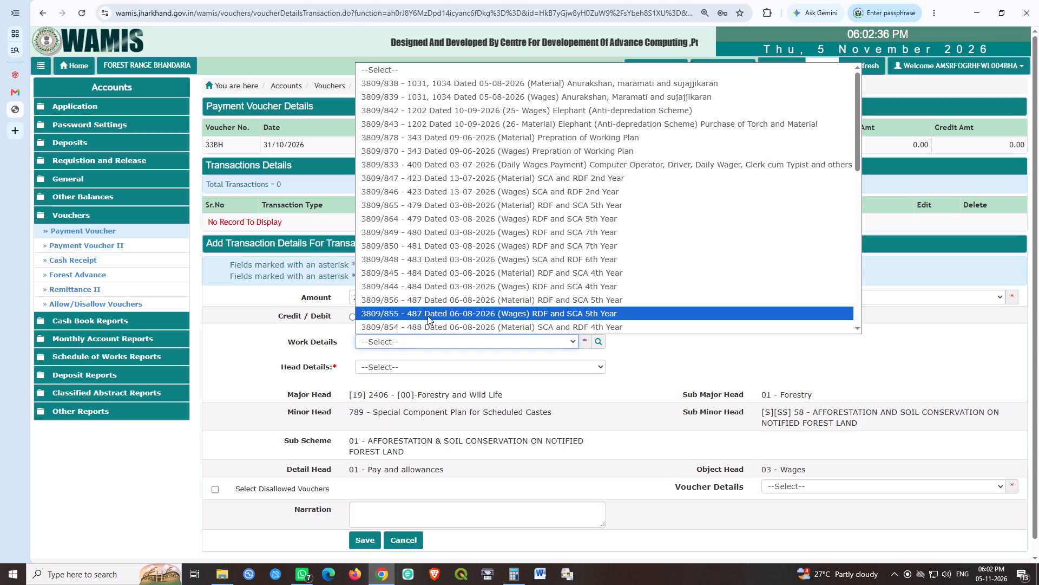
pyautogui.click(428, 316)
pyautogui.click(390, 370)
pyautogui.click(392, 388)
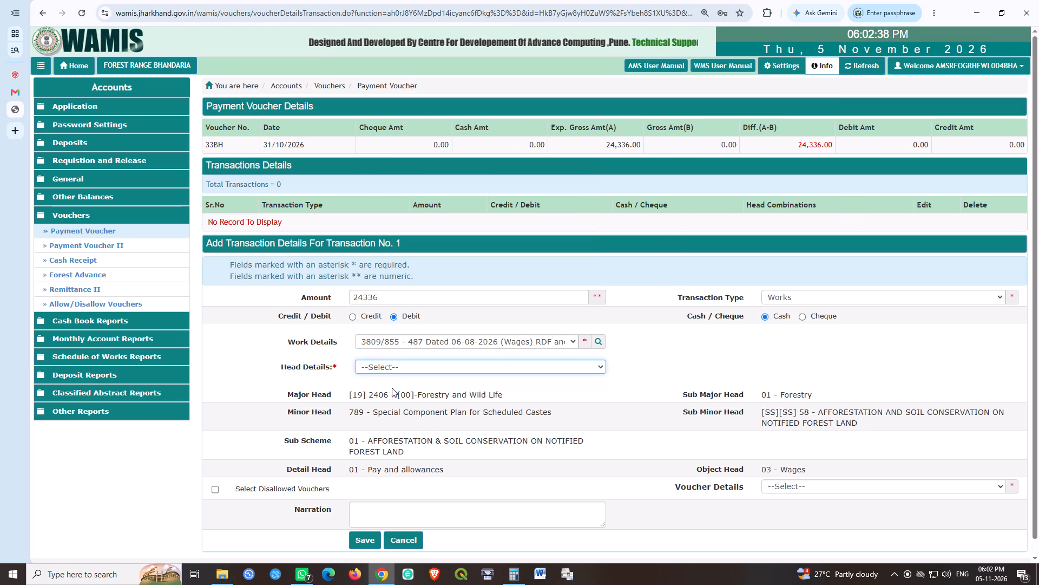
pyautogui.click(365, 541)
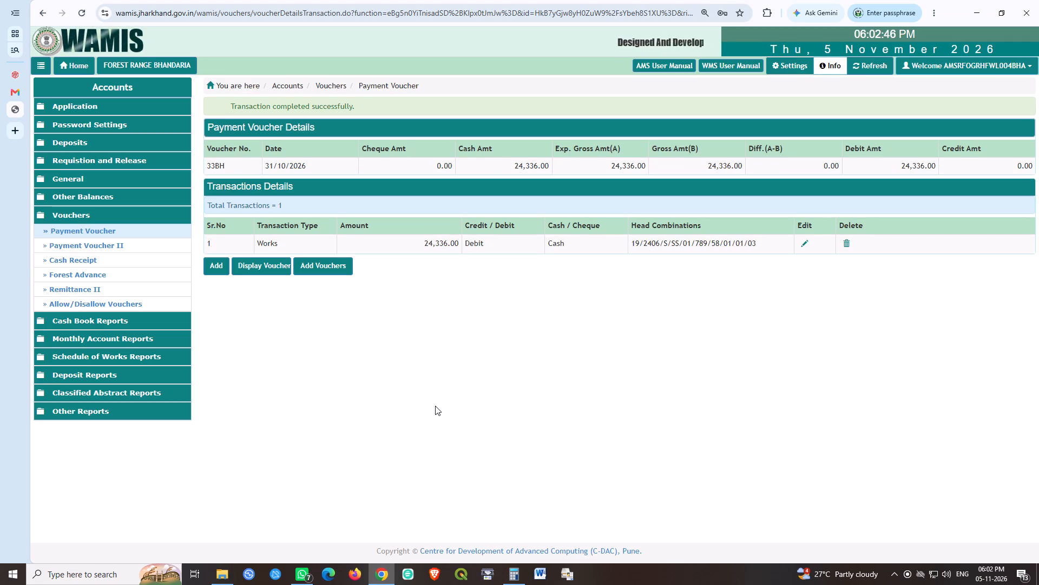
# Create and save payment voucher 29BH dated 31 October 2026 with an expected gross amount of 24336.
pyautogui.click(333, 263)
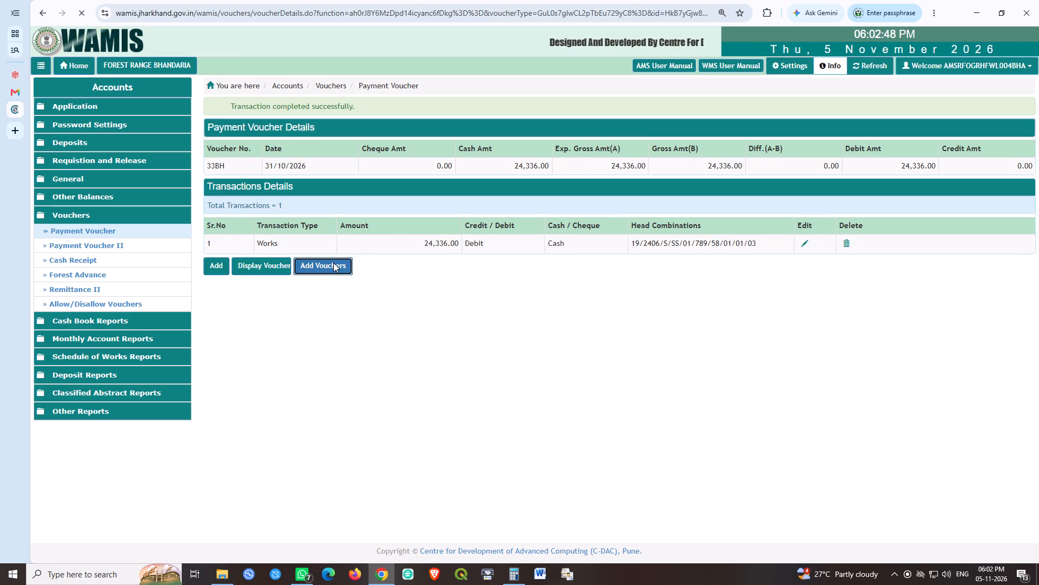
pyautogui.hotkey('shift', 'Right')
pyautogui.hotkey('shift', 'Right')
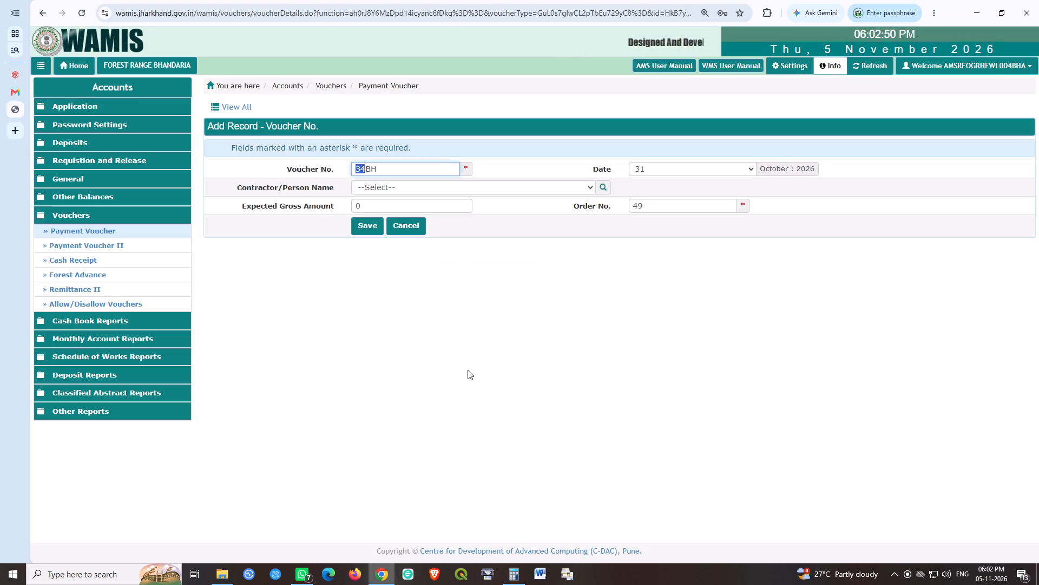
pyautogui.write('29')
pyautogui.press('Tab')
pyautogui.press('Tab')
pyautogui.press('Tab')
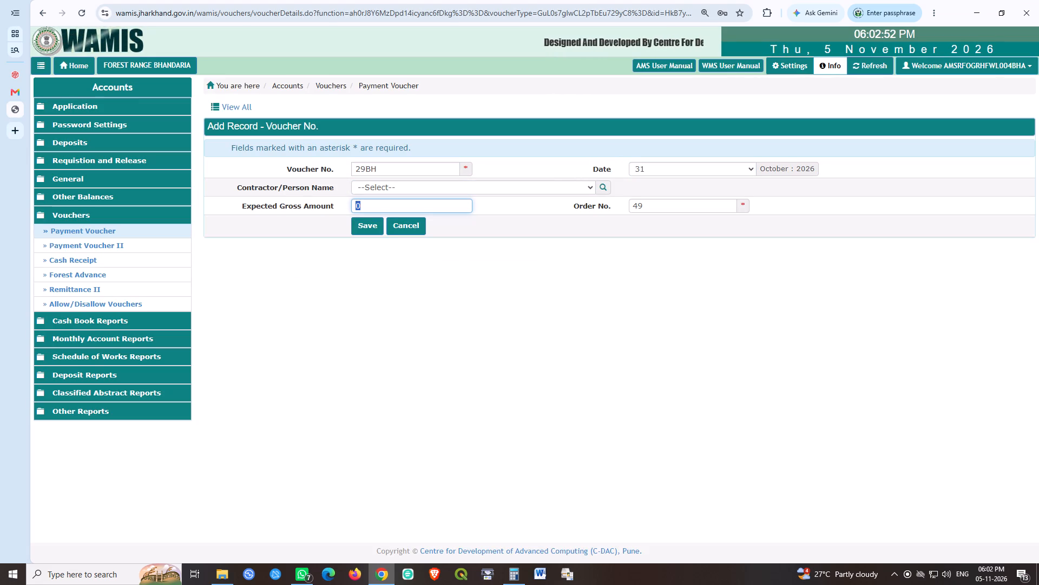
pyautogui.write('24336')
pyautogui.press('Tab')
pyautogui.press('Tab')
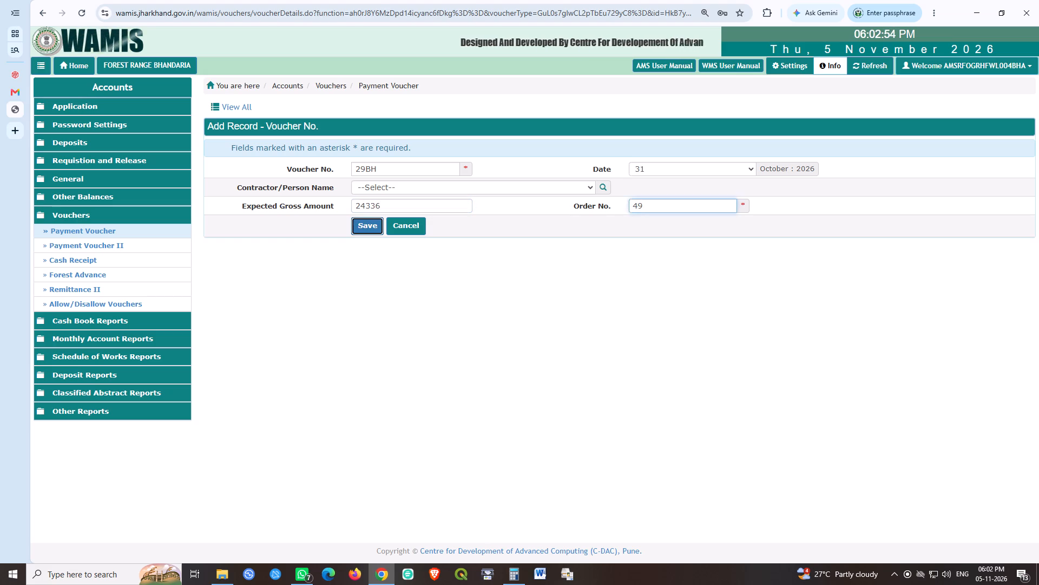
pyautogui.press('space')
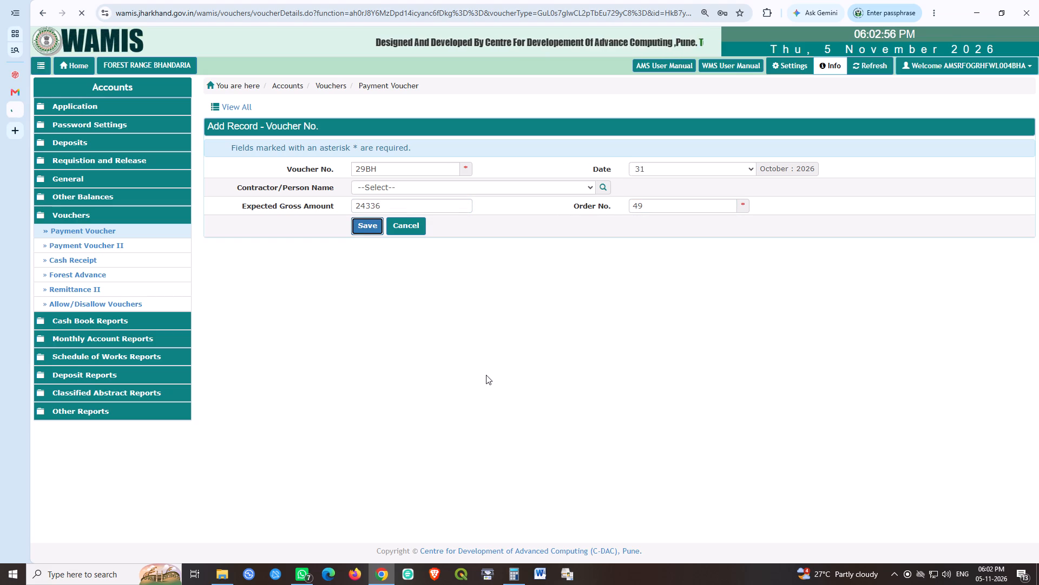
pyautogui.click(222, 239)
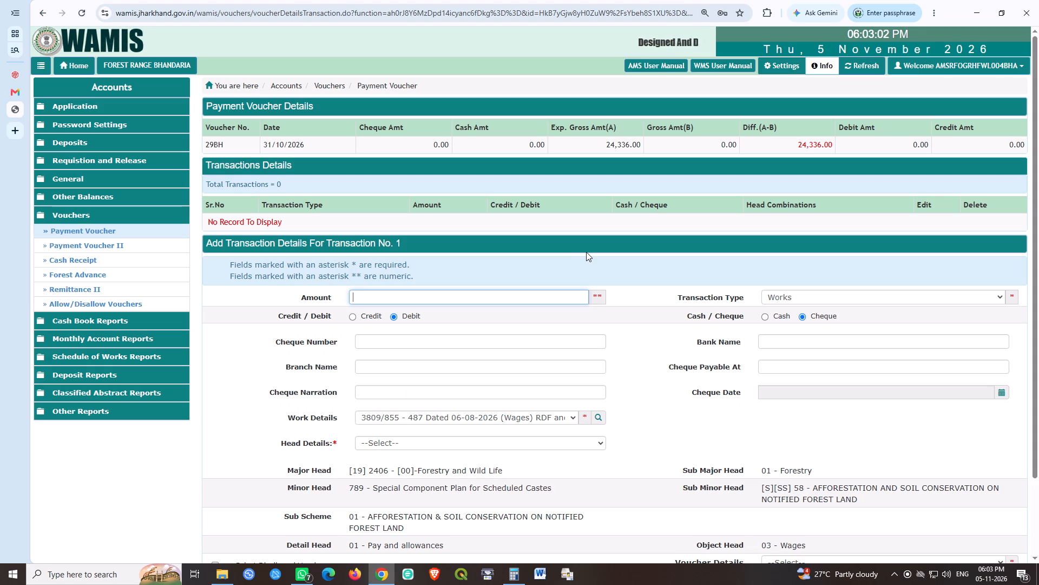
pyautogui.write('24336')
pyautogui.press('Tab')
pyautogui.press('Tab')
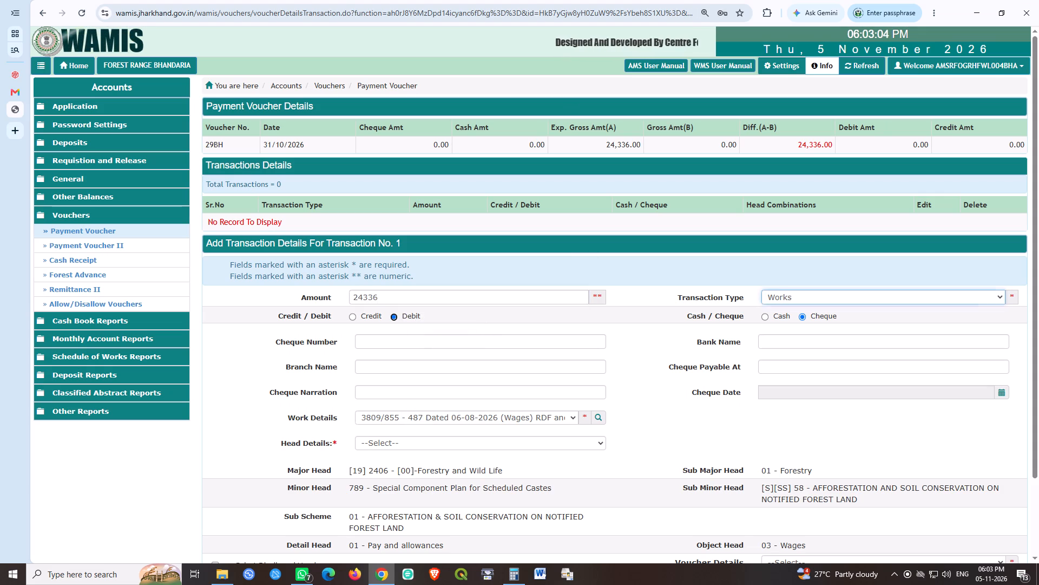
pyautogui.press('Tab')
pyautogui.press('Left')
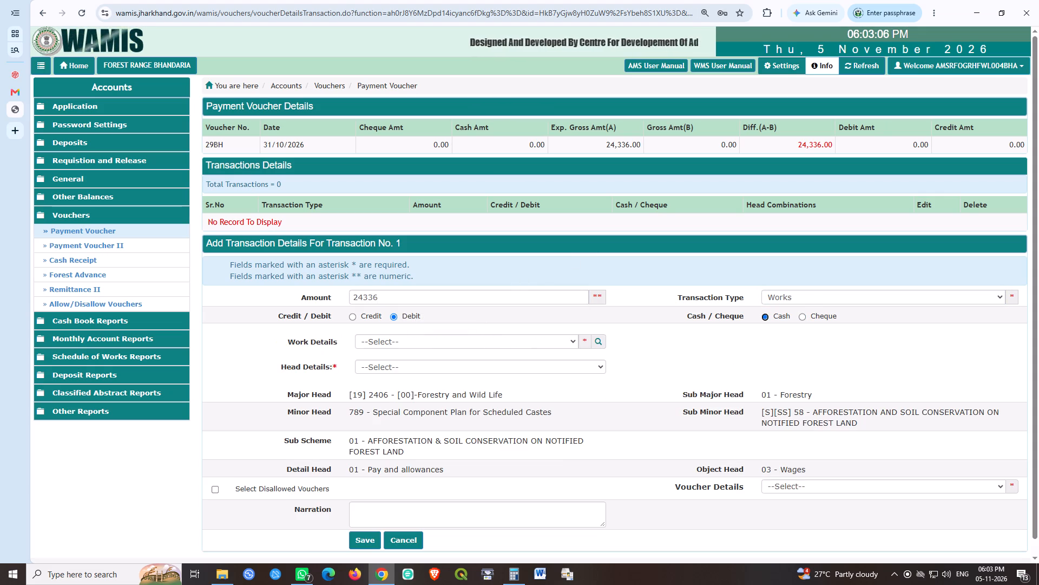
pyautogui.click(425, 337)
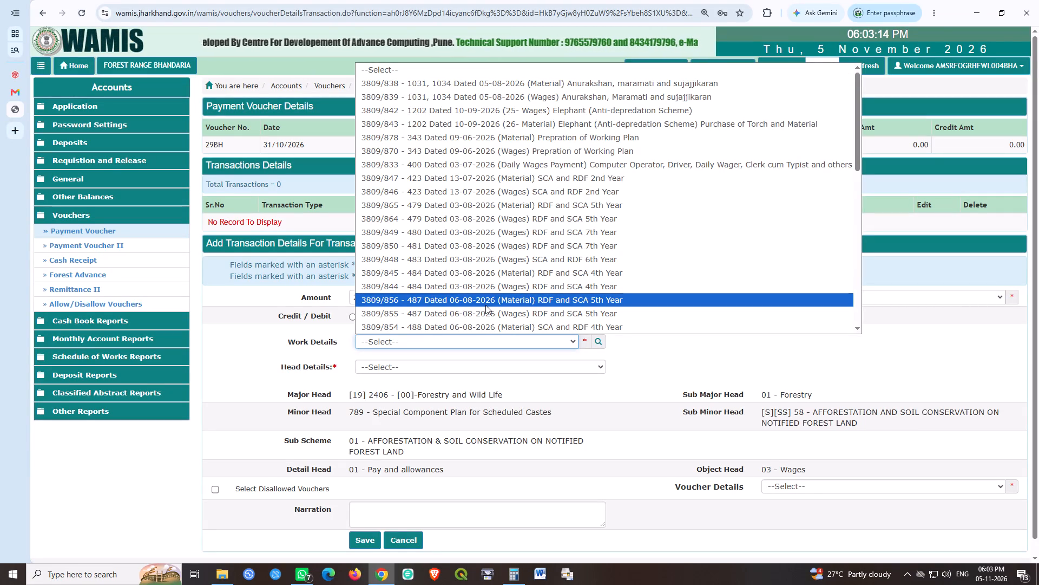
pyautogui.scroll(-2, 497, 238)
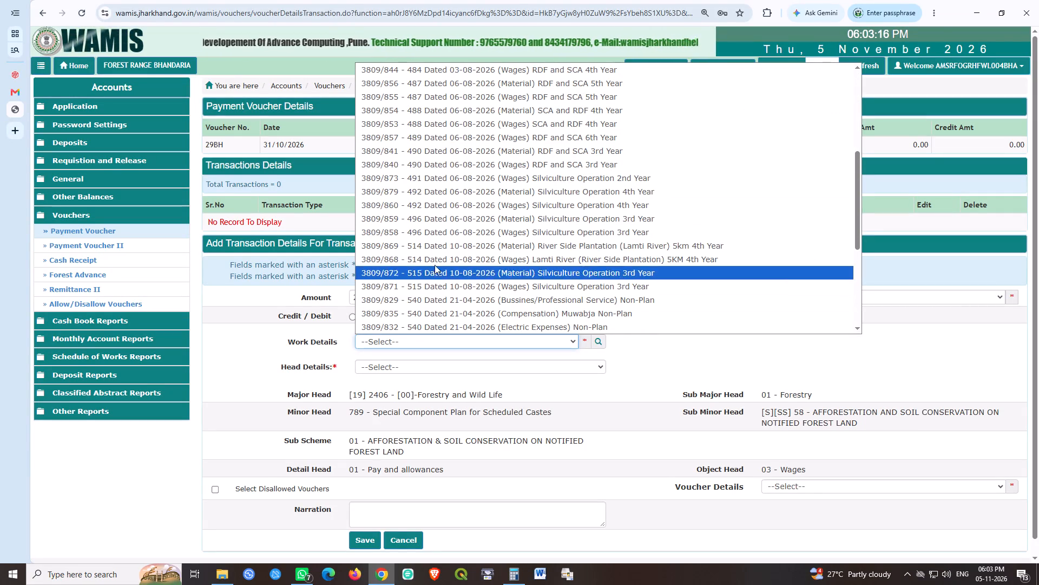
pyautogui.click(445, 232)
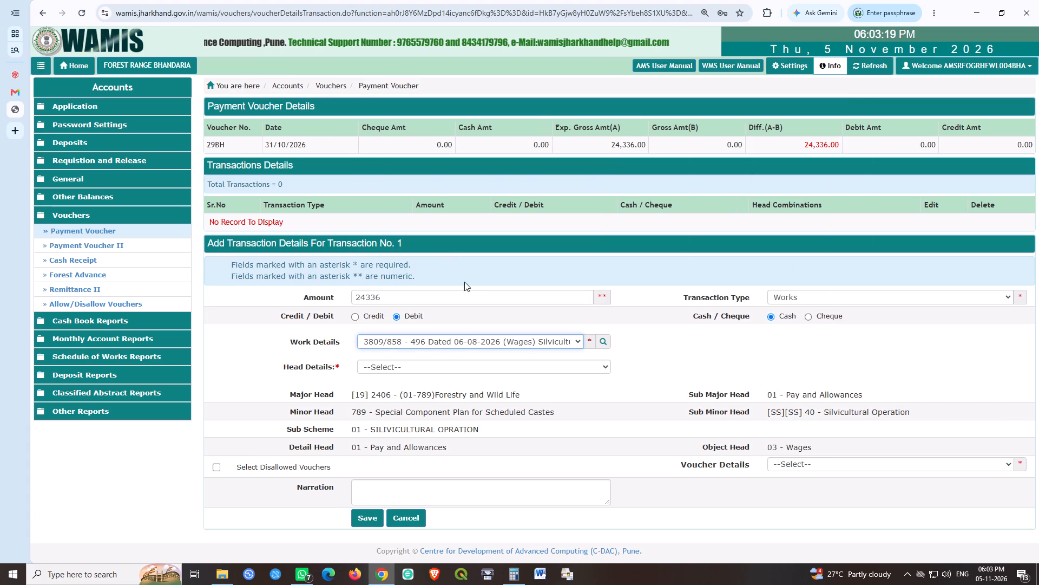
pyautogui.click(384, 366)
pyautogui.click(396, 391)
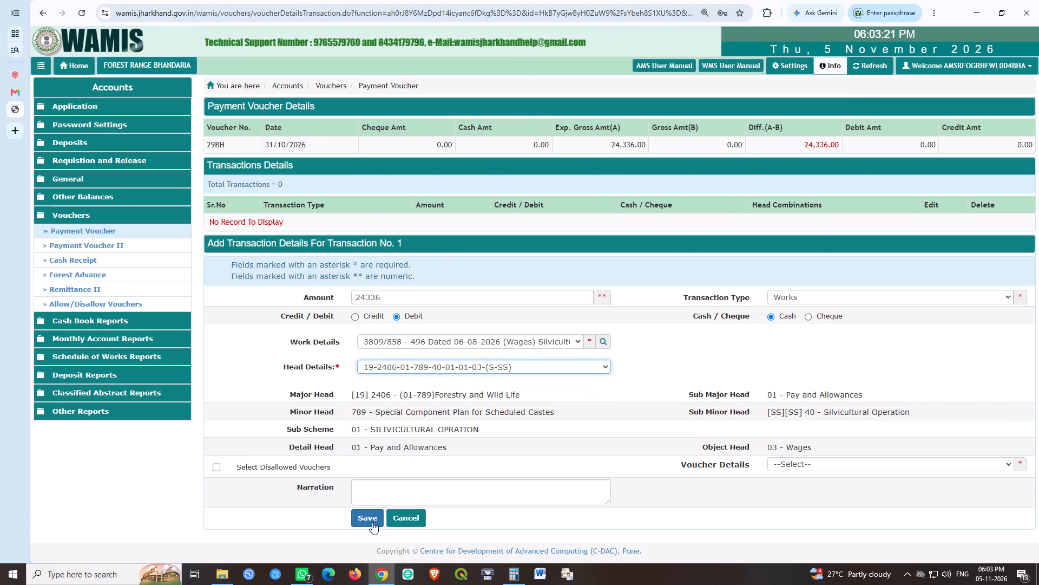
pyautogui.click(369, 528)
pyautogui.click(364, 520)
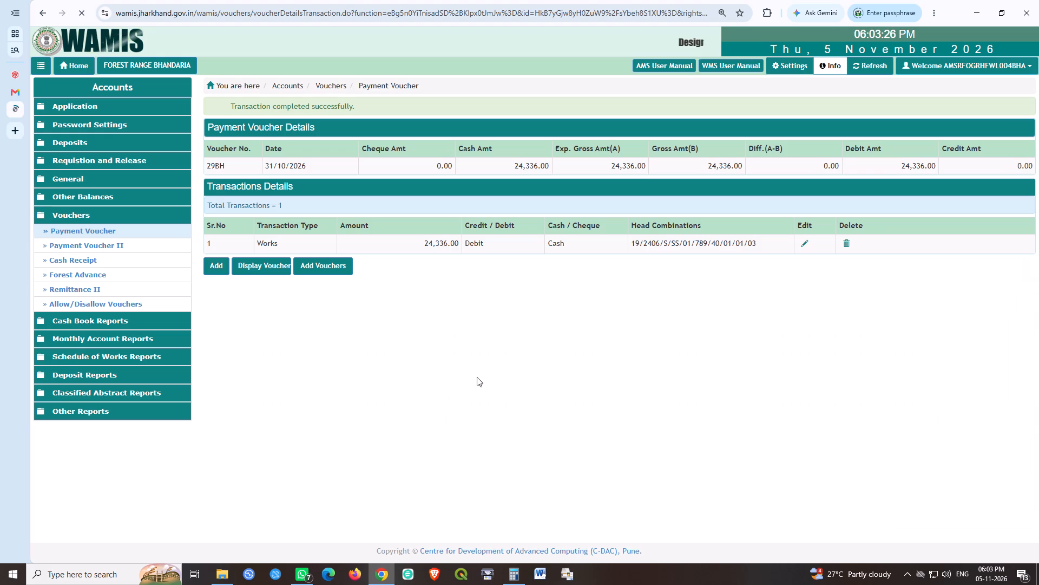
# Create and save payment voucher 41BH dated 31 October 2026 with an expected gross amount of 60840.
pyautogui.click(320, 267)
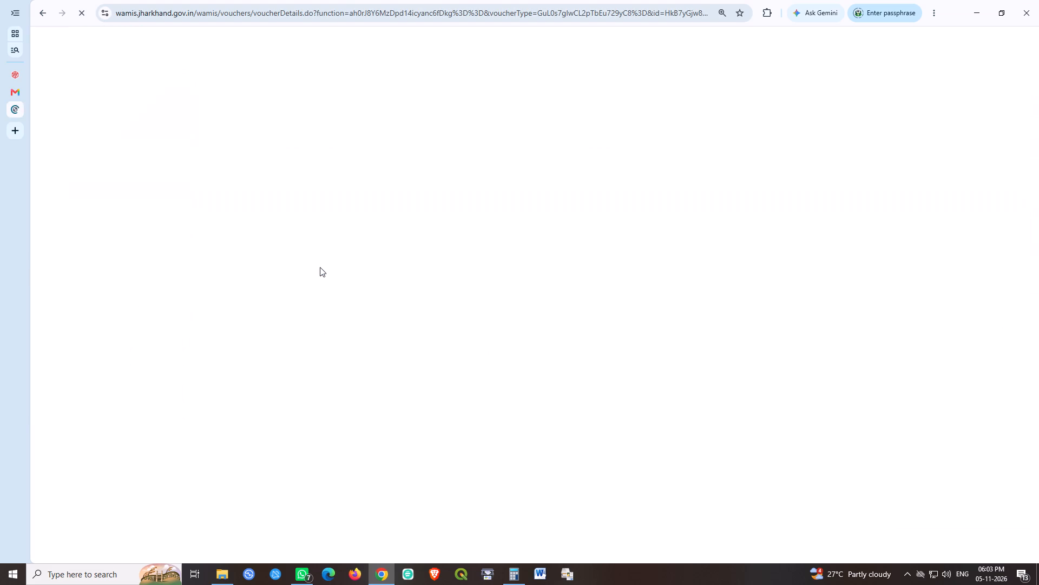
pyautogui.hotkey('shift', 'Right')
pyautogui.hotkey('shift', 'Right')
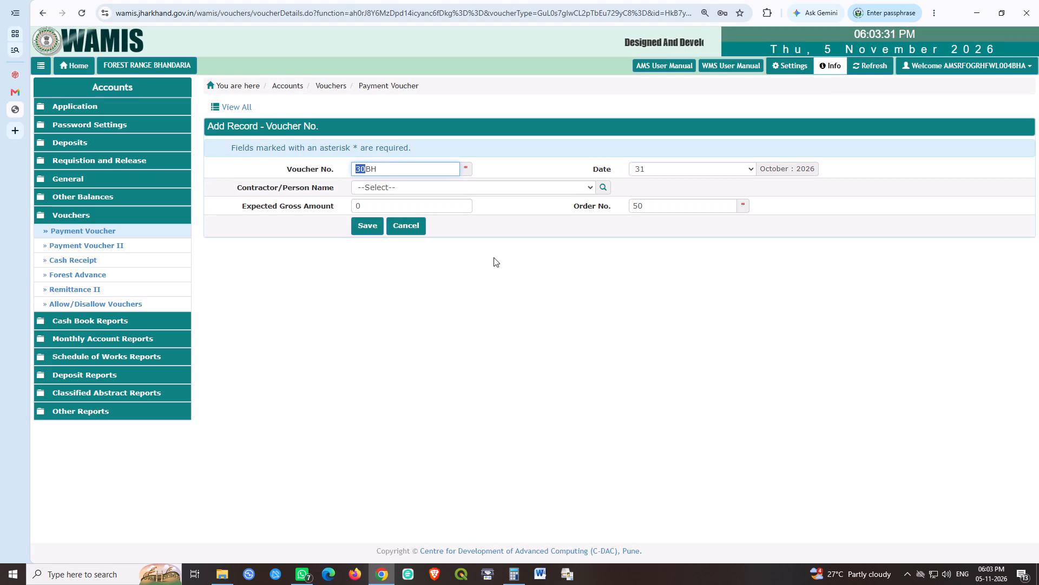
pyautogui.write('41')
pyautogui.press('Tab')
pyautogui.press('Tab')
pyautogui.press('Tab')
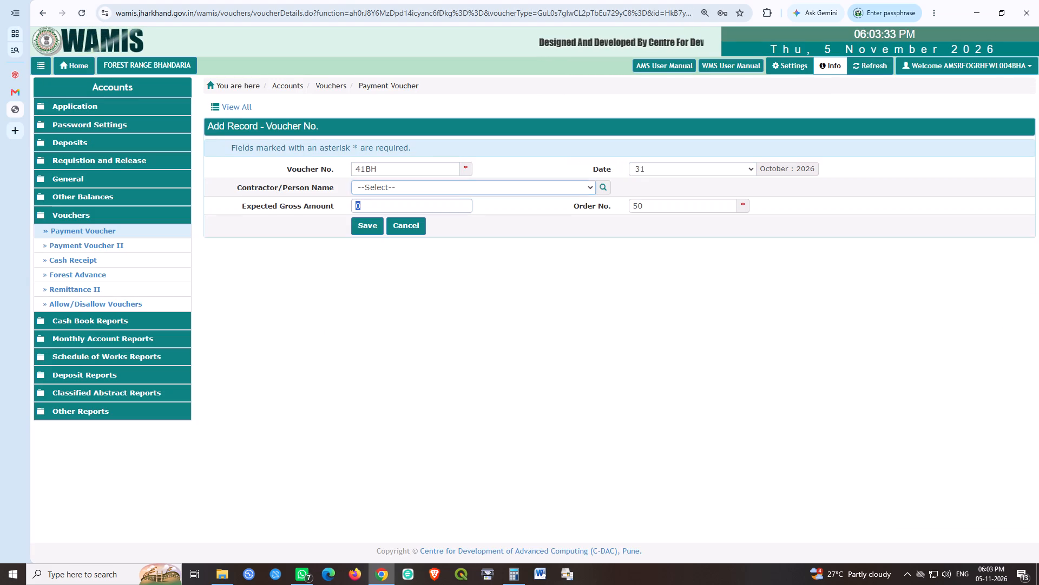
pyautogui.write('60840')
pyautogui.press('Tab')
pyautogui.press('Tab')
pyautogui.press('space')
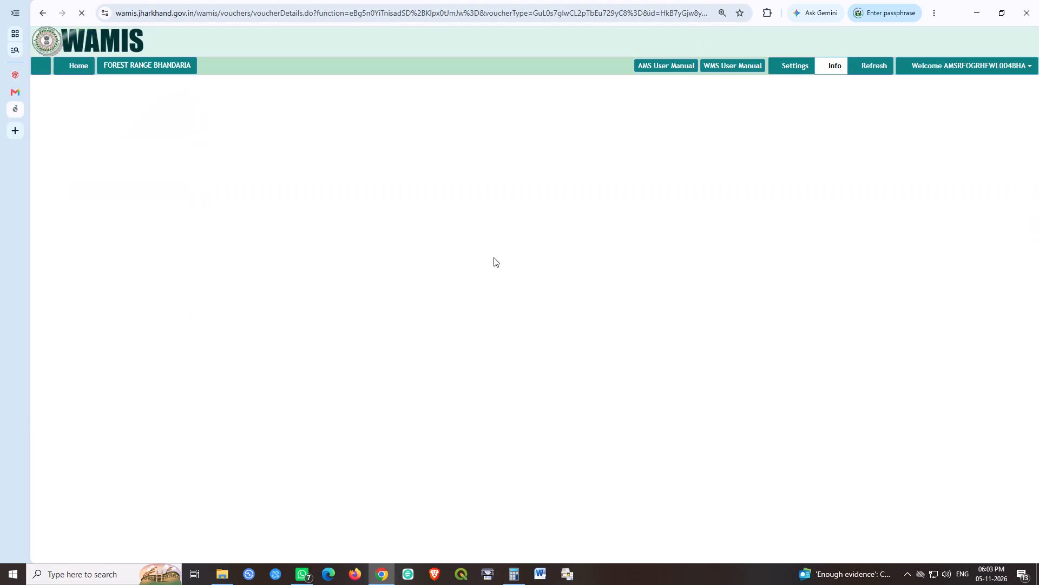
pyautogui.click(214, 239)
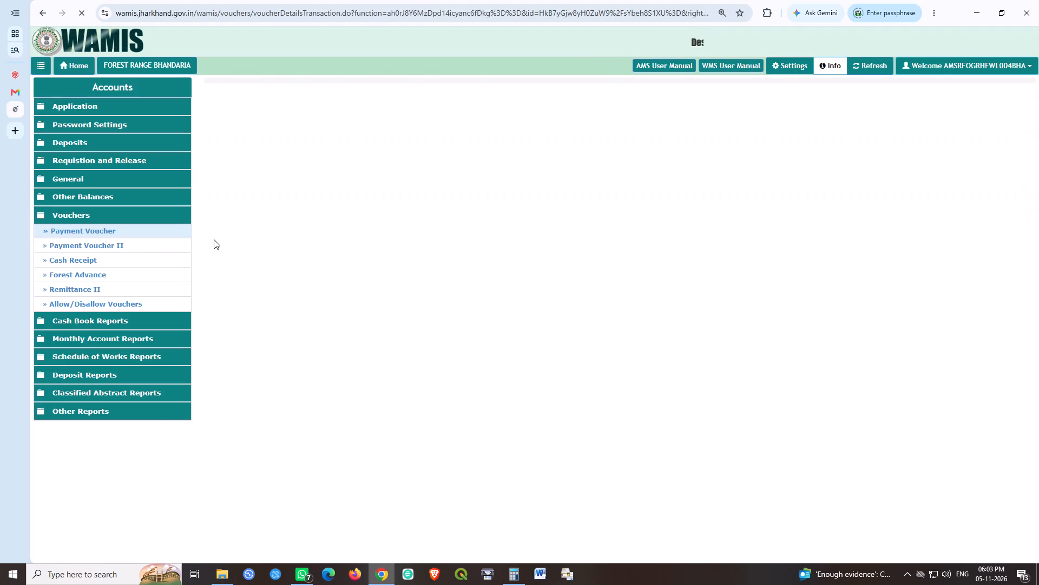
pyautogui.write('60840')
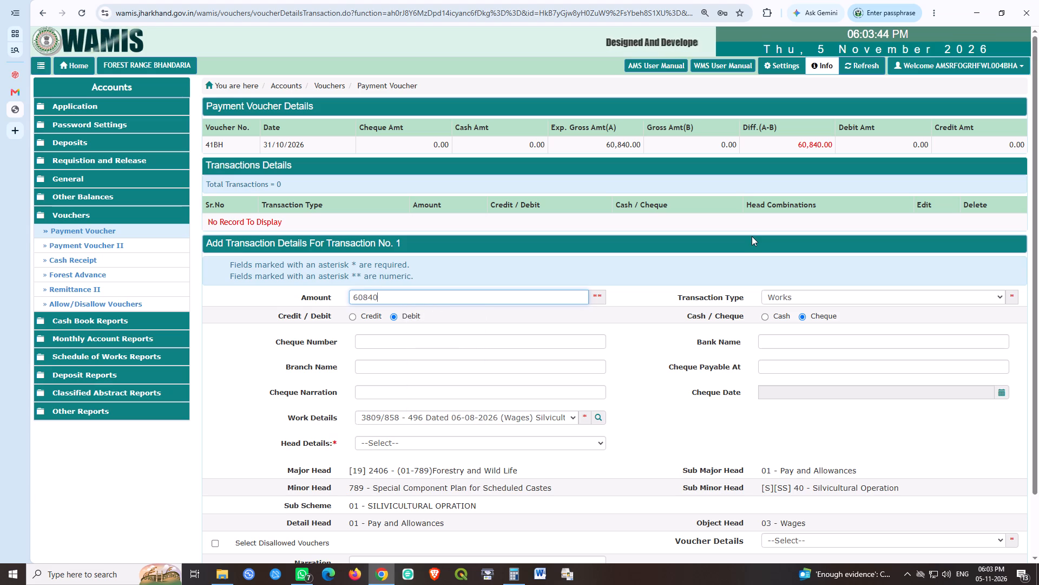
pyautogui.press('Tab')
pyautogui.press('Tab')
pyautogui.press('Tab')
pyautogui.press('Left')
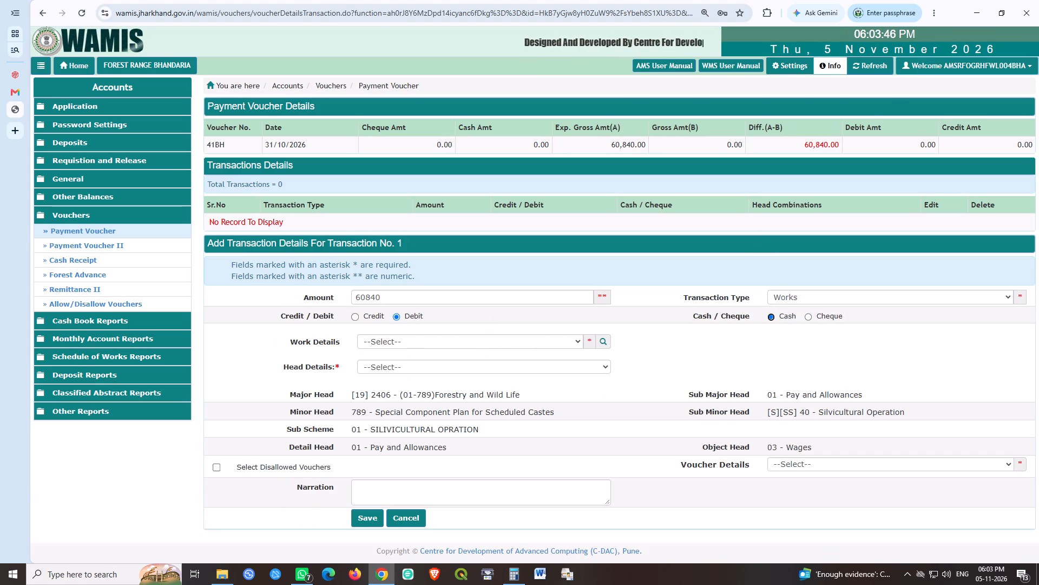
pyautogui.click(448, 338)
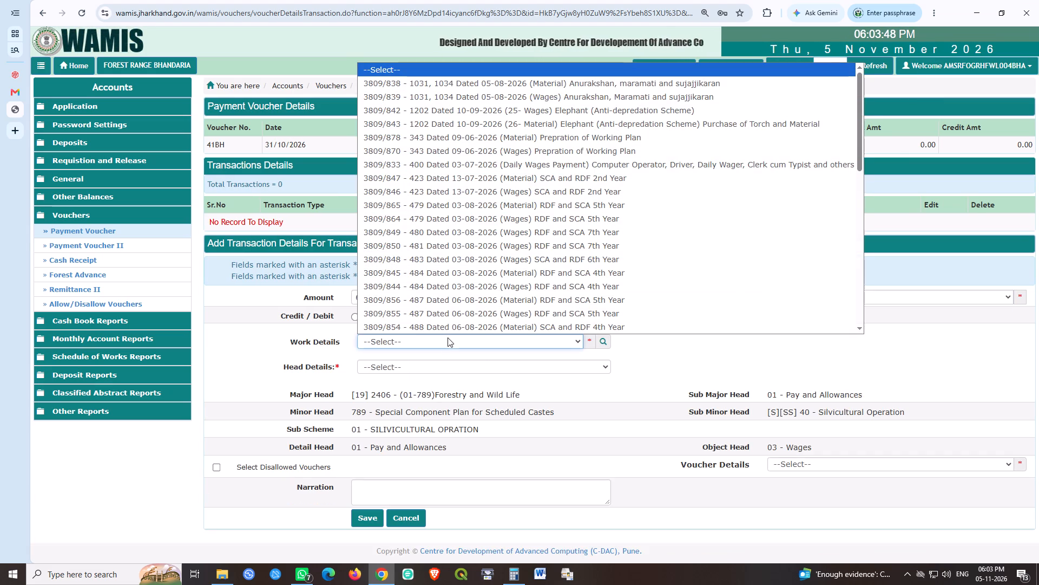
pyautogui.scroll(-2, 489, 259)
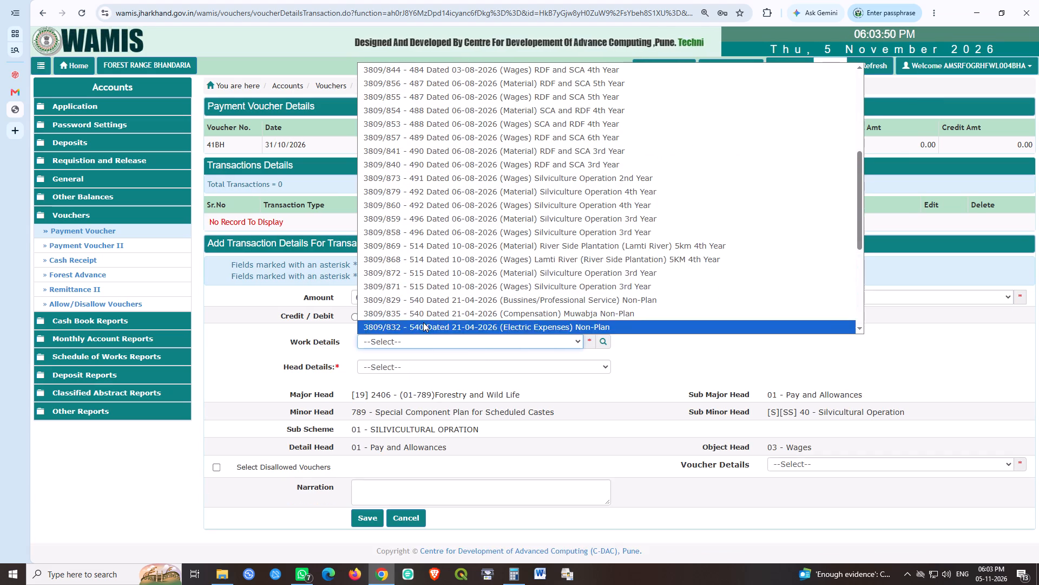
pyautogui.click(407, 235)
pyautogui.click(397, 362)
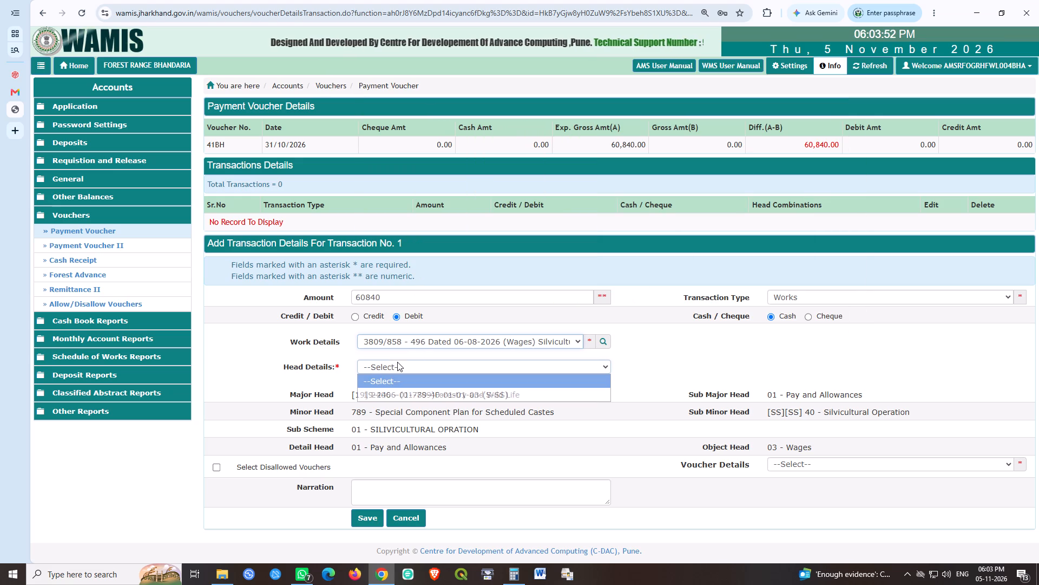
pyautogui.click(397, 390)
pyautogui.click(356, 521)
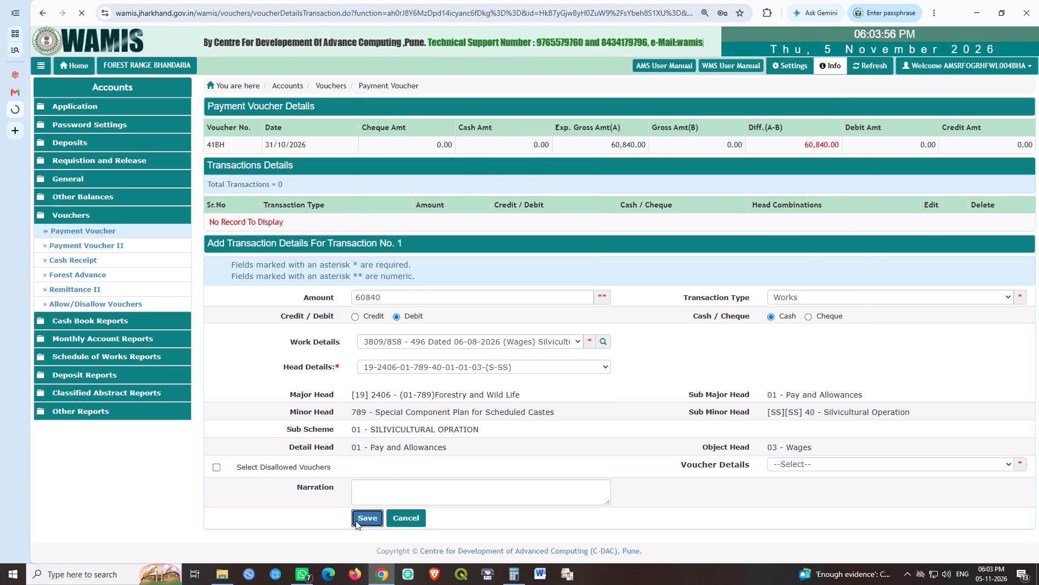
# Create and save payment voucher 42BH dated 31 October 2026 with an expected gross amount of 57174.
pyautogui.click(331, 268)
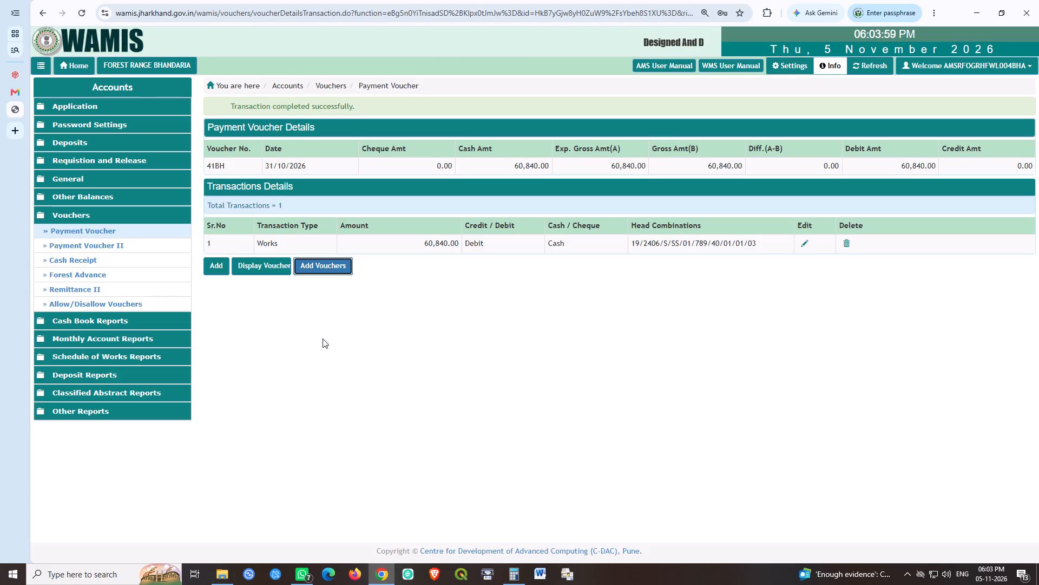
pyautogui.press('Tab')
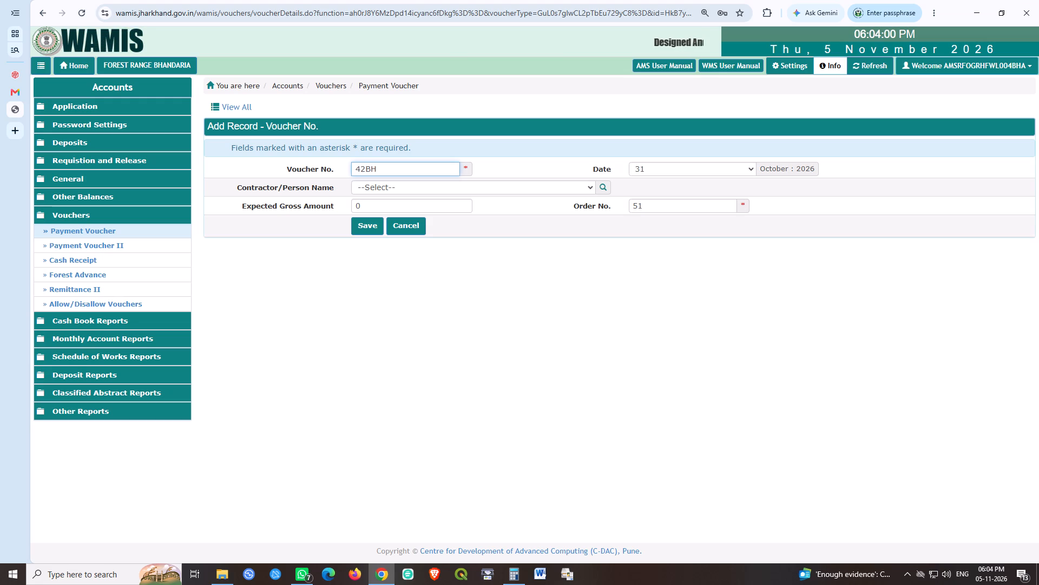
pyautogui.press('Tab')
pyautogui.press('Tab')
pyautogui.write('57174')
pyautogui.press('Tab')
pyautogui.press('Tab')
pyautogui.press('space')
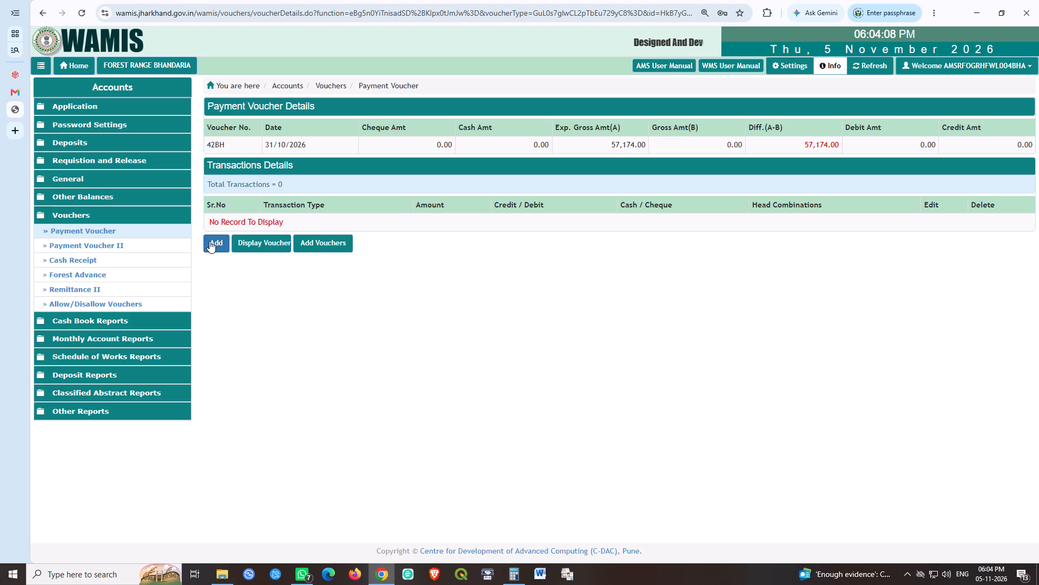
pyautogui.click(209, 241)
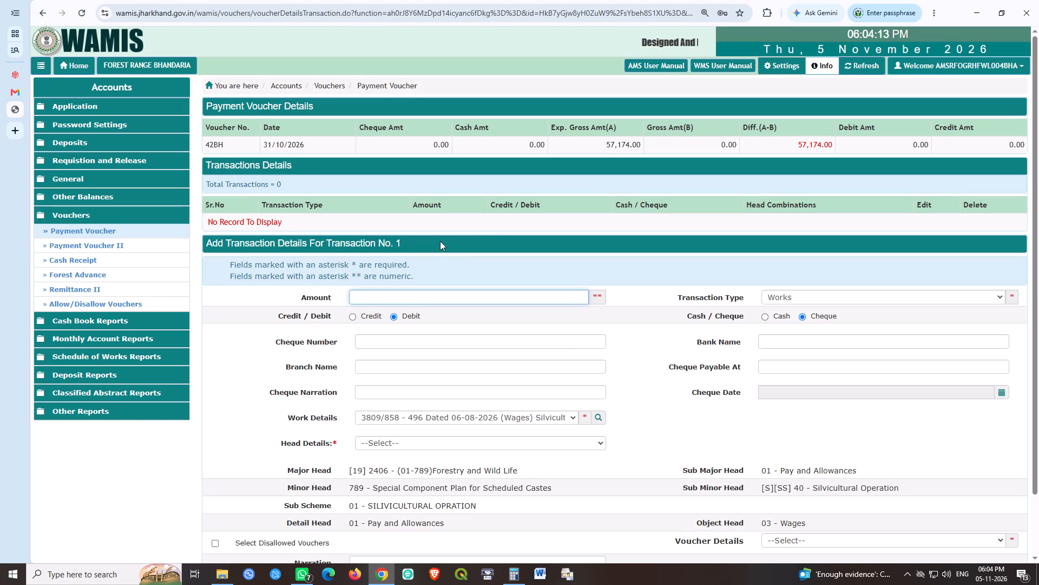
pyautogui.write('57174')
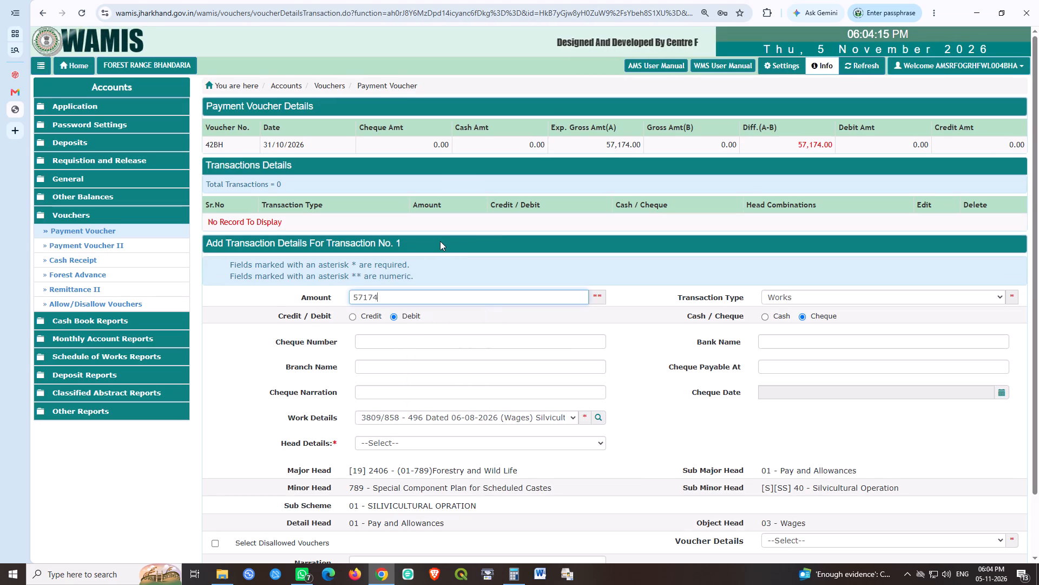
pyautogui.press('Tab')
pyautogui.press('Tab')
pyautogui.press('Tab')
pyautogui.press('Left')
pyautogui.click(403, 343)
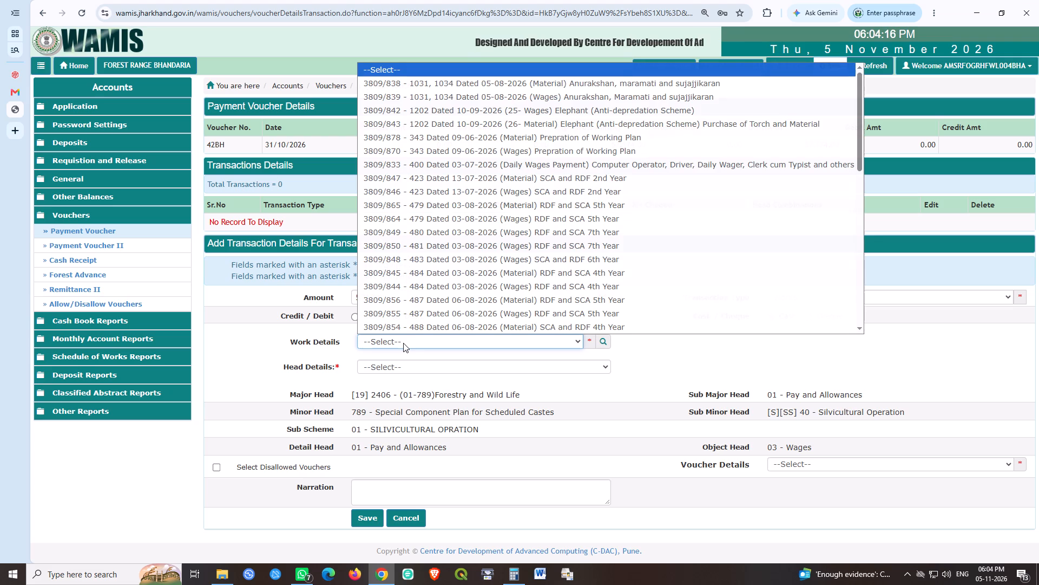
pyautogui.scroll(-1, 491, 167)
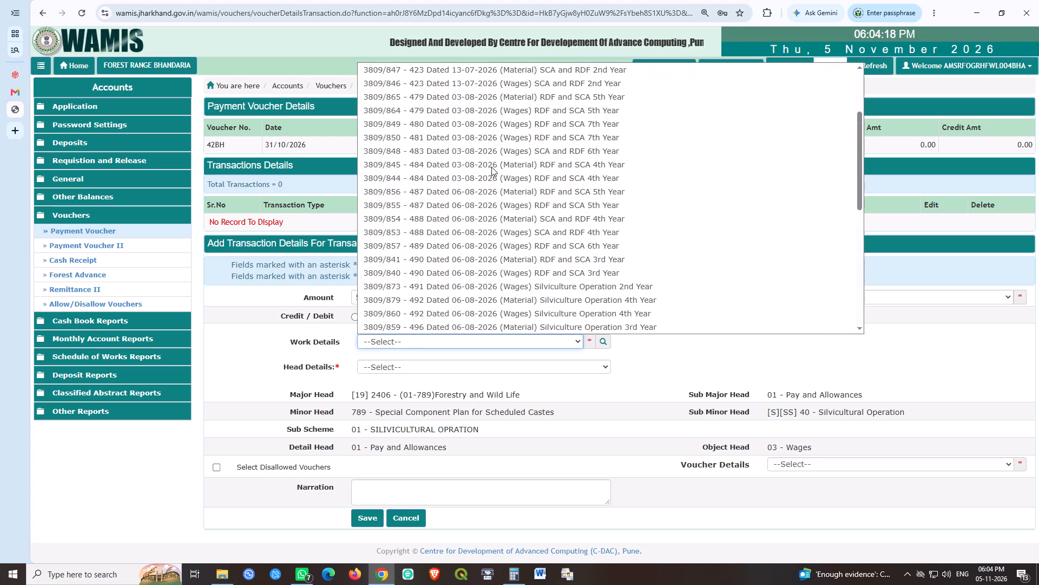
pyautogui.scroll(-1, 452, 308)
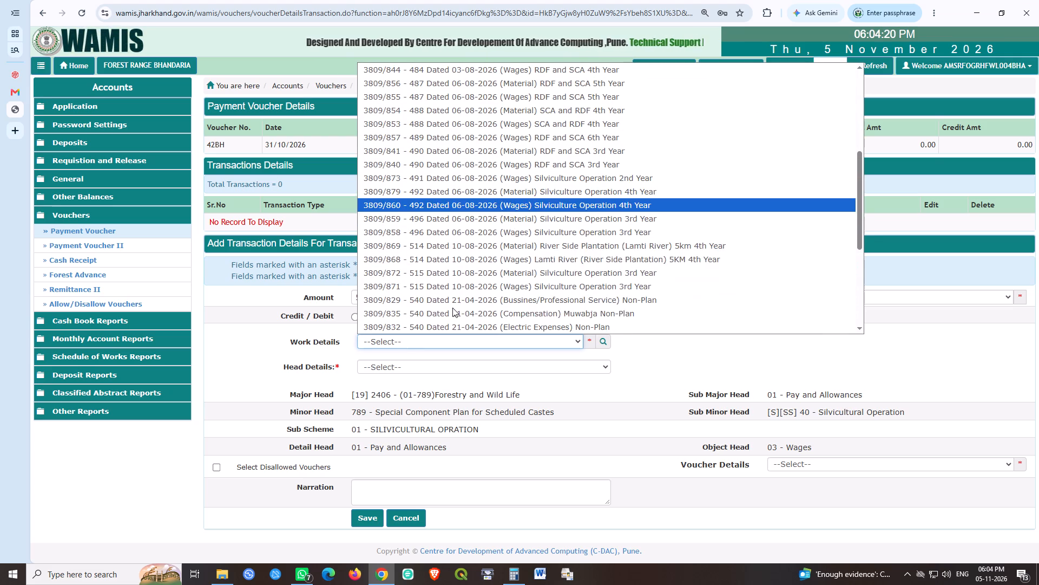
pyautogui.click(442, 233)
pyautogui.click(406, 361)
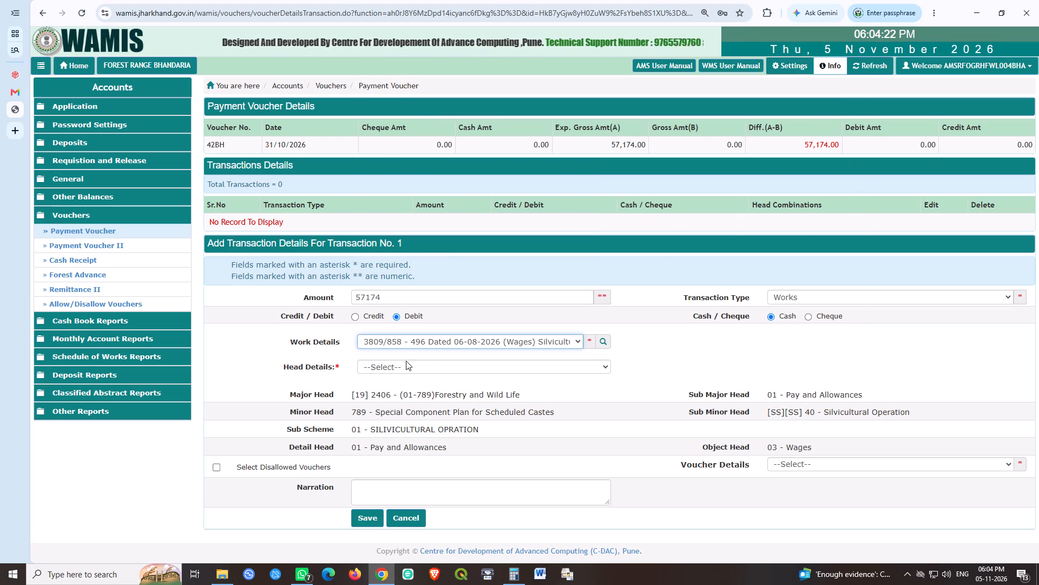
pyautogui.click(394, 394)
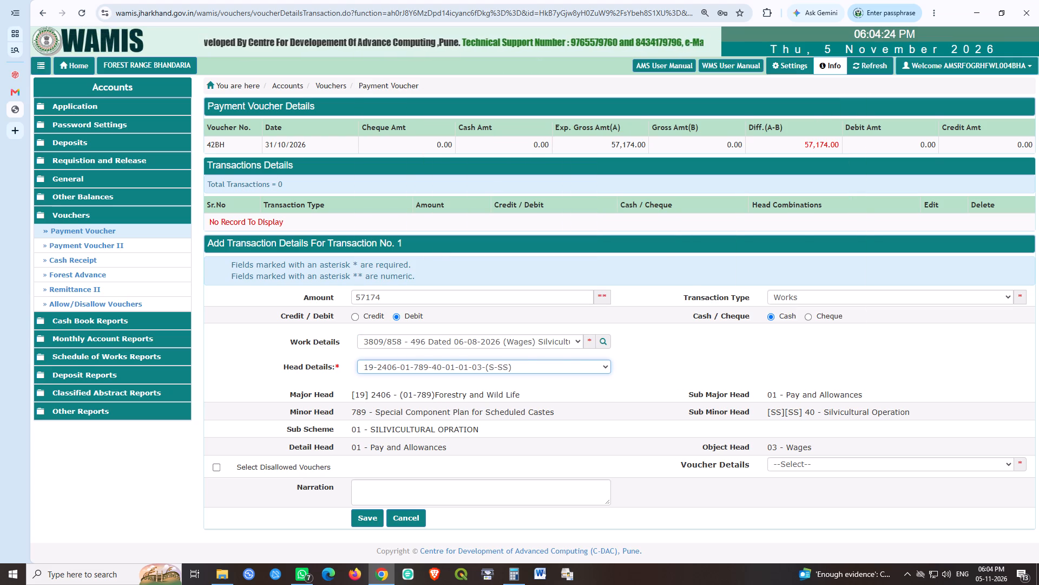
pyautogui.click(372, 519)
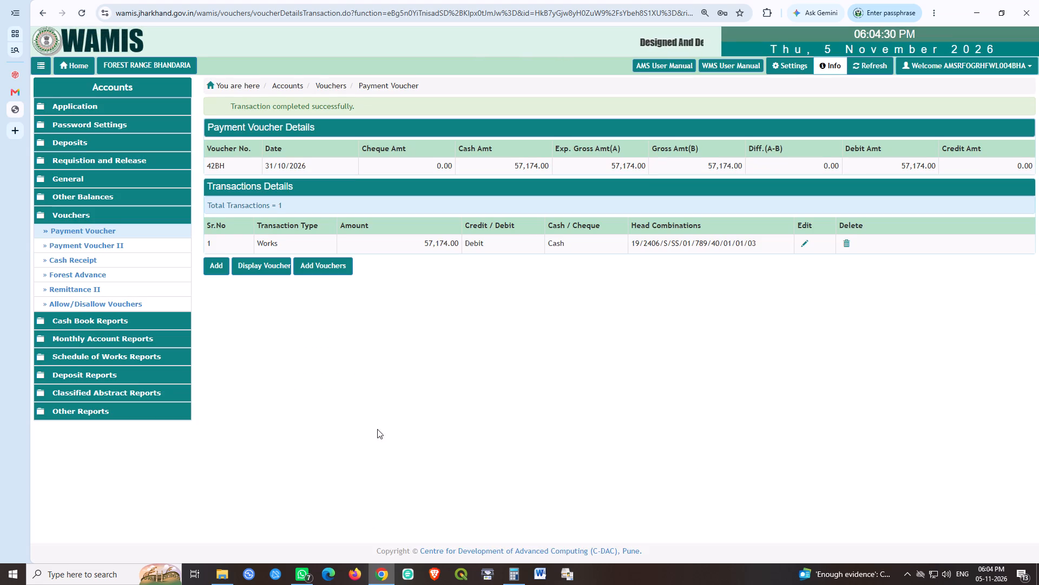
# Create and save payment voucher 72BH(P) dated 31 October 2026 with an expected gross amount of 10000.
pyautogui.click(341, 271)
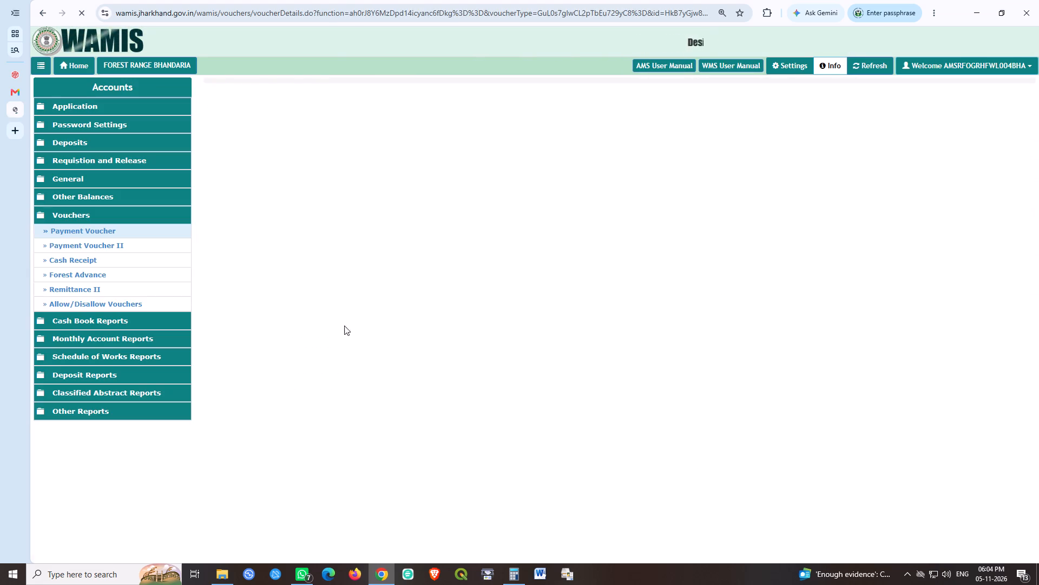
pyautogui.hotkey('shift', 'Right')
pyautogui.hotkey('shift', 'Right')
pyautogui.write('78')
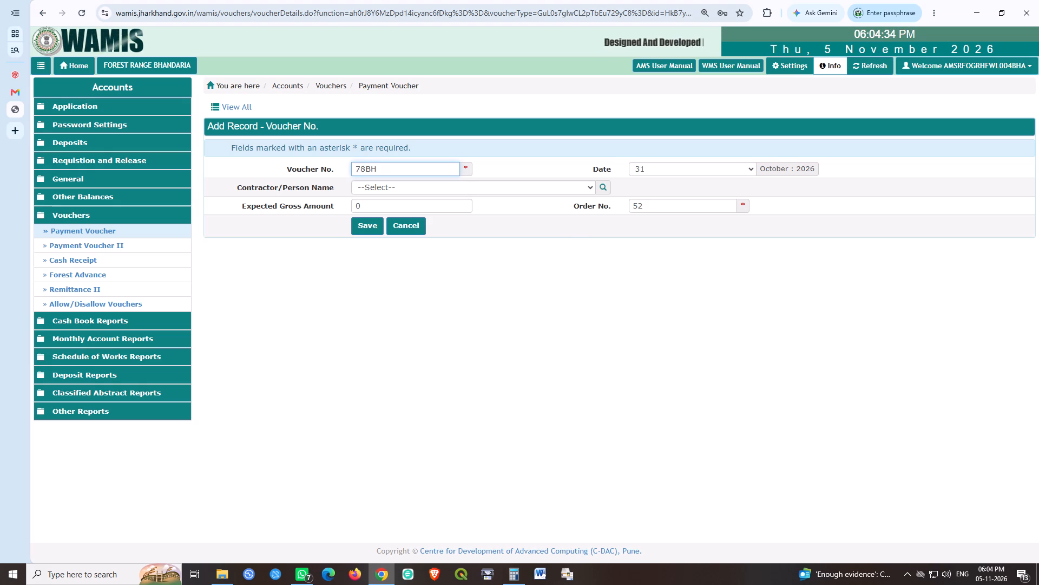
pyautogui.press('BackSpace')
pyautogui.press('2')
pyautogui.press('Right')
pyautogui.press('Right')
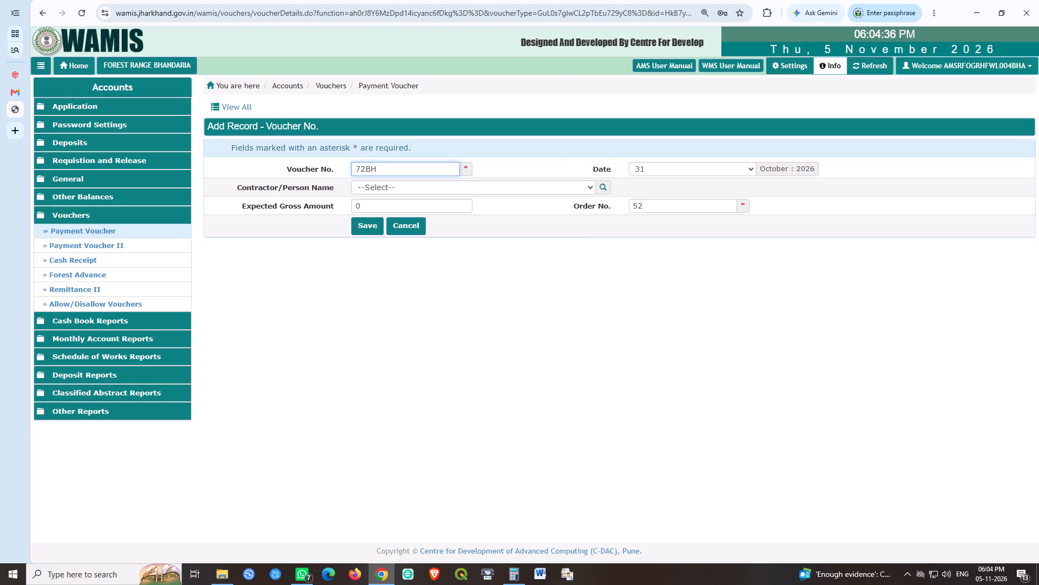
pyautogui.write('(P)')
pyautogui.press('Tab')
pyautogui.press('Tab')
pyautogui.press('Tab')
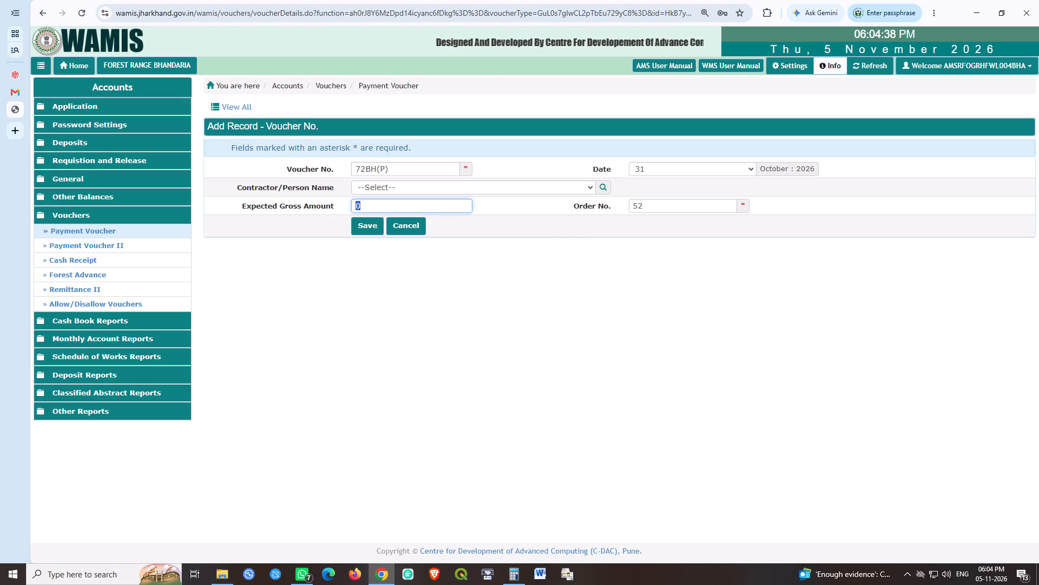
pyautogui.write('10000')
pyautogui.press('Tab')
pyautogui.press('Tab')
pyautogui.press('space')
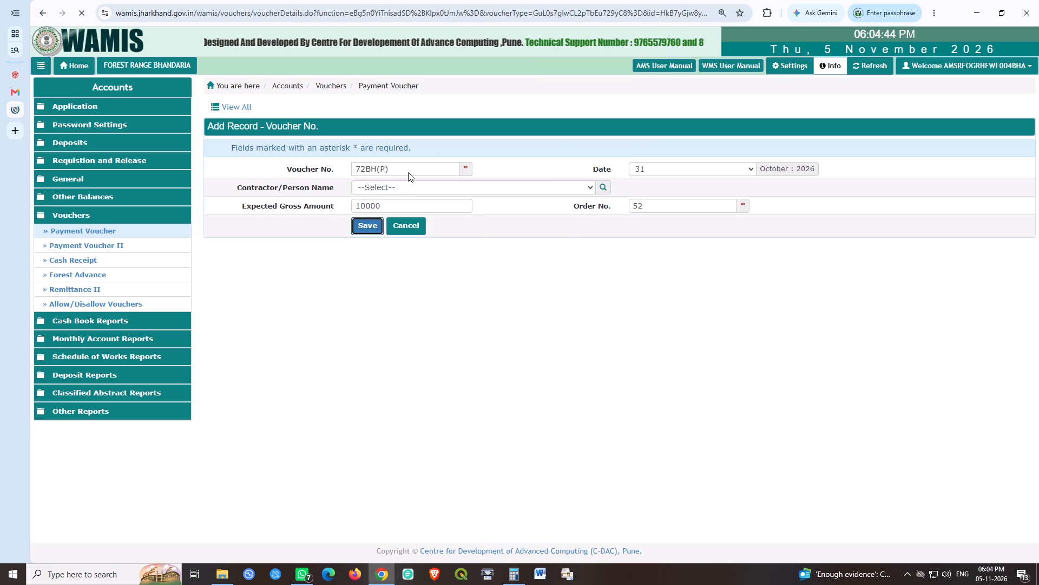
pyautogui.click(221, 241)
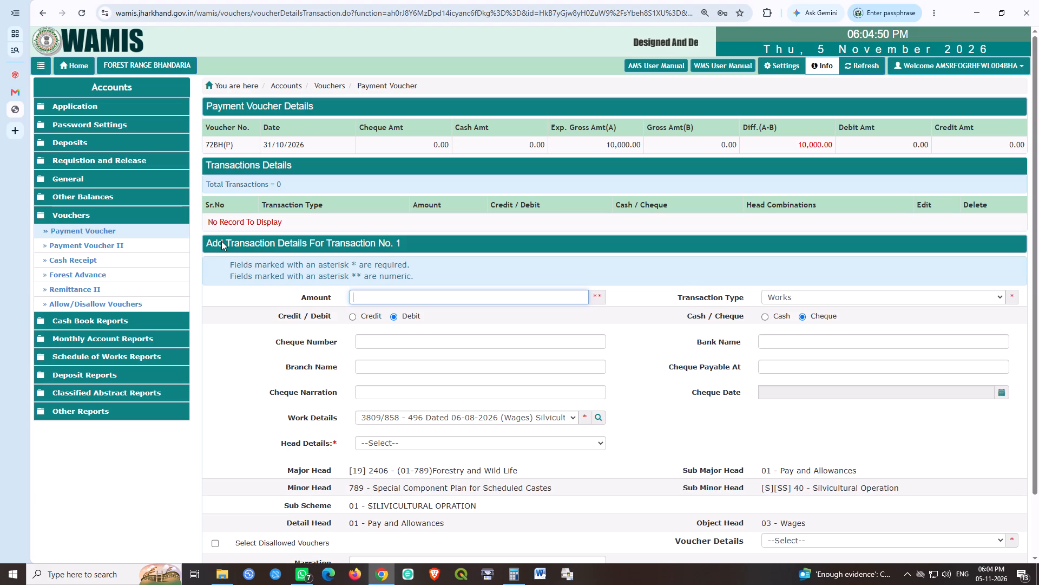
pyautogui.write('10000')
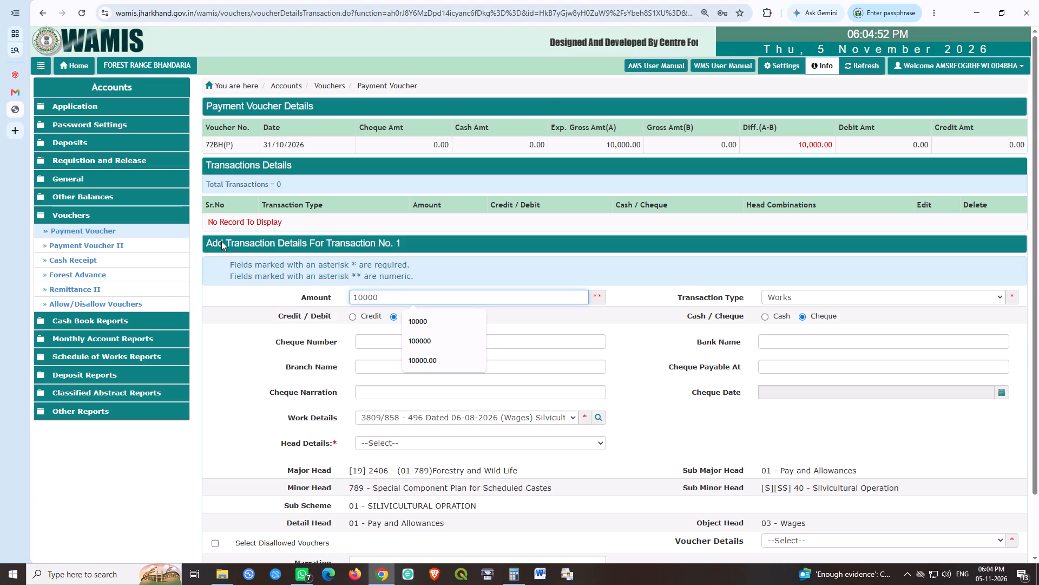
pyautogui.press('Tab')
pyautogui.press('Tab')
pyautogui.press('Tab')
pyautogui.press('Left')
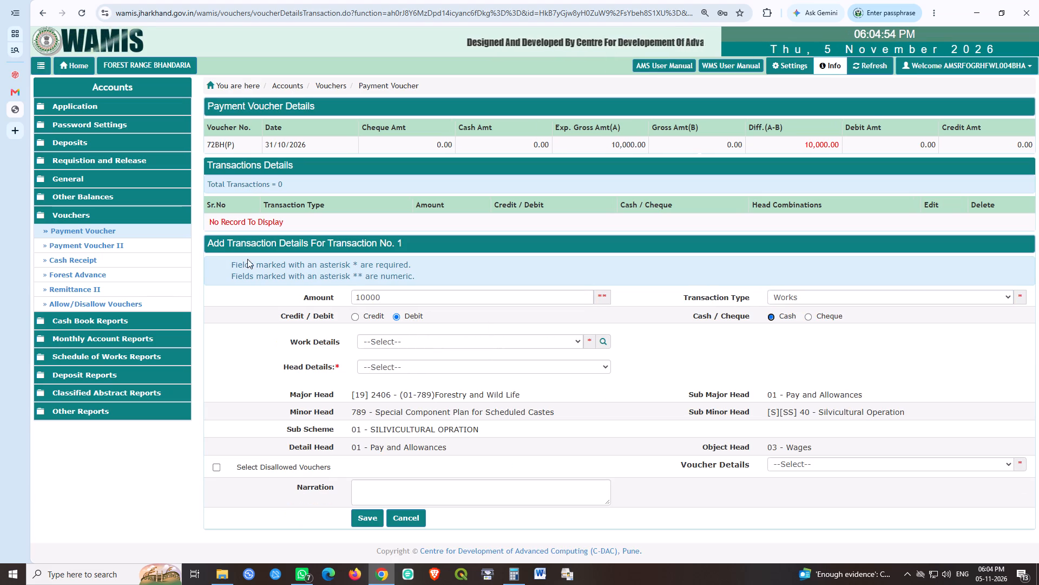
pyautogui.click(466, 338)
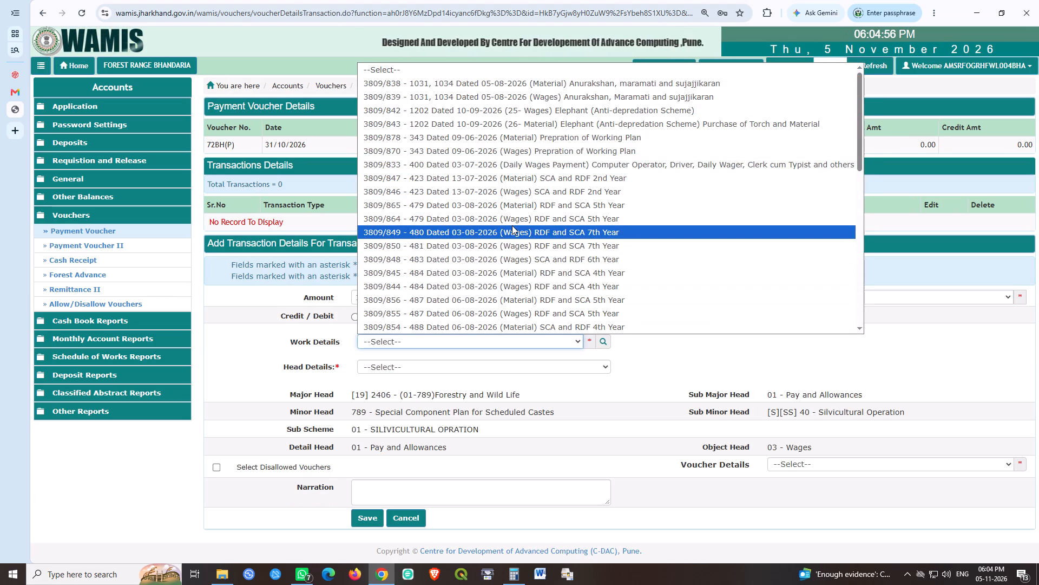
pyautogui.scroll(-1, 512, 225)
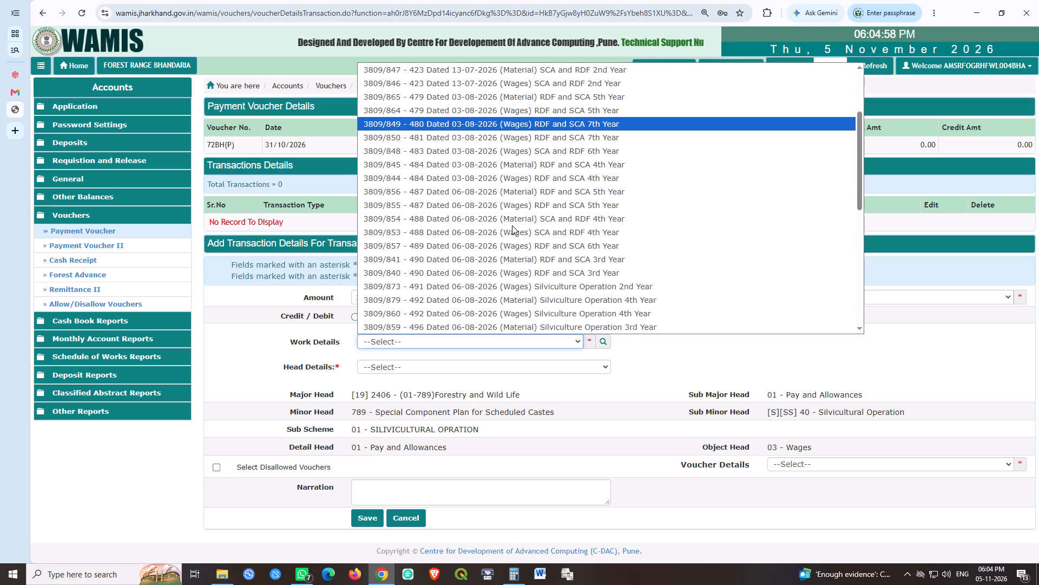
pyautogui.click(462, 328)
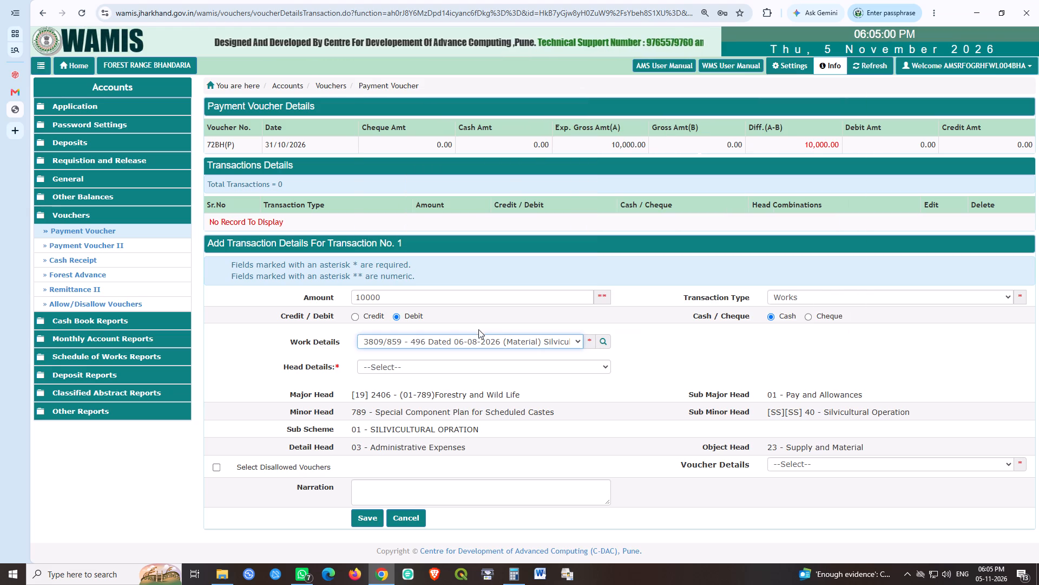
pyautogui.click(494, 357)
pyautogui.click(491, 363)
pyautogui.click(486, 394)
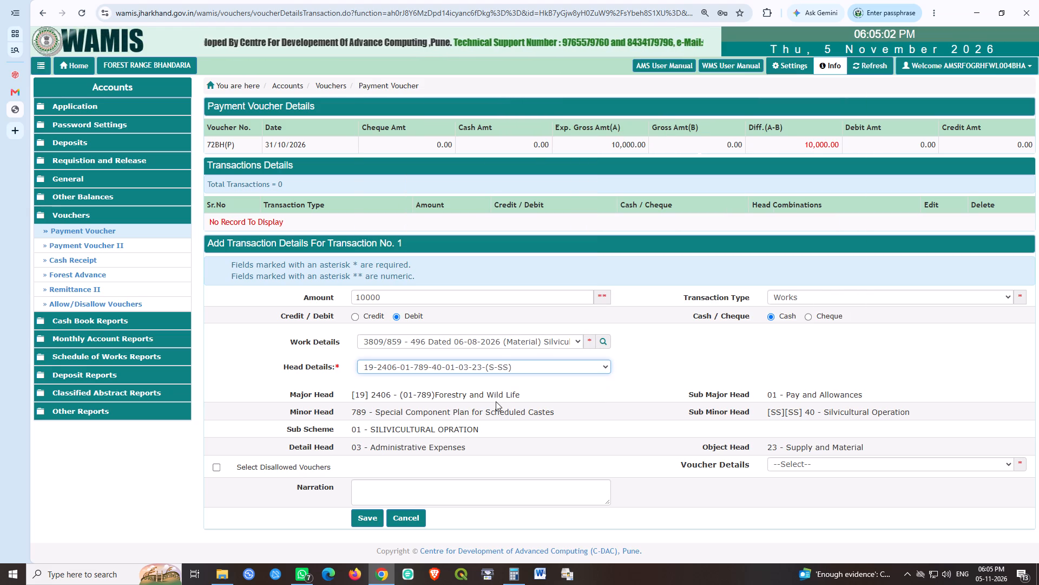
pyautogui.click(624, 389)
pyautogui.click(373, 517)
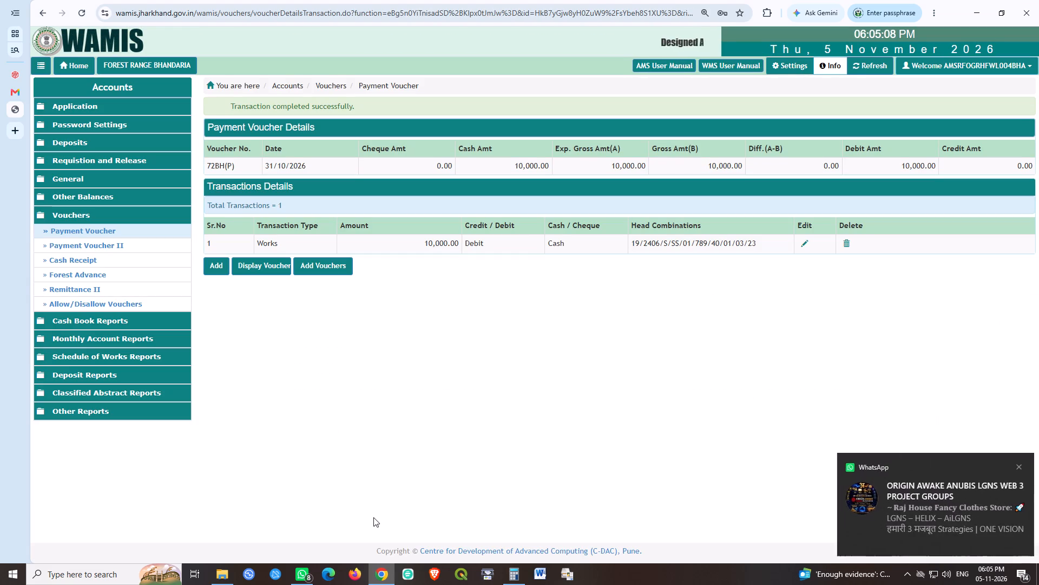
# Create and save payment voucher 9BH dated 31 October 2026 with an expected gross amount of 60840.
pyautogui.click(334, 265)
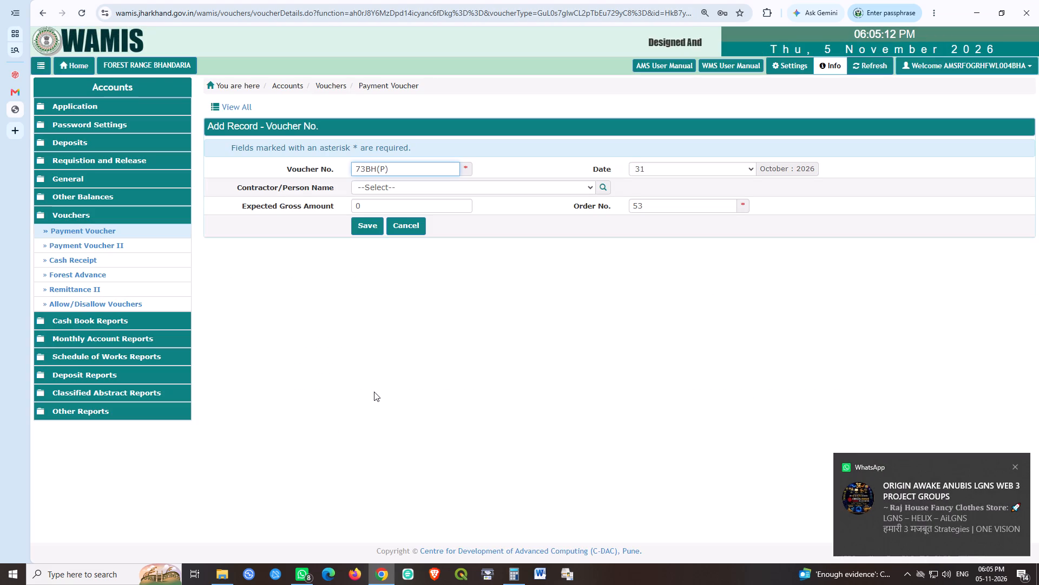
pyautogui.hotkey('shift', 'Right')
pyautogui.hotkey('shift', 'Right')
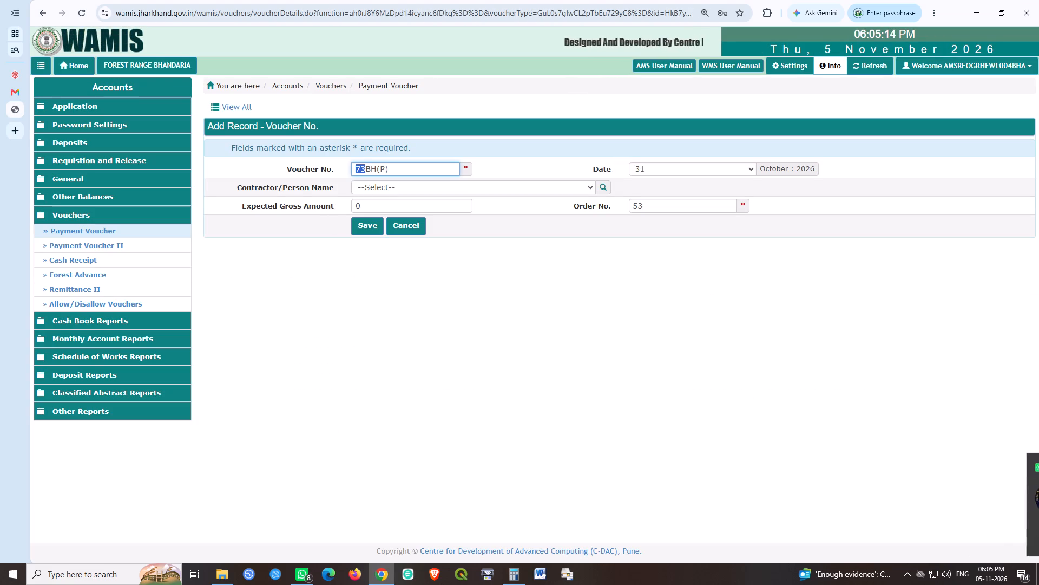
pyautogui.press('9')
pyautogui.press('Tab')
pyautogui.hotkey('shift', 'Tab')
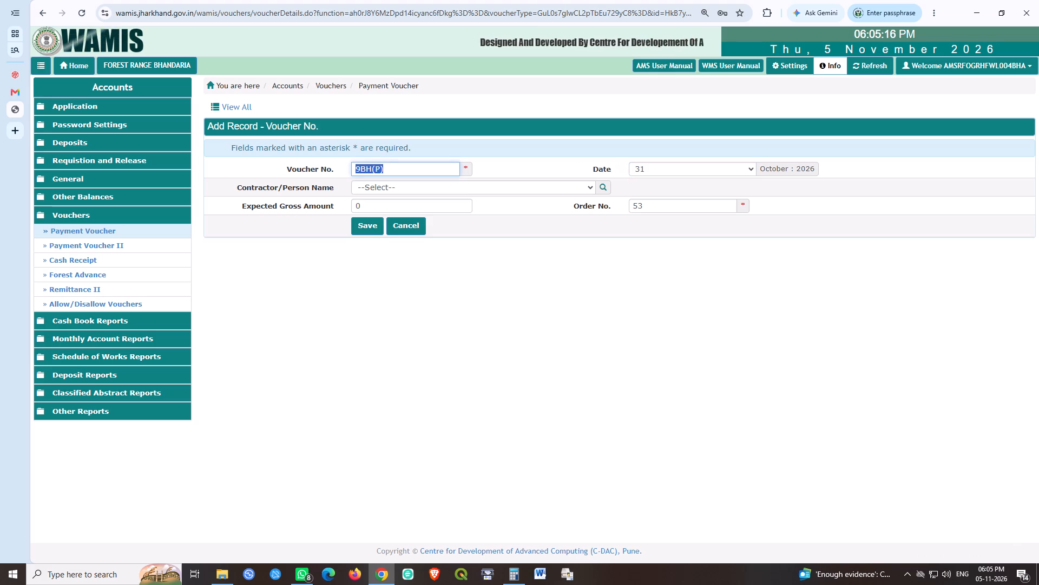
pyautogui.press('Right')
pyautogui.press('BackSpace')
pyautogui.press('BackSpace')
pyautogui.press('BackSpace')
pyautogui.press('Tab')
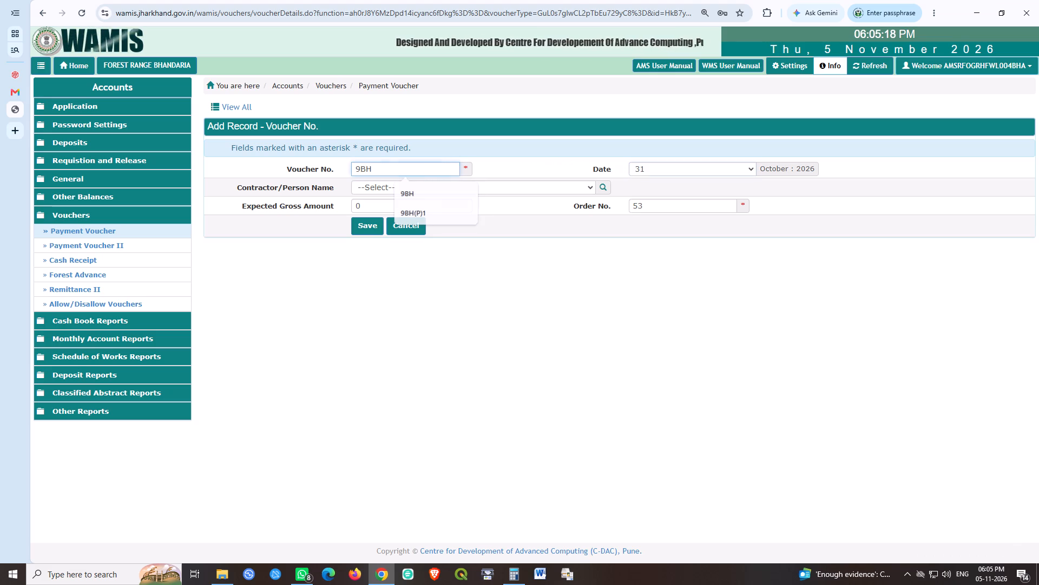
pyautogui.press('Tab')
pyautogui.press('Tab')
pyautogui.write('60840')
pyautogui.press('Tab')
pyautogui.press('Tab')
pyautogui.press('space')
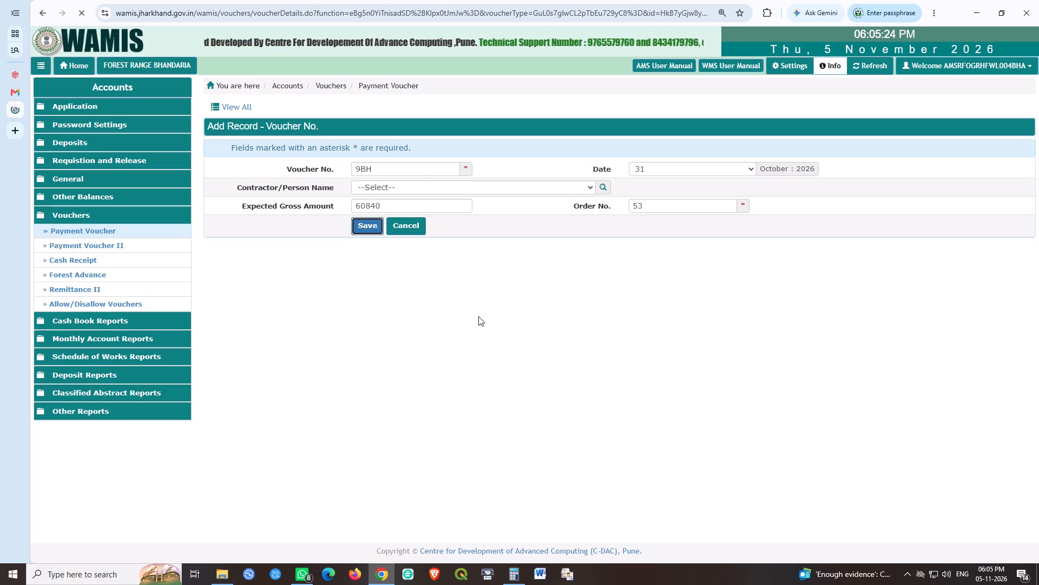
pyautogui.click(211, 244)
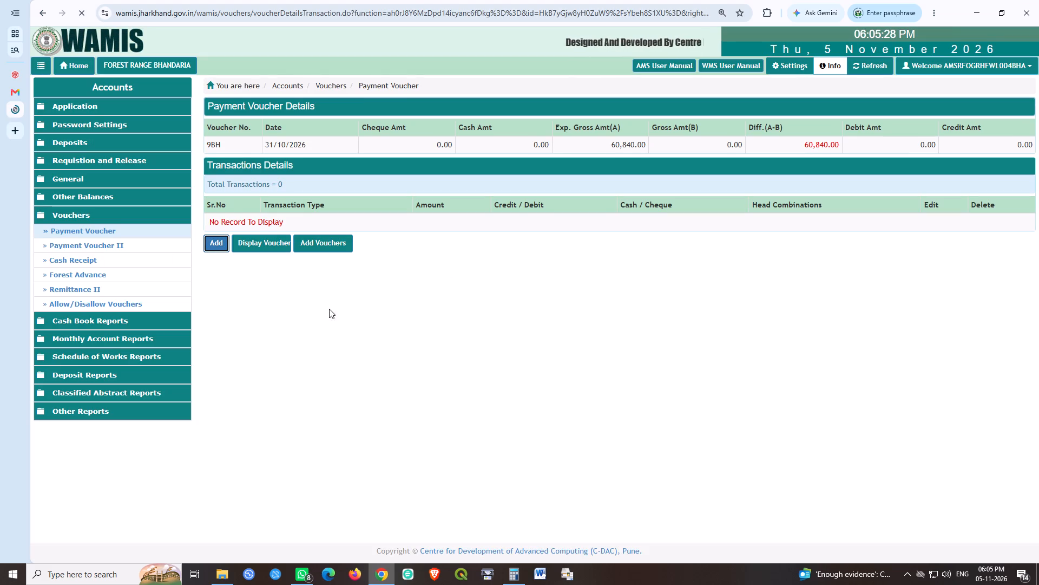
pyautogui.write('60840')
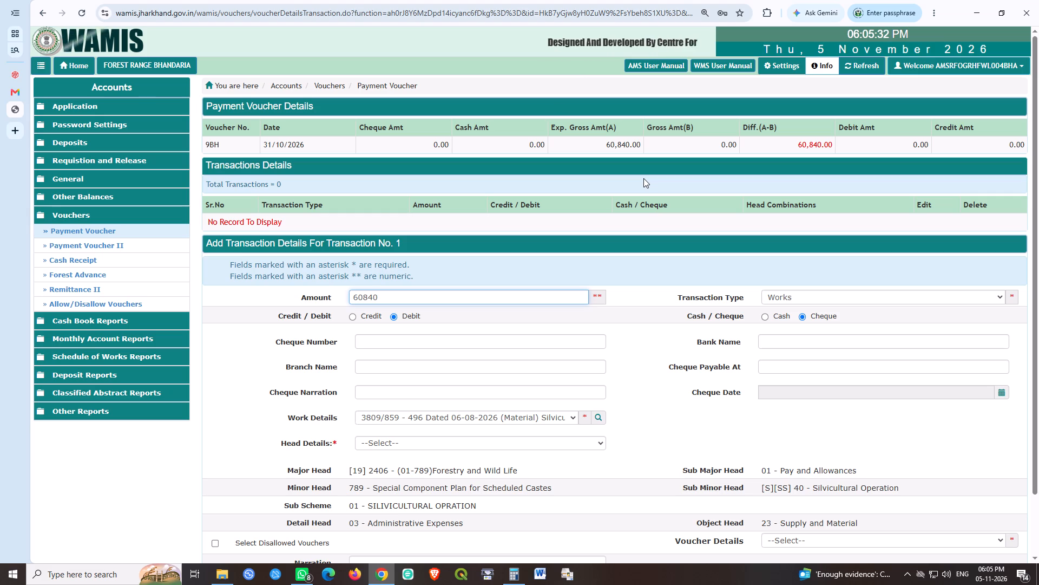
pyautogui.press('Tab')
pyautogui.press('Tab')
pyautogui.press('Tab')
pyautogui.press('Left')
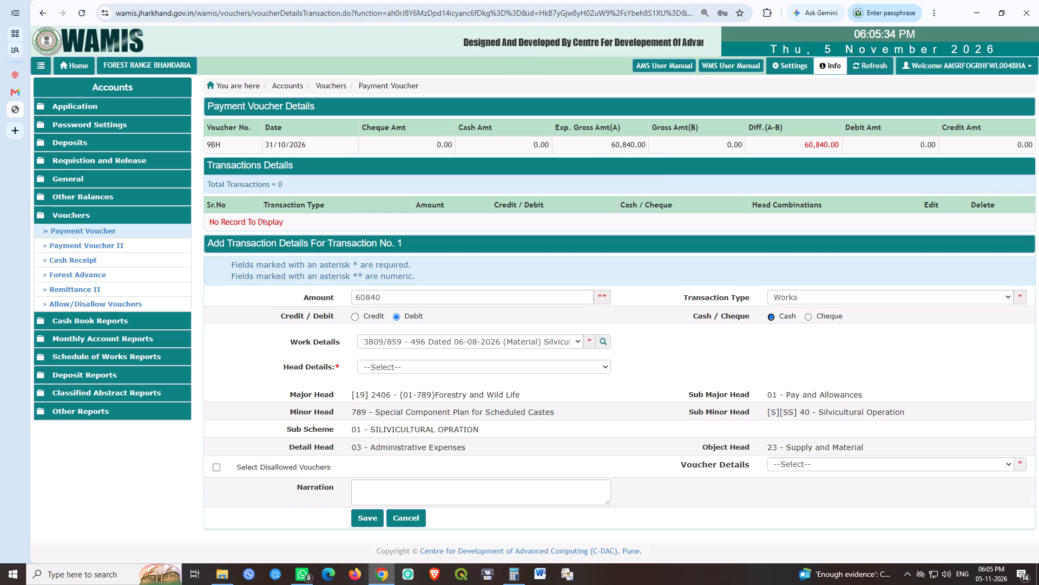
pyautogui.click(514, 338)
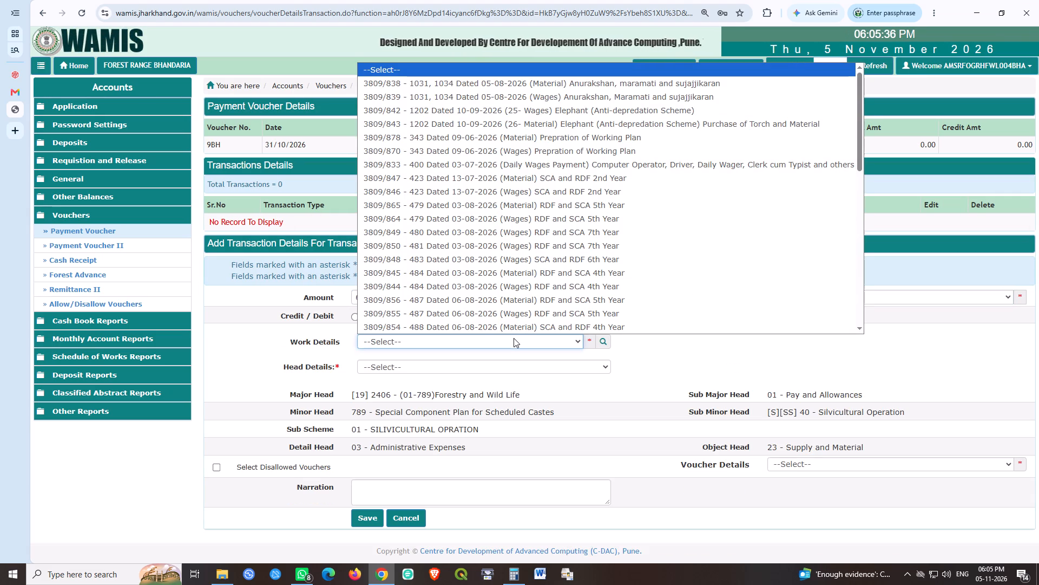
pyautogui.scroll(-1, 524, 283)
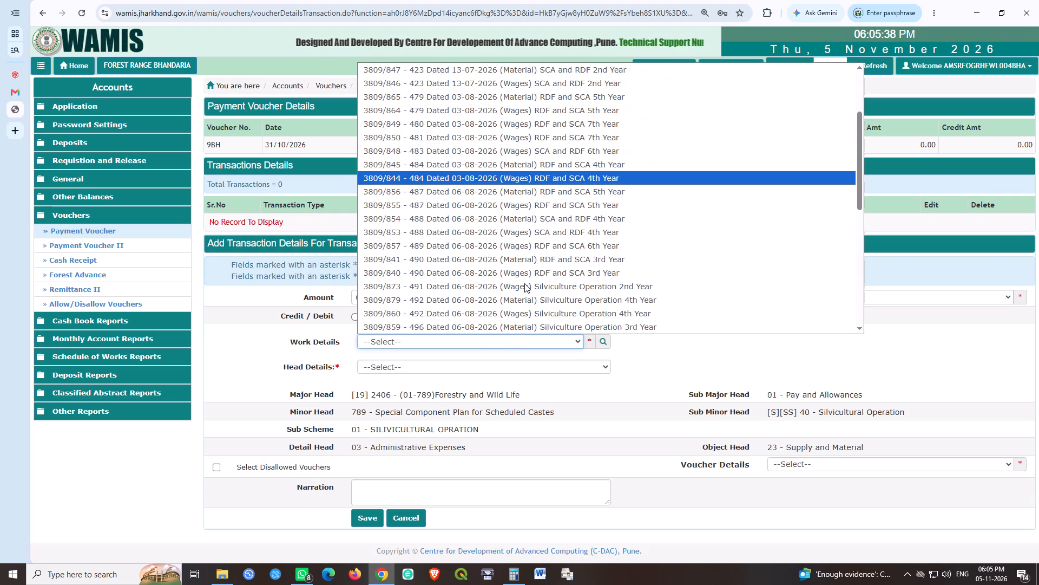
pyautogui.click(508, 290)
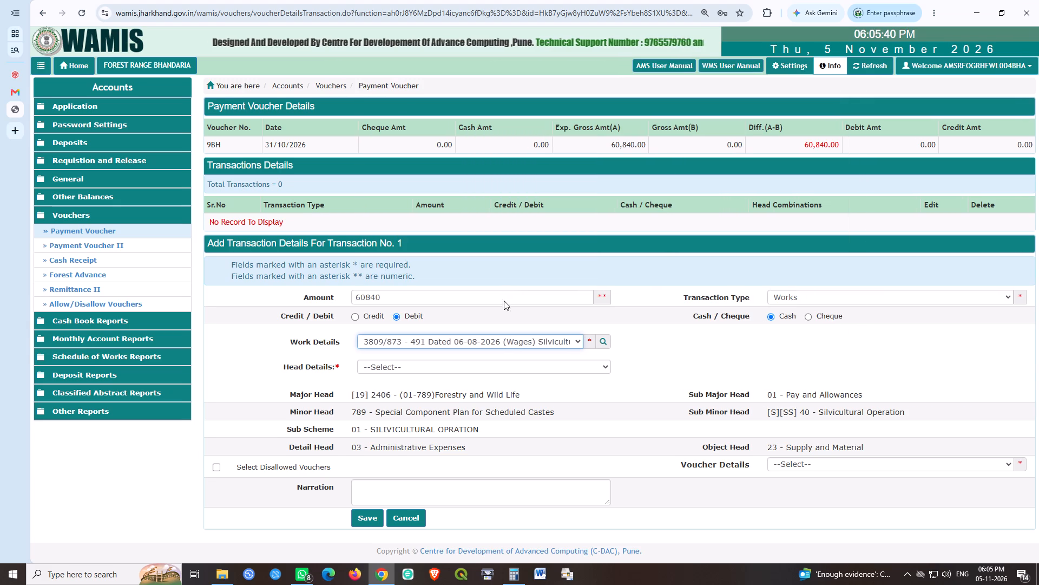
pyautogui.click(416, 366)
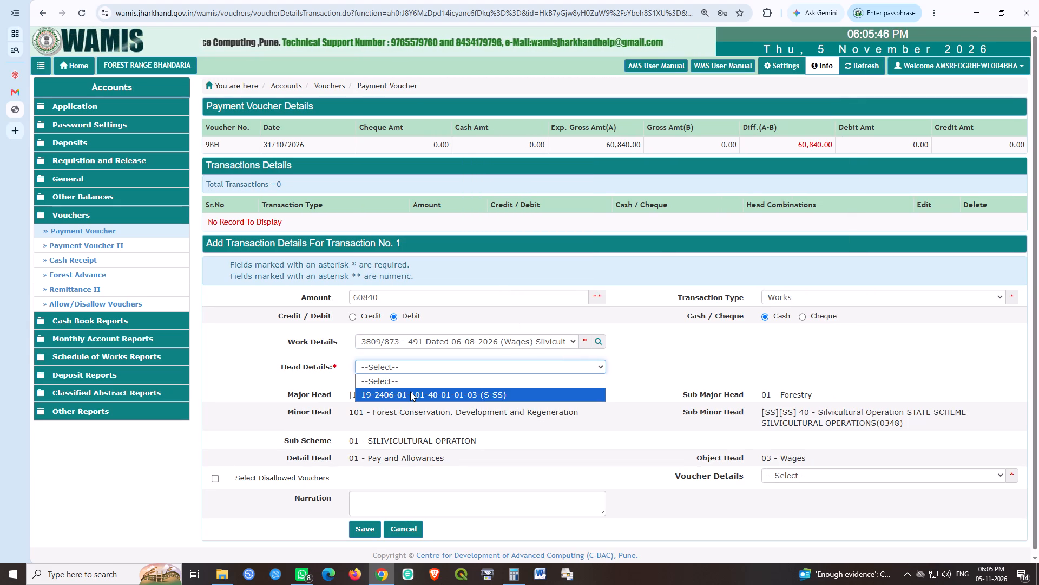
pyautogui.click(410, 392)
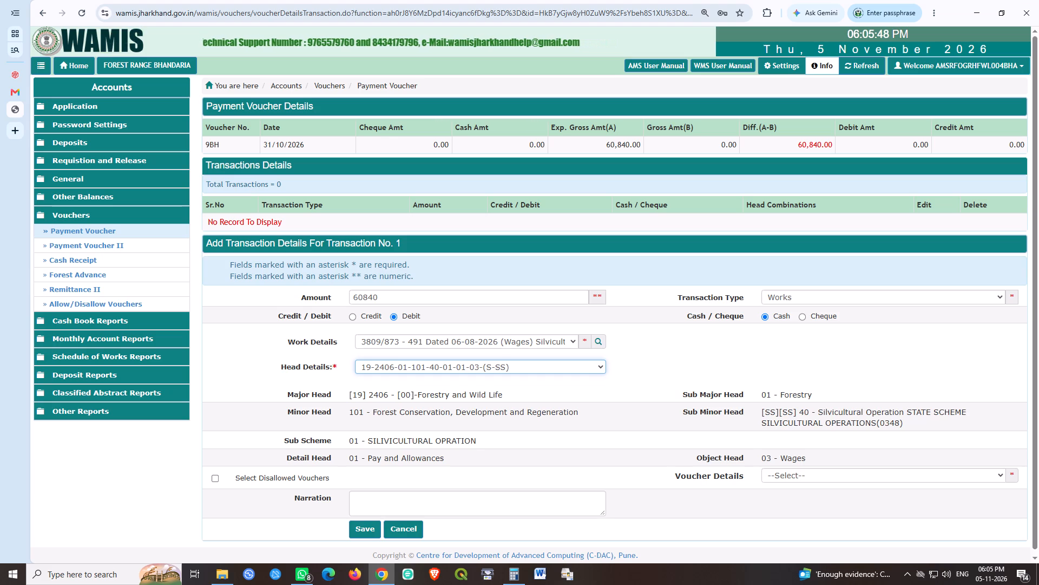
# Recheck the head choice and look through the available works to verify which one voucher 9BH should be charged to.
pyautogui.click(460, 370)
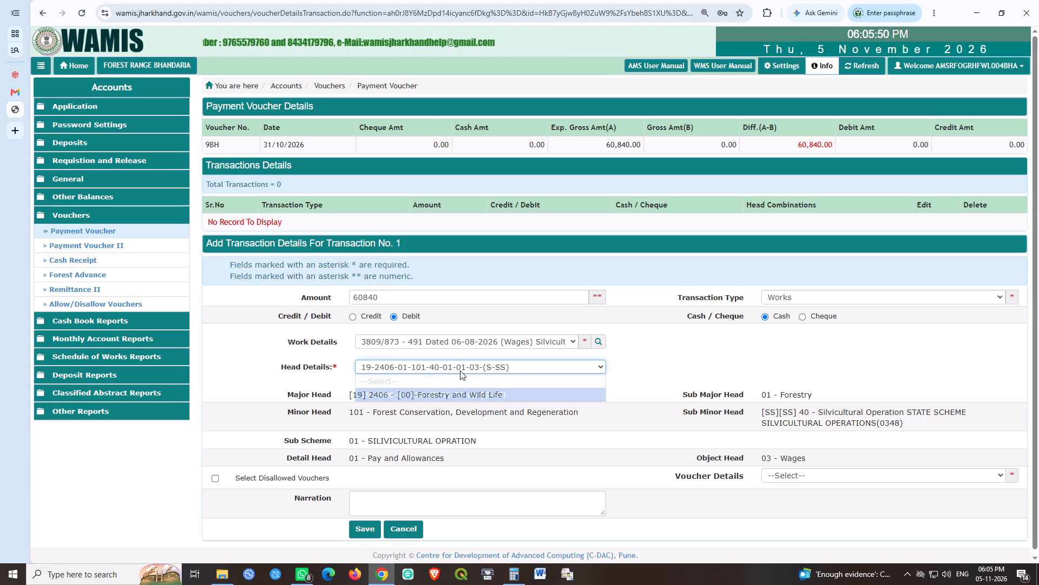
pyautogui.click(494, 347)
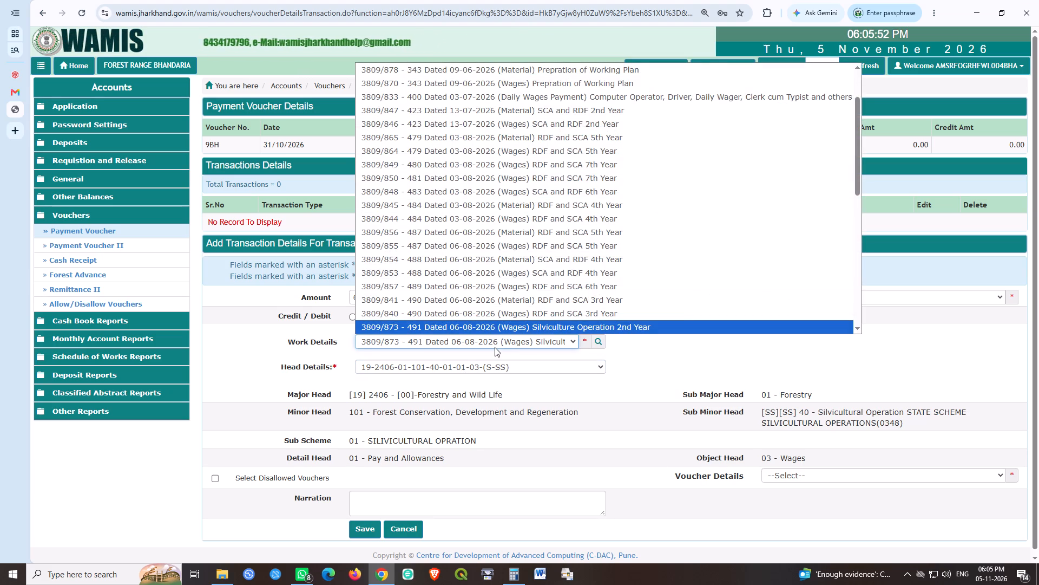
pyautogui.scroll(-1, 527, 318)
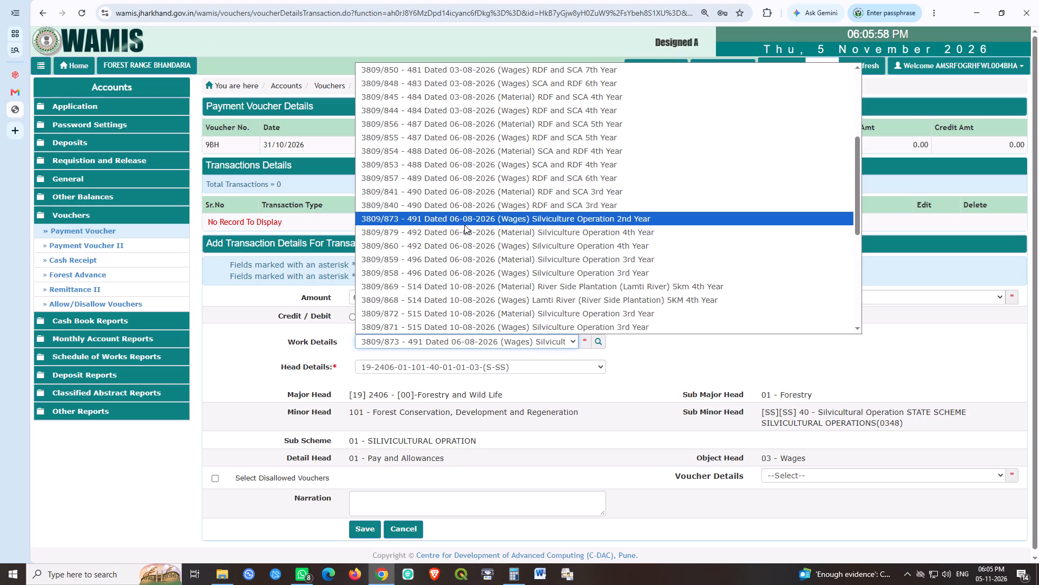
pyautogui.scroll(-7, 464, 225)
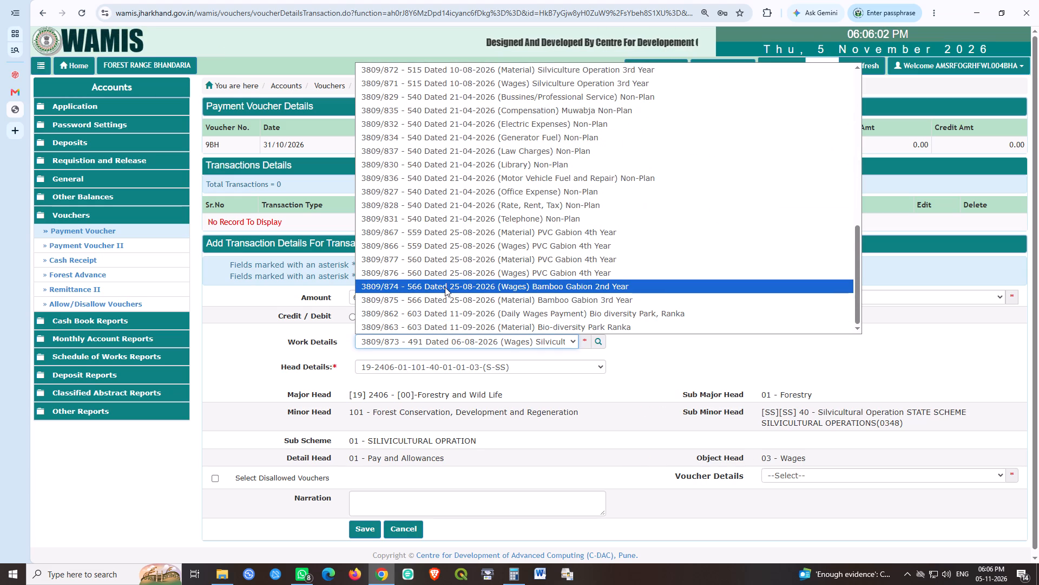
pyautogui.scroll(2, 445, 287)
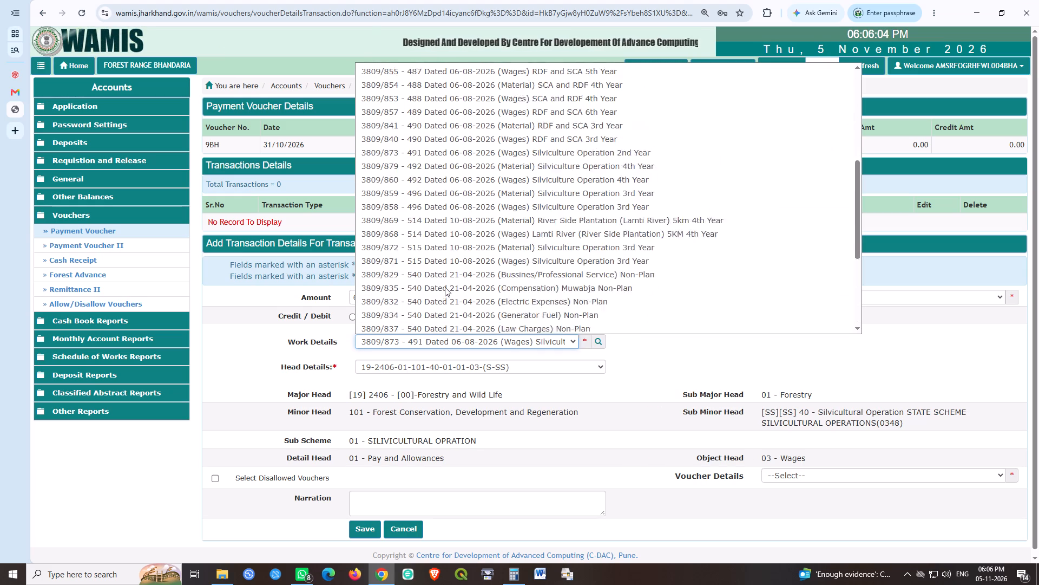
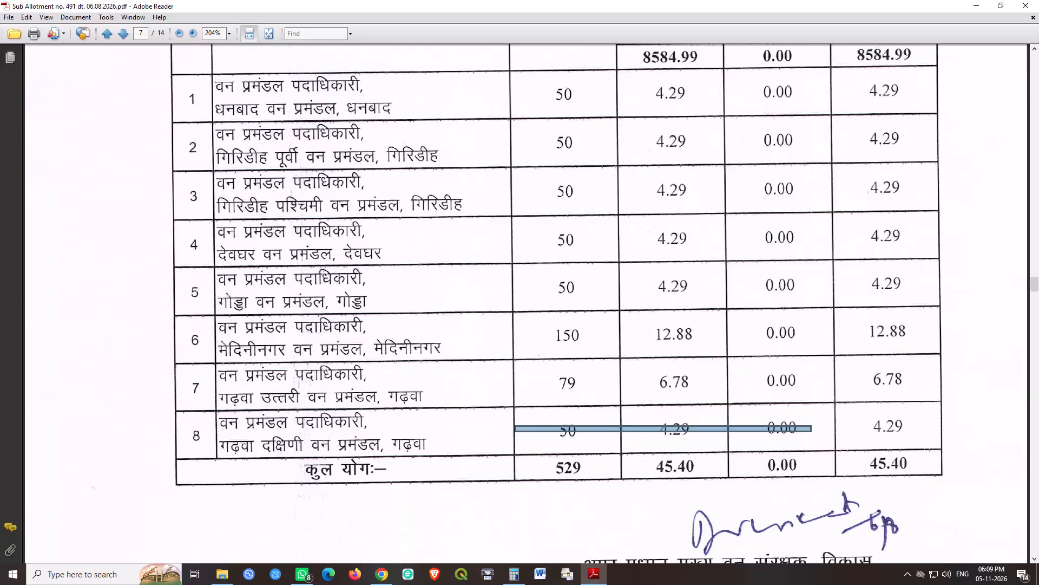
# Close the sub-allotment no. 491 PDF, put away the file folder window and return to the WAMIS voucher form in Chrome.
pyautogui.click(858, 220)
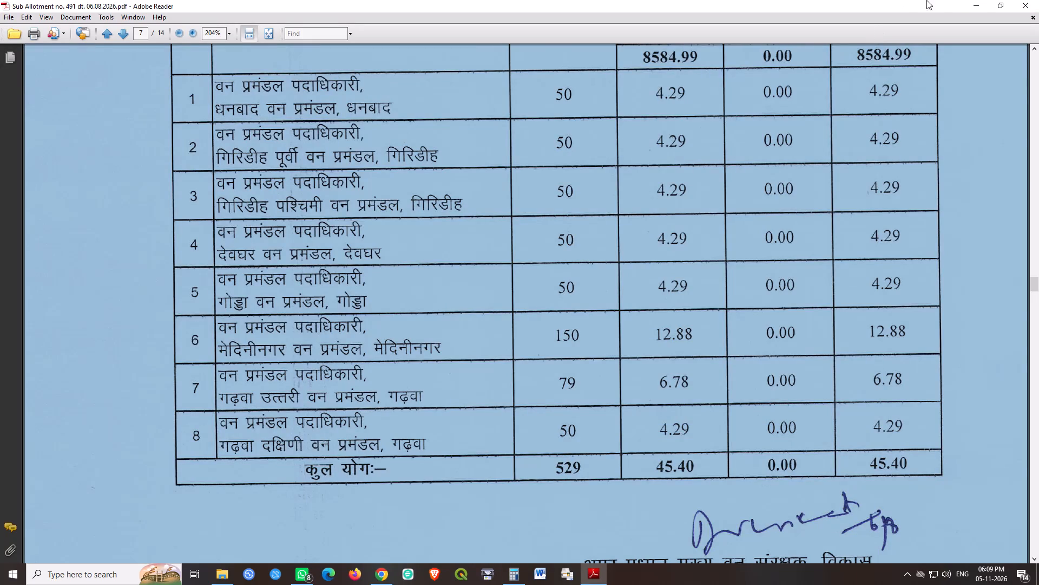
pyautogui.click(1026, 3)
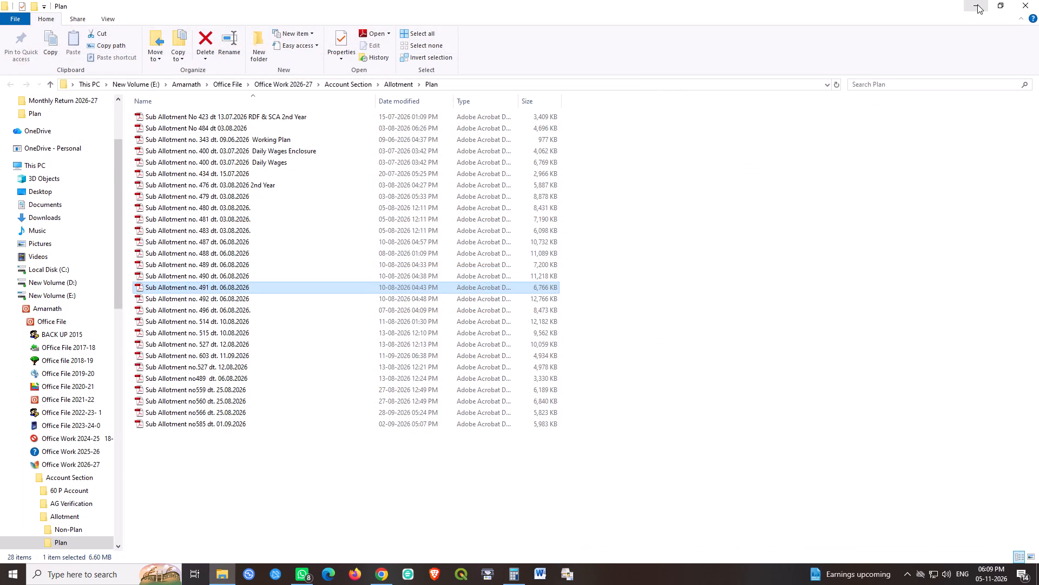
pyautogui.click(977, 4)
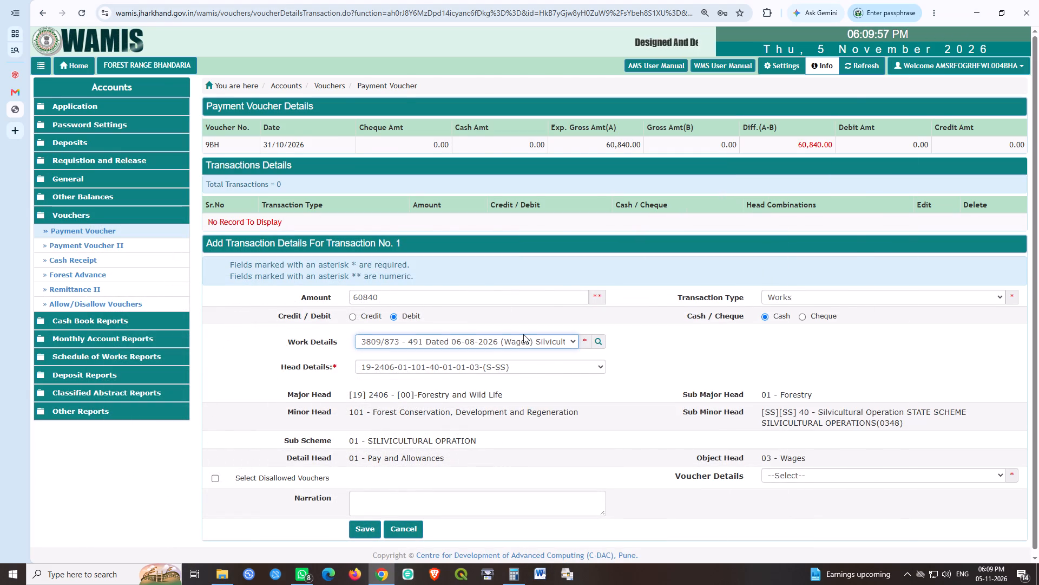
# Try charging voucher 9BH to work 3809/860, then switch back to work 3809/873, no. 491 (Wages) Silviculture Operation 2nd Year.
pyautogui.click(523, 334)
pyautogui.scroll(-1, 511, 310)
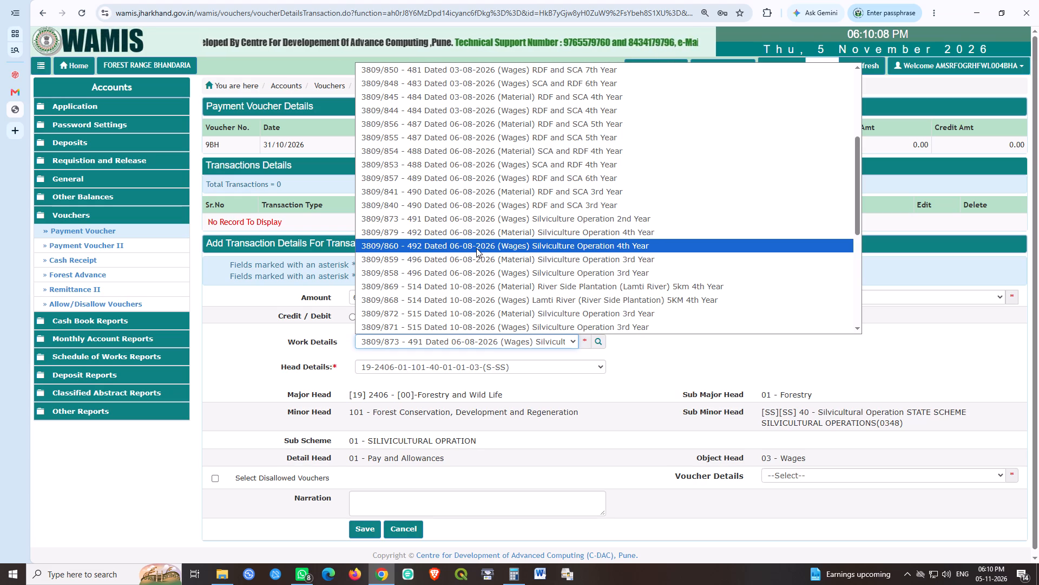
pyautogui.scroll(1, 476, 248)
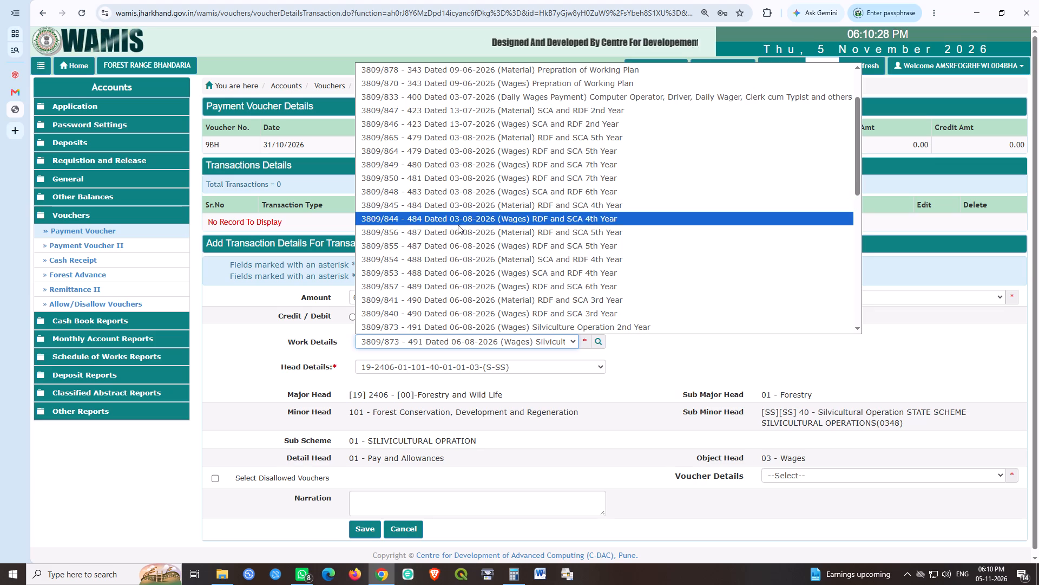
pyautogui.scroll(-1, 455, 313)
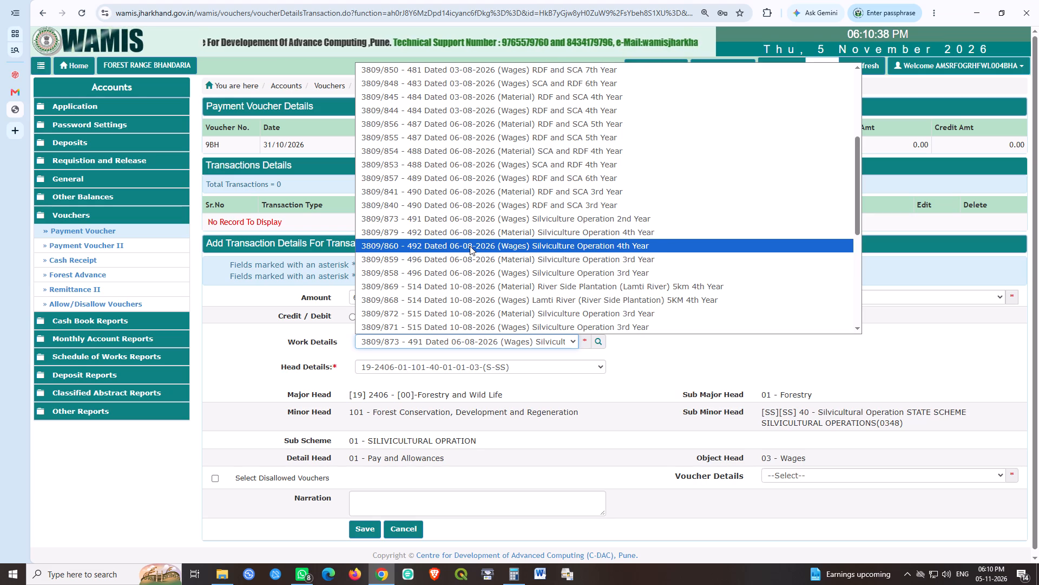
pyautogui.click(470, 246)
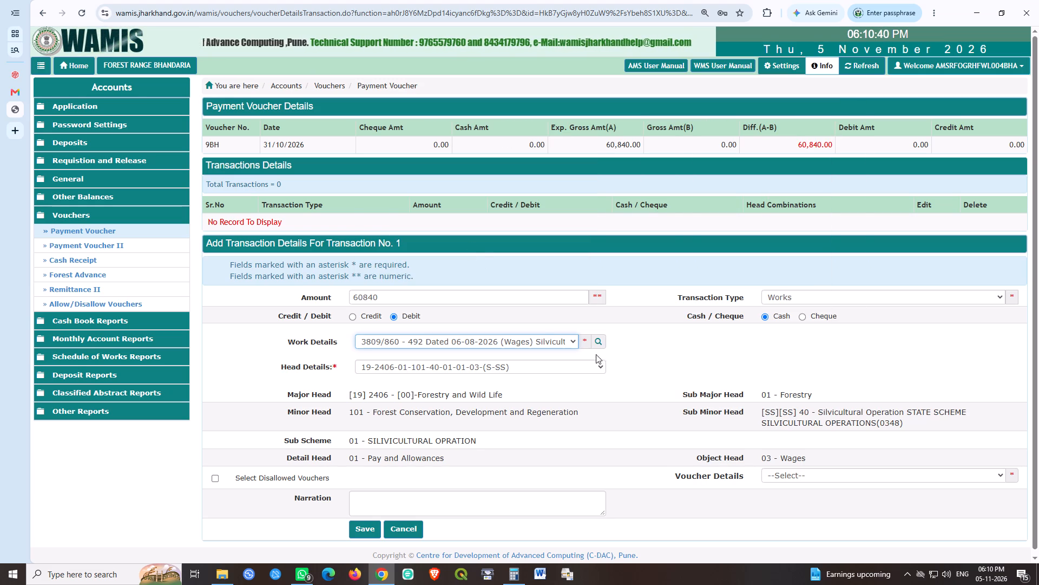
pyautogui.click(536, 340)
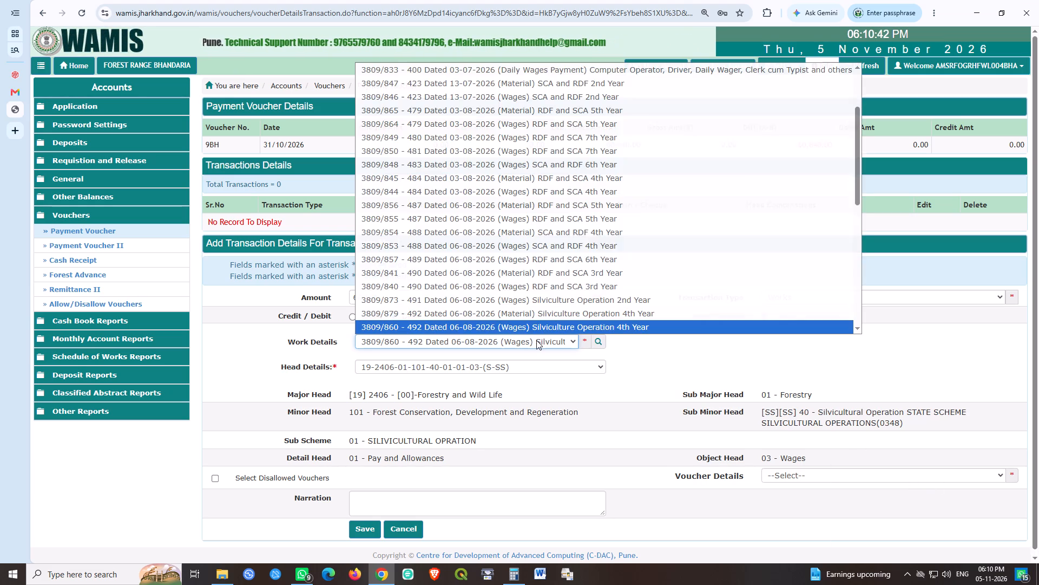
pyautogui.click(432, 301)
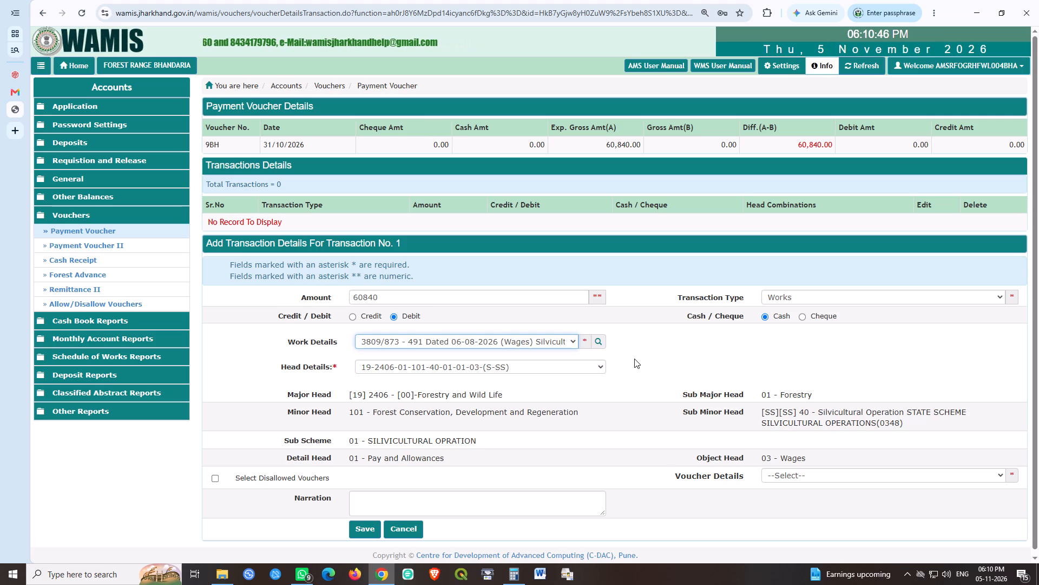
# Charge voucher 9BH's 60840 transaction to work 3809/860, no. 492 (Wages) Silviculture Operation 4th Year, check its head, and save the transaction.
pyautogui.click(527, 344)
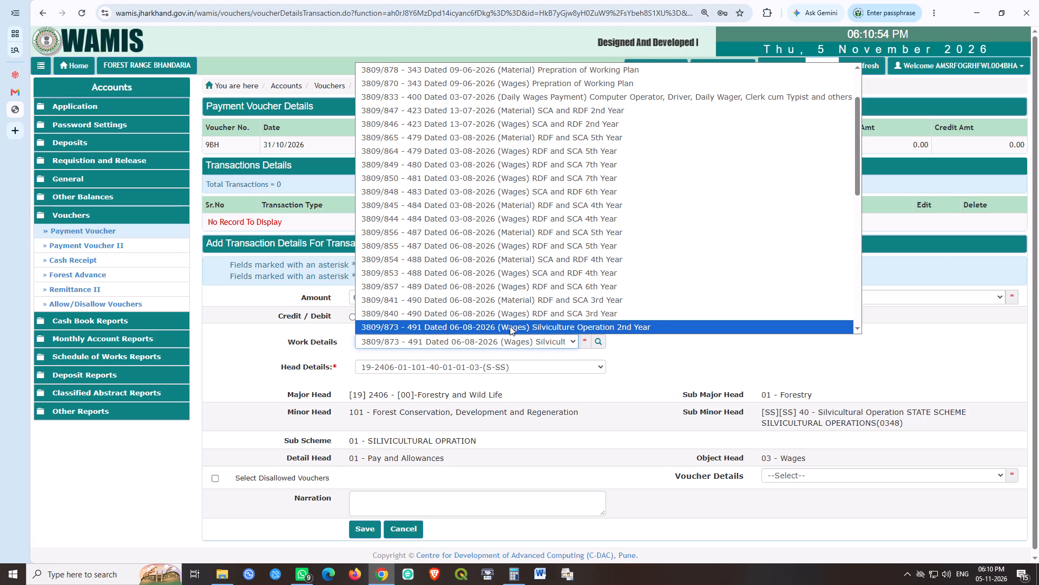
pyautogui.scroll(-1, 509, 313)
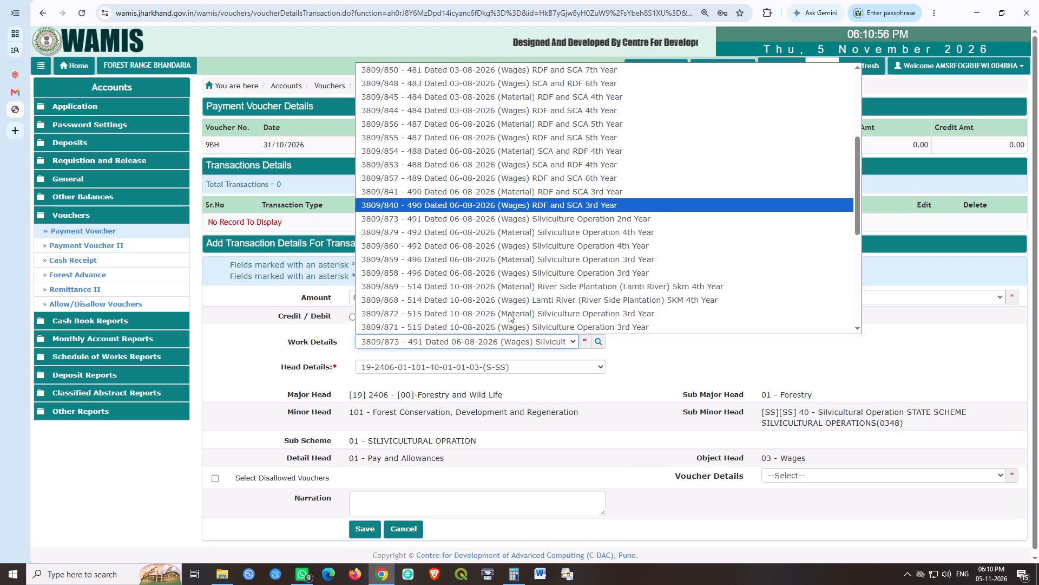
pyautogui.click(484, 251)
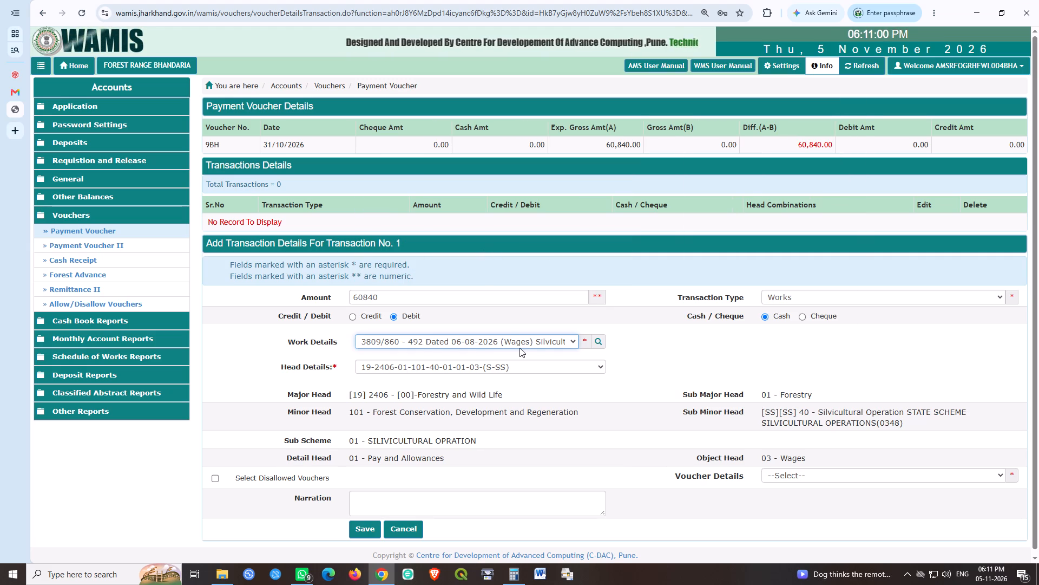
pyautogui.click(544, 366)
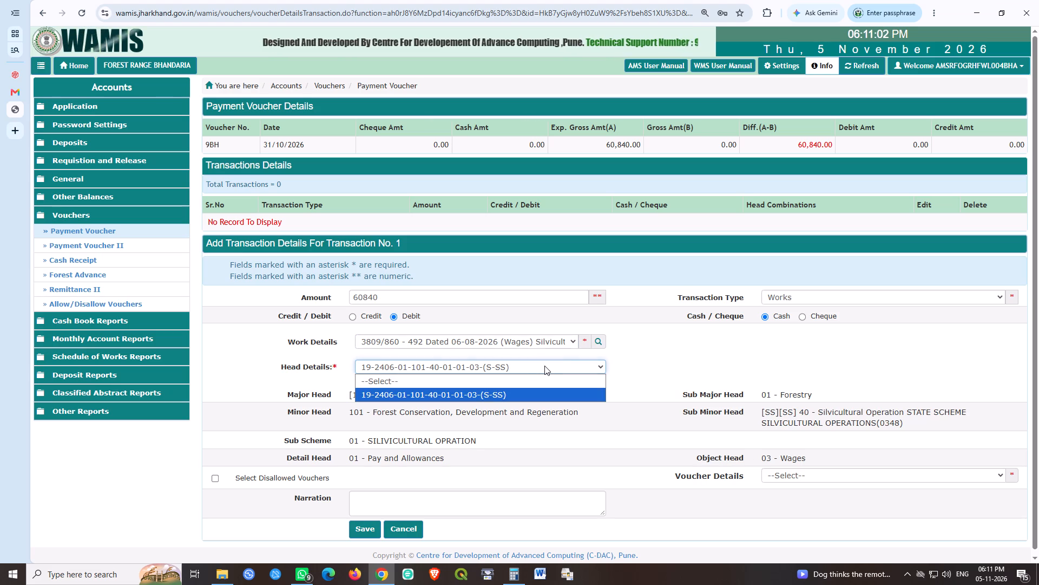
pyautogui.click(545, 365)
pyautogui.click(651, 361)
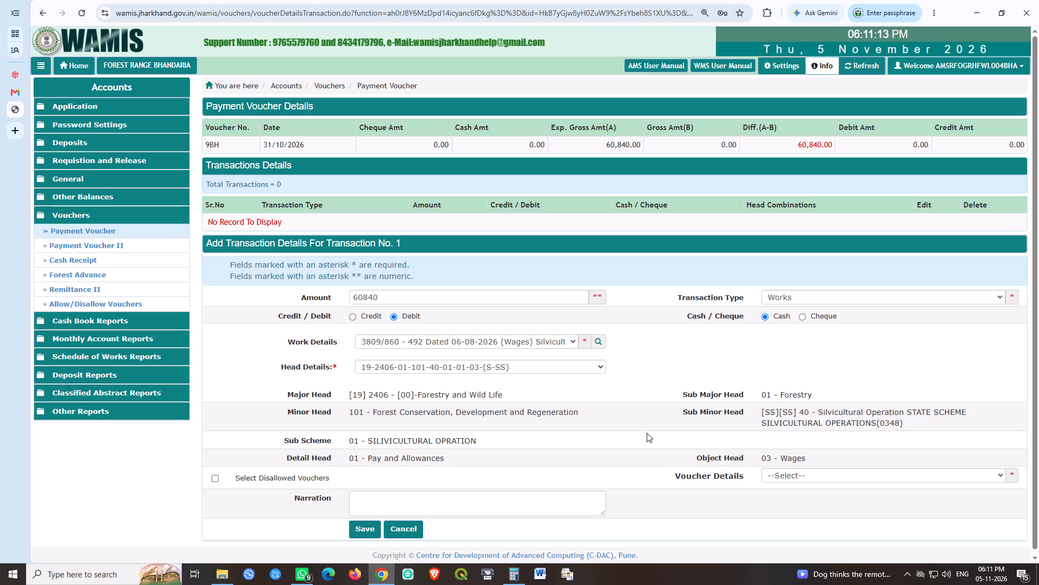
pyautogui.click(362, 526)
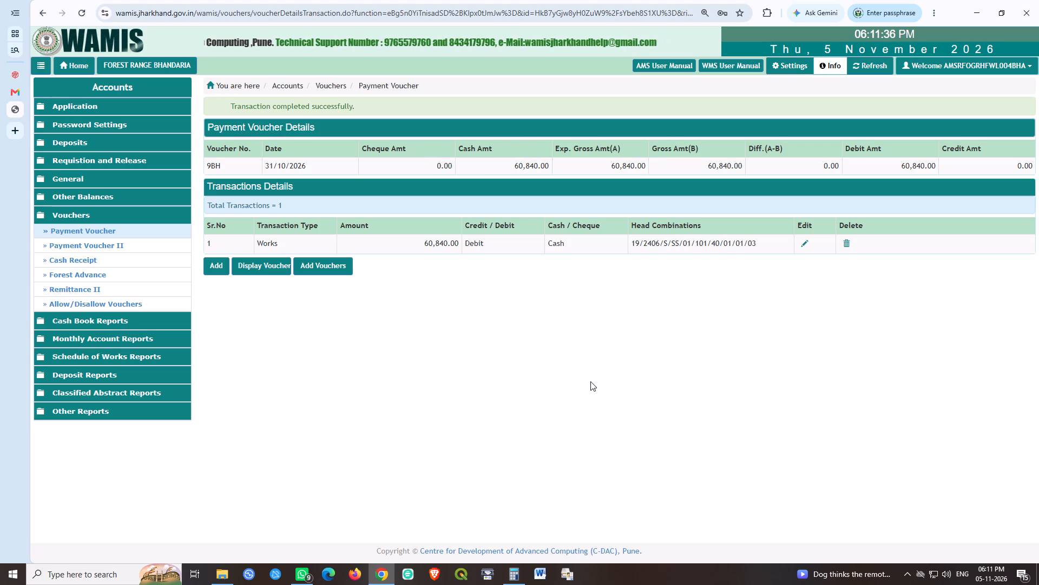
# Create and save payment voucher 10BH dated 31 October 2026 with an expected gross amount of 34242.
pyautogui.click(339, 270)
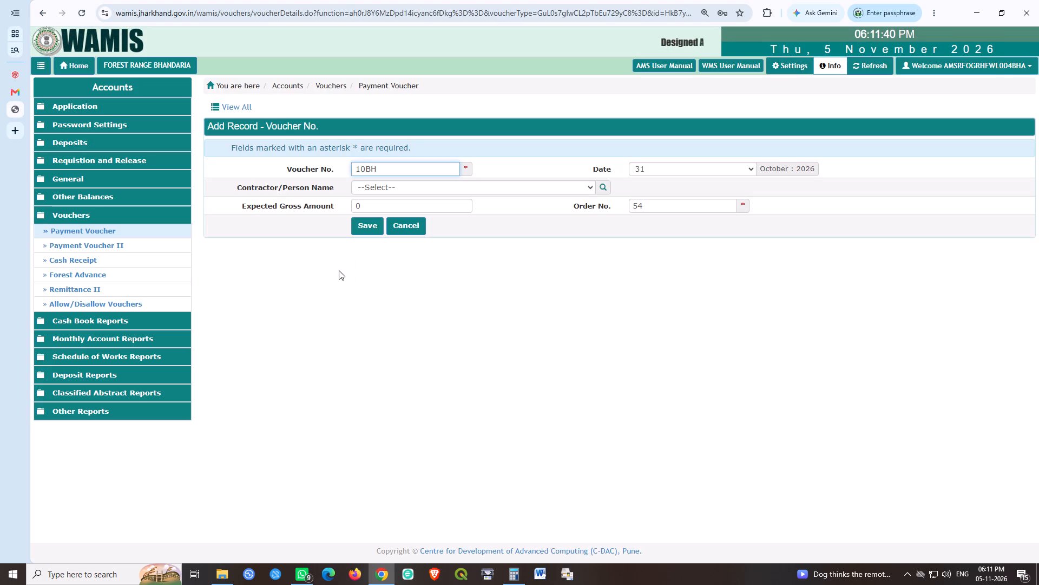
pyautogui.press('Tab')
pyautogui.press('Tab')
pyautogui.press('Tab')
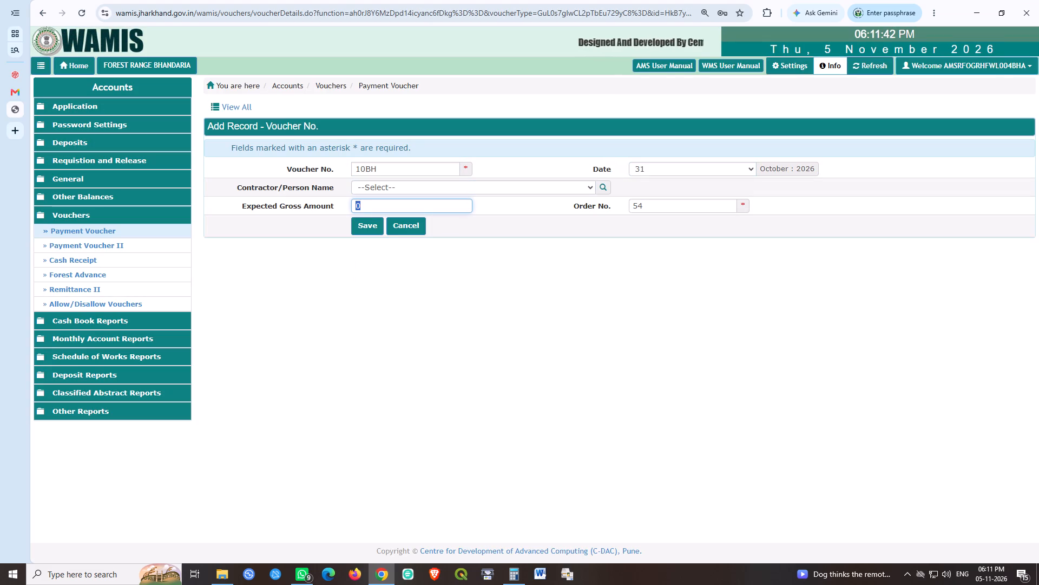
pyautogui.write('34242')
pyautogui.press('Tab')
pyautogui.press('Tab')
pyautogui.press('space')
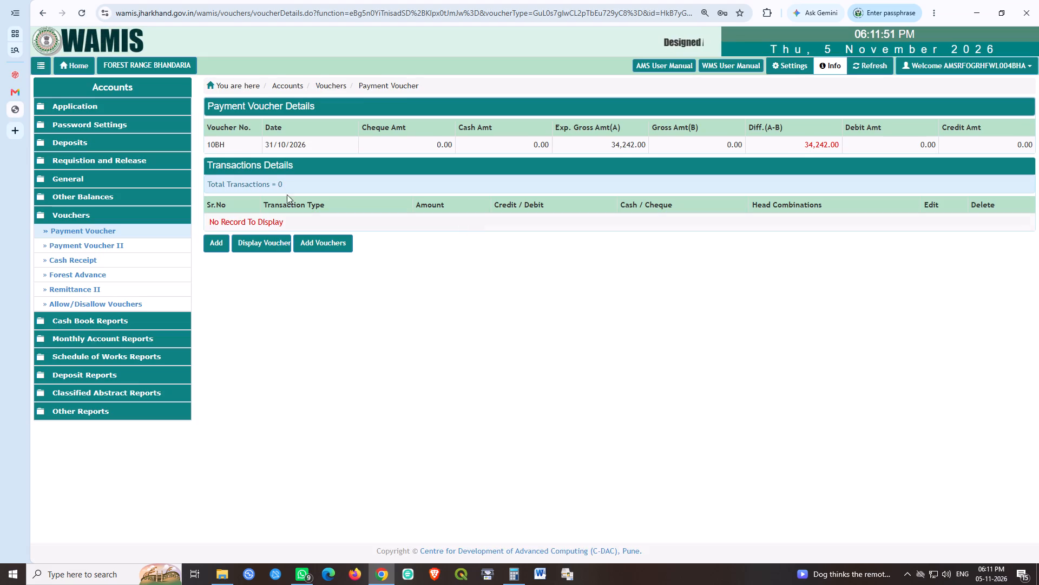
pyautogui.click(212, 250)
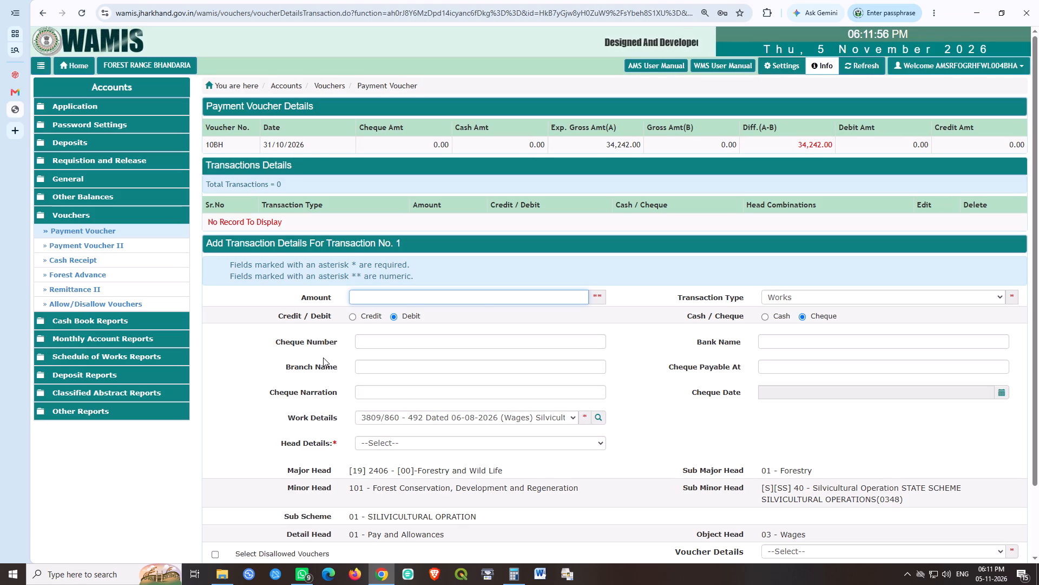
pyautogui.write('34242')
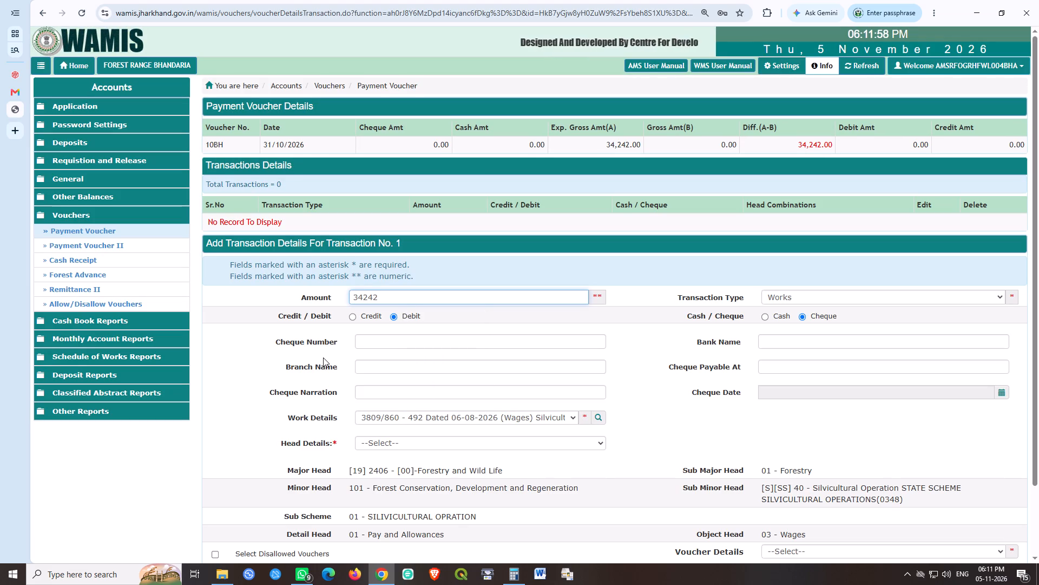
pyautogui.press('Tab')
pyautogui.press('Tab')
pyautogui.press('Tab')
pyautogui.press('Left')
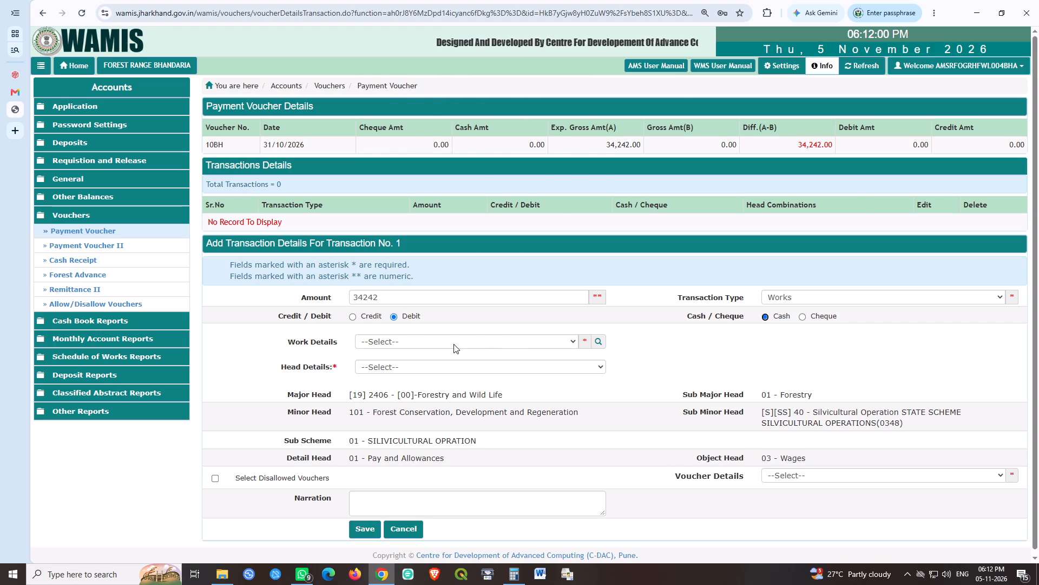
pyautogui.click(453, 344)
pyautogui.scroll(-2, 467, 243)
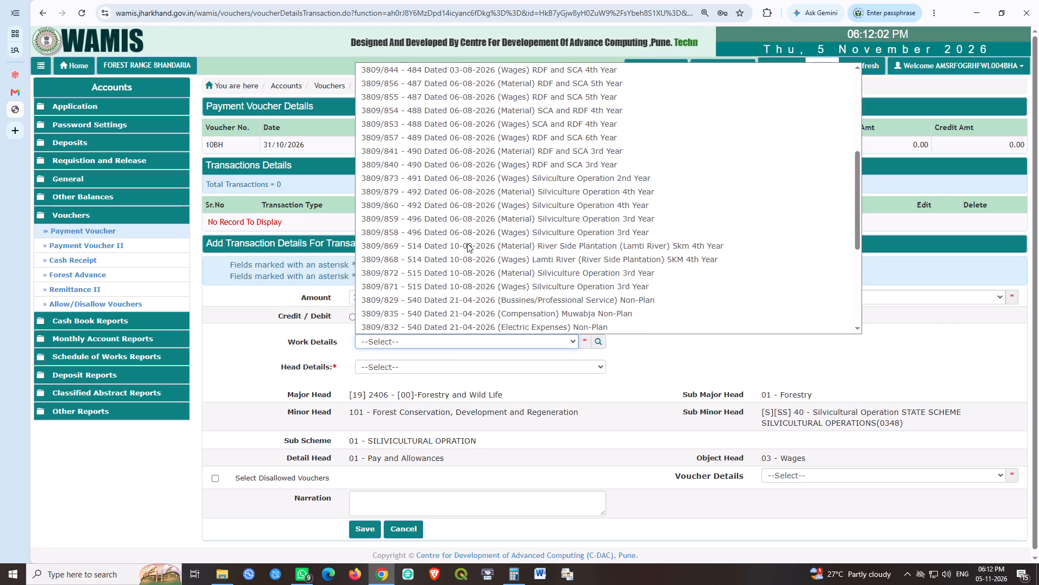
pyautogui.click(464, 207)
pyautogui.click(443, 368)
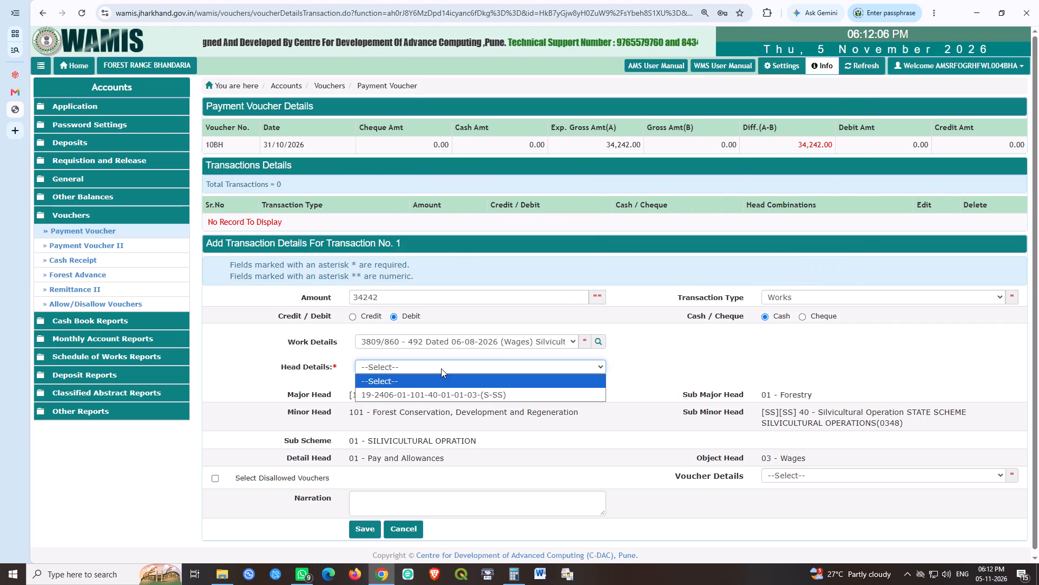
pyautogui.click(417, 396)
pyautogui.click(362, 531)
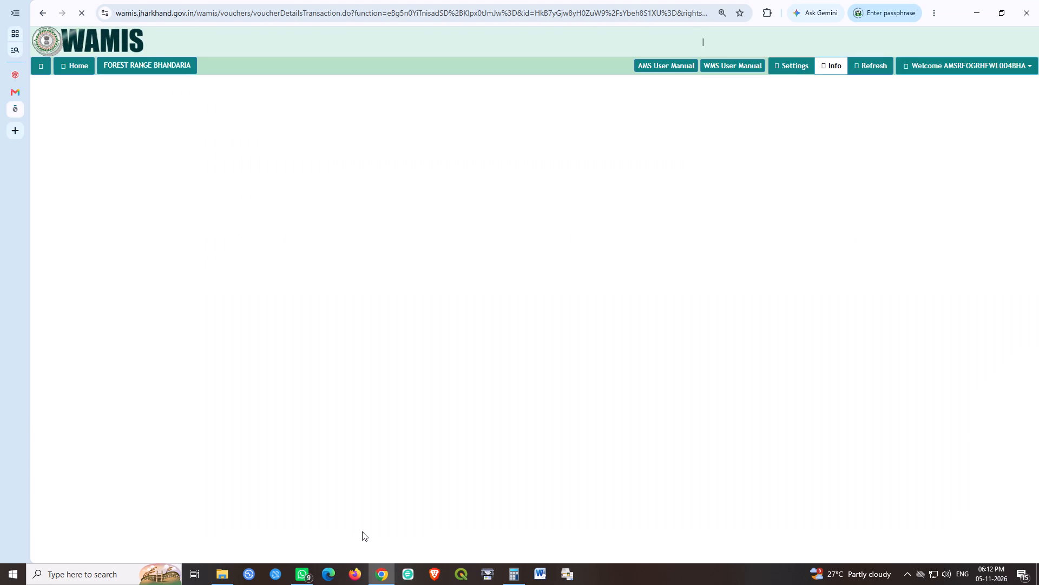
# Create and save payment voucher 25BH dated 31 October 2026 with an expected gross amount of 12168.
pyautogui.click(317, 265)
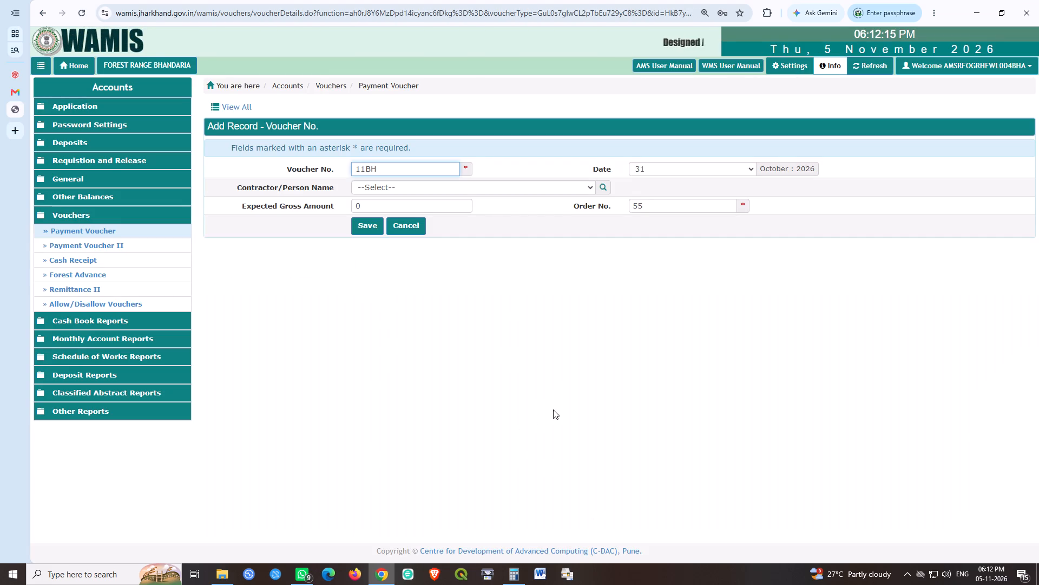
pyautogui.hotkey('shift', 'Right')
pyautogui.hotkey('shift', 'Right')
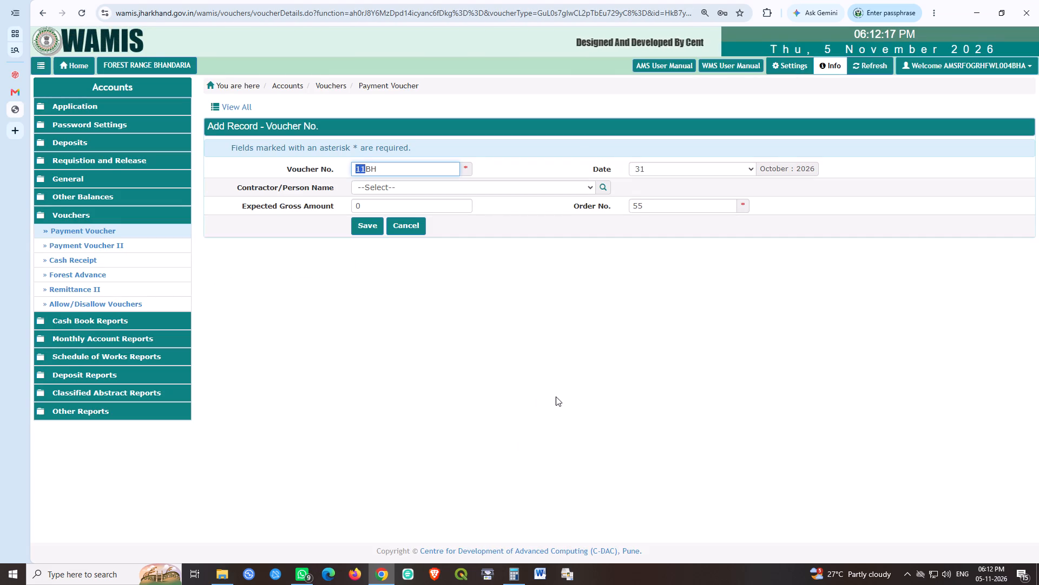
pyautogui.write('25')
pyautogui.press('Tab')
pyautogui.press('Tab')
pyautogui.press('Tab')
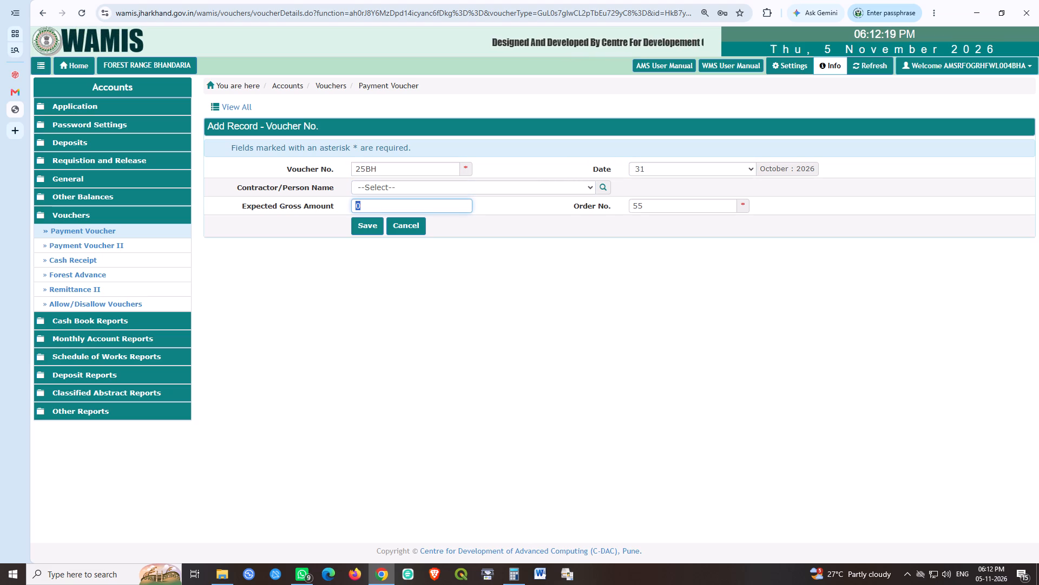
pyautogui.write('12168')
pyautogui.press('Tab')
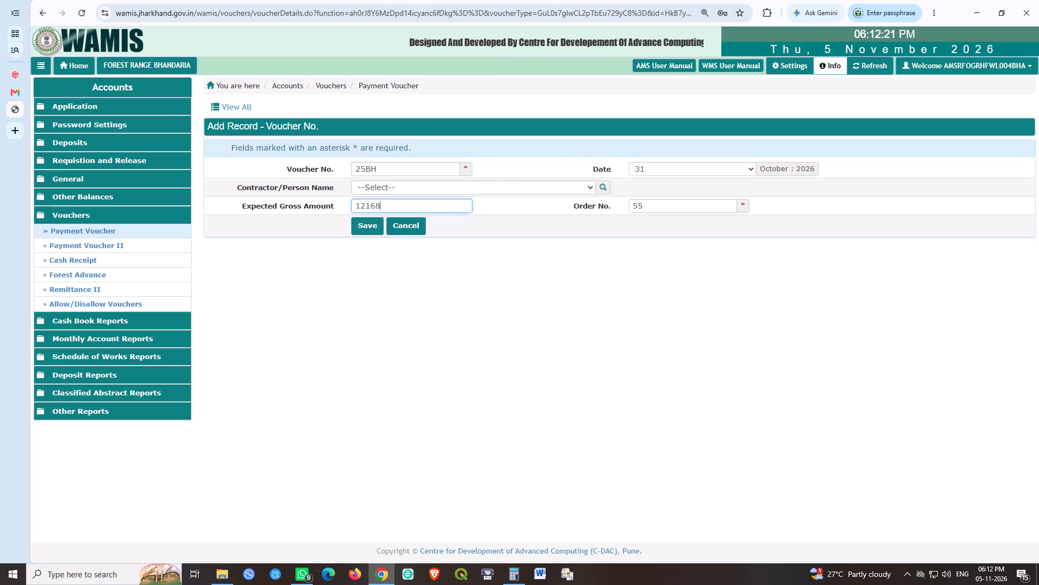
pyautogui.press('Tab')
pyautogui.press('space')
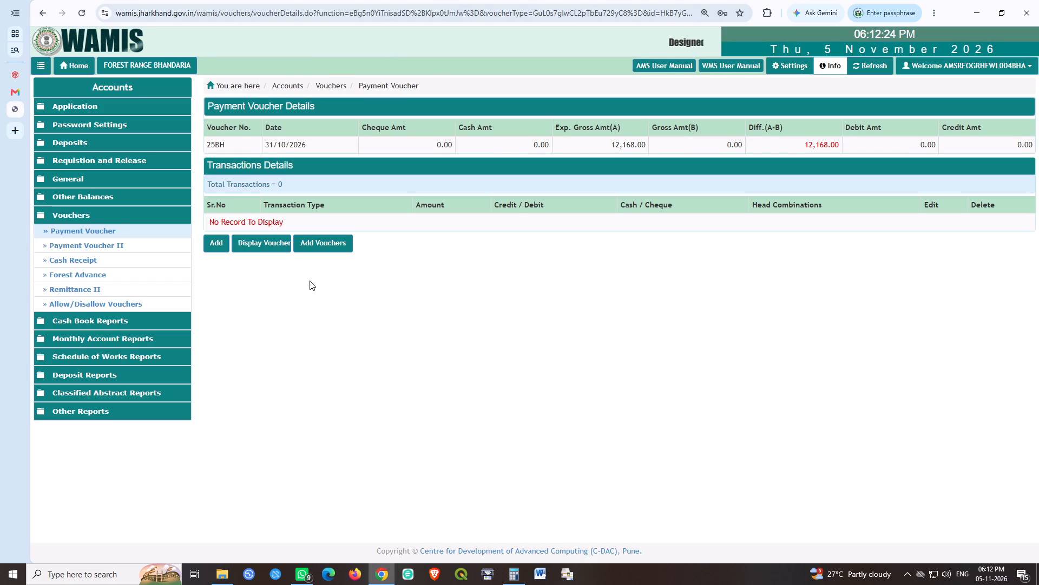
# Start adding a transaction to voucher 25BH.
pyautogui.click(221, 242)
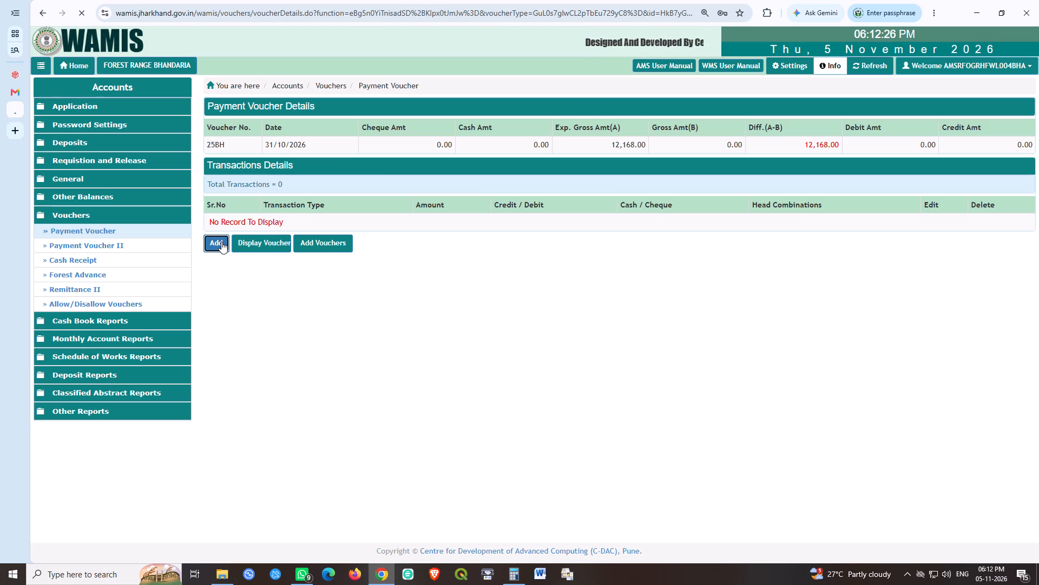
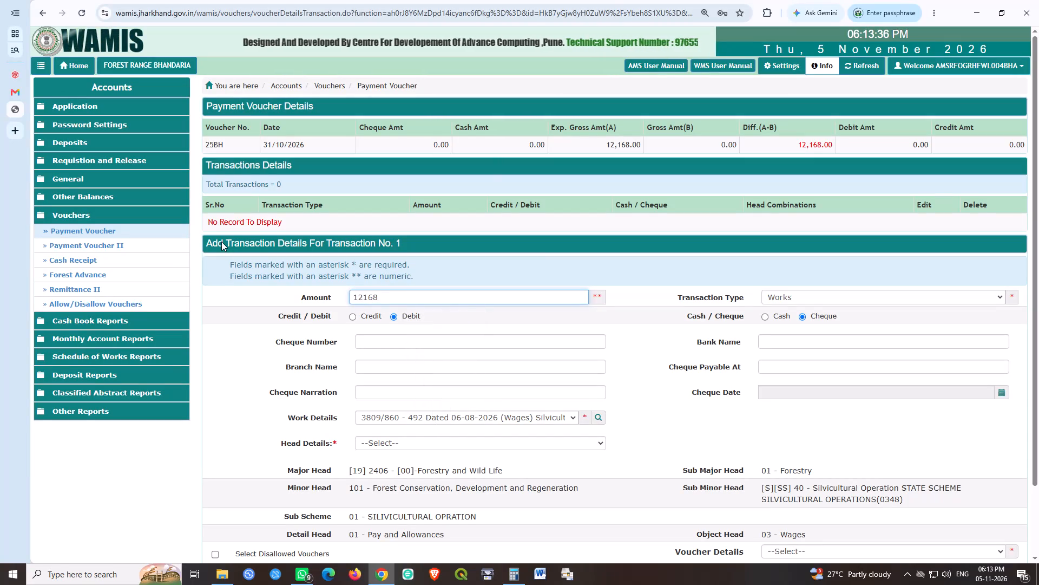
pyautogui.press('Tab')
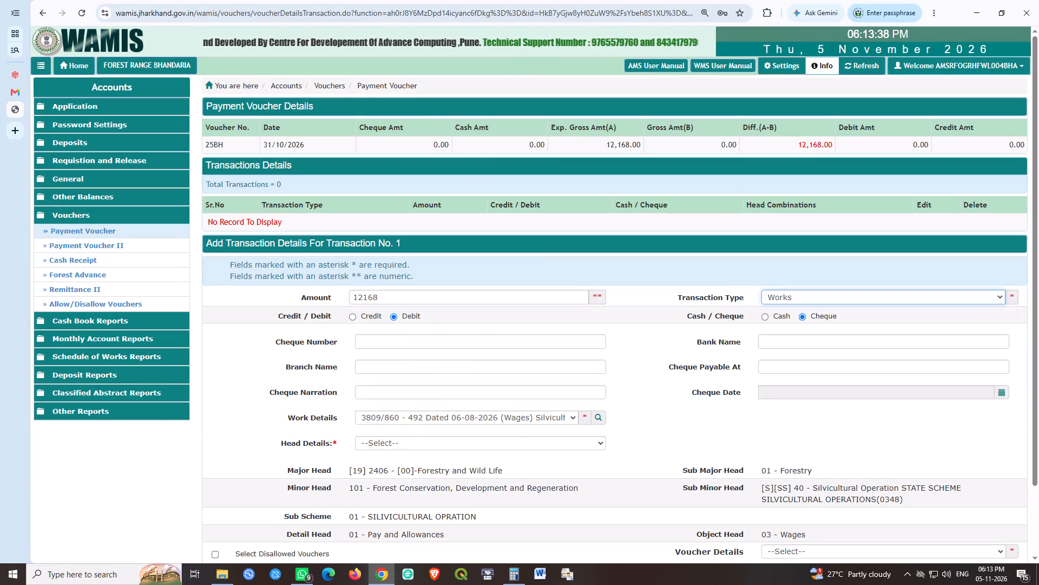
pyautogui.press('Tab')
pyautogui.press('Tab')
pyautogui.press('Left')
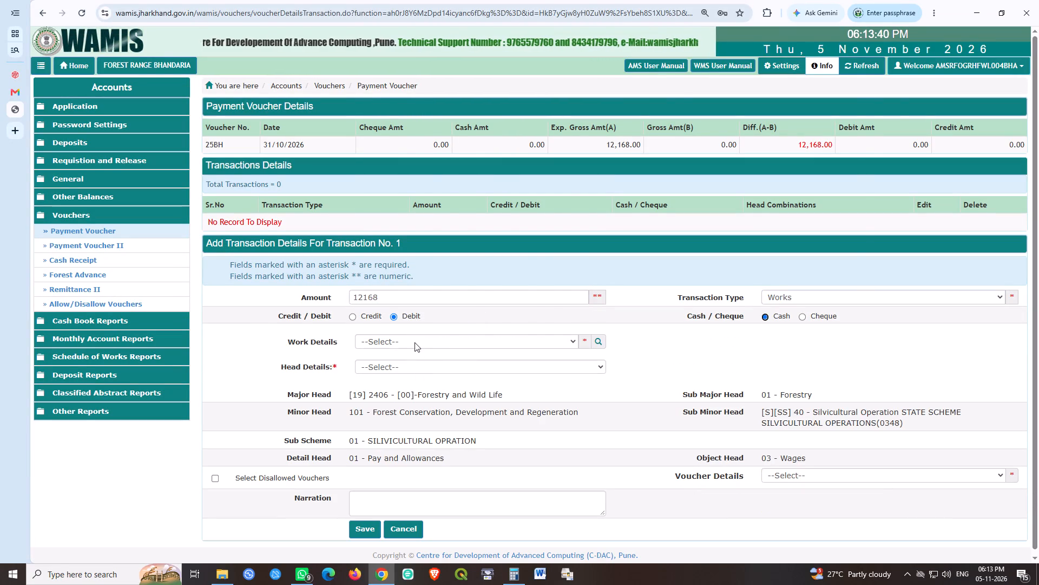
pyautogui.click(415, 342)
pyautogui.scroll(-2, 463, 288)
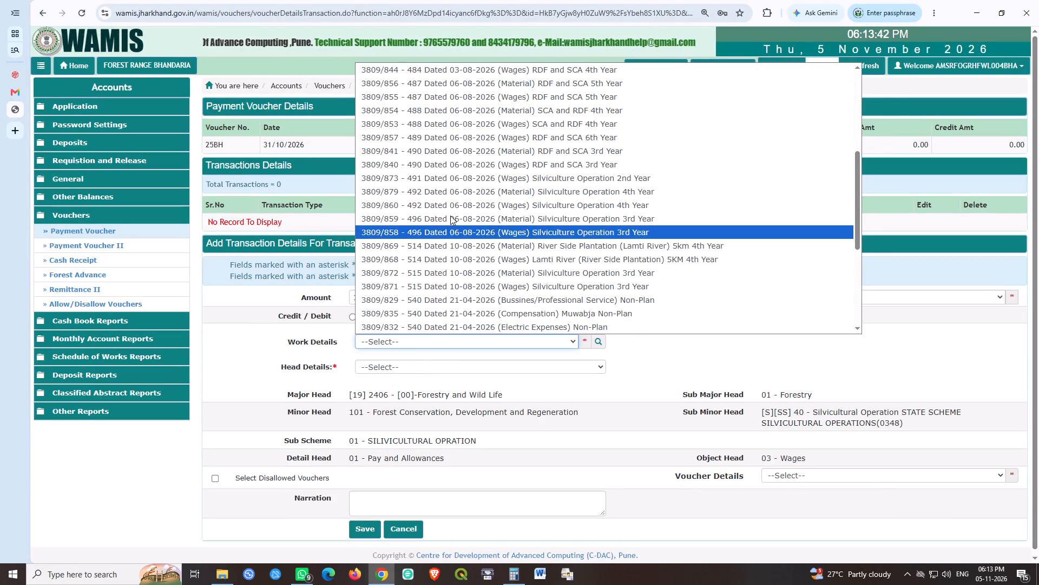
pyautogui.click(449, 210)
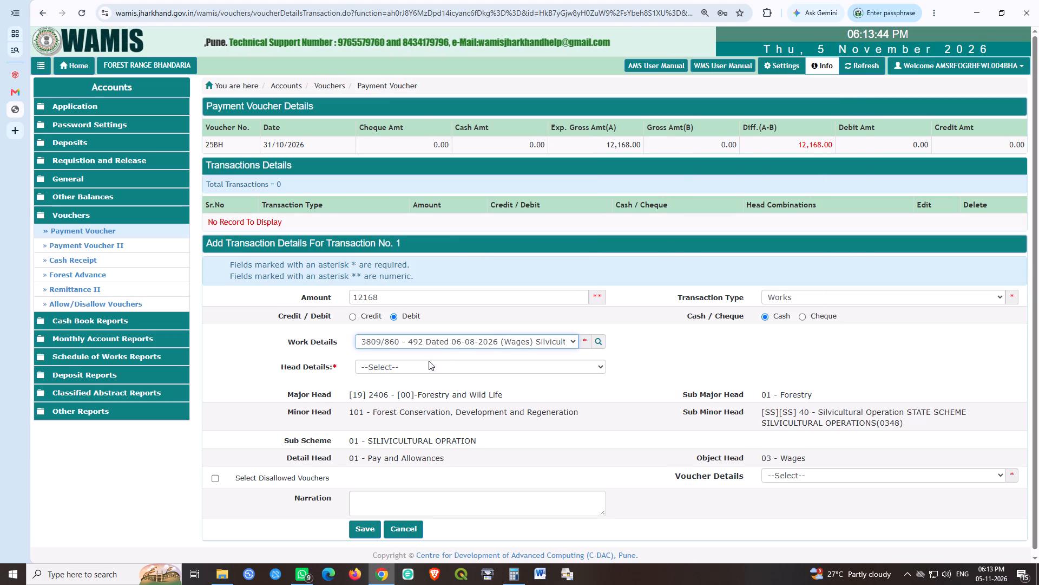
pyautogui.click(417, 367)
pyautogui.click(413, 392)
pyautogui.click(367, 532)
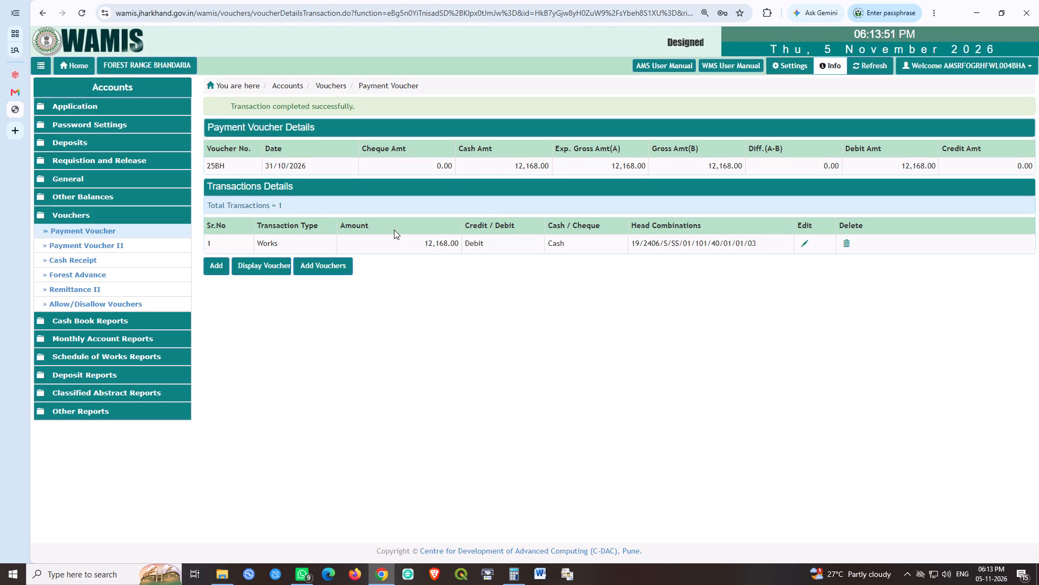
# Create and save payment voucher 54BH dated 31 October 2026 with an expected gross amount of 35100.
pyautogui.click(323, 271)
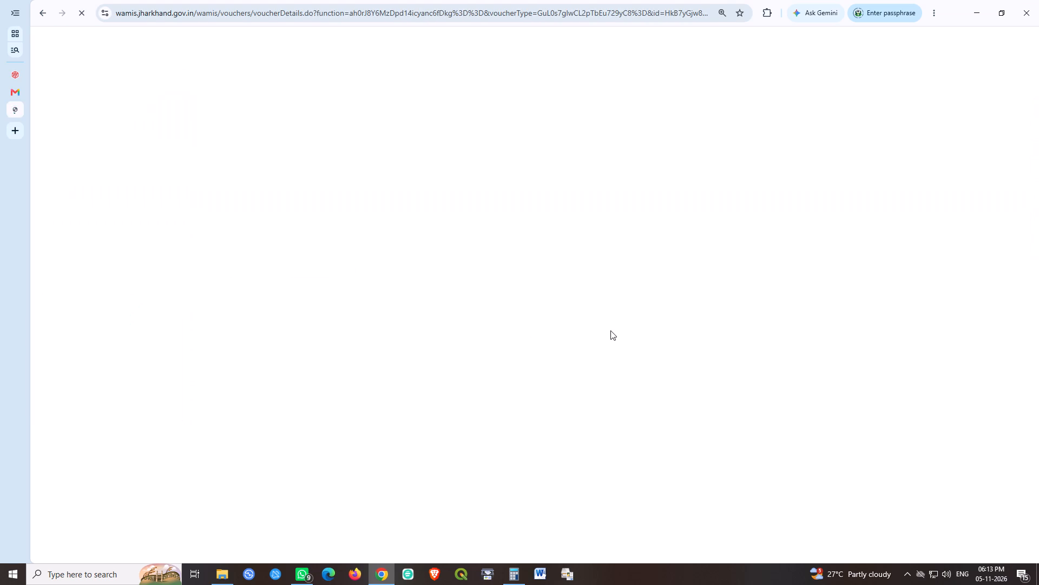
pyautogui.hotkey('shift', 'Right')
pyautogui.hotkey('shift', 'Right')
pyautogui.write('54')
pyautogui.press('Tab')
pyautogui.press('Tab')
pyautogui.press('Tab')
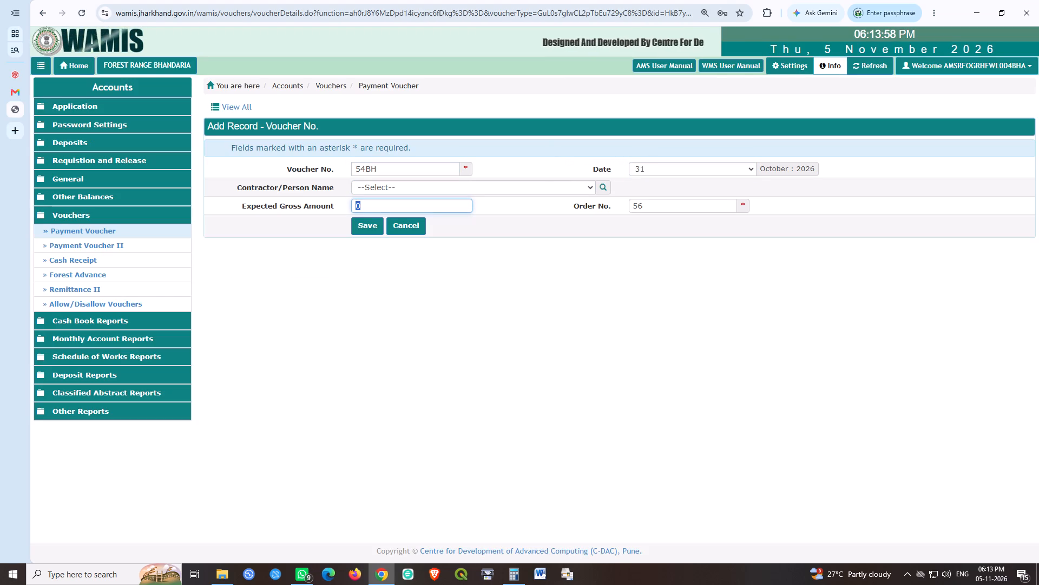
pyautogui.write('35100')
pyautogui.press('Tab')
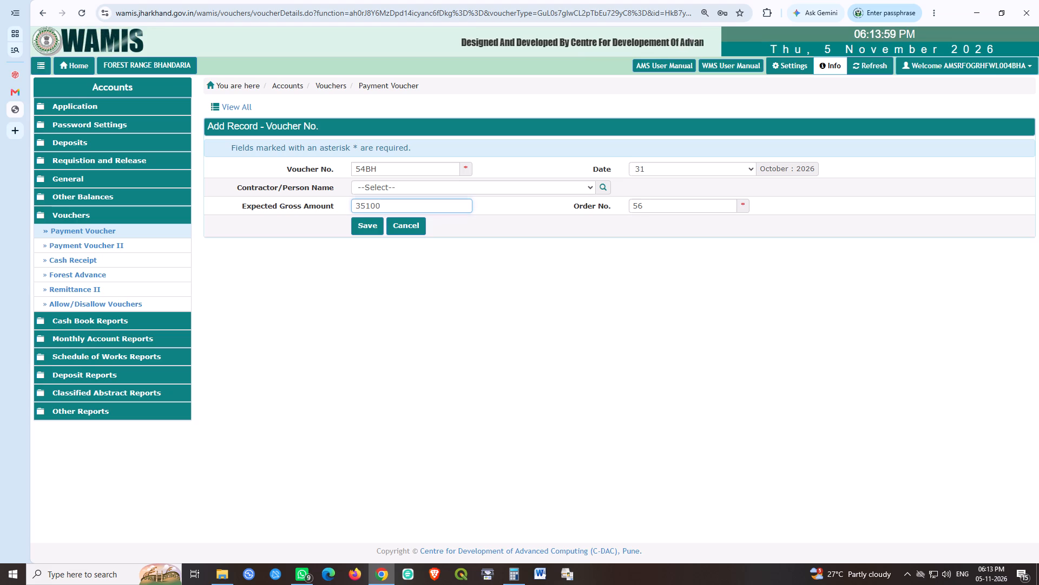
pyautogui.press('Tab')
pyautogui.press('space')
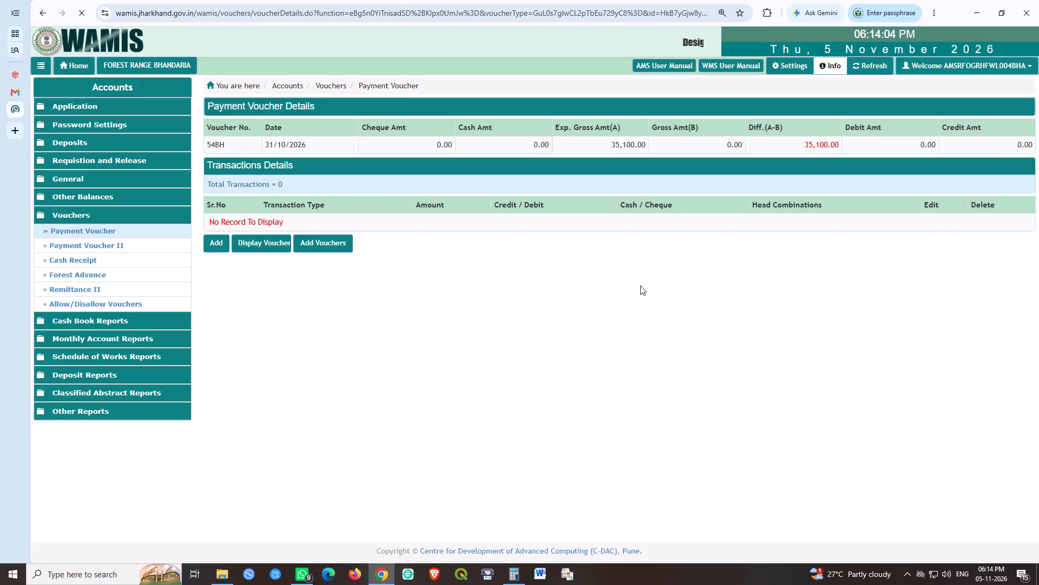
pyautogui.click(214, 244)
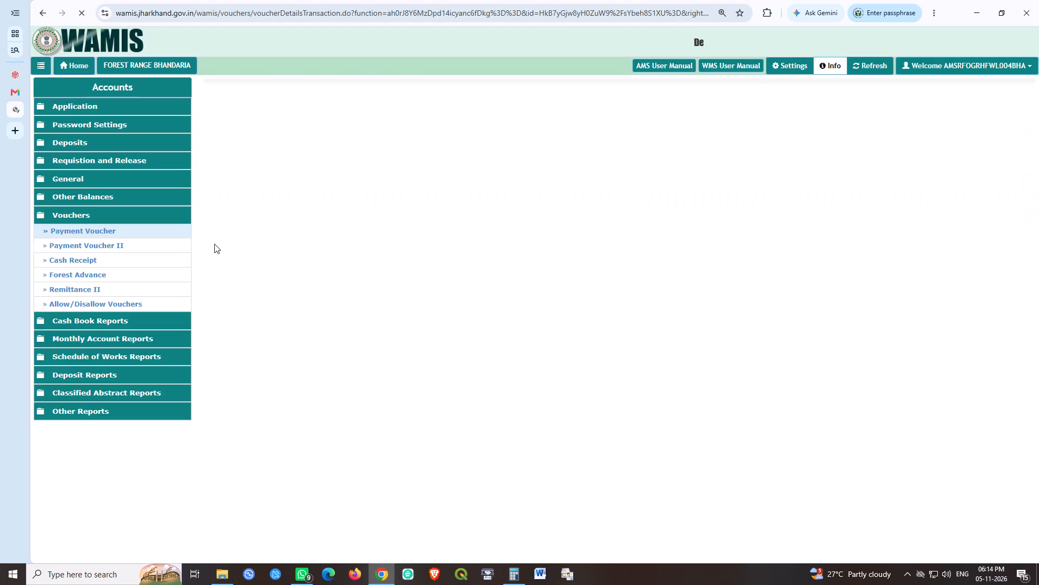
pyautogui.write('54')
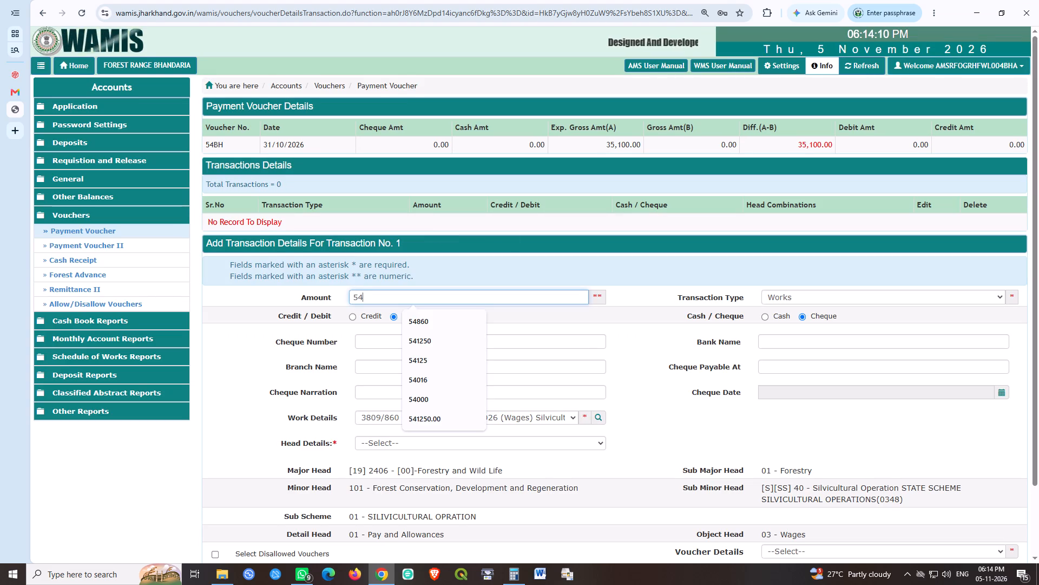
pyautogui.press('BackSpace')
pyautogui.press('BackSpace')
pyautogui.write('35100')
pyautogui.press('Tab')
pyautogui.press('Tab')
pyautogui.press('Tab')
pyautogui.press('Left')
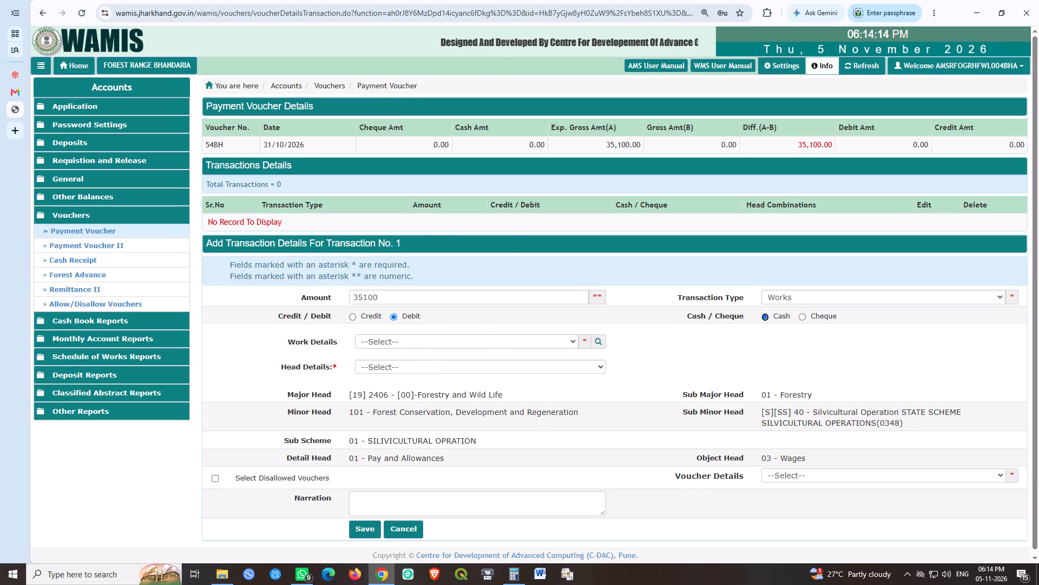
pyautogui.click(514, 345)
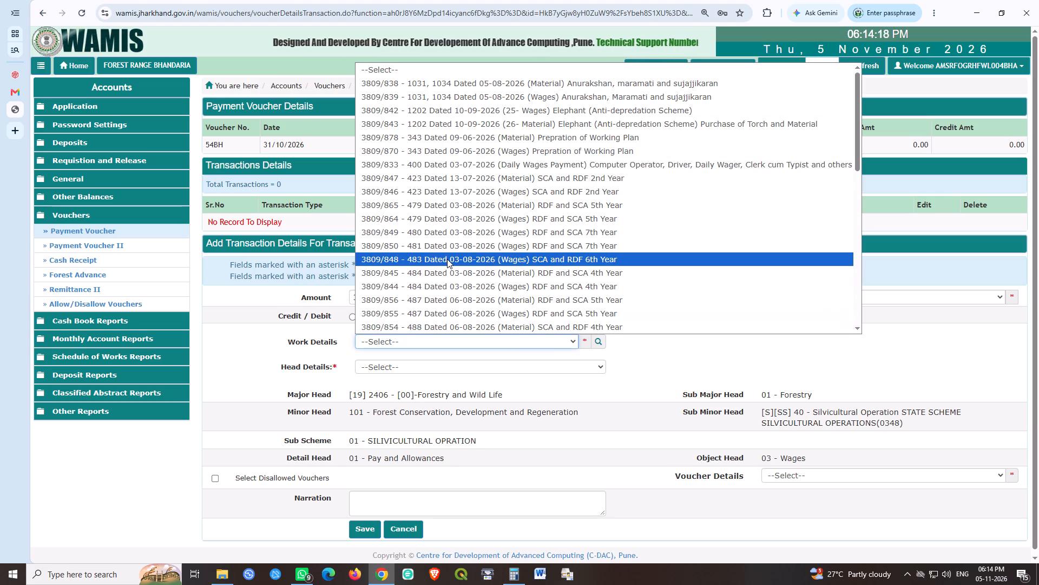
pyautogui.scroll(-1, 438, 250)
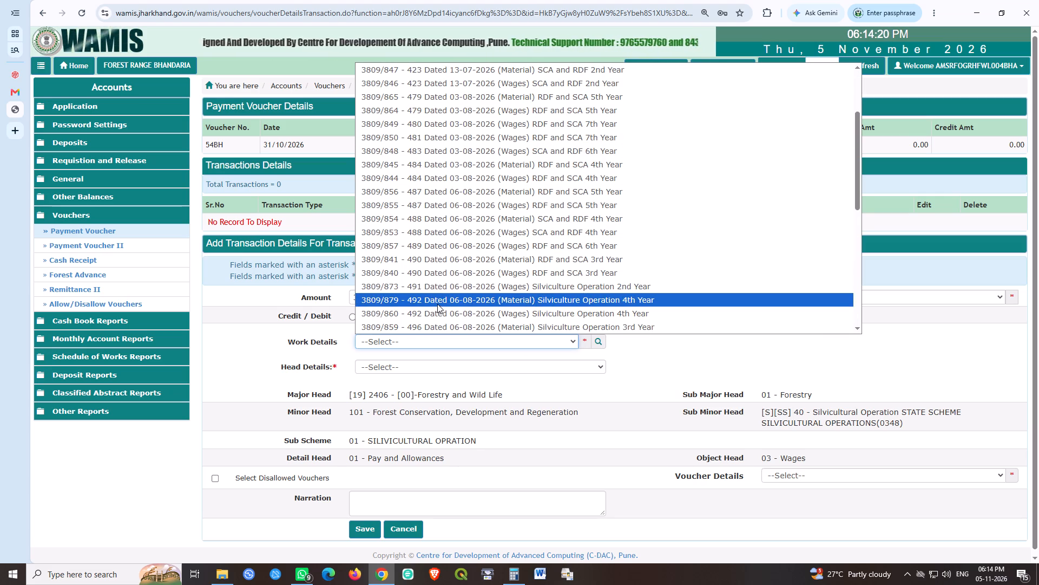
pyautogui.click(437, 311)
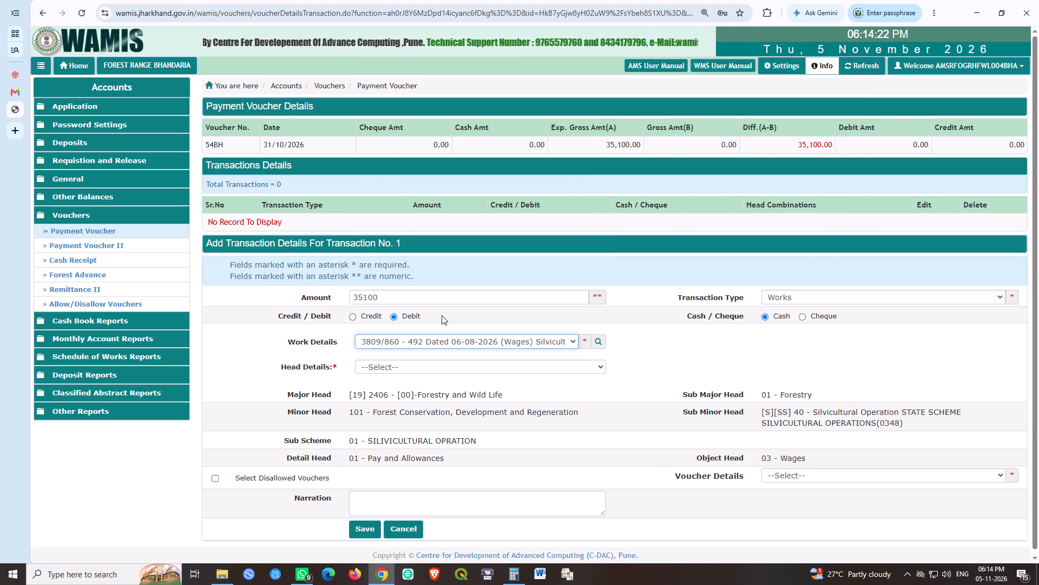
pyautogui.click(482, 363)
pyautogui.click(445, 400)
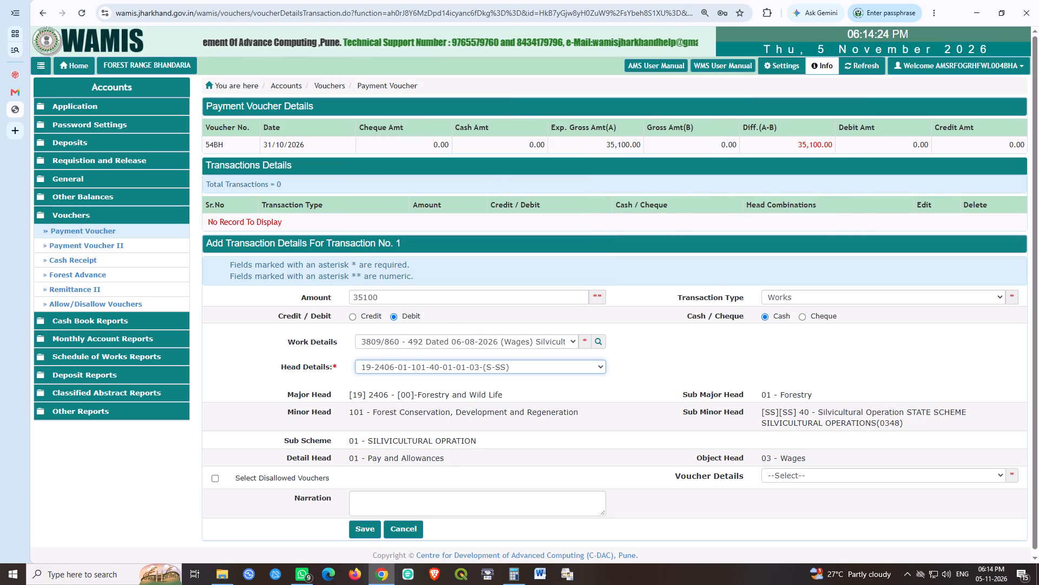
pyautogui.click(363, 532)
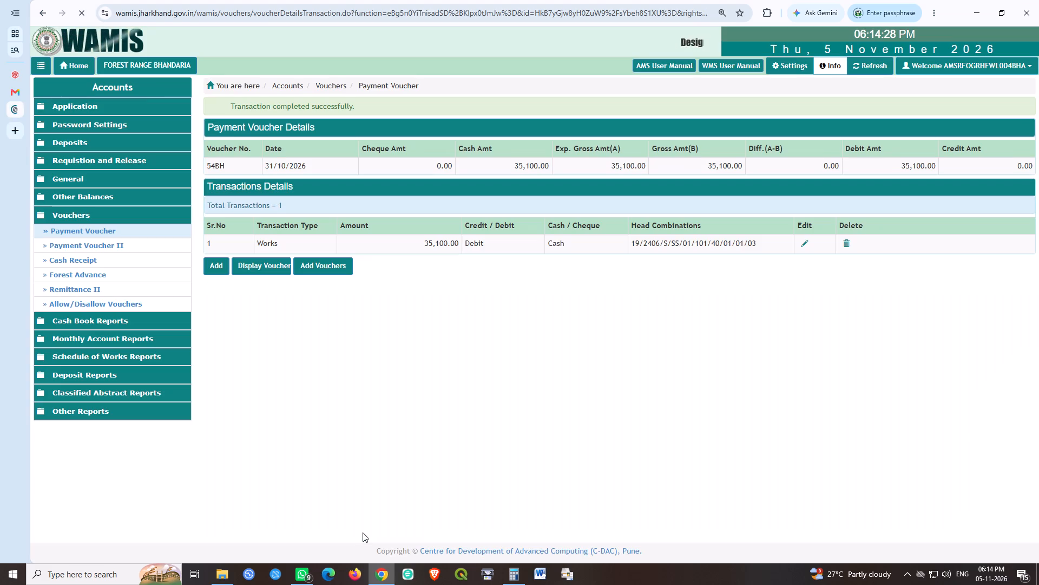
# Create and save payment voucher 55BH dated 31 October 2026 with an expected gross amount of 43056.
pyautogui.click(334, 259)
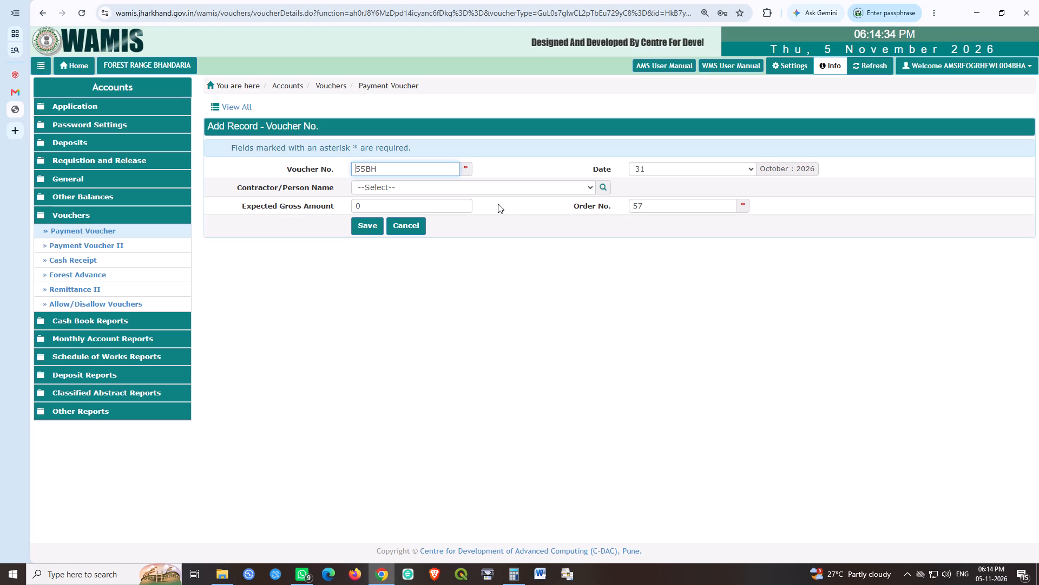
pyautogui.press('Tab')
pyautogui.press('Tab')
pyautogui.press('Tab')
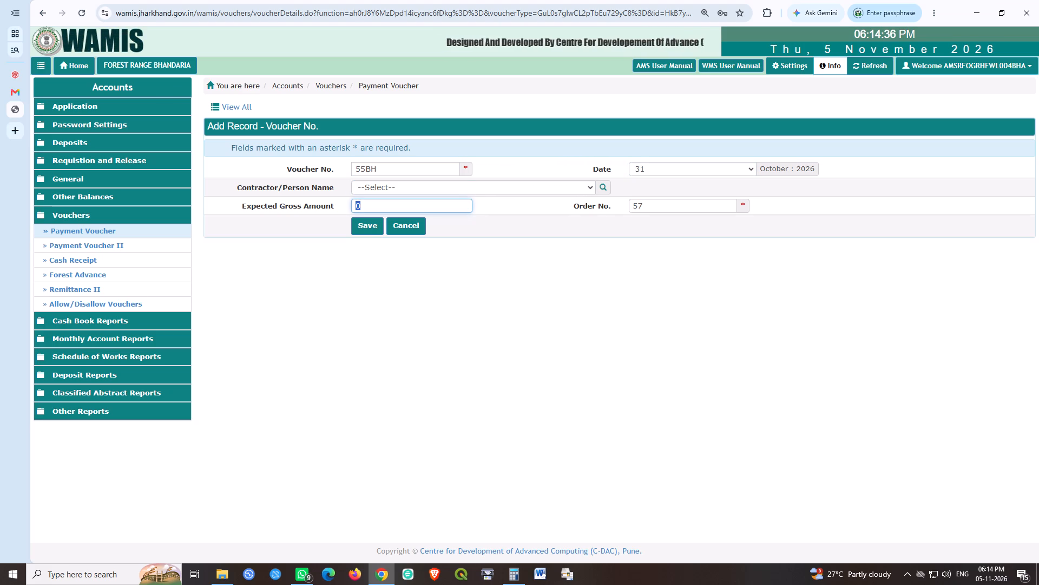
pyautogui.write('43056')
pyautogui.press('Tab')
pyautogui.press('Tab')
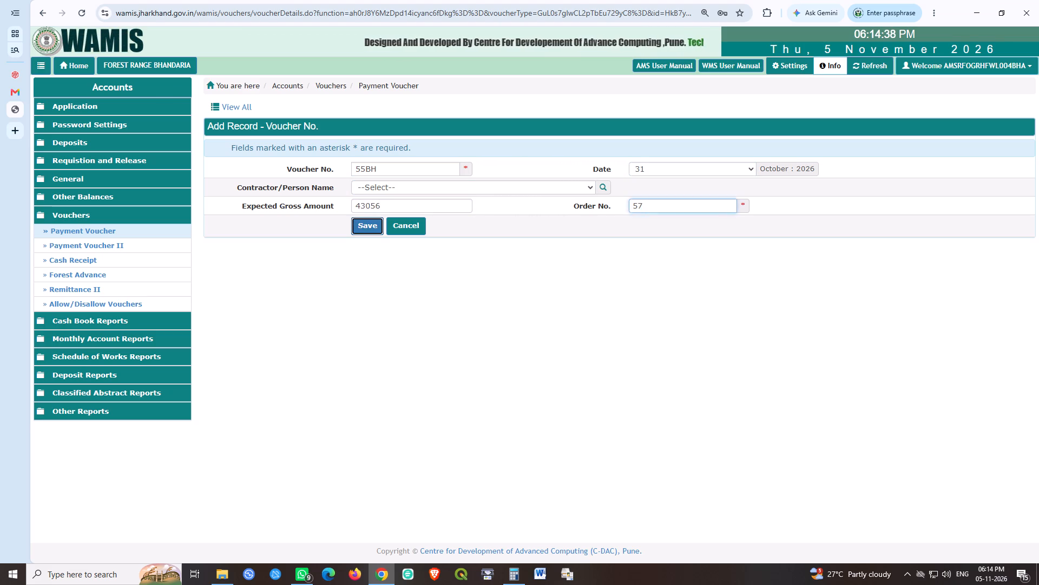
pyautogui.press('space')
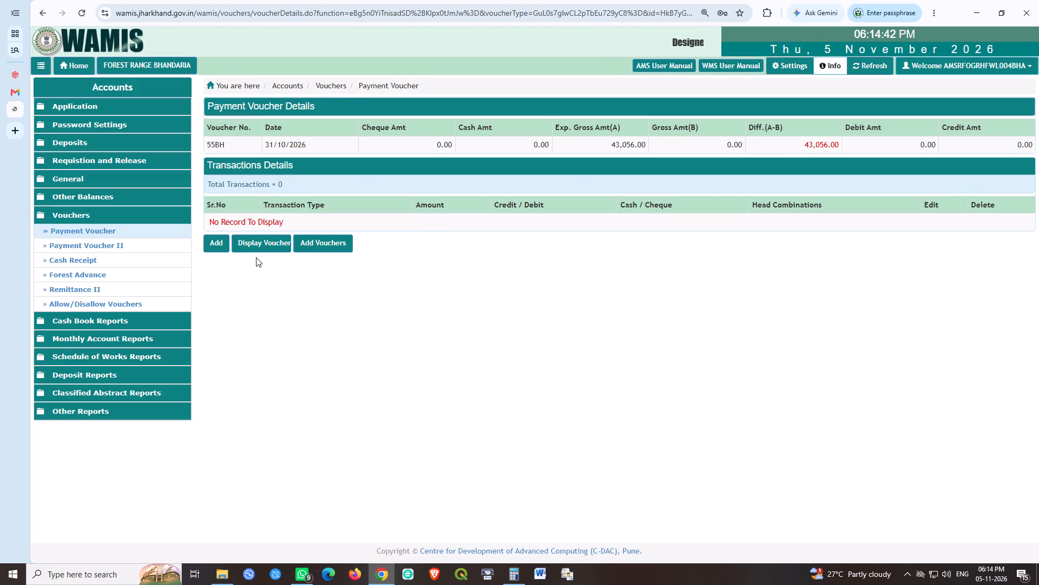
pyautogui.click(221, 240)
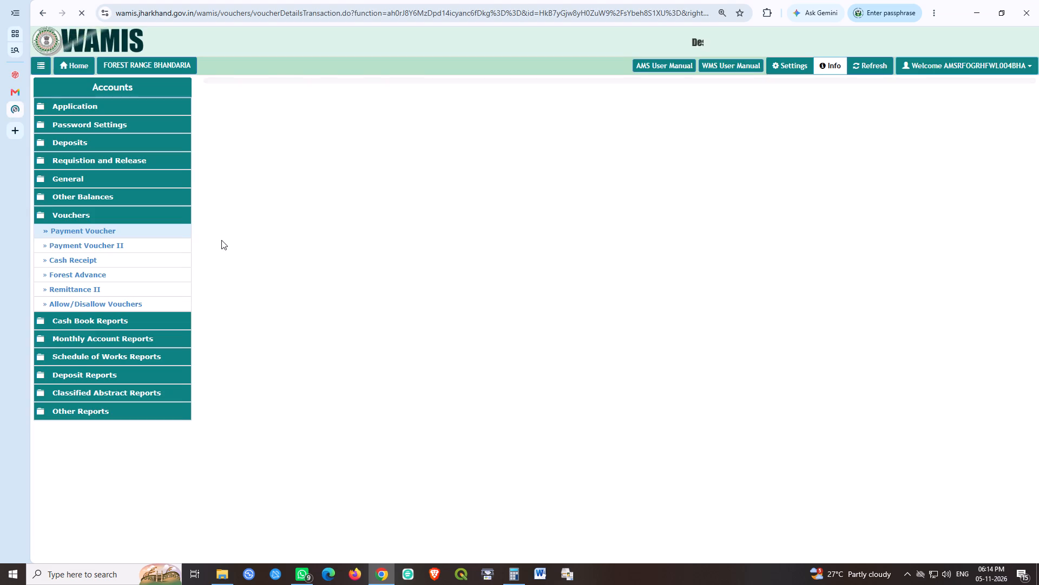
pyautogui.write('47')
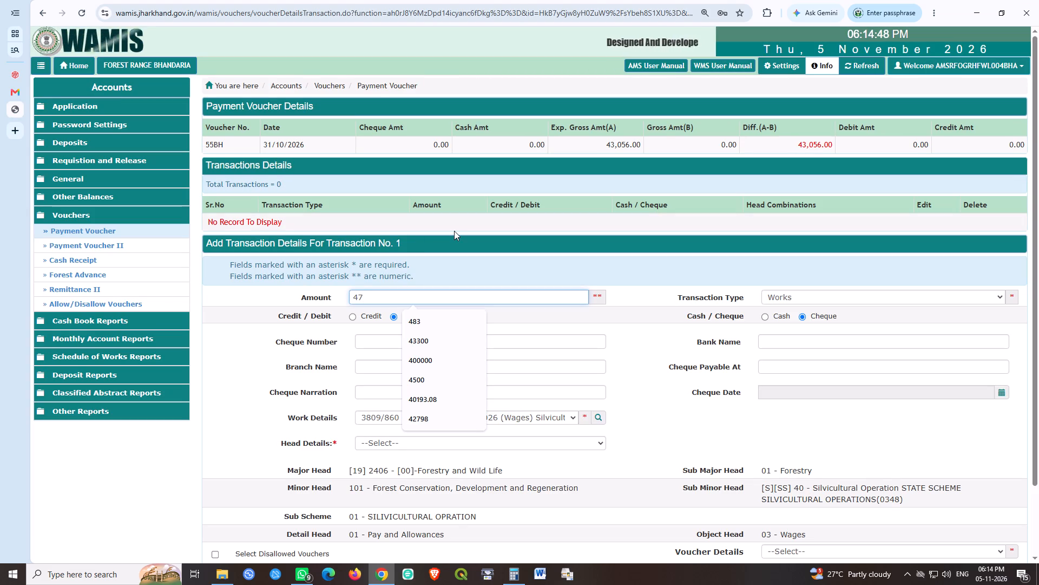
pyautogui.press('BackSpace')
pyautogui.write('3056')
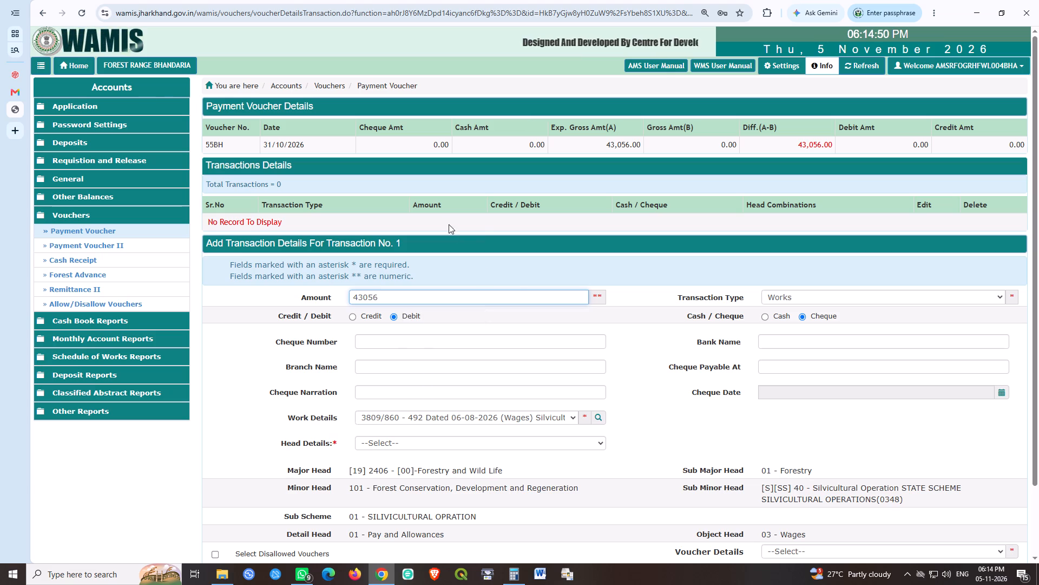
pyautogui.click(756, 314)
pyautogui.click(769, 314)
pyautogui.click(510, 339)
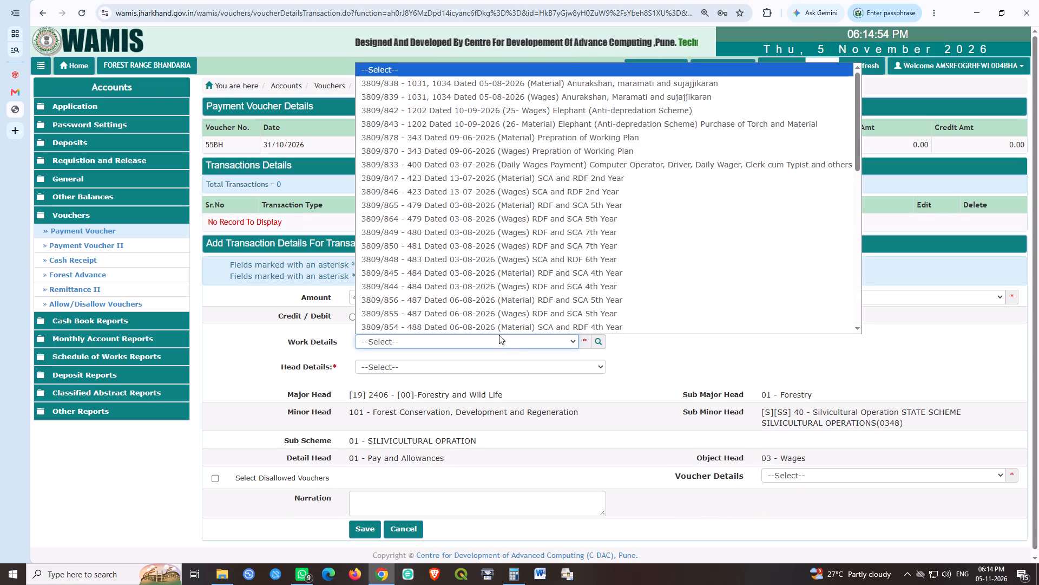
pyautogui.scroll(-1, 449, 285)
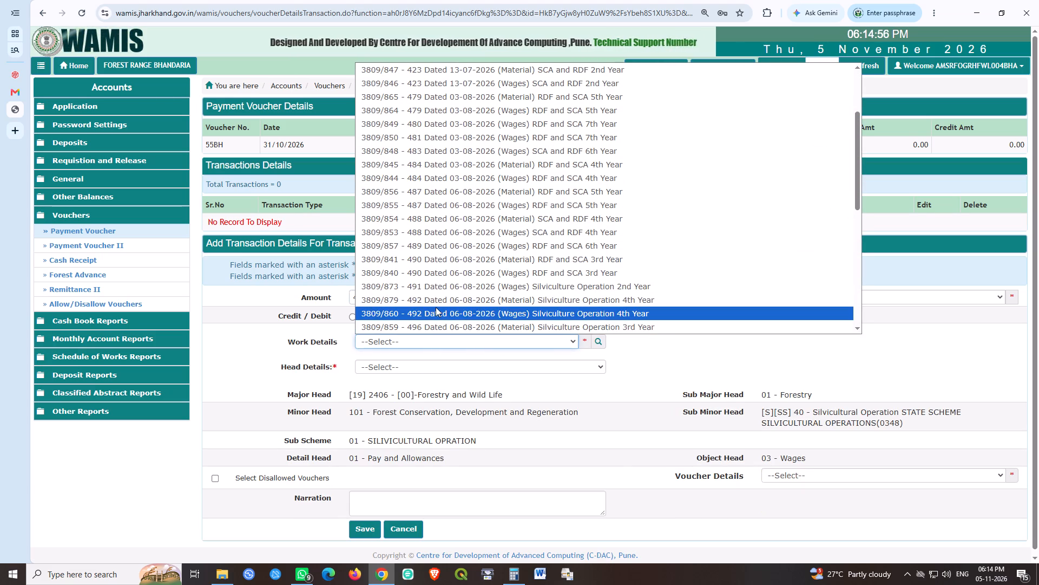
pyautogui.click(436, 307)
pyautogui.click(411, 372)
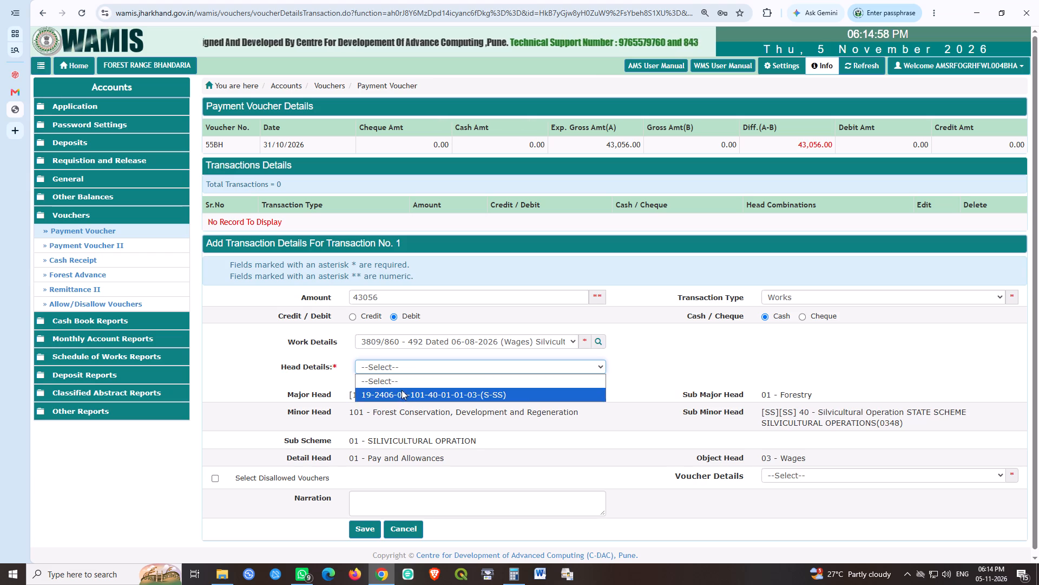
pyautogui.click(402, 390)
pyautogui.click(361, 532)
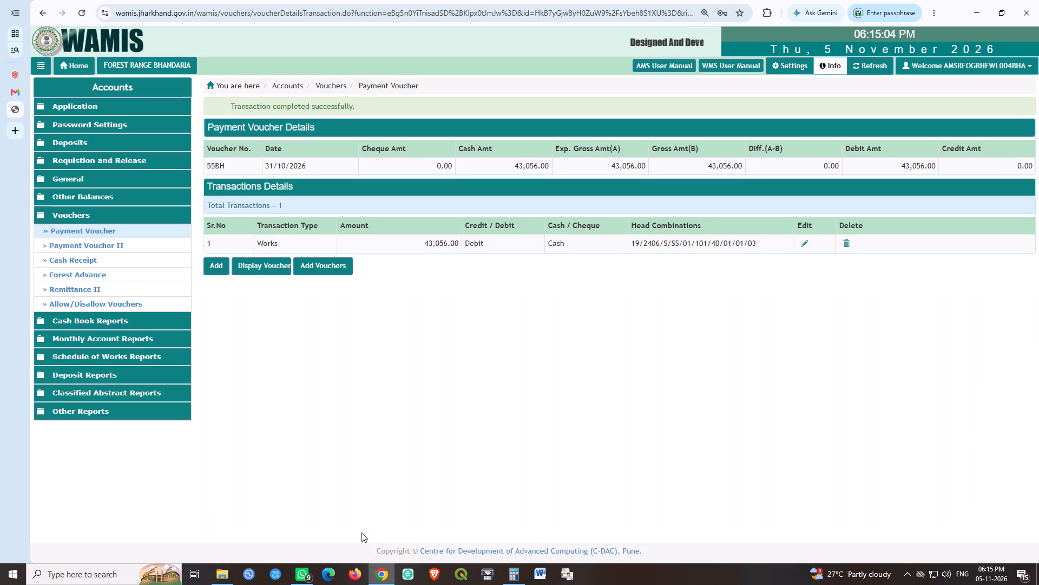
# Create and save payment voucher 56BH dated 31 October 2026 with an expected gross amount of 38844.
pyautogui.click(373, 349)
pyautogui.click(339, 260)
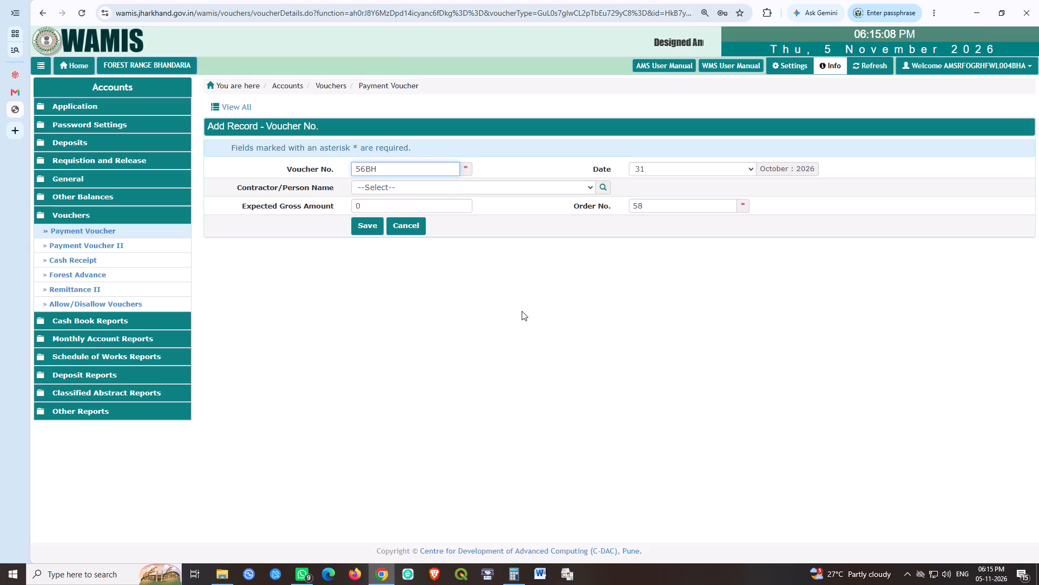
pyautogui.press('Tab')
pyautogui.press('Tab')
pyautogui.press('Tab')
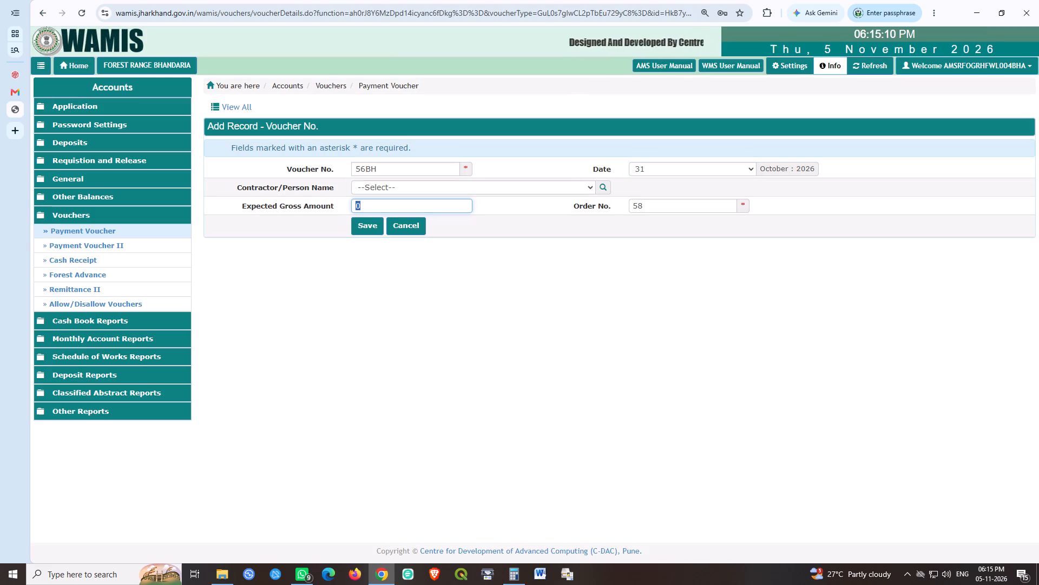
pyautogui.write('38')
pyautogui.write('844')
pyautogui.click(372, 229)
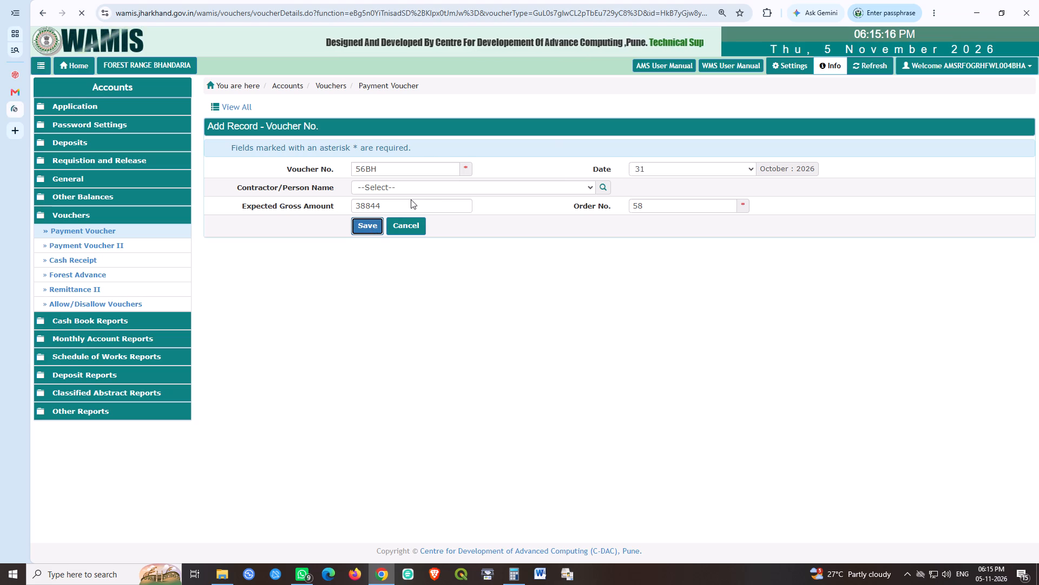
pyautogui.click(216, 241)
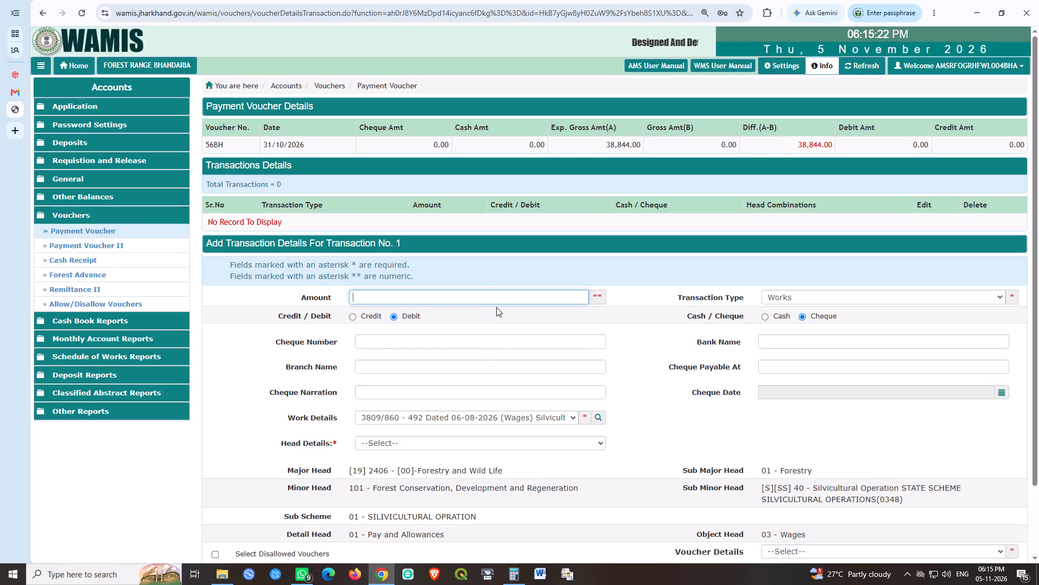
pyautogui.write('38844')
pyautogui.press('Tab')
pyautogui.press('Tab')
pyautogui.press('Tab')
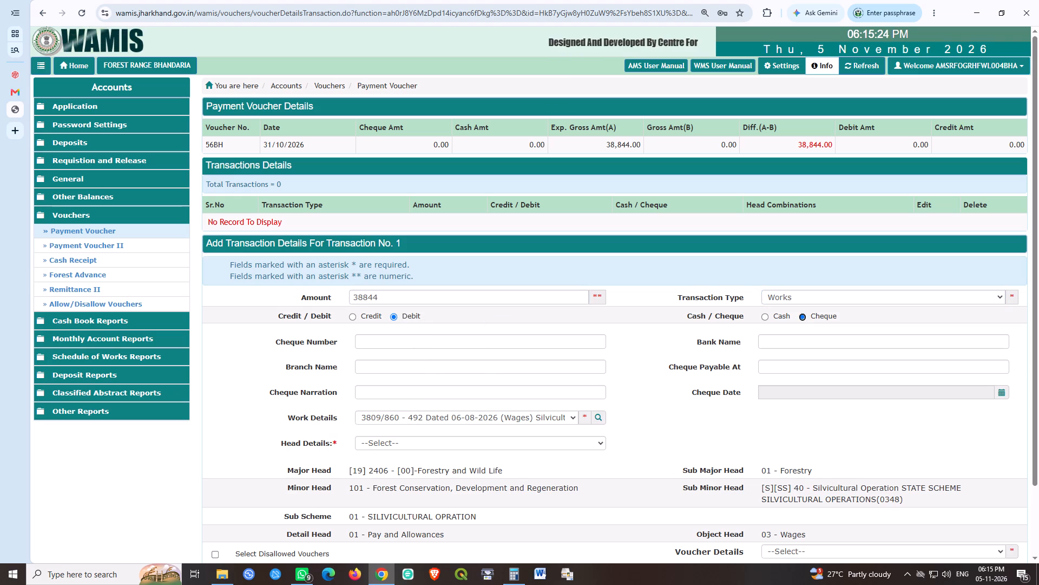
pyautogui.press('Left')
pyautogui.click(485, 338)
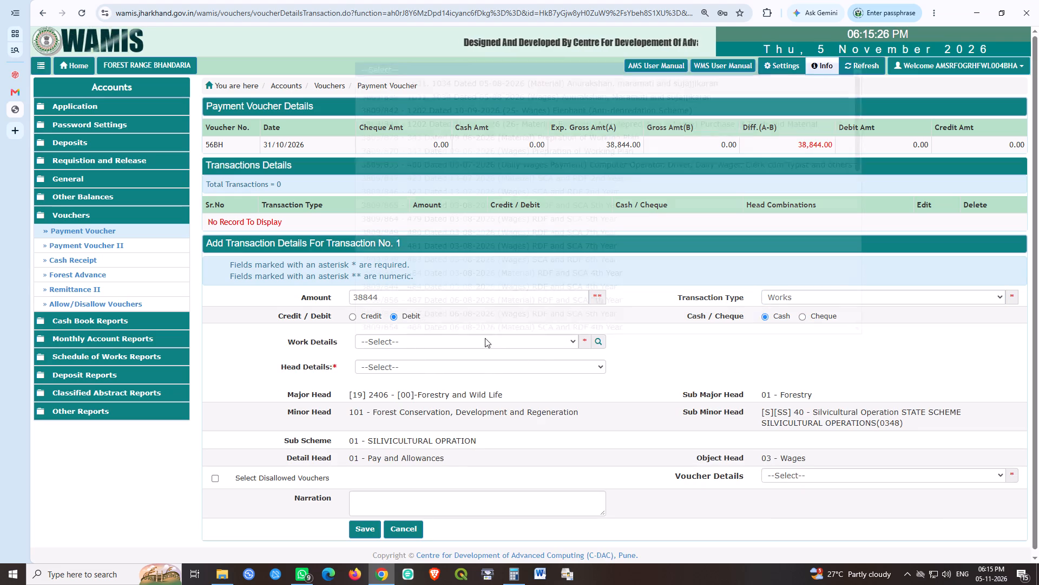
pyautogui.scroll(-1, 490, 256)
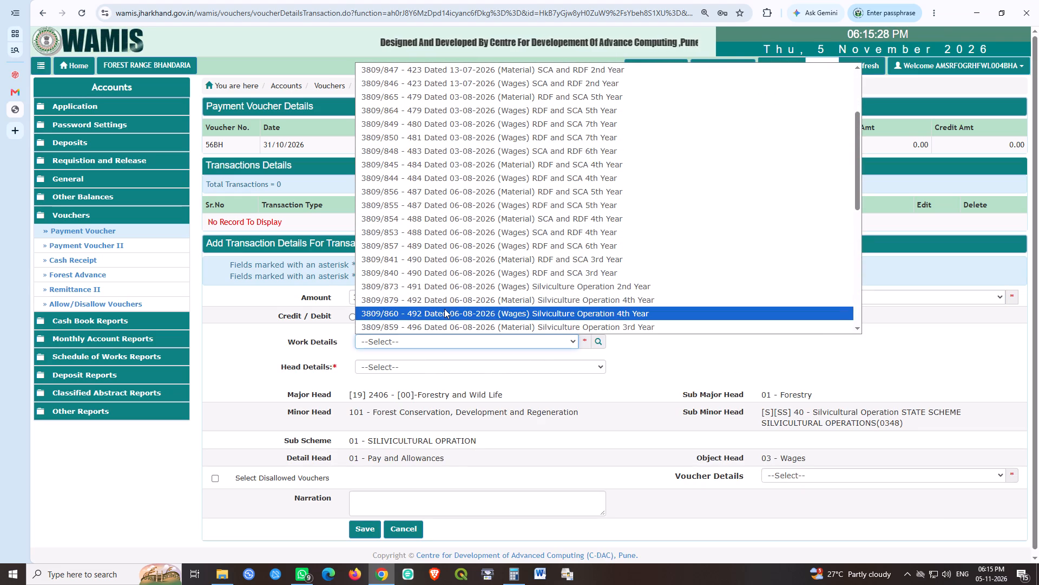
pyautogui.click(444, 309)
pyautogui.click(435, 366)
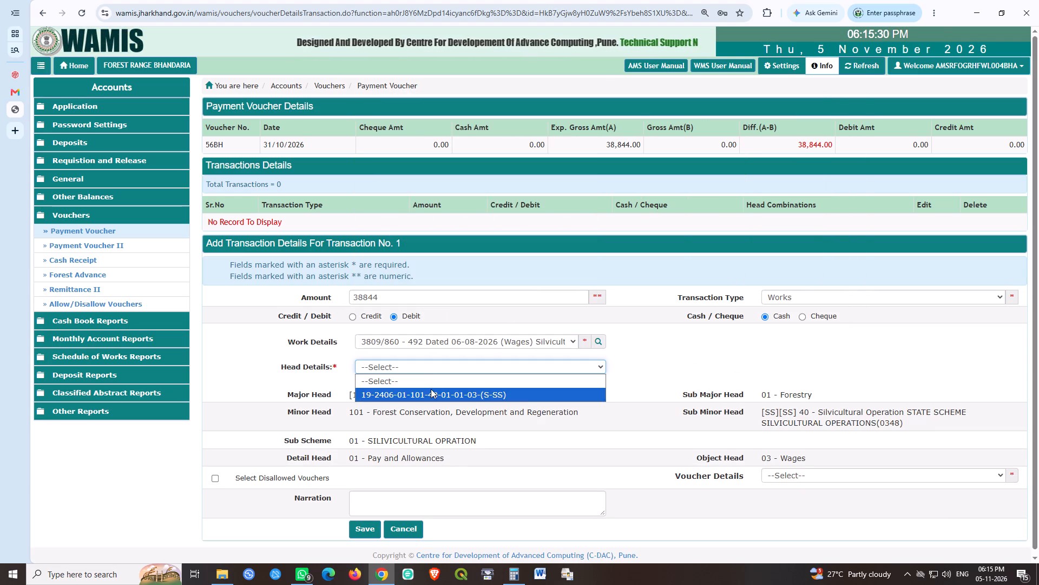
pyautogui.click(431, 389)
pyautogui.click(367, 524)
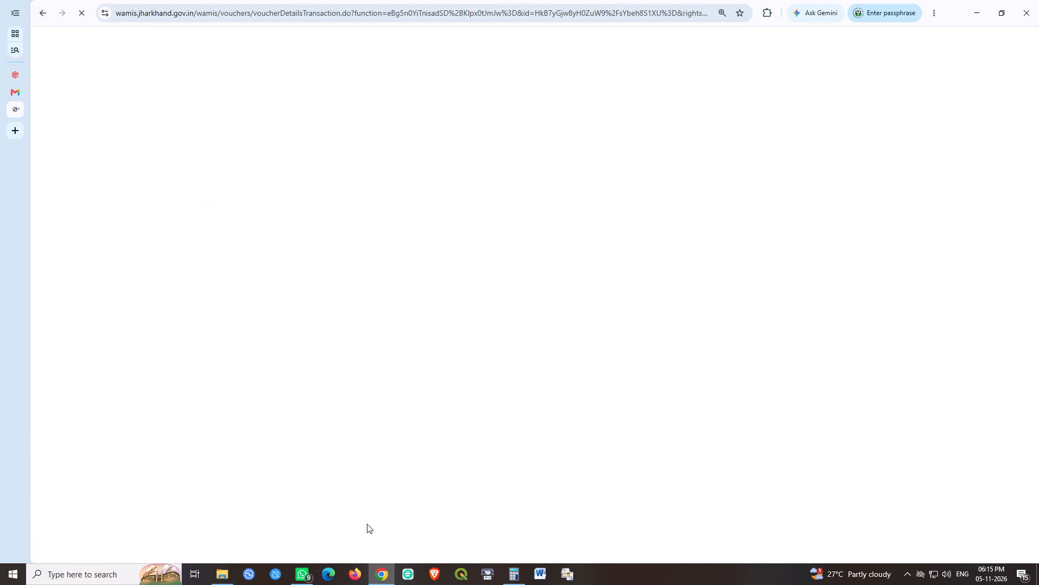
# Create and save payment voucher 60BH dated 31 October 2026 with an expected gross amount of 149760.
pyautogui.click(328, 271)
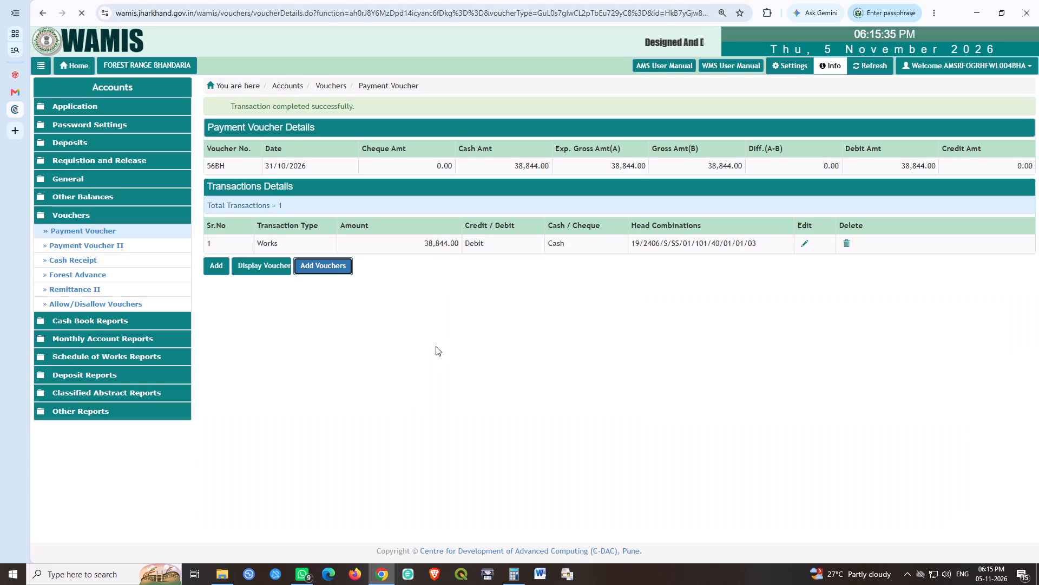
pyautogui.hotkey('shift', 'Right')
pyautogui.hotkey('shift', 'Right')
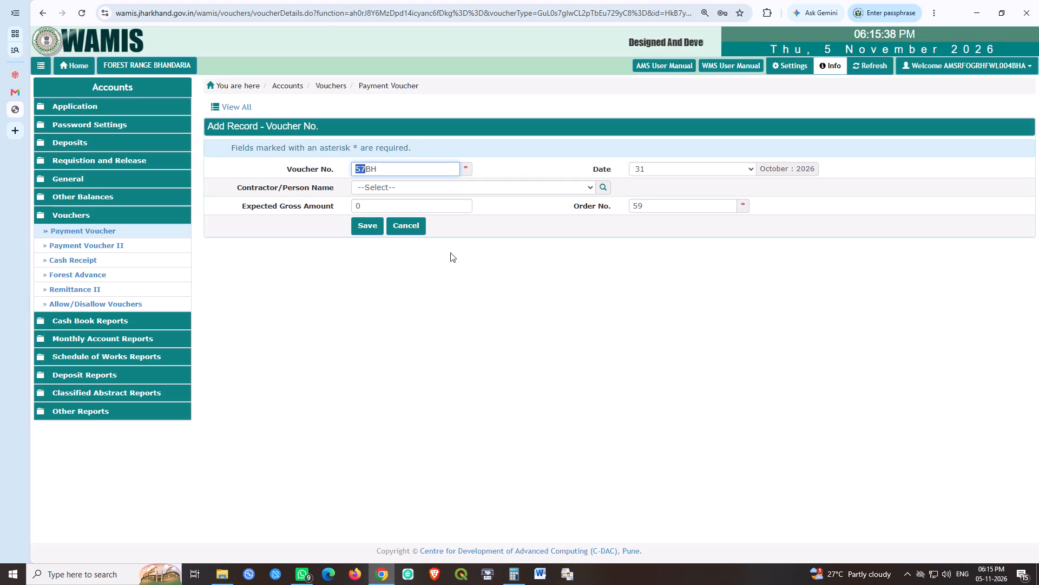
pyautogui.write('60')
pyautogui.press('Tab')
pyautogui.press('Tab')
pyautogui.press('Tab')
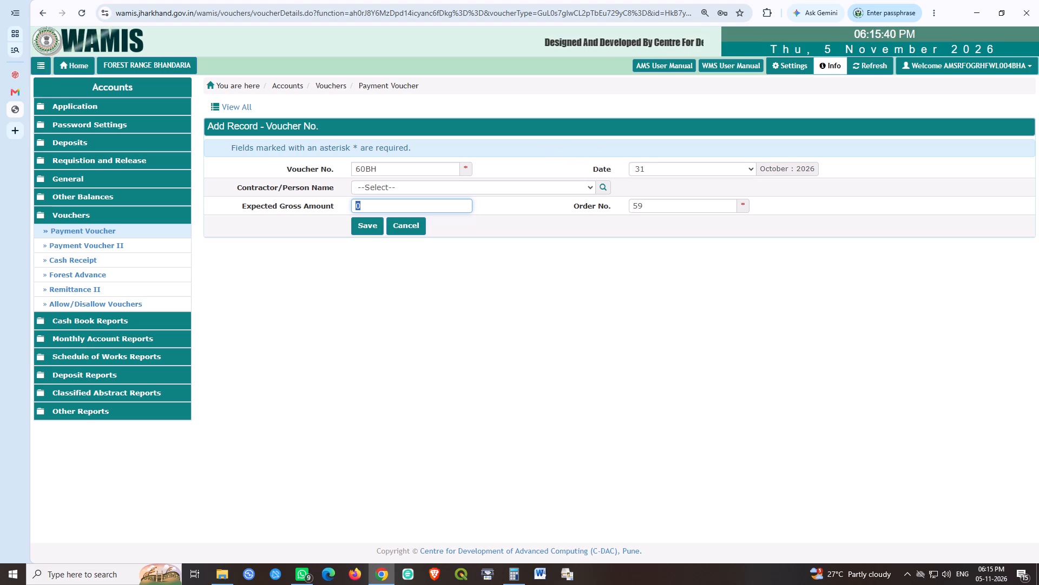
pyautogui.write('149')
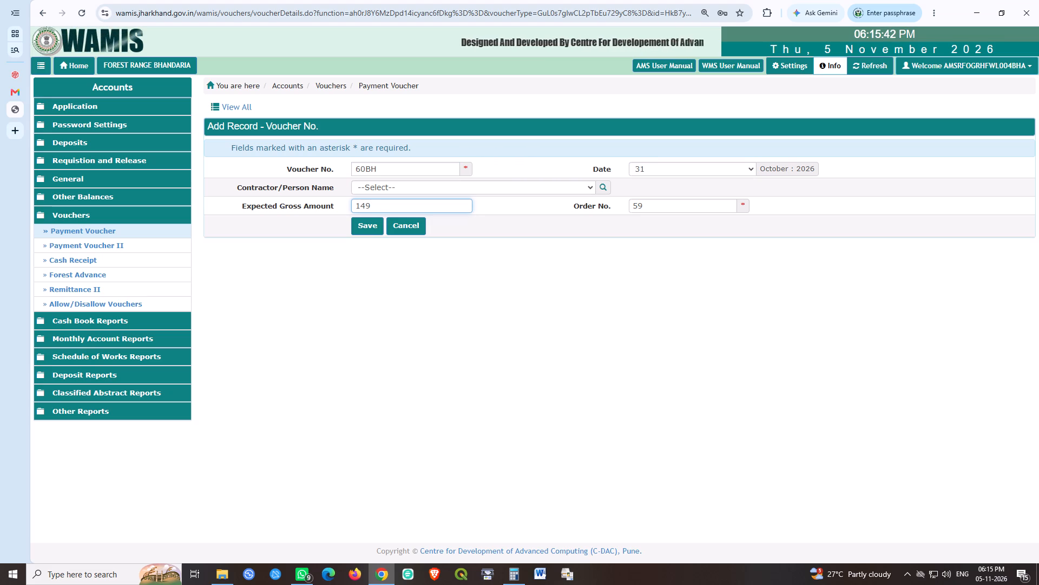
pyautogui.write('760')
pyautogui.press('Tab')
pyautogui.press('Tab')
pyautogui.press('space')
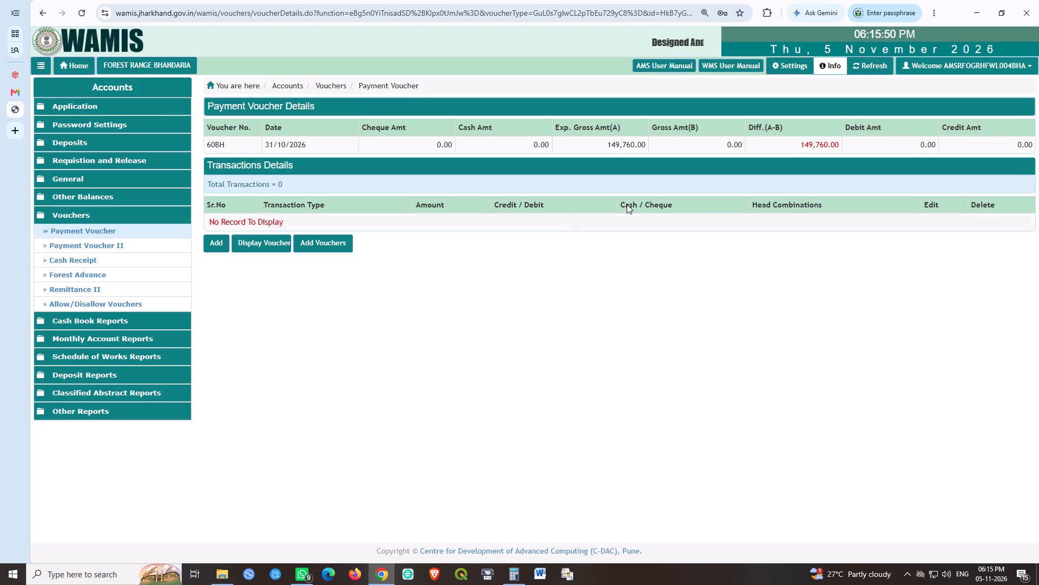
pyautogui.click(214, 242)
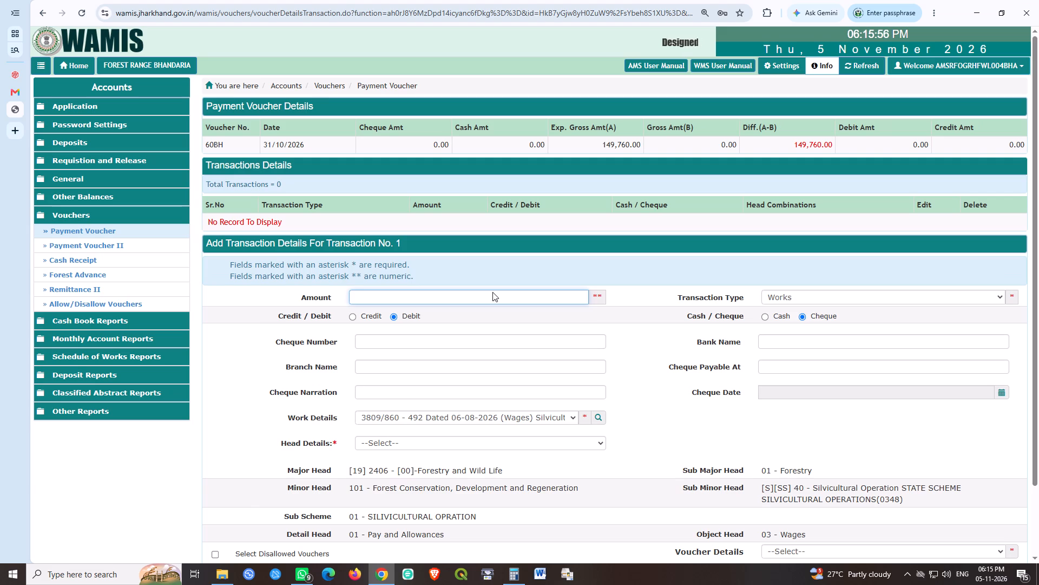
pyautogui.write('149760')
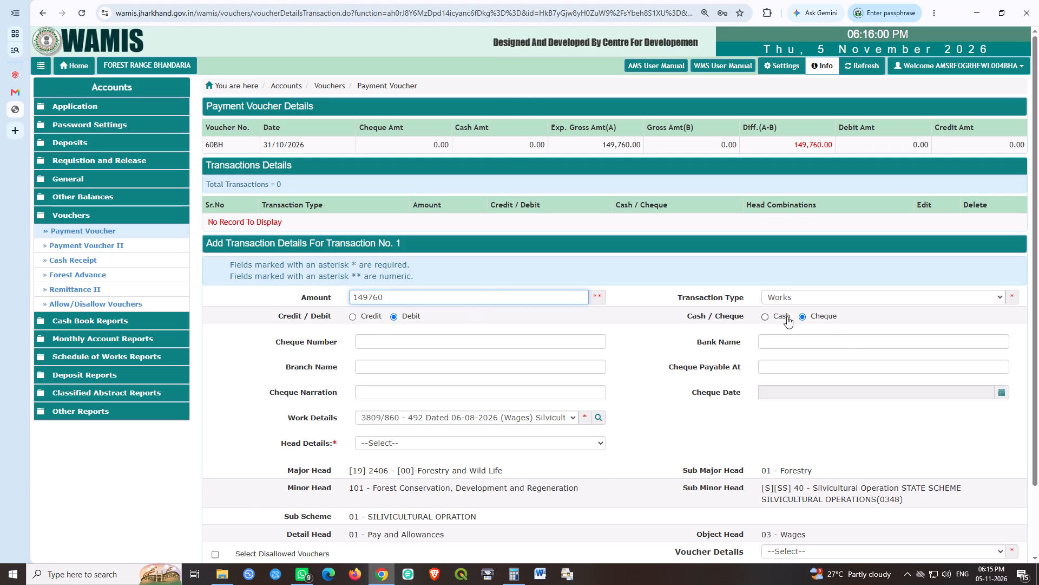
pyautogui.click(787, 316)
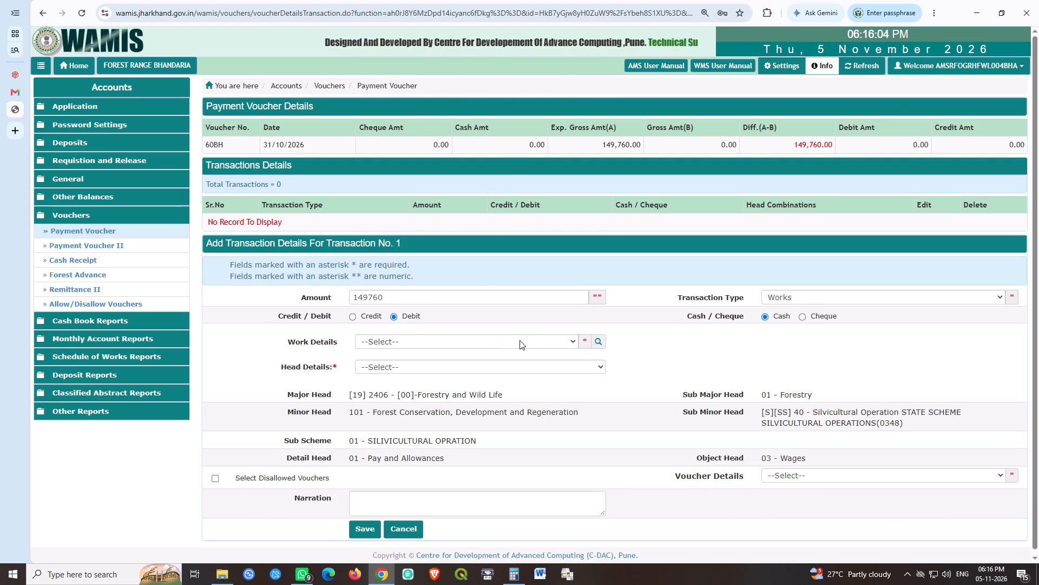
pyautogui.click(519, 340)
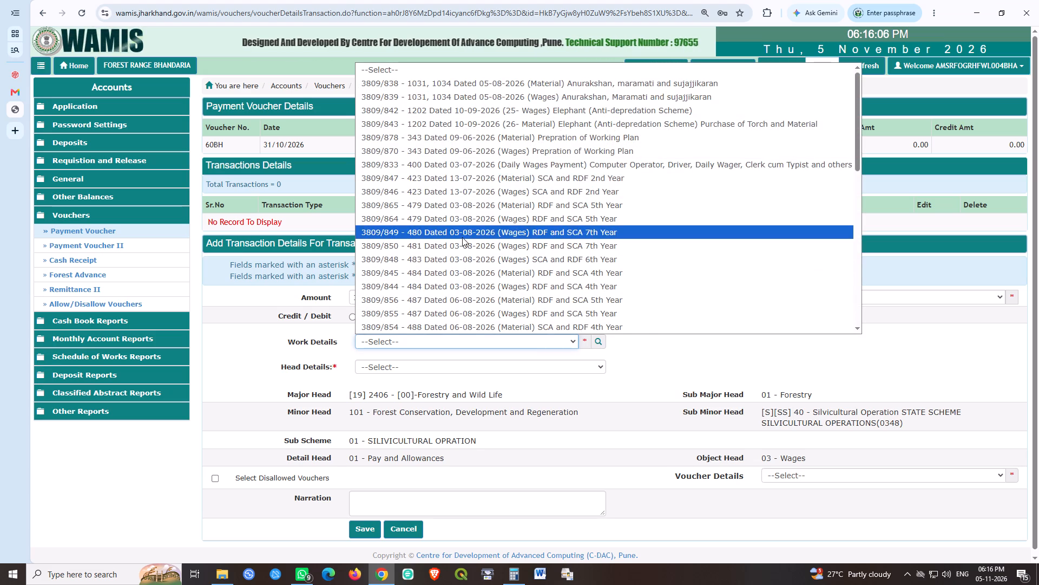
pyautogui.scroll(-1, 462, 237)
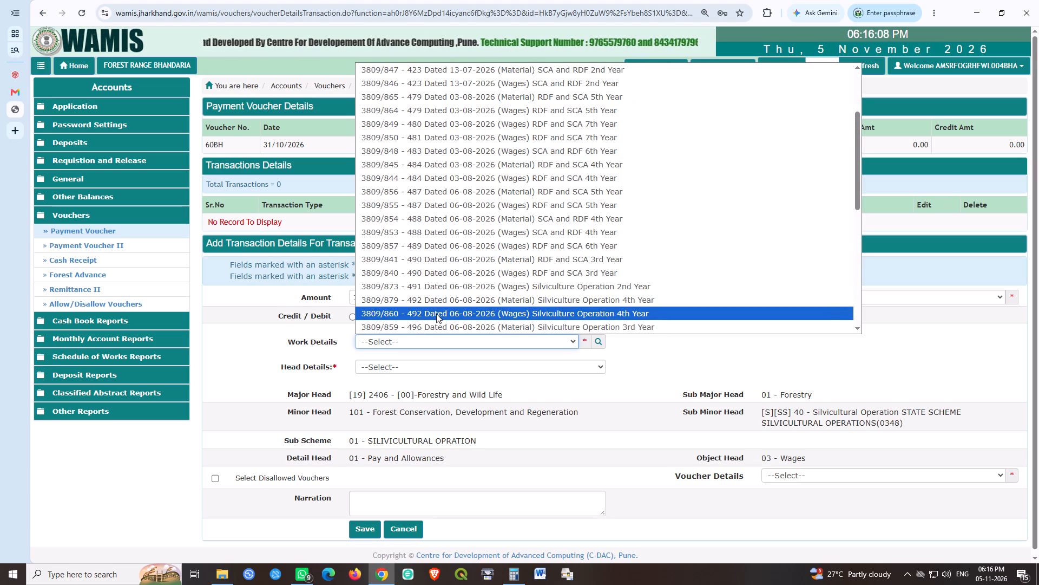
pyautogui.click(436, 314)
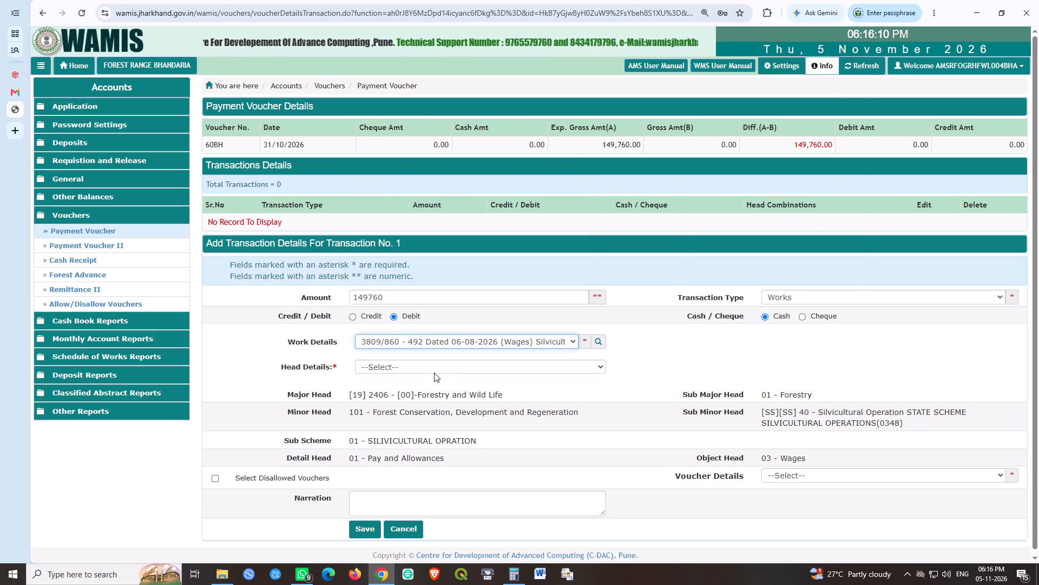
pyautogui.click(434, 373)
pyautogui.click(417, 390)
pyautogui.click(358, 525)
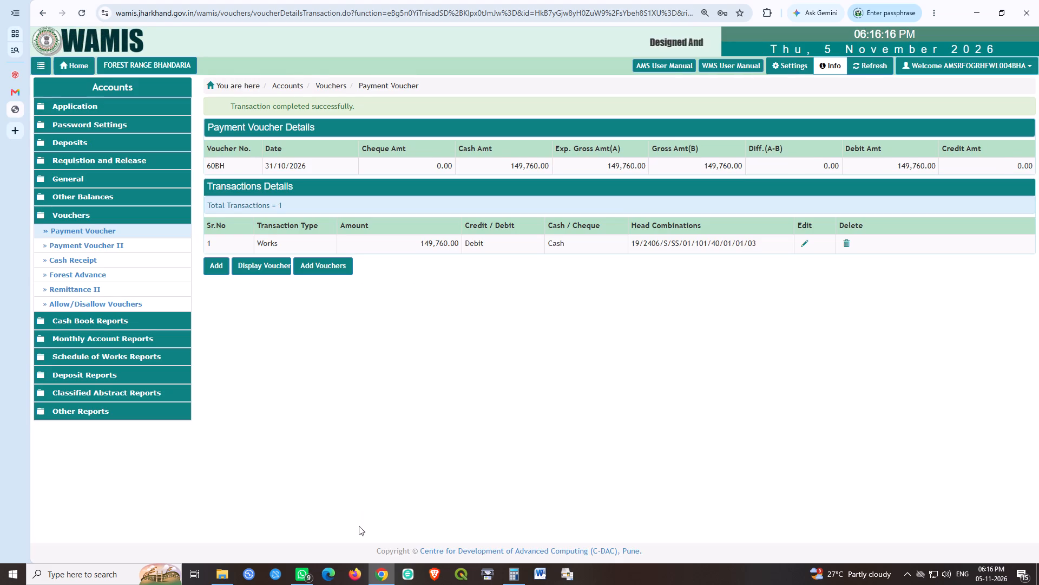
# Create and save payment voucher 2BH(P)5 dated 31 October 2026 with an expected gross amount of 40000.
pyautogui.click(341, 277)
pyautogui.click(337, 268)
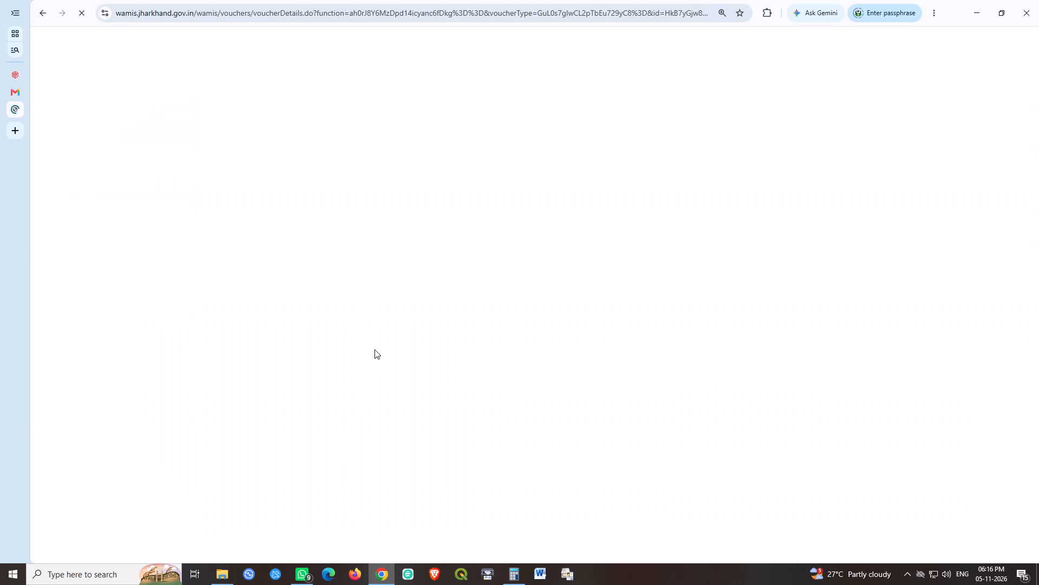
pyautogui.hotkey('shift', 'Right')
pyautogui.hotkey('shift', 'Right')
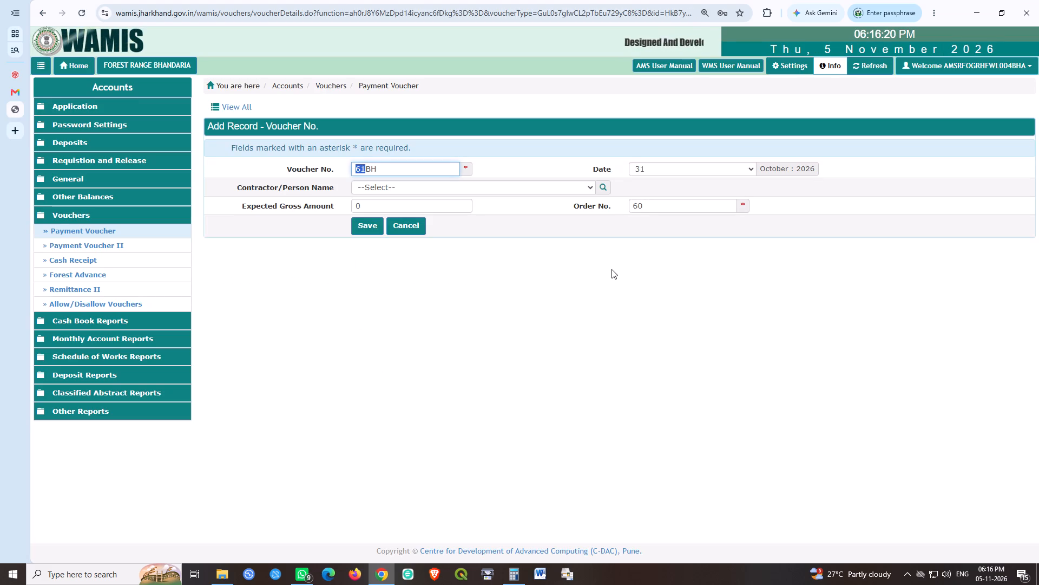
pyautogui.press('2')
pyautogui.press('Right')
pyautogui.press('Right')
pyautogui.press('Down')
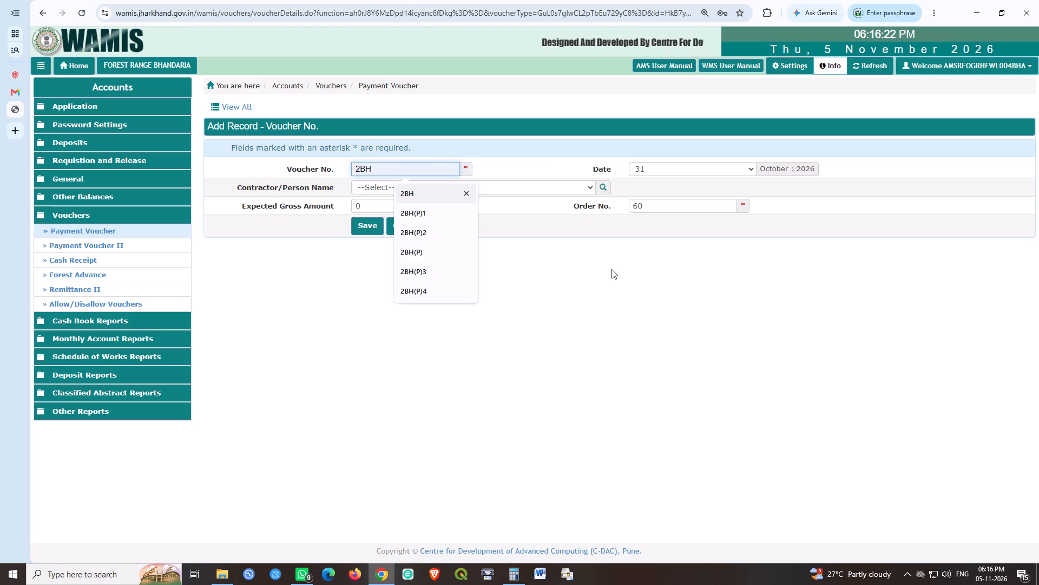
pyautogui.press('Down')
pyautogui.press('Down')
pyautogui.press('Down')
pyautogui.press('Down')
pyautogui.press('Down')
pyautogui.press('Down')
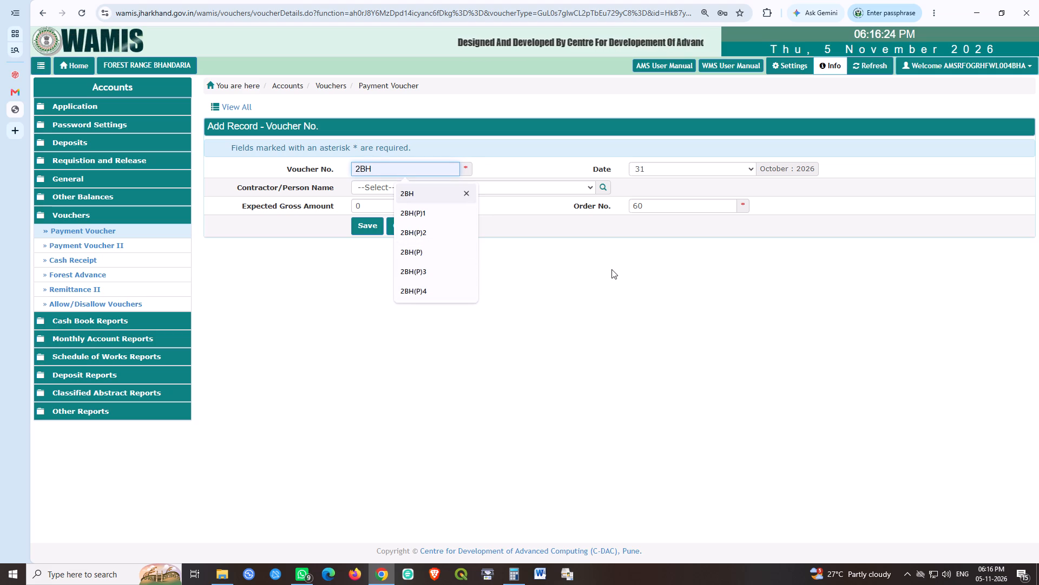
pyautogui.press('Down')
pyautogui.press('Down')
pyautogui.press('Down')
pyautogui.press('Down')
pyautogui.press('Down')
pyautogui.press('Return')
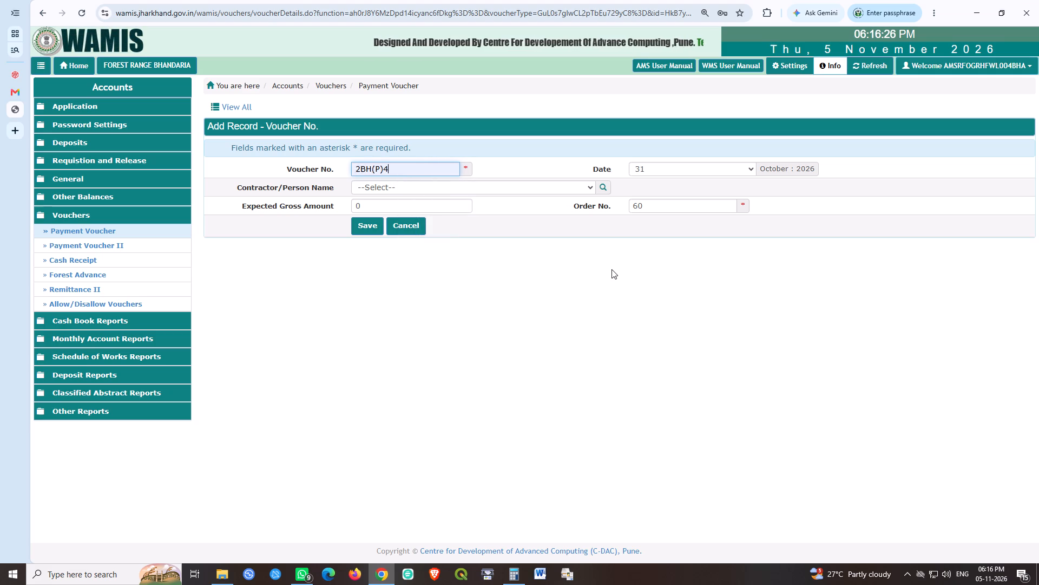
pyautogui.hotkey('shift', 'Left')
pyautogui.press('5')
pyautogui.press('Tab')
pyautogui.press('Tab')
pyautogui.press('Tab')
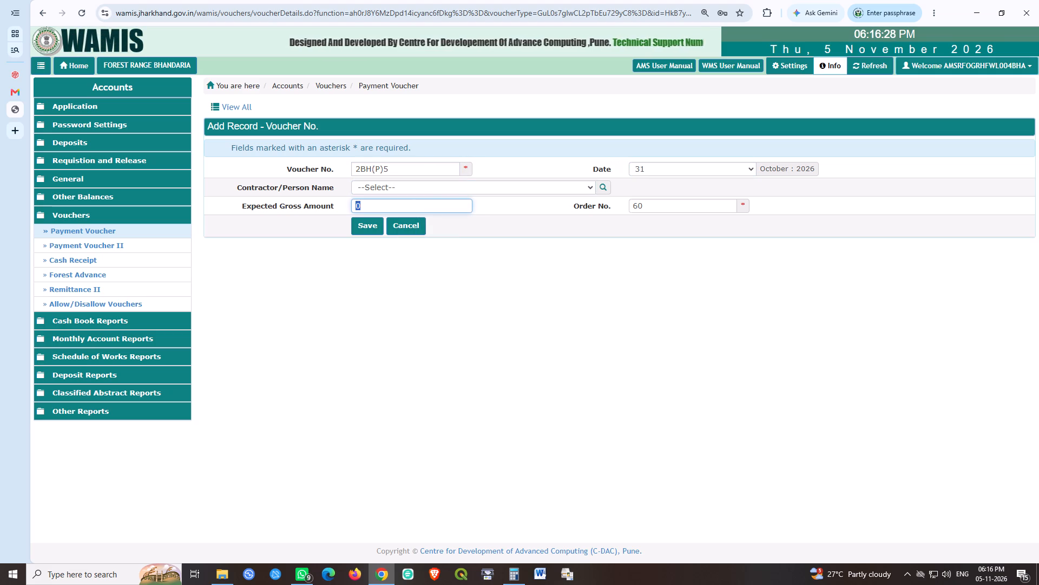
pyautogui.write('40000')
pyautogui.click(348, 225)
pyautogui.click(373, 219)
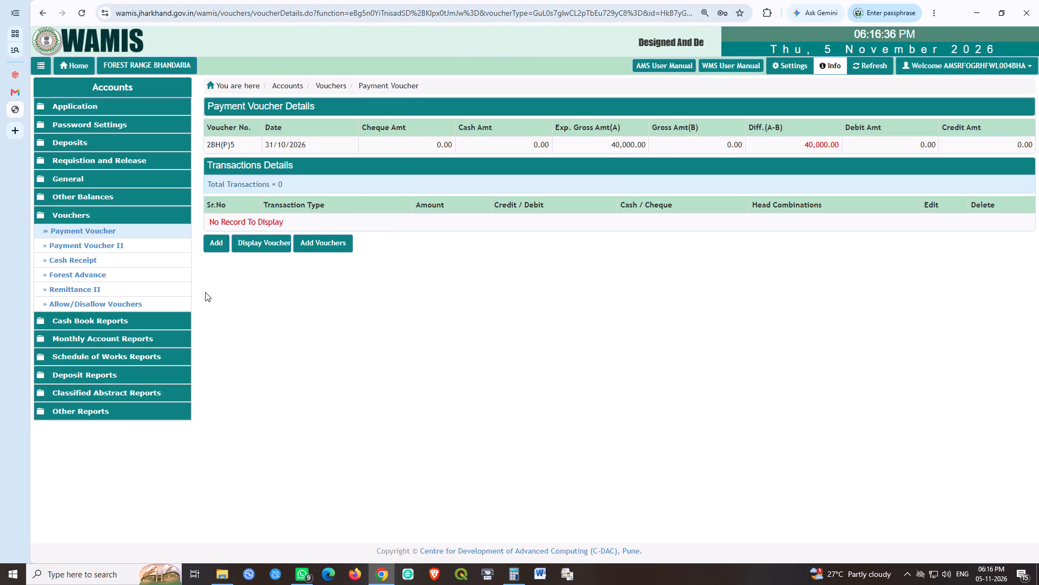
pyautogui.click(214, 246)
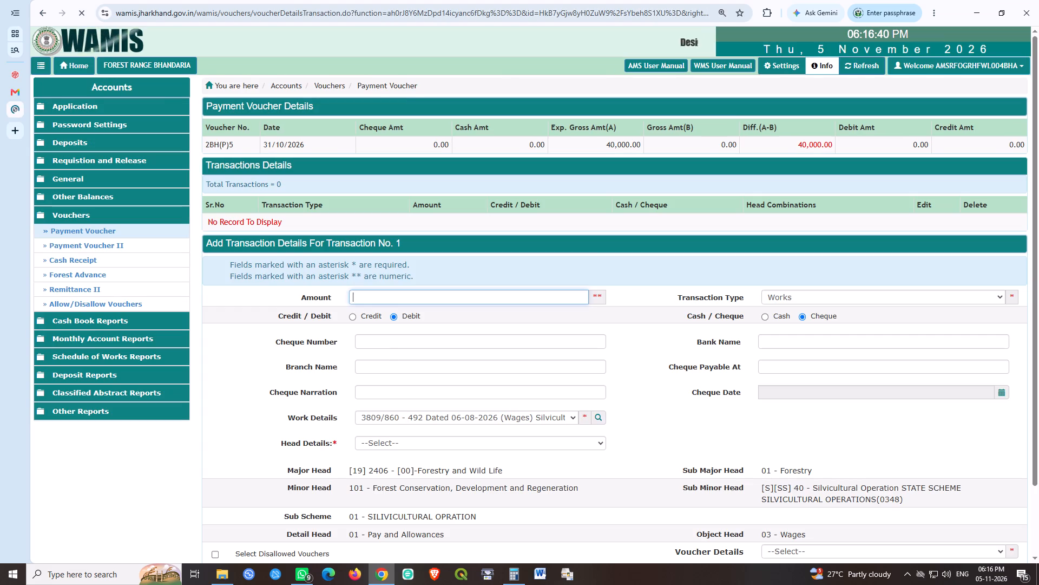
pyautogui.write('40000')
pyautogui.press('Tab')
pyautogui.press('Tab')
pyautogui.press('Tab')
pyautogui.press('Left')
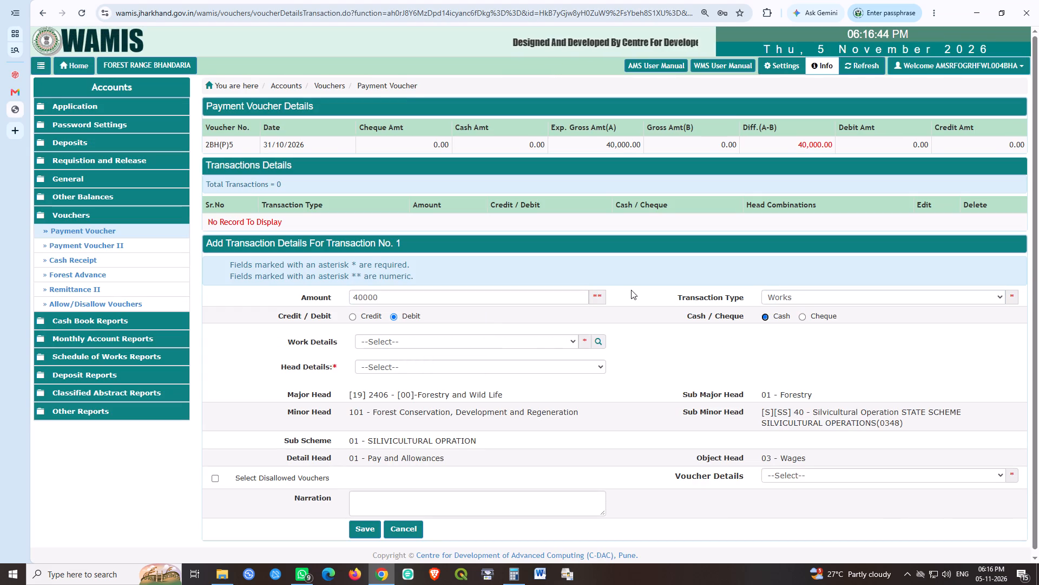
pyautogui.click(454, 333)
pyautogui.click(437, 344)
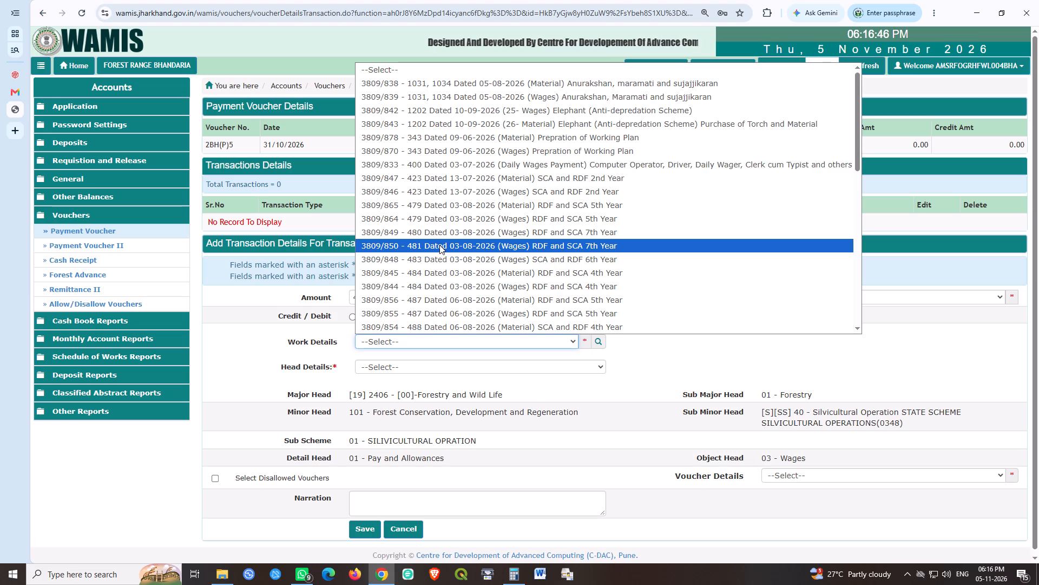
pyautogui.scroll(-1, 440, 244)
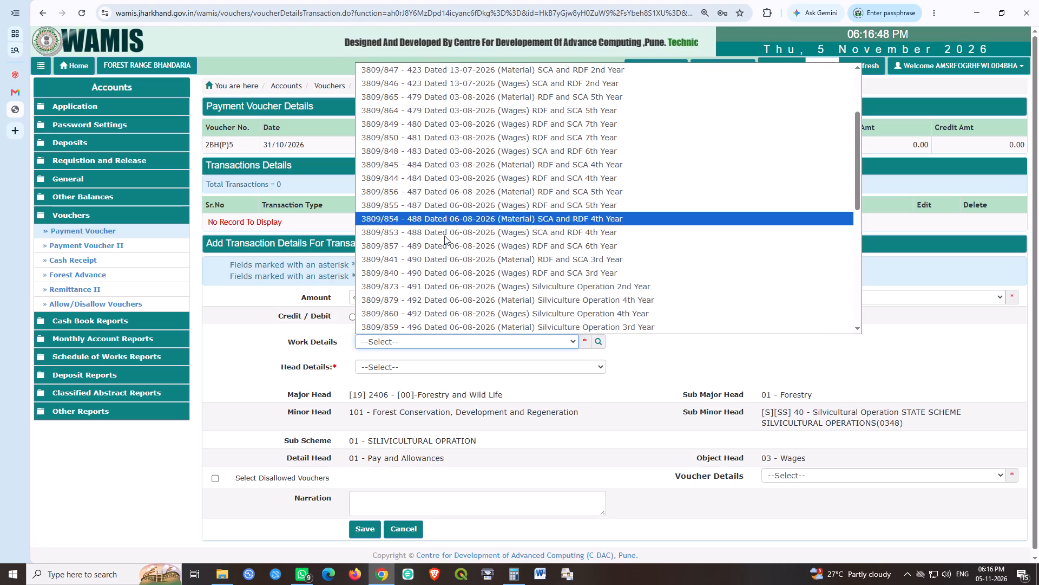
pyautogui.click(439, 300)
pyautogui.click(459, 373)
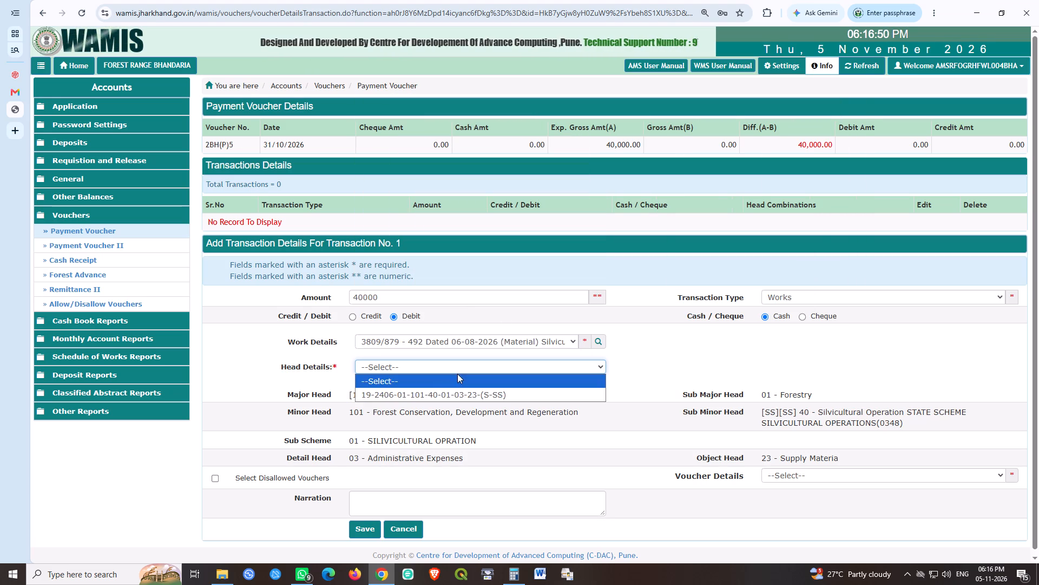
pyautogui.click(434, 393)
pyautogui.click(580, 387)
pyautogui.scroll(-1, 548, 408)
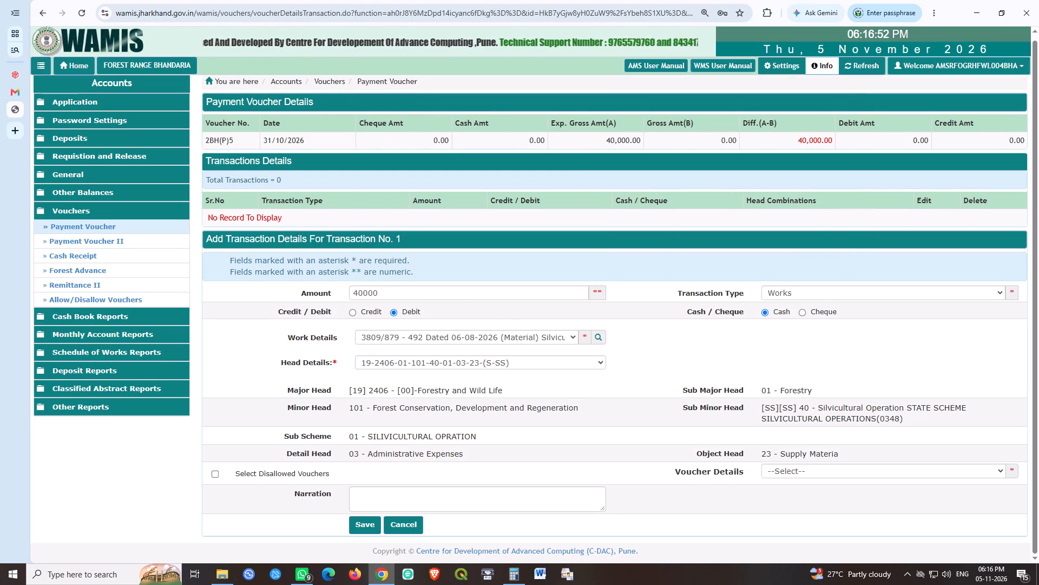
pyautogui.click(354, 528)
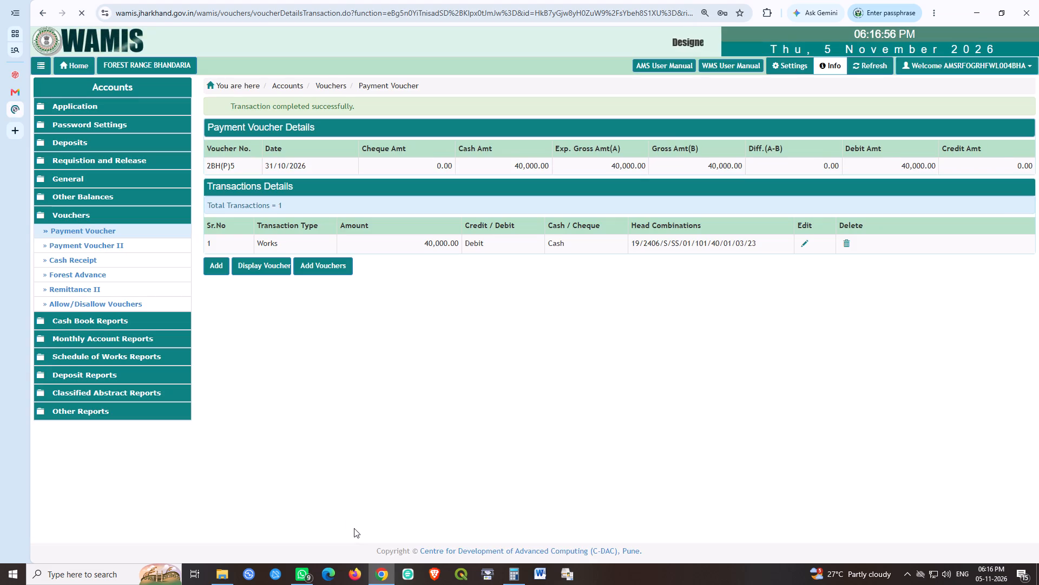
# Fill in a new payment voucher 68BH(P) dated 31 October 2026 with an expected gross amount of 21200 and try to save it.
pyautogui.click(334, 269)
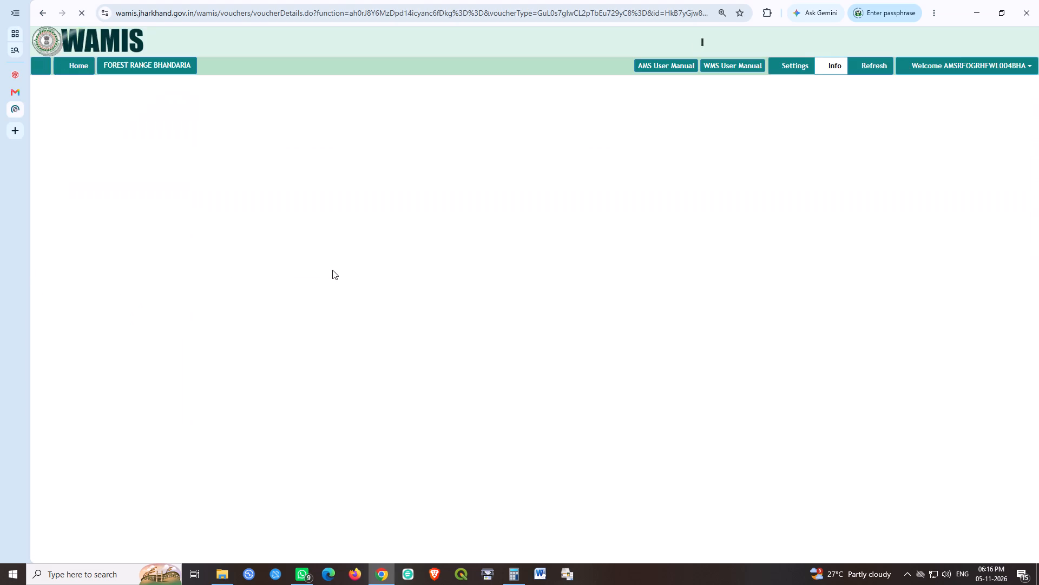
pyautogui.hotkey('shift', 'Right')
pyautogui.hotkey('shift', 'Right')
pyautogui.hotkey('shift', 'Left')
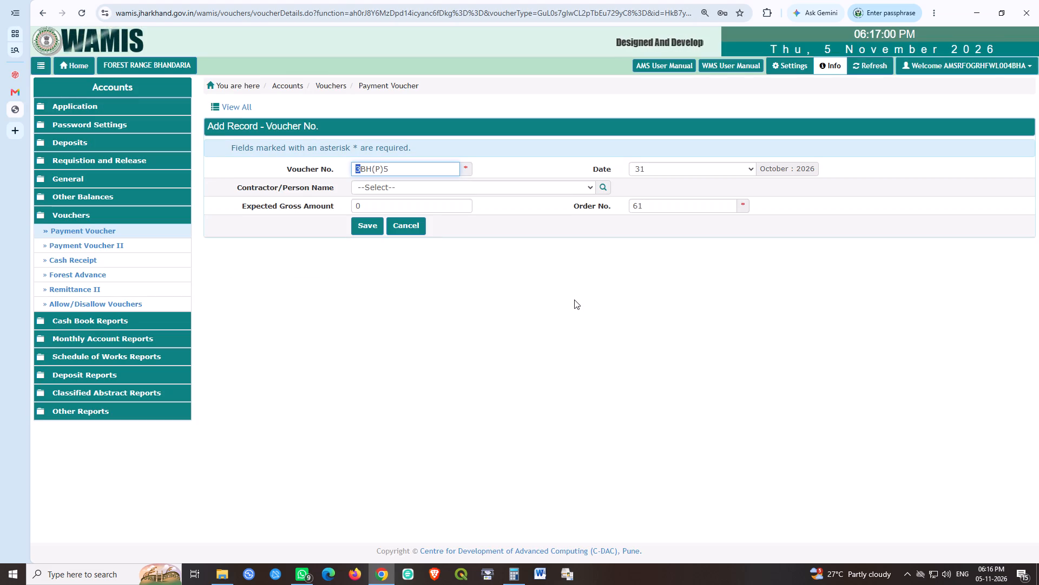
pyautogui.write('68')
pyautogui.press('Right')
pyautogui.press('Right')
pyautogui.press('Right')
pyautogui.press('Right')
pyautogui.press('Right')
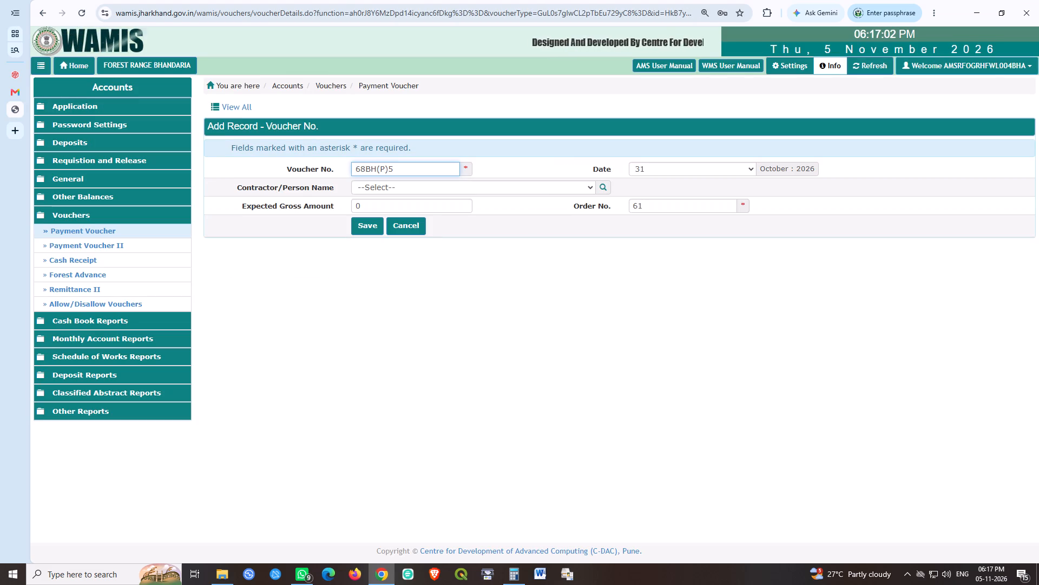
pyautogui.press('Delete')
pyautogui.press('Down')
pyautogui.press('Tab')
pyautogui.press('Tab')
pyautogui.press('Tab')
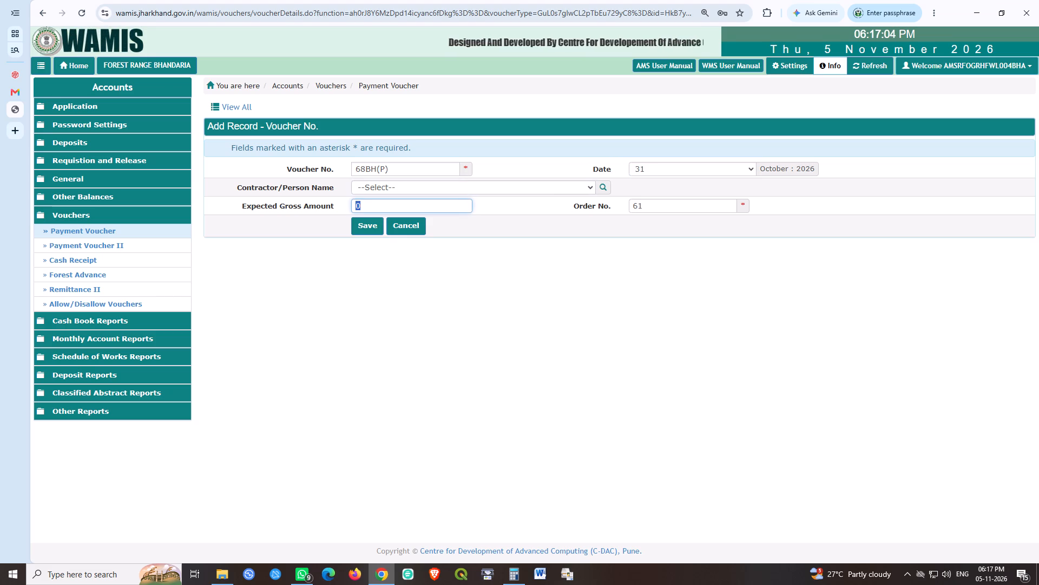
pyautogui.write('21200')
pyautogui.press('Tab')
pyautogui.press('Tab')
pyautogui.press('space')
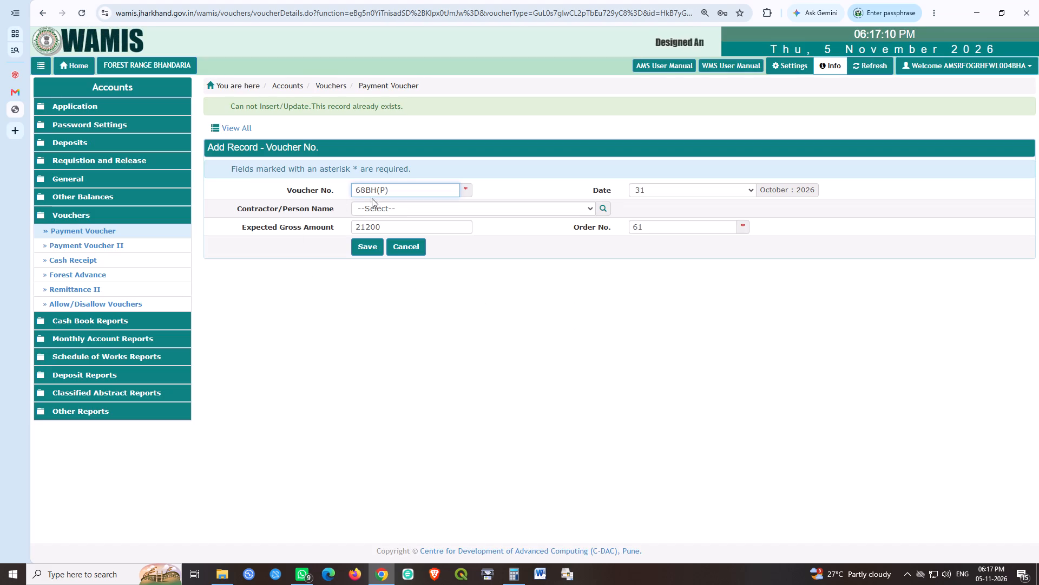
# Change the voucher number to 68BH(P)1 and save the voucher.
pyautogui.click(423, 189)
pyautogui.press('1')
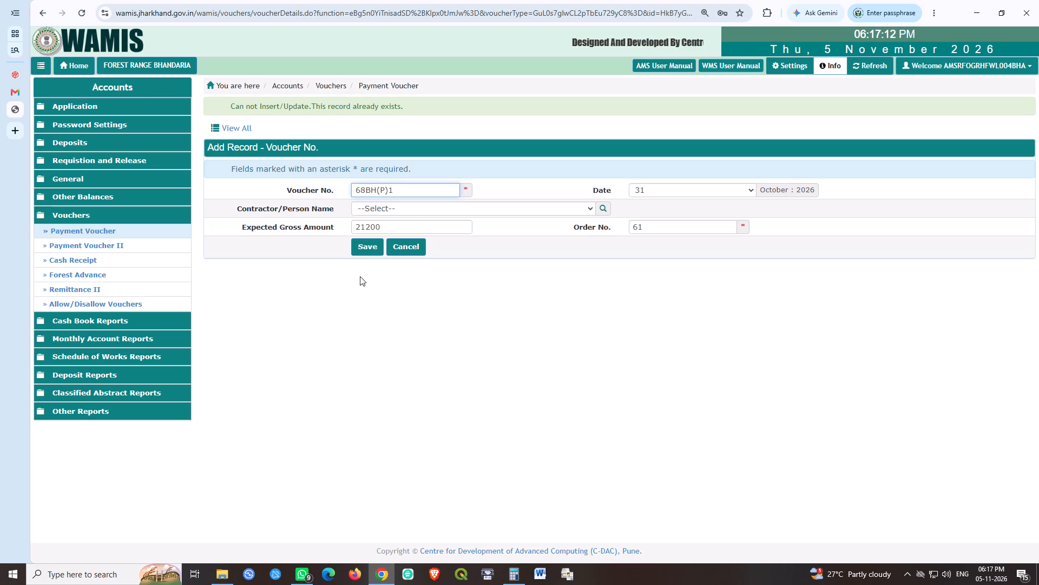
pyautogui.click(359, 255)
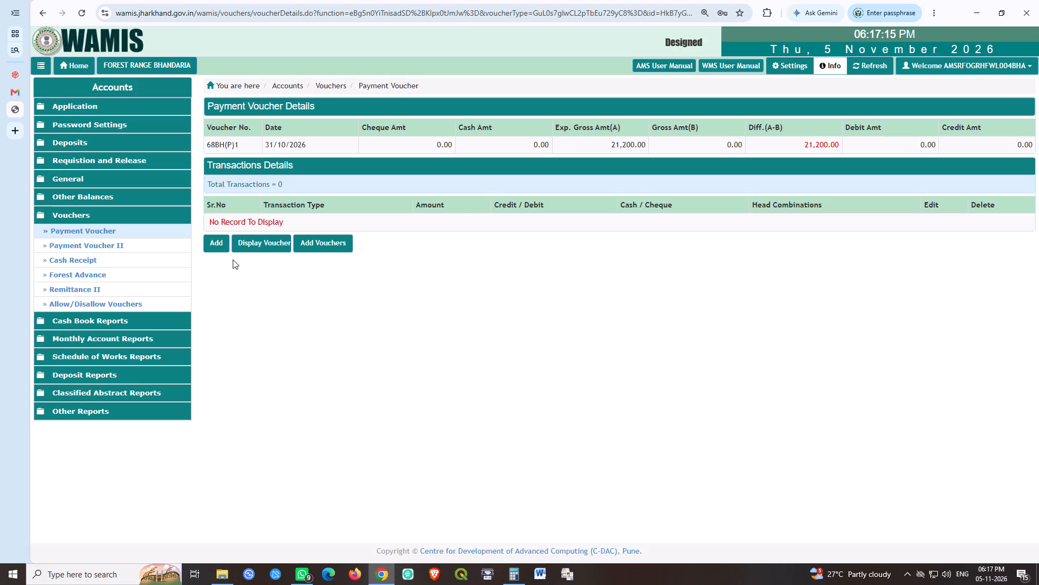
pyautogui.click(209, 245)
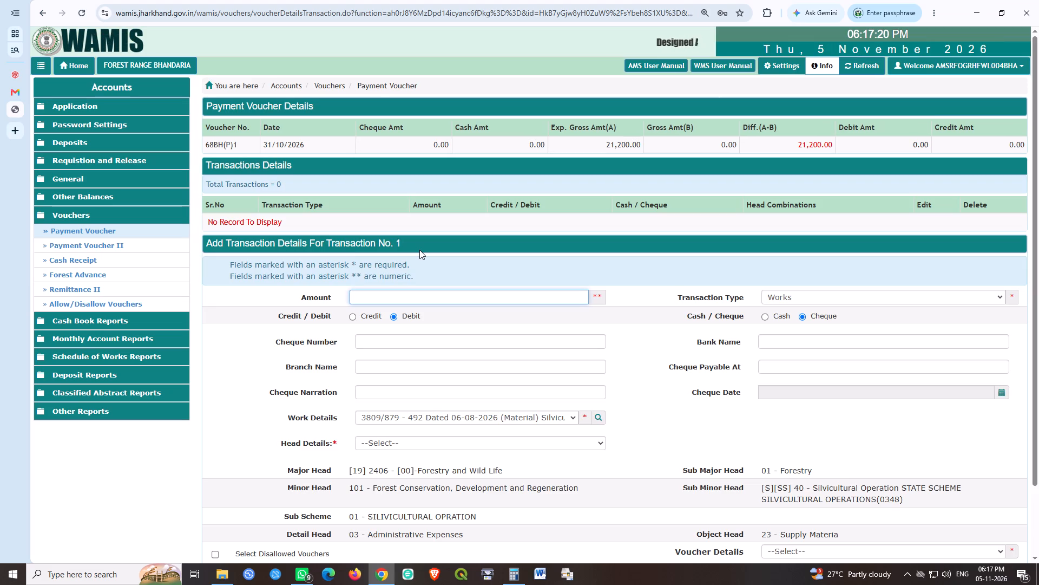
pyautogui.write('21200')
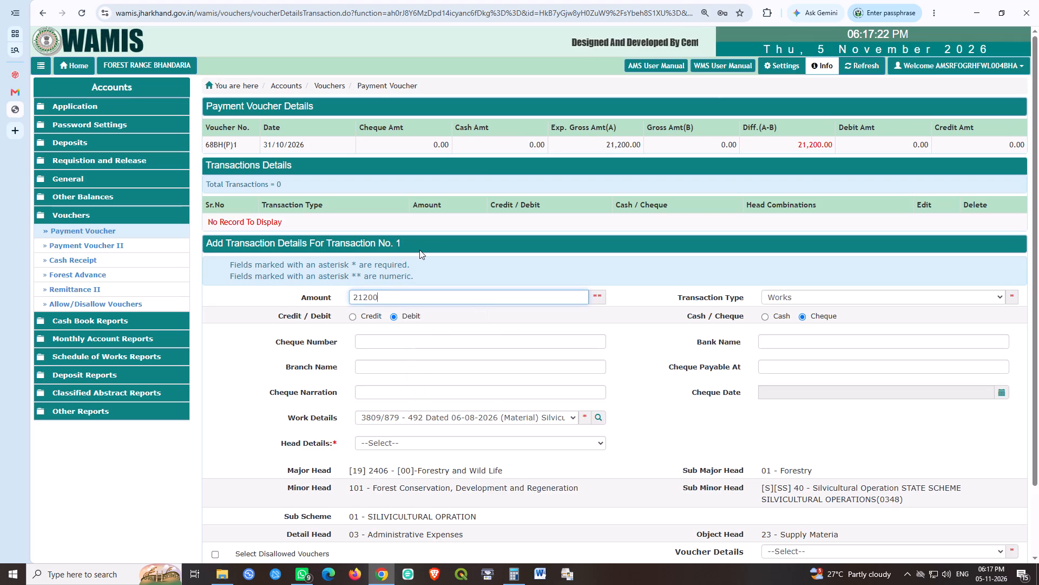
pyautogui.press('Tab')
pyautogui.press('Tab')
pyautogui.press('Tab')
pyautogui.press('Left')
pyautogui.click(411, 344)
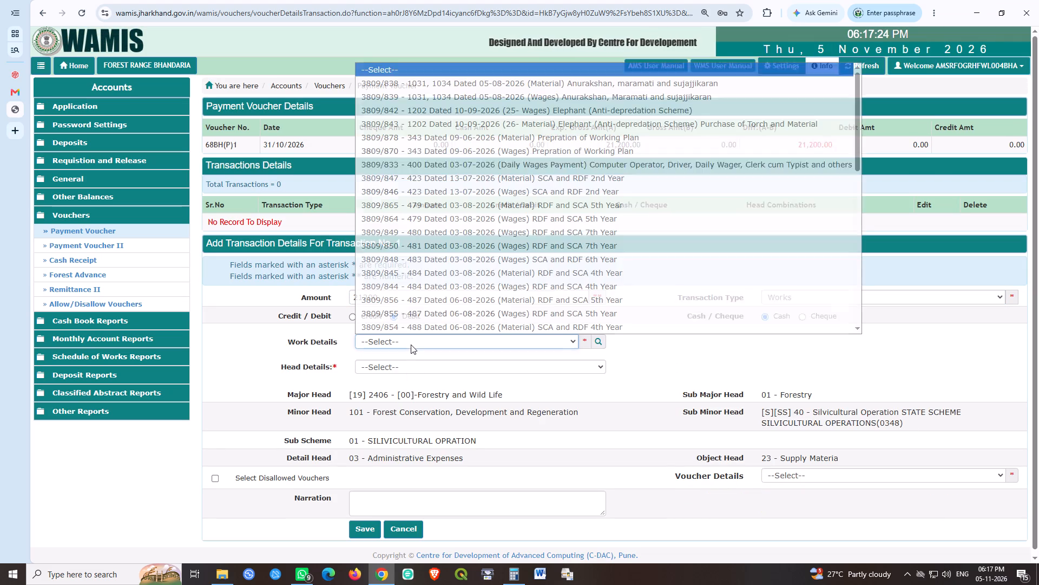
pyautogui.scroll(-1, 440, 282)
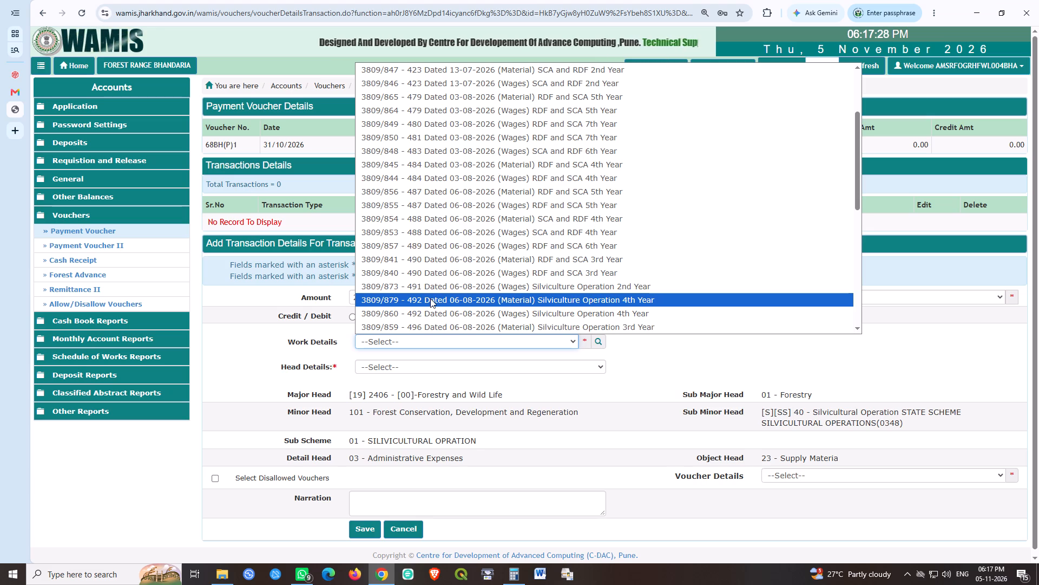
pyautogui.click(430, 298)
pyautogui.click(443, 370)
pyautogui.click(425, 391)
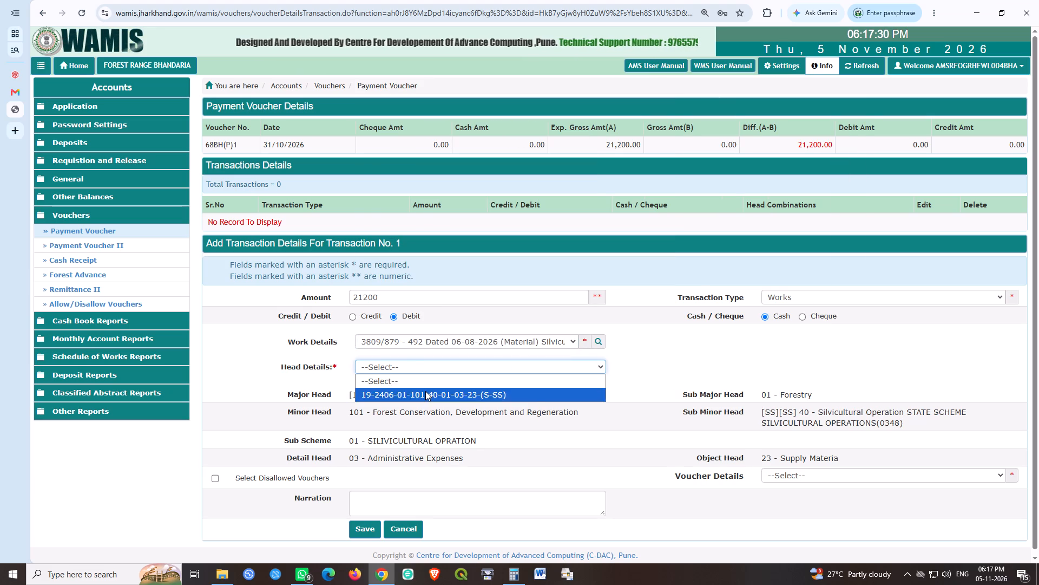
pyautogui.click(358, 526)
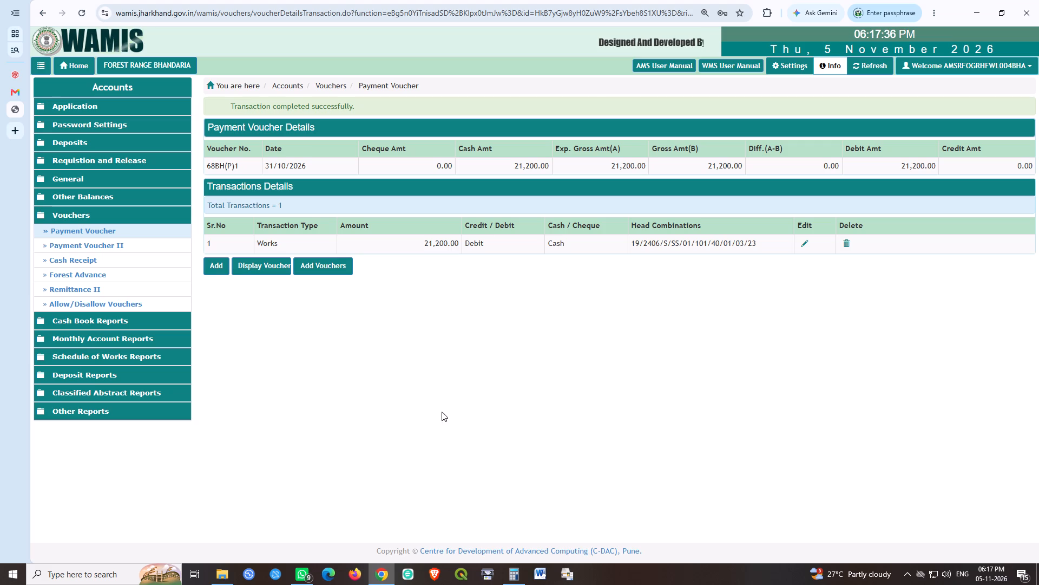
# Create and save payment voucher 70BH(P)1 dated 31 October 2026 with an expected gross amount of 9800.
pyautogui.click(330, 258)
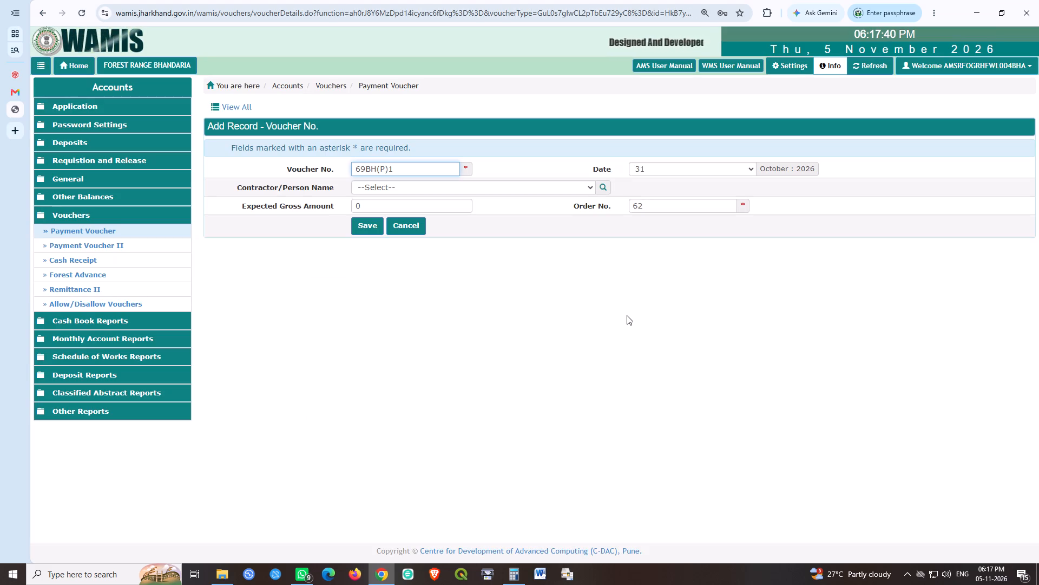
pyautogui.hotkey('shift', 'Right')
pyautogui.hotkey('shift', 'Right')
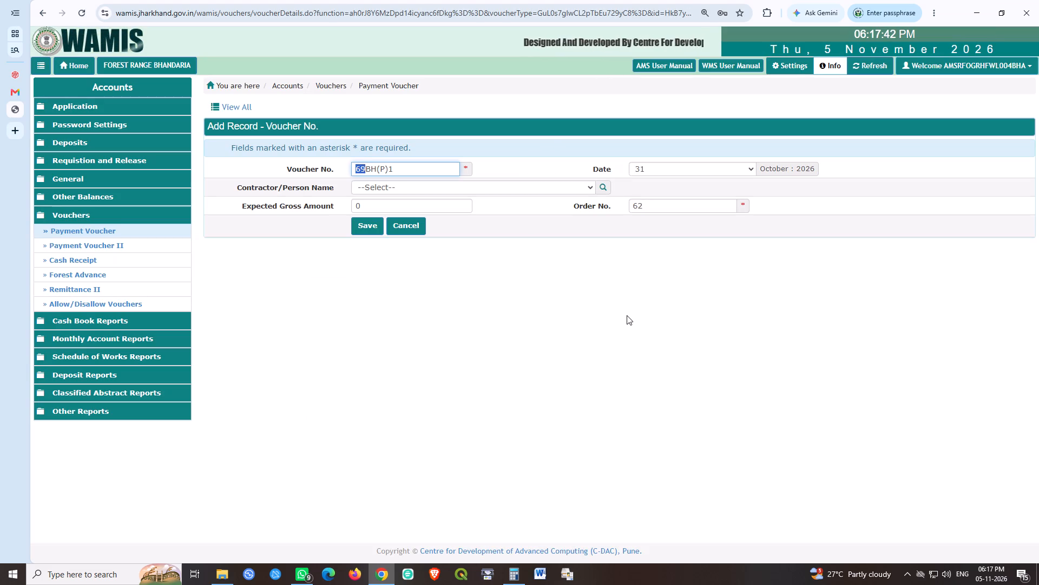
pyautogui.write('70')
pyautogui.press('Right')
pyautogui.press('Right')
pyautogui.press('Right')
pyautogui.press('Right')
pyautogui.press('Right')
pyautogui.press('Right')
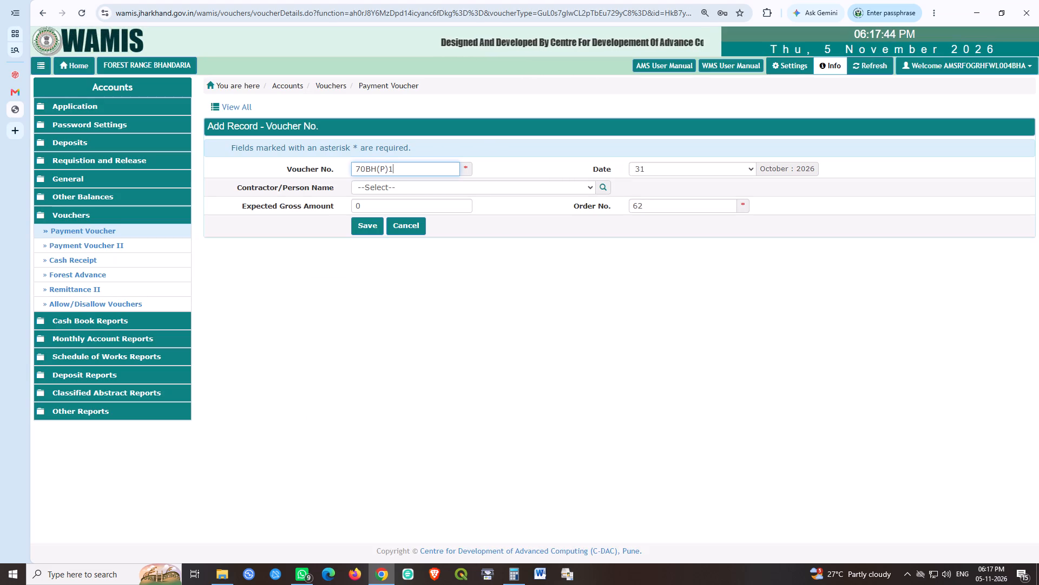
pyautogui.press('Tab')
pyautogui.press('Tab')
pyautogui.press('Tab')
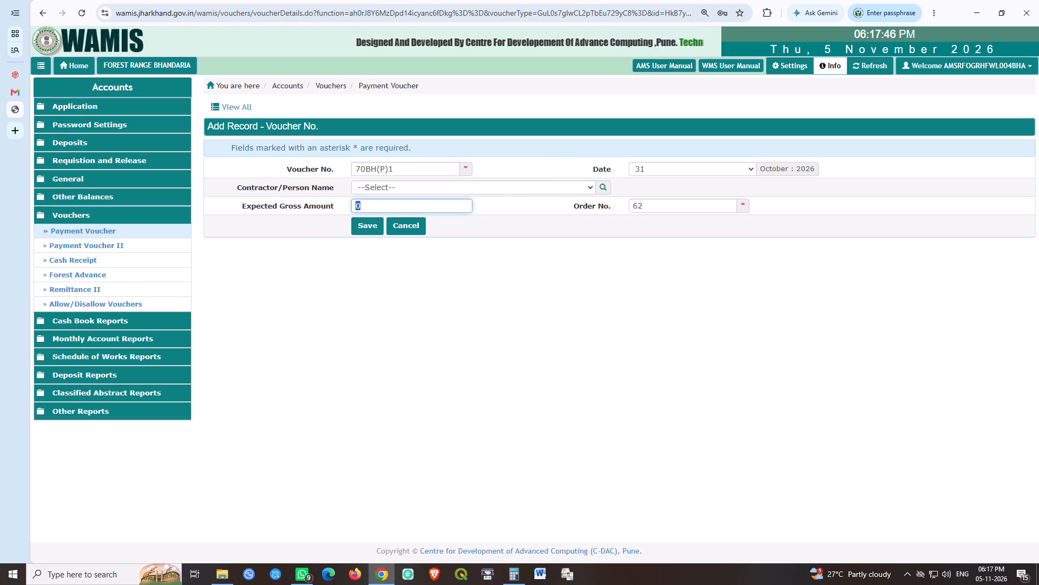
pyautogui.write('9800')
pyautogui.press('Tab')
pyautogui.press('Tab')
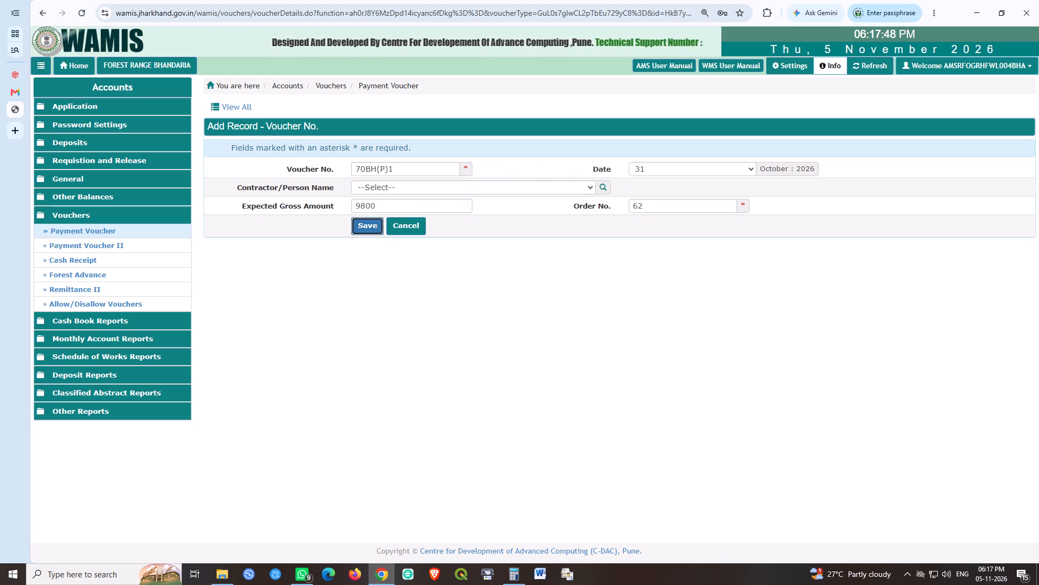
pyautogui.press('space')
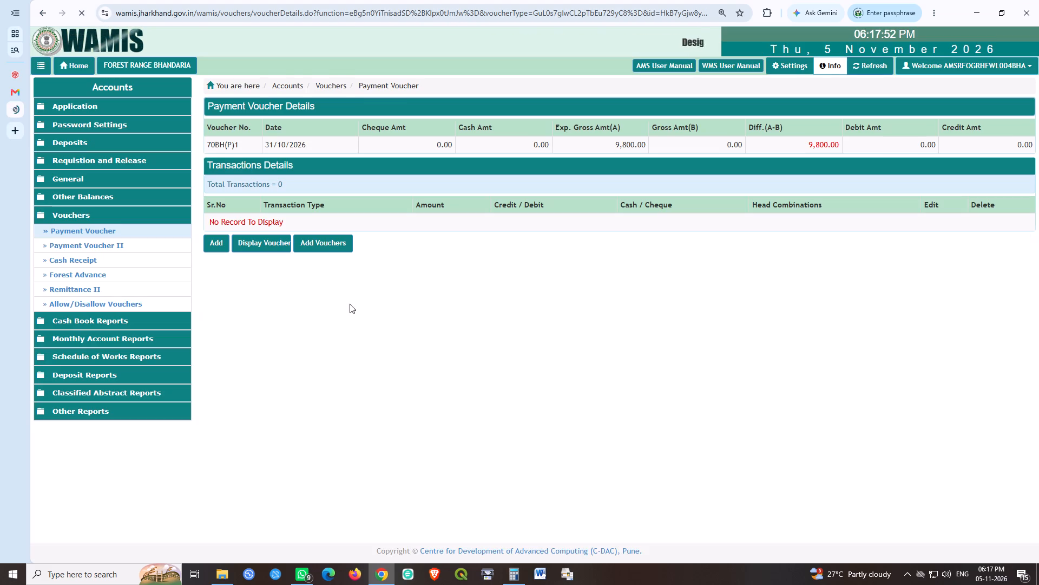
pyautogui.click(213, 239)
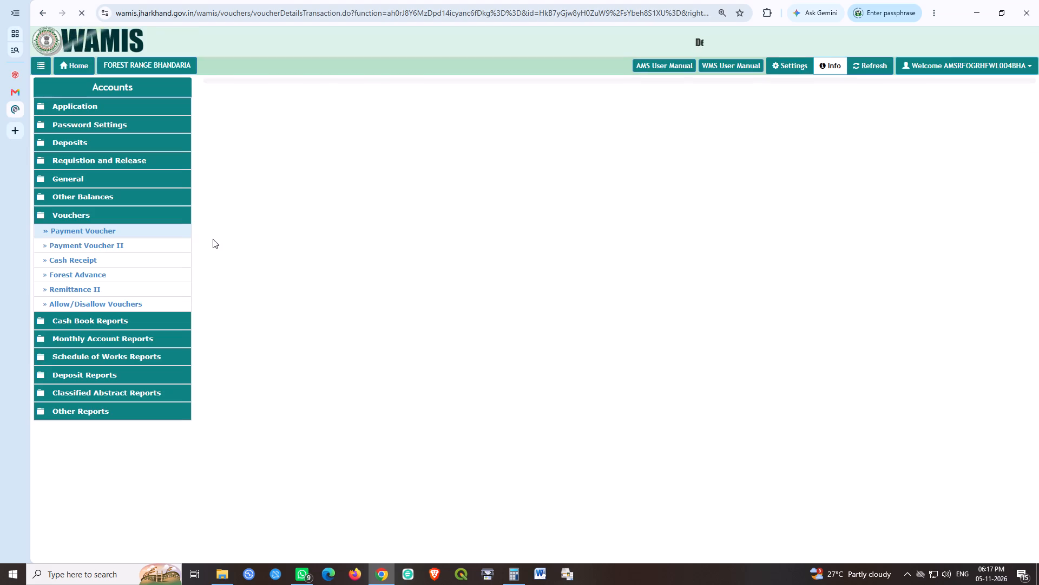
pyautogui.write('9800')
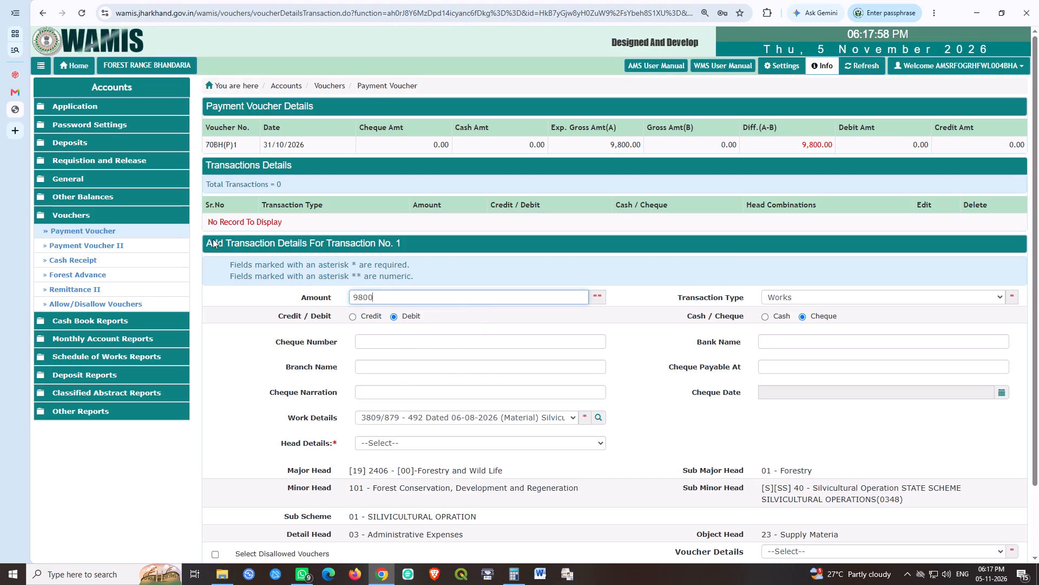
pyautogui.click(775, 316)
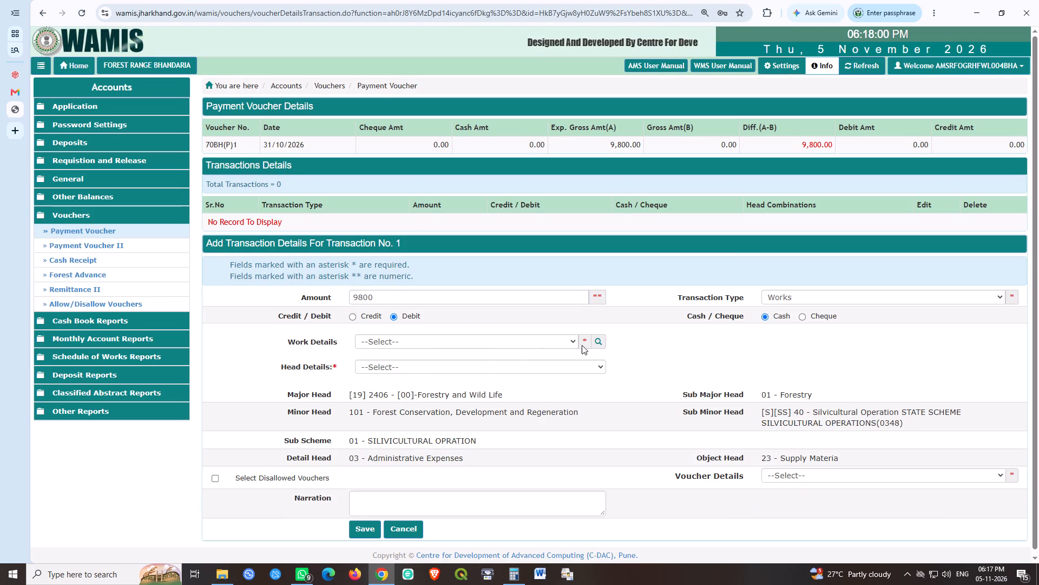
pyautogui.click(519, 344)
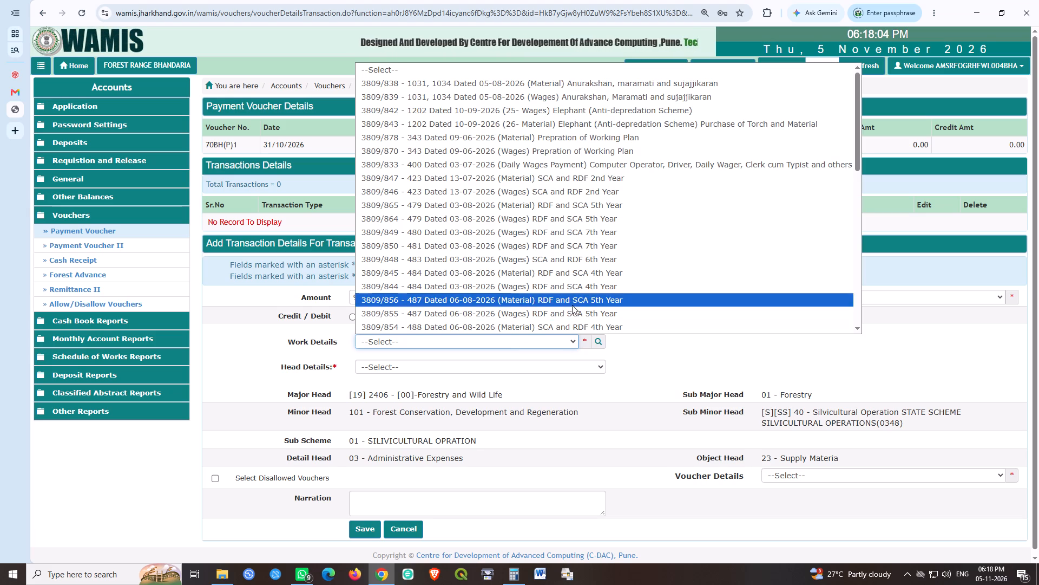
pyautogui.scroll(-1, 532, 257)
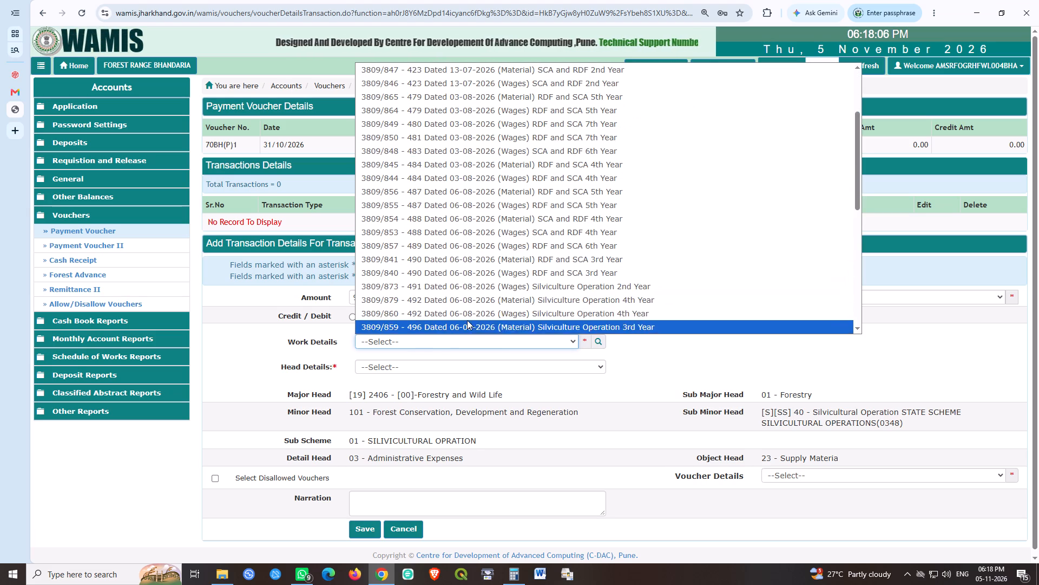
pyautogui.click(471, 303)
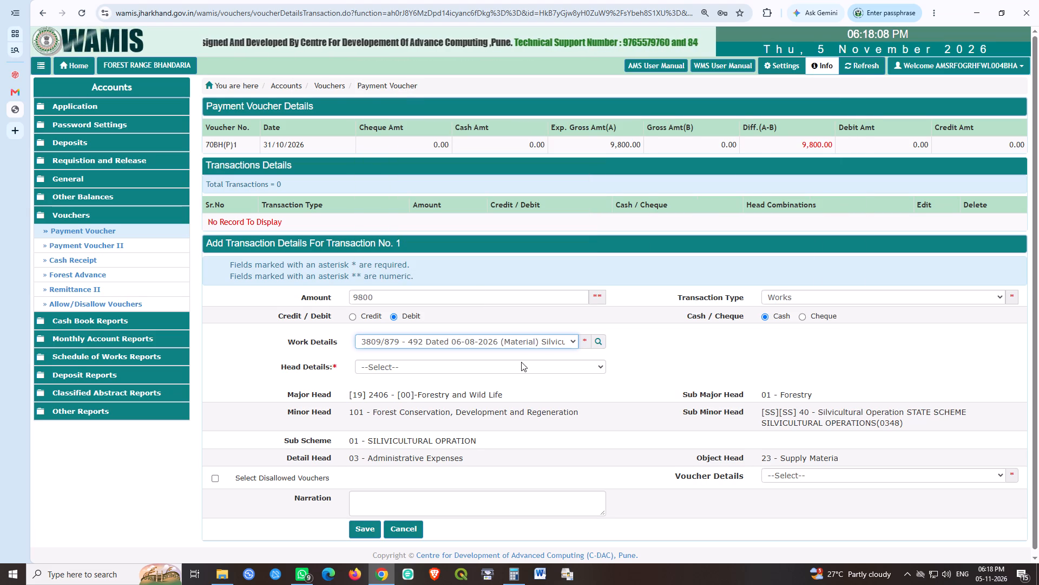
pyautogui.click(521, 362)
pyautogui.click(474, 391)
pyautogui.click(647, 394)
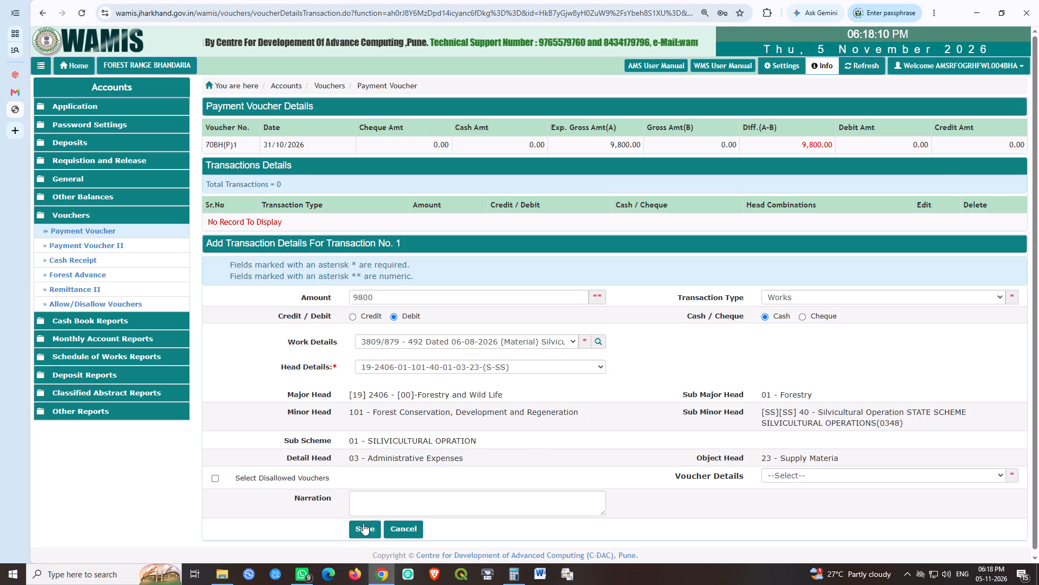
pyautogui.click(348, 528)
pyautogui.click(359, 528)
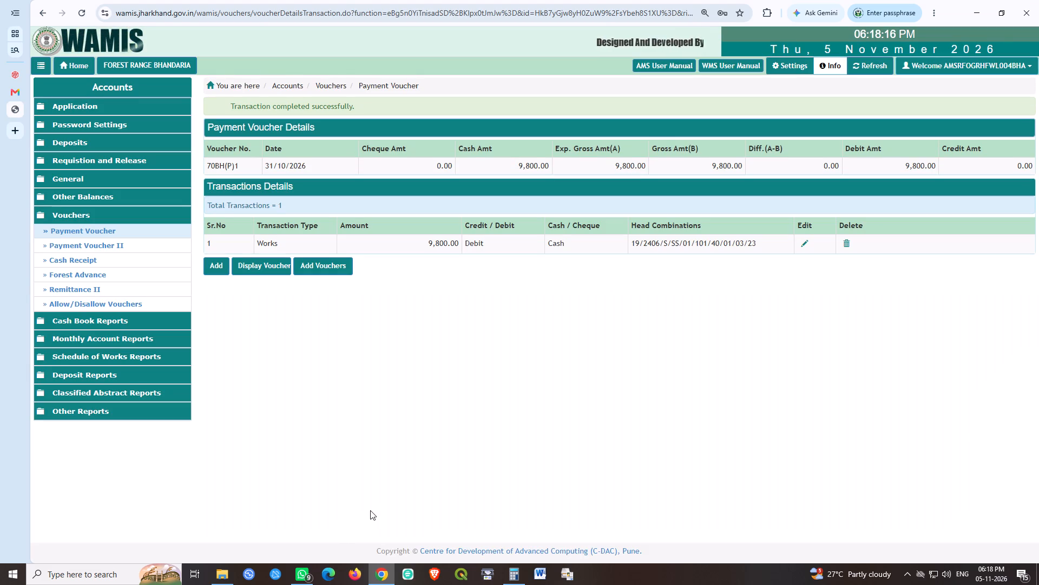
# Create and save payment voucher 26BH dated 31 October 2026 with an expected gross amount of 24336.
pyautogui.click(336, 268)
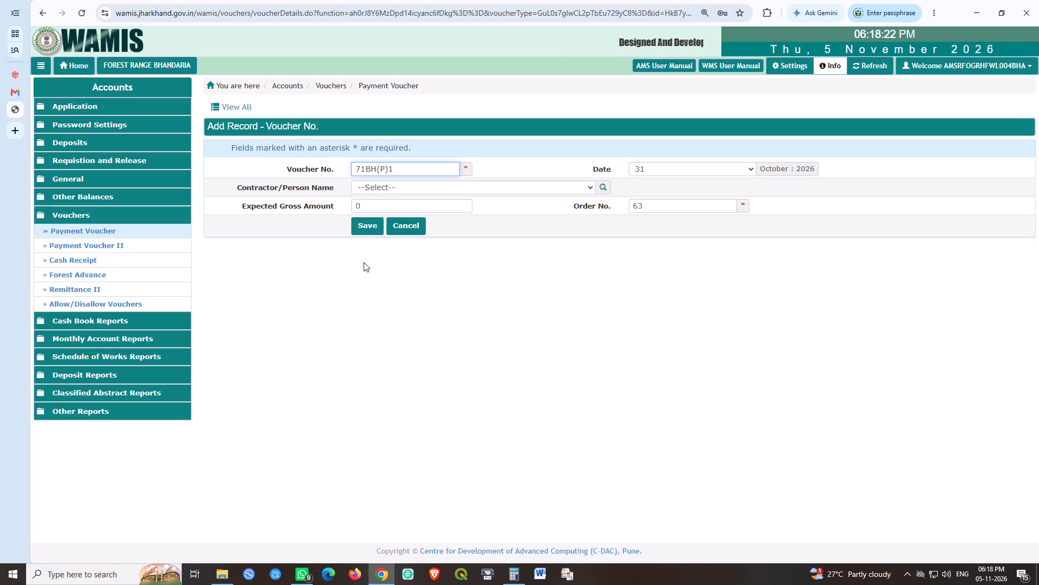
pyautogui.hotkey('shift', 'Right')
pyautogui.hotkey('shift', 'Right')
pyautogui.write('26')
pyautogui.press('Right')
pyautogui.press('Right')
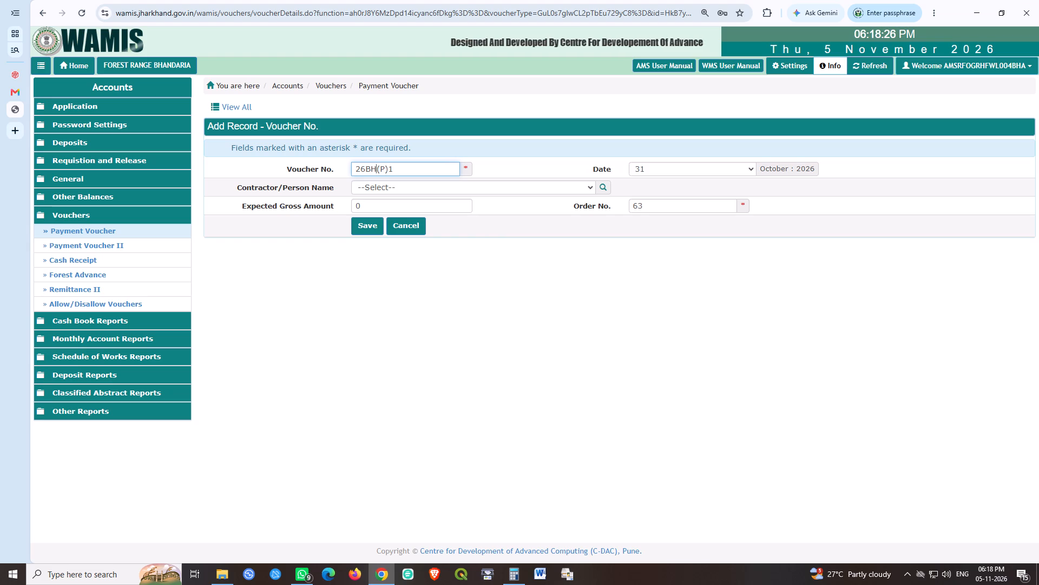
pyautogui.press('Delete')
pyautogui.press('Delete')
pyautogui.press('Delete')
pyautogui.press('Delete')
pyautogui.press('Delete')
pyautogui.press('Tab')
pyautogui.press('Tab')
pyautogui.press('Tab')
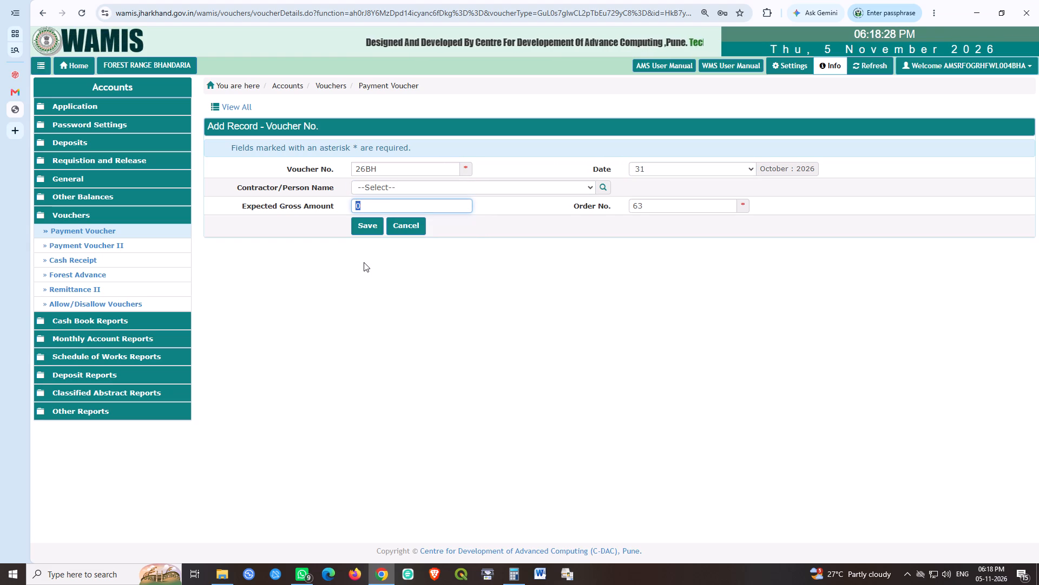
pyautogui.write('24336')
pyautogui.press('Tab')
pyautogui.press('Tab')
pyautogui.press('space')
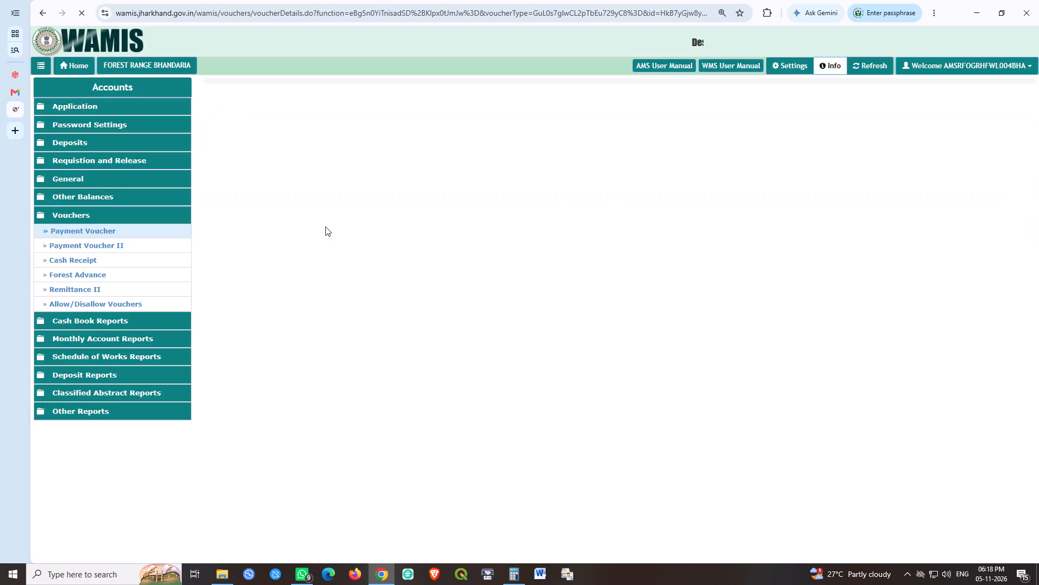
pyautogui.click(216, 246)
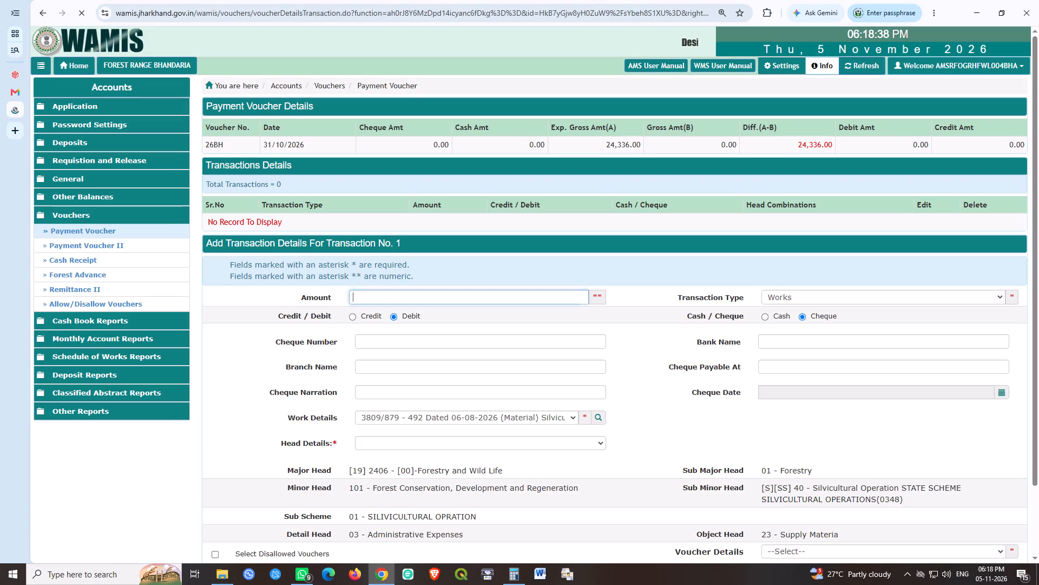
pyautogui.write('24336')
pyautogui.press('Tab')
pyautogui.press('Tab')
pyautogui.press('Tab')
pyautogui.press('Left')
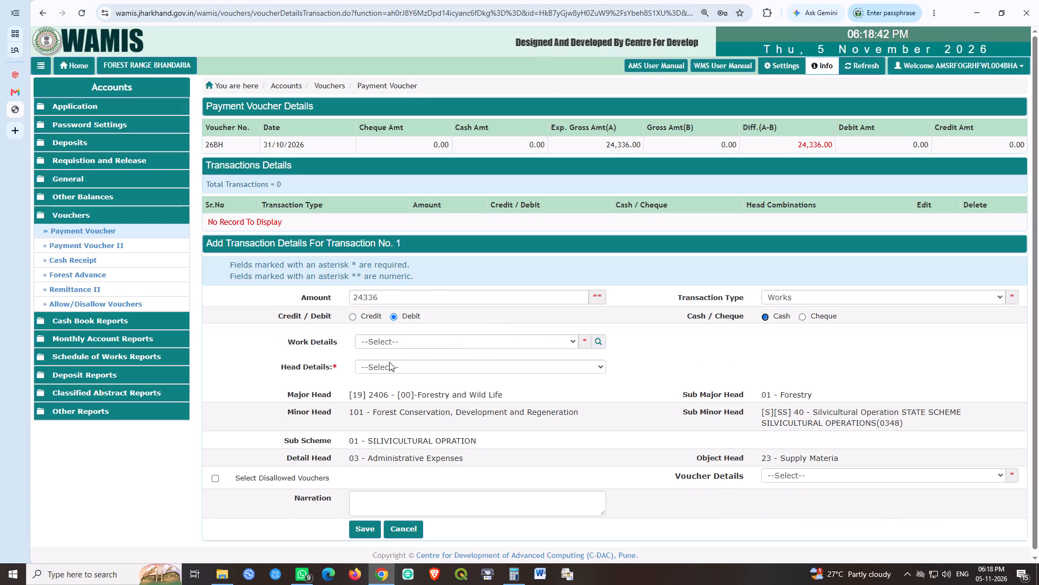
pyautogui.click(451, 348)
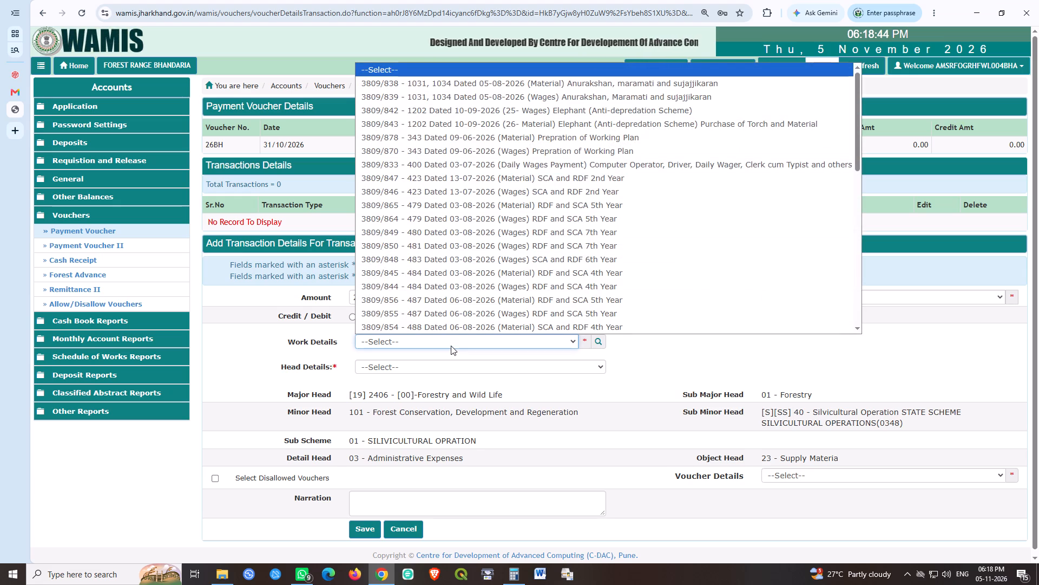
pyautogui.scroll(-1, 462, 282)
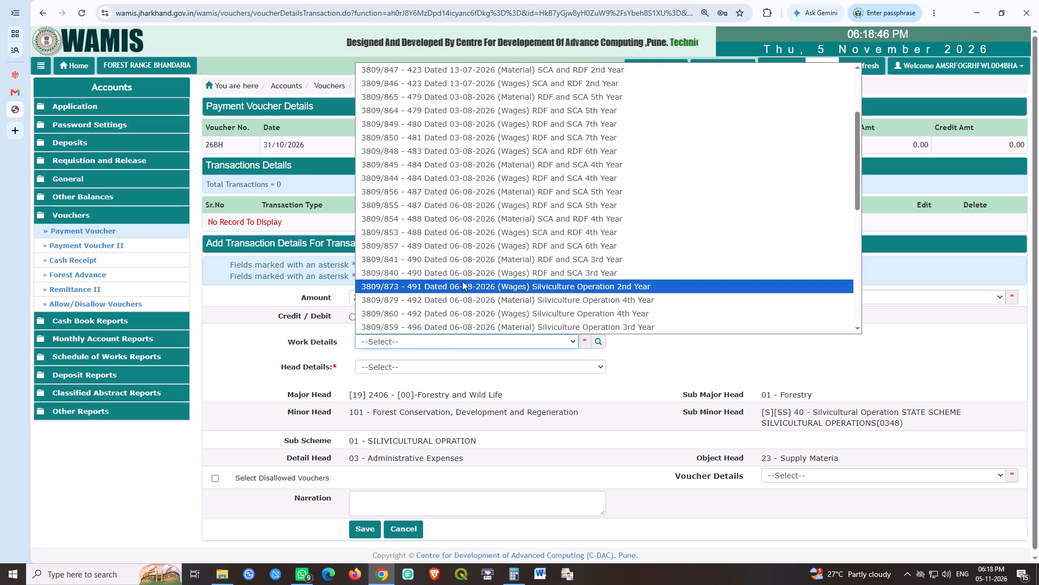
pyautogui.click(445, 309)
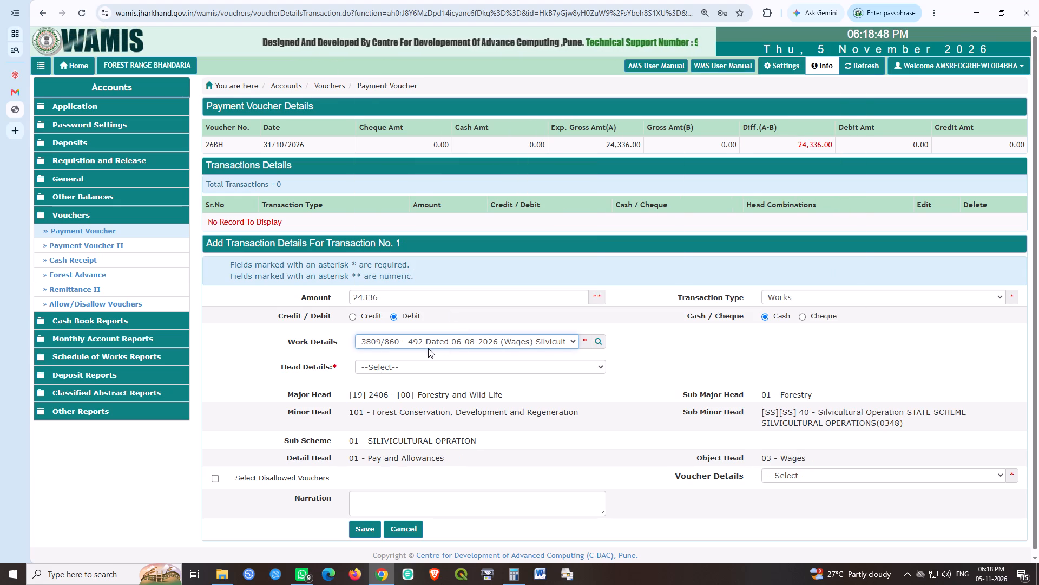
pyautogui.click(376, 369)
pyautogui.click(412, 395)
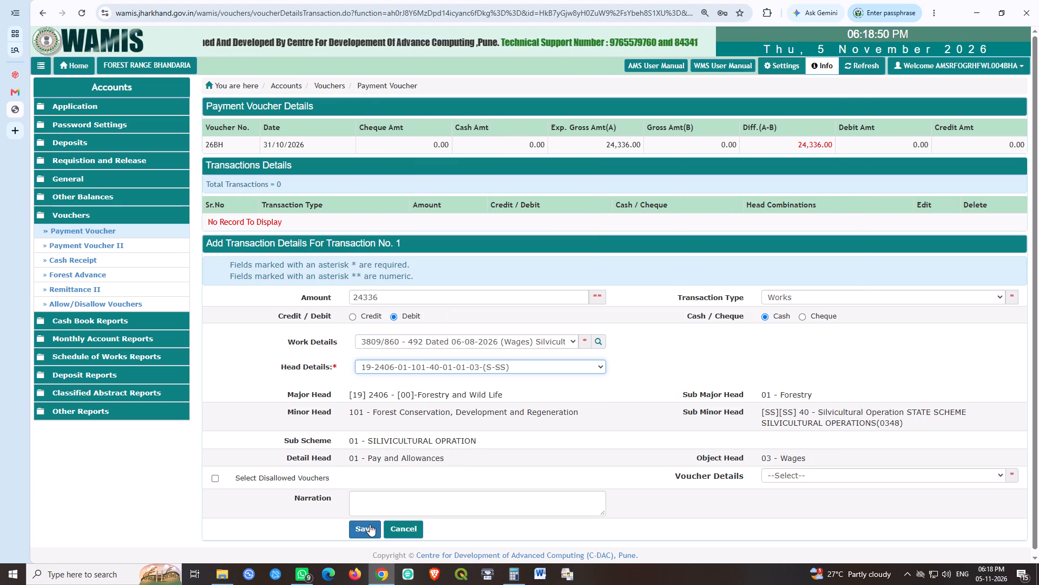
pyautogui.click(370, 524)
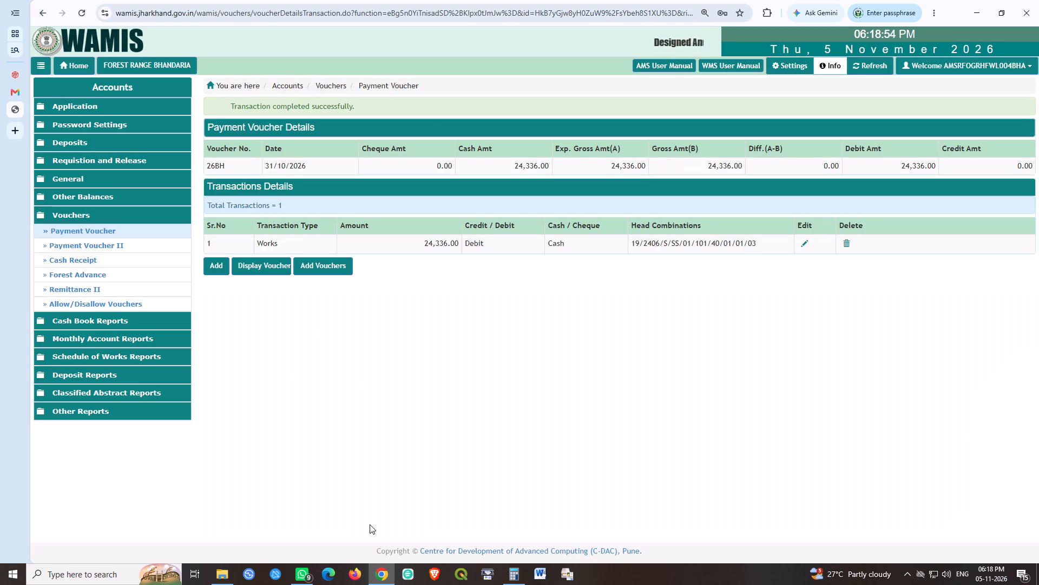
# Create and save payment voucher 45BH dated 31 October 2026 with an expected gross amount of 60840.
pyautogui.click(339, 269)
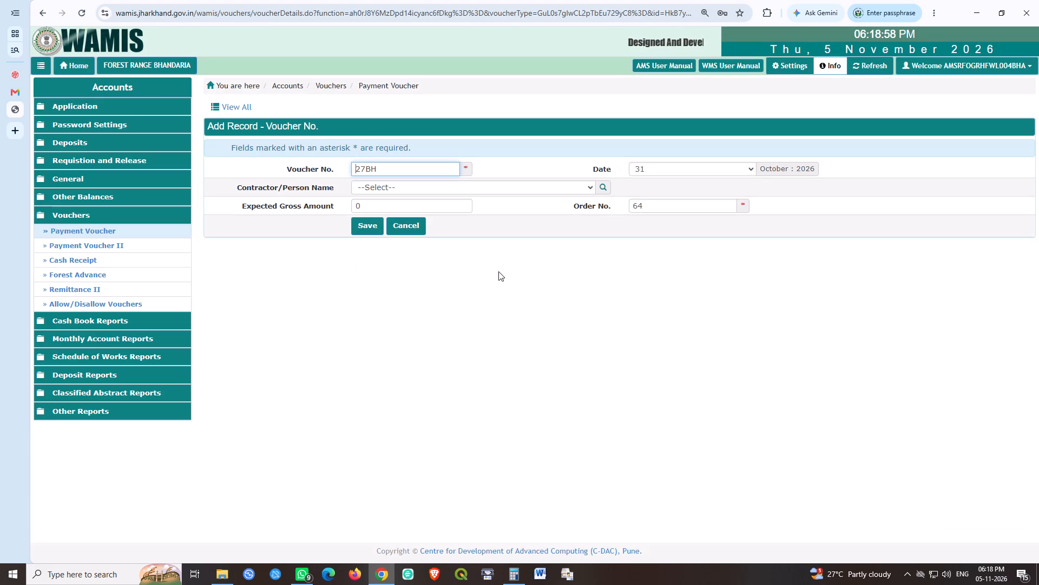
pyautogui.hotkey('shift', 'Right')
pyautogui.hotkey('shift', 'Right')
pyautogui.write('45')
pyautogui.press('Tab')
pyautogui.press('Tab')
pyautogui.press('Tab')
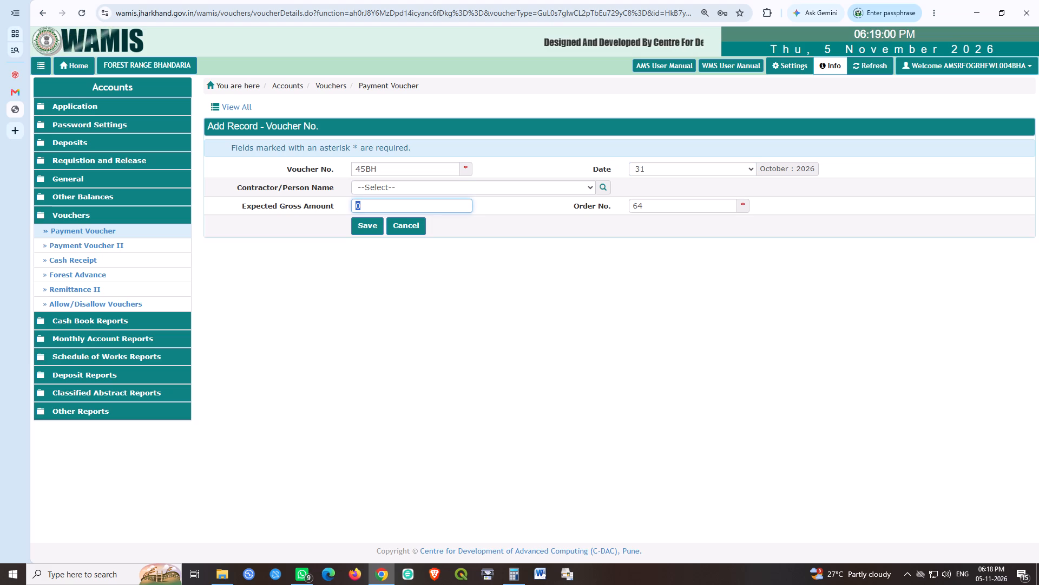
pyautogui.write('60840')
pyautogui.press('Tab')
pyautogui.press('Tab')
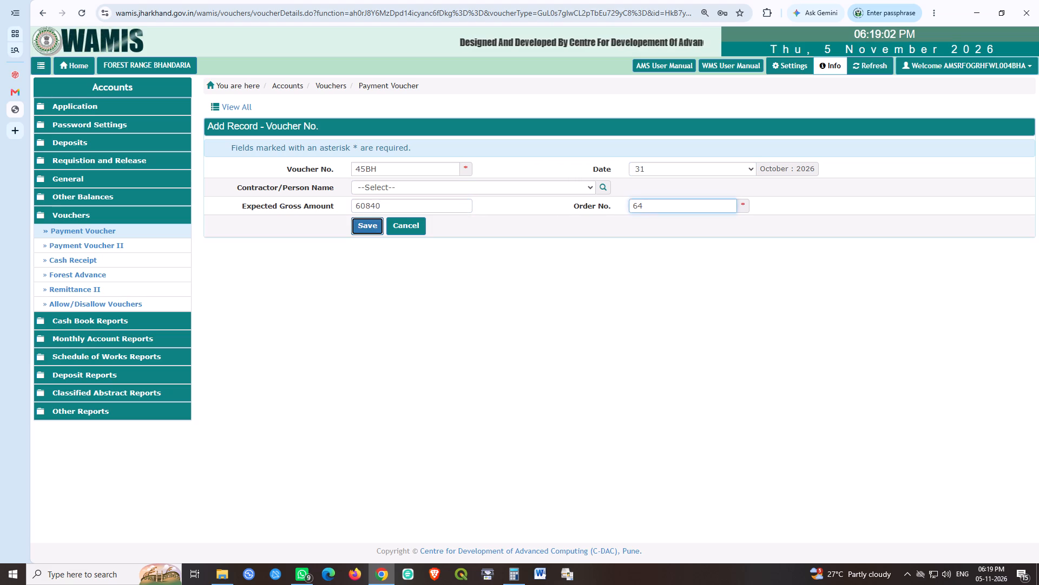
pyautogui.press('space')
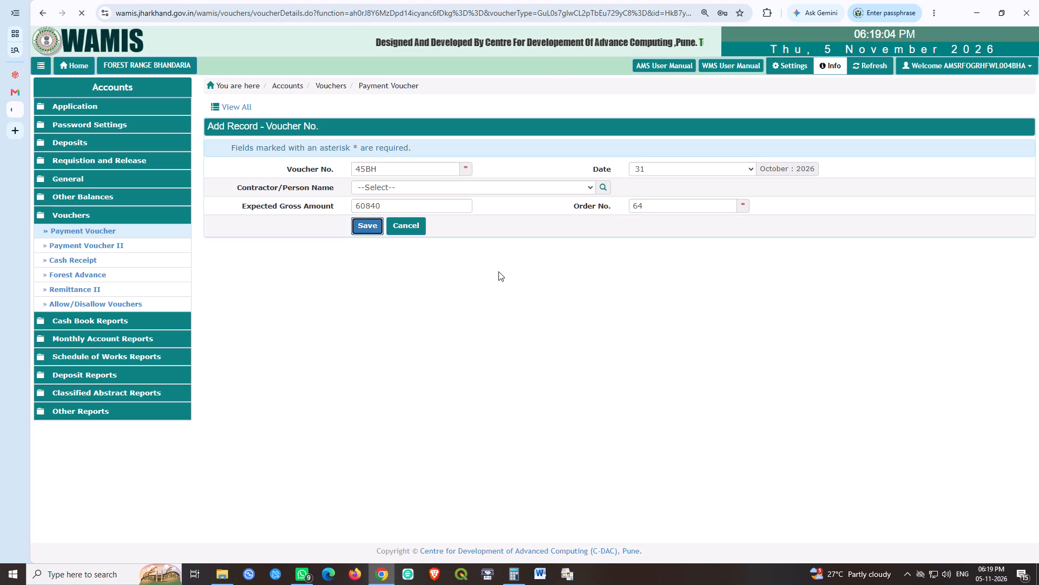
pyautogui.click(221, 247)
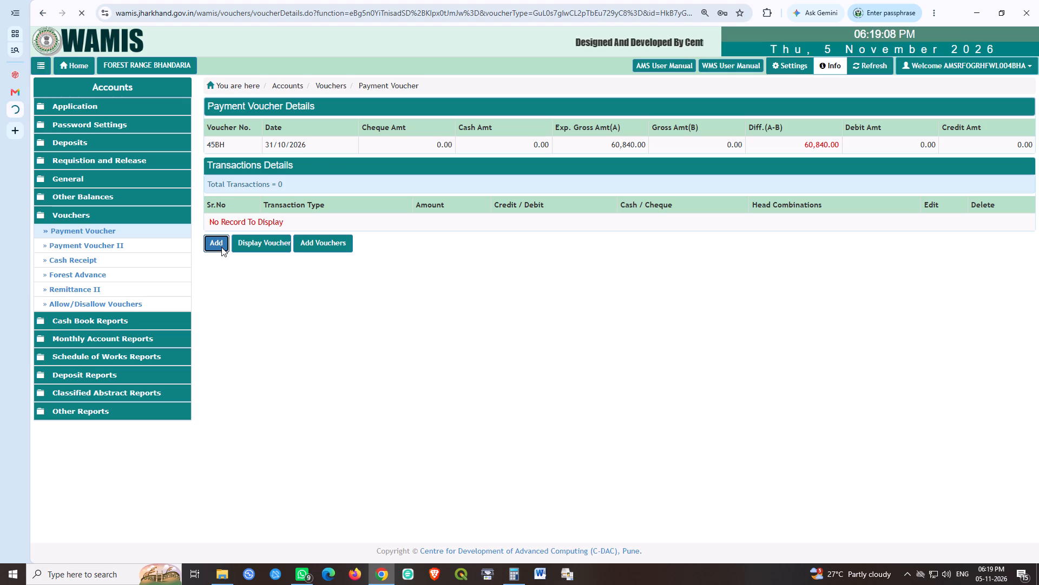
pyautogui.write('60840')
pyautogui.press('Tab')
pyautogui.press('Tab')
pyautogui.press('Tab')
pyautogui.press('Left')
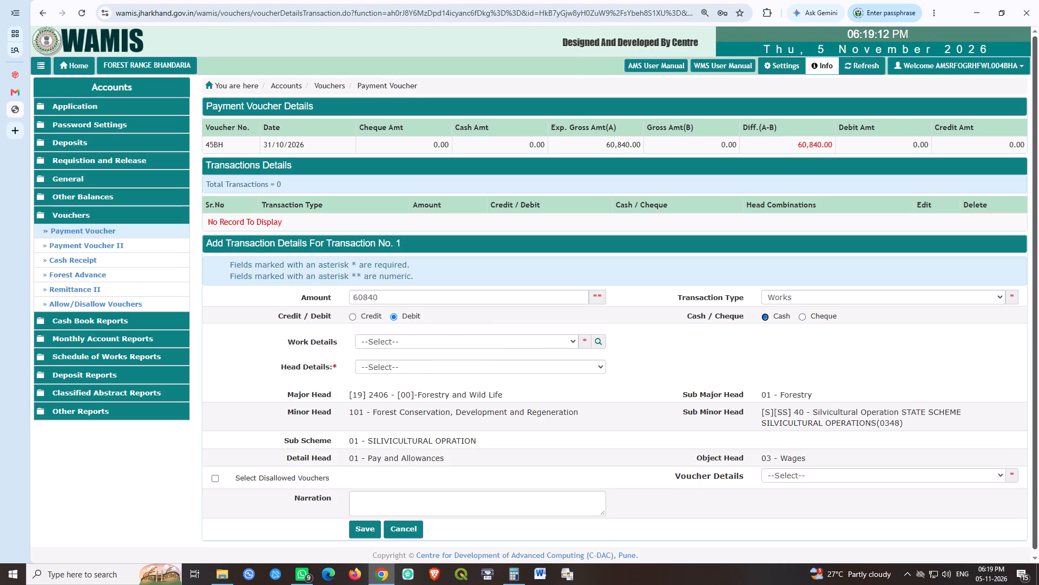
pyautogui.click(433, 343)
pyautogui.scroll(-1, 442, 281)
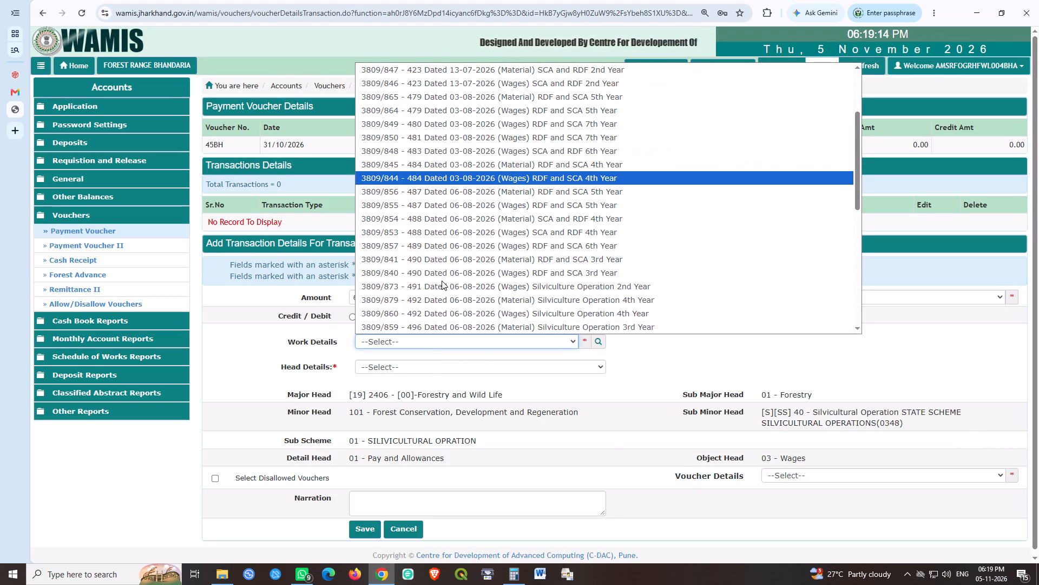
pyautogui.click(458, 304)
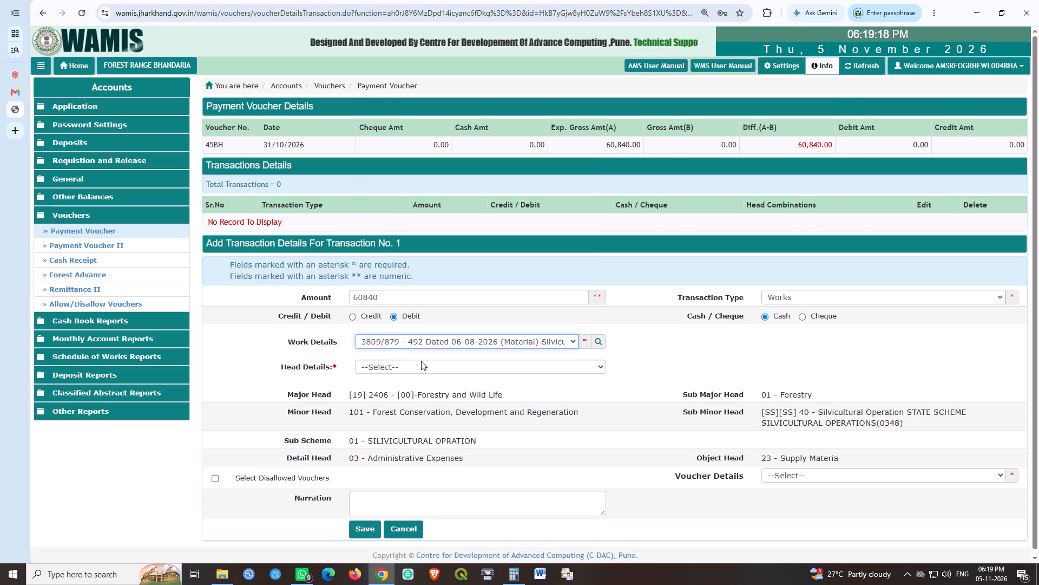
pyautogui.click(421, 361)
pyautogui.click(422, 393)
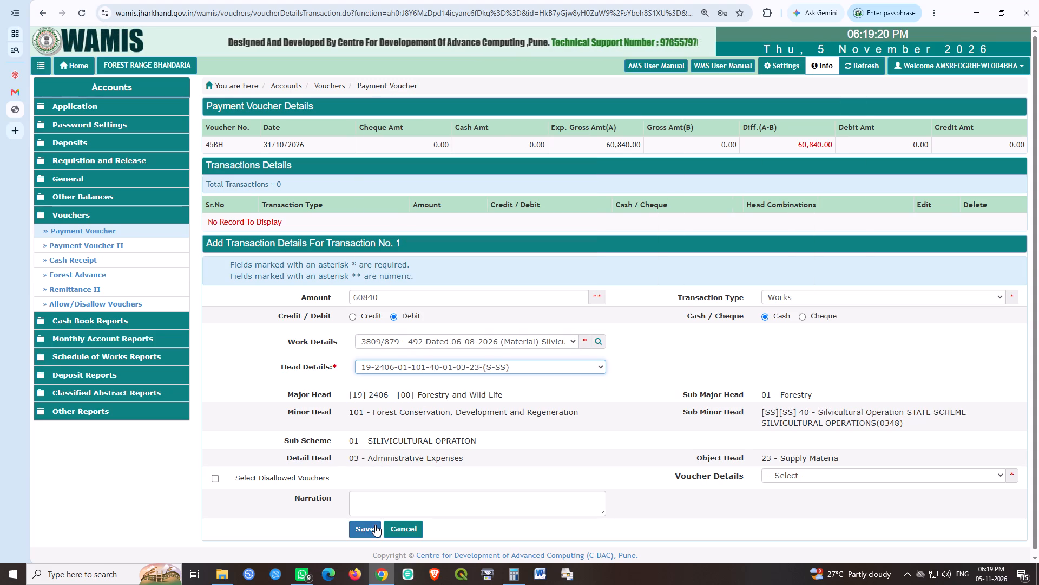
pyautogui.click(375, 525)
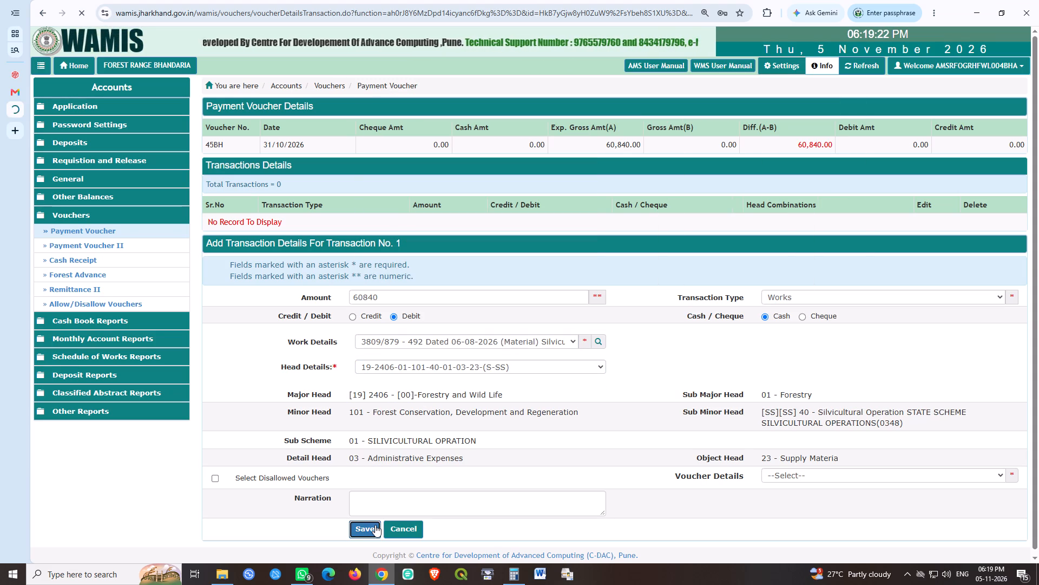
# Create and save payment voucher 46BH dated 31 October 2026 with an expected gross amount of 57174.
pyautogui.click(316, 262)
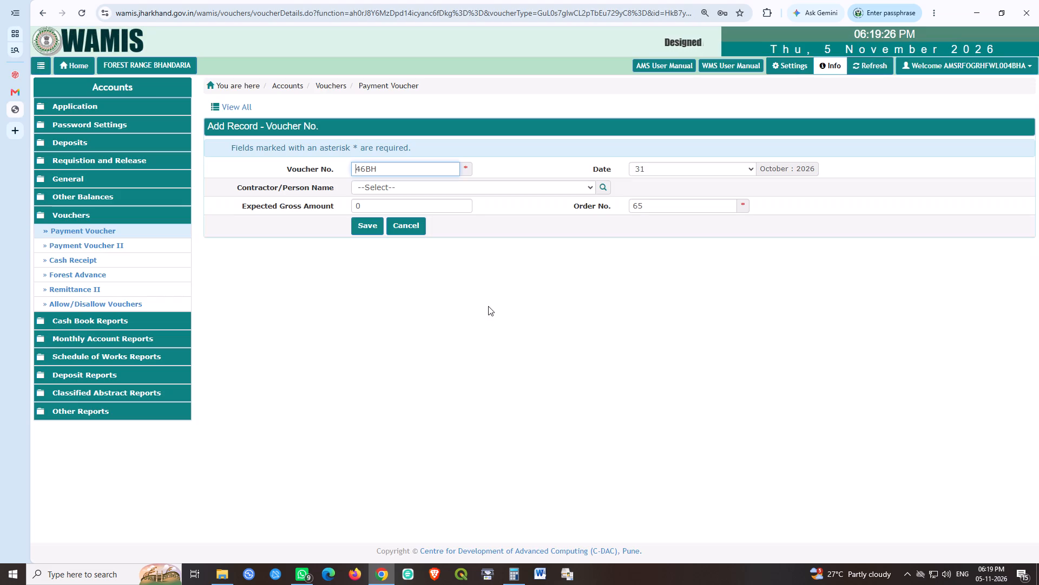
pyautogui.press('Tab')
pyautogui.press('Tab')
pyautogui.press('Tab')
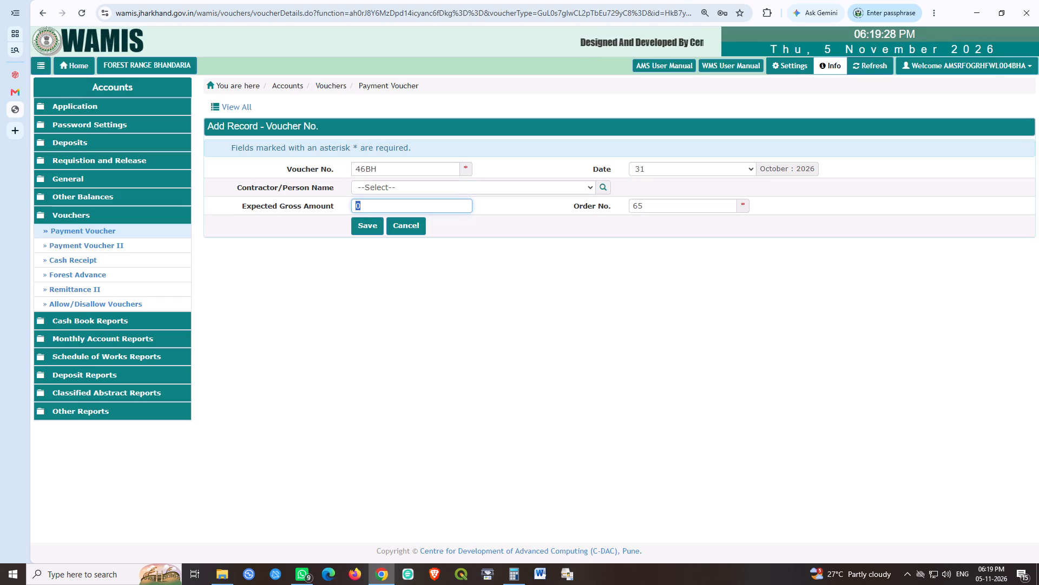
pyautogui.write('57174')
pyautogui.press('Tab')
pyautogui.press('Tab')
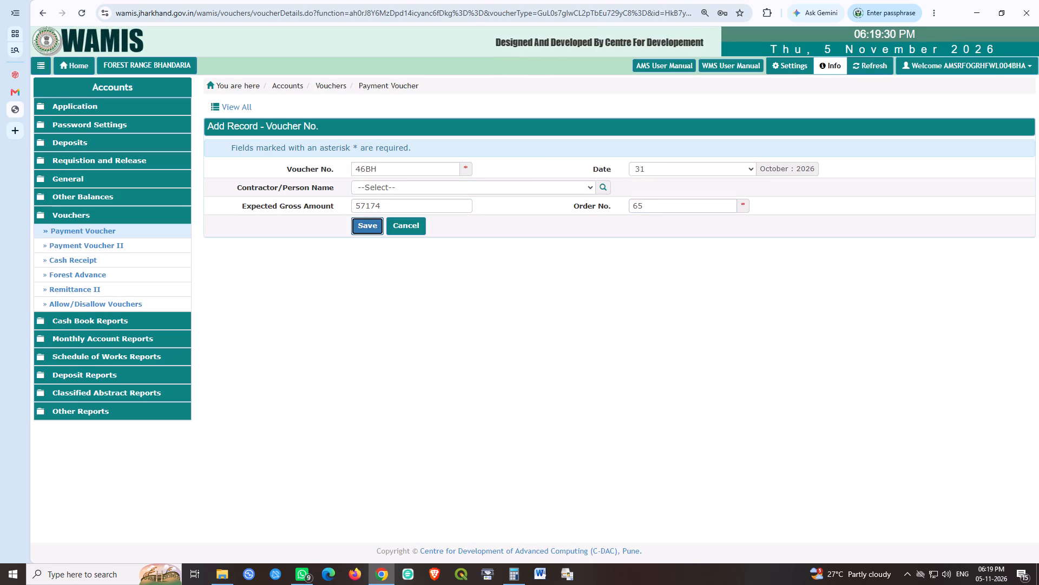
pyautogui.press('space')
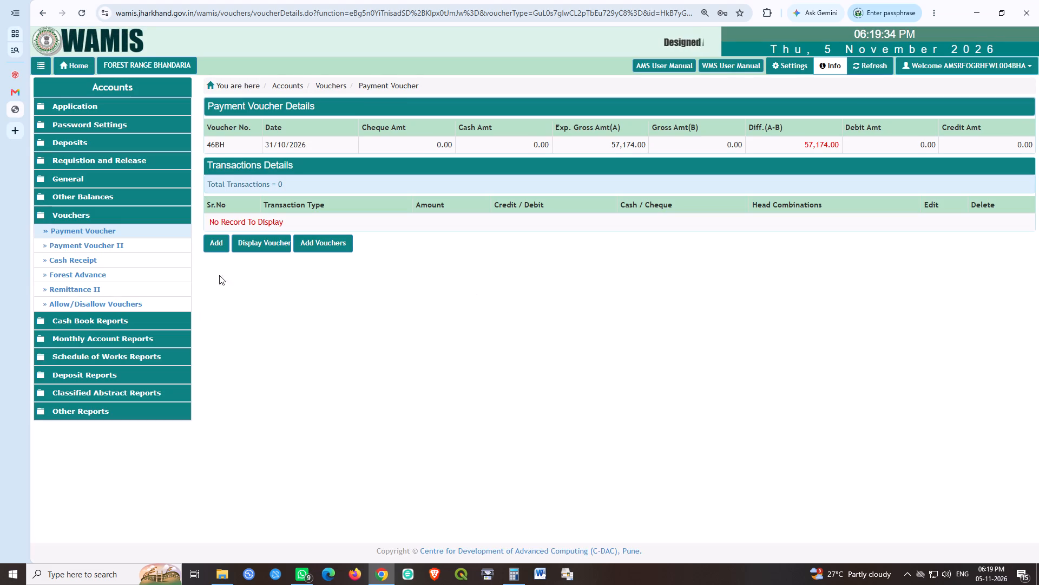
pyautogui.click(213, 244)
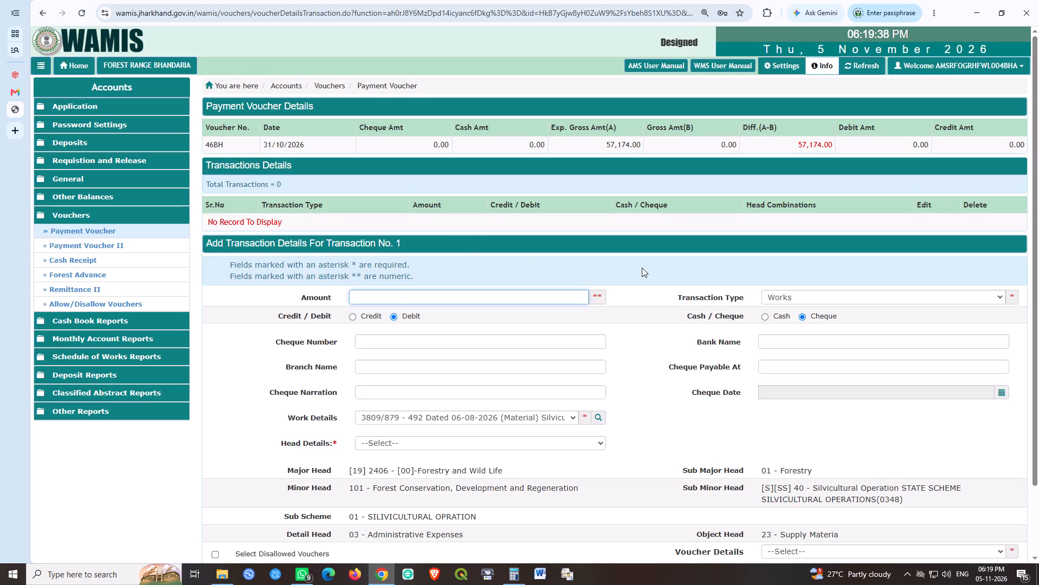
pyautogui.write('57174')
pyautogui.press('Tab')
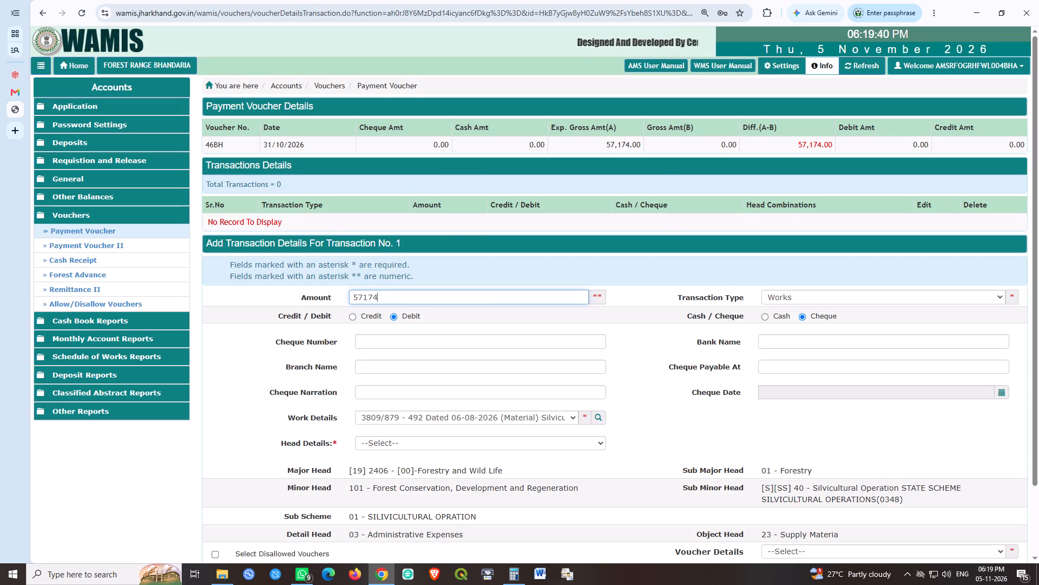
pyautogui.press('Tab')
pyautogui.press('Tab')
pyautogui.press('Left')
pyautogui.click(494, 340)
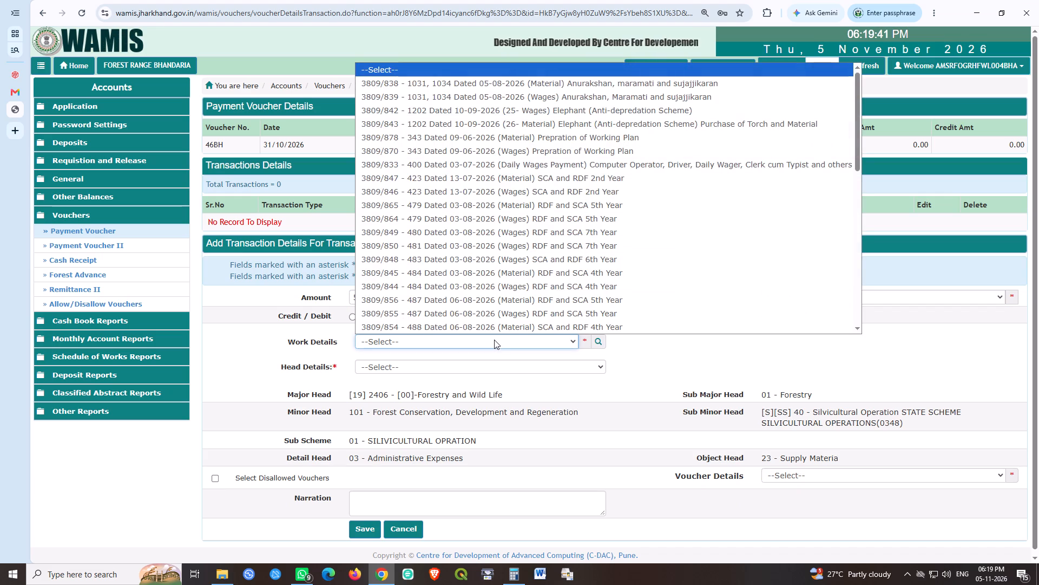
pyautogui.scroll(-1, 533, 231)
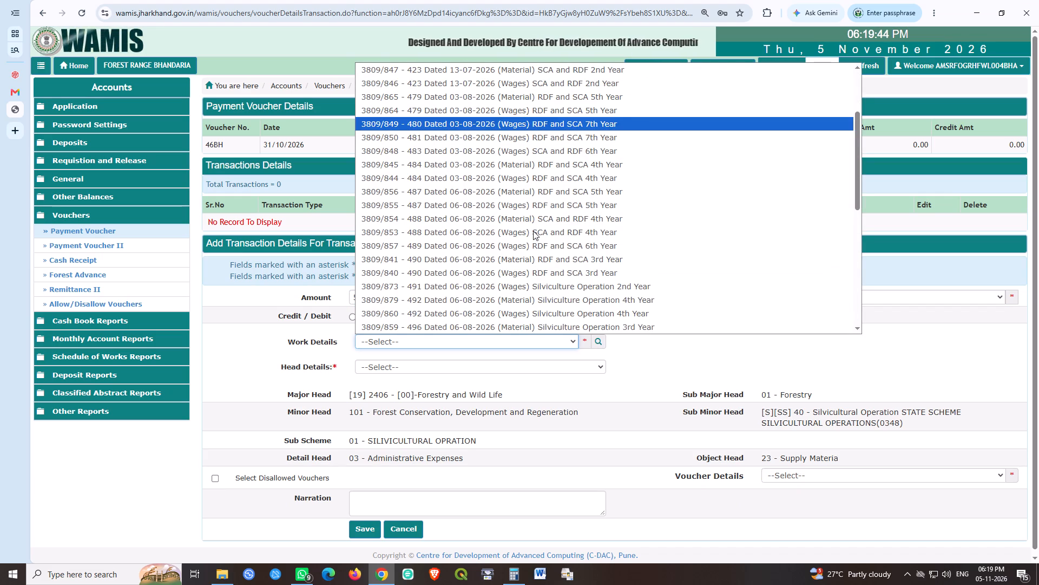
pyautogui.click(447, 313)
pyautogui.click(398, 367)
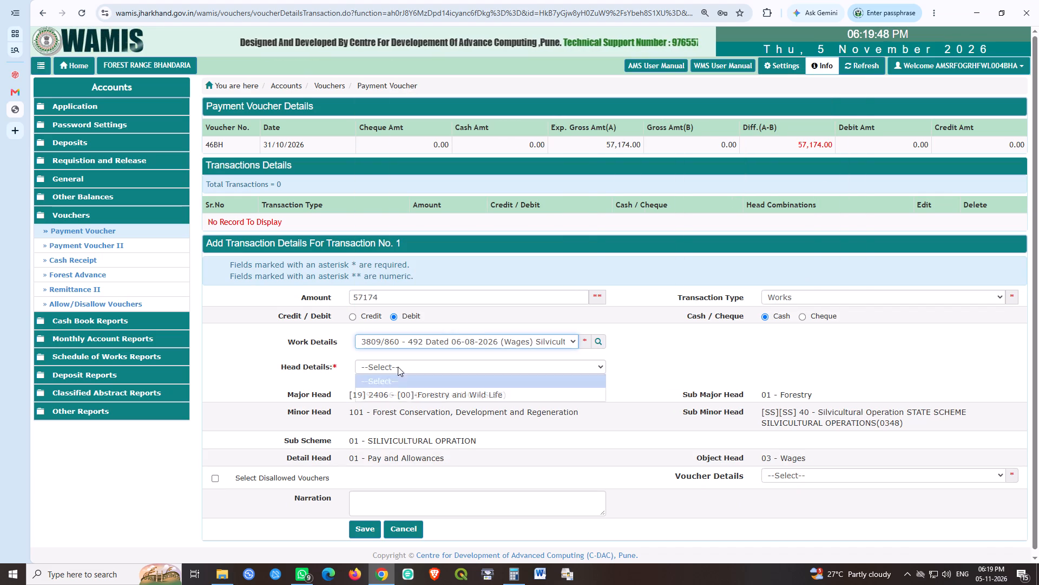
pyautogui.click(399, 398)
pyautogui.click(359, 527)
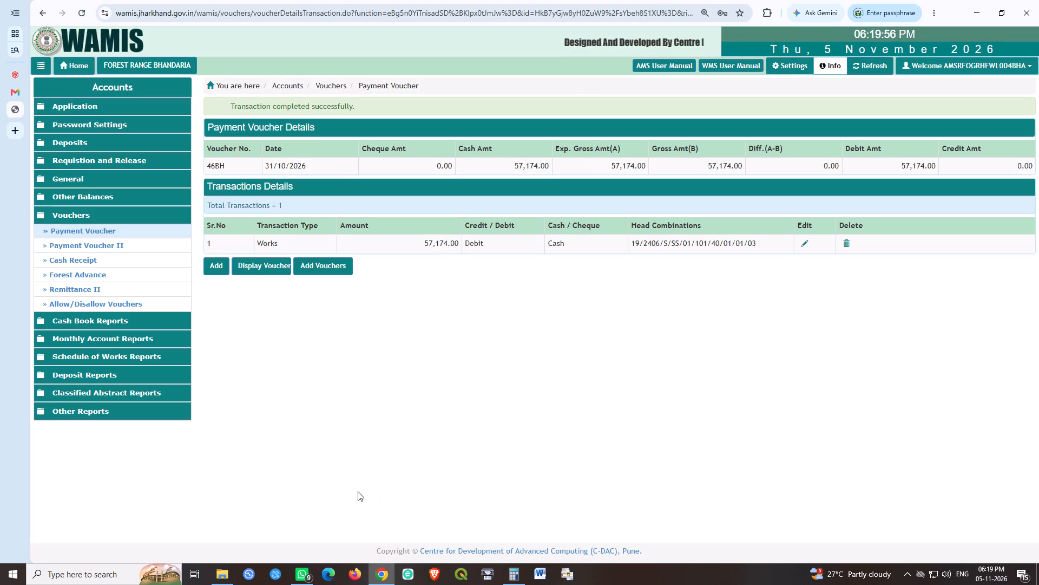
# Create and save payment voucher 72BH(P)1 dated 31 October 2026 with an expected gross amount of 10000.
pyautogui.click(346, 273)
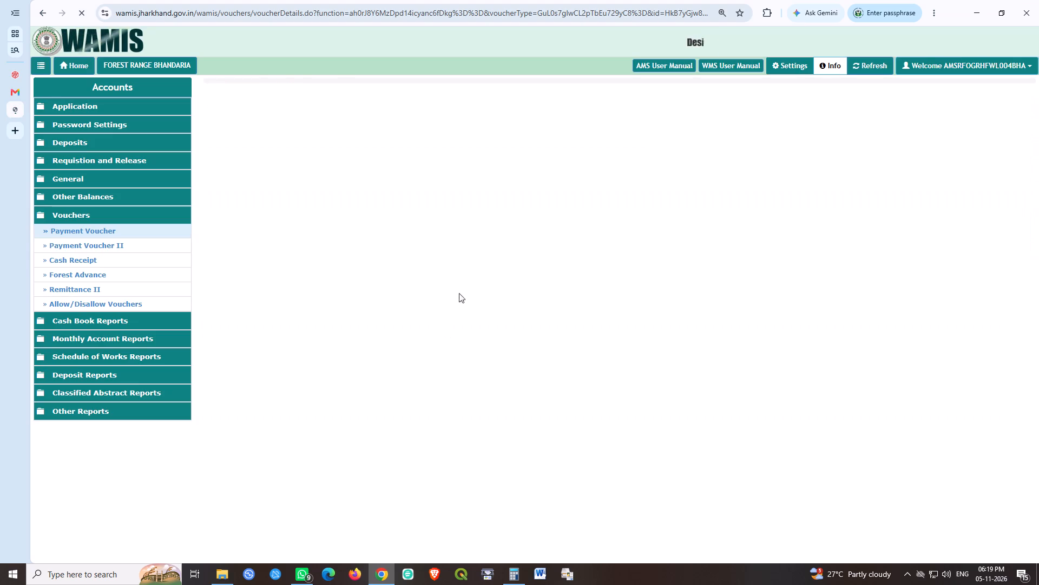
pyautogui.hotkey('shift', 'Right')
pyautogui.hotkey('shift', 'Right')
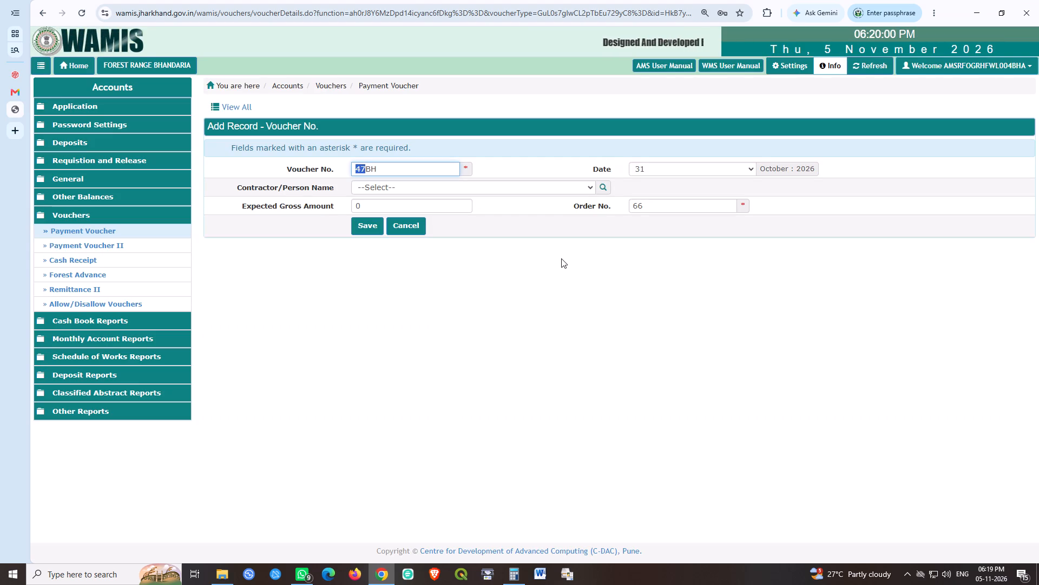
pyautogui.write('72')
pyautogui.press('Down')
pyautogui.press('Down')
pyautogui.press('Down')
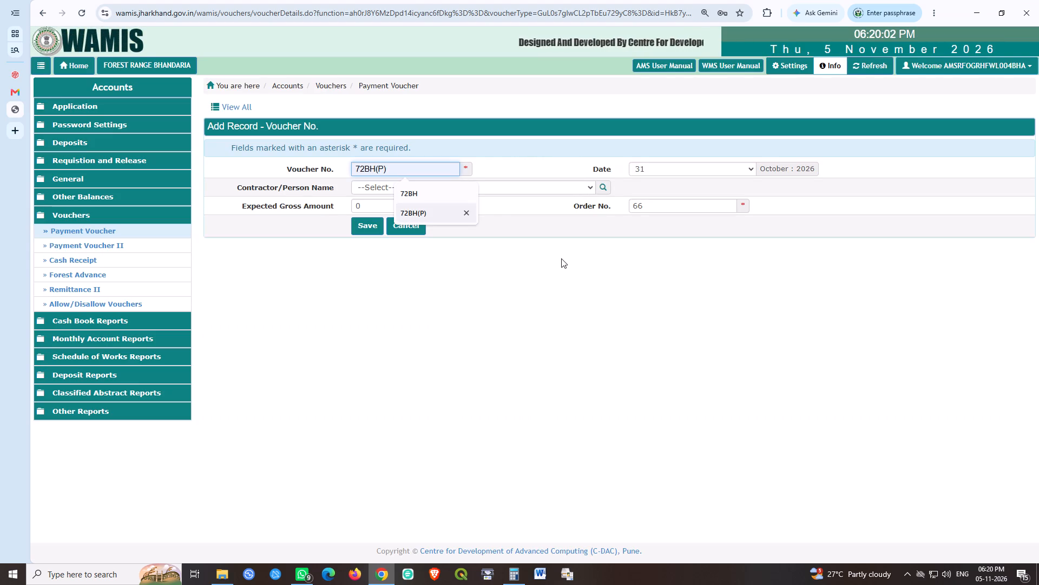
pyautogui.press('Return')
pyautogui.press('1')
pyautogui.press('Tab')
pyautogui.press('Tab')
pyautogui.press('Tab')
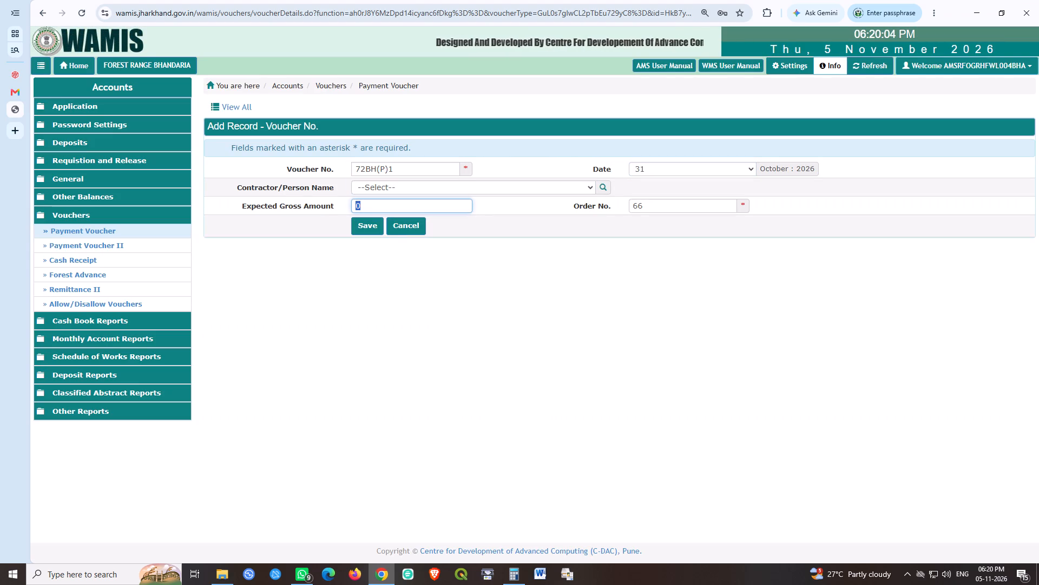
pyautogui.write('1000')
pyautogui.press('0')
pyautogui.press('Tab')
pyautogui.press('Tab')
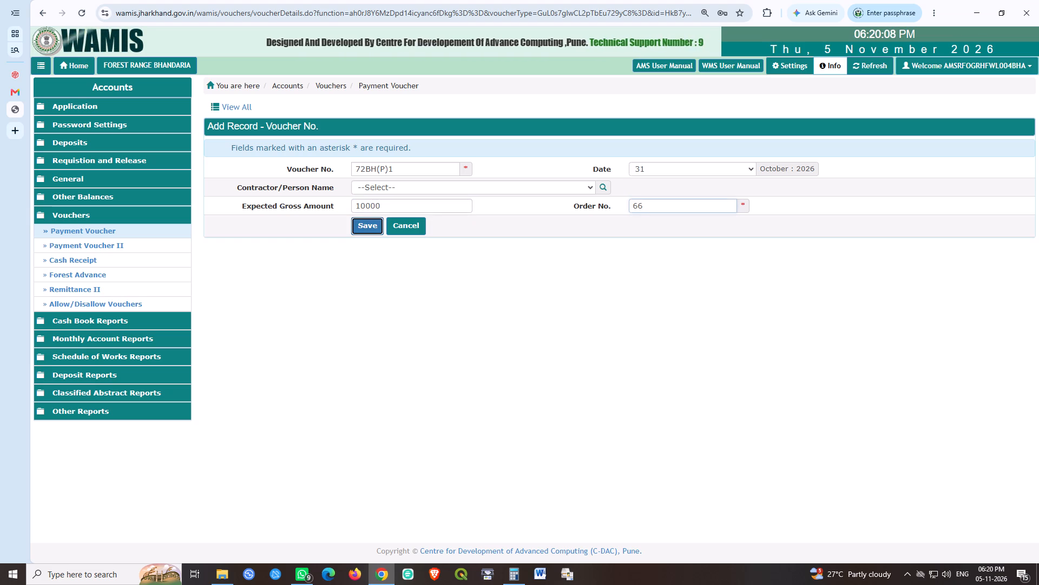
pyautogui.press('space')
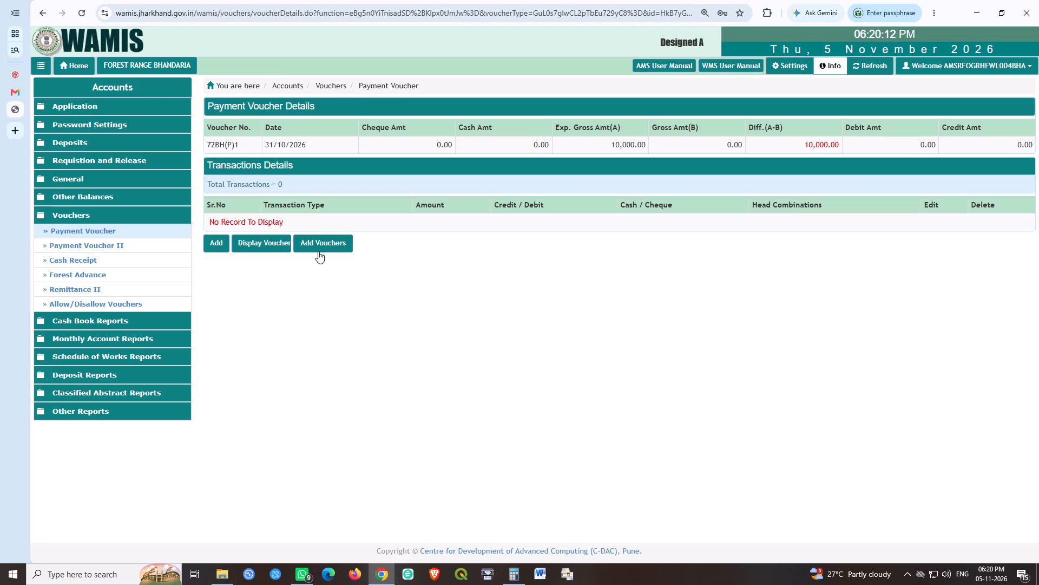
pyautogui.click(219, 240)
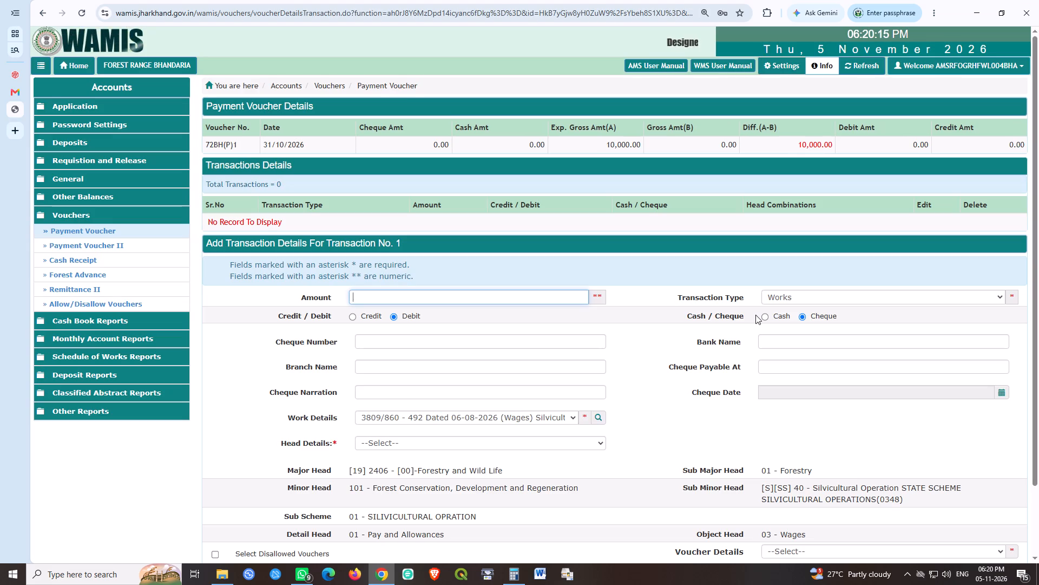
pyautogui.write('10000')
pyautogui.press('Tab')
pyautogui.press('Tab')
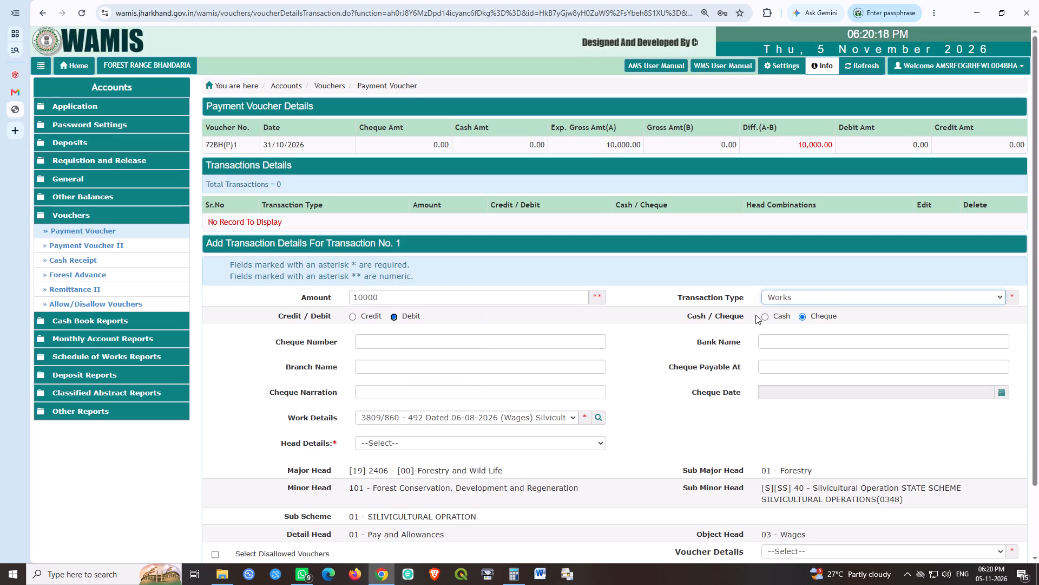
pyautogui.press('Tab')
pyautogui.press('Left')
pyautogui.click(543, 341)
pyautogui.scroll(-1, 509, 285)
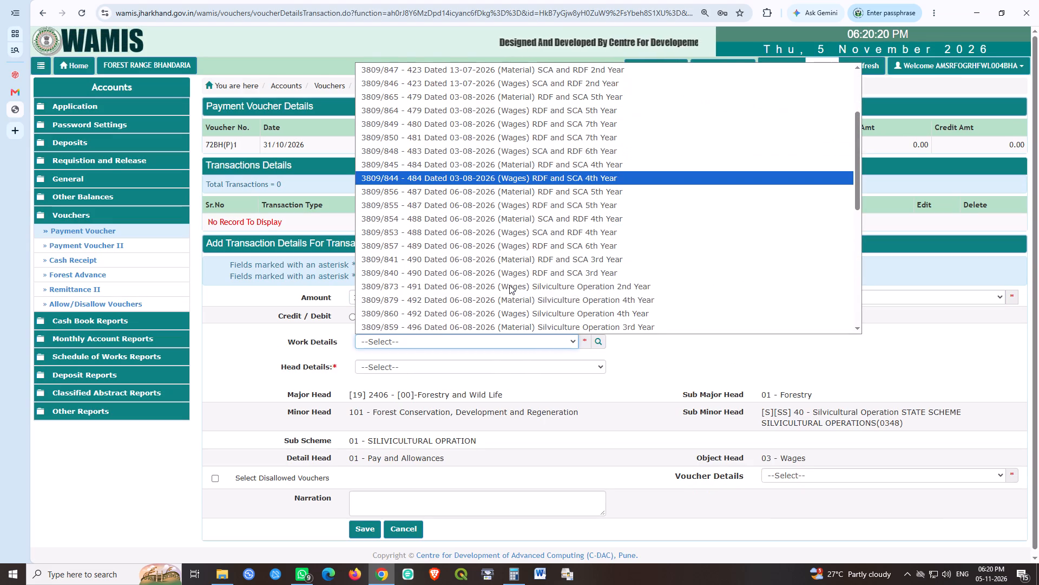
pyautogui.click(459, 302)
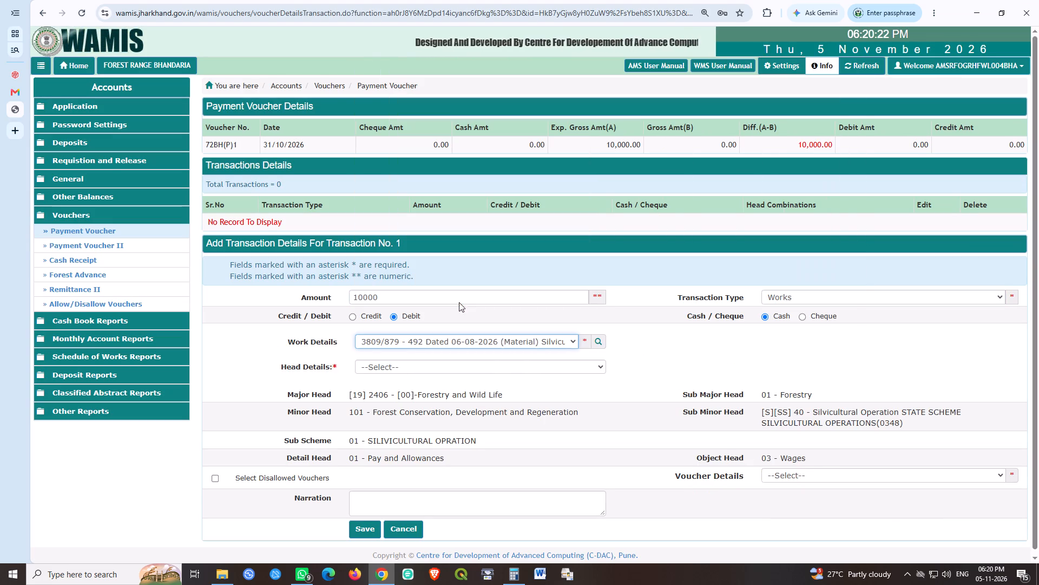
pyautogui.click(446, 370)
pyautogui.click(424, 392)
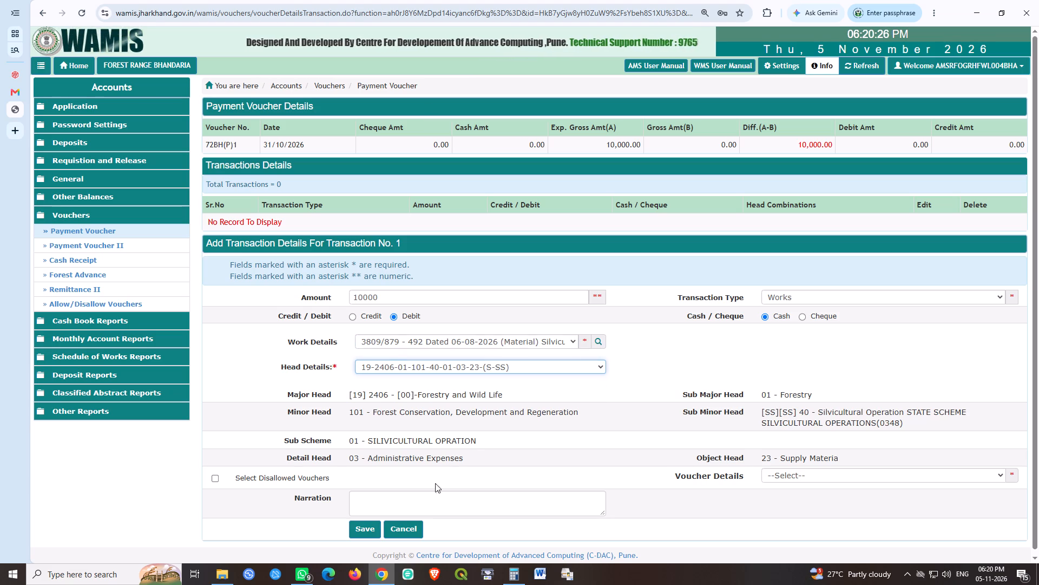
pyautogui.click(373, 524)
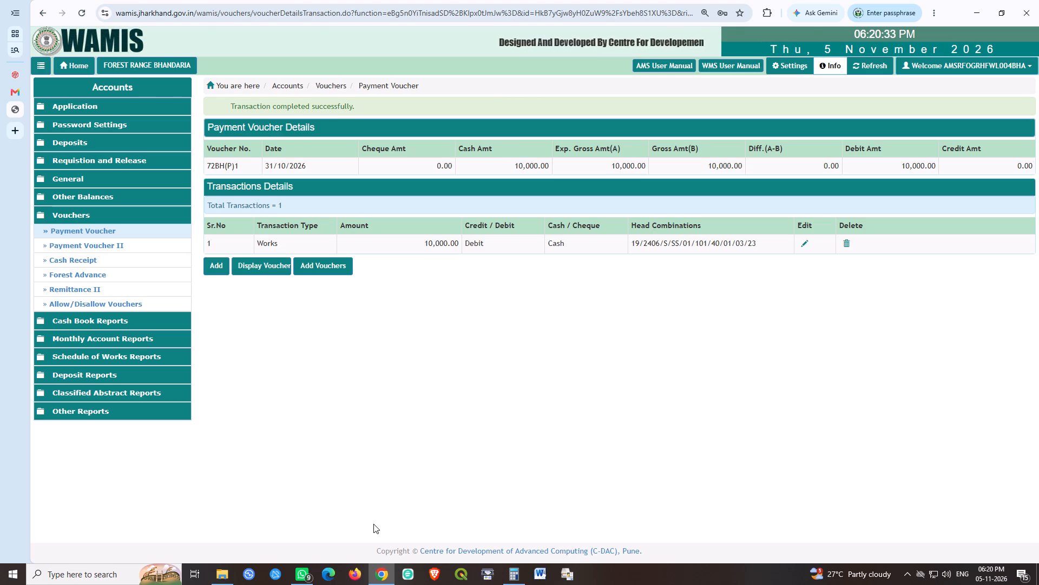
# Create and save payment voucher 36BH dated 31 October 2026 with an expected gross amount of 60840.
pyautogui.click(310, 270)
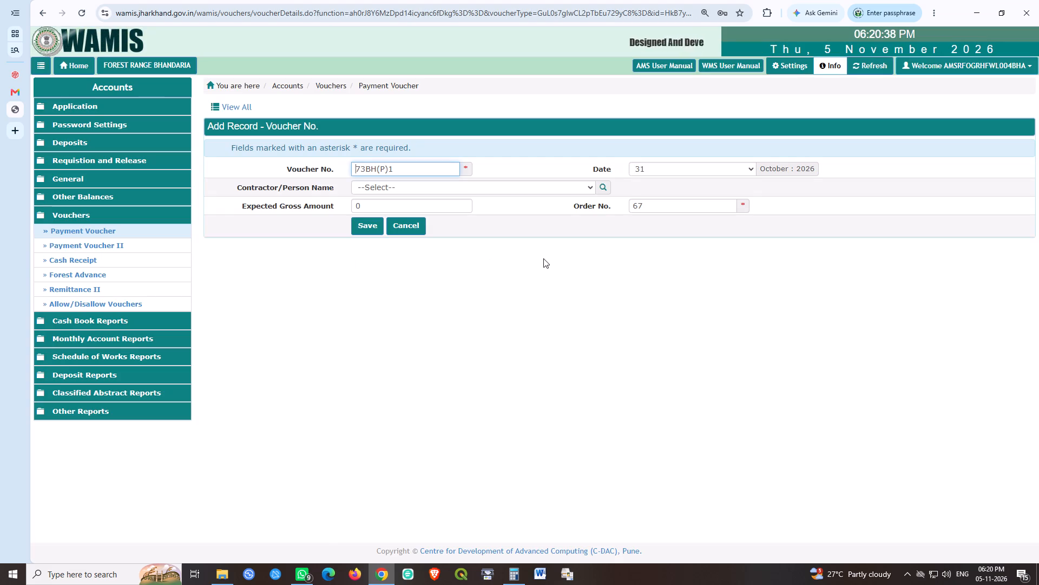
pyautogui.hotkey('shift', 'Right')
pyautogui.hotkey('shift', 'Right')
pyautogui.write('36')
pyautogui.press('Right')
pyautogui.press('Right')
pyautogui.press('Right')
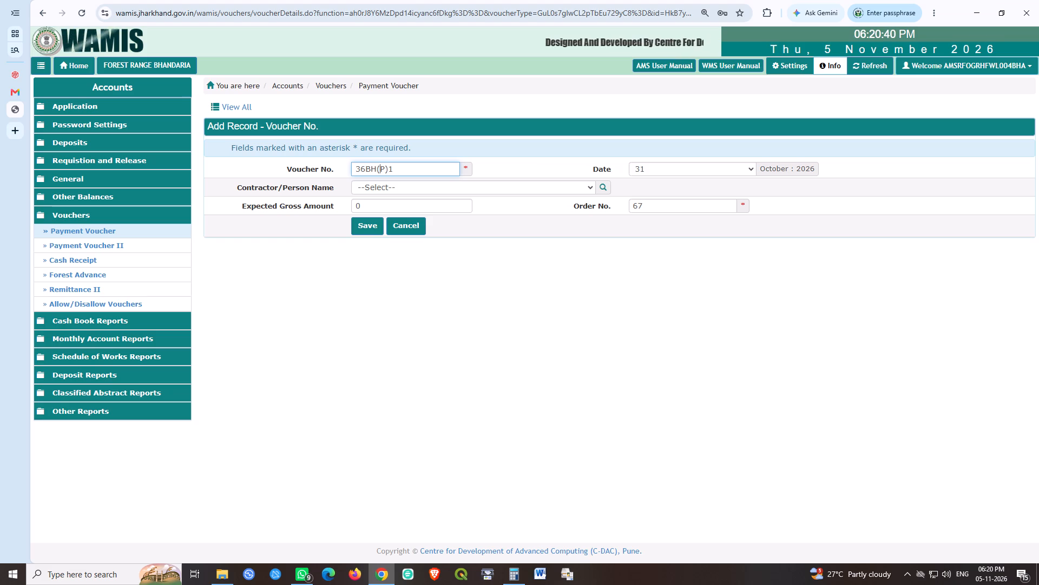
pyautogui.hotkey('shift', 'Right')
pyautogui.hotkey('shift', 'Right')
pyautogui.hotkey('shift', 'Right')
pyautogui.hotkey('shift', 'Right')
pyautogui.press('BackSpace')
pyautogui.press('\\')
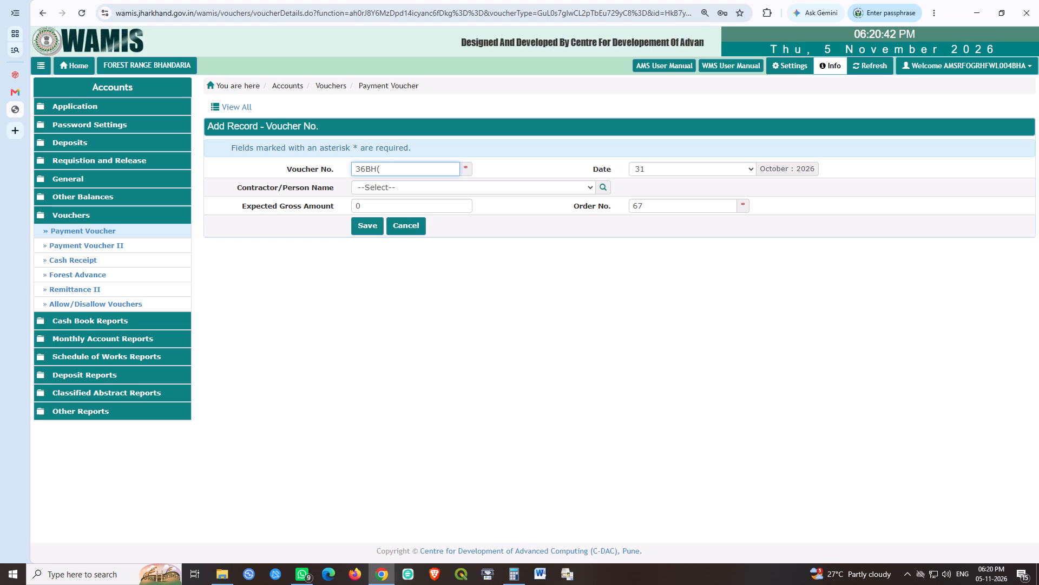
pyautogui.press('BackSpace')
pyautogui.press('Tab')
pyautogui.press('Tab')
pyautogui.press('Tab')
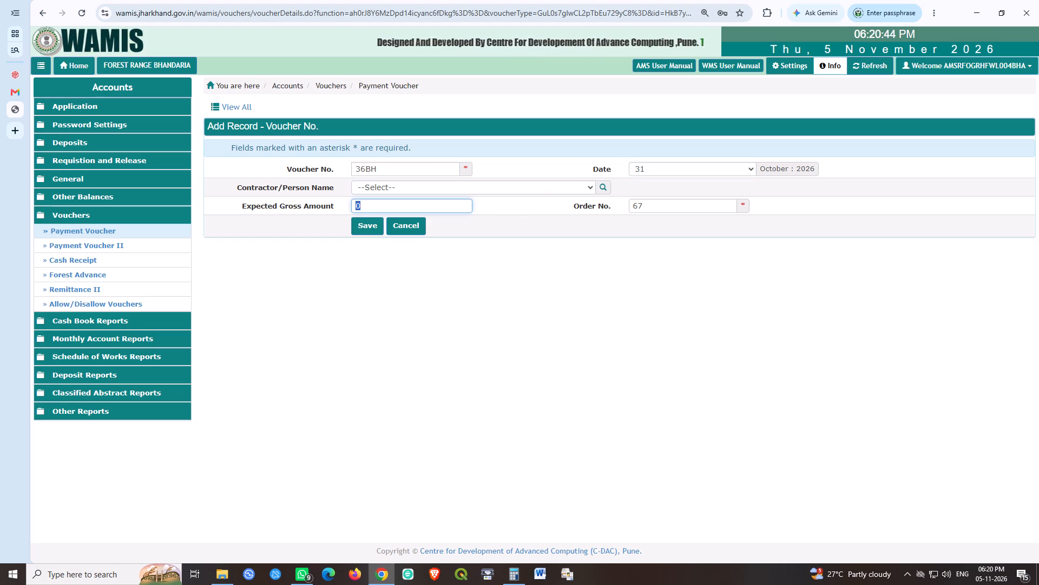
pyautogui.write('60840')
pyautogui.press('Tab')
pyautogui.press('Tab')
pyautogui.press('space')
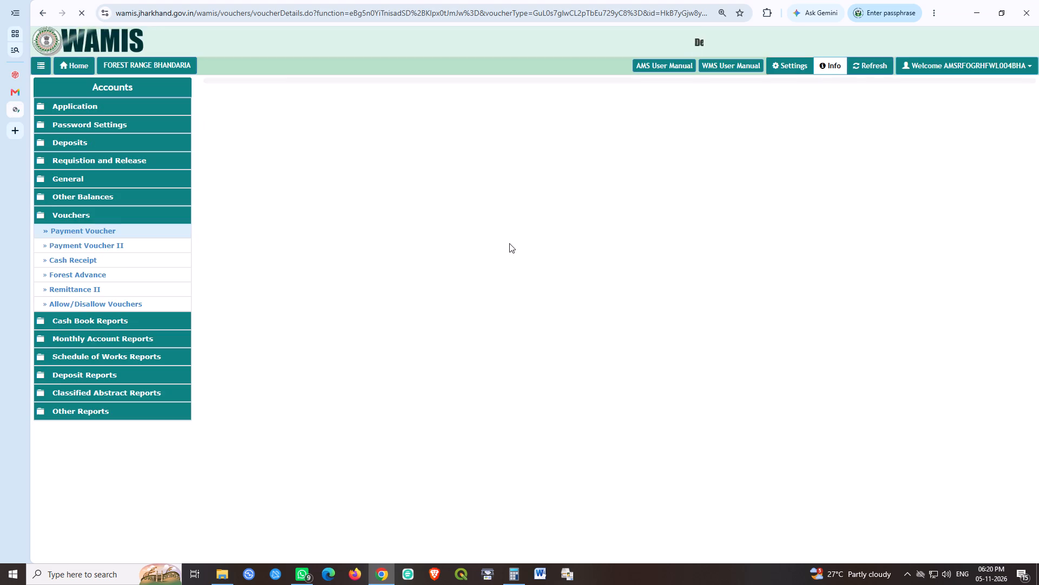
pyautogui.click(219, 242)
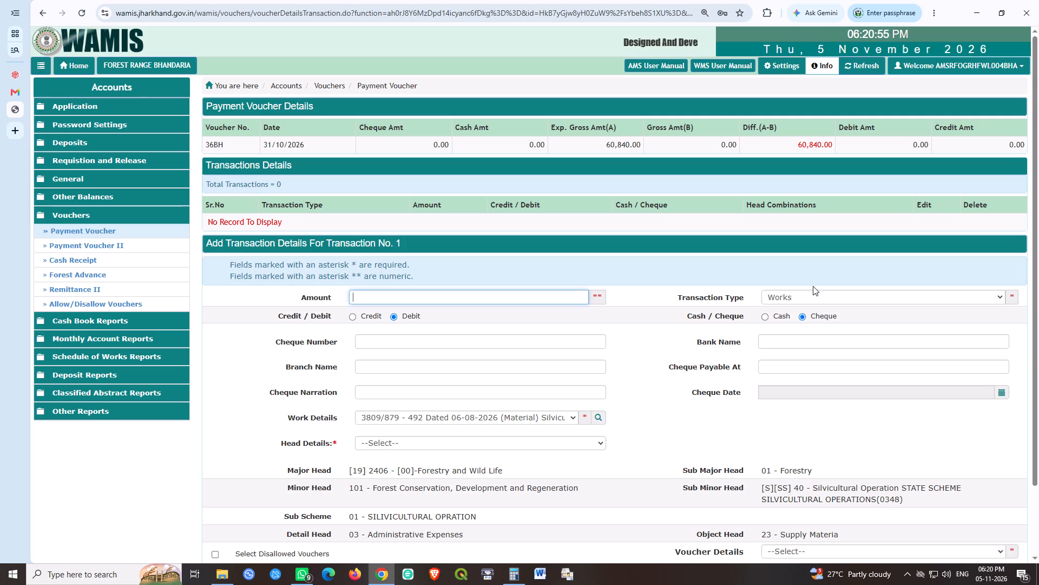
pyautogui.write('60840')
pyautogui.press('Tab')
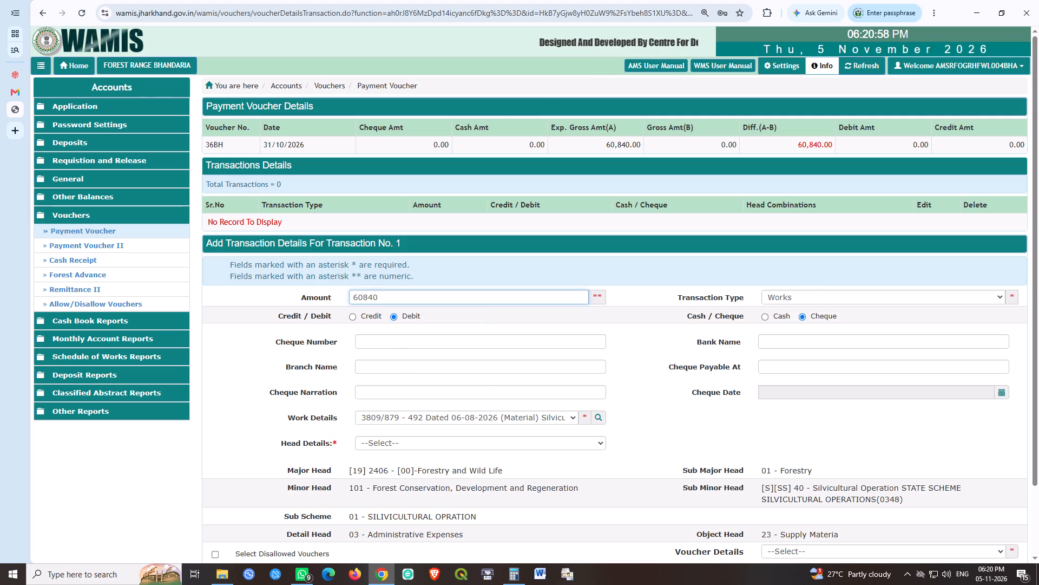
pyautogui.press('Tab')
pyautogui.press('Tab')
pyautogui.press('Left')
pyautogui.click(502, 340)
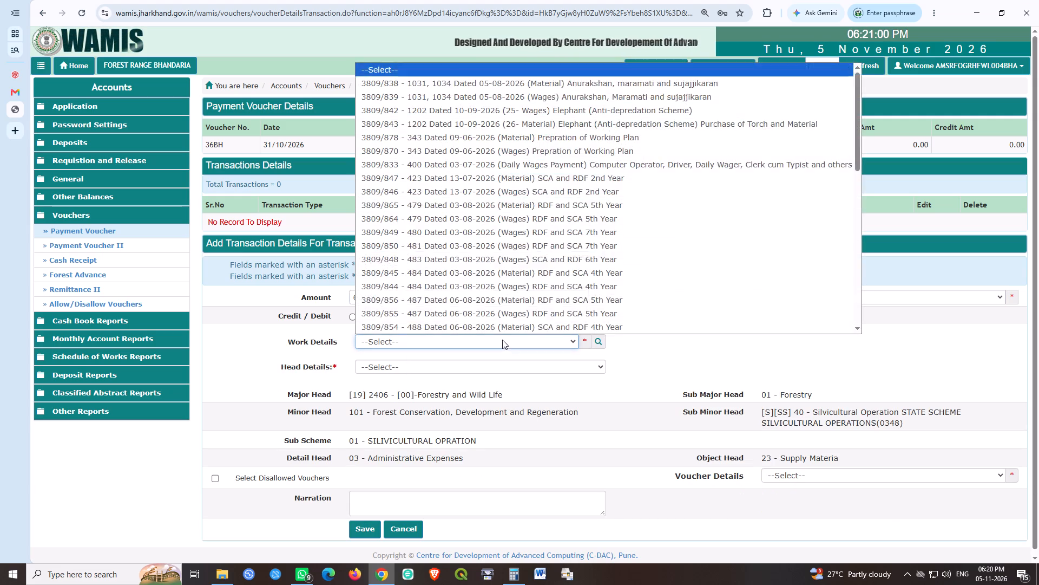
pyautogui.scroll(-2, 482, 262)
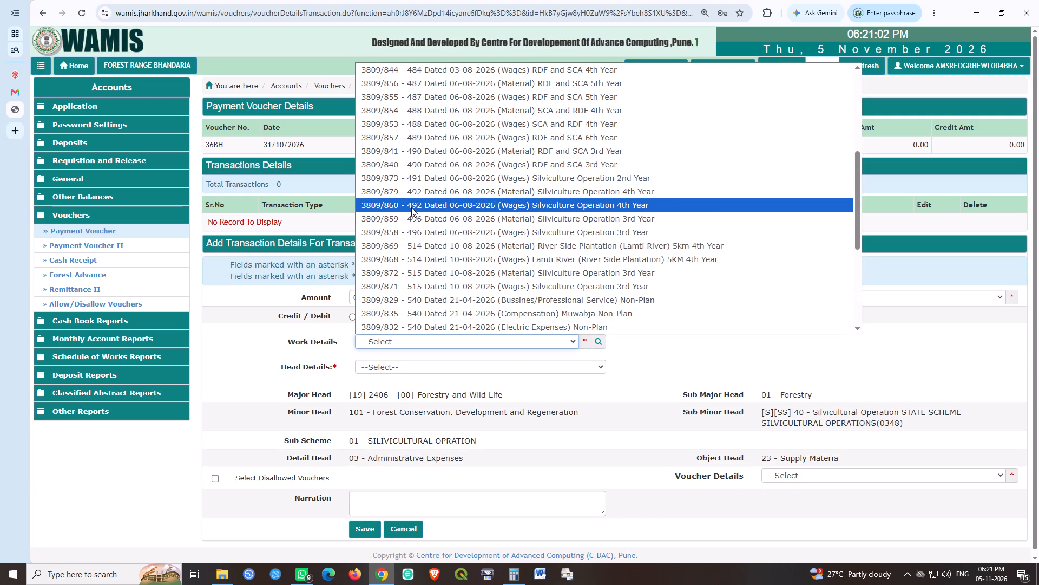
pyautogui.click(411, 207)
pyautogui.click(416, 376)
pyautogui.click(404, 367)
pyautogui.click(393, 393)
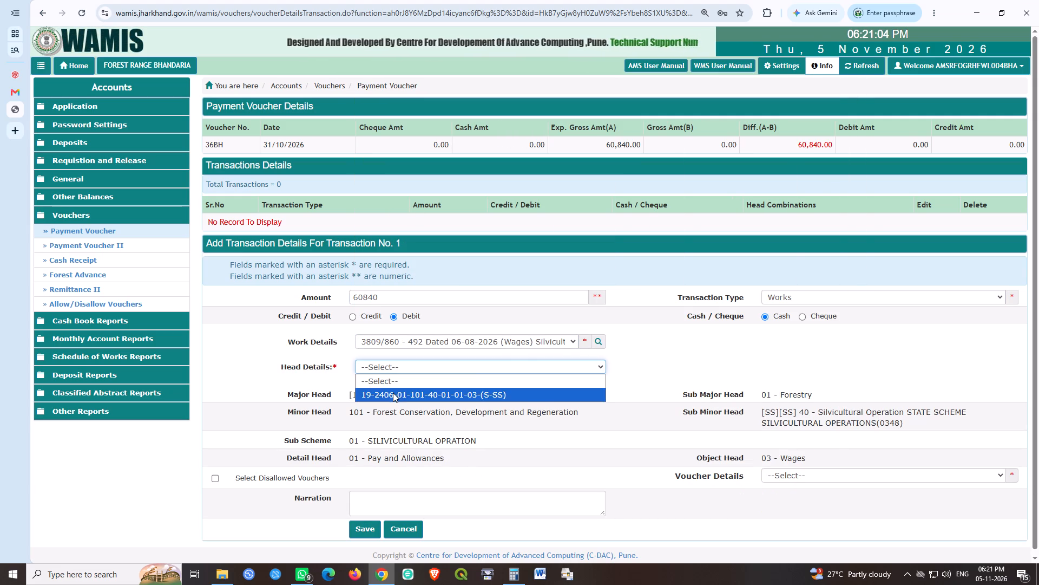
pyautogui.click(366, 528)
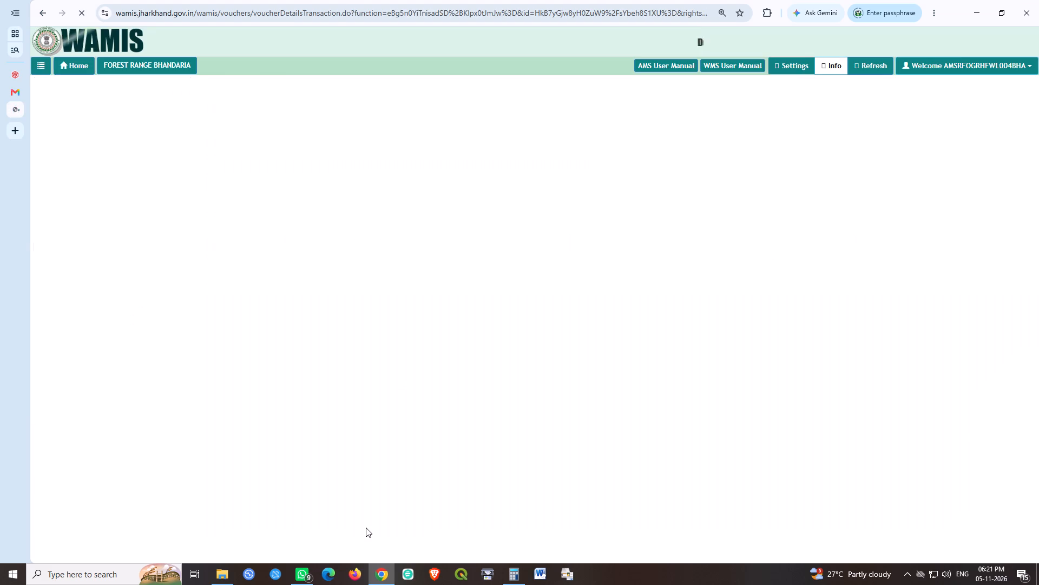
# Create and save payment voucher 37BH dated 31 October 2026 with an expected gross amount of 57174.
pyautogui.click(330, 261)
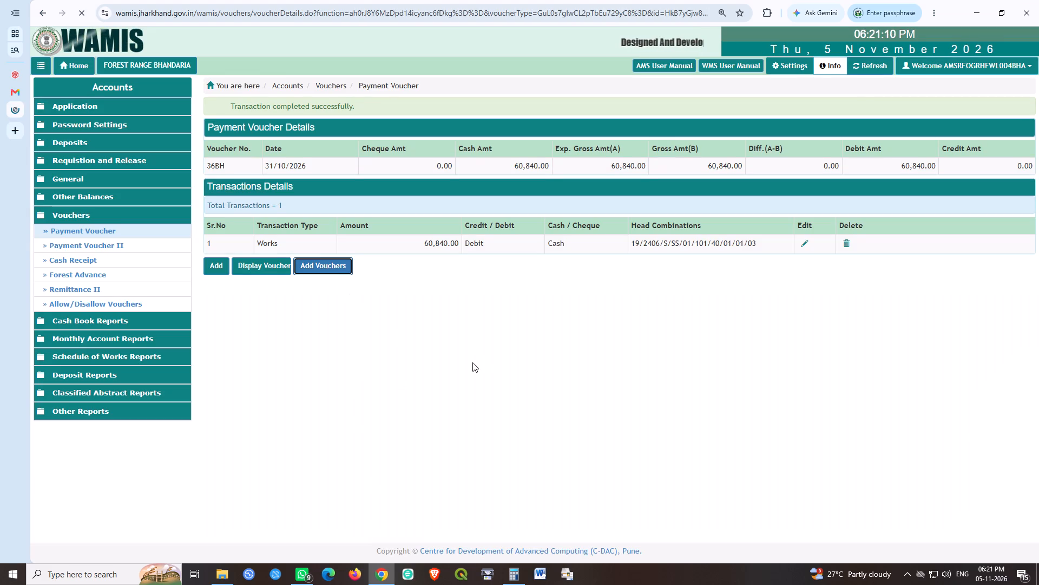
pyautogui.press('Tab')
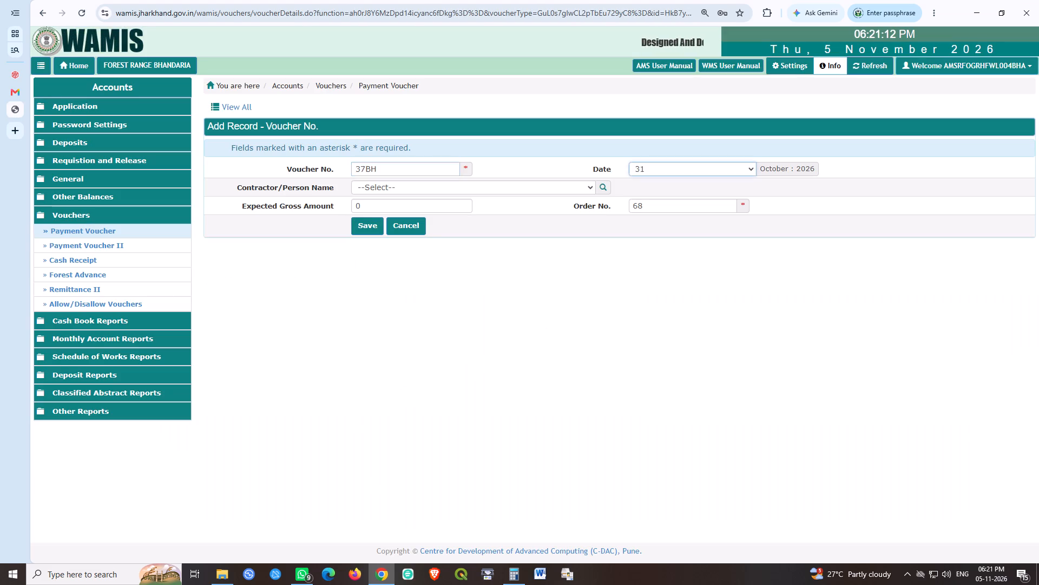
pyautogui.press('Tab')
pyautogui.press('Tab')
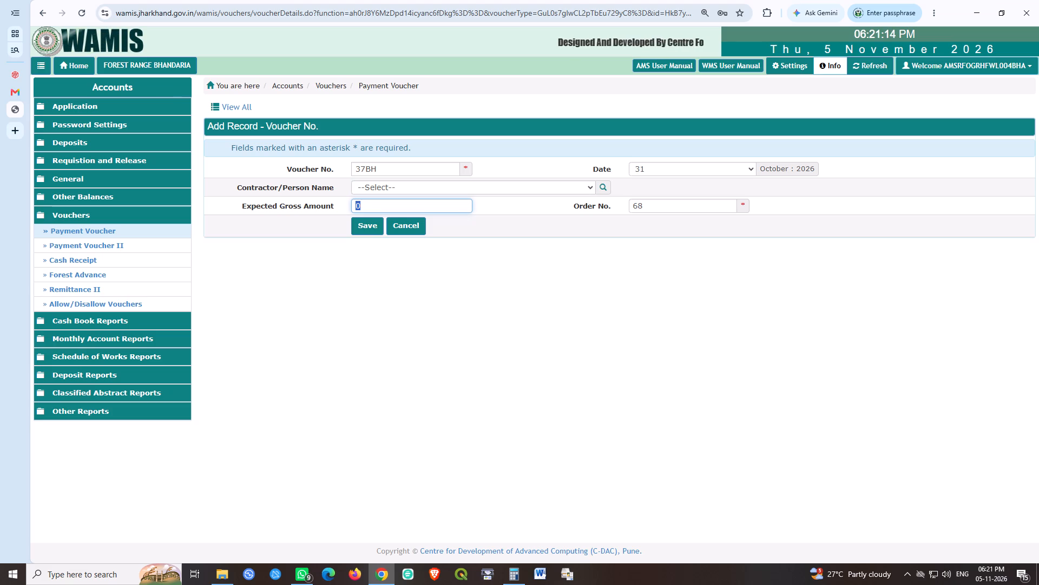
pyautogui.write('57174')
pyautogui.press('Tab')
pyautogui.press('Tab')
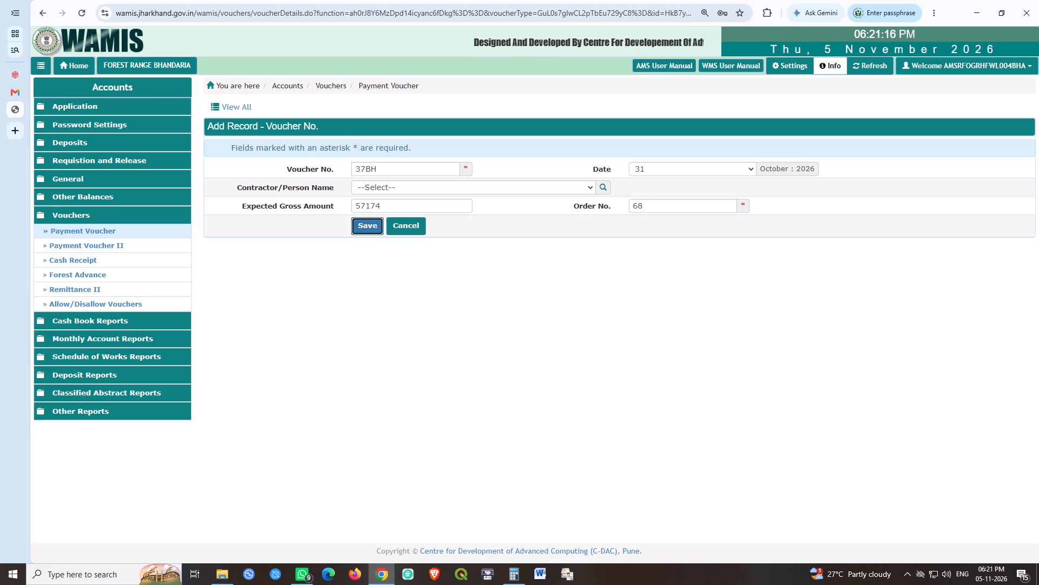
pyautogui.press('space')
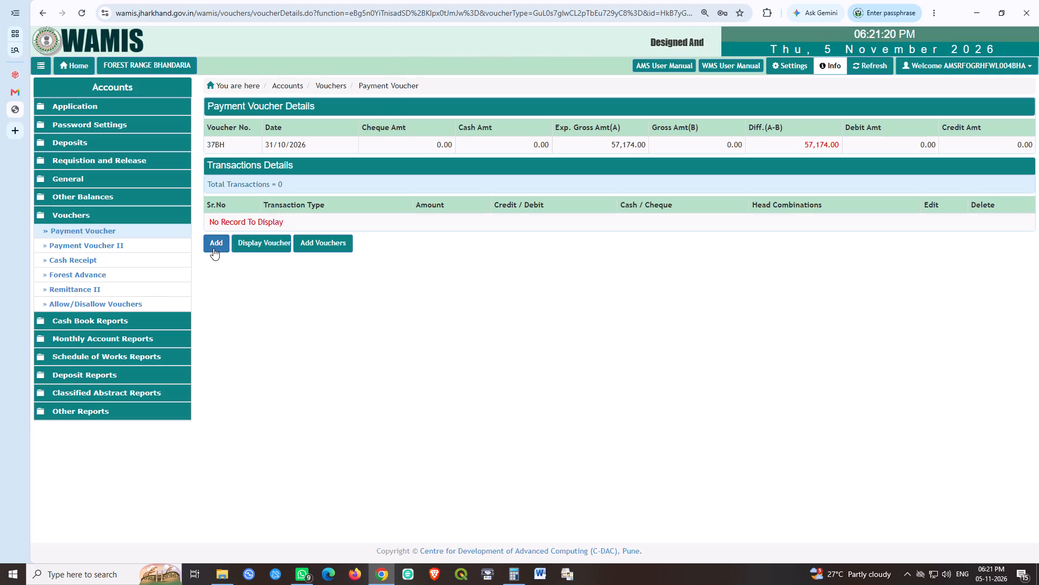
pyautogui.click(213, 248)
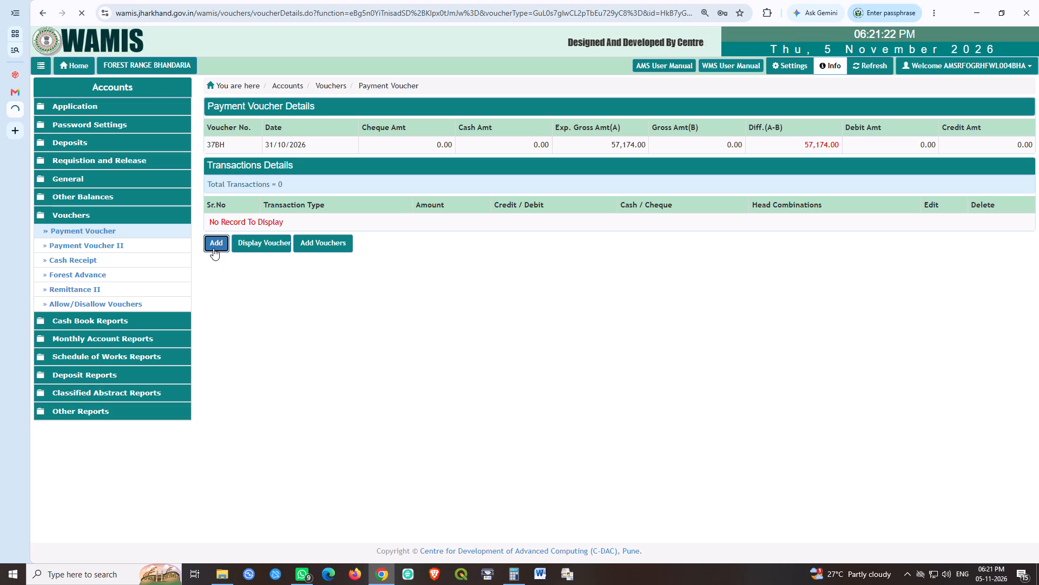
pyautogui.write('57')
pyautogui.write('174')
pyautogui.press('Tab')
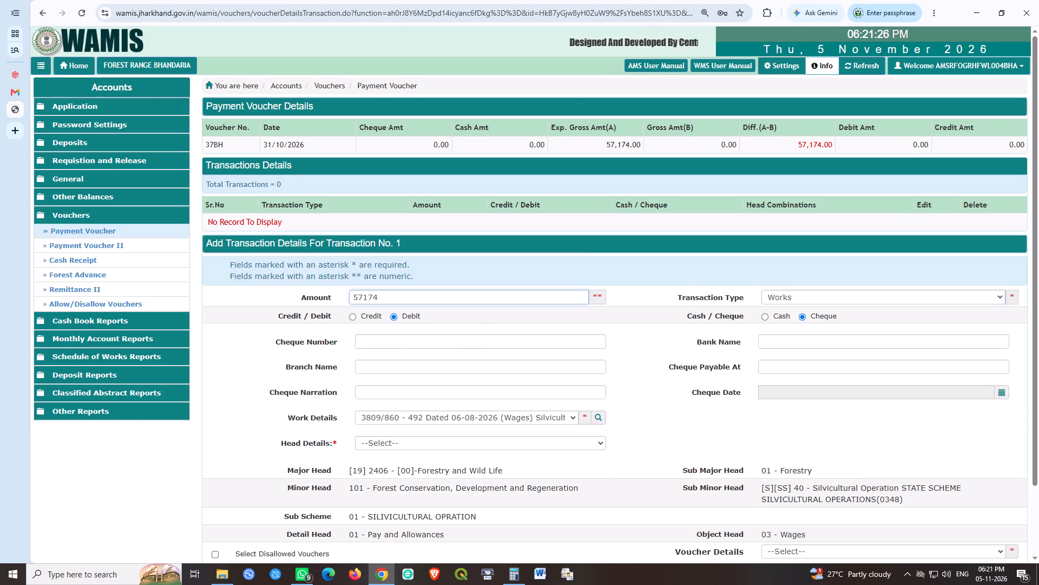
pyautogui.press('Tab')
pyautogui.press('Tab')
pyautogui.press('Left')
pyautogui.click(470, 336)
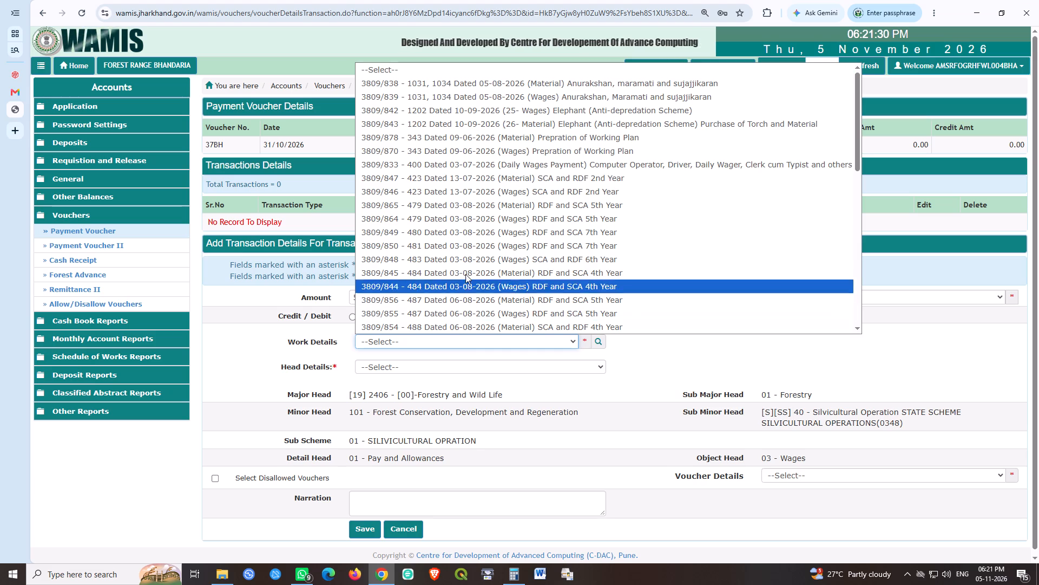
pyautogui.scroll(-1, 465, 251)
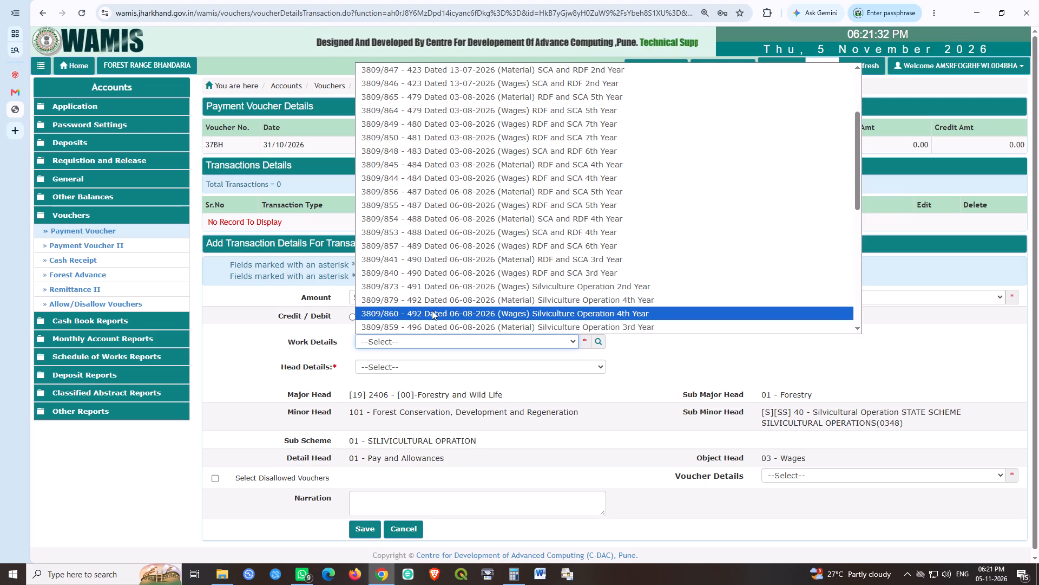
pyautogui.click(432, 310)
pyautogui.click(415, 369)
pyautogui.click(411, 394)
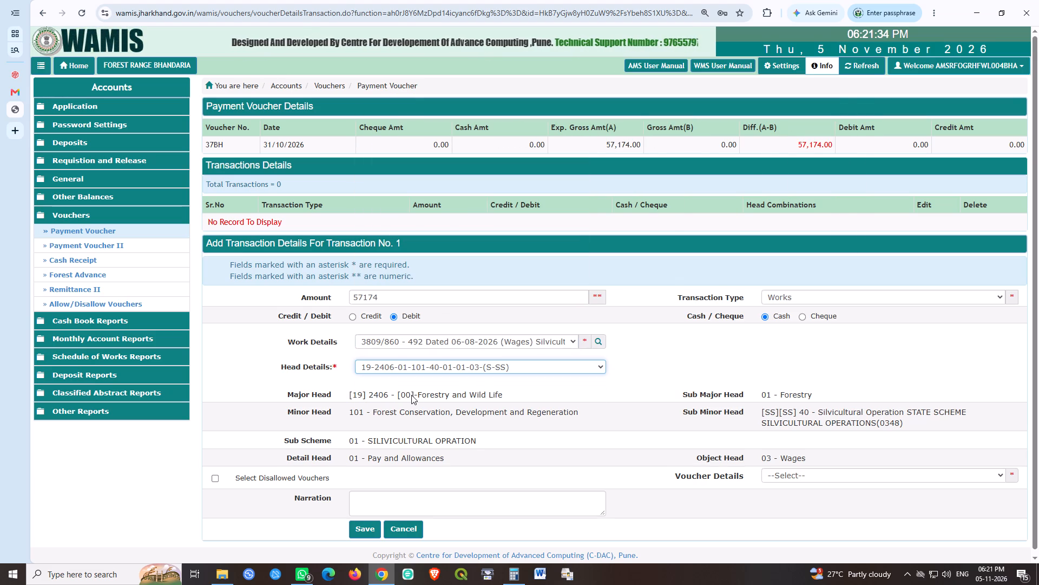
pyautogui.click(357, 527)
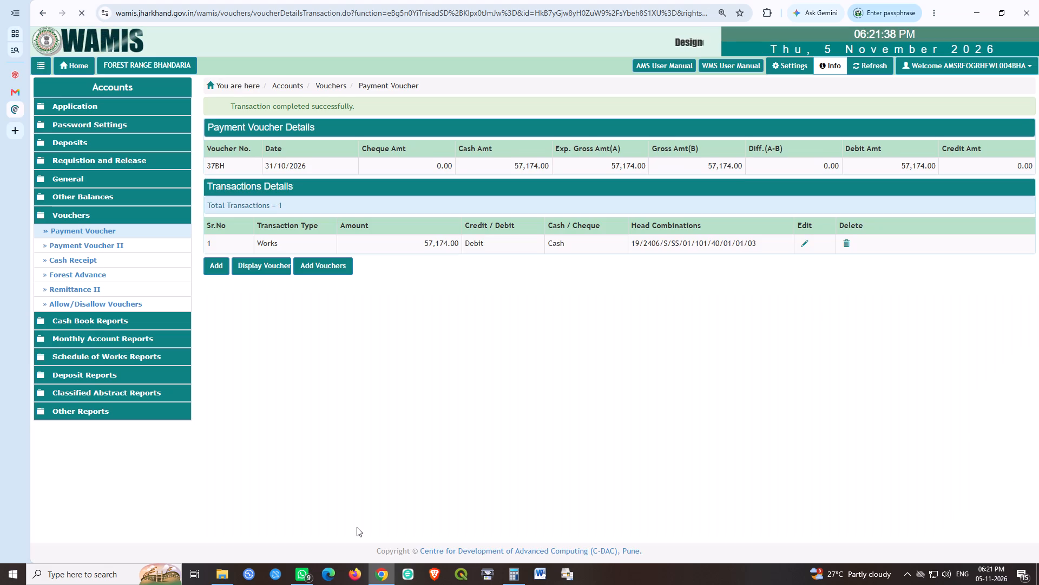
# Start a new payment voucher dated 31 October 2026 and select the numeric part of its voucher number for replacement.
pyautogui.click(318, 265)
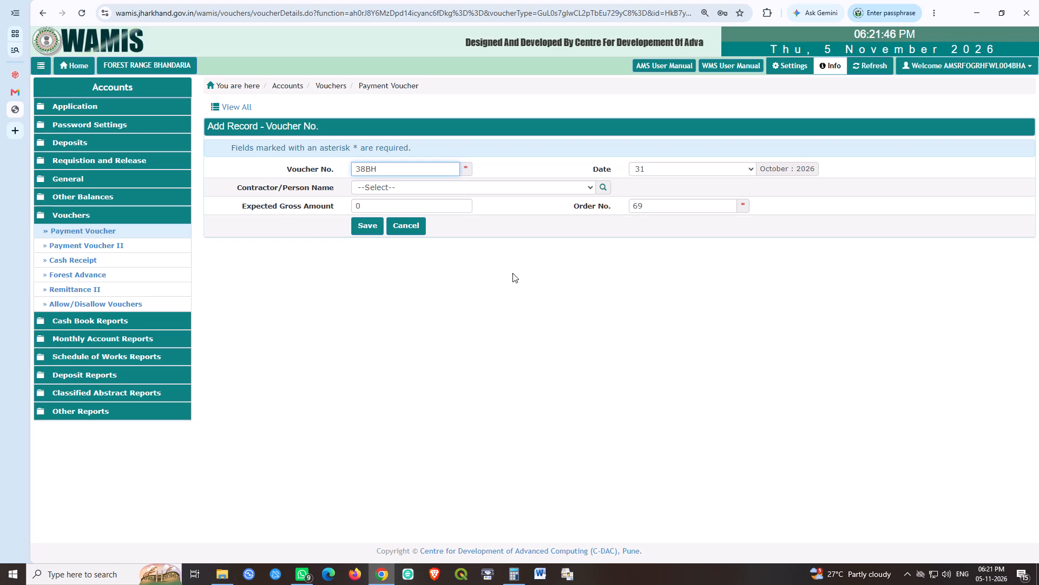
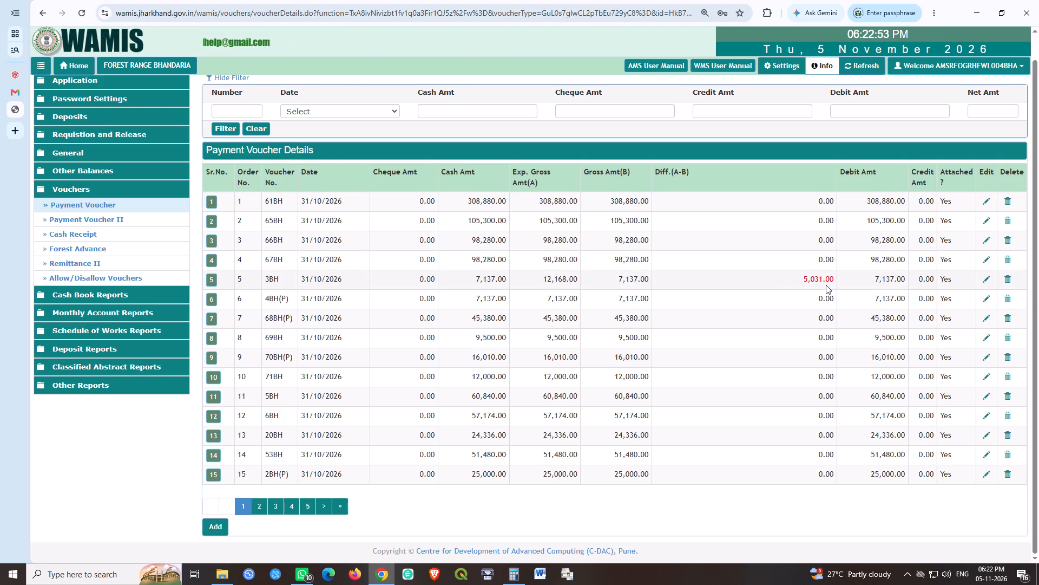
# Update the works transaction of voucher 3BH to an amount of 12168, selecting its head details again, and return to the voucher list.
pyautogui.click(212, 278)
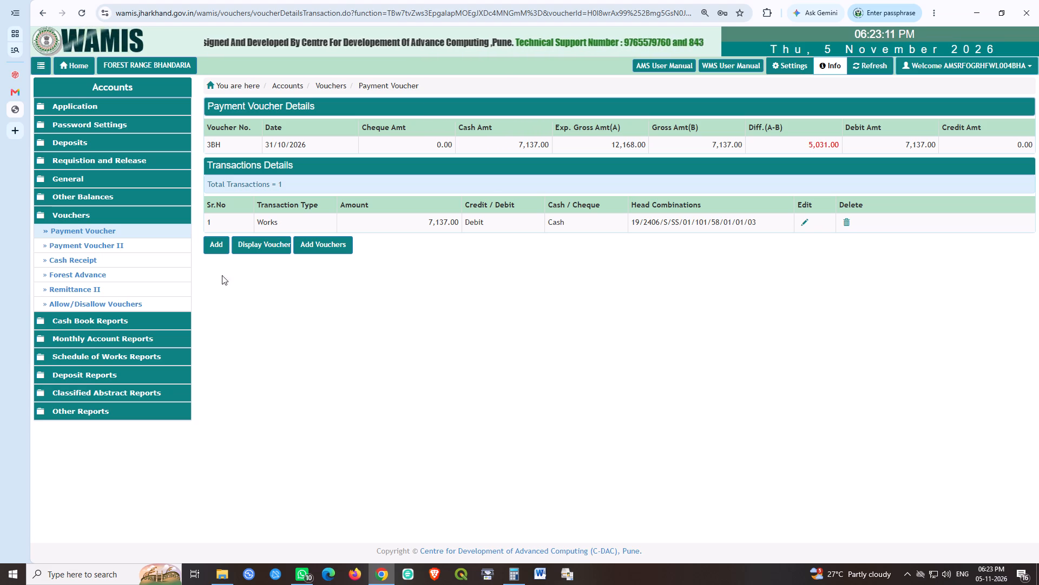
pyautogui.click(808, 218)
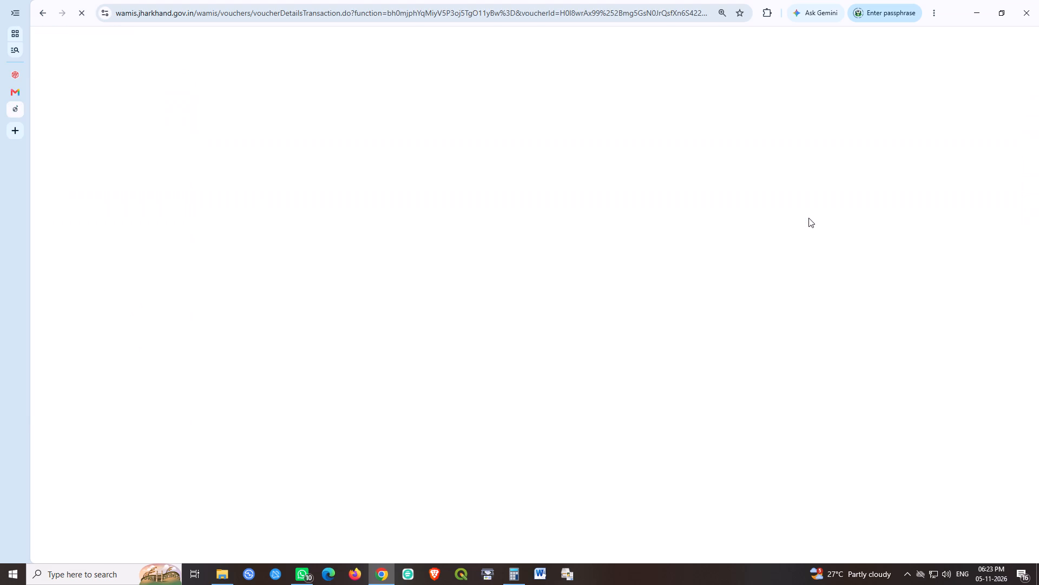
pyautogui.moveTo(401, 295); pyautogui.dragTo(271, 301)
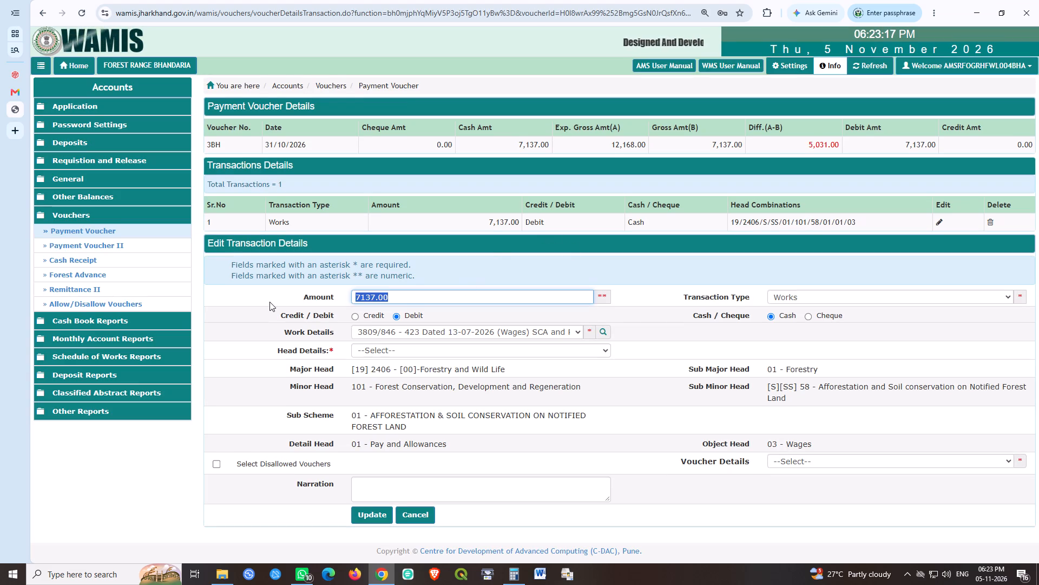
pyautogui.write('12168')
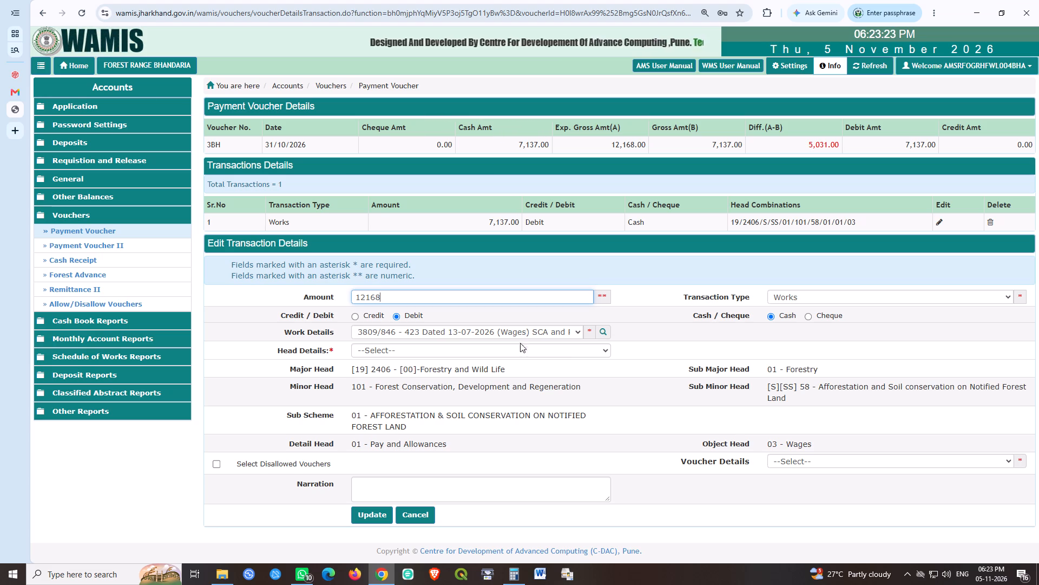
pyautogui.click(495, 354)
pyautogui.click(479, 375)
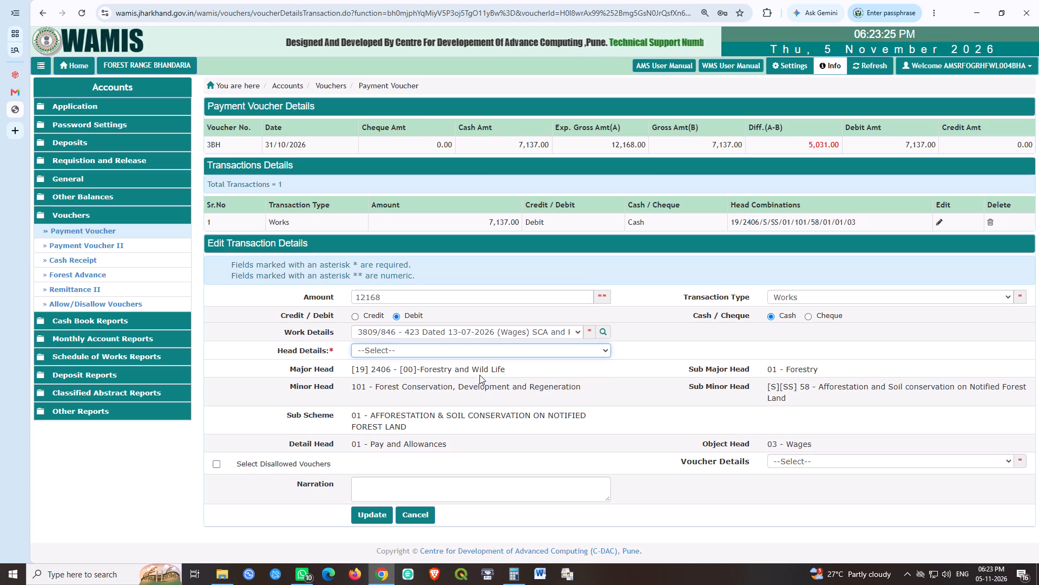
pyautogui.click(365, 521)
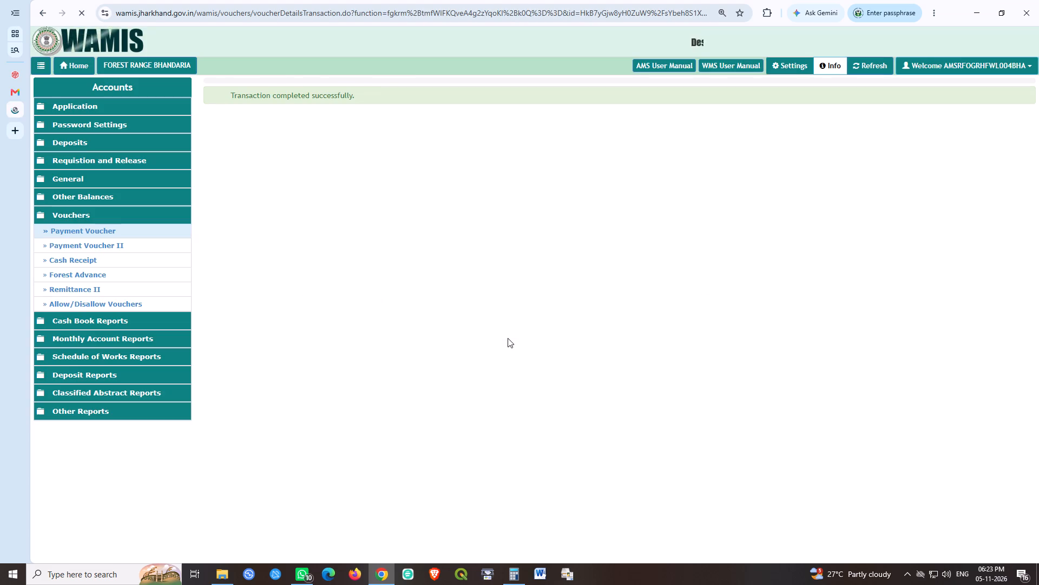
pyautogui.click(264, 272)
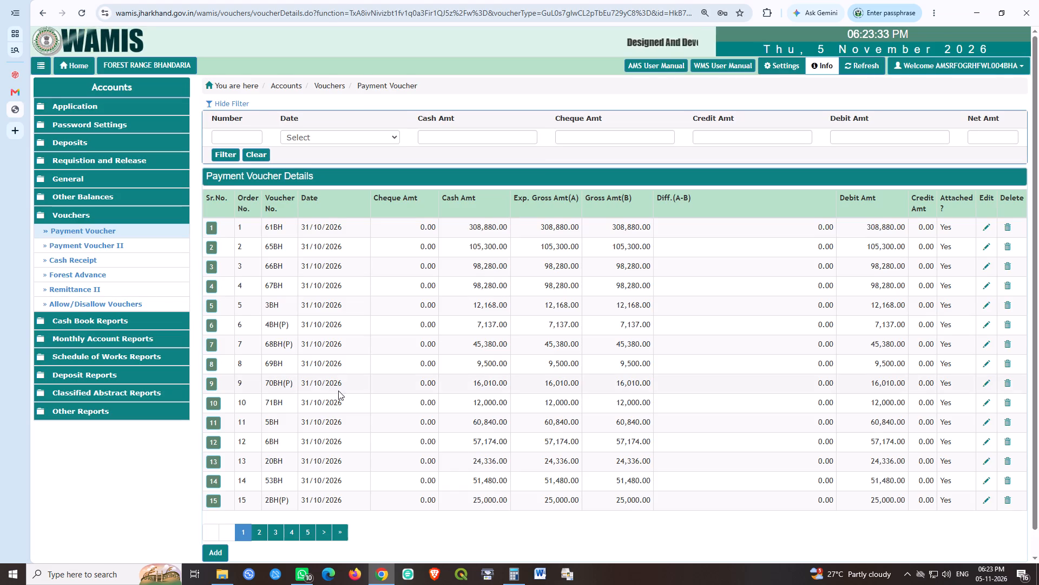
# Create and save payment voucher 27BH dated 31 October 2026 with an expected gross amount of 24336.
pyautogui.click(259, 536)
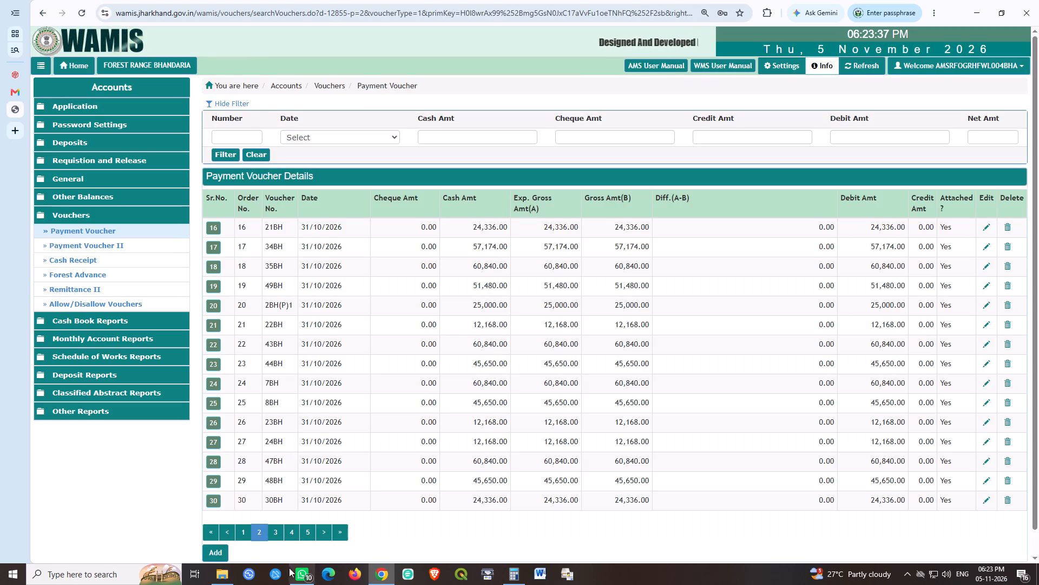
pyautogui.click(277, 536)
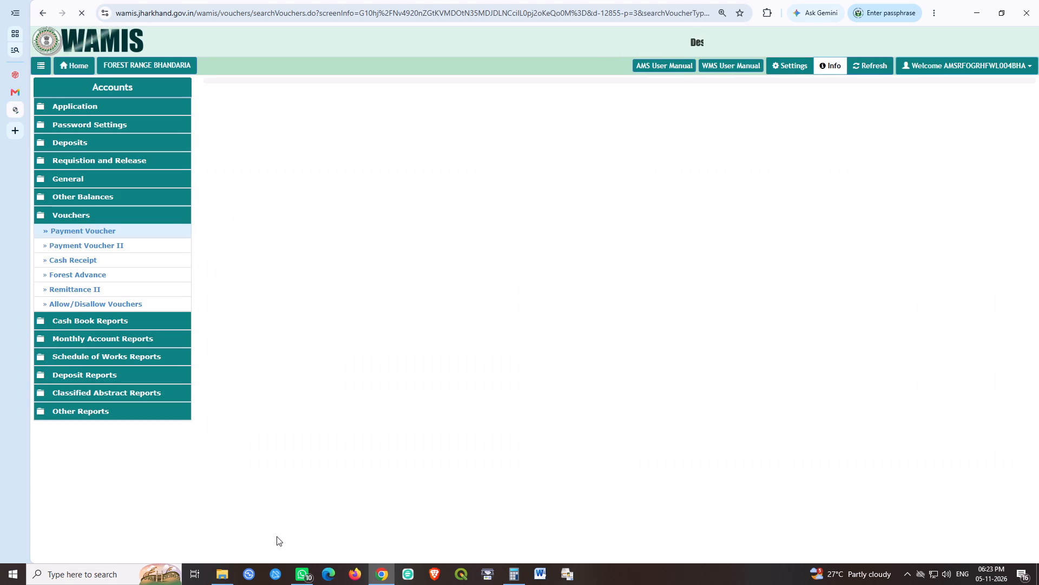
pyautogui.click(294, 535)
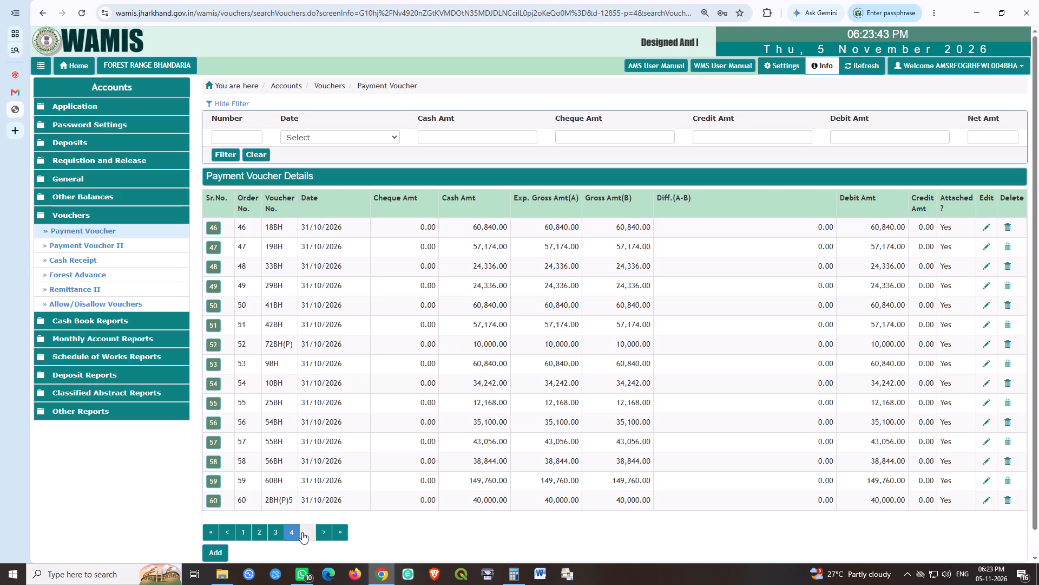
pyautogui.click(306, 532)
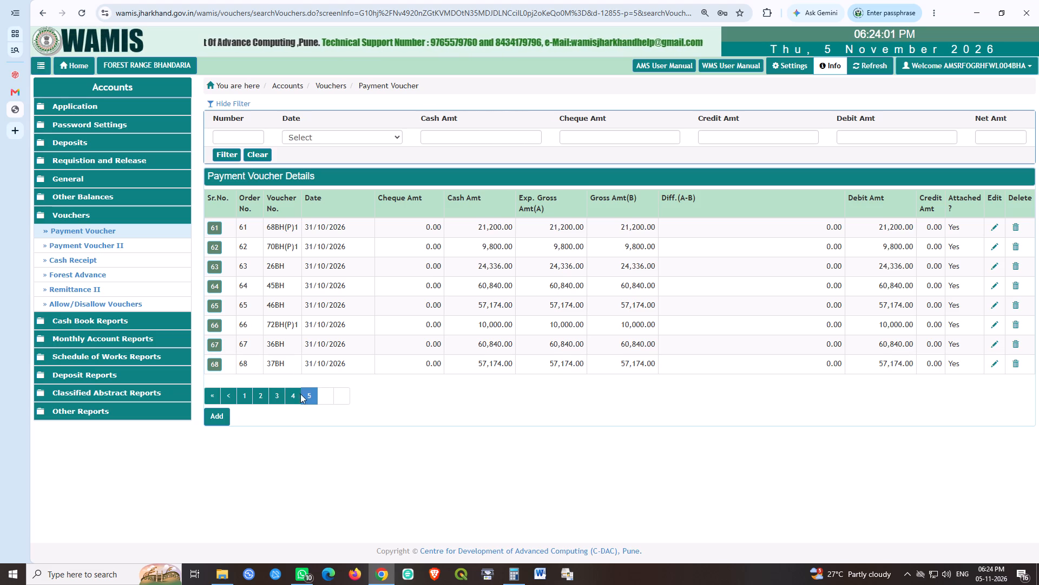
pyautogui.click(217, 412)
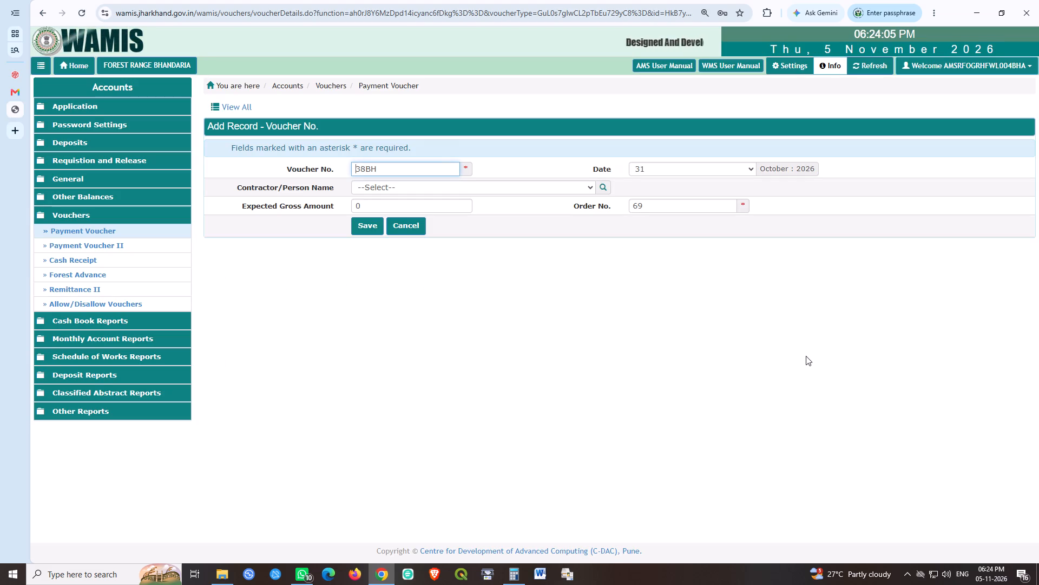
pyautogui.hotkey('shift', 'Right')
pyautogui.hotkey('shift', 'Right')
pyautogui.press('3')
pyautogui.press('BackSpace')
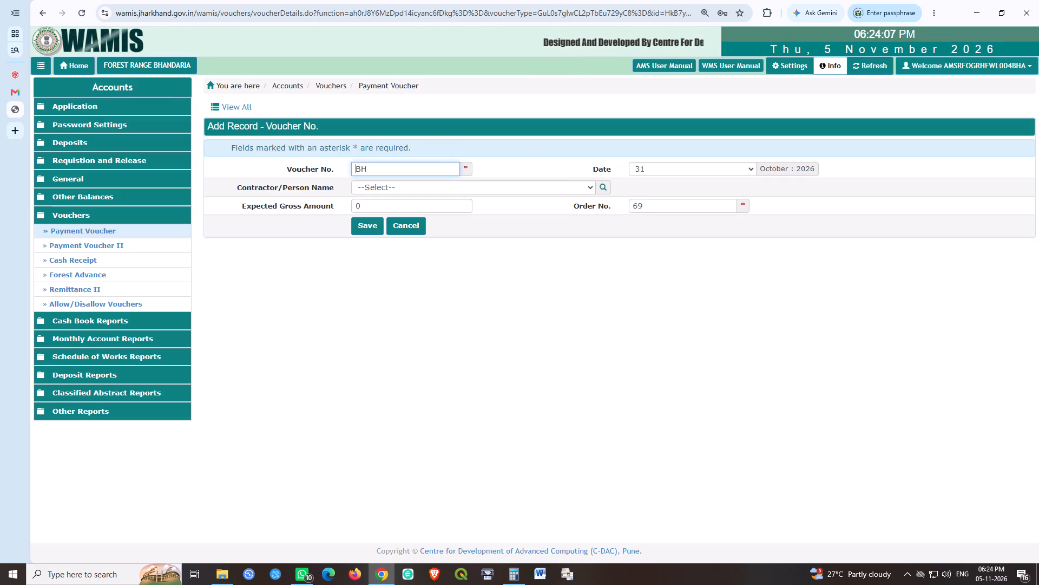
pyautogui.write('27')
pyautogui.press('Tab')
pyautogui.press('Tab')
pyautogui.press('Tab')
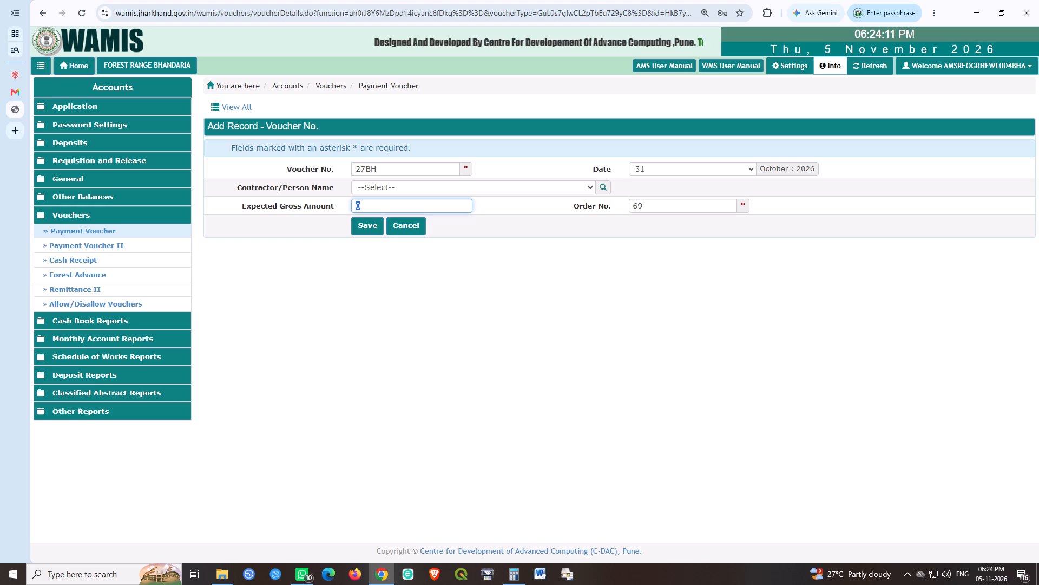
pyautogui.write('24336')
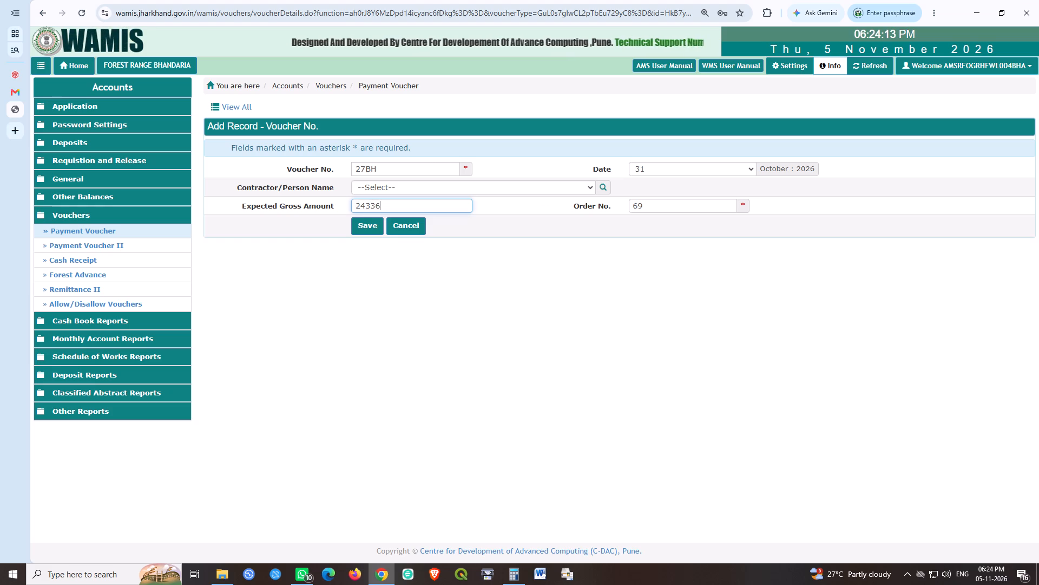
pyautogui.click(362, 222)
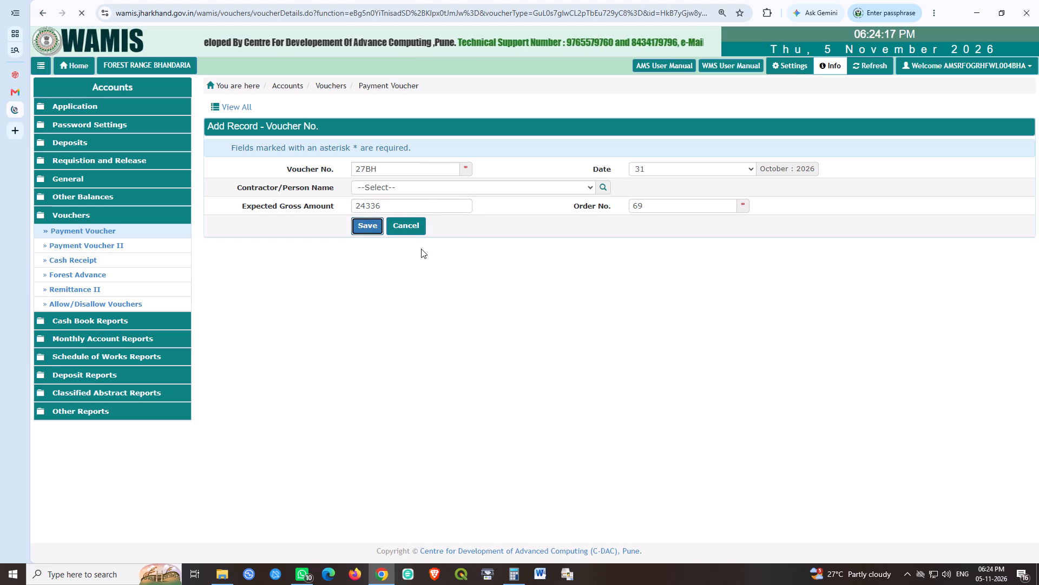
pyautogui.click(216, 239)
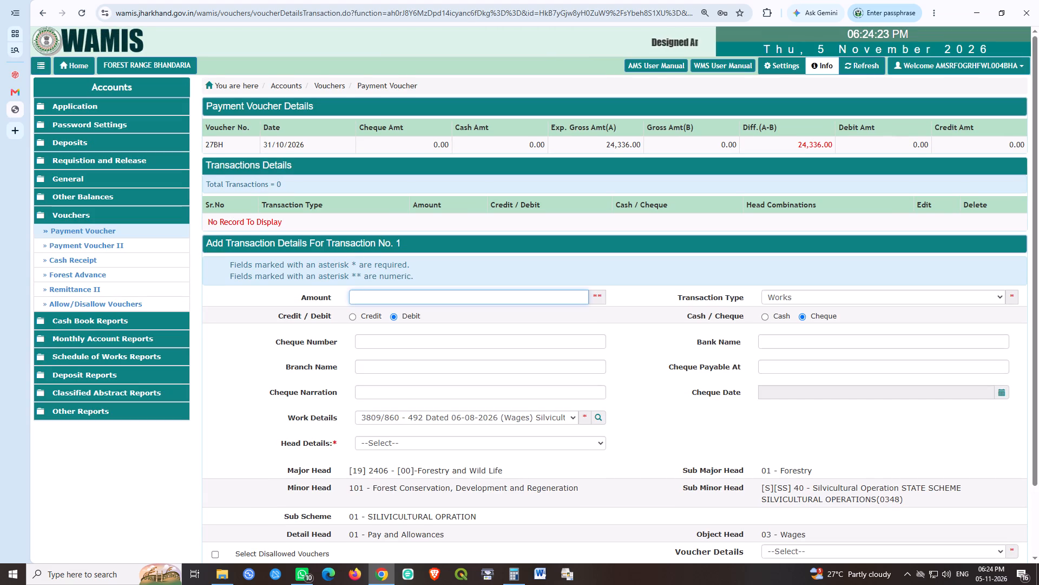
pyautogui.write('24336')
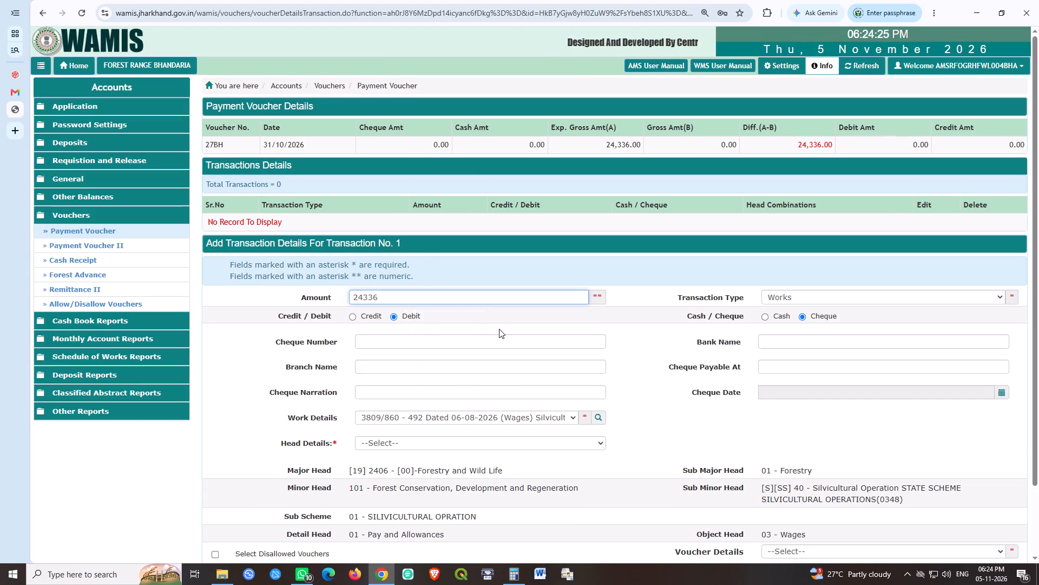
pyautogui.click(774, 315)
pyautogui.click(455, 340)
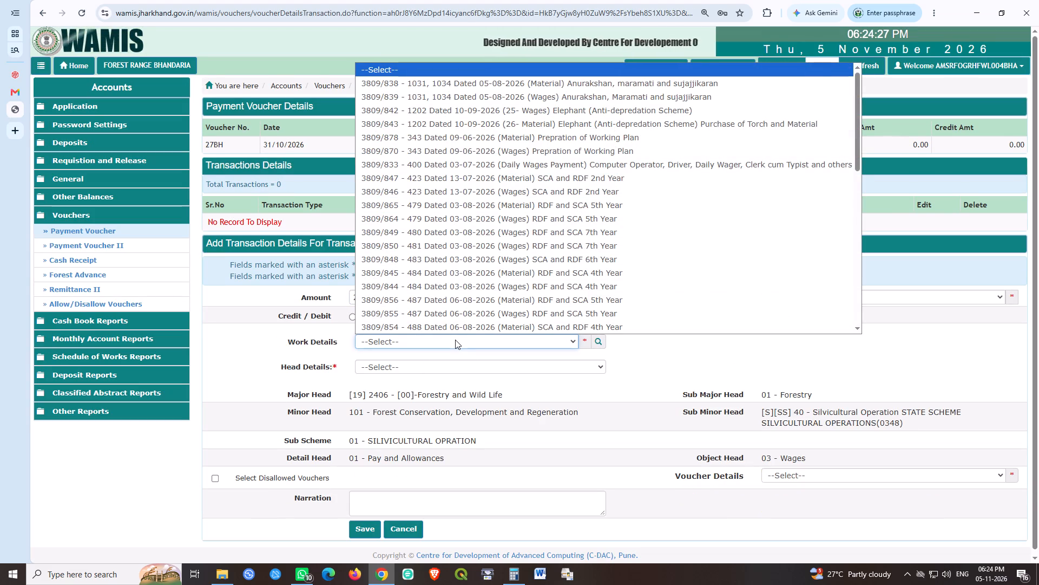
pyautogui.scroll(-2, 475, 188)
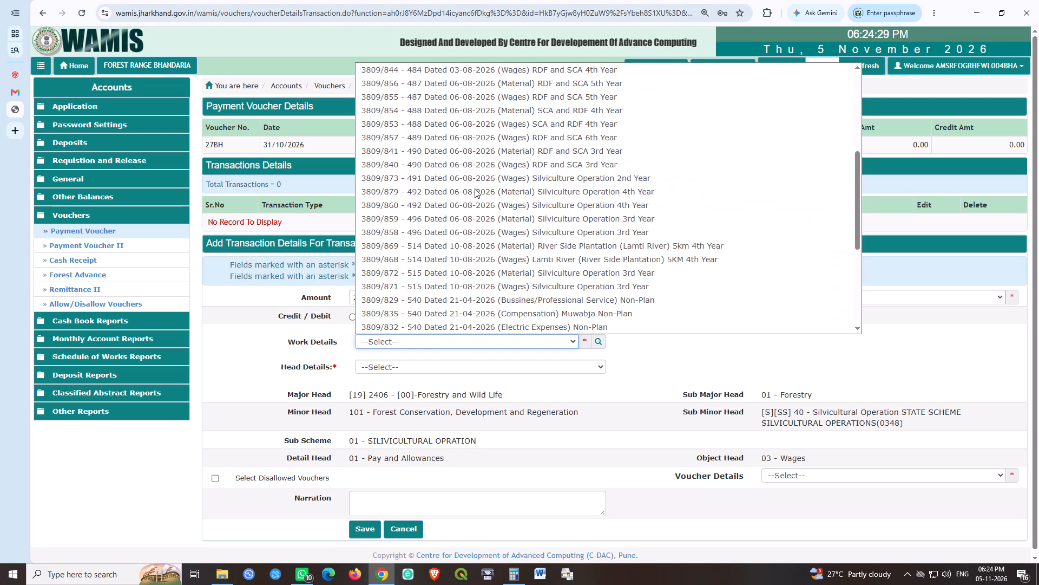
pyautogui.click(444, 206)
pyautogui.click(413, 370)
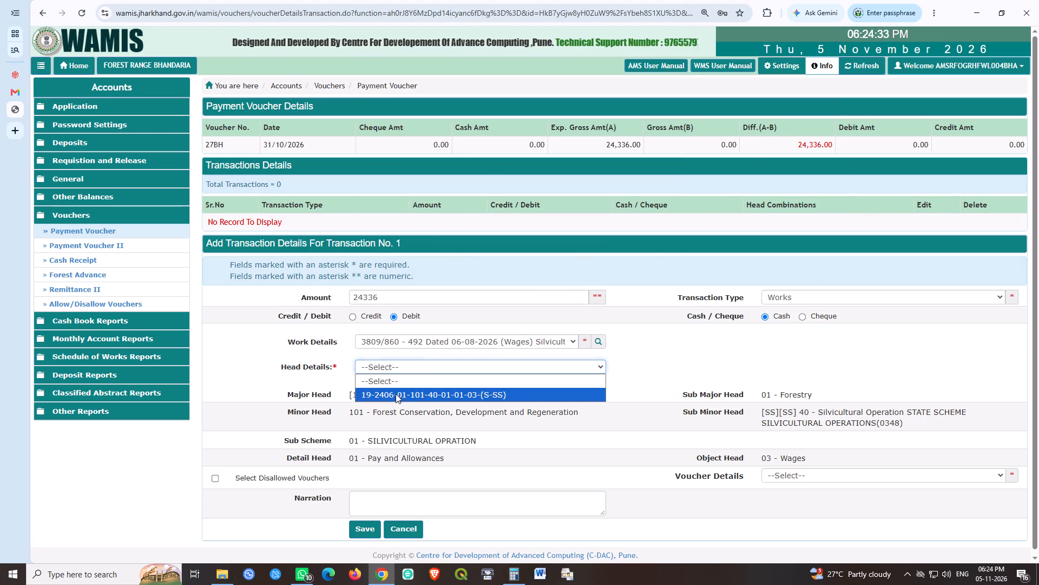
pyautogui.click(396, 394)
pyautogui.click(368, 529)
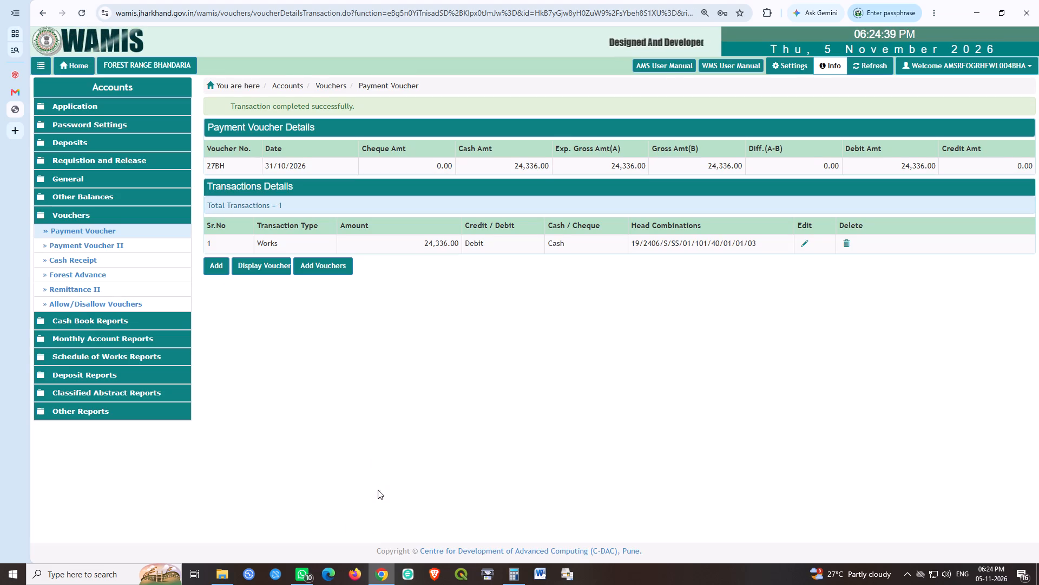
# Create and save payment voucher 72BH(P)2 dated 31 October 2026 with an expected gross amount of 10000.
pyautogui.click(345, 269)
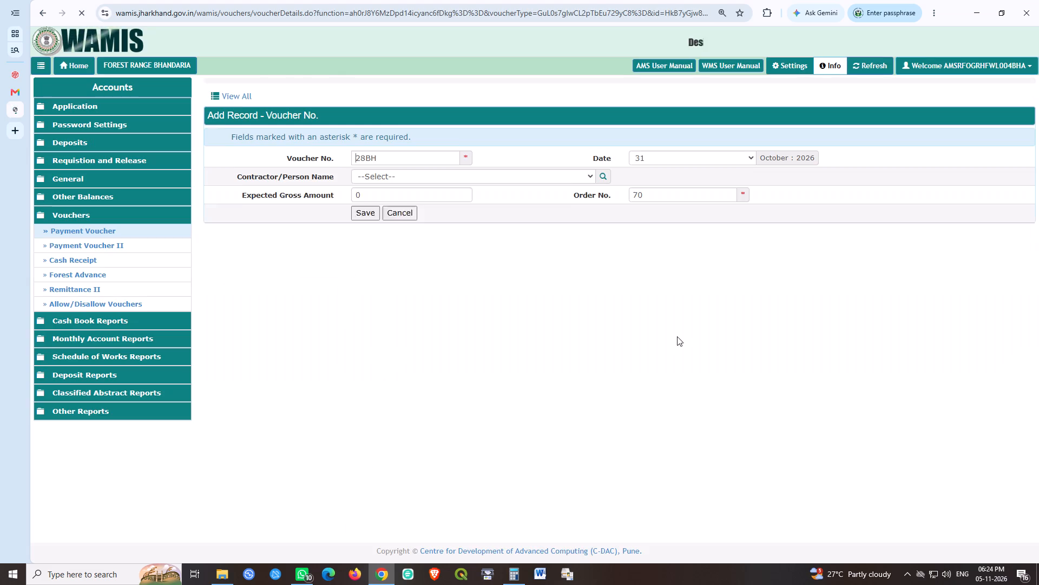
pyautogui.hotkey('shift', 'Right')
pyautogui.hotkey('shift', 'Right')
pyautogui.write('72')
pyautogui.press('Down')
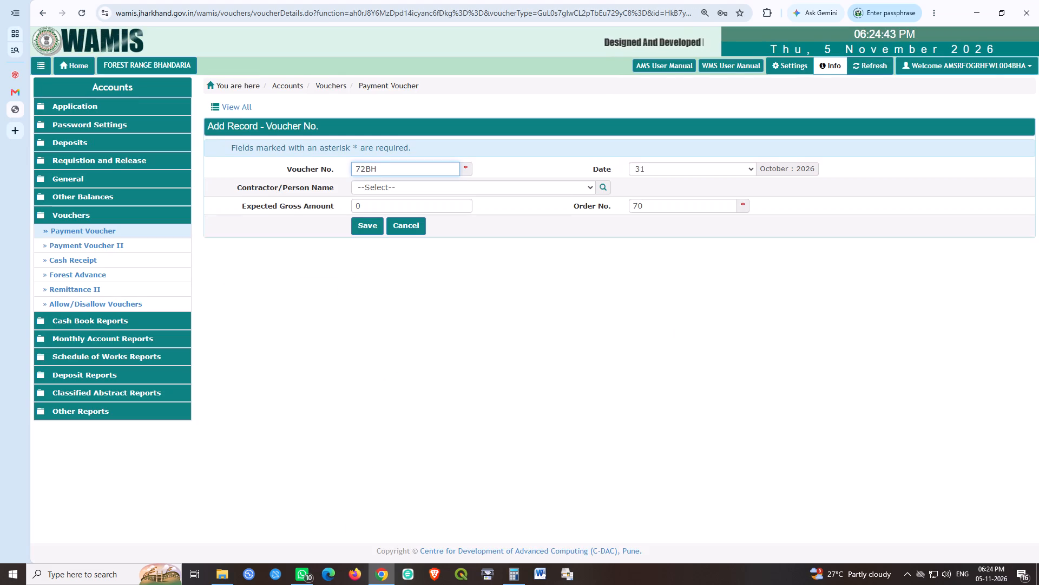
pyautogui.press('Down')
pyautogui.press('Down')
pyautogui.press('Down')
pyautogui.press('Return')
pyautogui.hotkey('shift', 'Left')
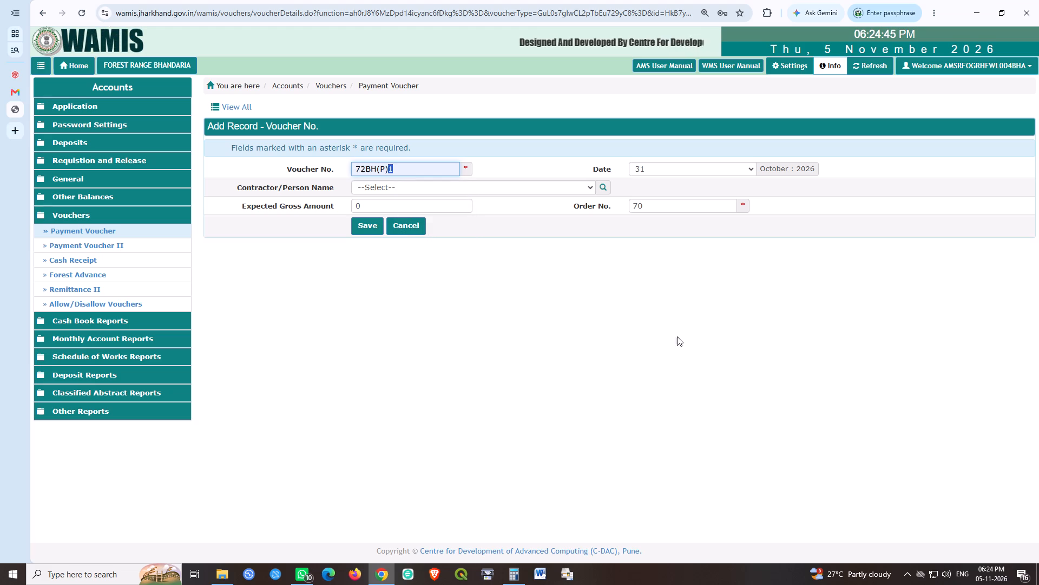
pyautogui.press('2')
pyautogui.press('Tab')
pyautogui.press('Tab')
pyautogui.press('Tab')
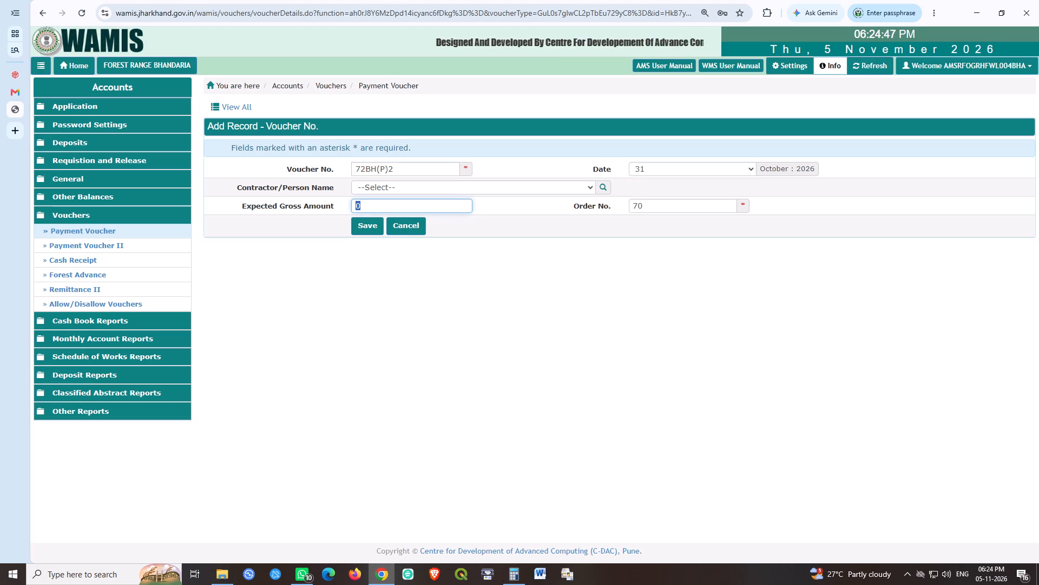
pyautogui.write('1000')
pyautogui.press('0')
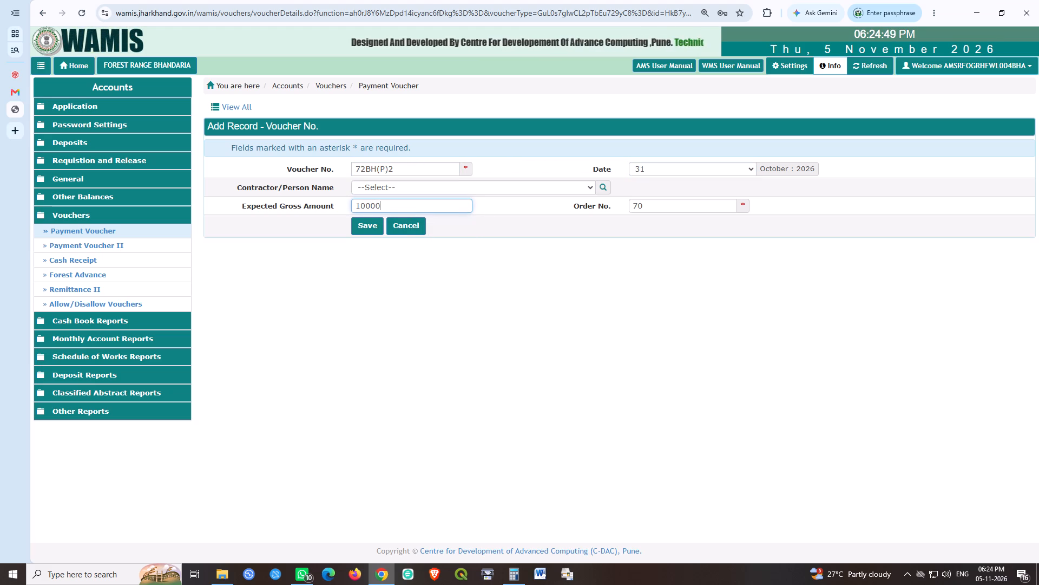
pyautogui.press('Tab')
pyautogui.press('Tab')
pyautogui.press('space')
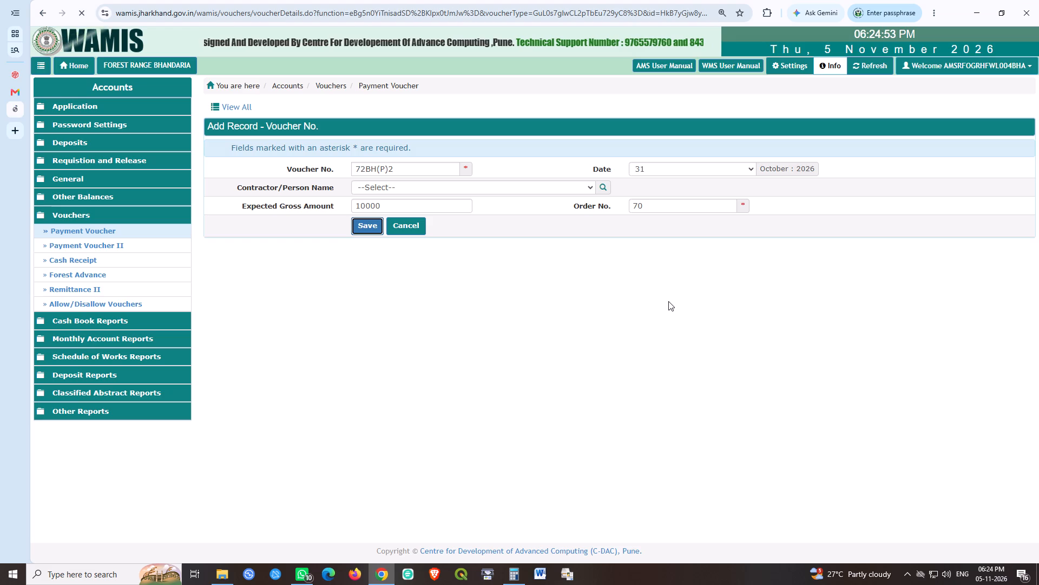
# Save a cash debit works transaction of 10000 on voucher 72BH(P)2 for work 3809/879 (Material), head 19/2406/S/SS/01/101/40/01/03/23.
pyautogui.click(211, 240)
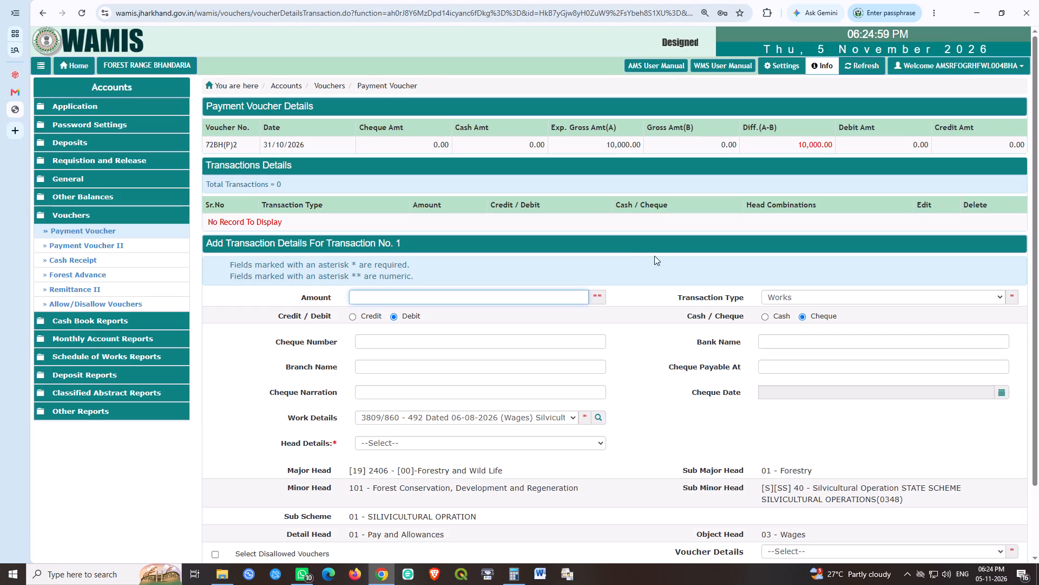
pyautogui.write('10000')
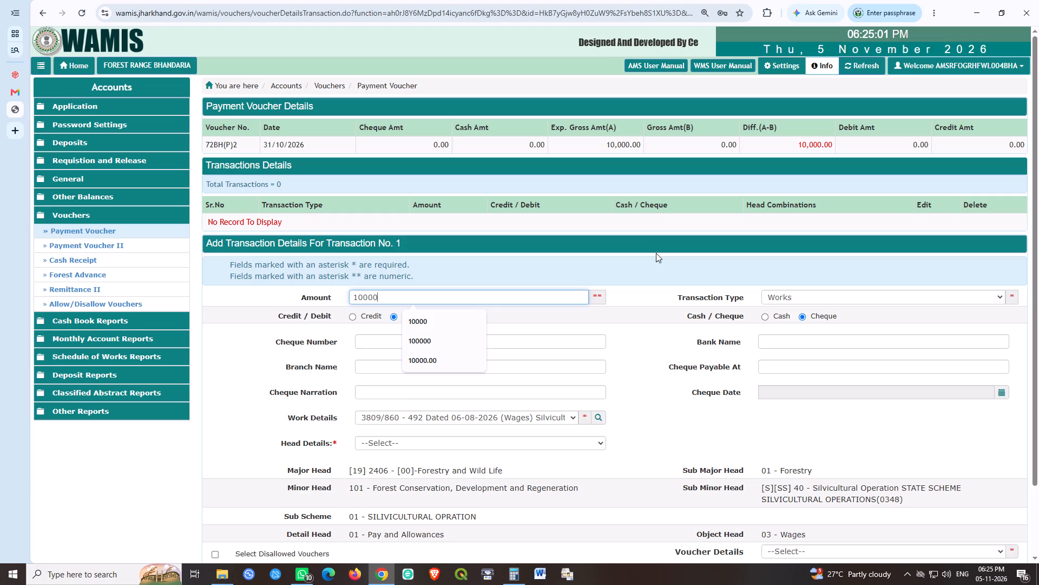
pyautogui.press('Tab')
pyautogui.press('Tab')
pyautogui.press('Tab')
pyautogui.press('Left')
pyautogui.click(490, 337)
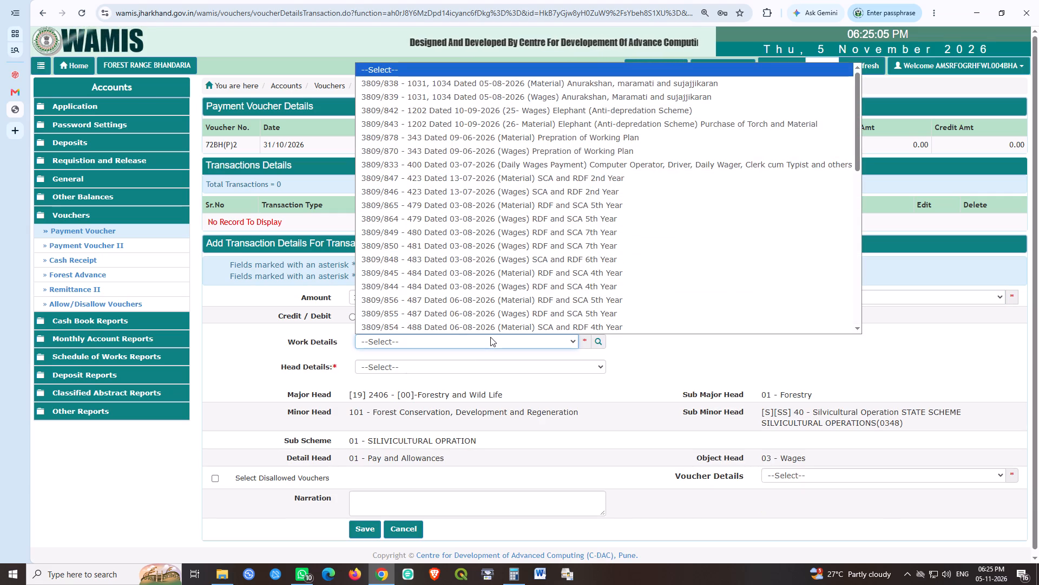
pyautogui.scroll(-1, 497, 263)
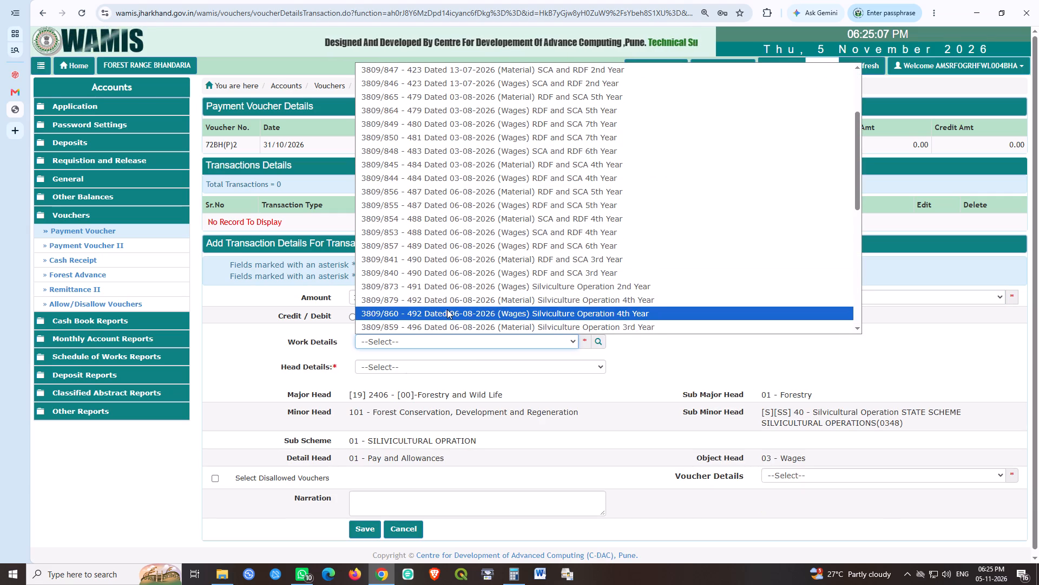
pyautogui.click(452, 302)
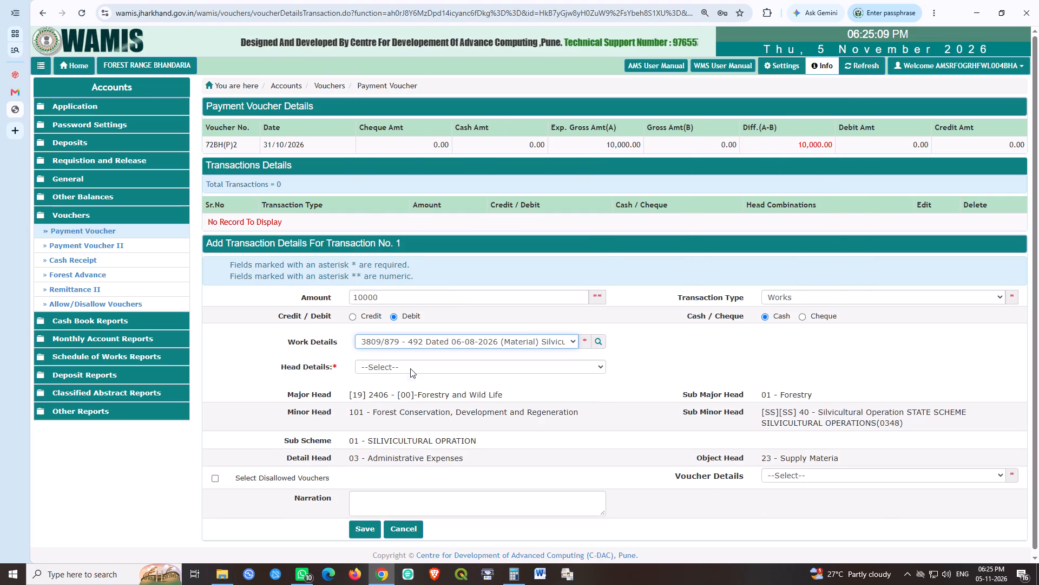
pyautogui.click(410, 368)
pyautogui.click(402, 392)
pyautogui.click(366, 528)
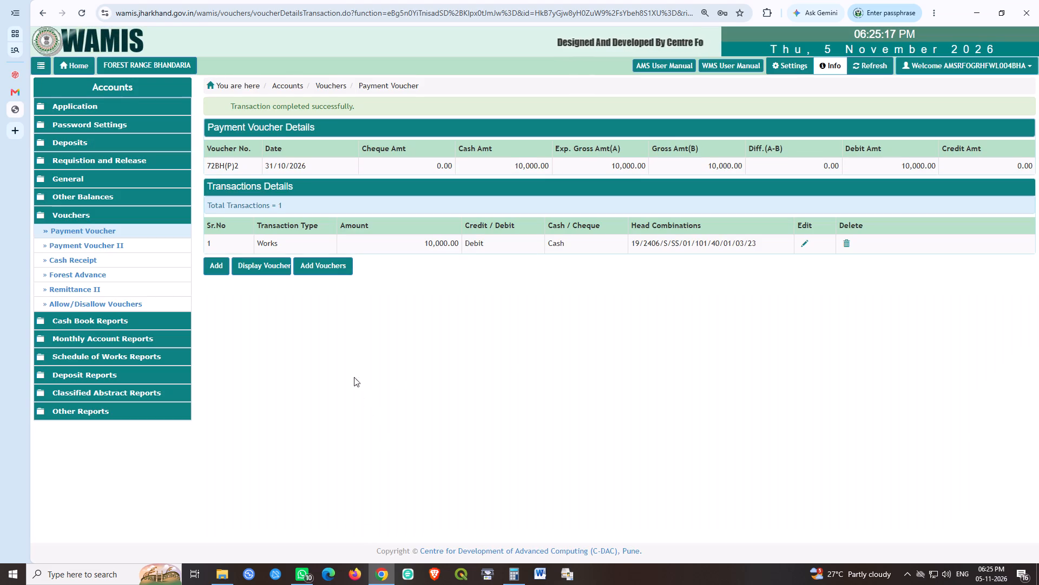
# Fill in a new payment voucher 4BH(P) dated 31 October 2026 with an expected gross amount of 12402 and try to save it.
pyautogui.click(336, 272)
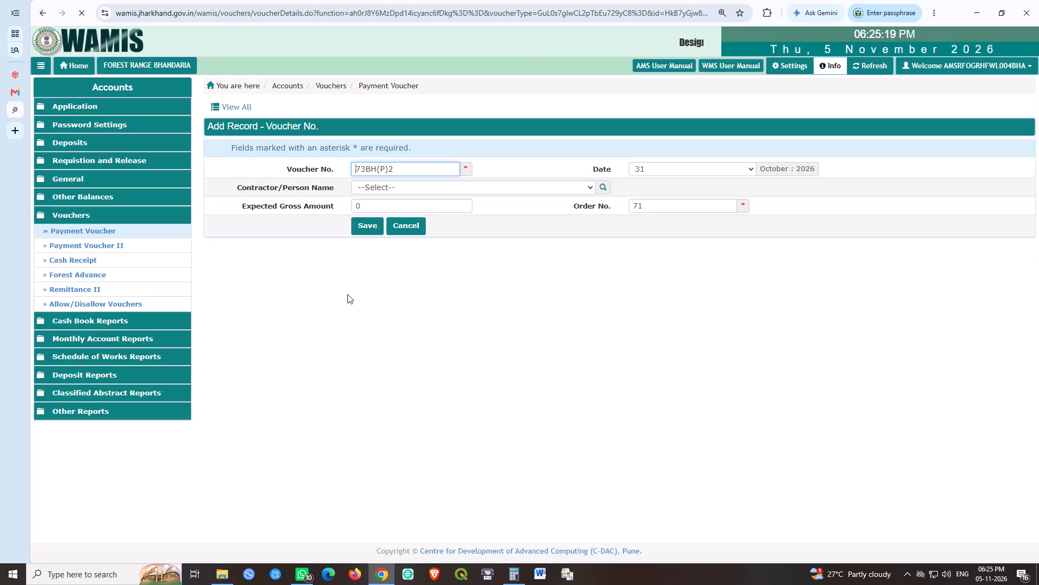
pyautogui.hotkey('shift', 'Right')
pyautogui.hotkey('shift', 'Right')
pyautogui.press('4')
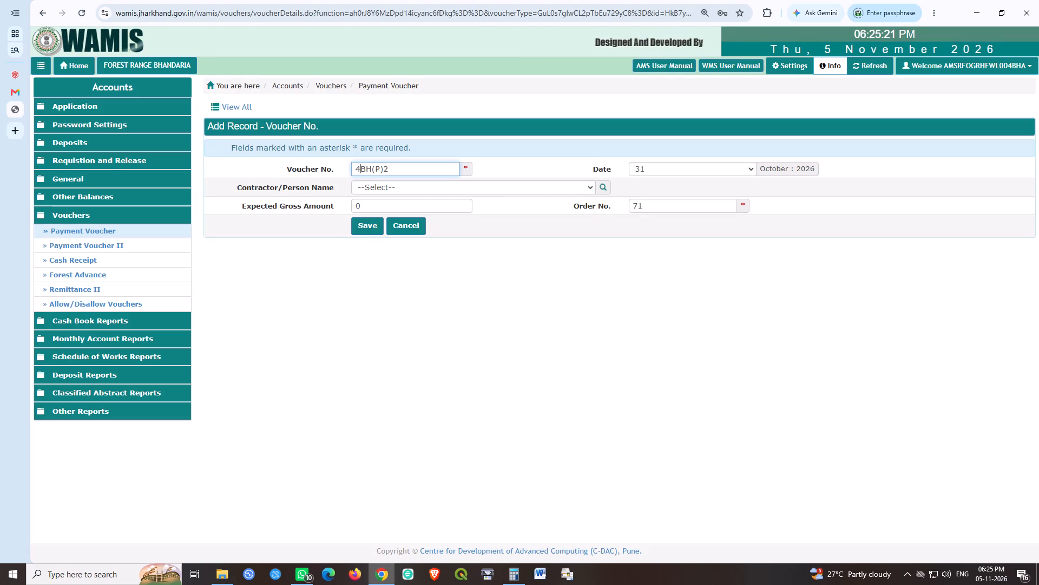
pyautogui.press('Right')
pyautogui.press('Right')
pyautogui.hotkey('shift', 'Right')
pyautogui.hotkey('shift', 'Right')
pyautogui.hotkey('shift', 'Right')
pyautogui.hotkey('shift', 'Right')
pyautogui.press('Right')
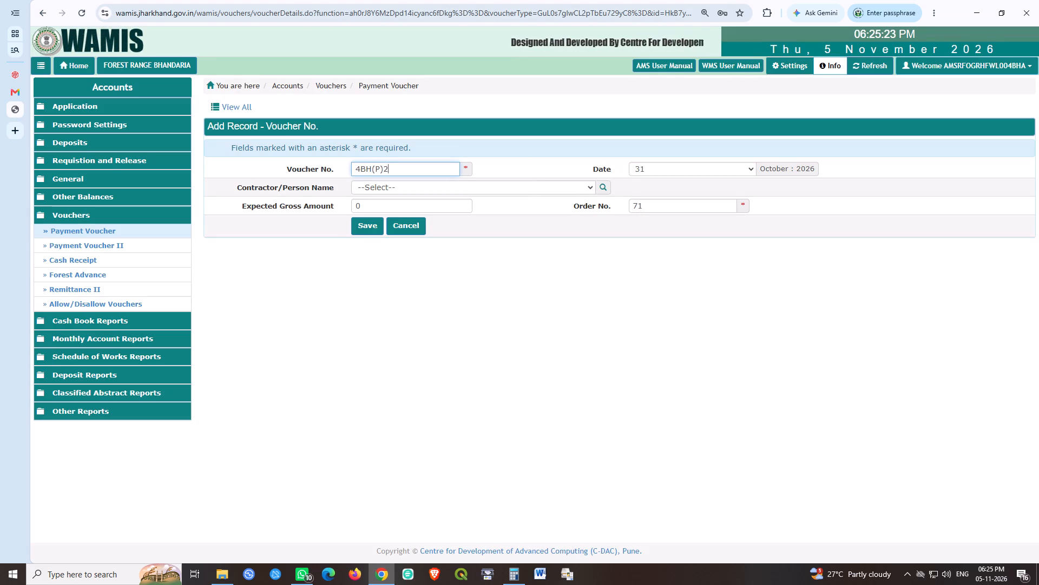
pyautogui.press('BackSpace')
pyautogui.press('Tab')
pyautogui.press('Tab')
pyautogui.press('Tab')
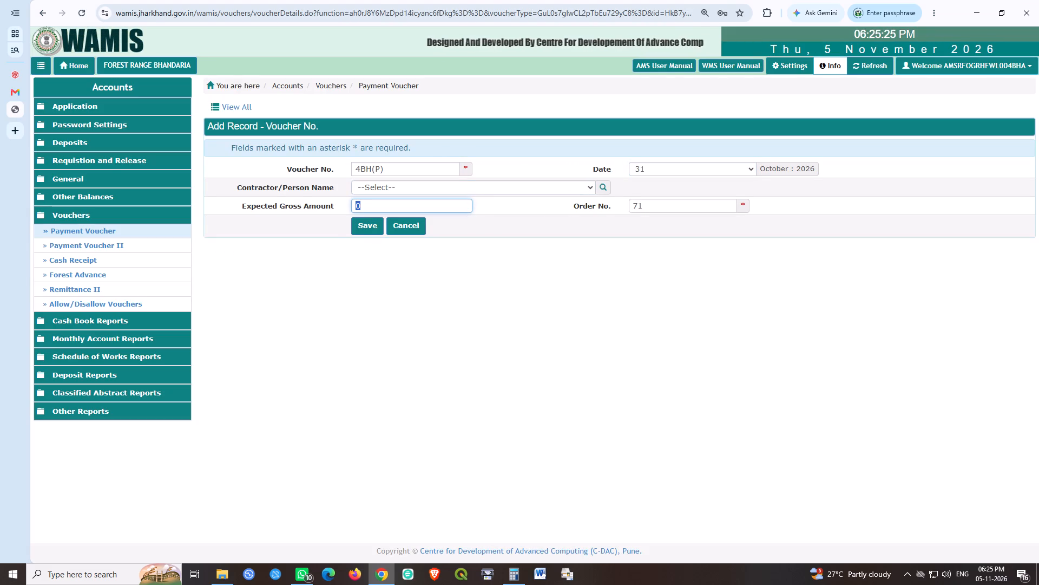
pyautogui.write('12402')
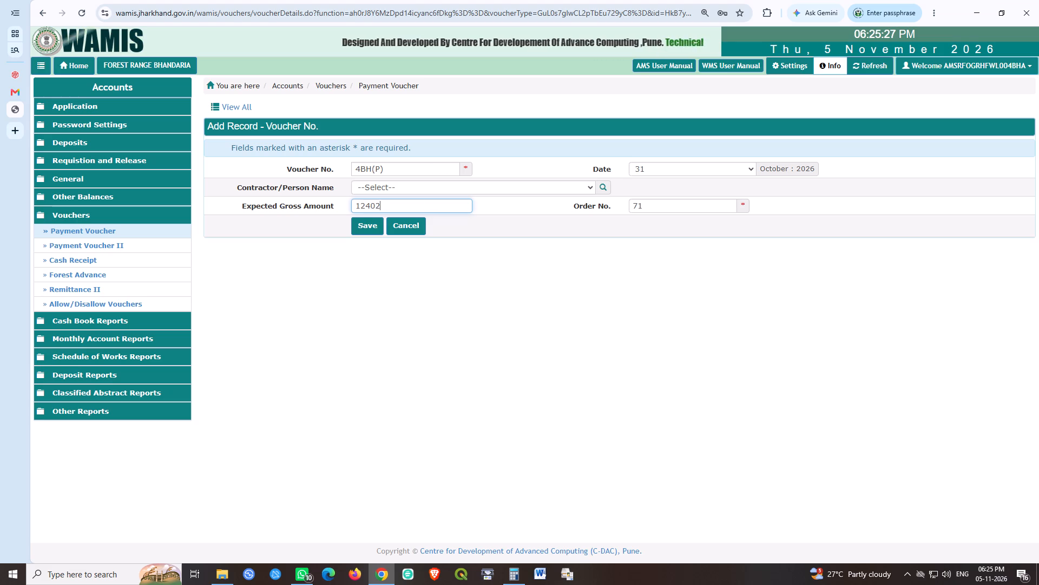
pyautogui.press('Tab')
pyautogui.press('Tab')
pyautogui.press('space')
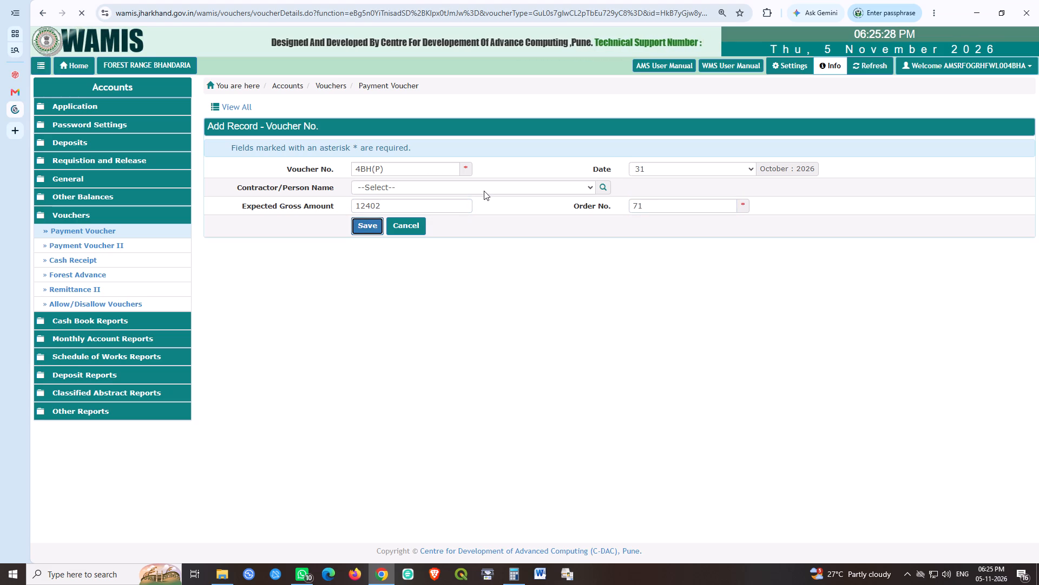
# Change the new voucher's number to 4BH(P)1 and save the voucher.
pyautogui.click(397, 186)
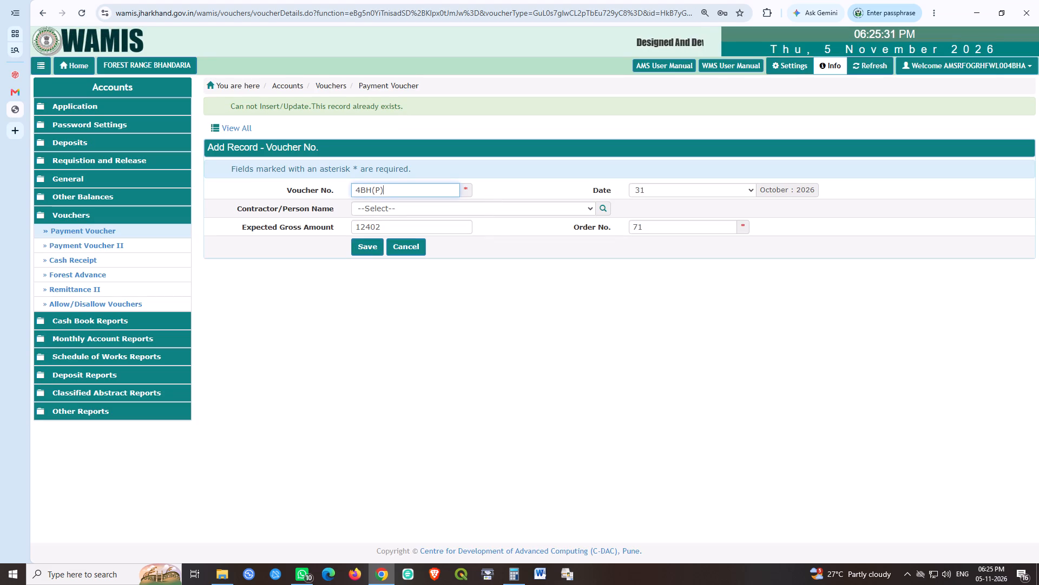
pyautogui.press('1')
pyautogui.press('Tab')
pyautogui.press('Tab')
pyautogui.press('Tab')
pyautogui.press('Tab')
pyautogui.press('Tab')
pyautogui.press('space')
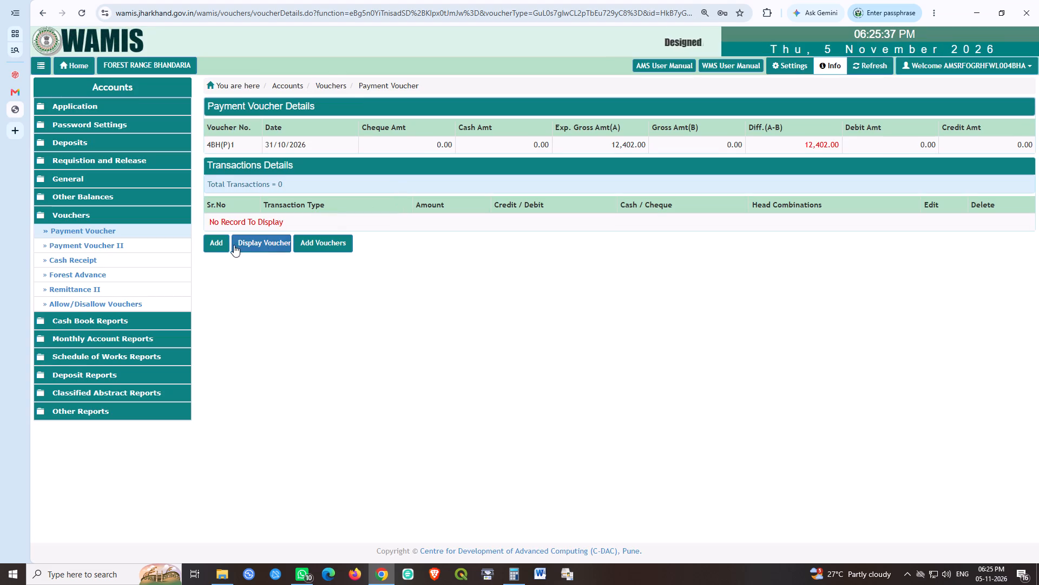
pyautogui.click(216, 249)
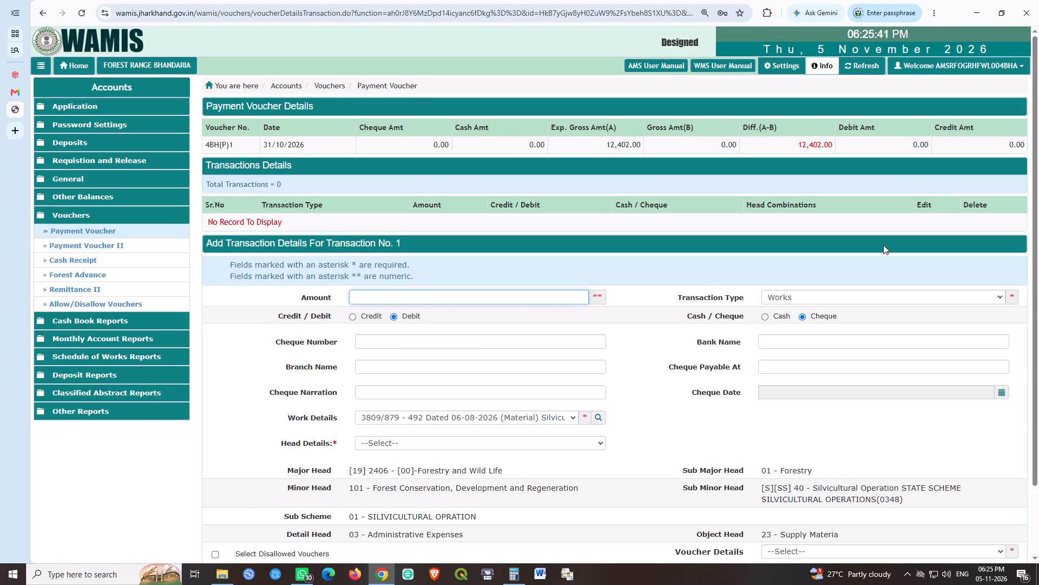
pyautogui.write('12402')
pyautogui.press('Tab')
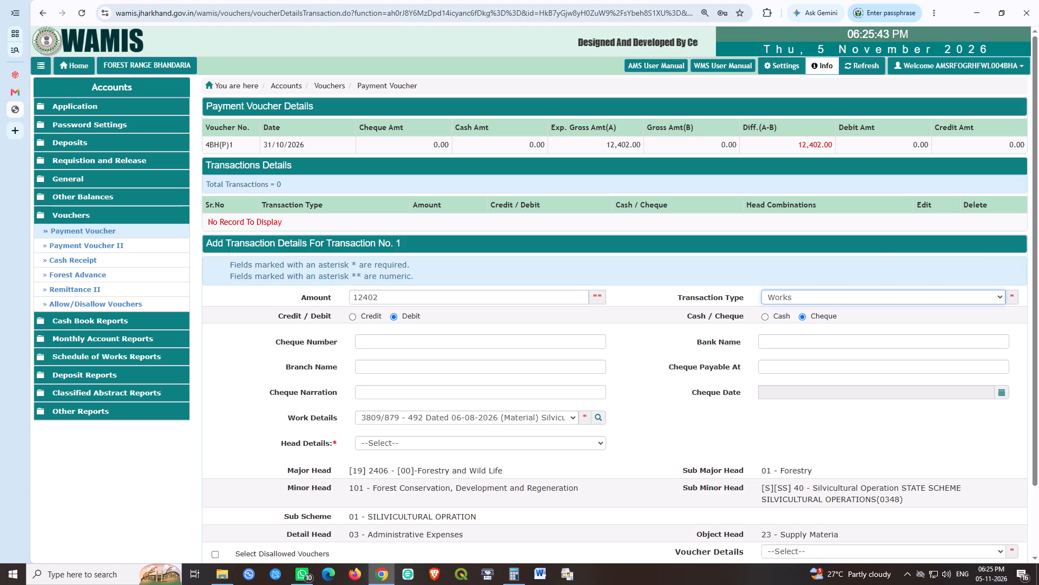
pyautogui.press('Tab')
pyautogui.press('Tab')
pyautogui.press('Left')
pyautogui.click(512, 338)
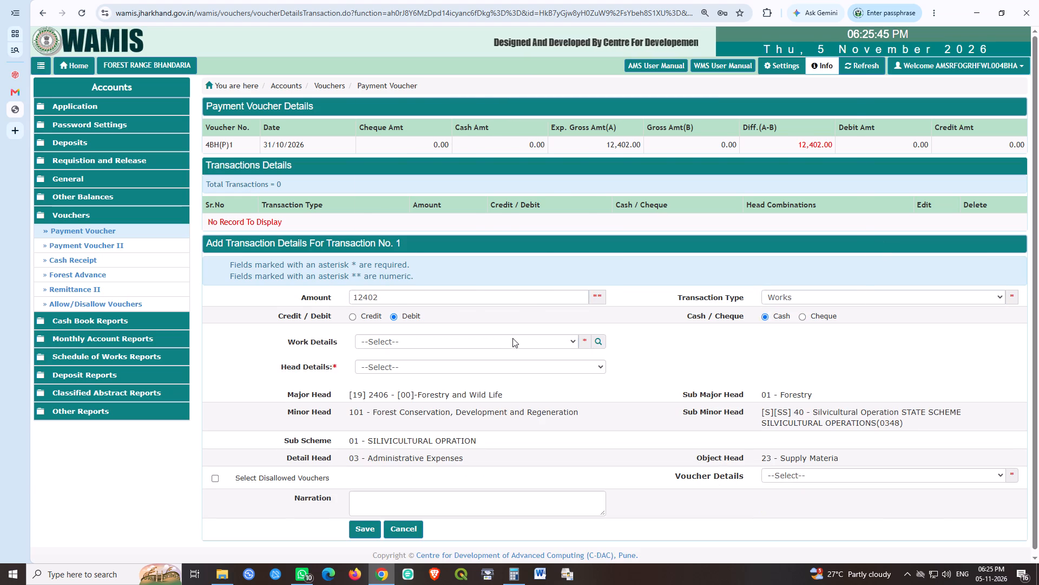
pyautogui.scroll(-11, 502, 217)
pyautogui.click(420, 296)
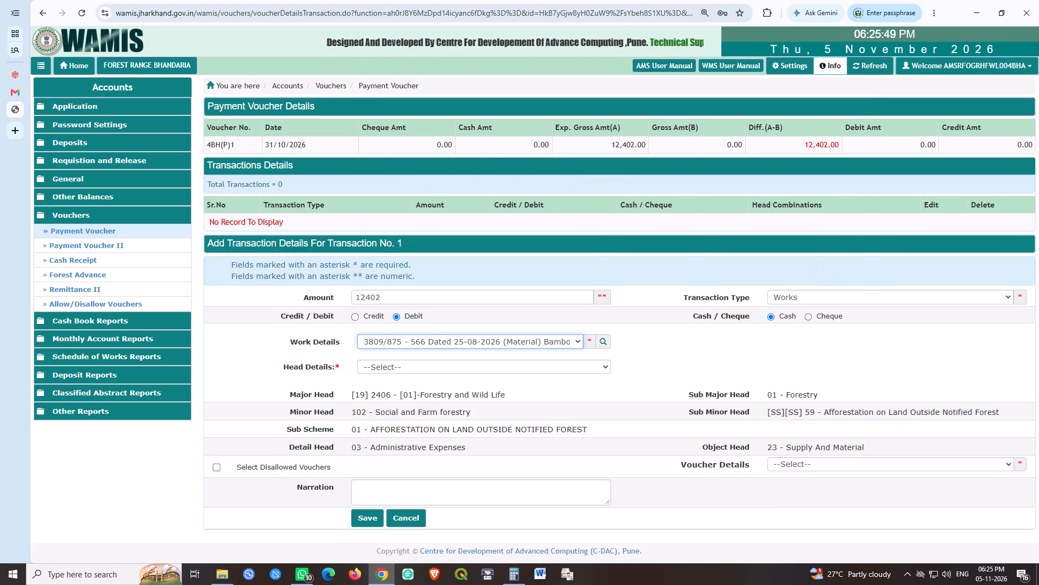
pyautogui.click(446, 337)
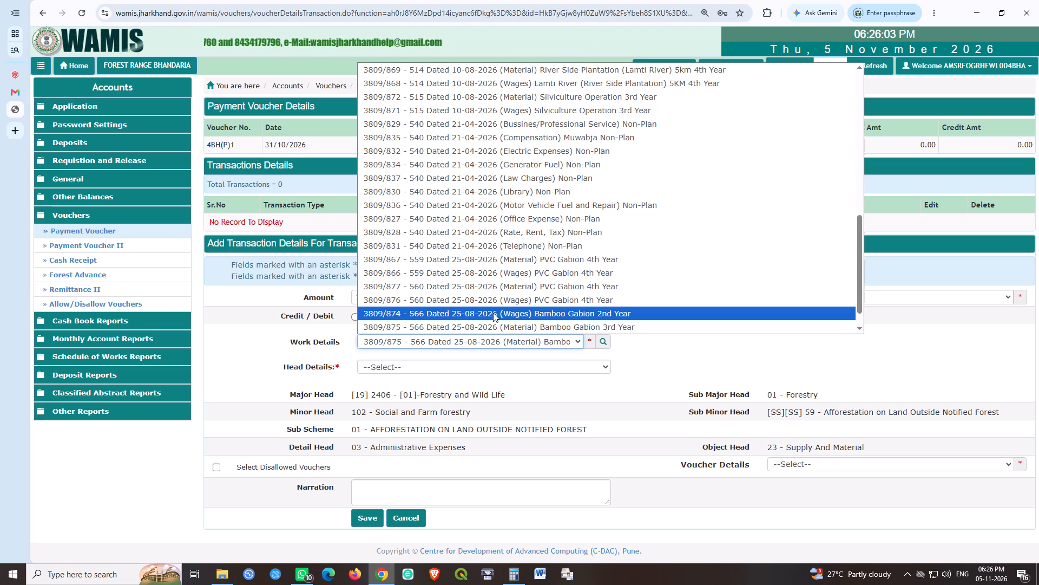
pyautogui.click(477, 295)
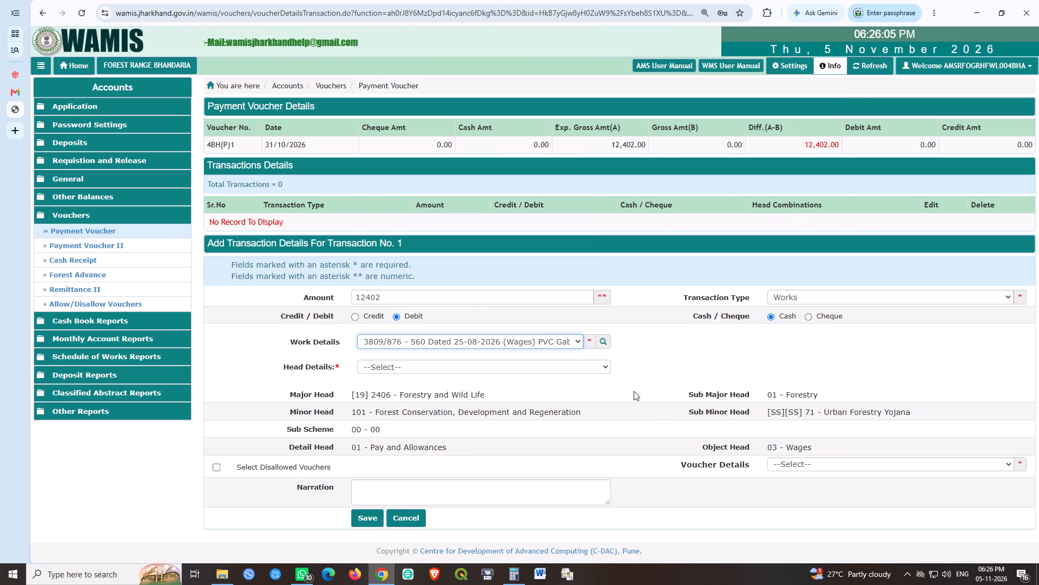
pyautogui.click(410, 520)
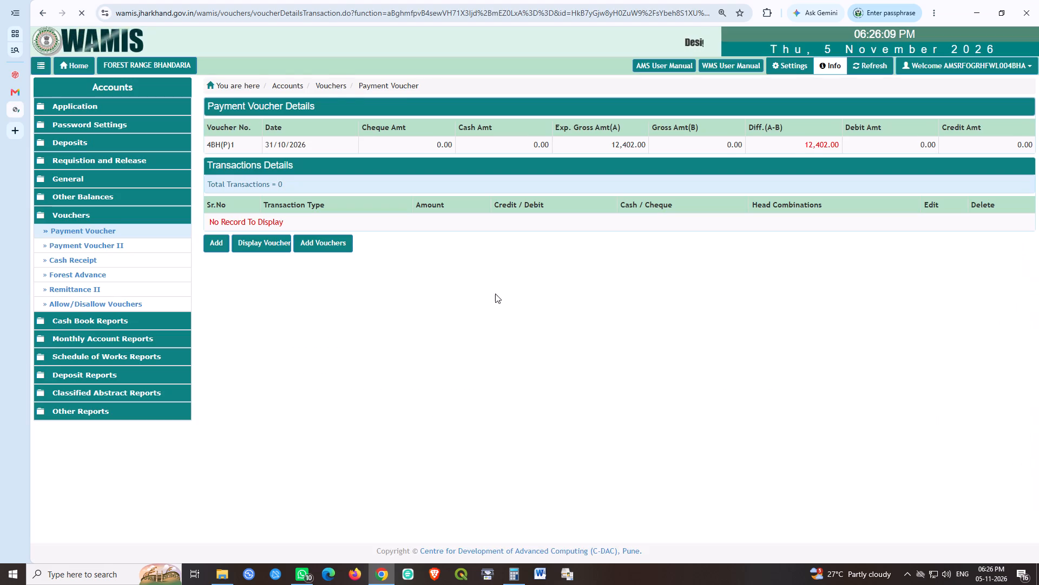